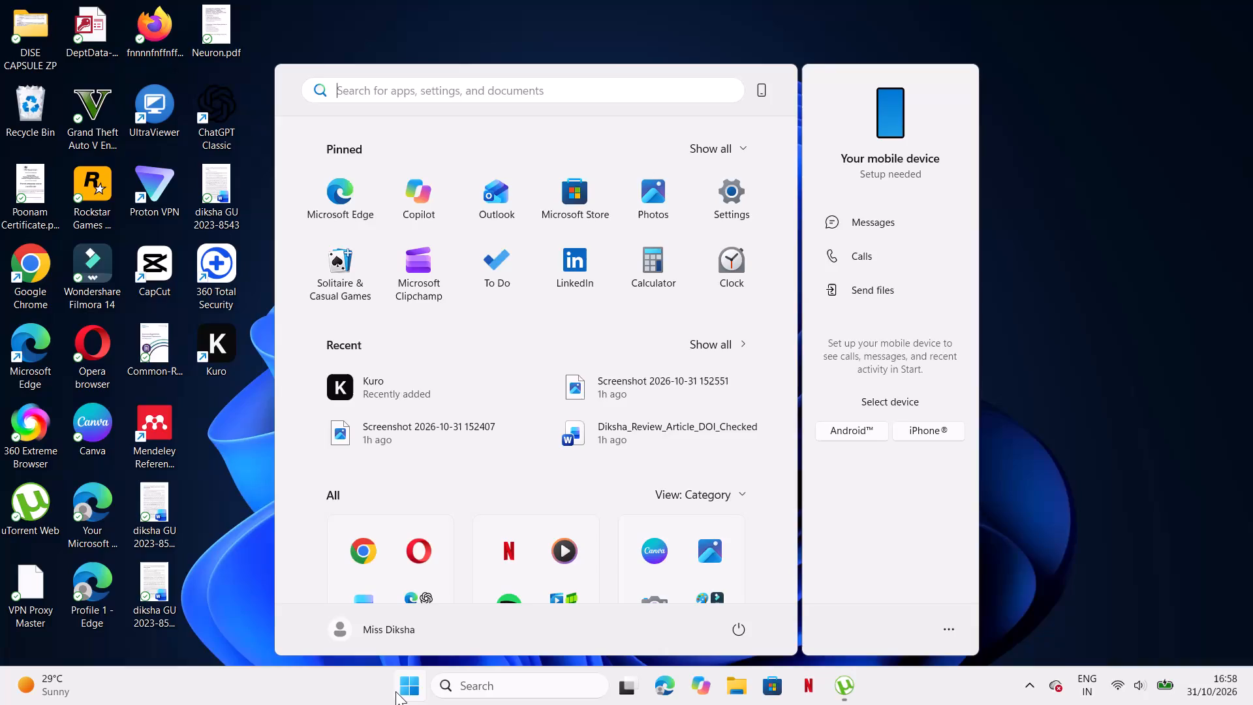
Launch Microsoft Word from the Productivity group of installed apps.
scroll(615, 454, "down", 1)
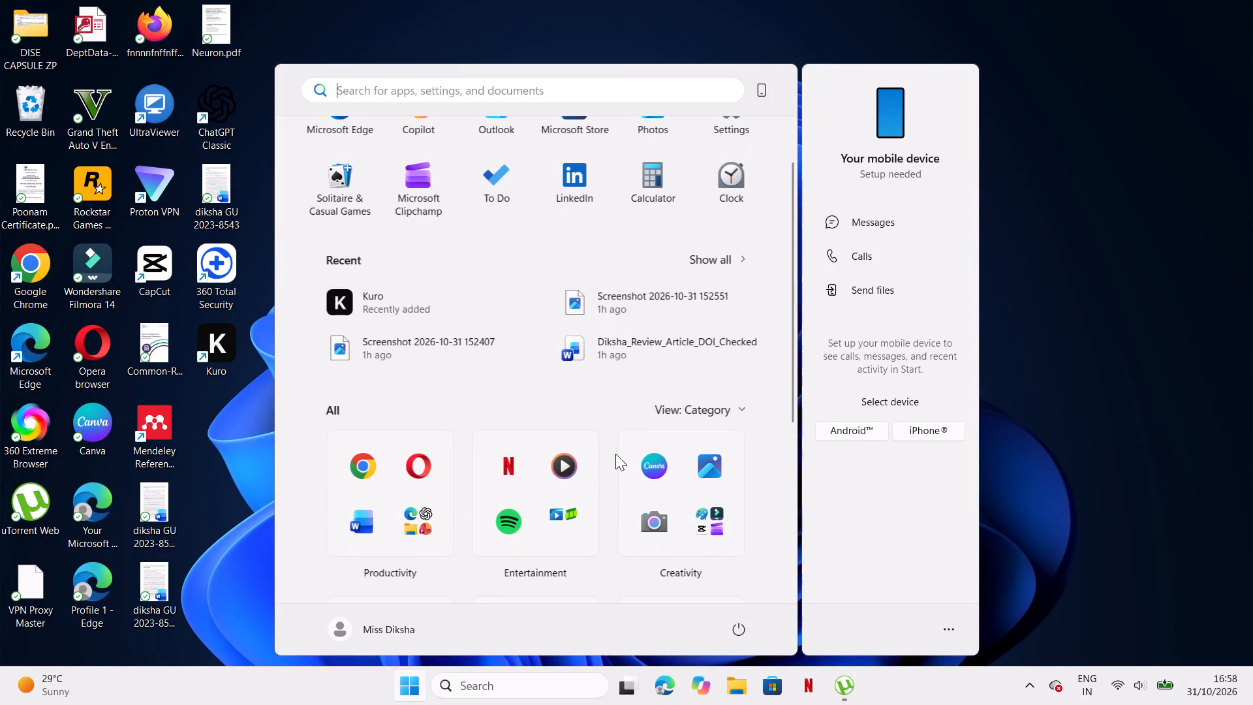
scroll(615, 454, "down", 1)
left_click(366, 489)
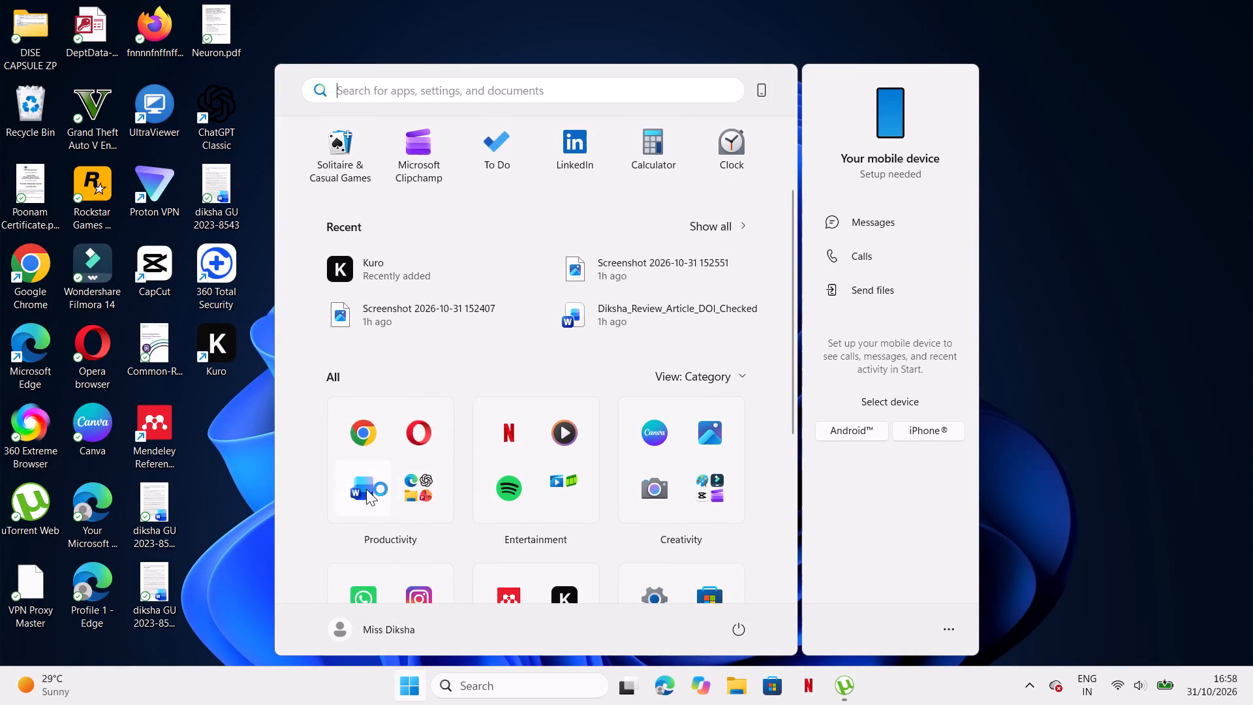
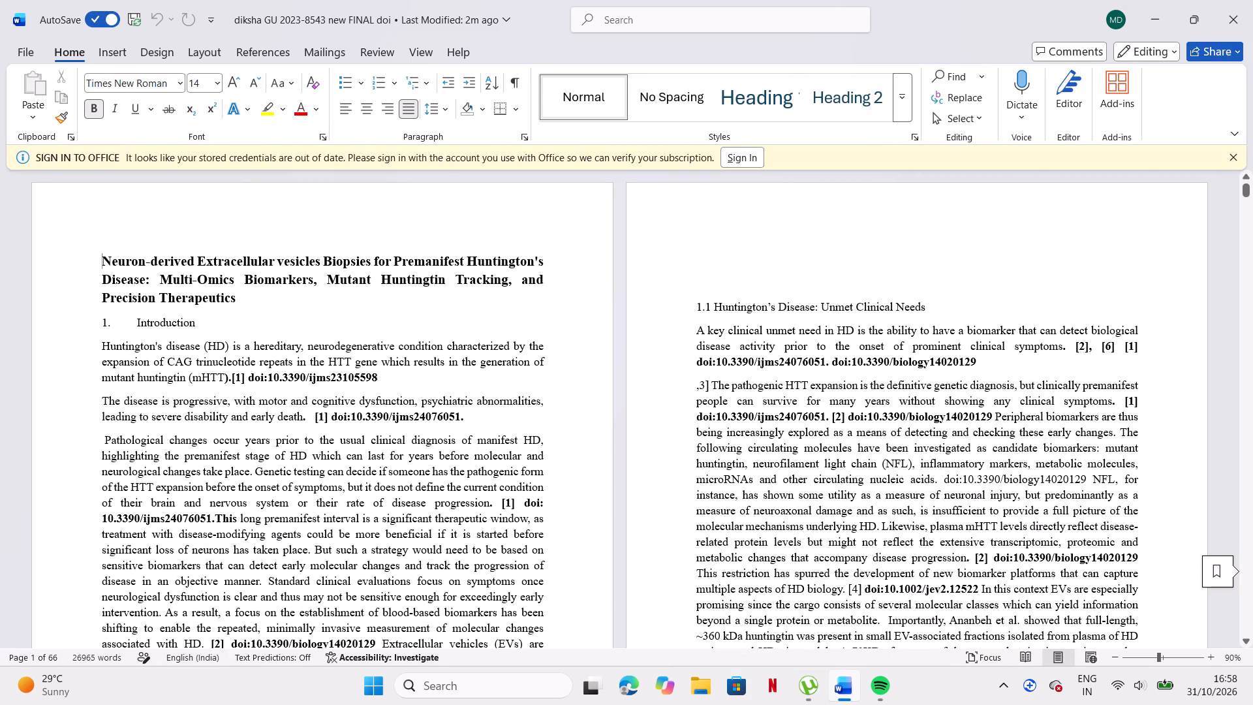
Examine the manuscript's in-text citations, DOIs and reference lists from the introduction through section 9.3, Reproducibility Issues.
scroll(623, 344, "up", 1, "ctrl")
scroll(507, 363, "up", 1, "ctrl")
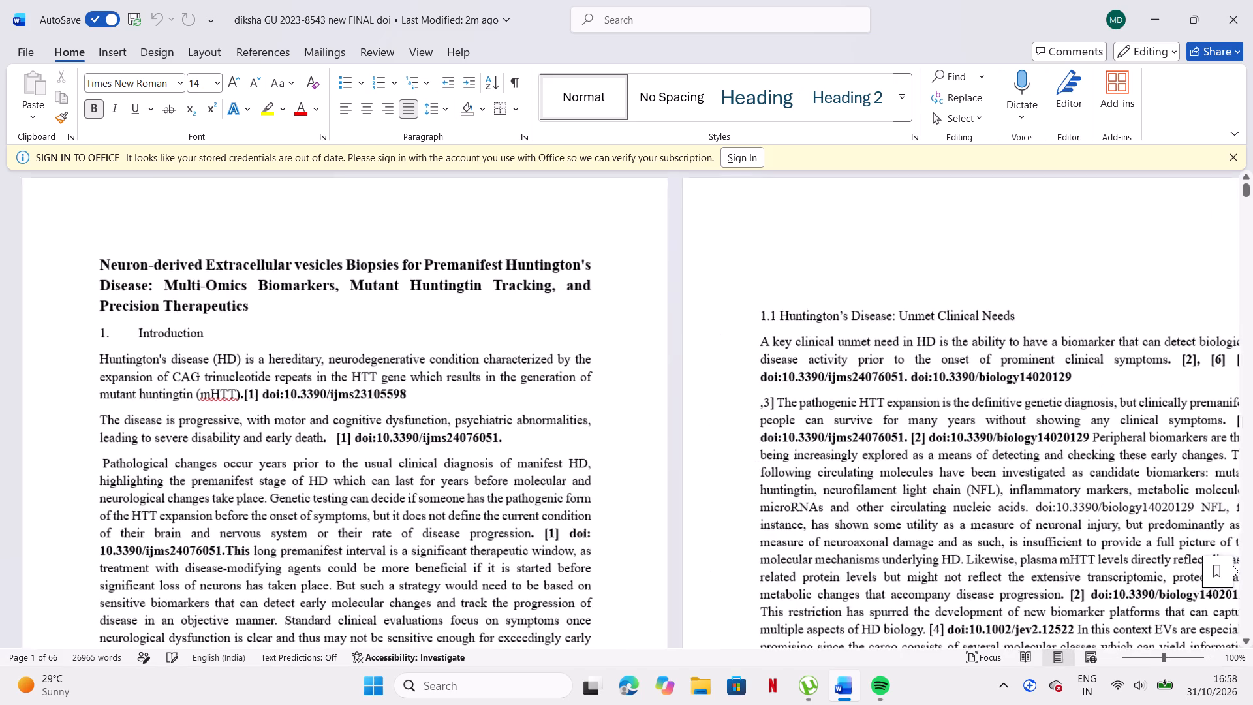
scroll(507, 363, "down", 4)
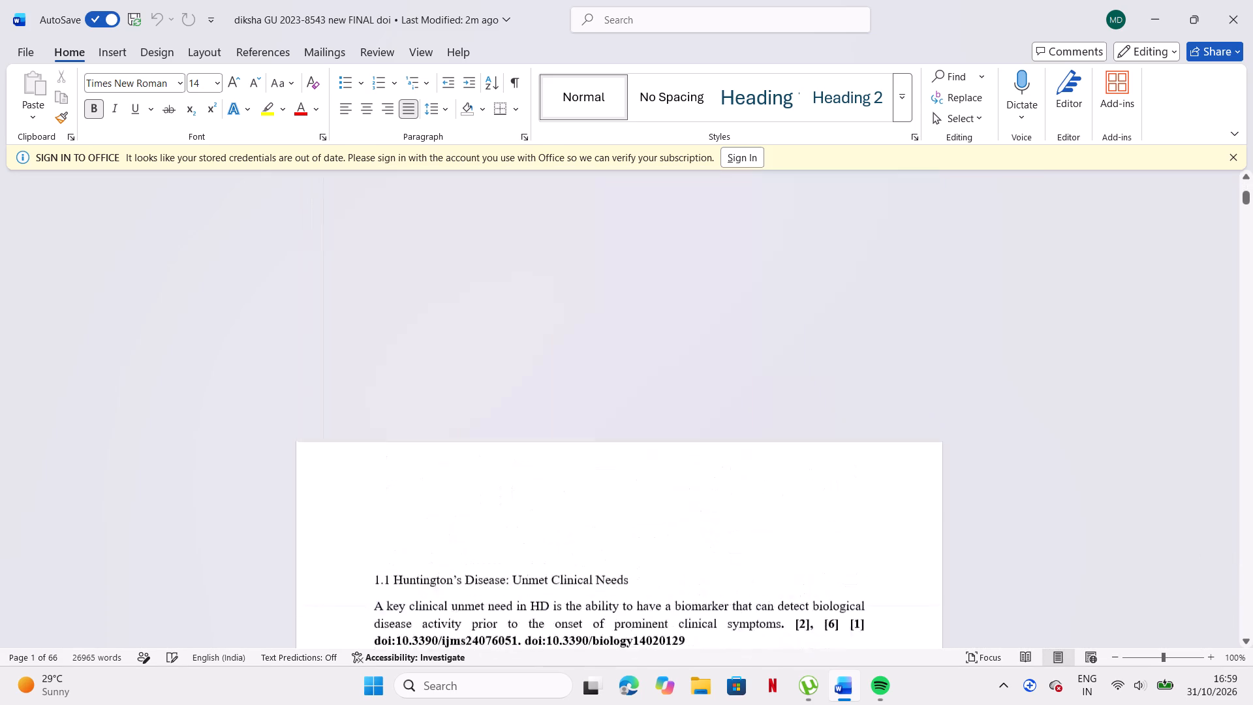
scroll(507, 363, "down", 4)
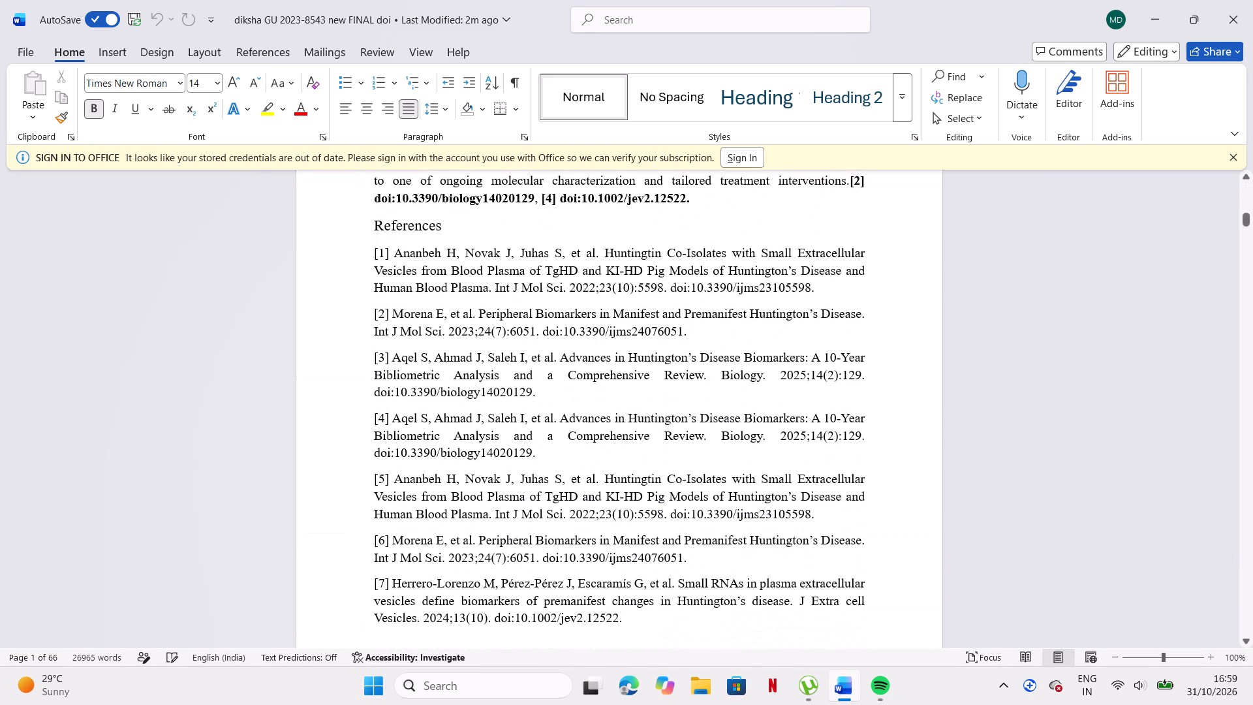
scroll(507, 363, "down", 6)
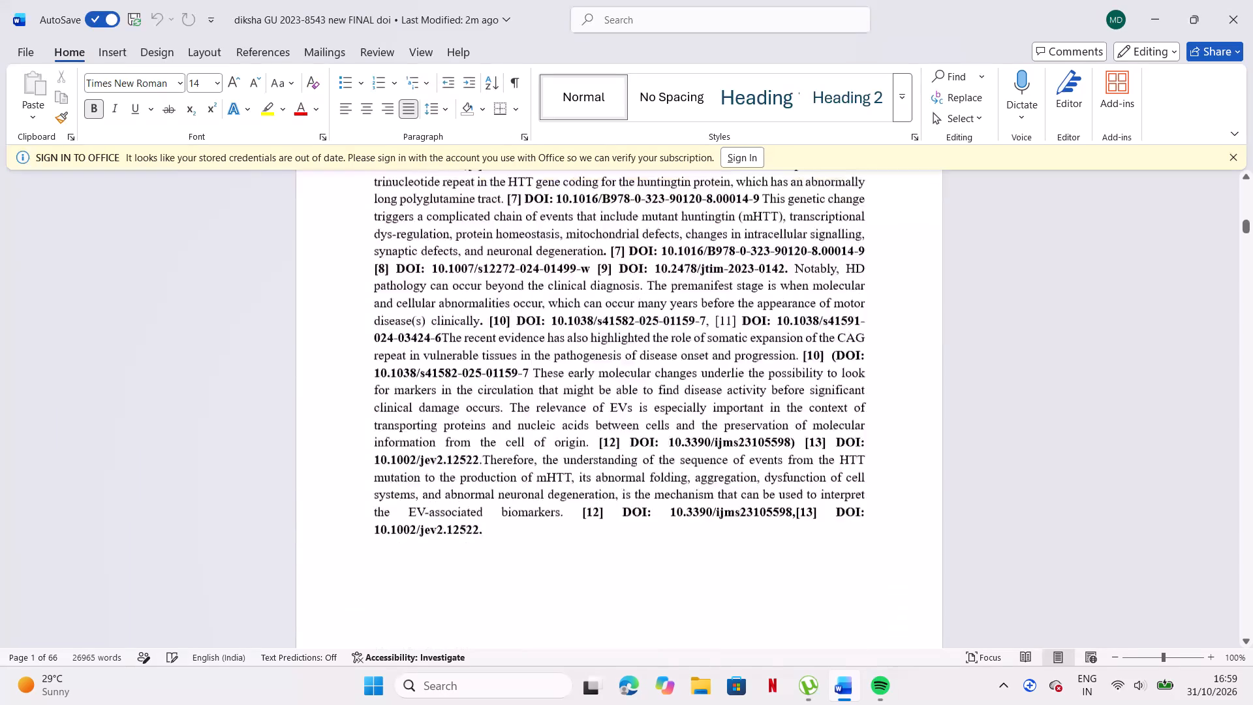
scroll(507, 363, "down", 11)
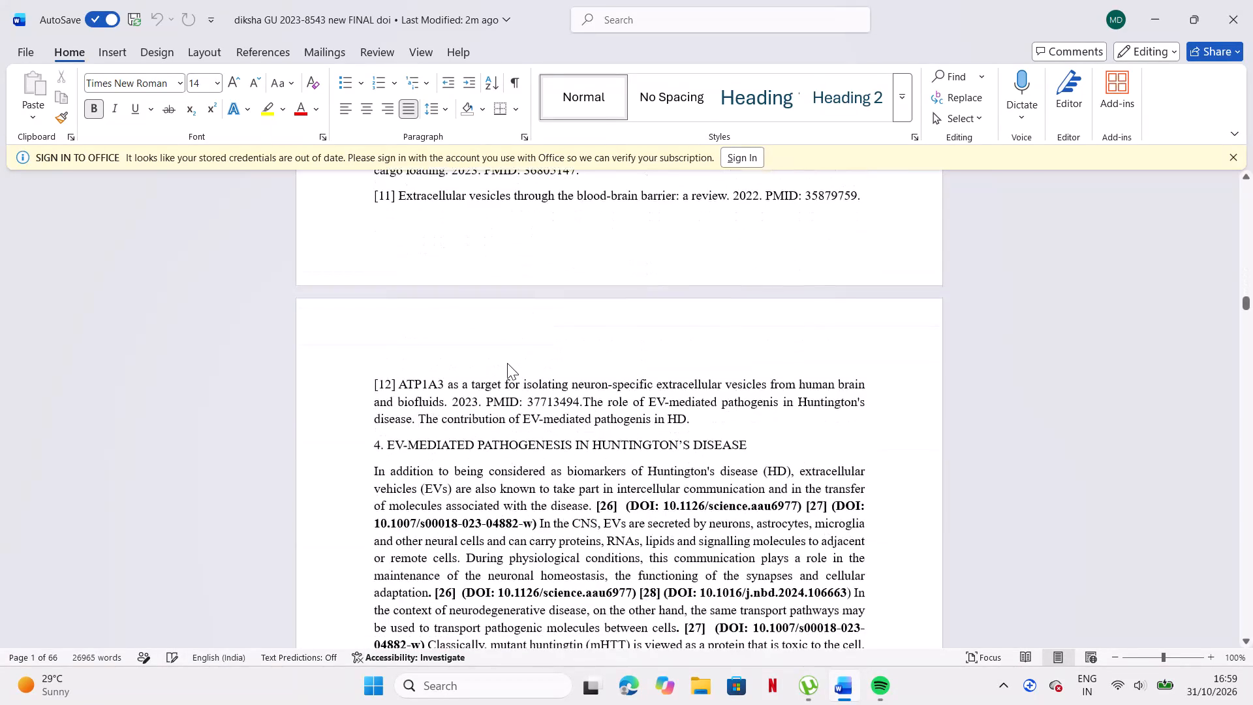
scroll(507, 363, "down", 11)
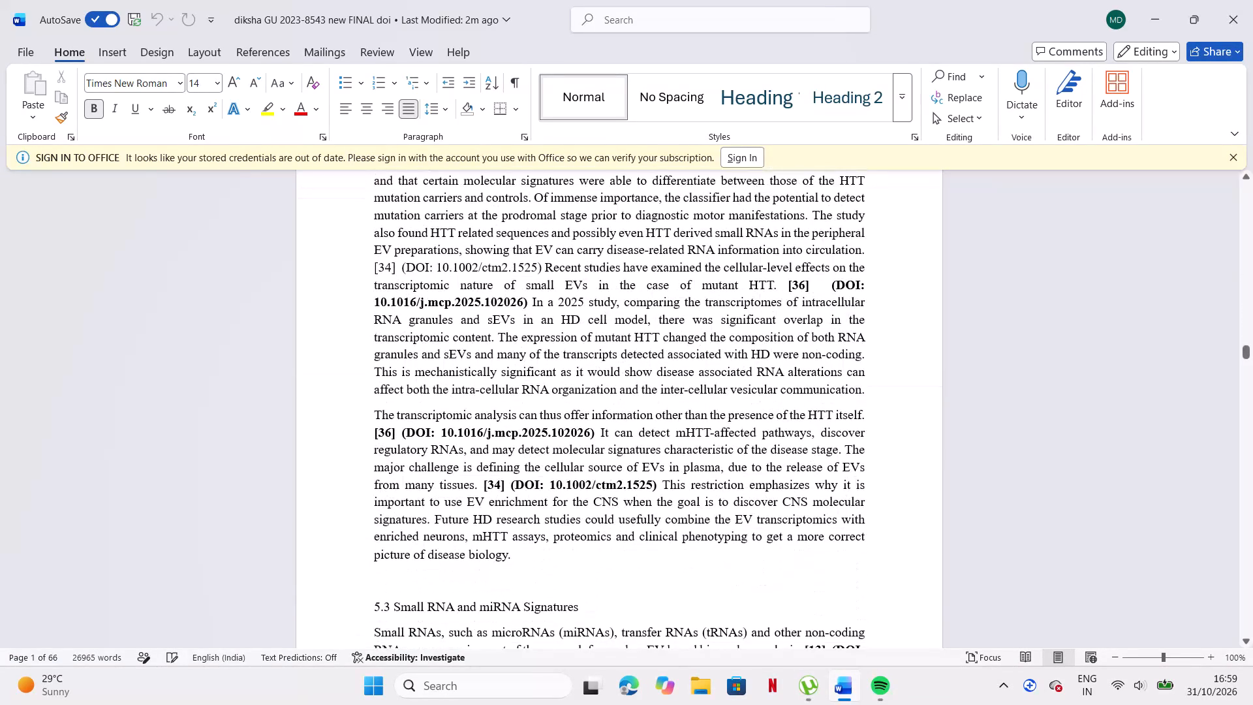
scroll(507, 363, "down", 11)
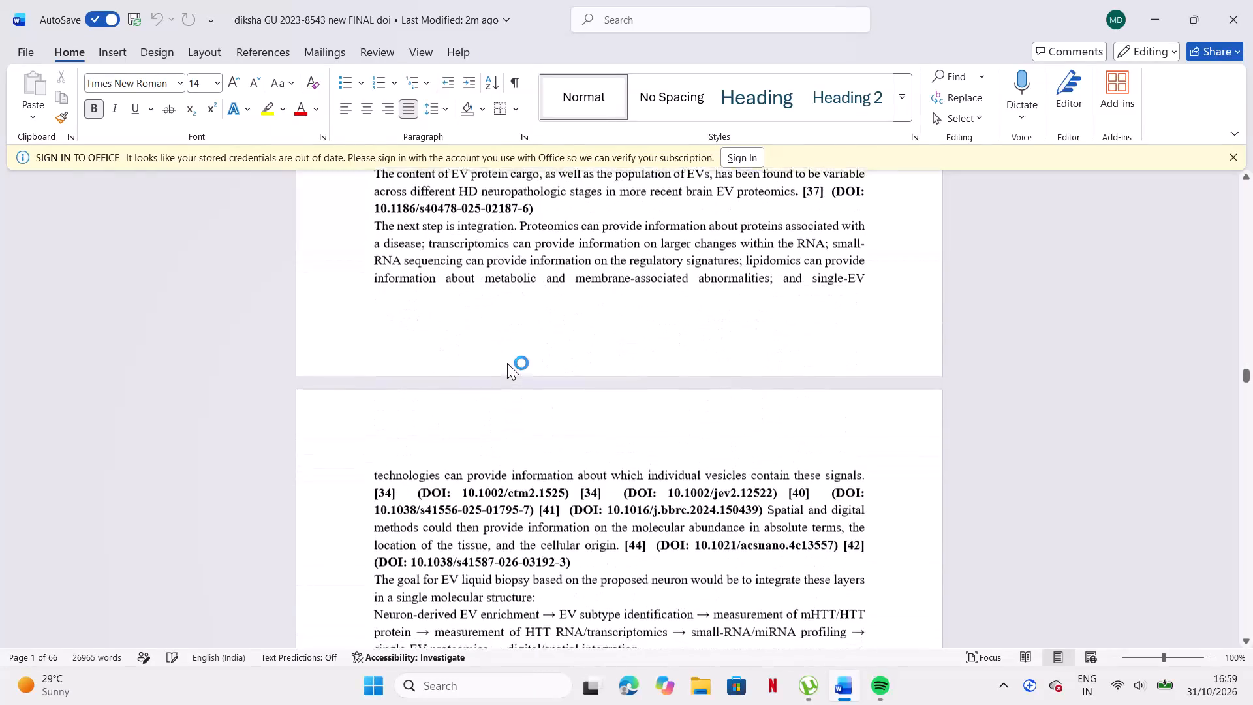
scroll(507, 363, "down", 12)
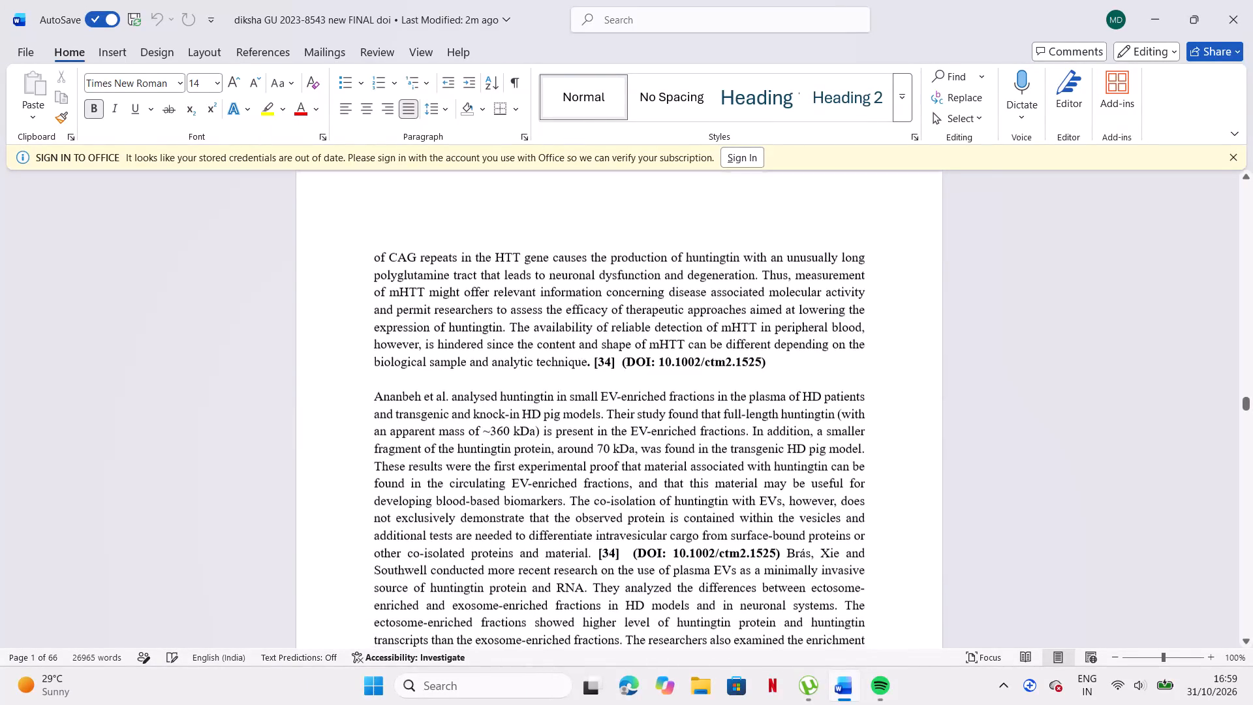
scroll(507, 363, "down", 13)
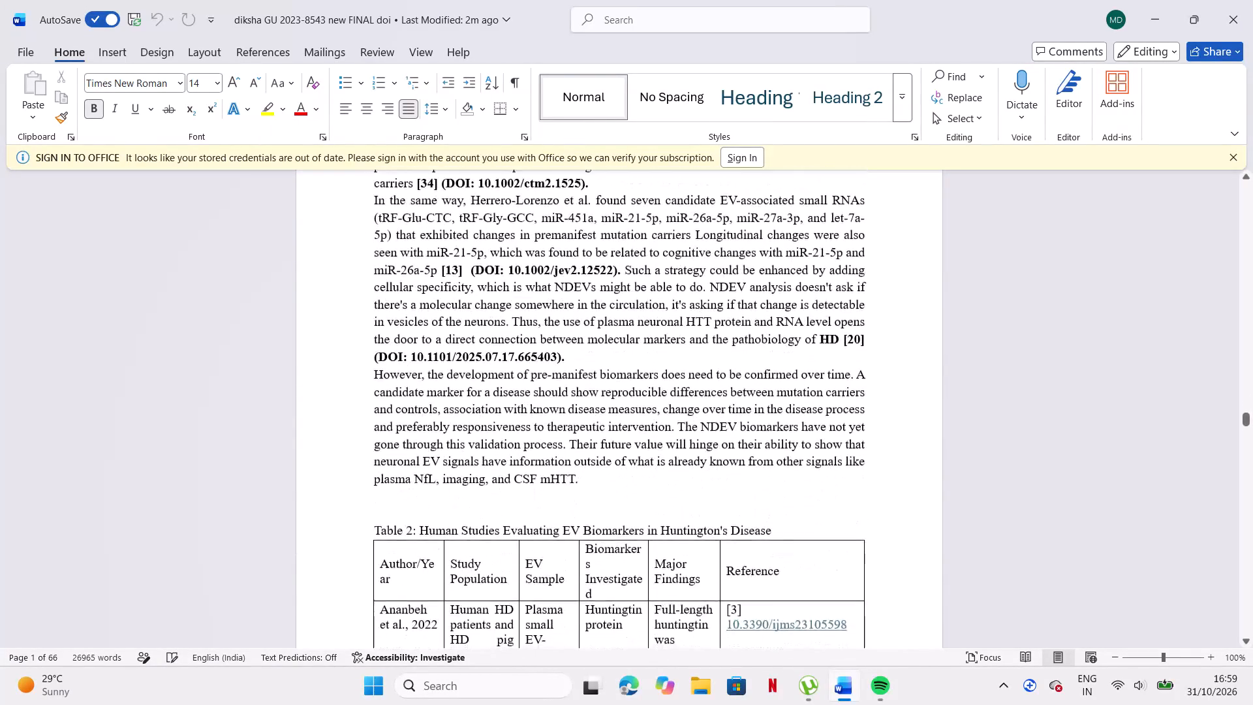
scroll(507, 363, "down", 6)
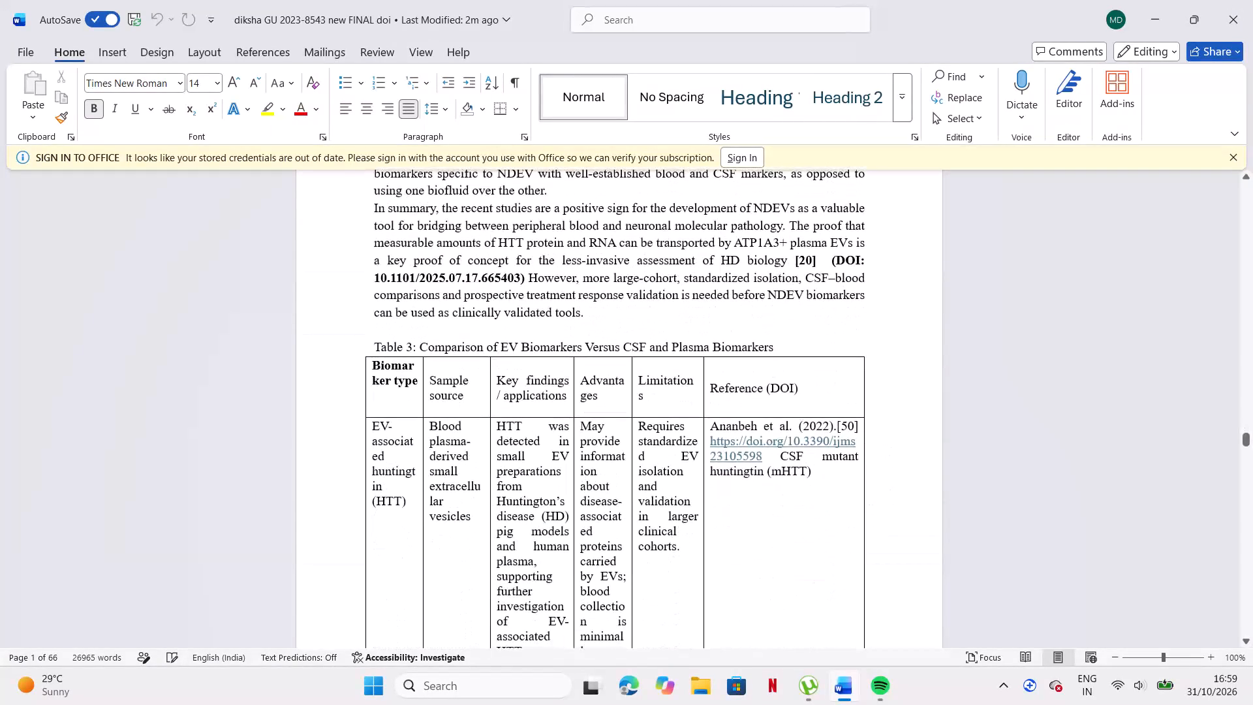
scroll(507, 363, "down", 11)
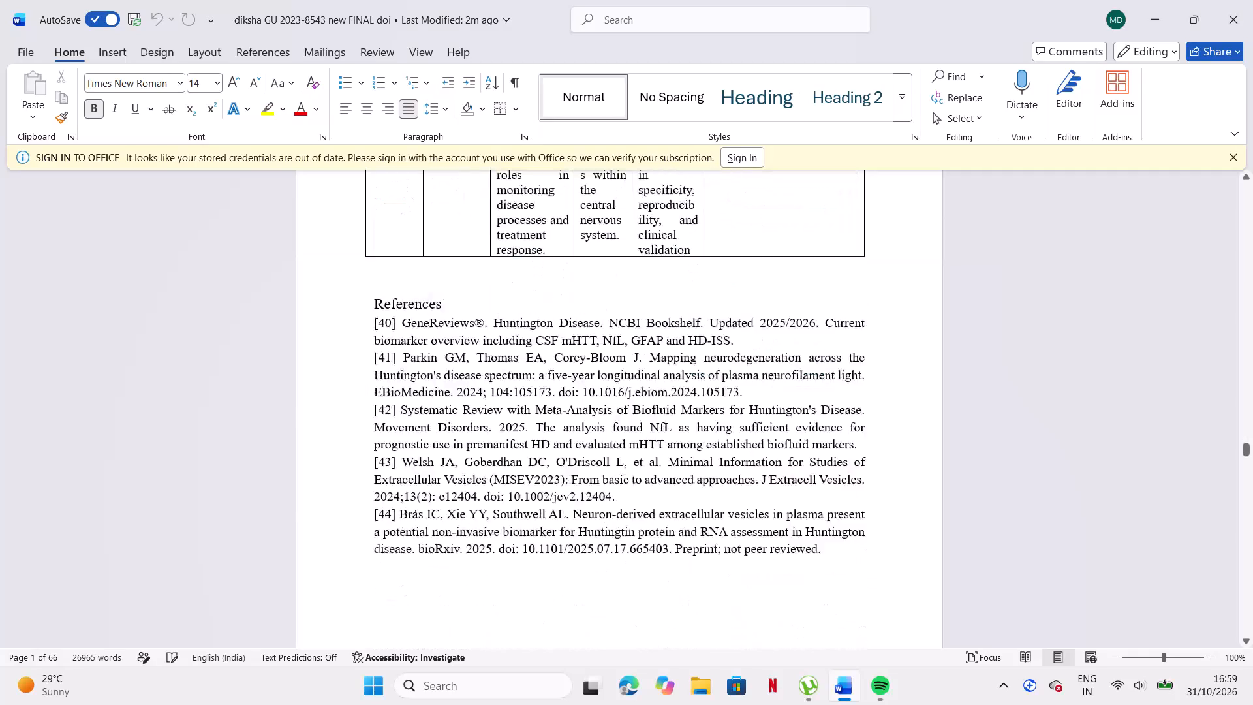
scroll(507, 363, "down", 9)
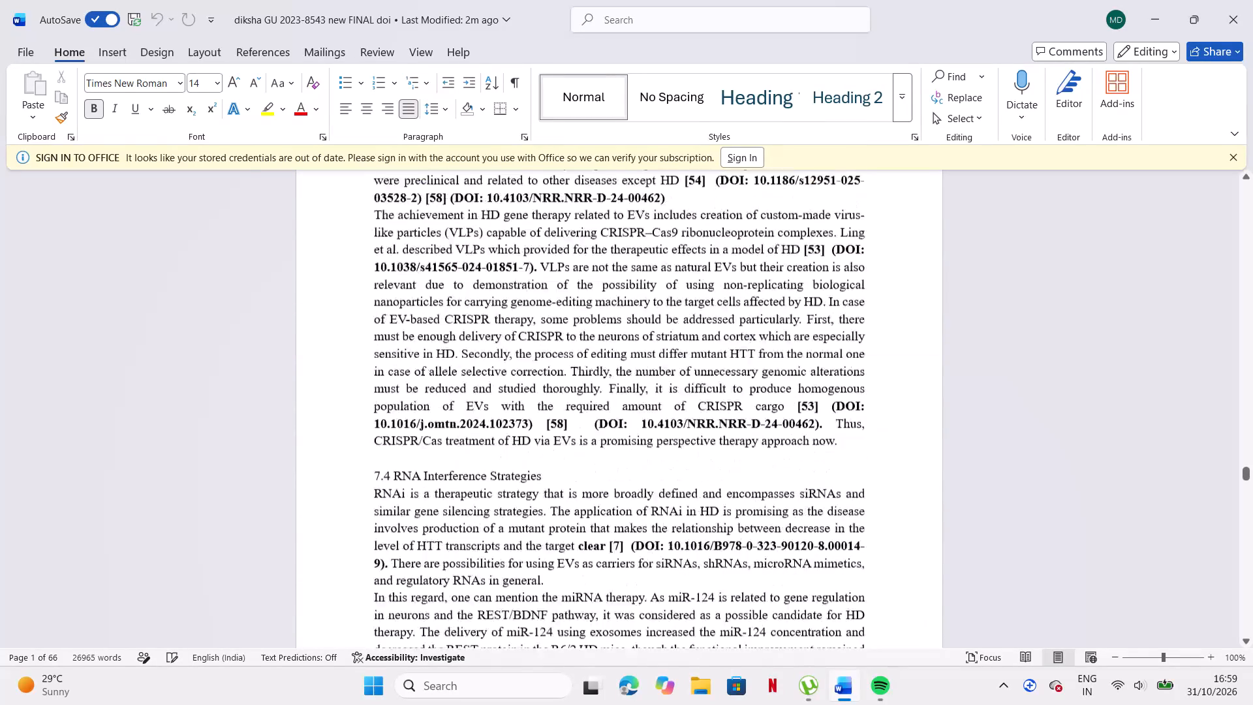
scroll(507, 363, "down", 16)
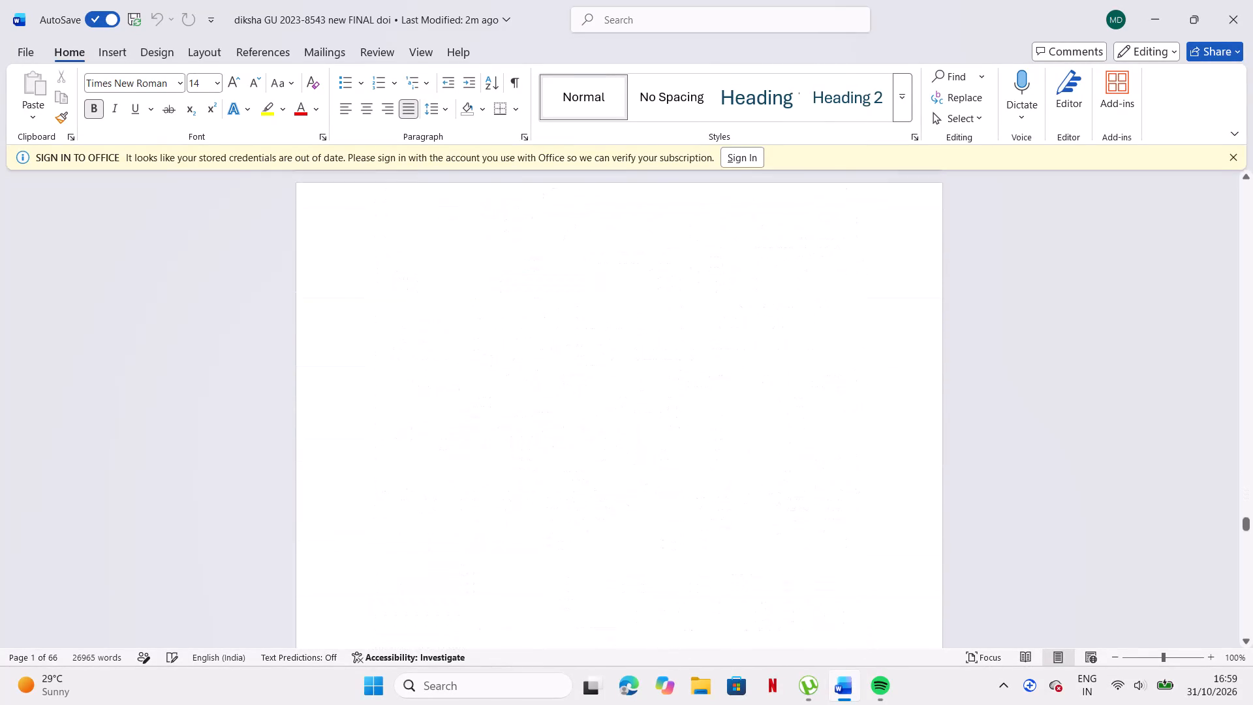
scroll(507, 363, "up", 4)
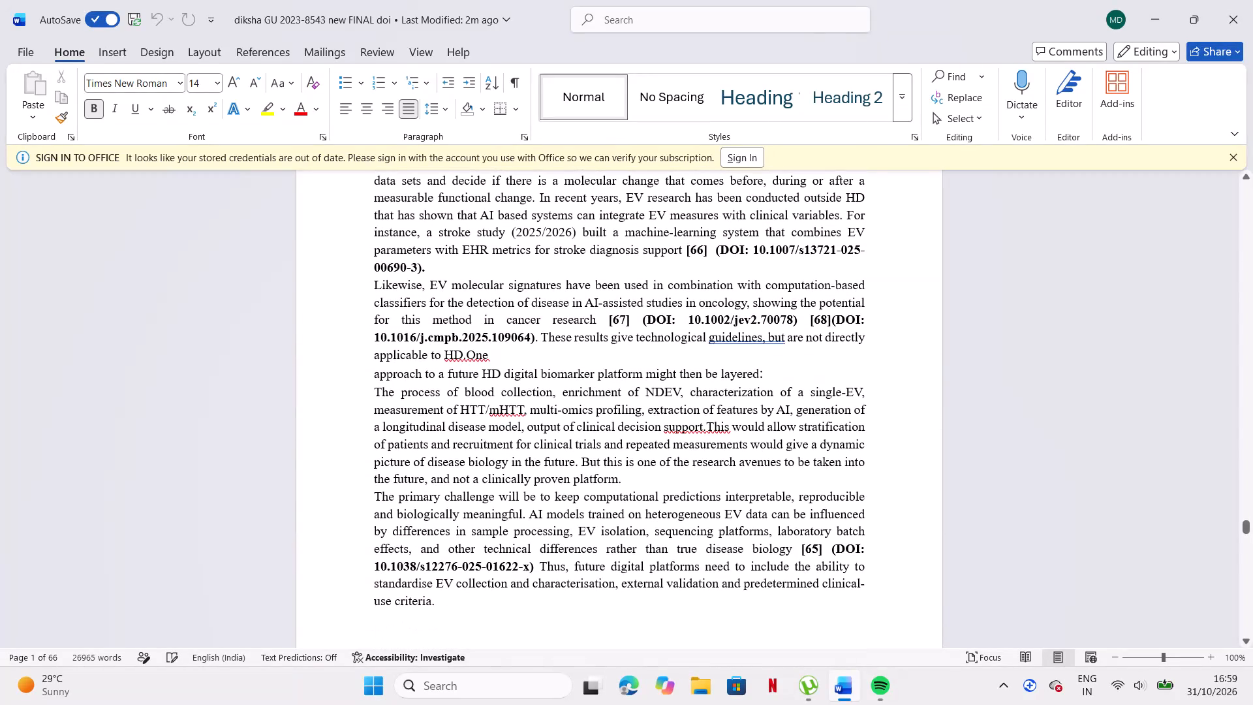
left_click(821, 546)
left_click(821, 546)
scroll(821, 546, "down", 2)
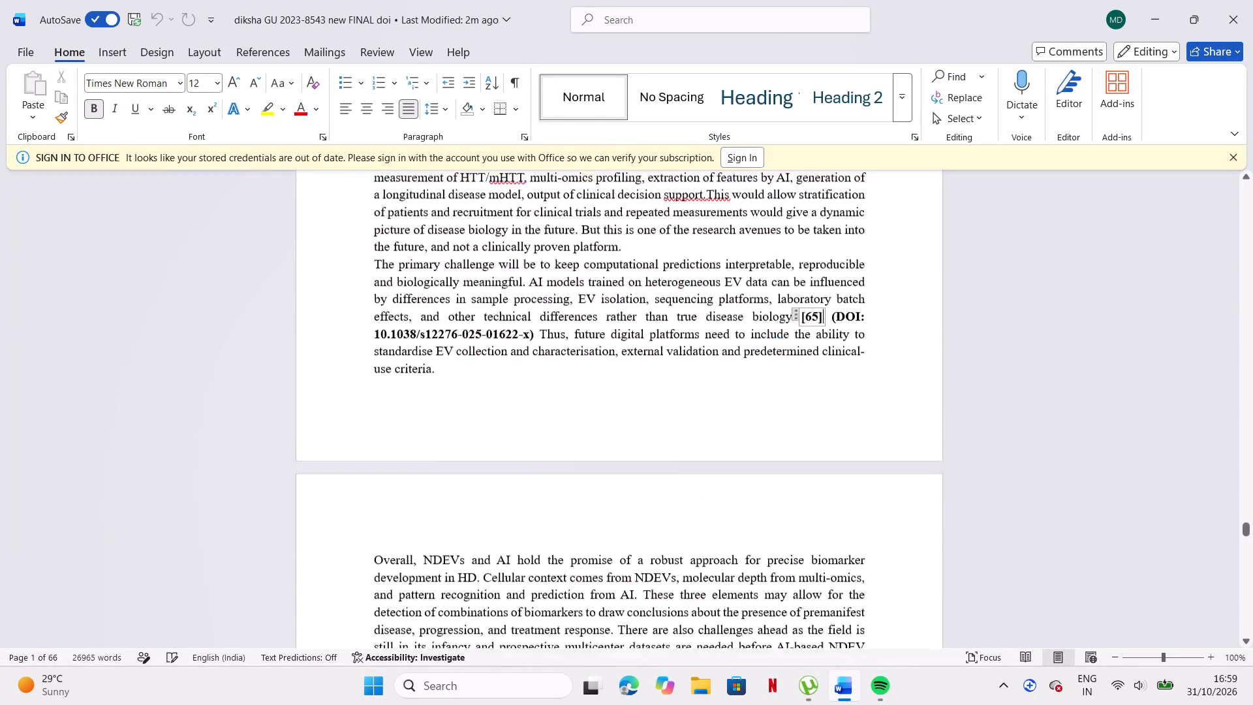
scroll(821, 546, "down", 5)
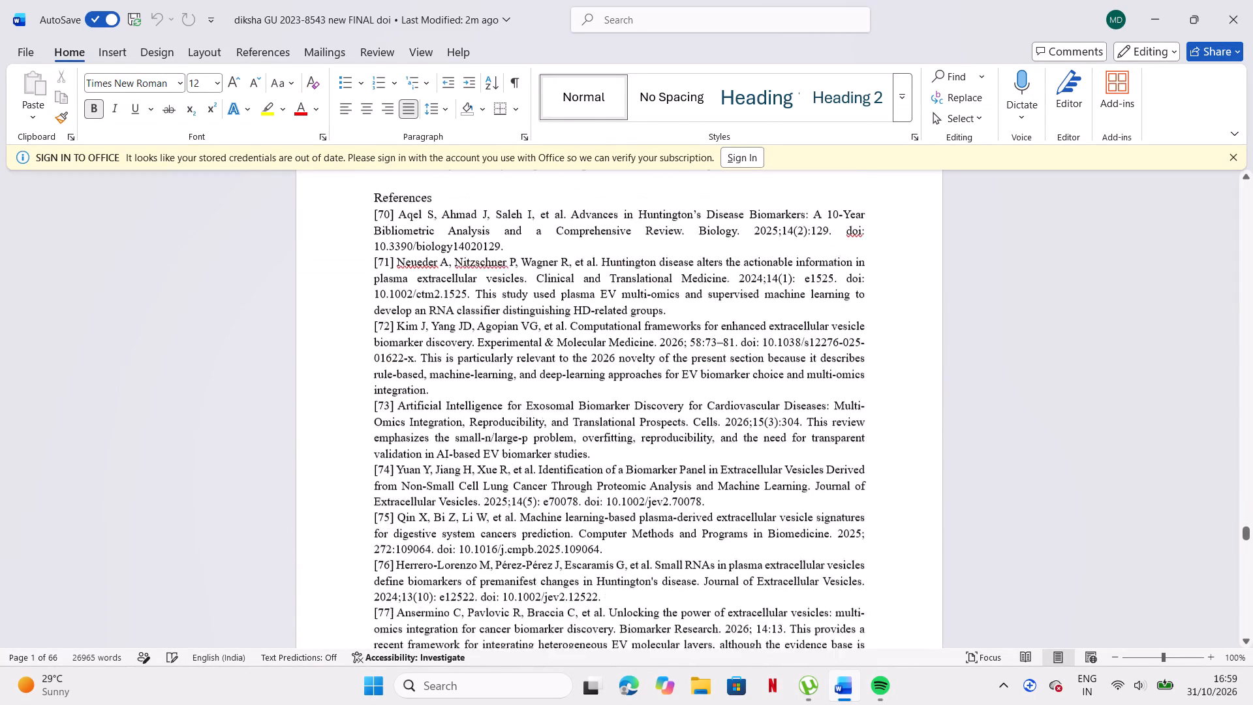
scroll(820, 521, "down", 8)
scroll(820, 521, "up", 4)
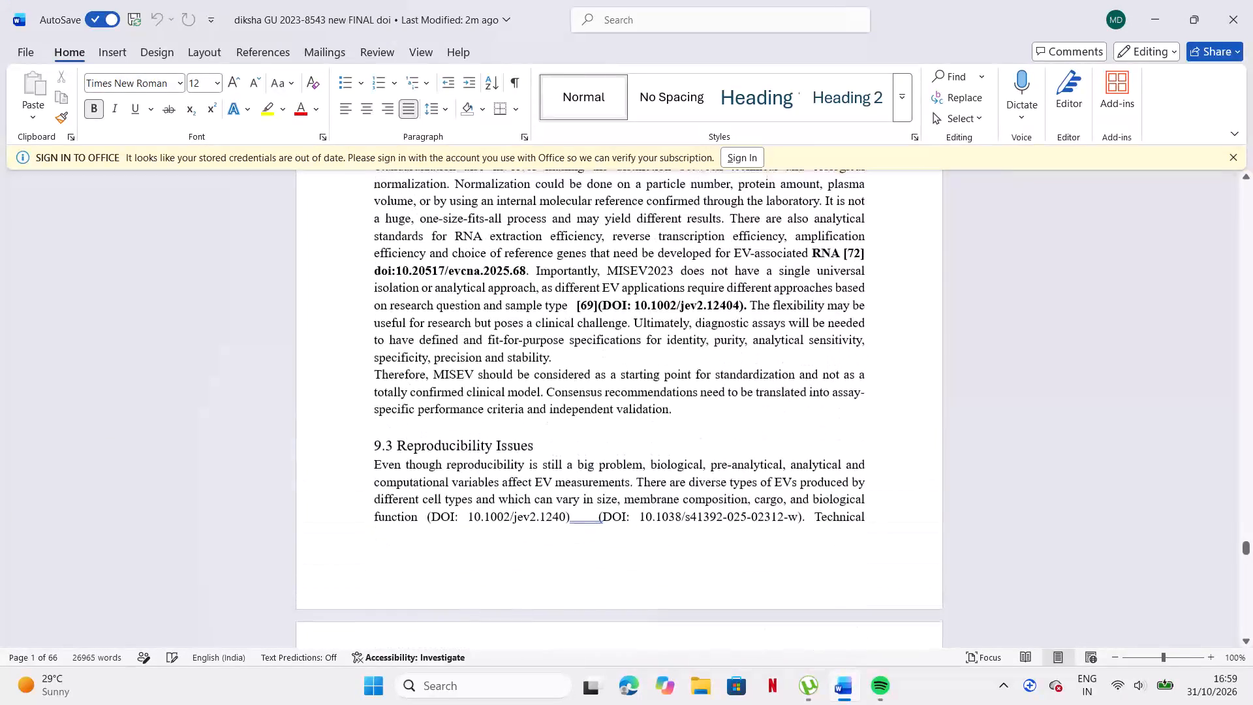
Place the insertion point between the two DOIs in section 9.3's first paragraph and open the Mendeley Cite add-in.
left_click(603, 516)
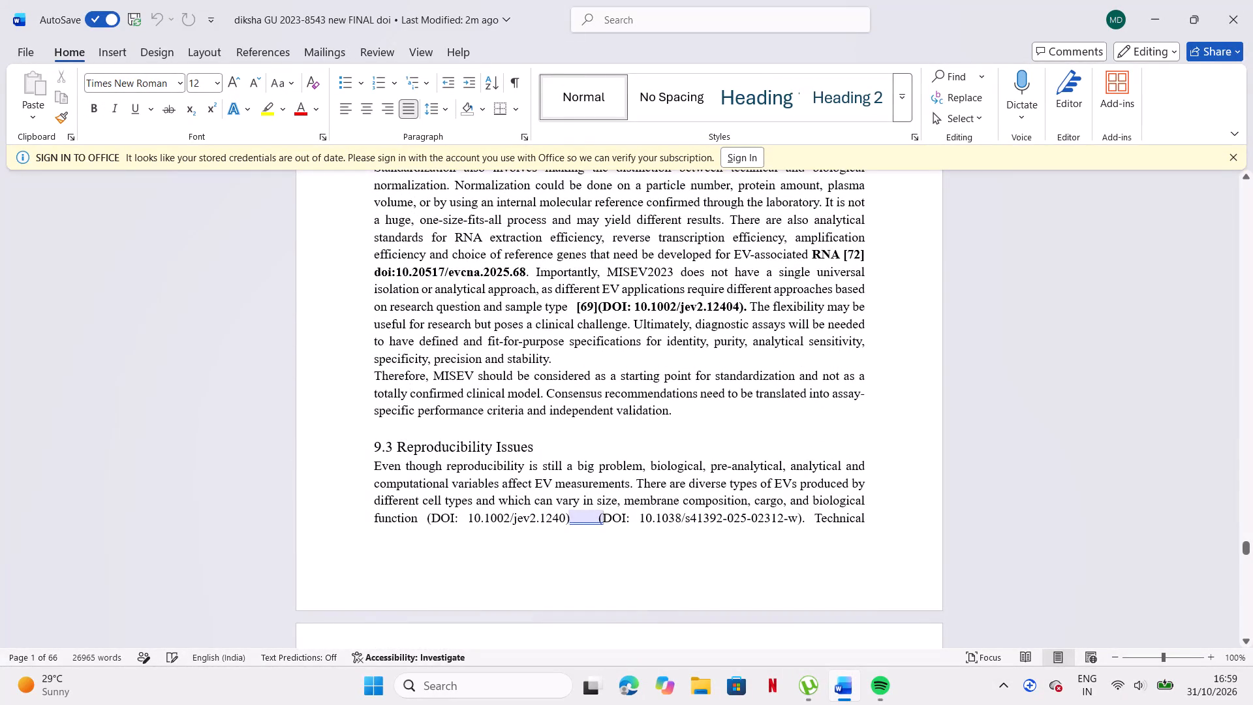
left_click(1128, 93)
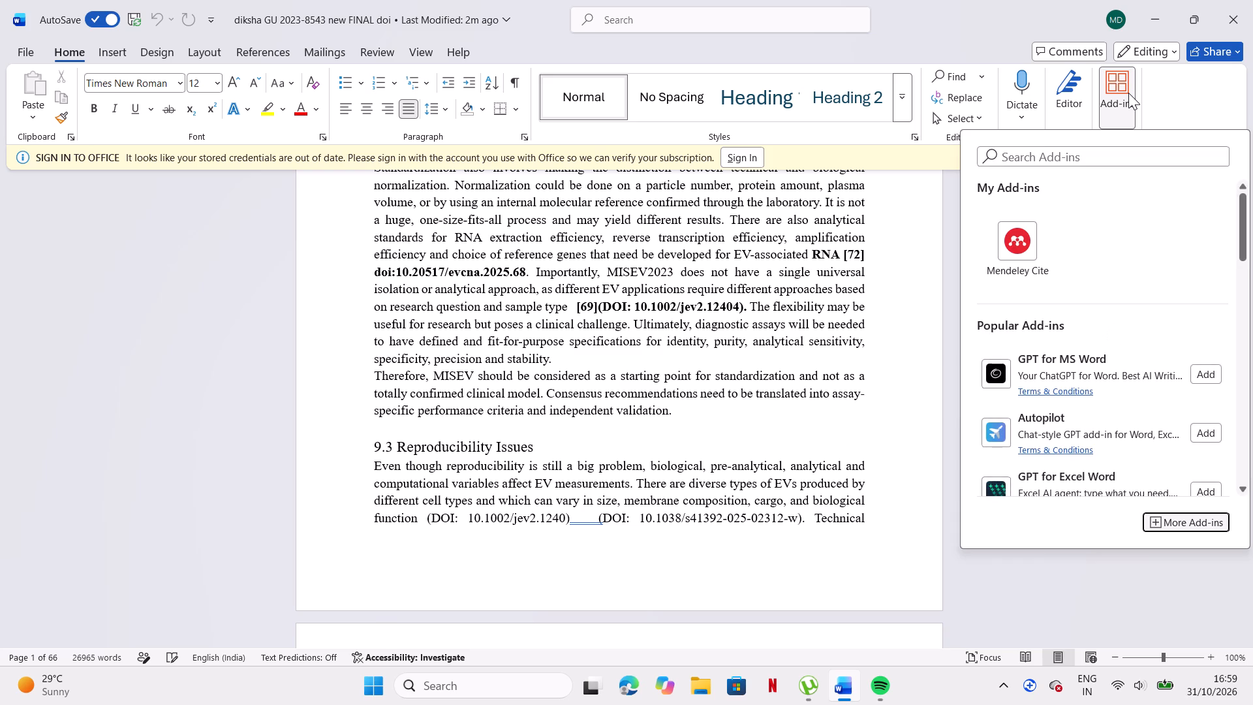
left_click(1037, 225)
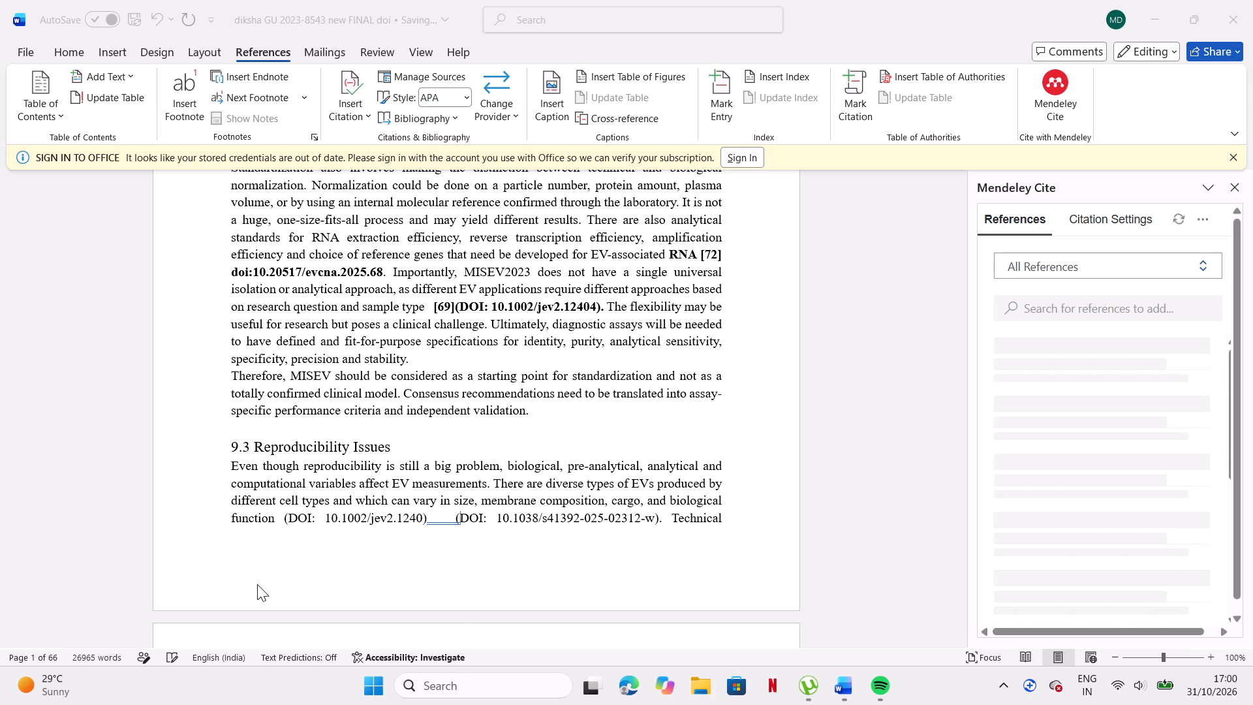
Look up the copied DOI 10.1002/jev2.1240 in the Mendeley references and insert its citation directly before that DOI in section 9.3.
left_click_drag(324, 513, 423, 524)
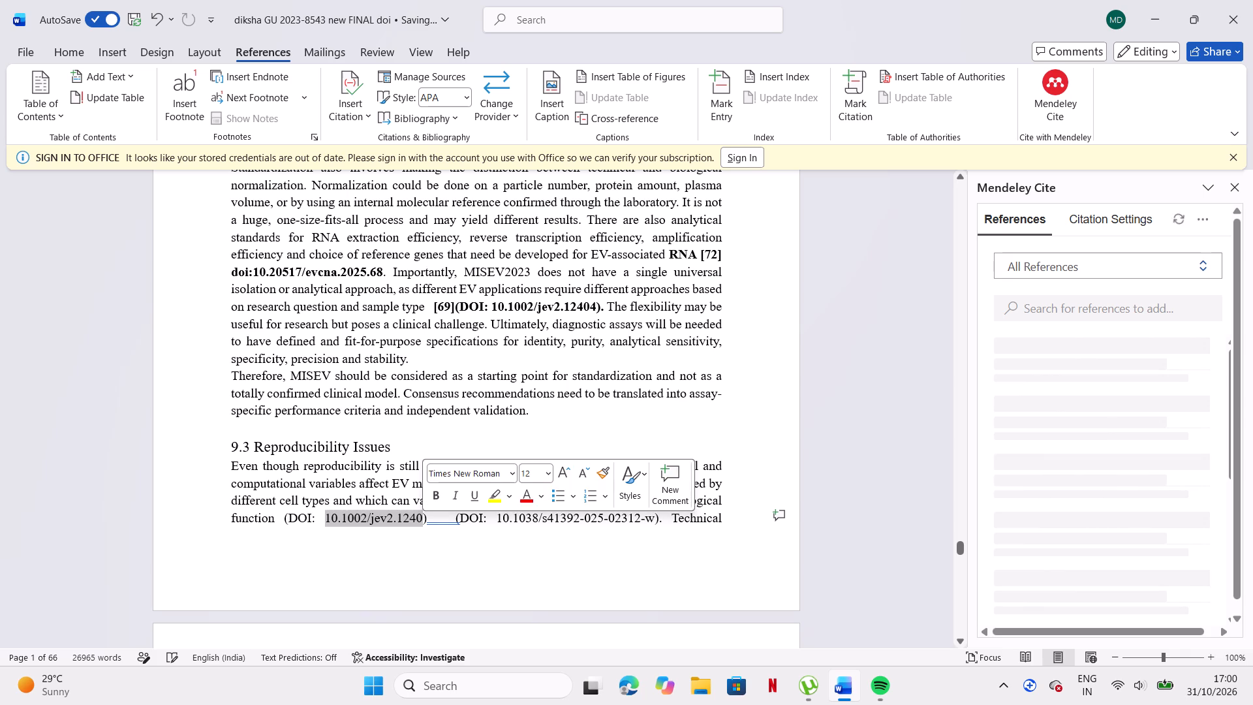
key("ctrl+c")
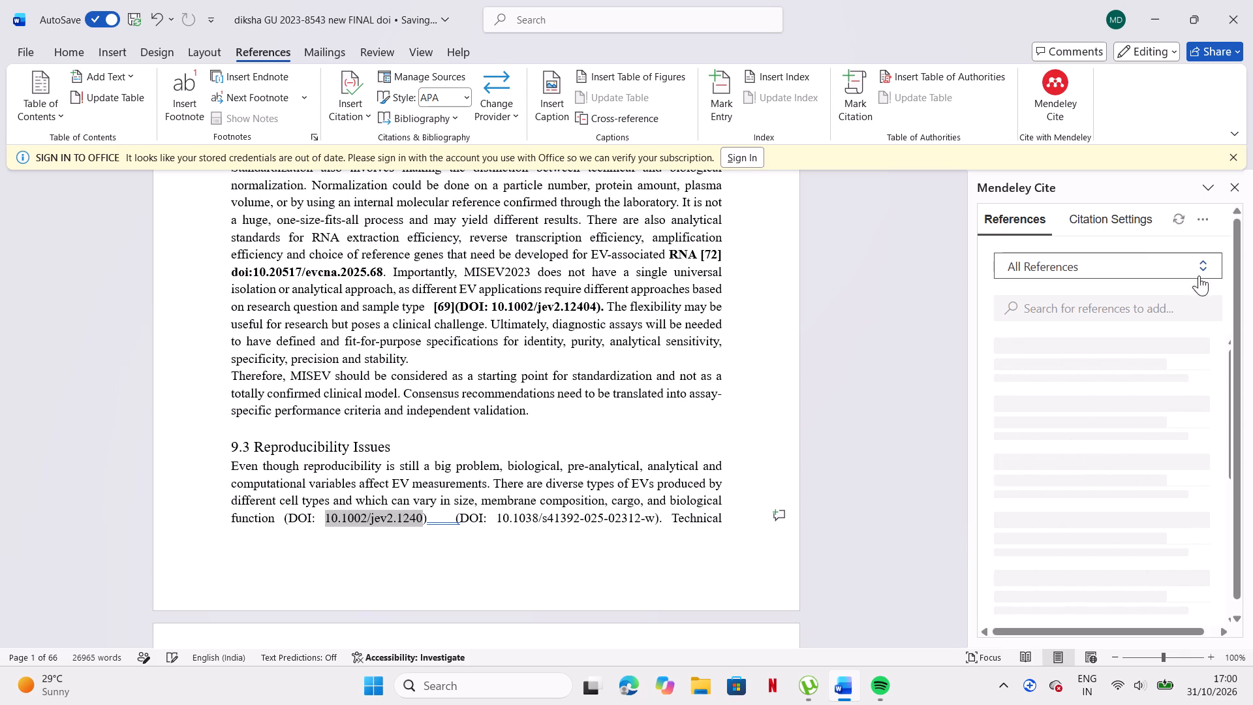
left_click(1163, 261)
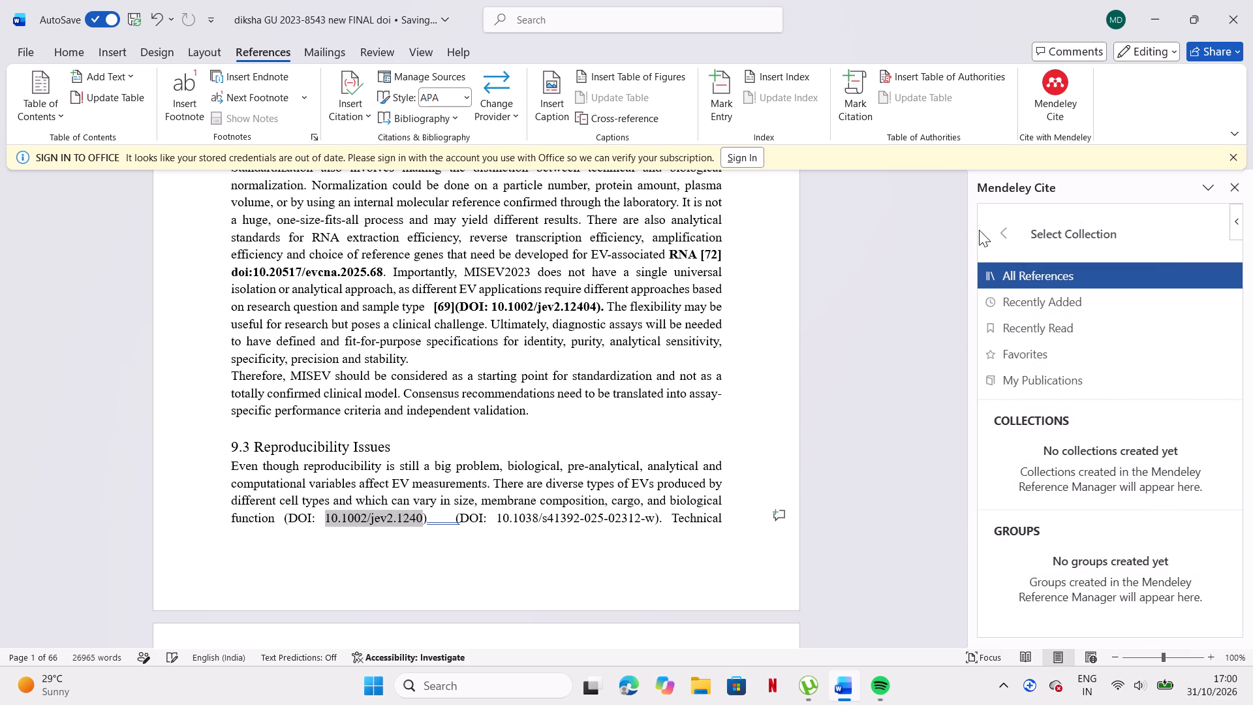
left_click(997, 230)
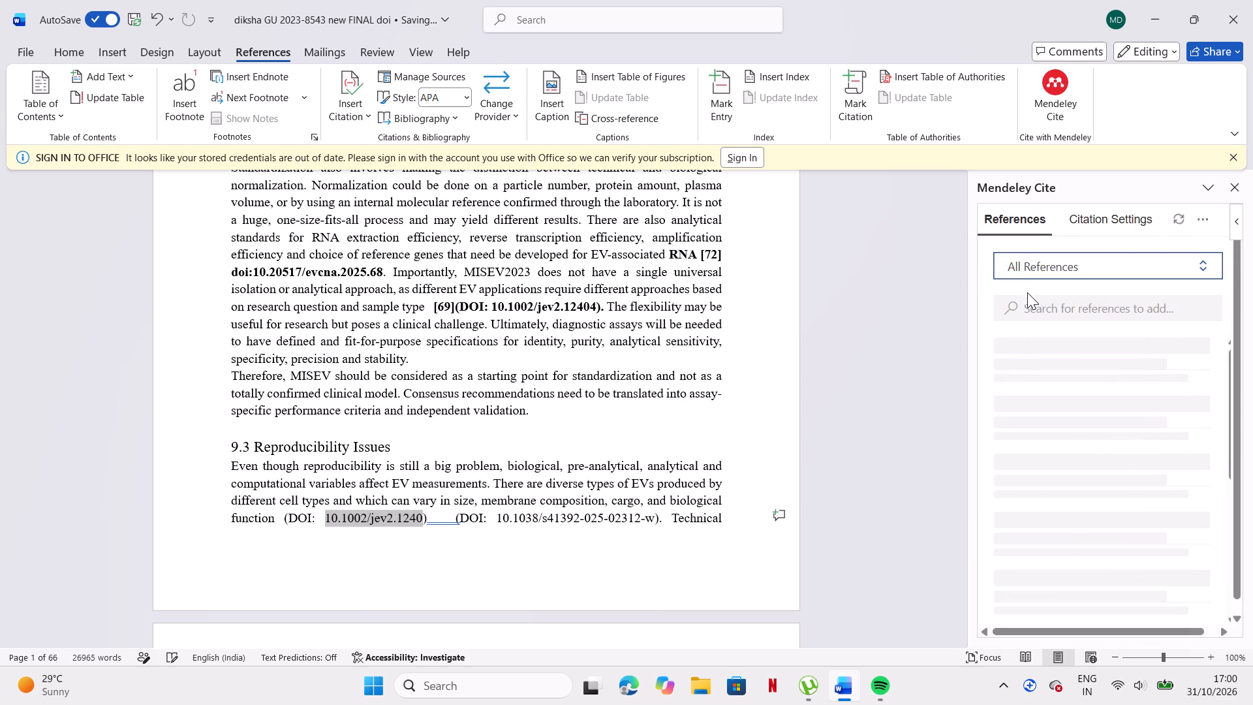
left_click(1035, 307)
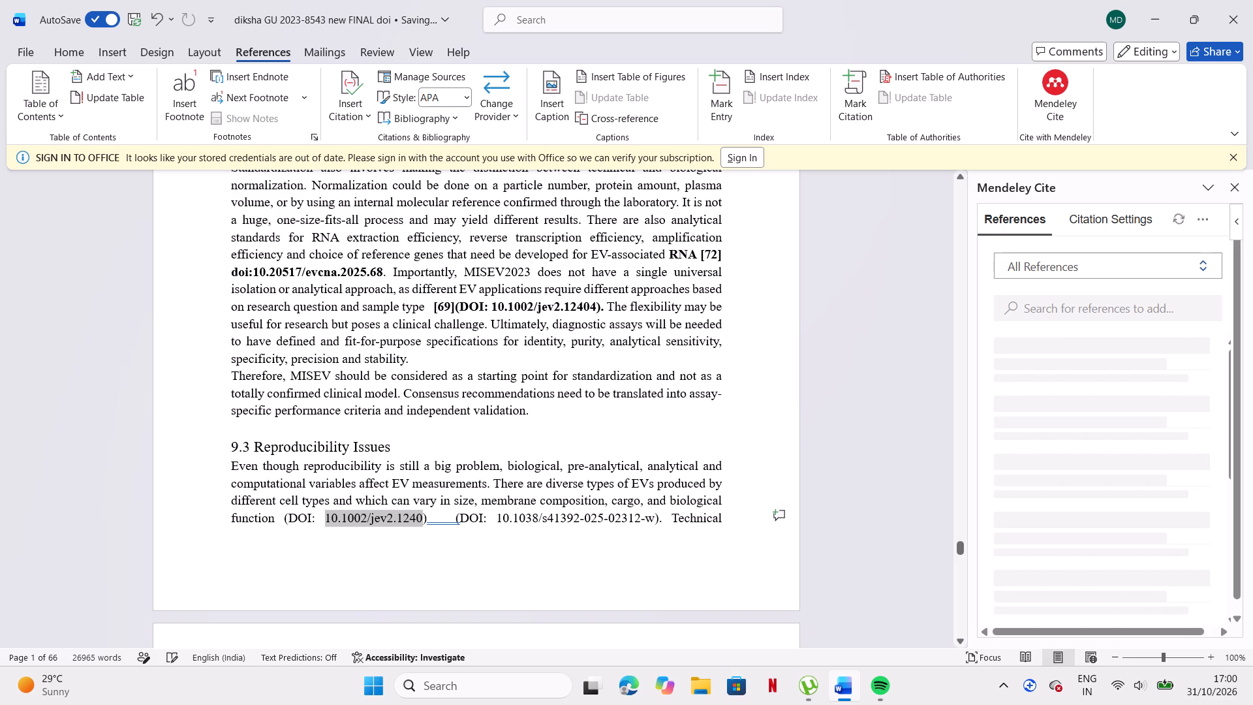
scroll(695, 520, "down", 4)
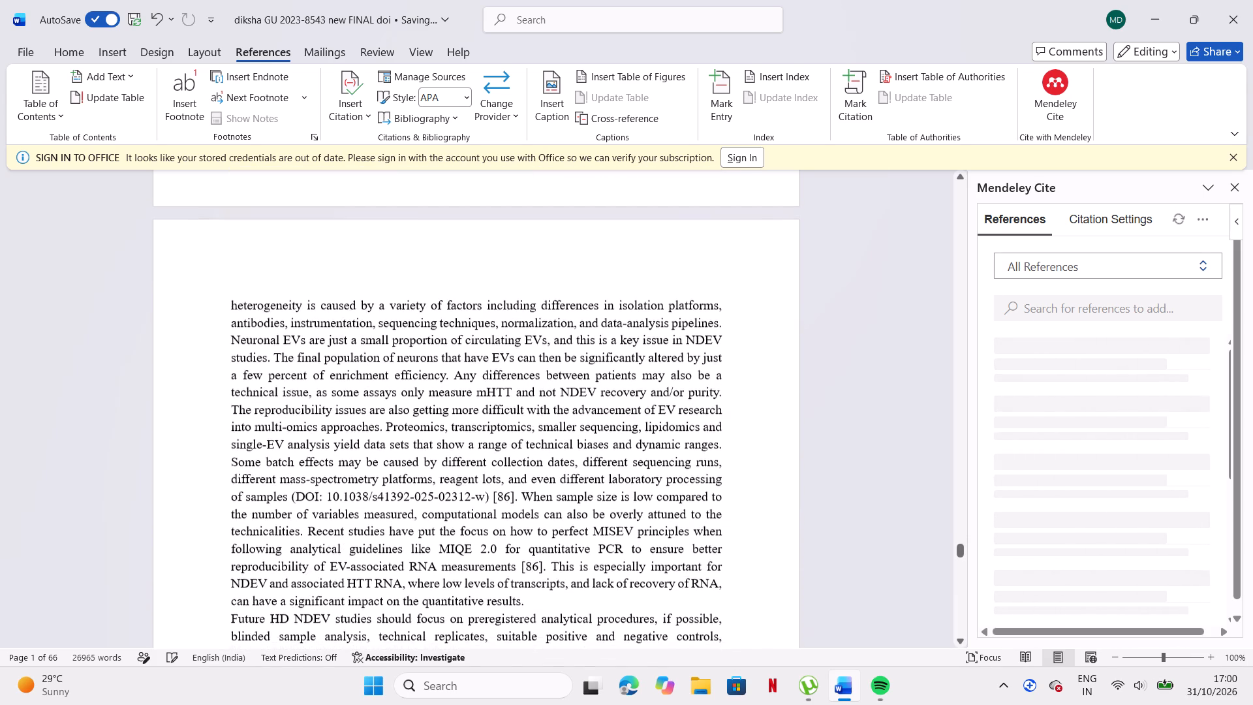
scroll(695, 520, "up", 4)
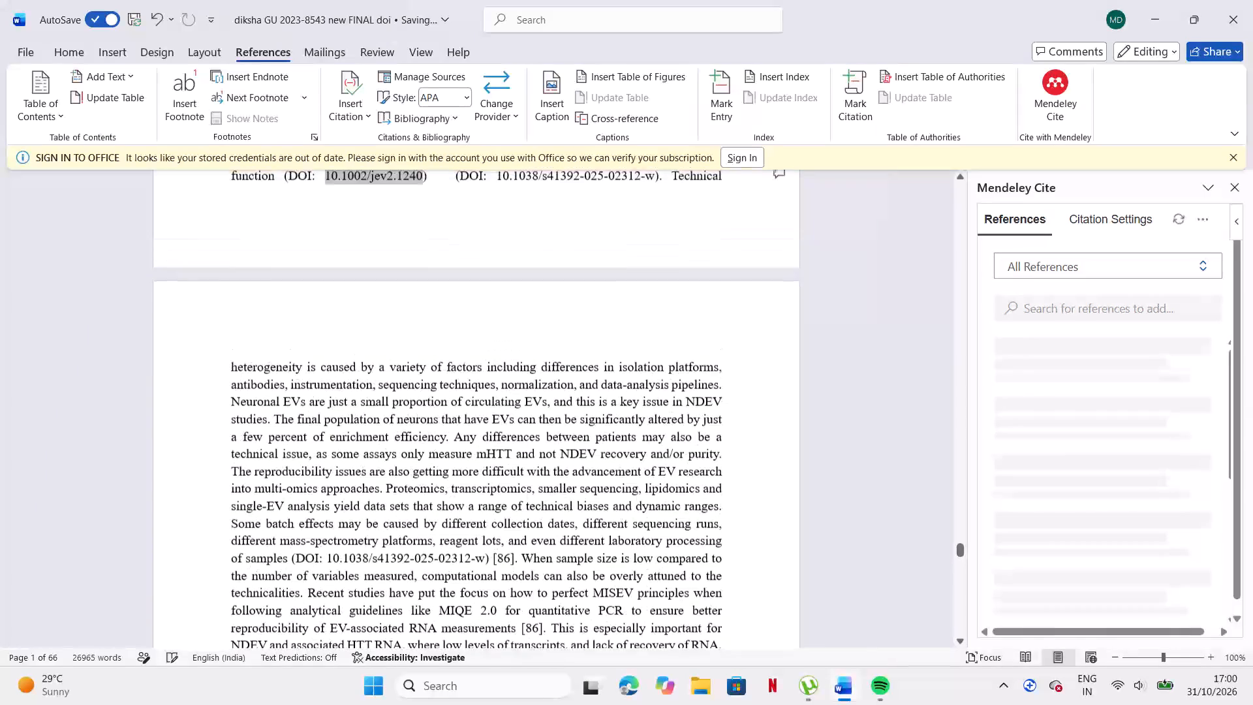
scroll(695, 520, "up", 2)
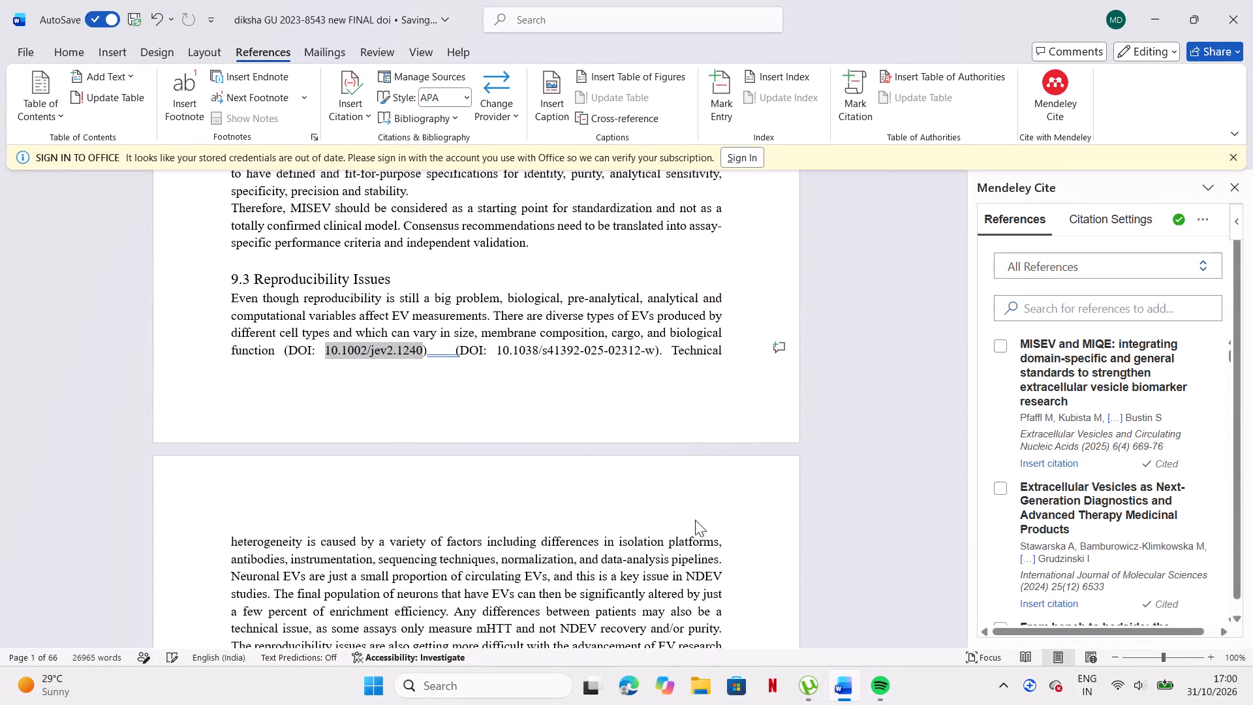
left_click(1145, 305)
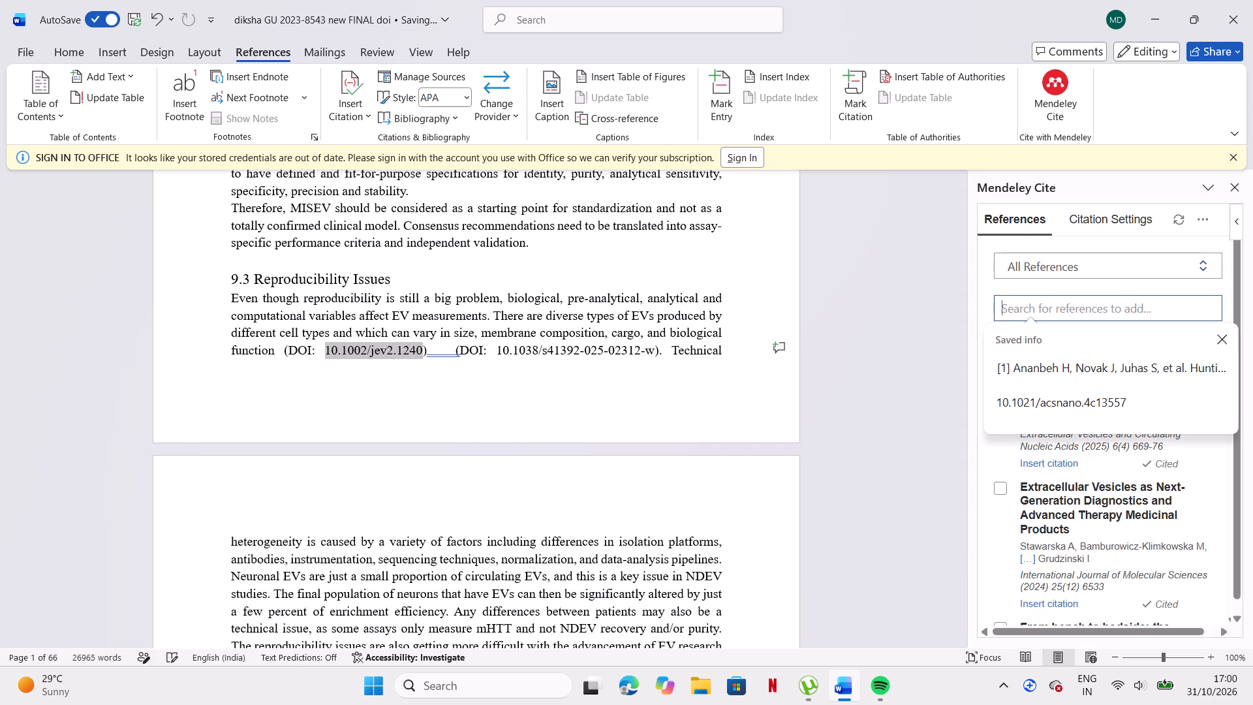
key("ctrl+v")
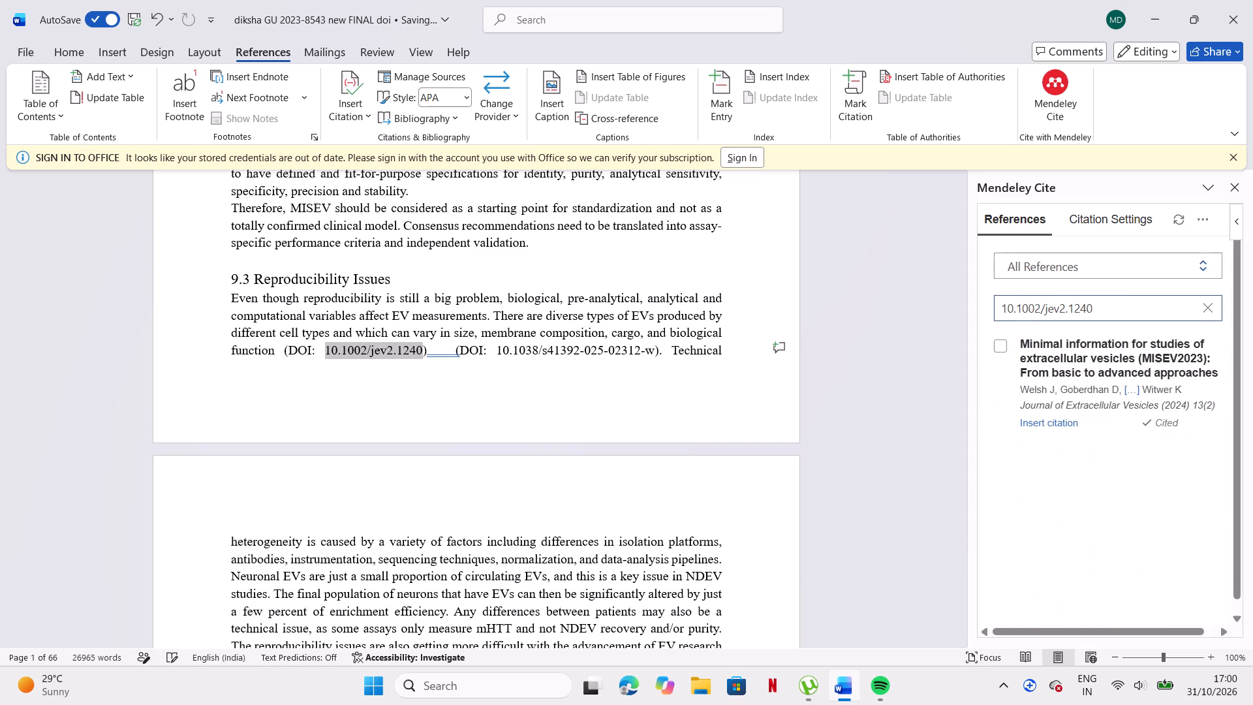
left_click(281, 351)
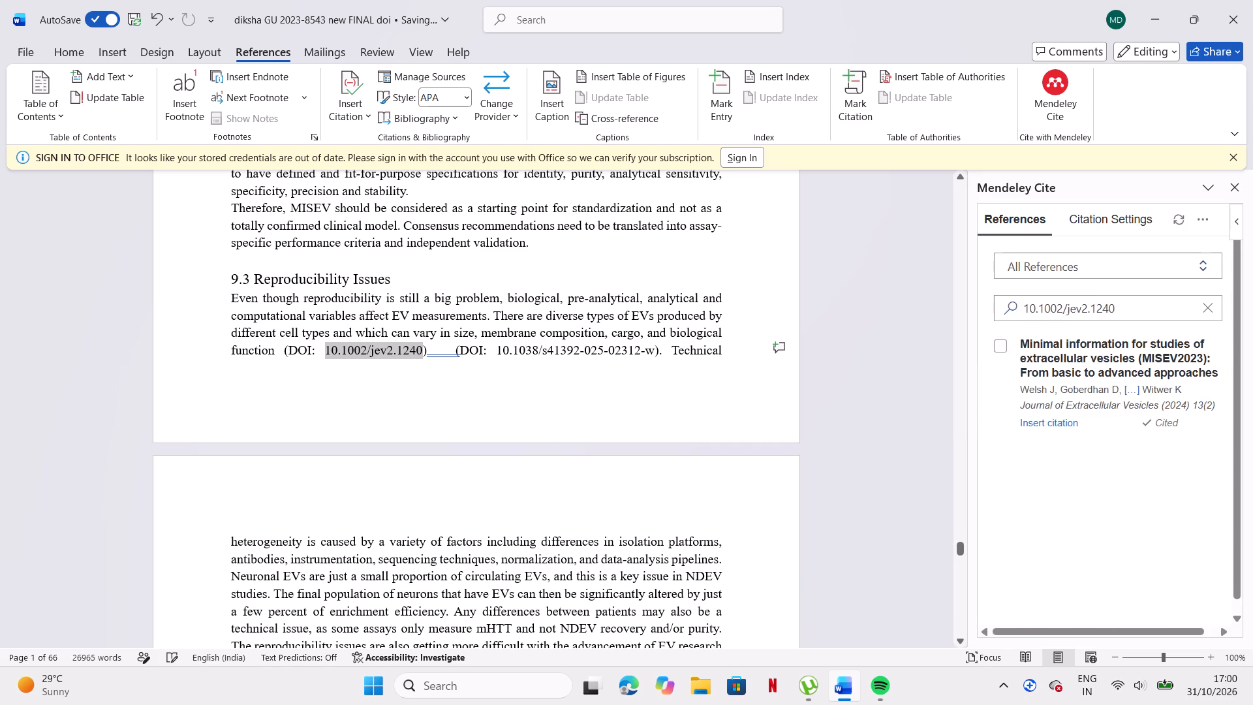
left_click(1030, 422)
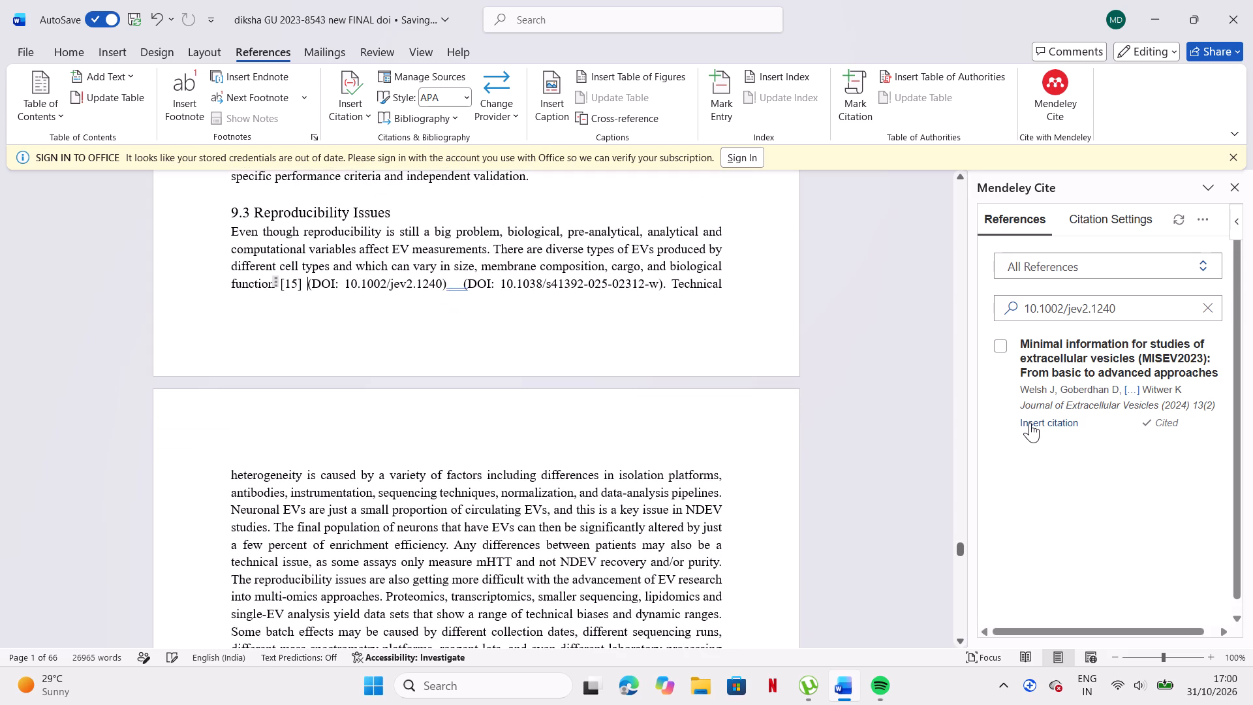
left_click(459, 289)
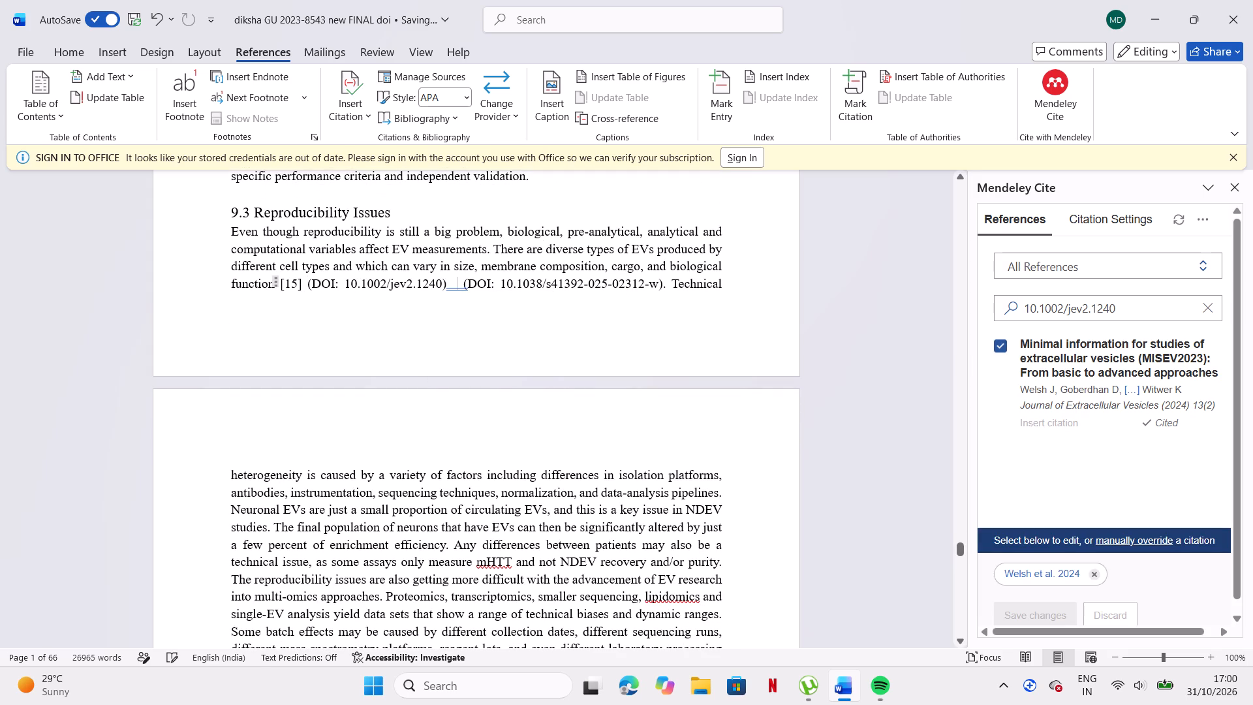
left_click_drag(499, 284, 543, 282)
left_click_drag(543, 282, 658, 280)
key("ctrl+c")
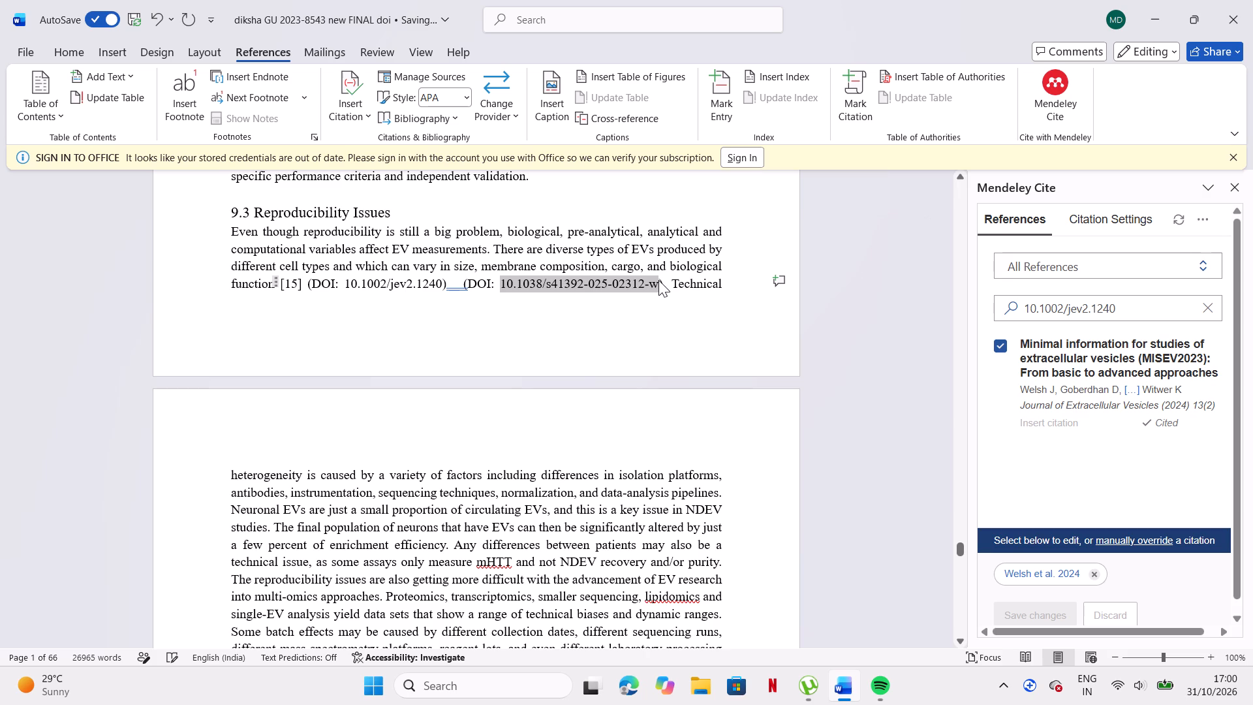
left_click(1215, 313)
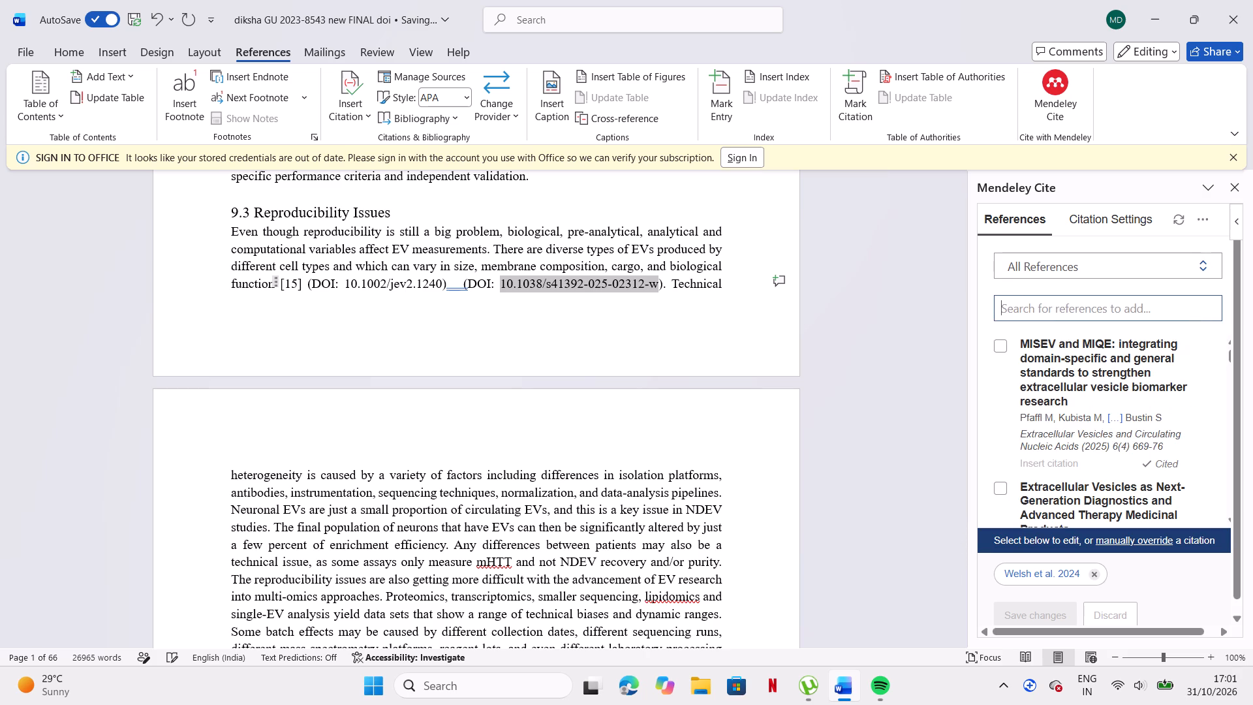
left_click(1193, 305)
key("ctrl+v")
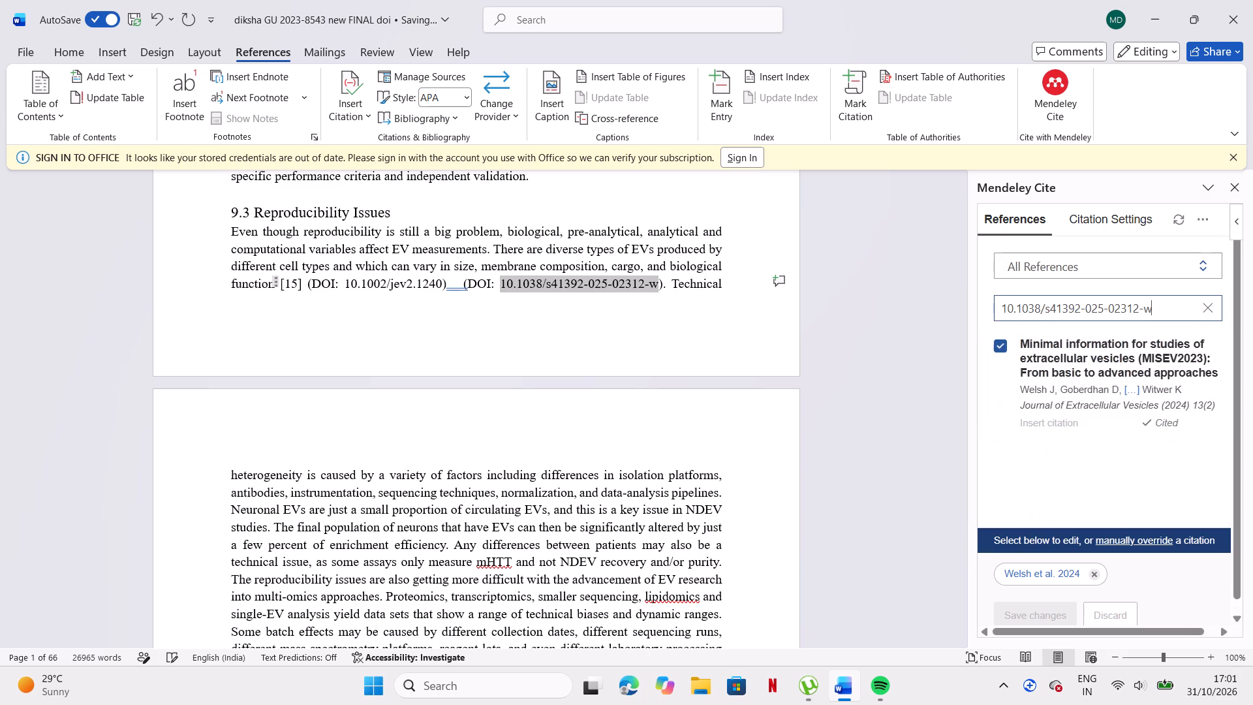
left_click(458, 282)
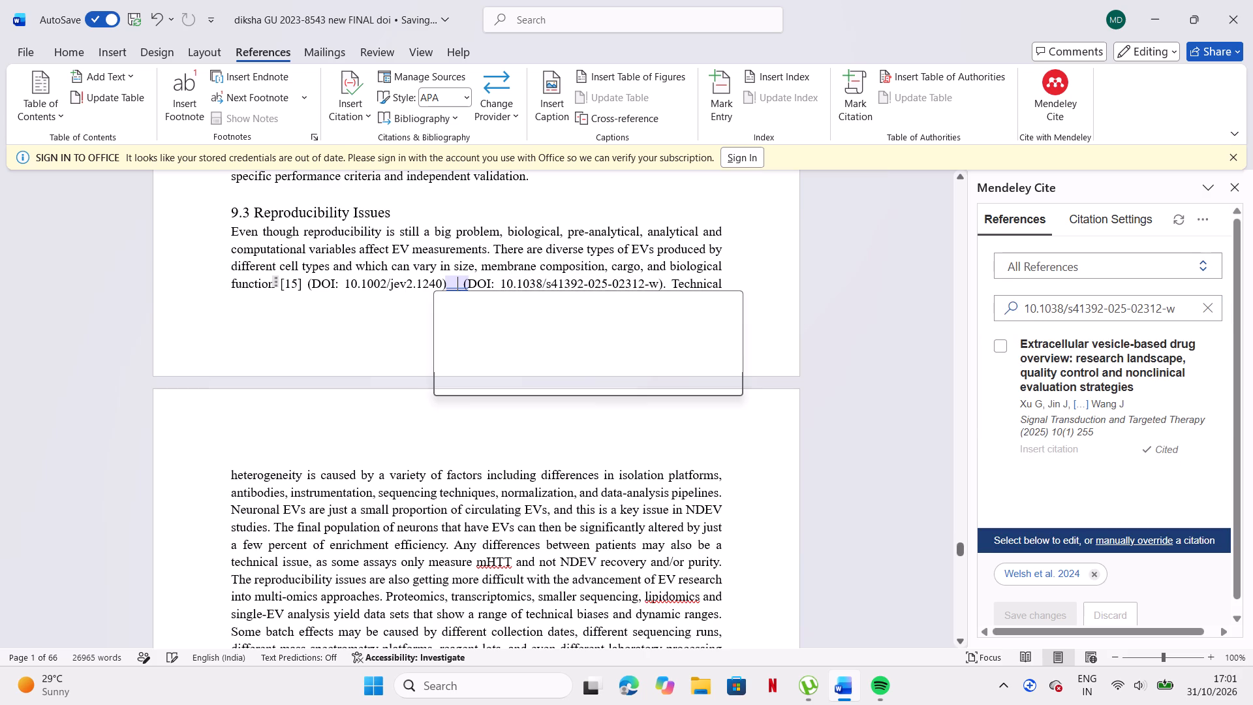
left_click(461, 349)
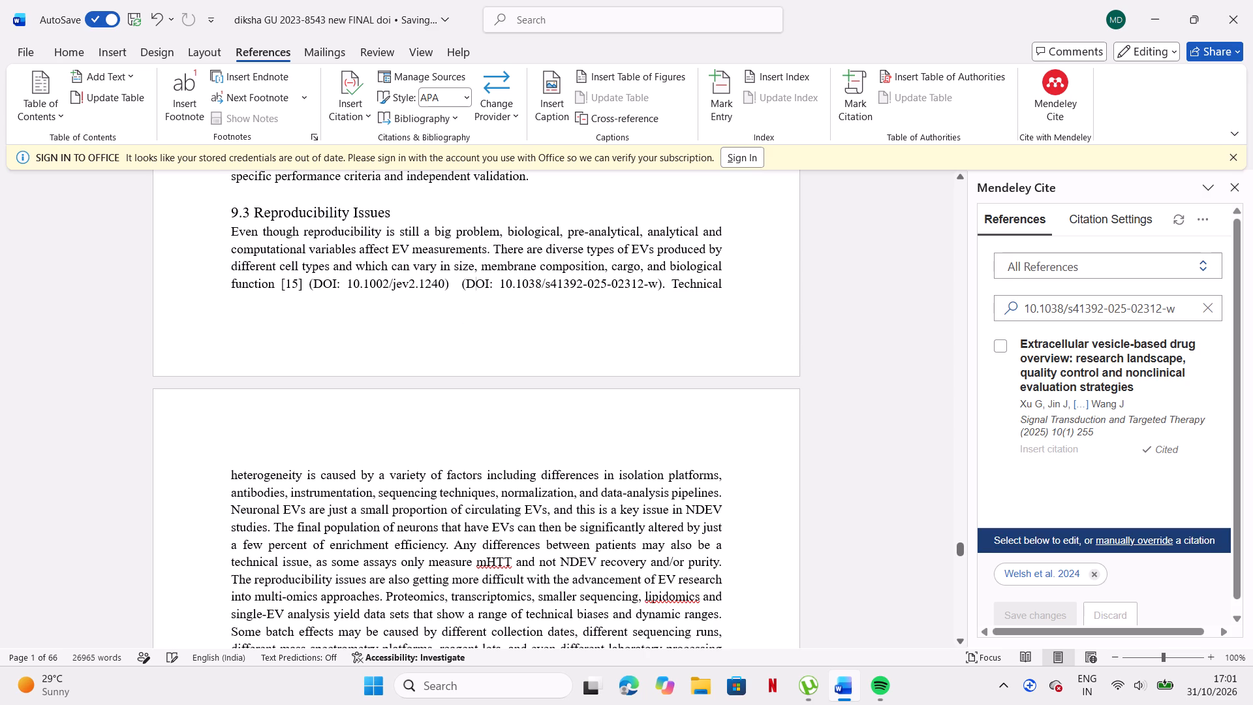
left_click(456, 289)
left_click(1207, 305)
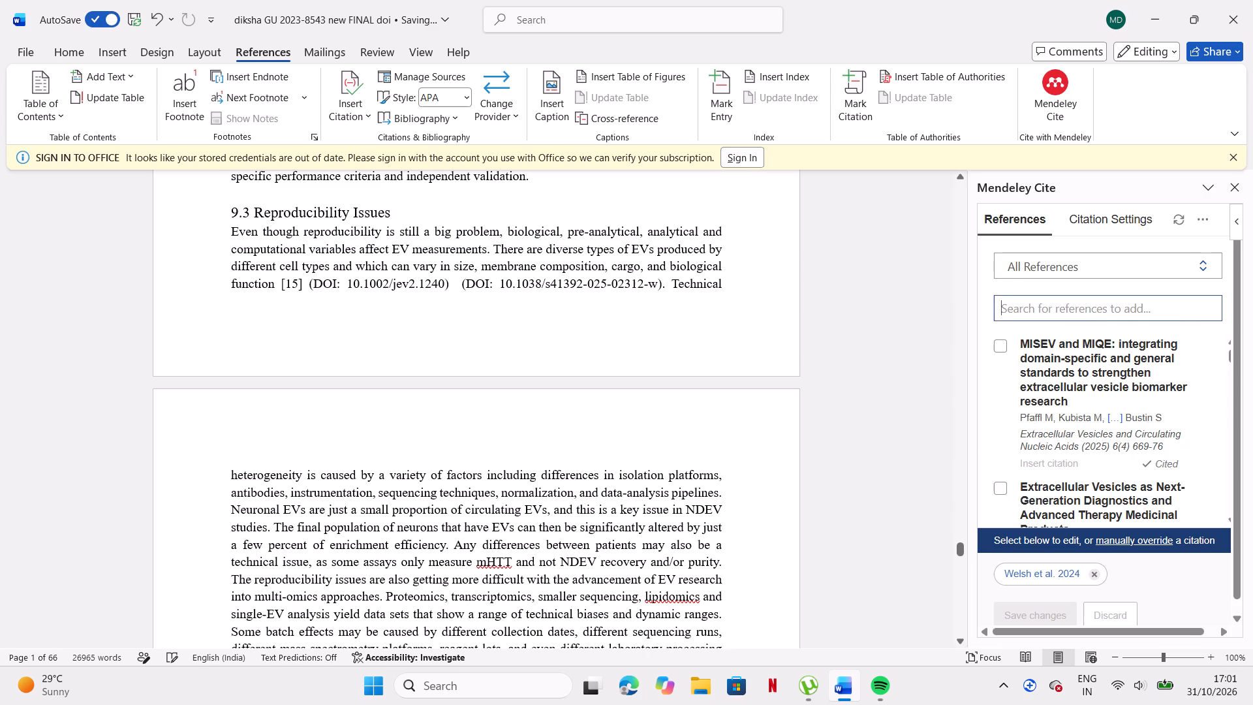
left_click(455, 279)
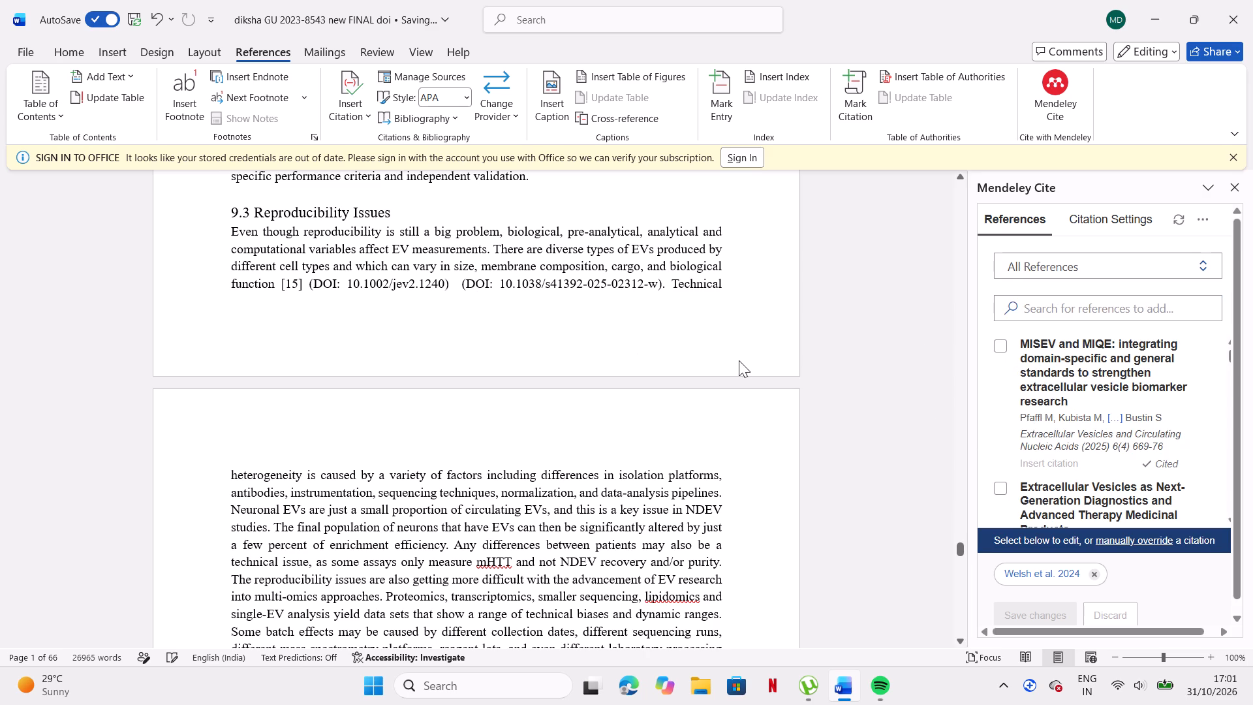
left_click(1079, 302)
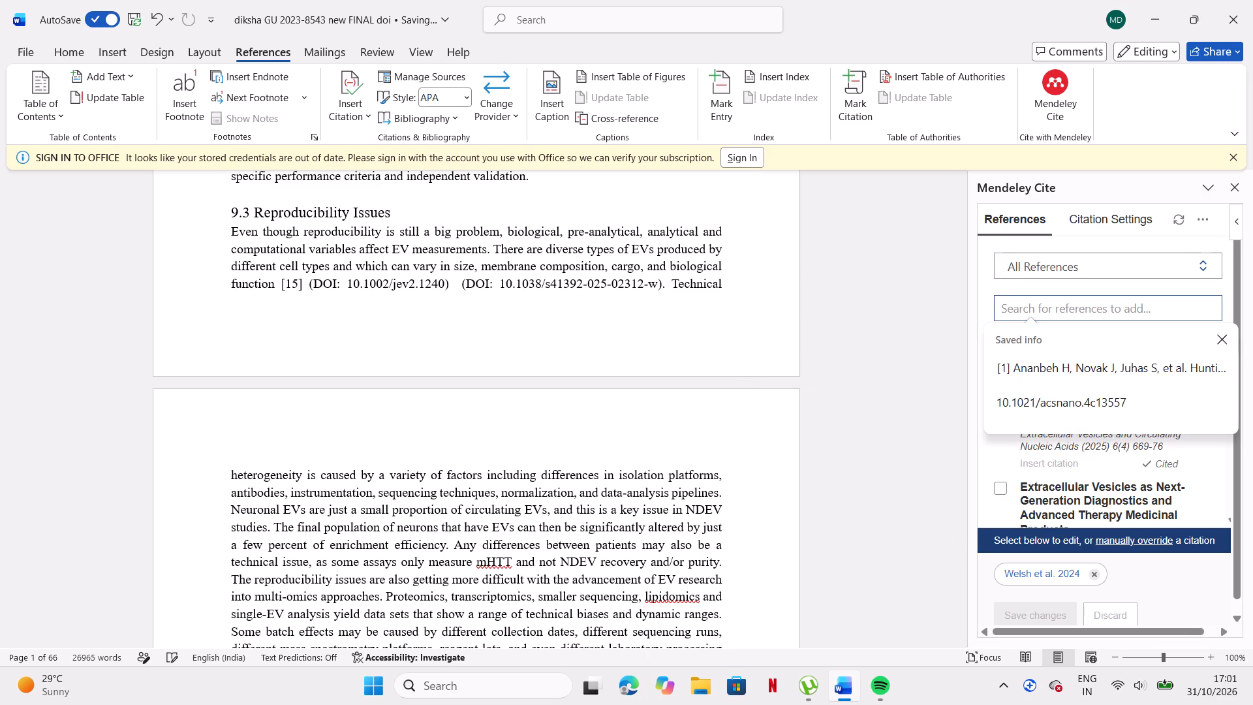
left_click(1215, 336)
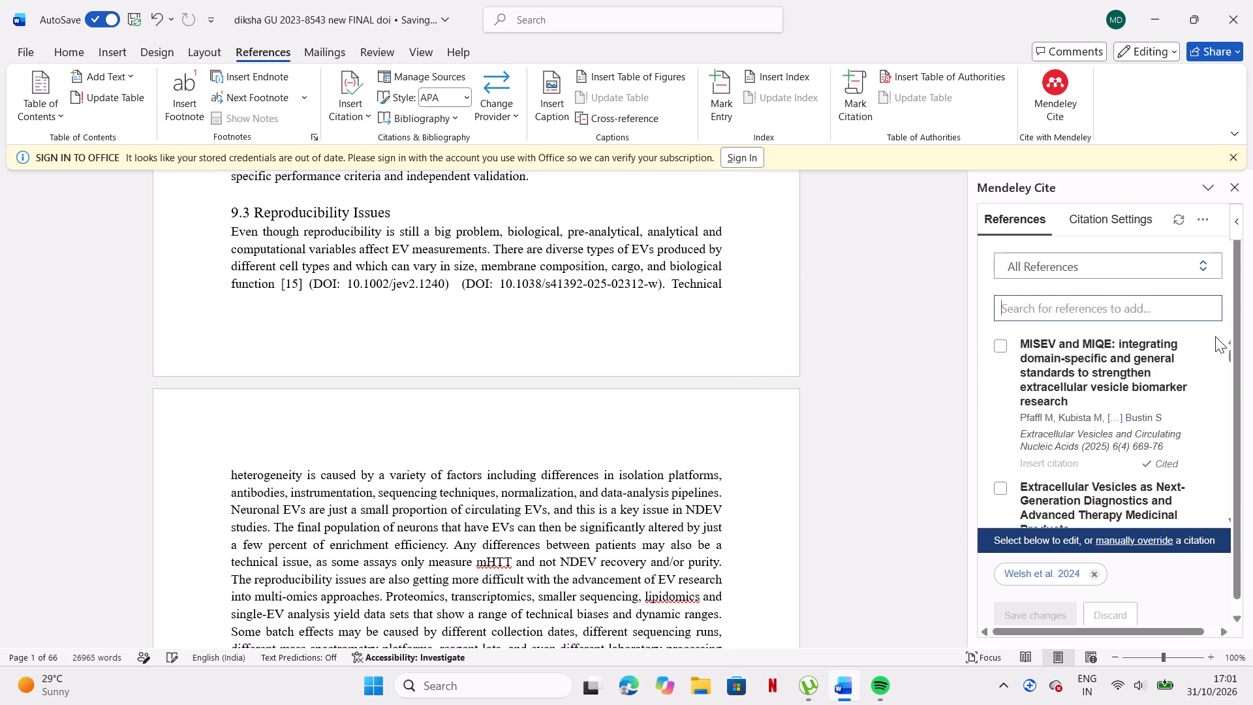
left_click(1192, 315)
key("ctrl+v")
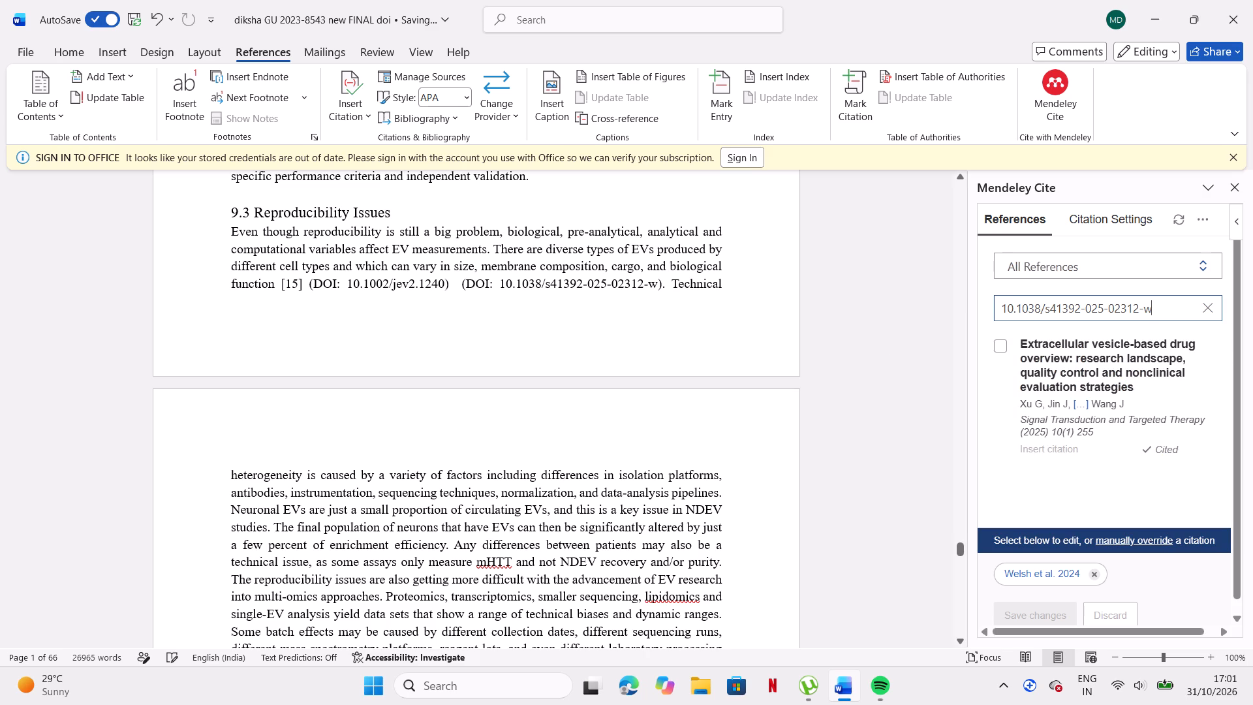
left_click(1092, 571)
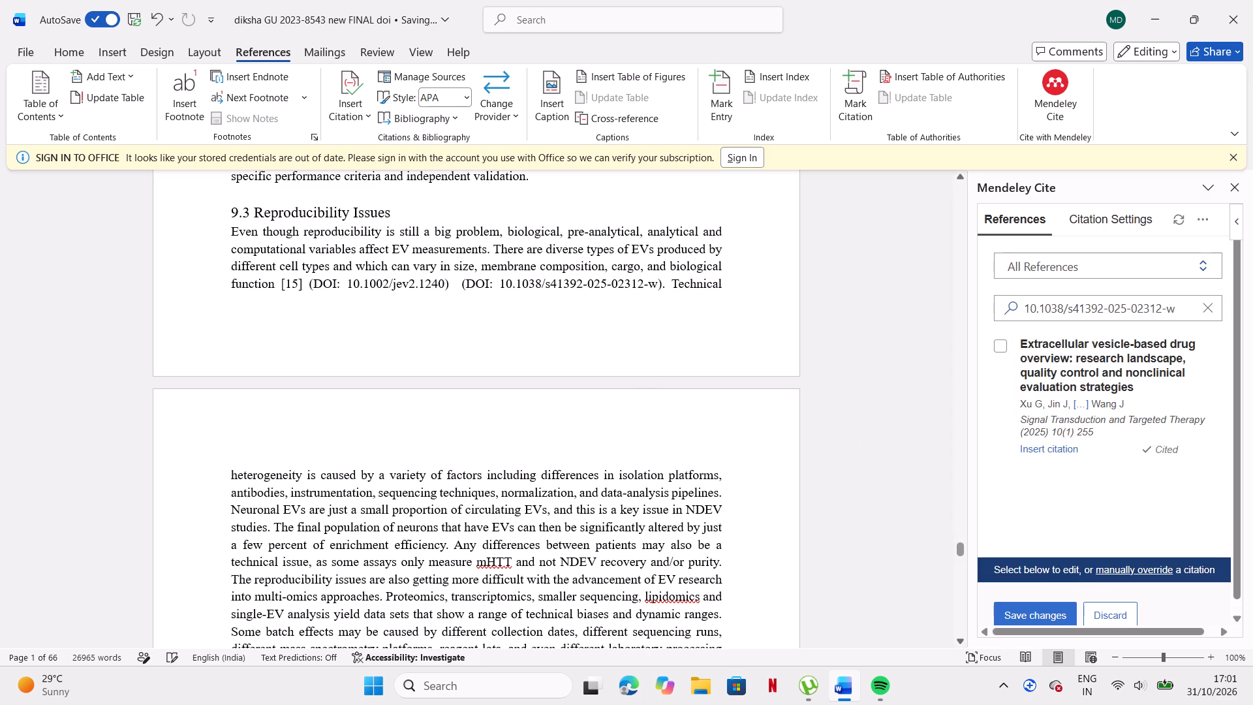
left_click(453, 281)
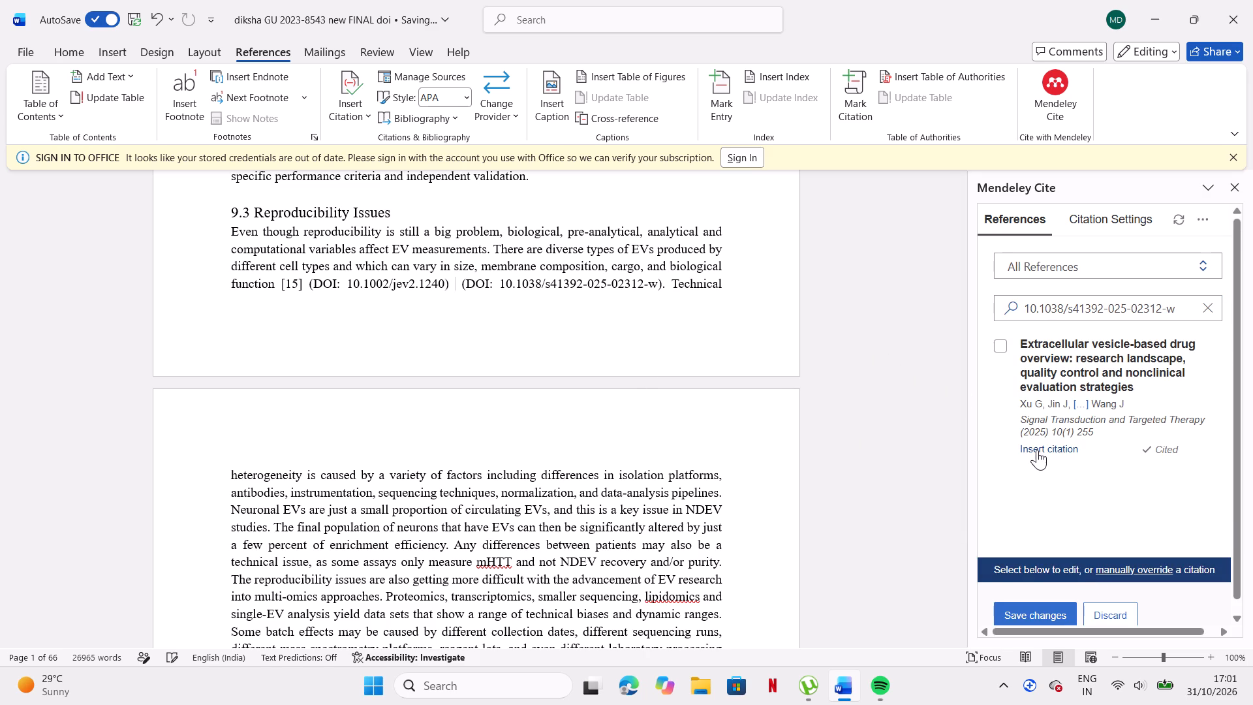
left_click(1037, 450)
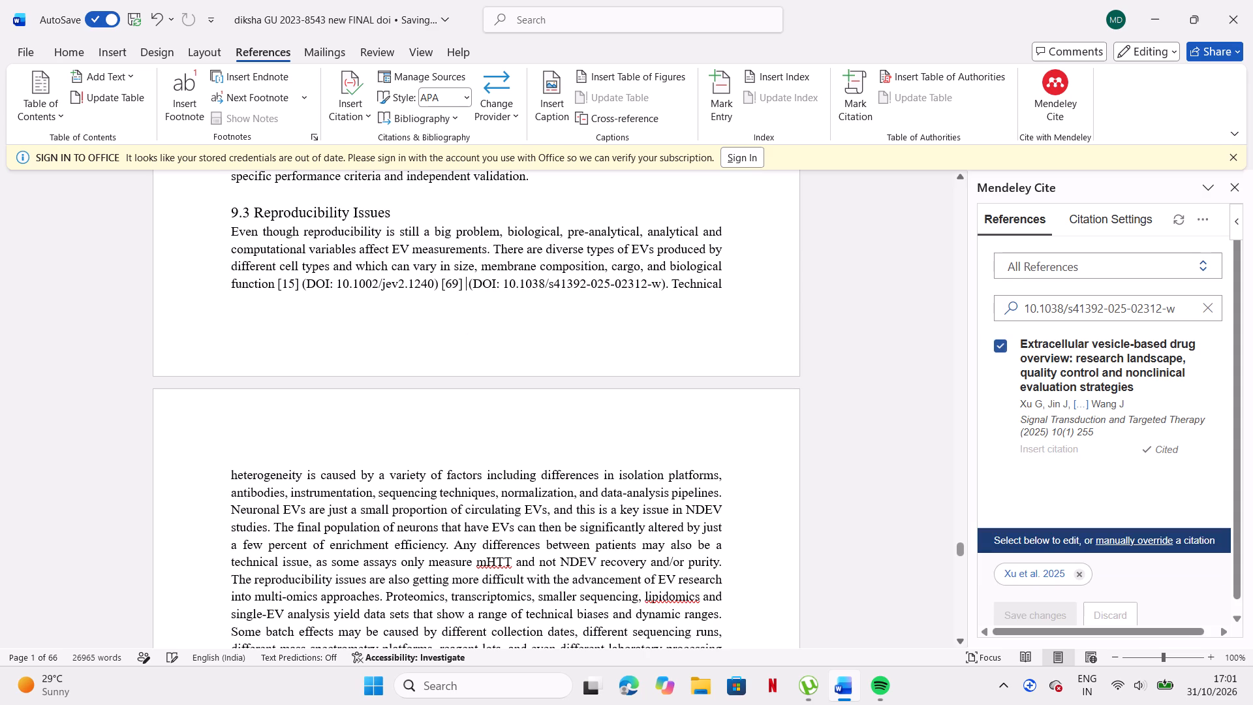
Bold both citations and their DOIs at the end of the sentence on EV biological function in section 9.3.
left_click_drag(278, 283, 643, 278)
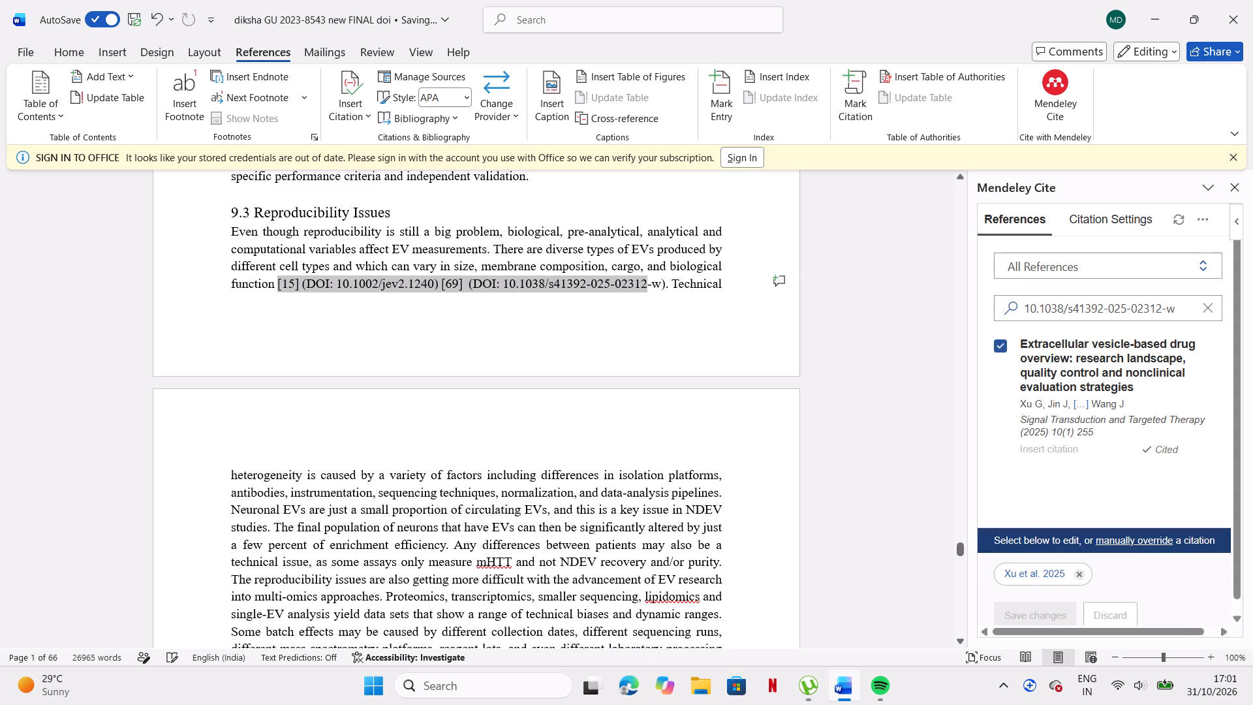
left_click_drag(643, 278, 664, 279)
left_click(674, 247)
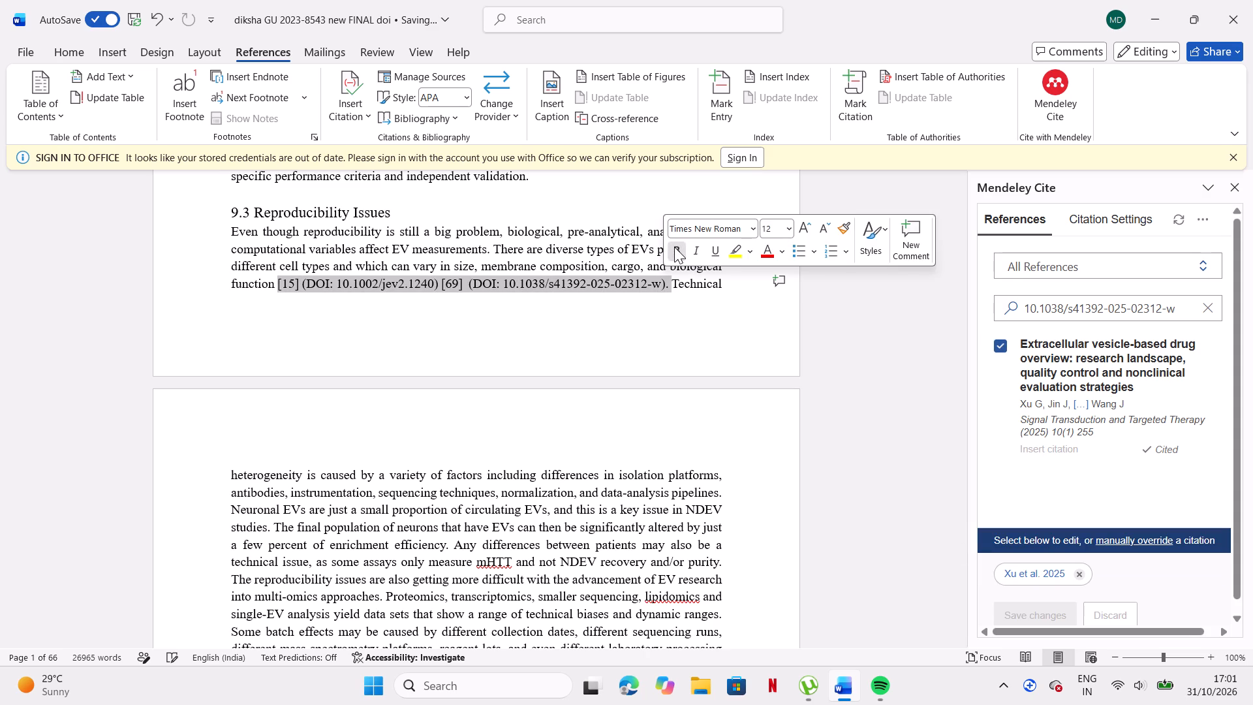
left_click(694, 339)
scroll(694, 339, "down", 1)
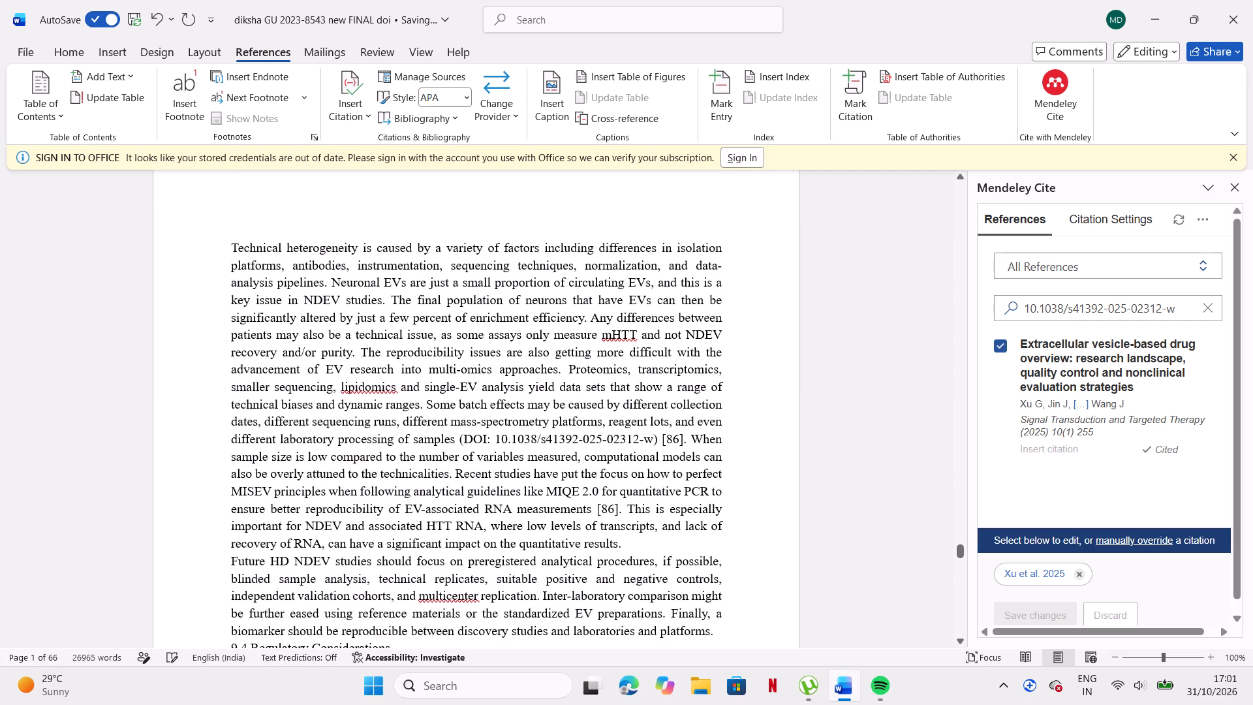
scroll(616, 444, "down", 2)
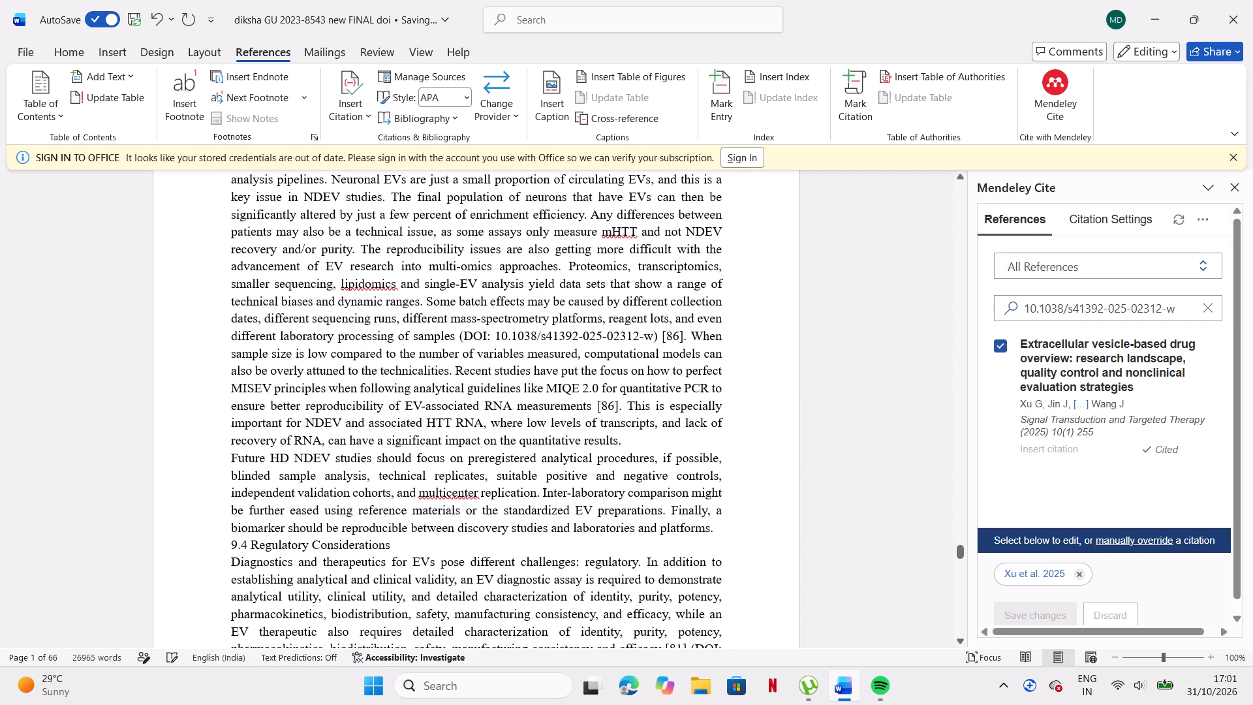
left_click(494, 337)
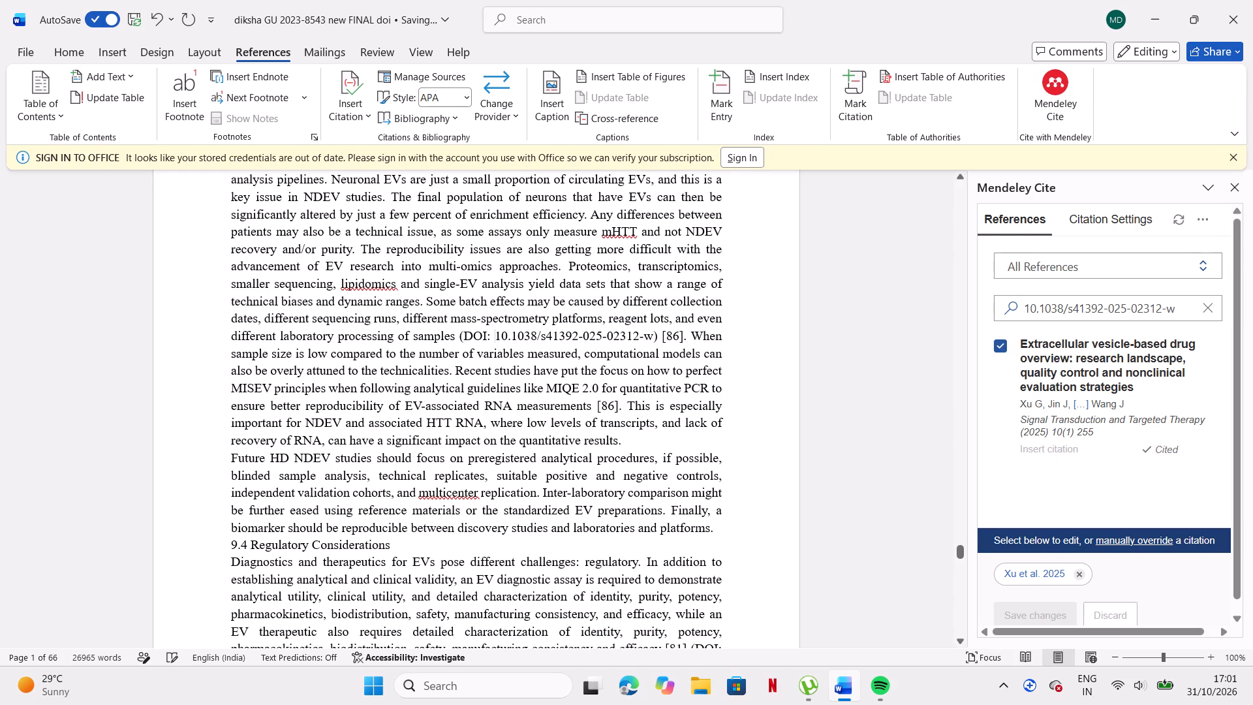
left_click(457, 338)
left_click(1078, 569)
left_click(1055, 447)
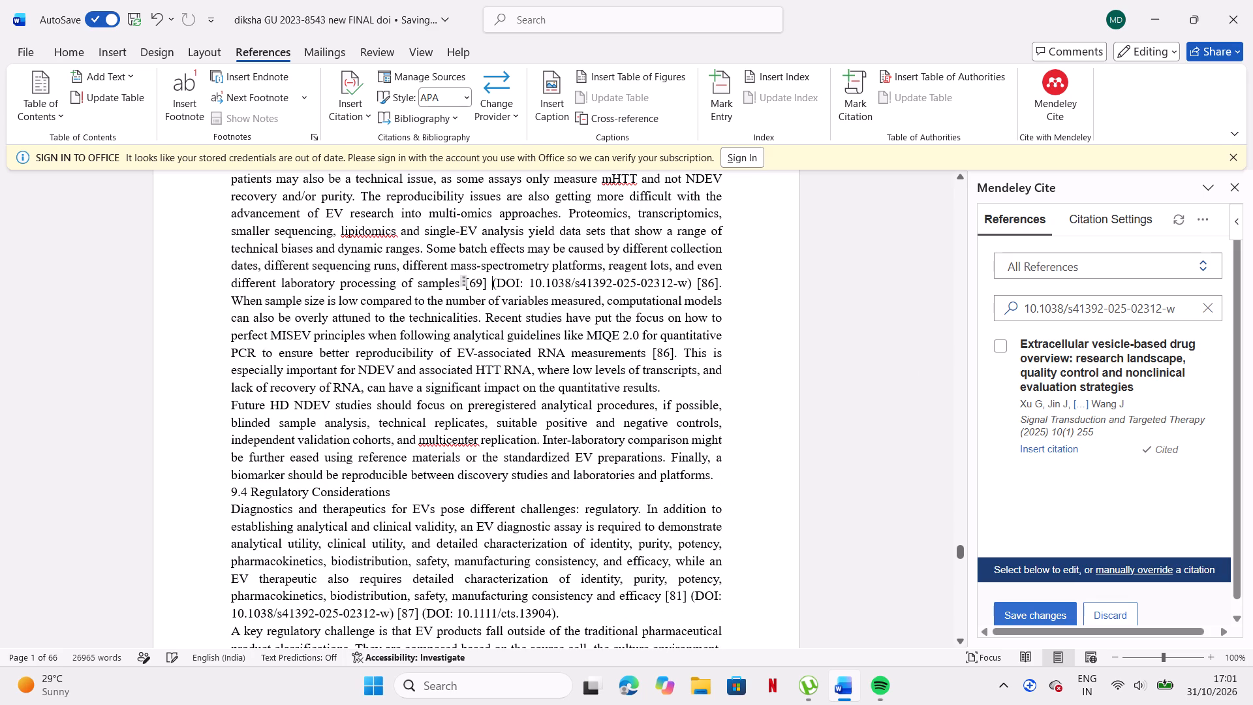
Bold the [69] citation and its full DOI, including the closing parenthesis, in the batch-effects sentence.
left_click_drag(463, 279, 649, 267)
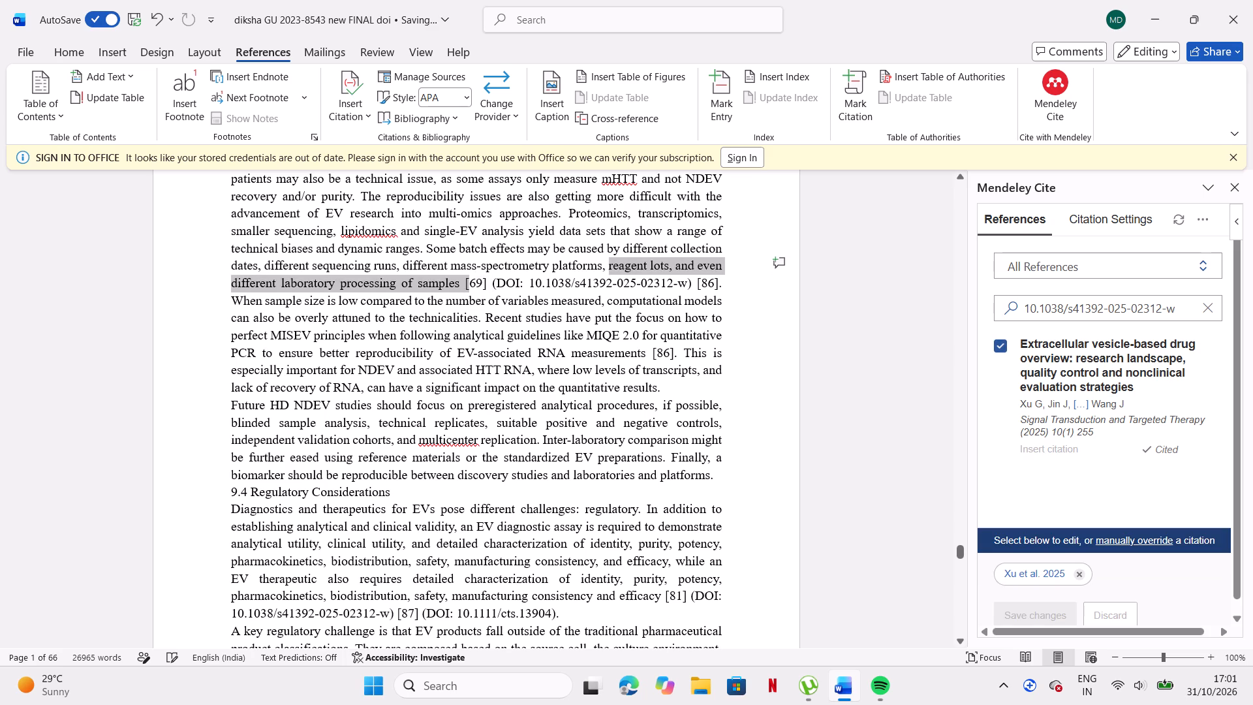
left_click_drag(649, 267, 689, 287)
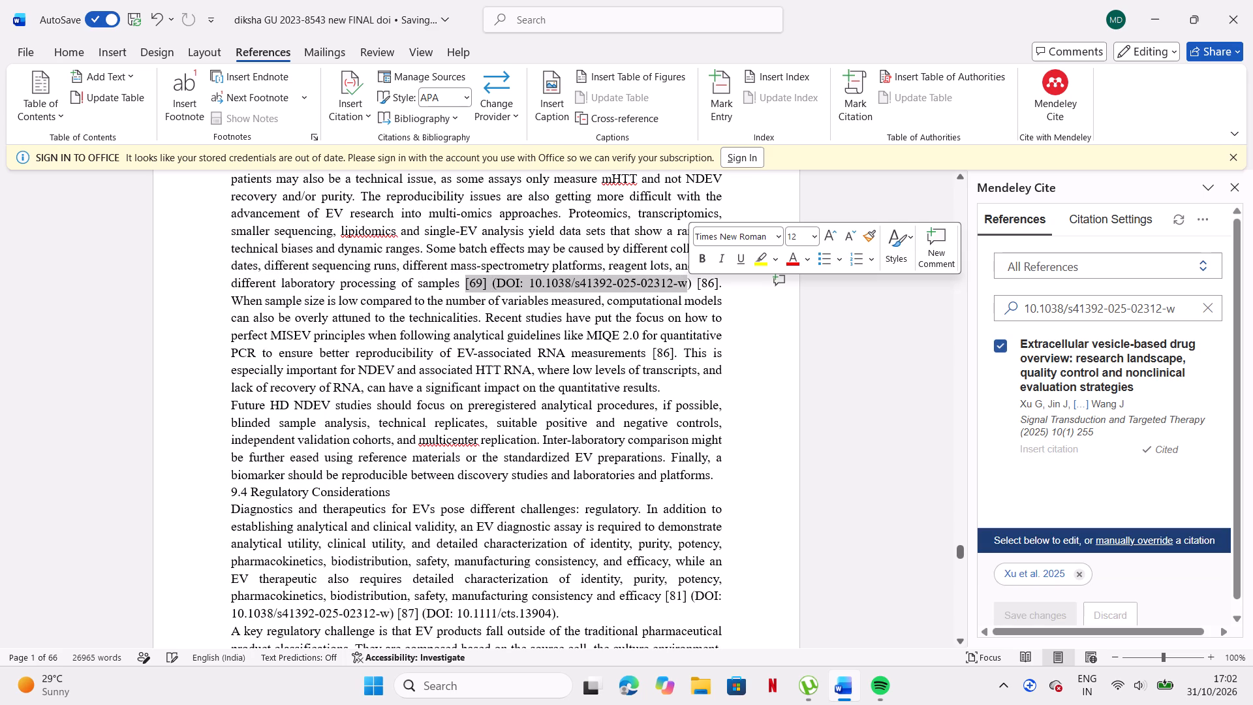
left_click(702, 264)
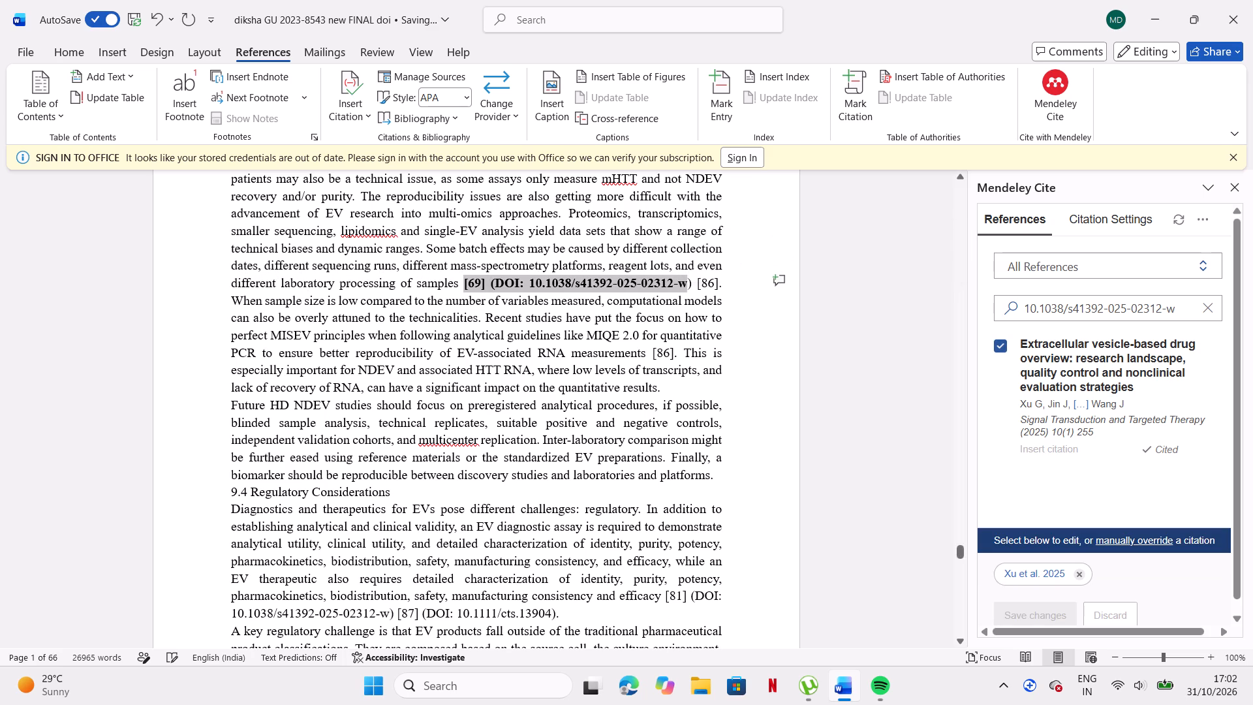
left_click(691, 282)
left_click(697, 256)
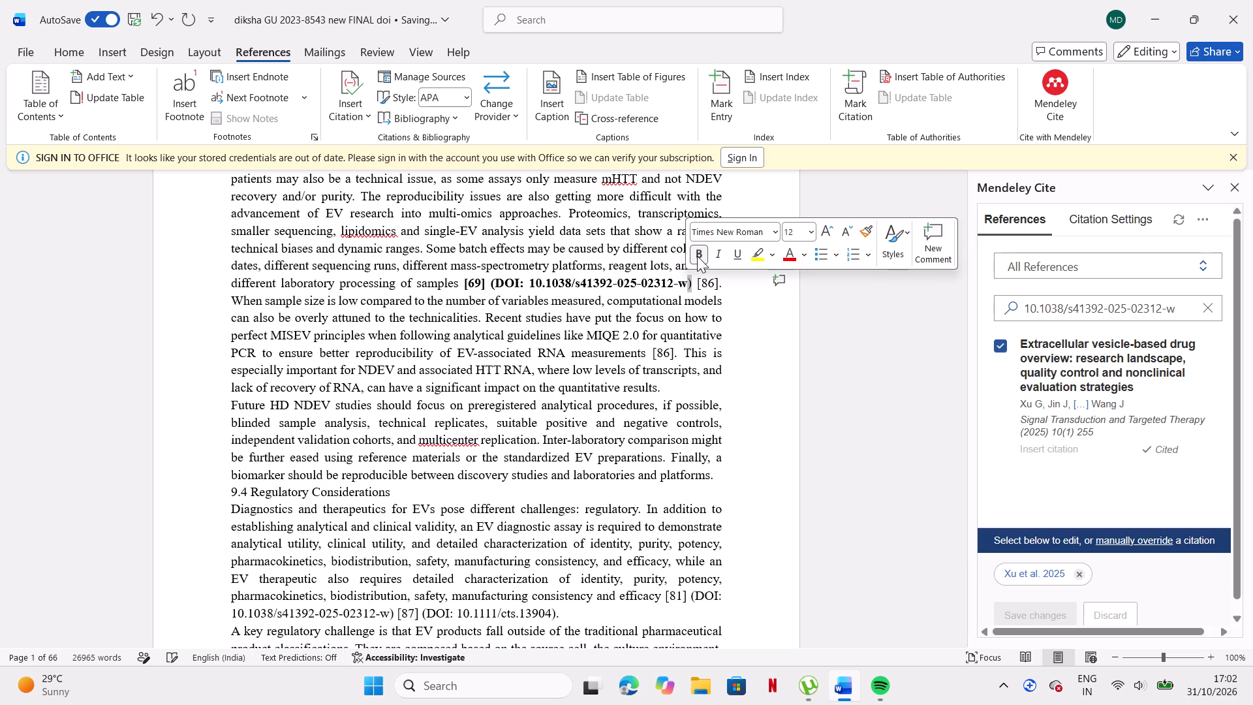
left_click(754, 320)
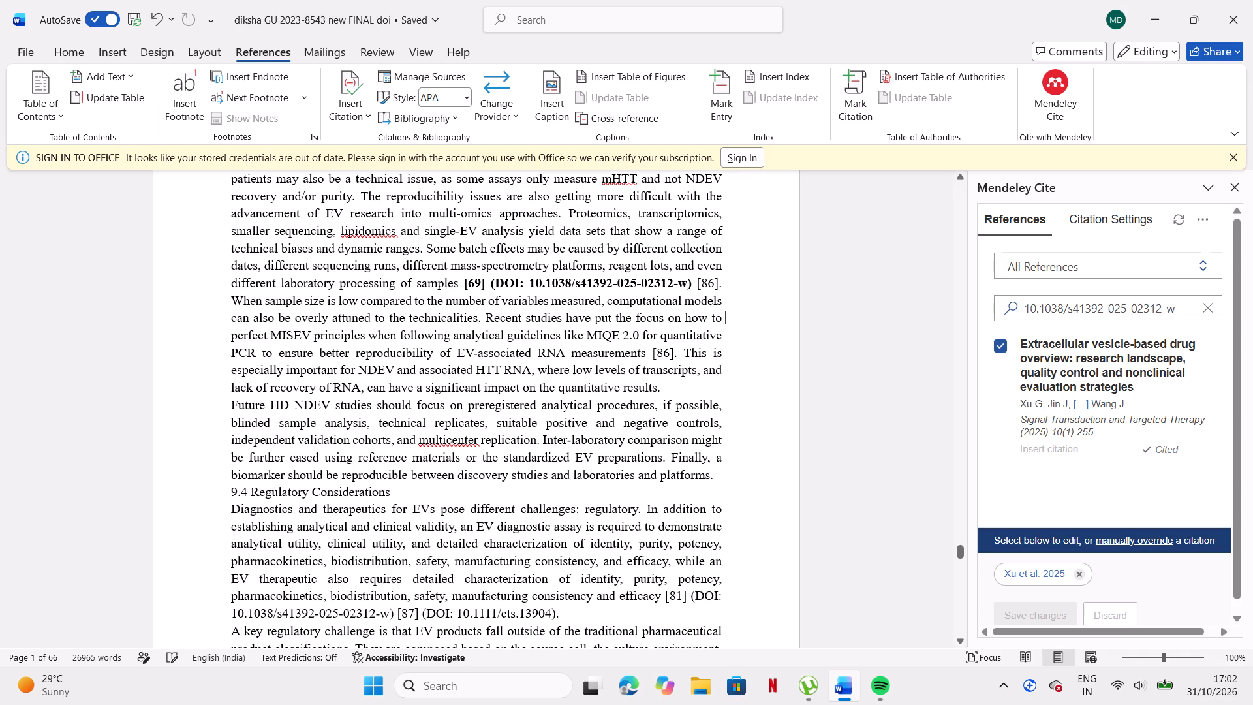
Delete the plain-text [86] after the bolded DOI in the batch-effects sentence and end the sentence with a period.
left_click(722, 285)
key("BackSpace")
key("BackSpace")
key("BackSpace")
key("BackSpace")
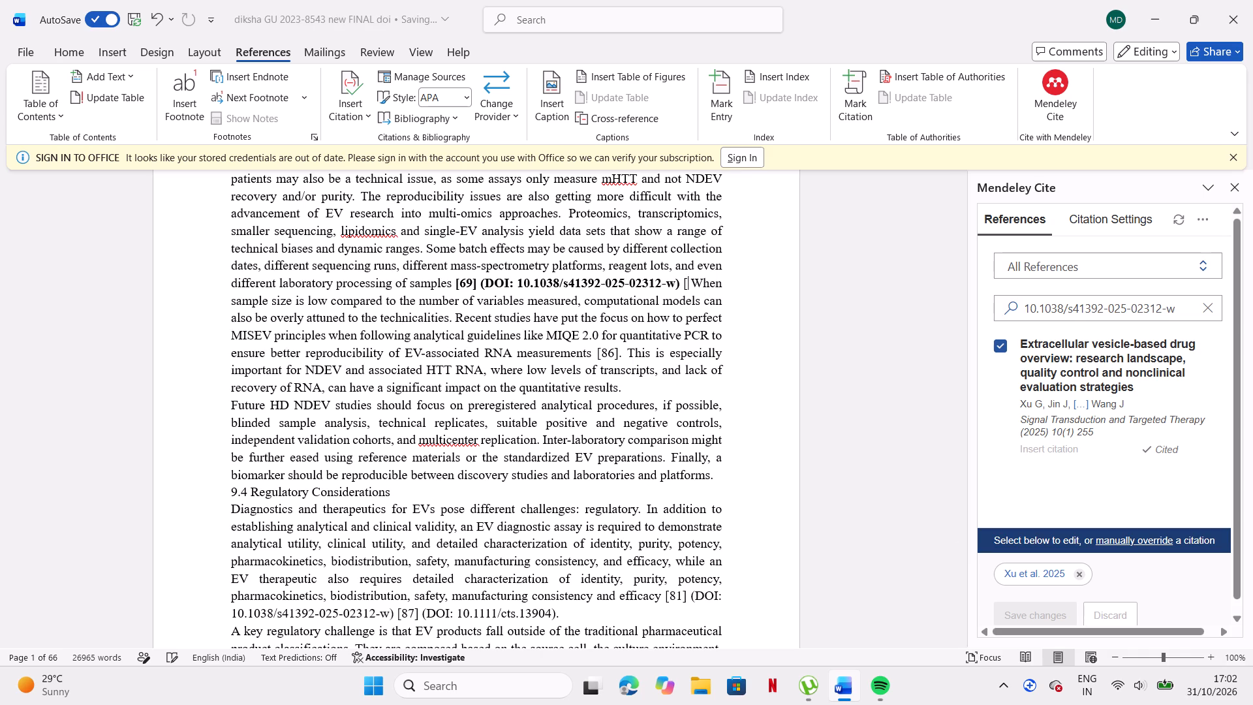
key("BackSpace")
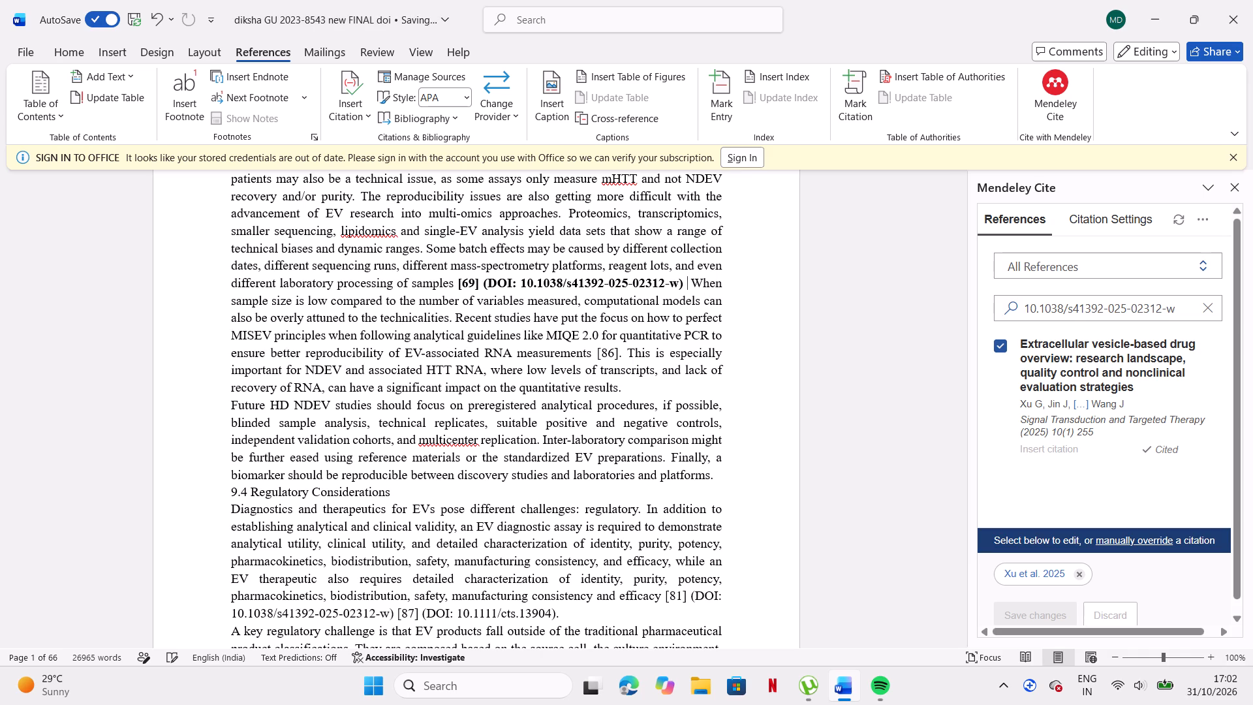
key("BackSpace")
key("period")
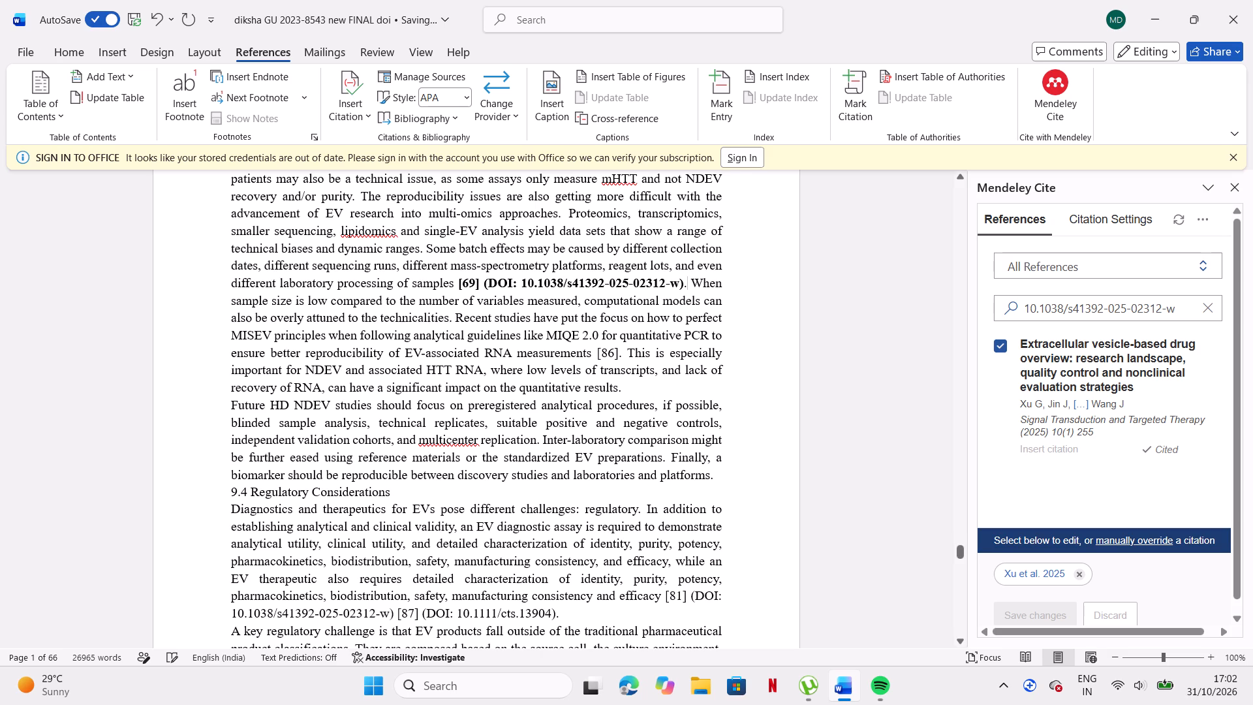
Increase the font size of the heading "9.4 Regulatory Considerations" by one increment.
scroll(552, 403, "down", 1)
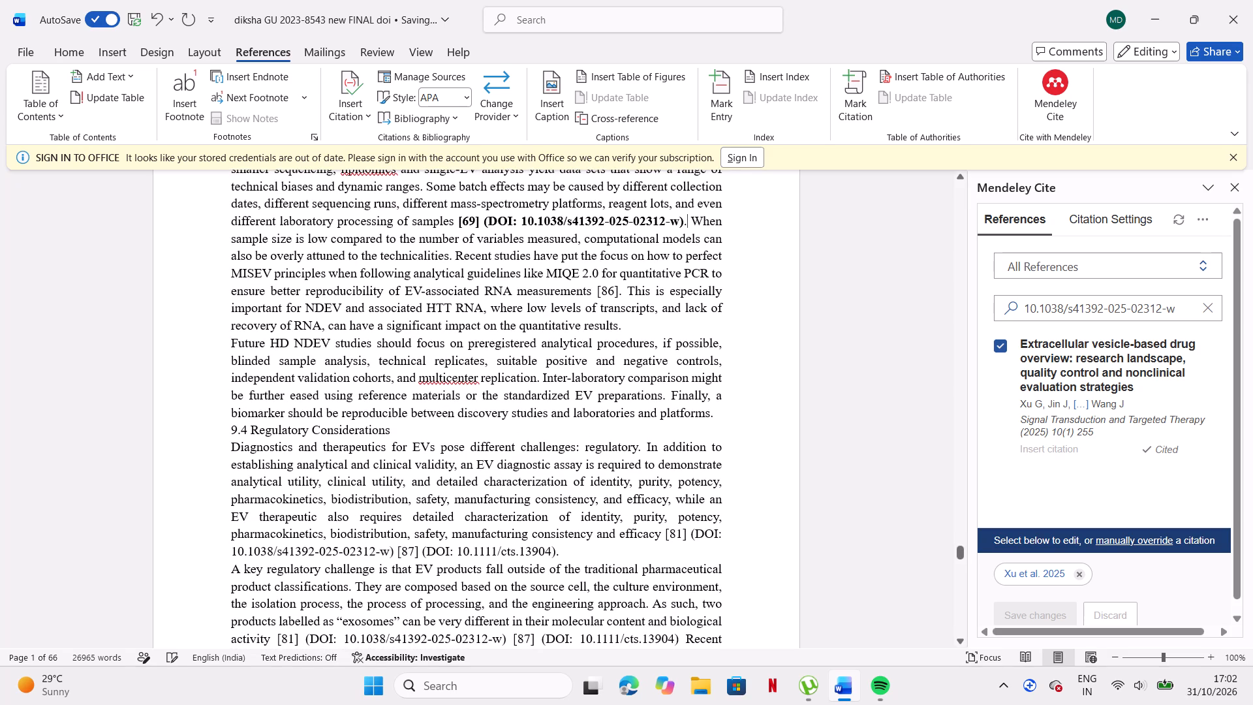
left_click_drag(393, 430, 214, 433)
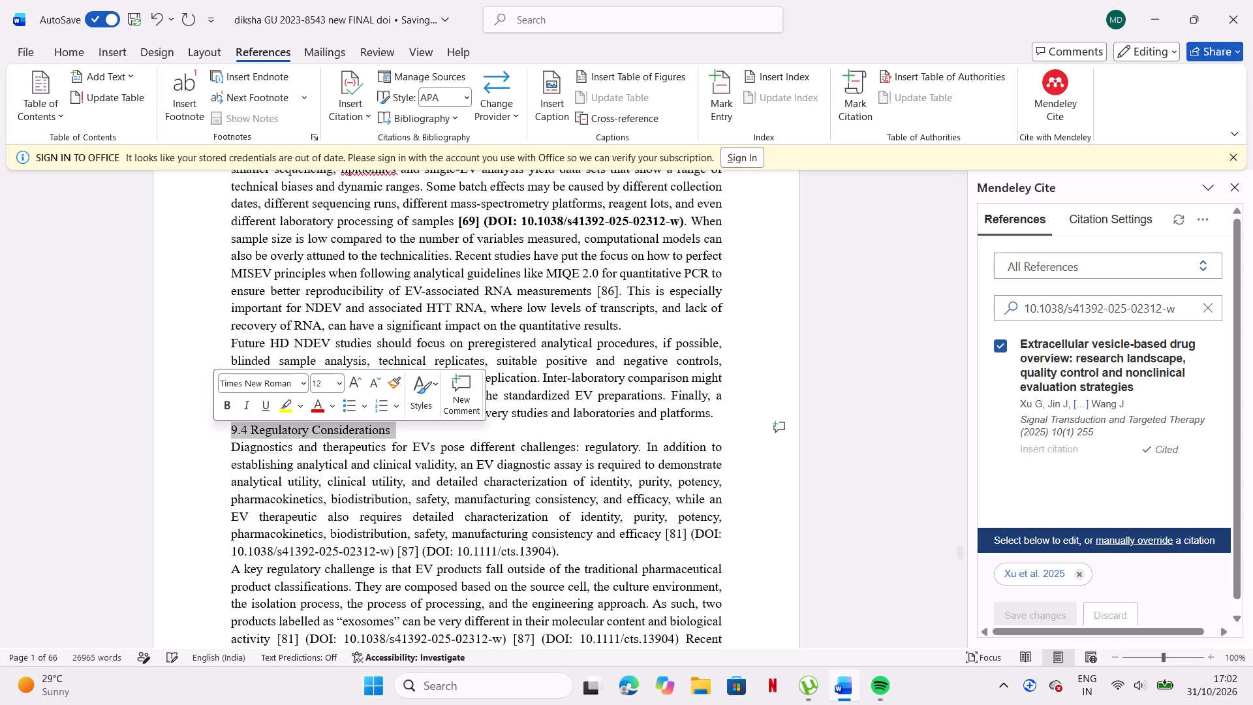
left_click(358, 381)
left_click(573, 440)
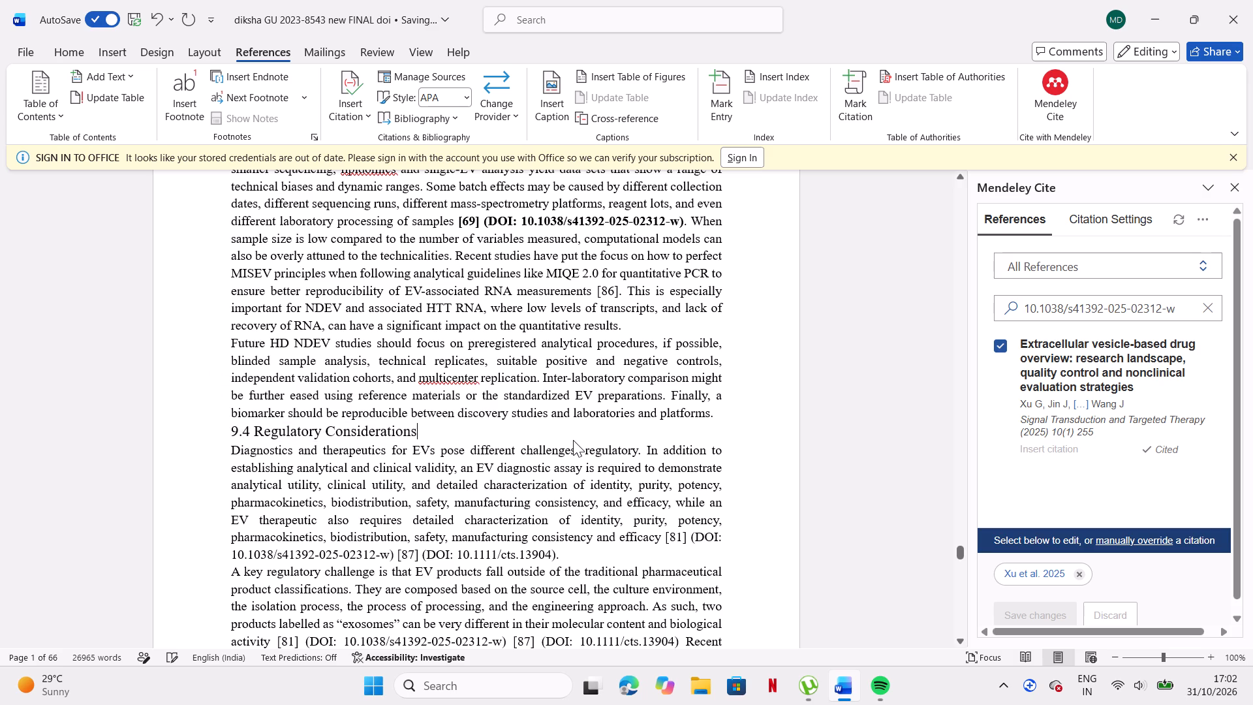
scroll(569, 525, "down", 1)
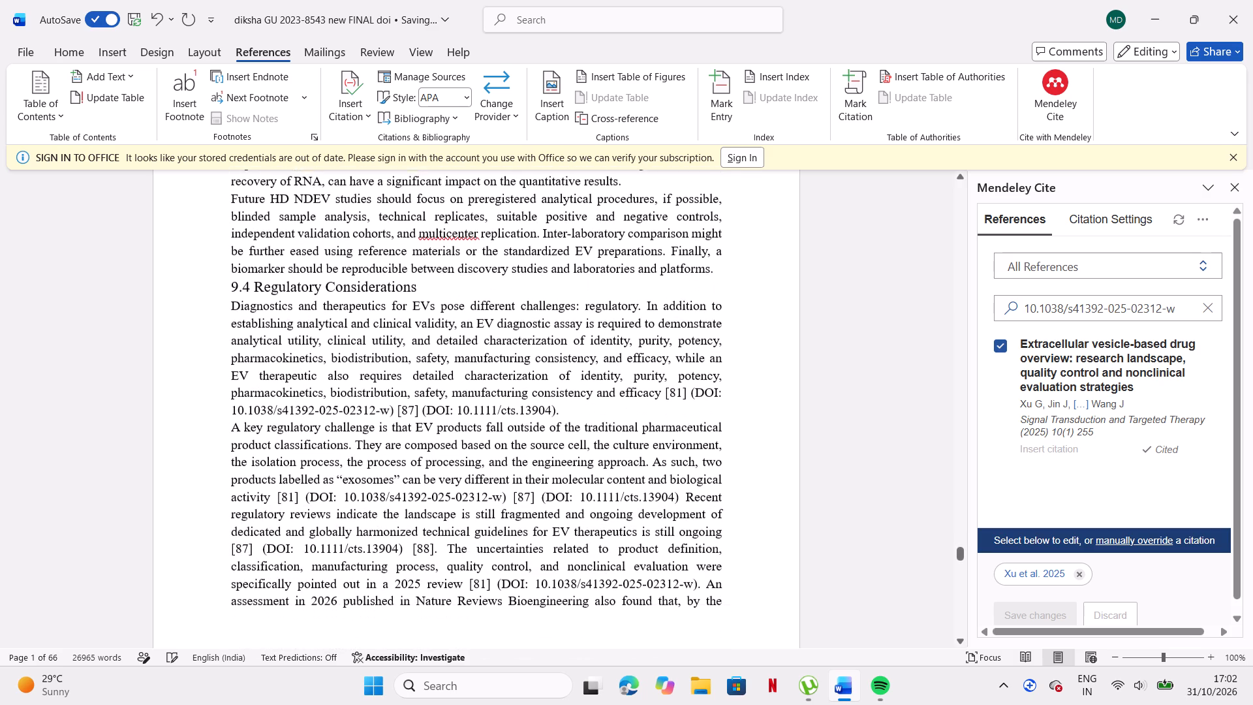
Delete the plain-text [81] and [87] citations with their DOIs after "manufacturing consistency and efficacy" in section 9.4's first paragraph.
scroll(569, 525, "down", 2)
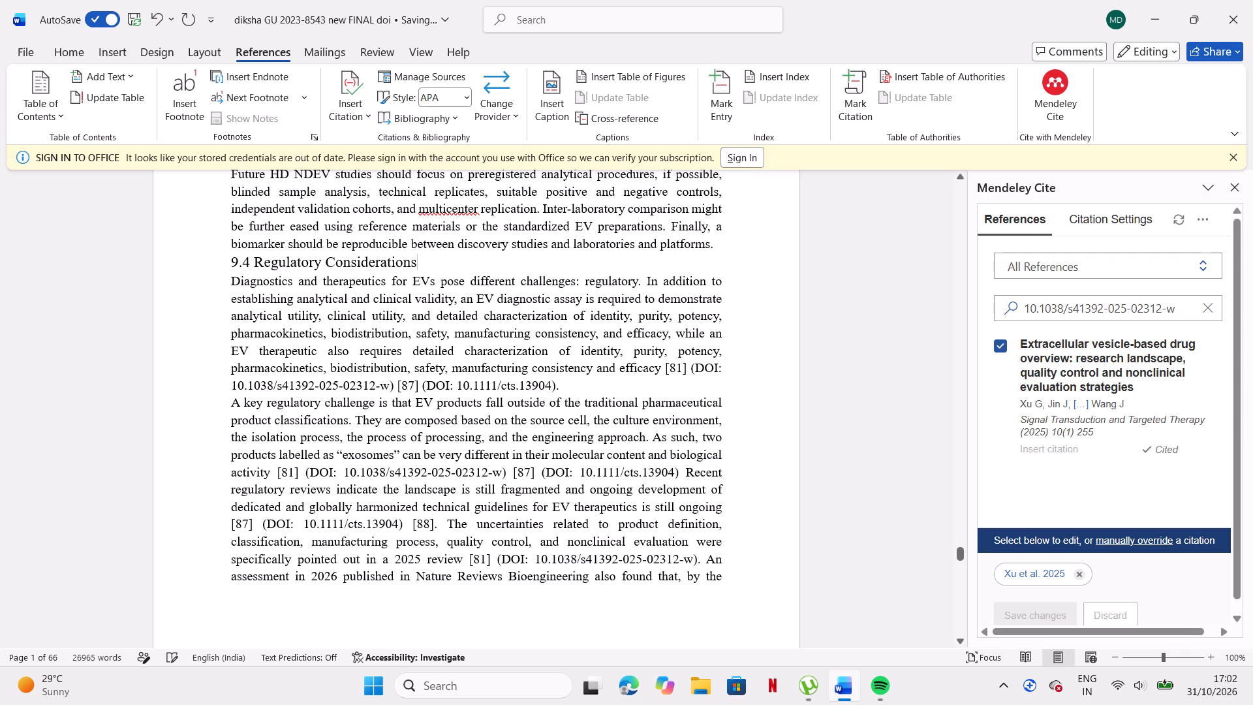
left_click(683, 370)
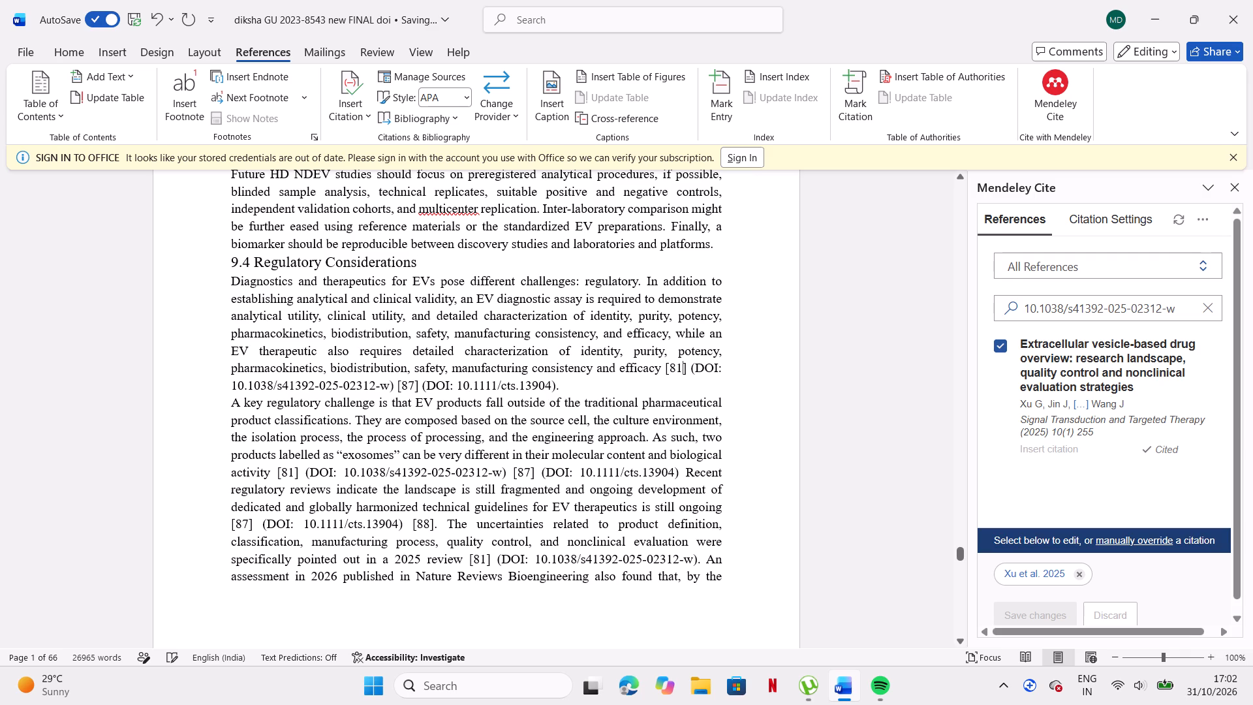
left_click(685, 370)
left_click_drag(663, 366, 664, 388)
key("BackSpace")
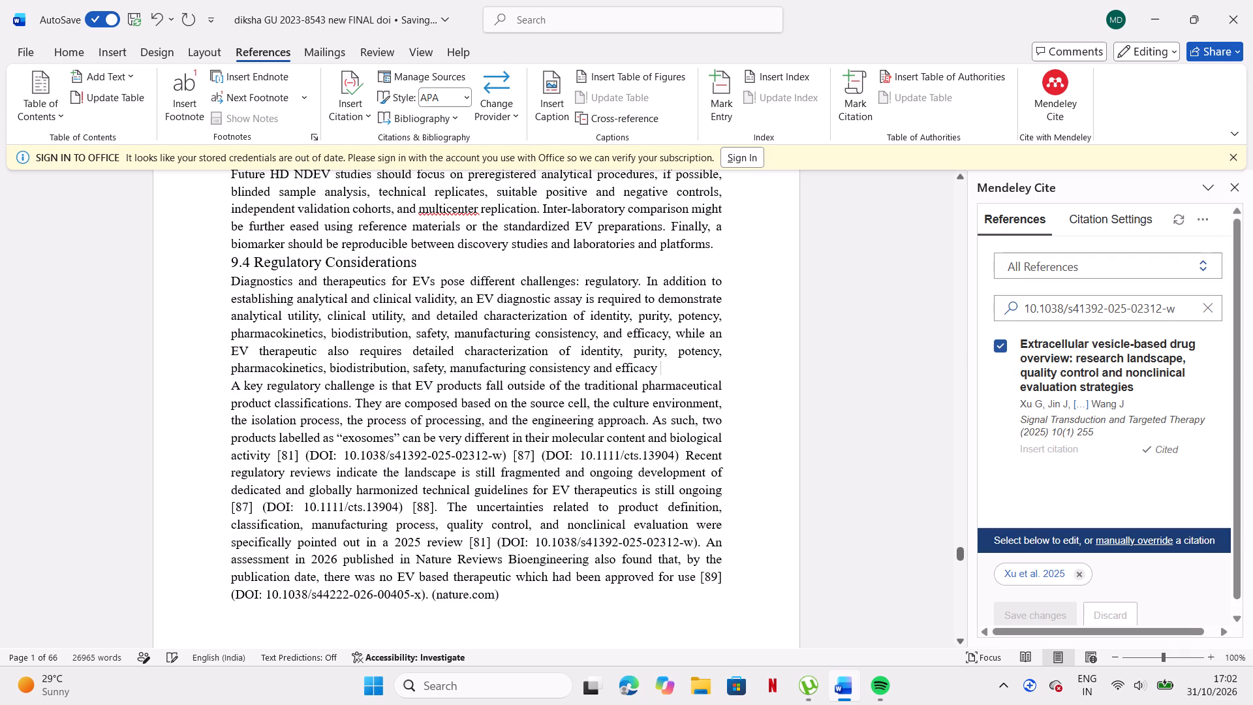
Join the "A key regulatory challenge" paragraph onto the preceding one, replacing the space after "efficacy" with a period.
left_click(234, 386)
key("BackSpace")
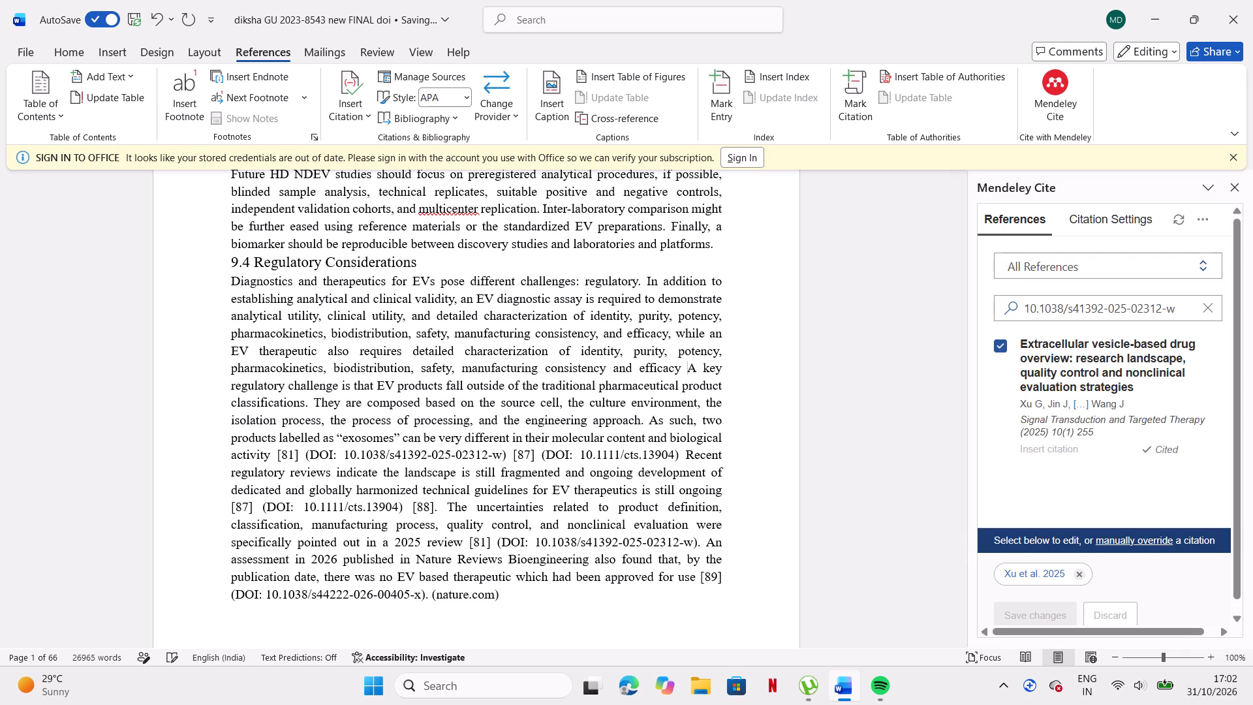
key("BackSpace")
key("period")
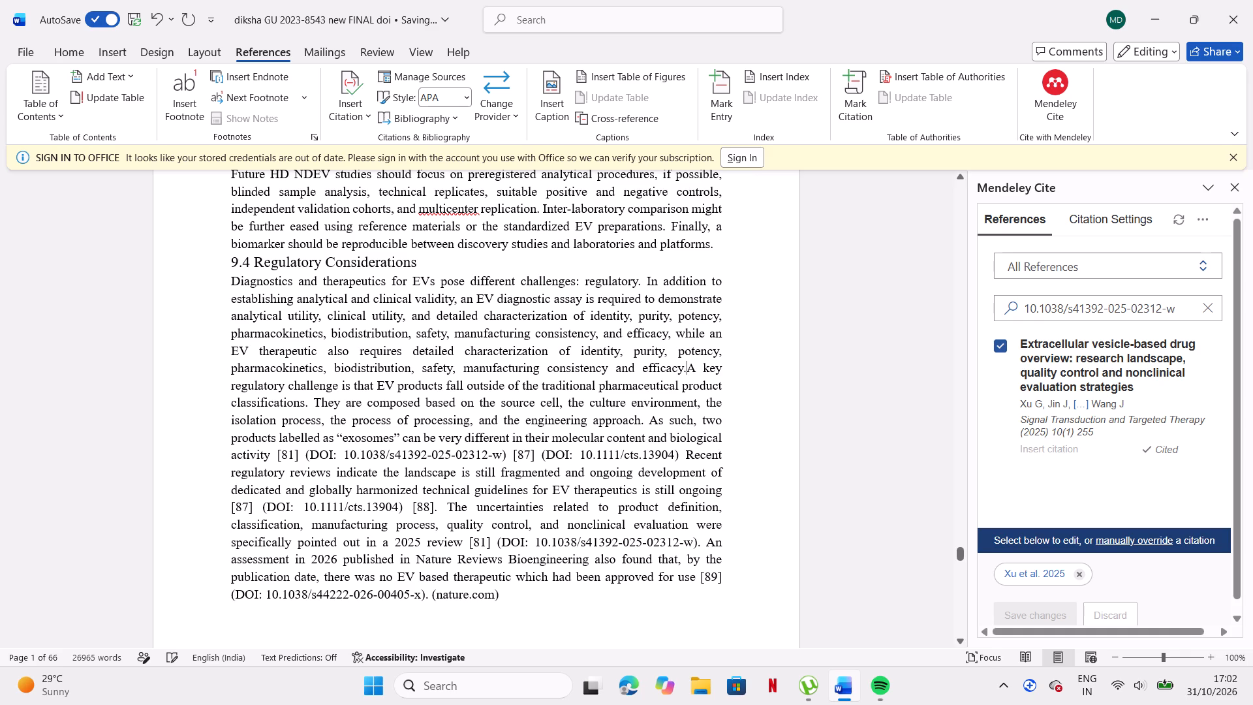
left_click(303, 449)
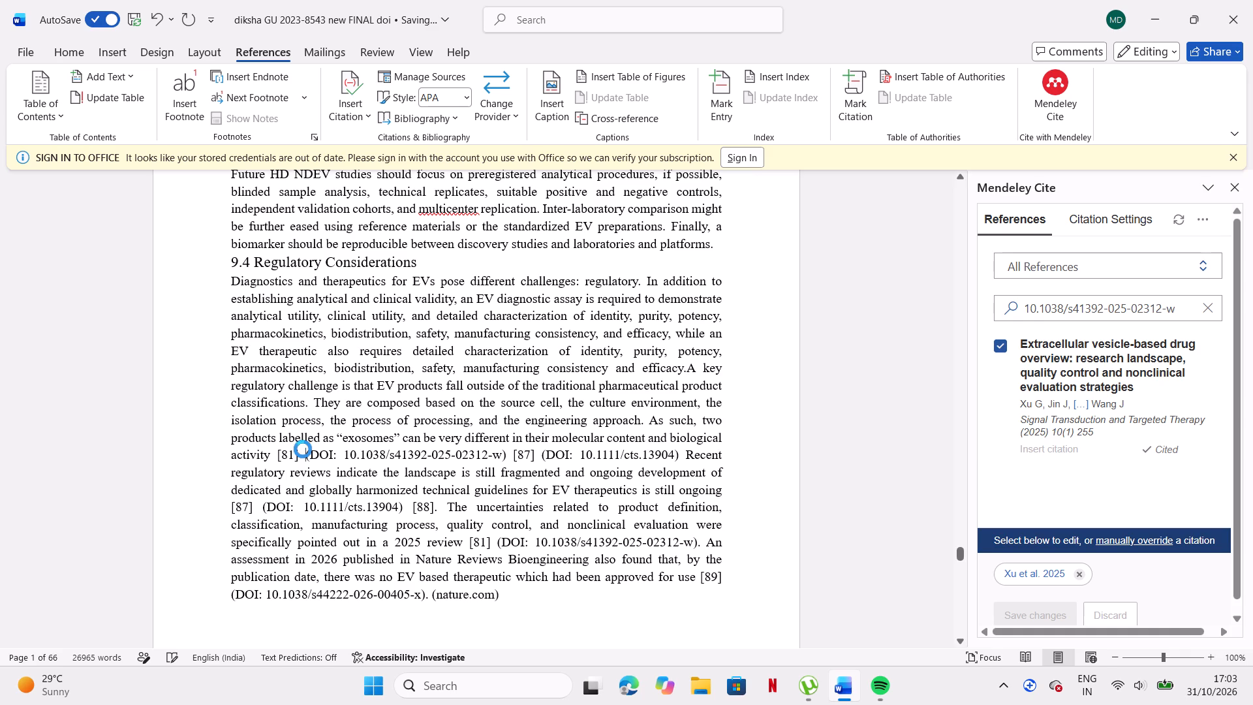
left_click(303, 453)
key("BackSpace")
key("BackSpace")
key("BackSpace")
key("BackSpace")
key("BackSpace")
key("BackSpace")
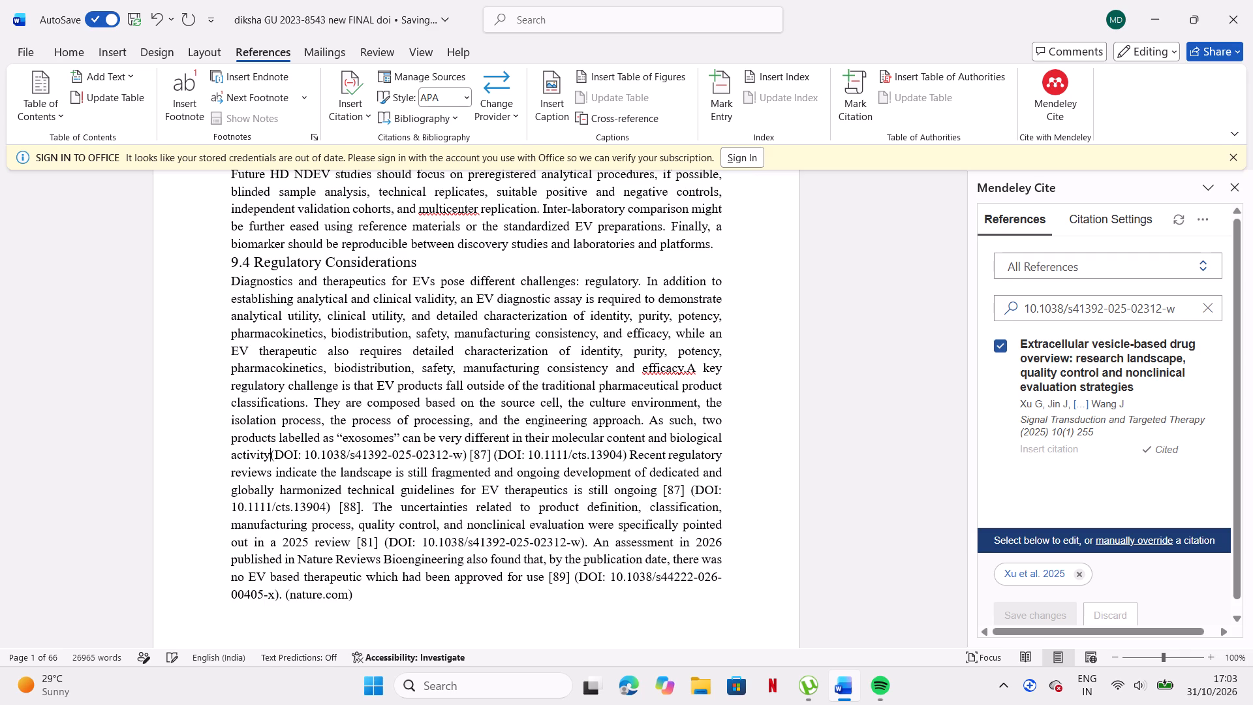
key("space")
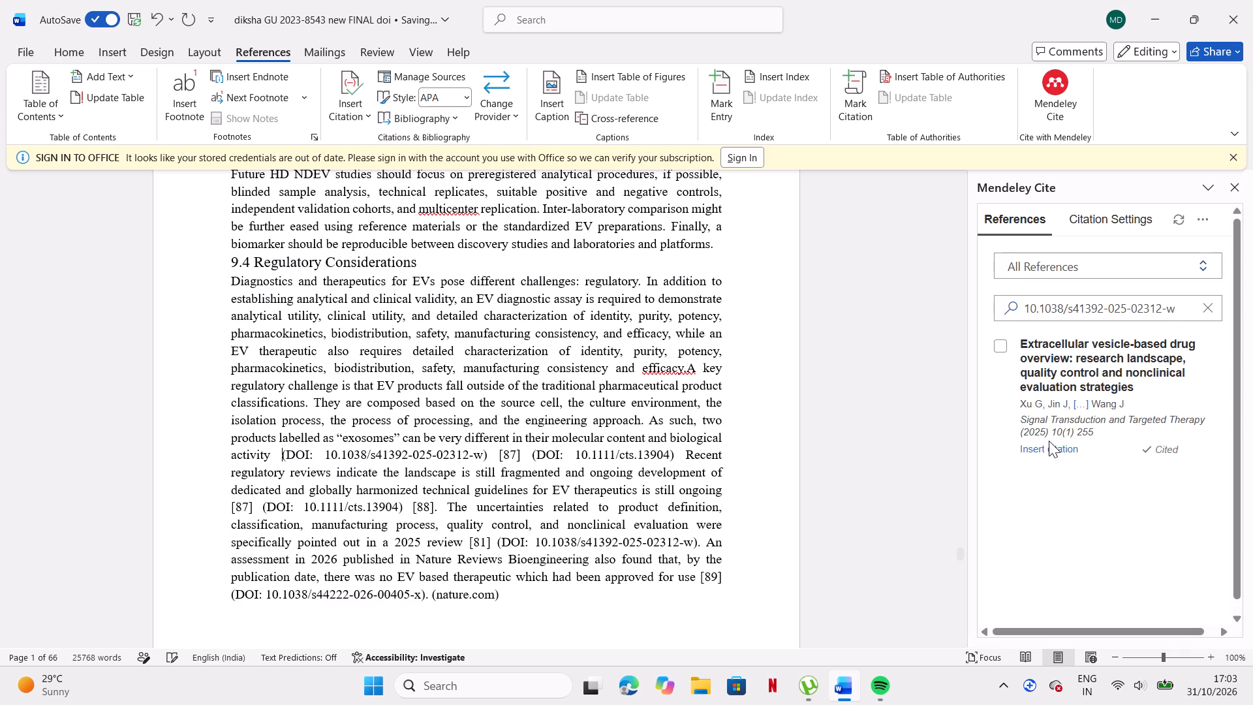
left_click(1049, 448)
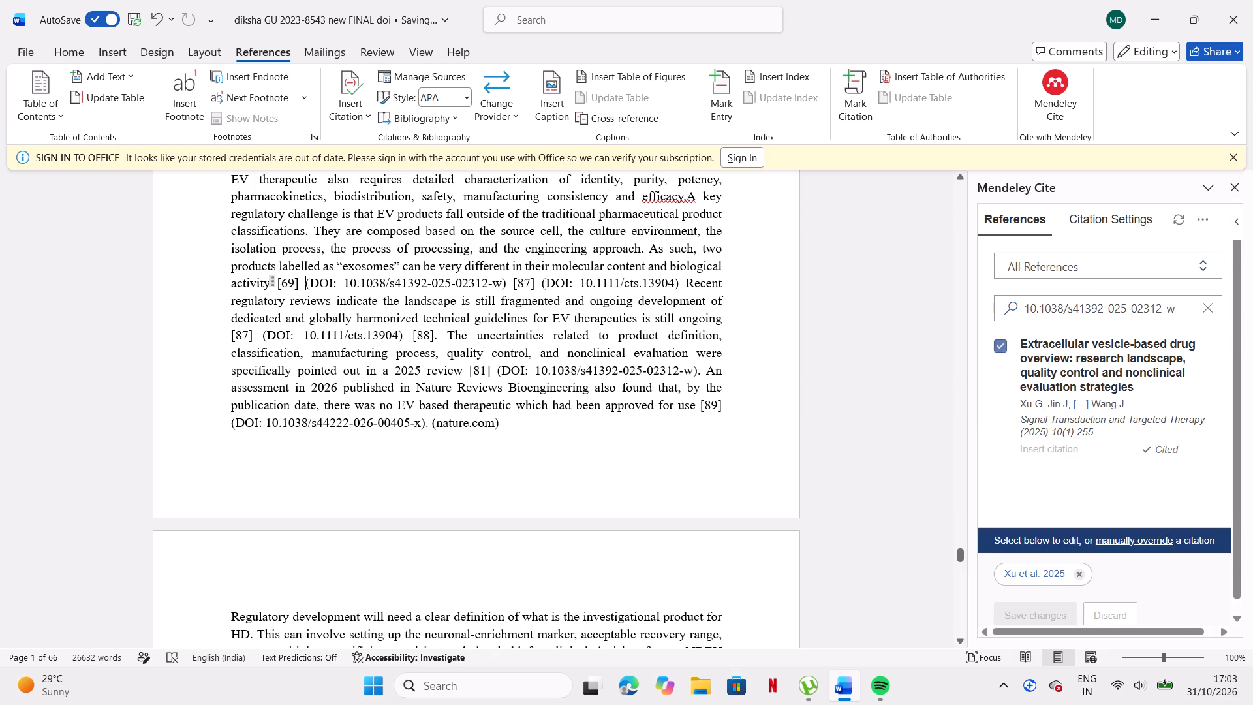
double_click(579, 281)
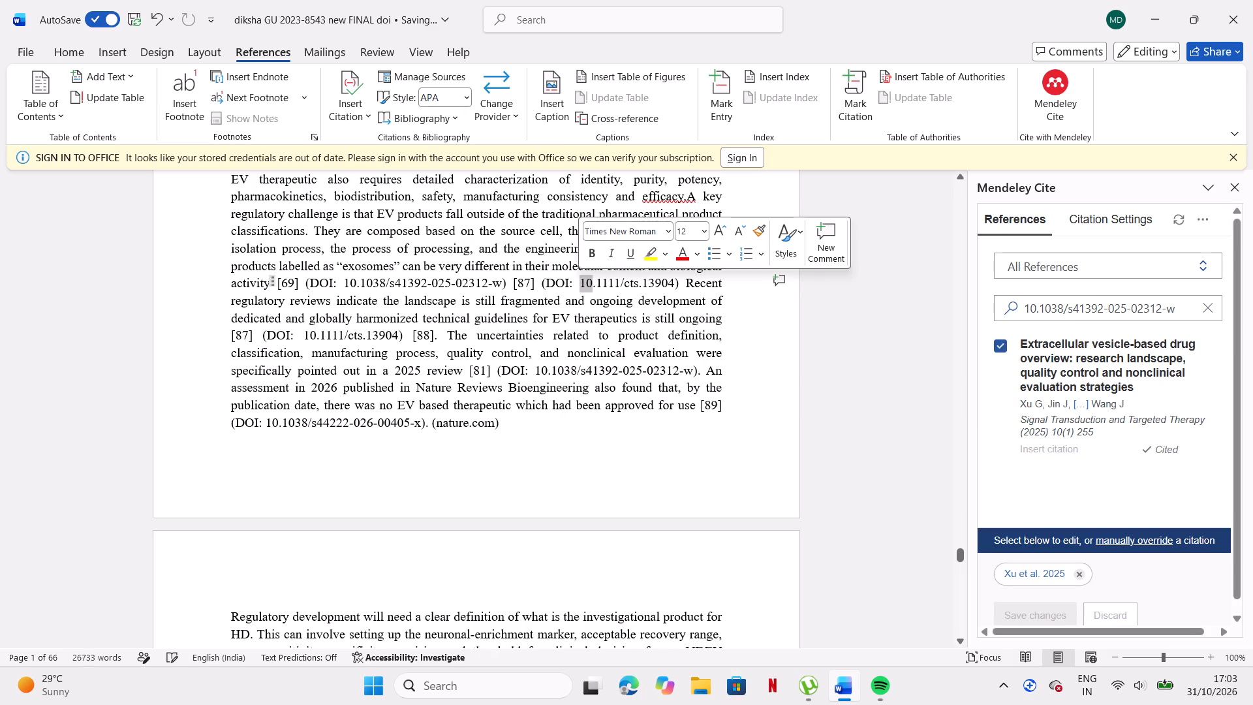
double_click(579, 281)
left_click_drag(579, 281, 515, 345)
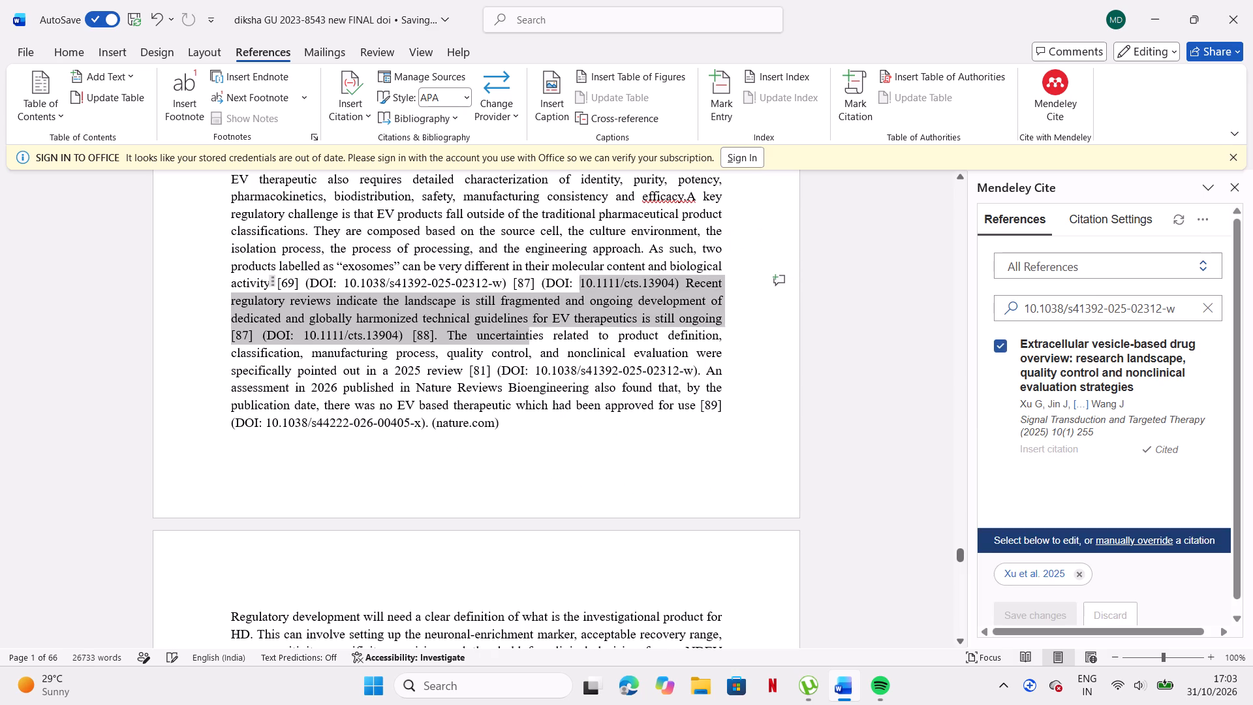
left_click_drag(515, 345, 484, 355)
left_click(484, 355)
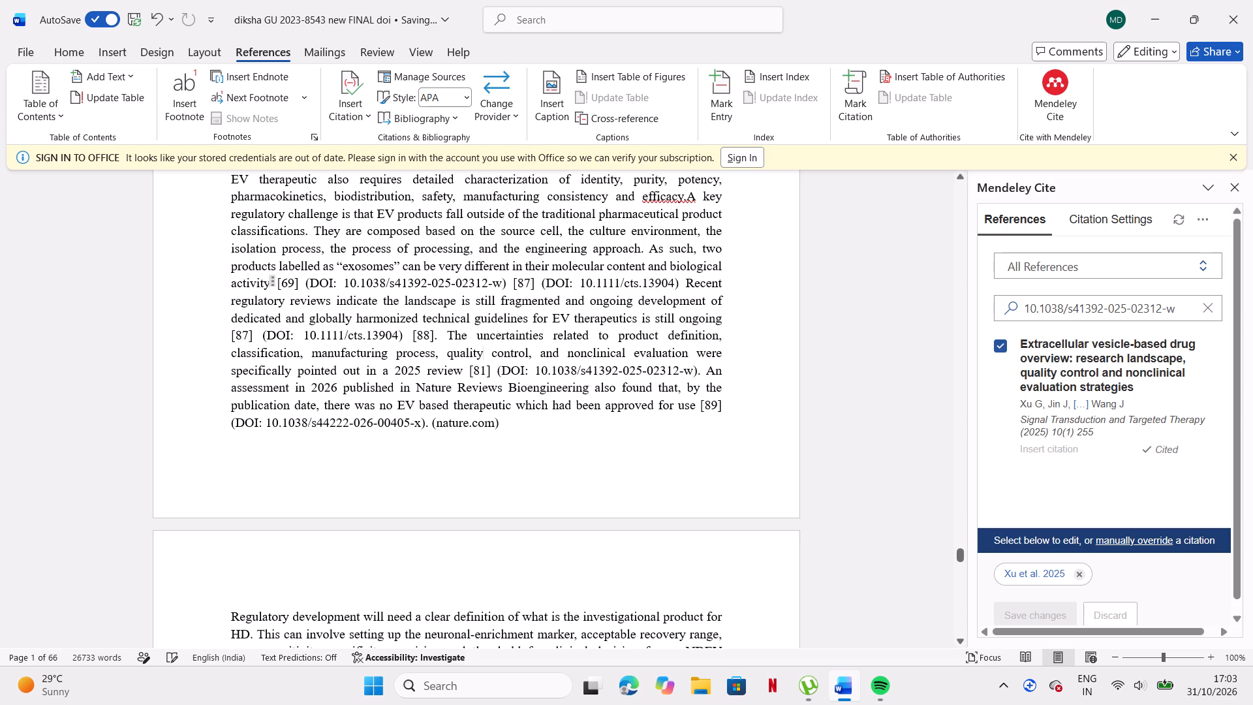
Replace the plain-text [81] after "pointed out in a 2025 review" with the Xu et al. 2025 citation.
left_click(491, 371)
key("BackSpace")
key("BackSpace")
key("BackSpace")
key("BackSpace")
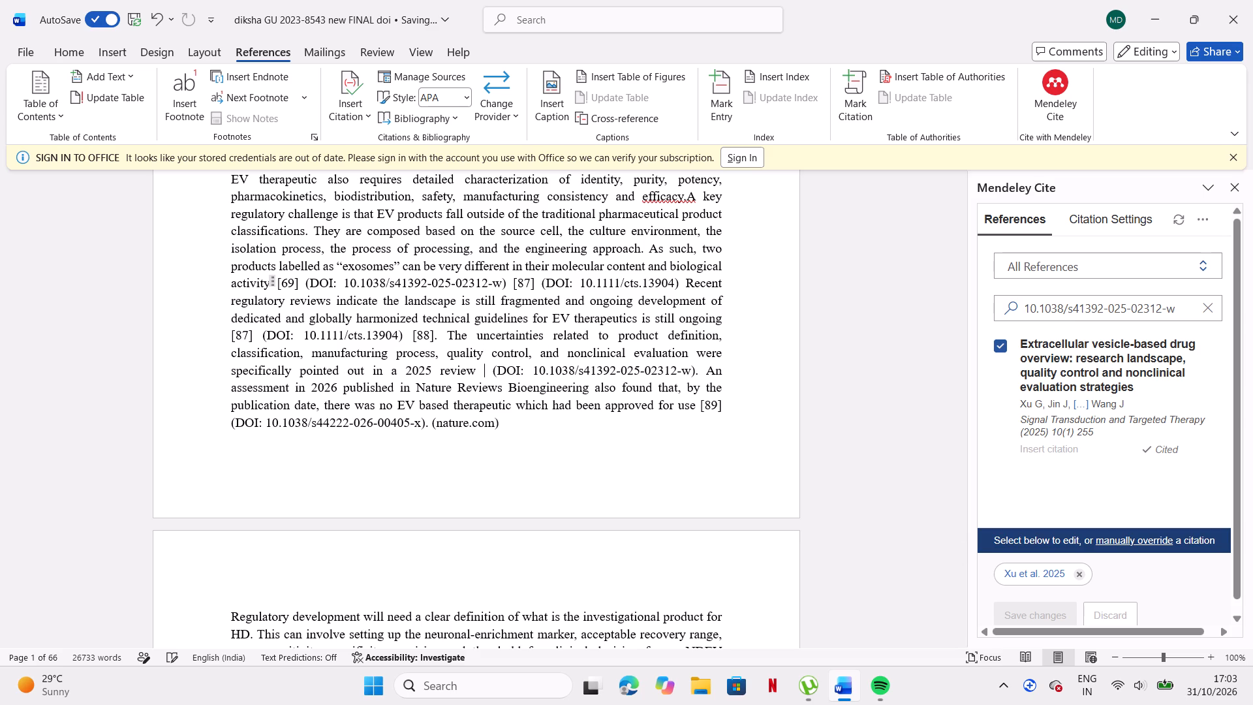
left_click(487, 371)
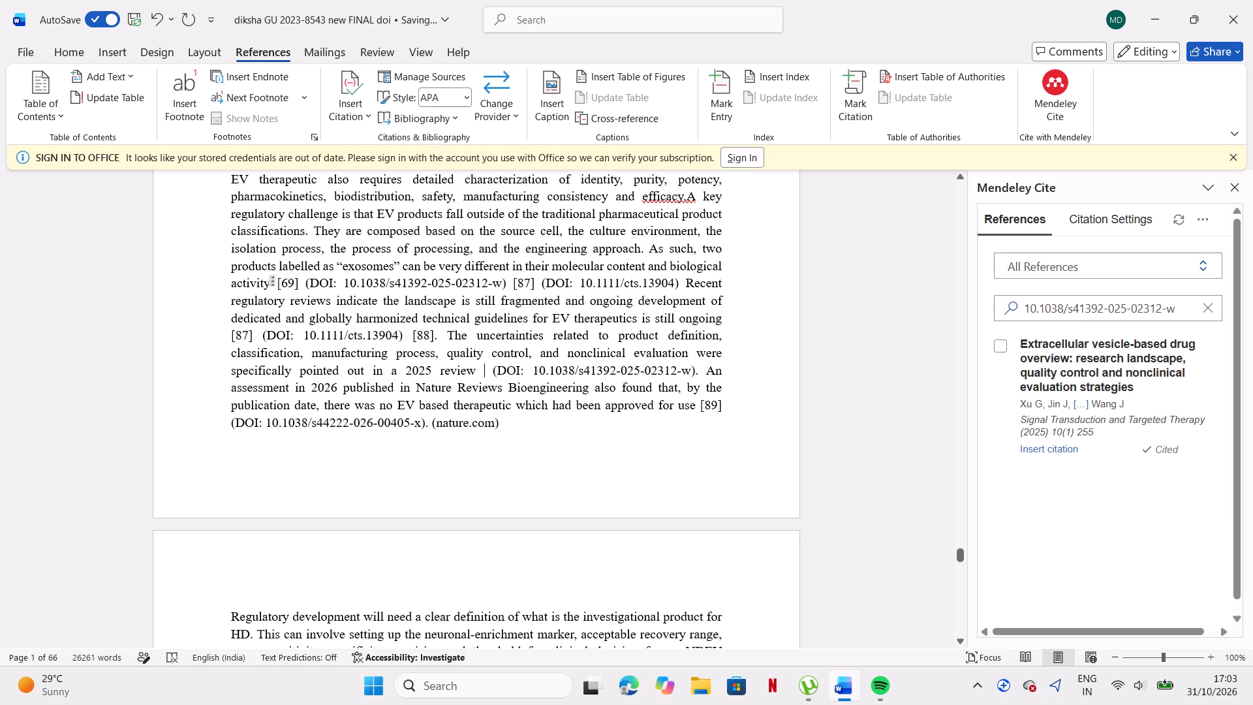
left_click(1047, 446)
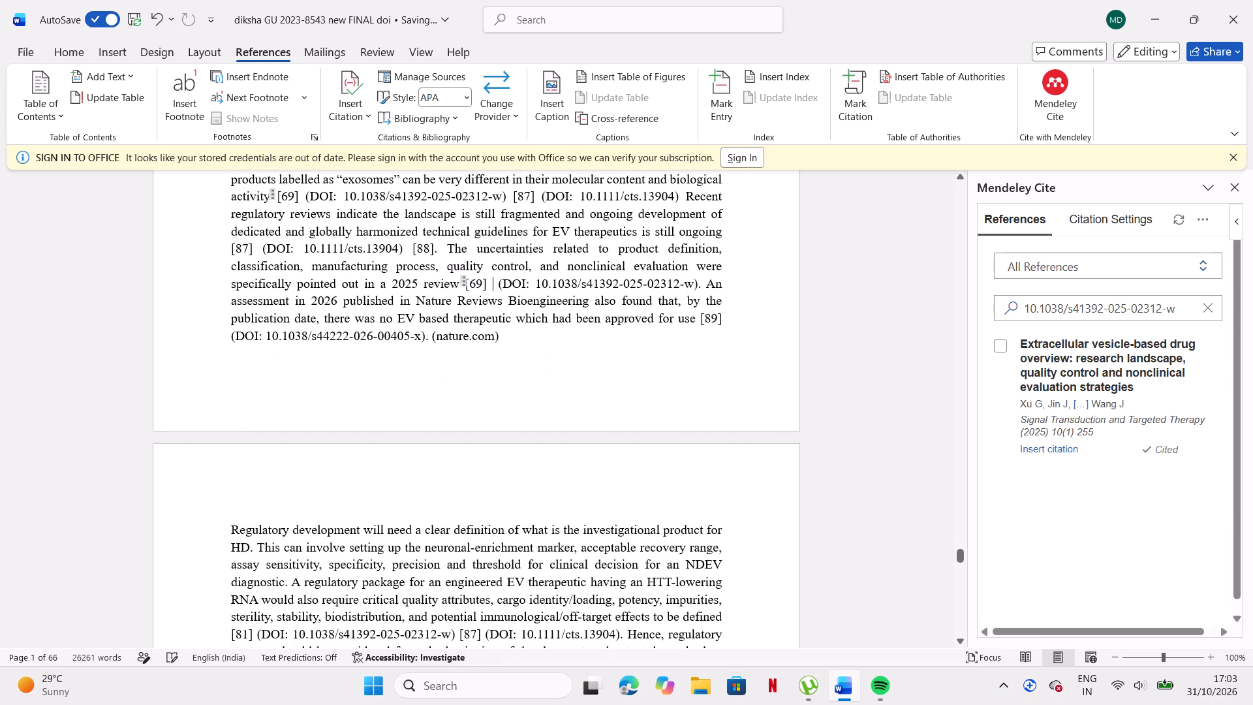
Replace the plain-text [81] after "off-target effects to be defined" in section 9.4's last paragraph with the Xu et al. 2025 citation.
scroll(632, 333, "down", 1)
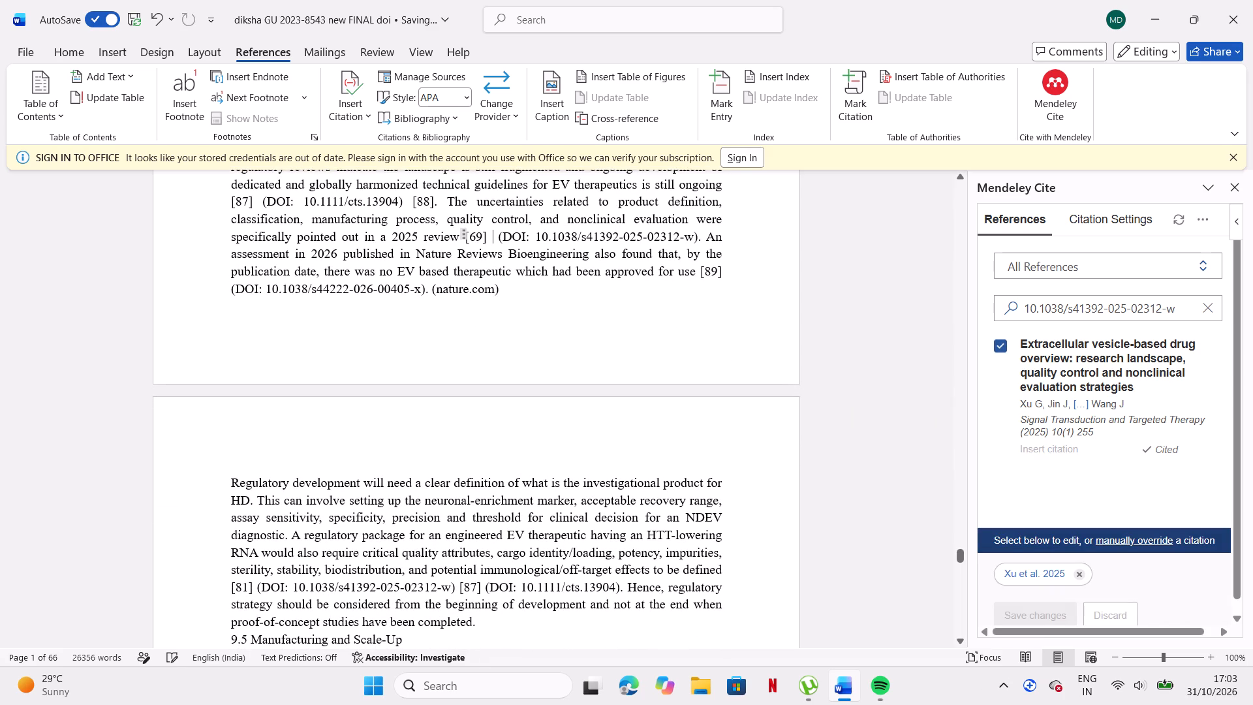
left_click(254, 584)
key("BackSpace")
key("BackSpace")
key("BackSpace")
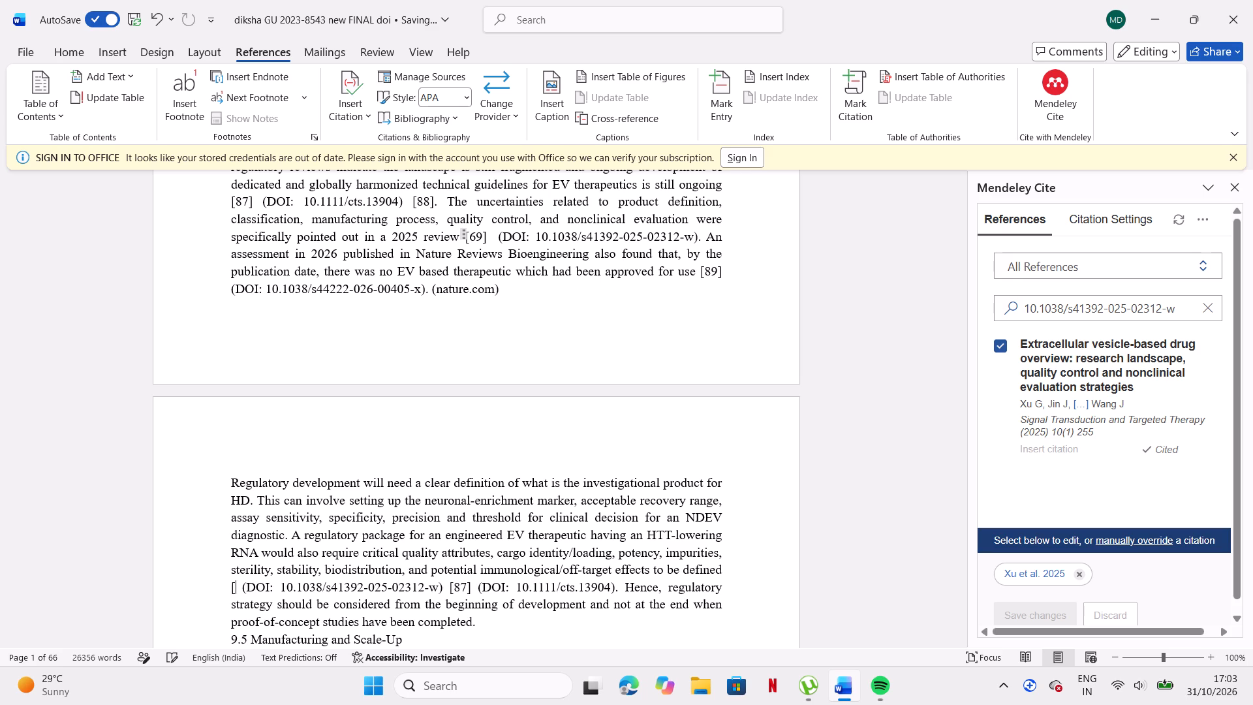
key("BackSpace")
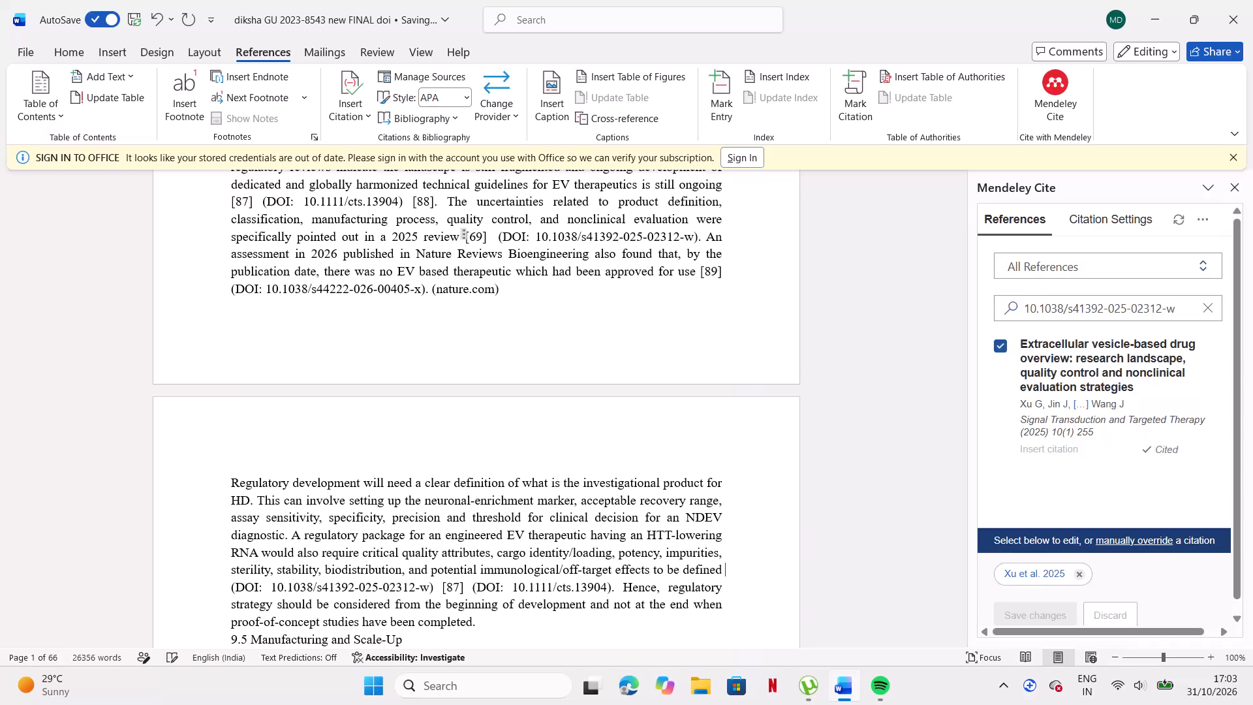
left_click(254, 584)
left_click(725, 571)
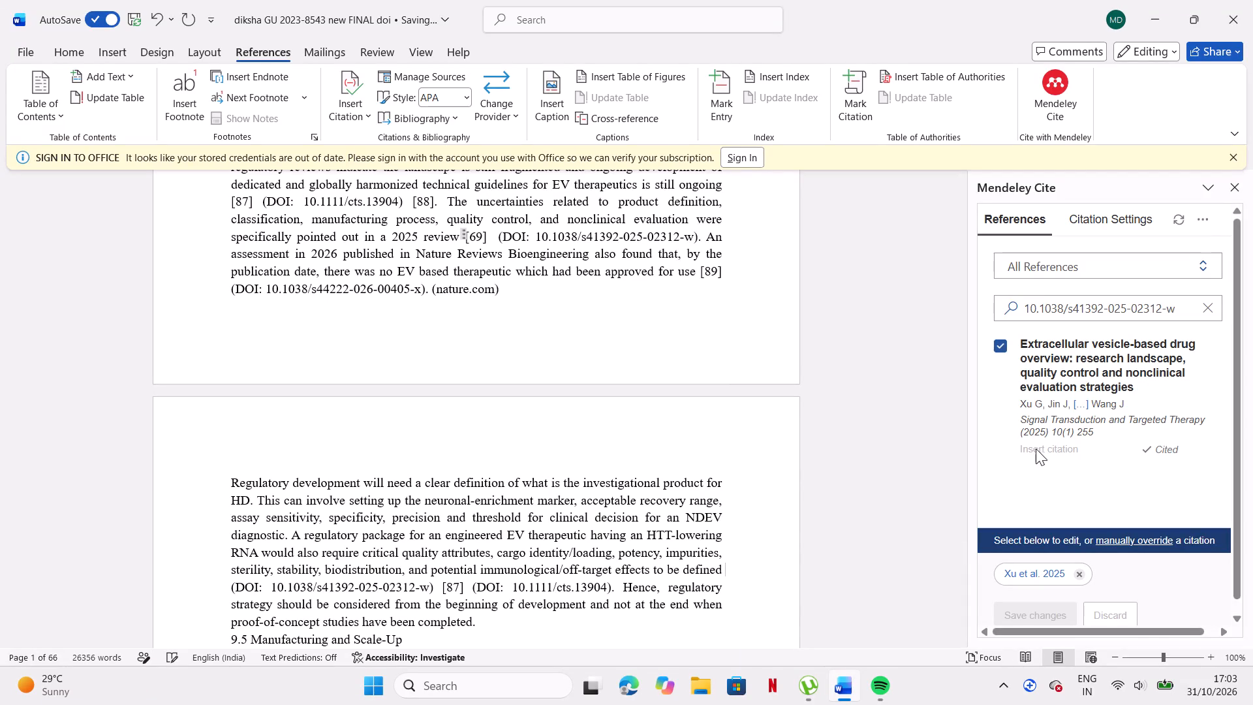
left_click(1003, 341)
left_click(1063, 441)
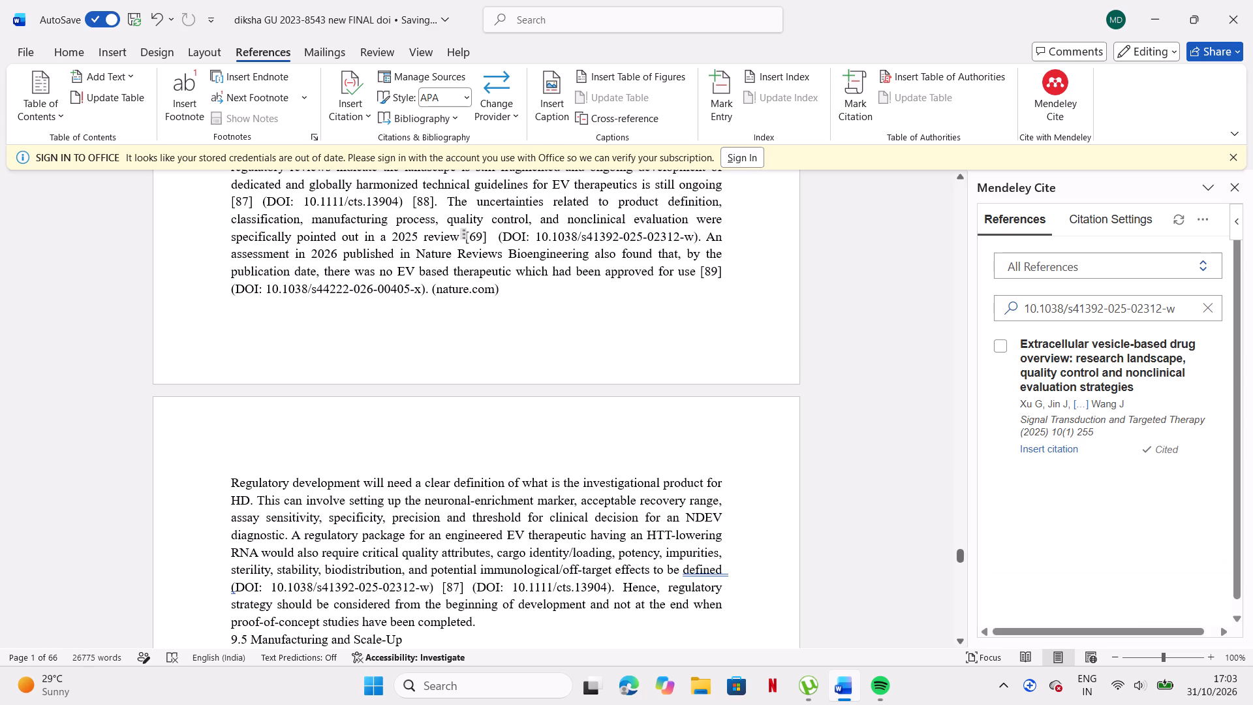
left_click(758, 549)
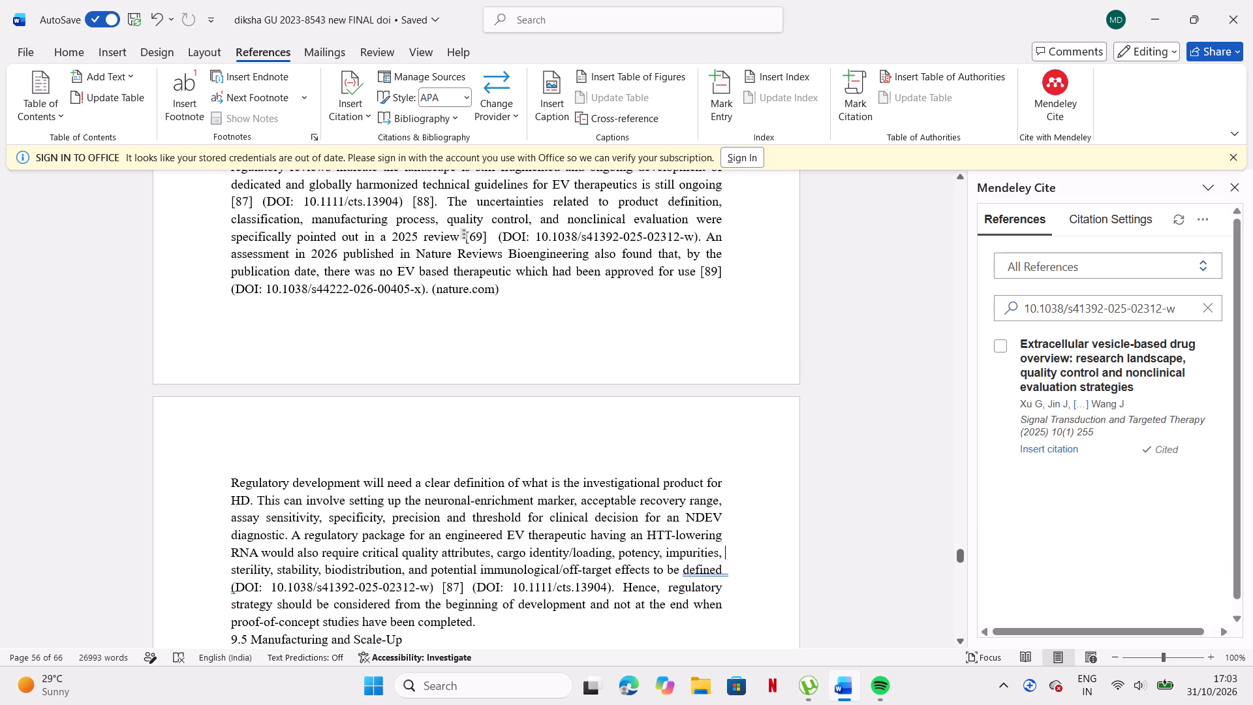
left_click(229, 597)
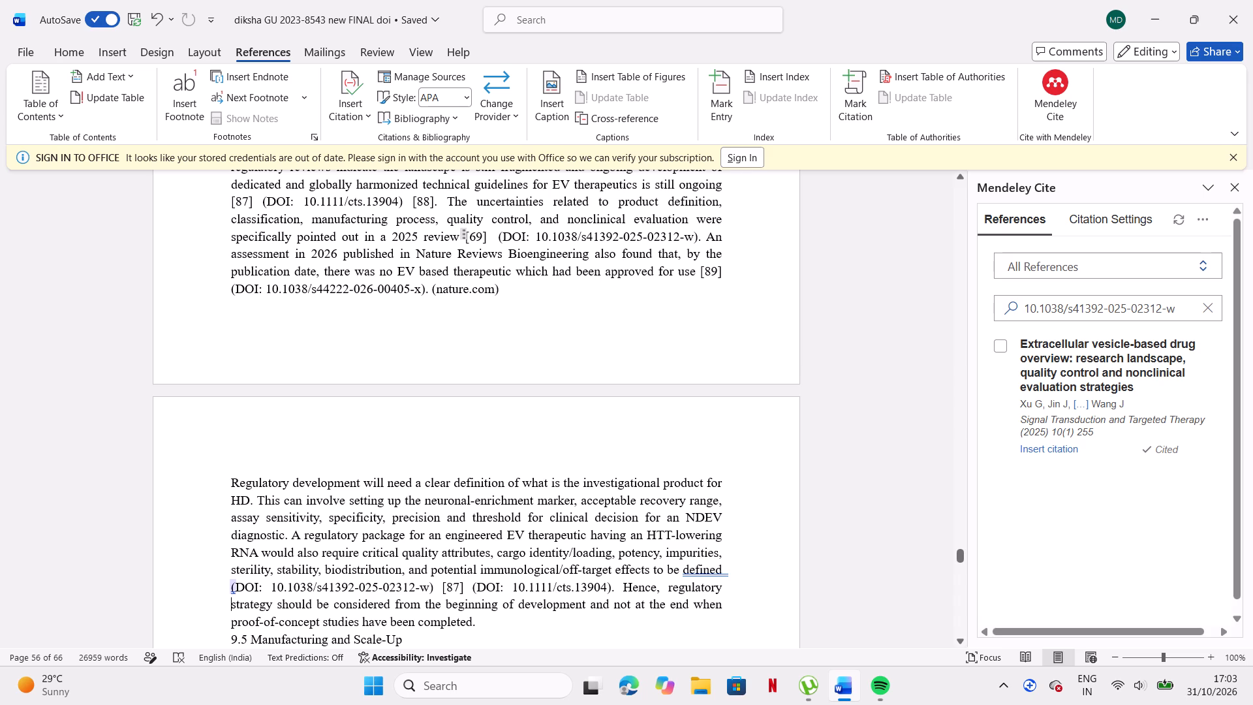
left_click(229, 583)
left_click(229, 583)
left_click(229, 583)
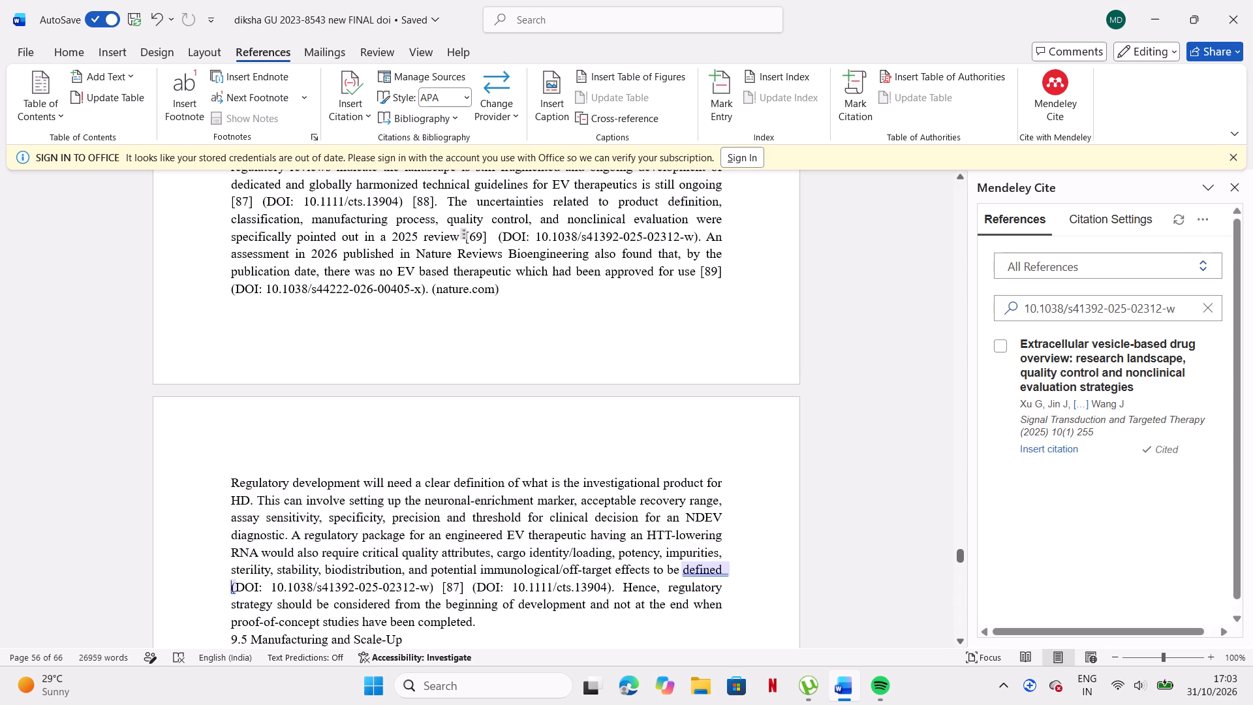
left_click(282, 518)
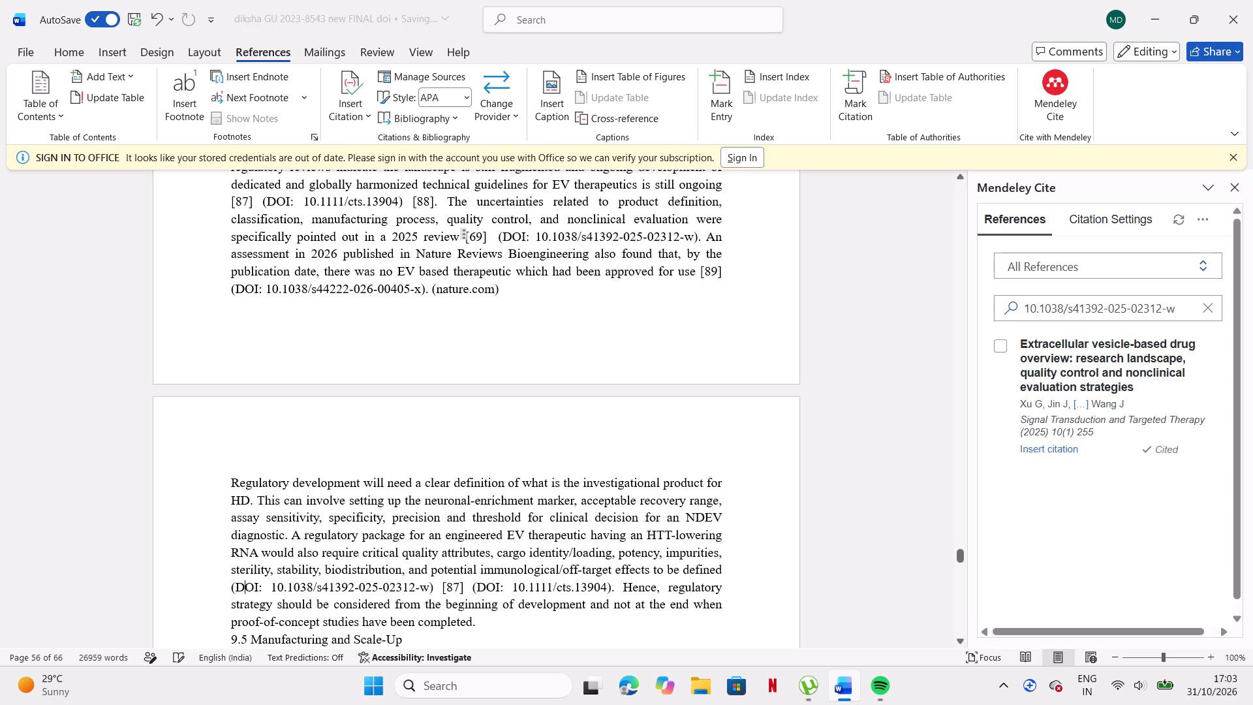
left_click(232, 585)
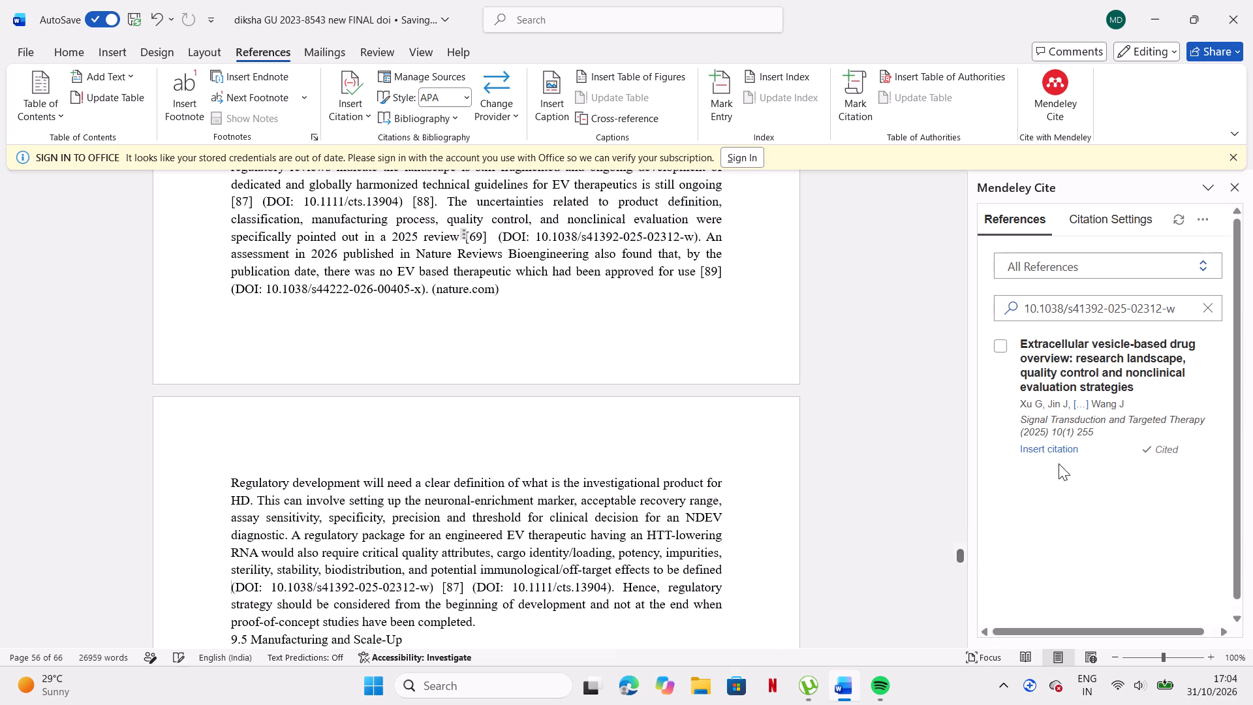
left_click(1058, 452)
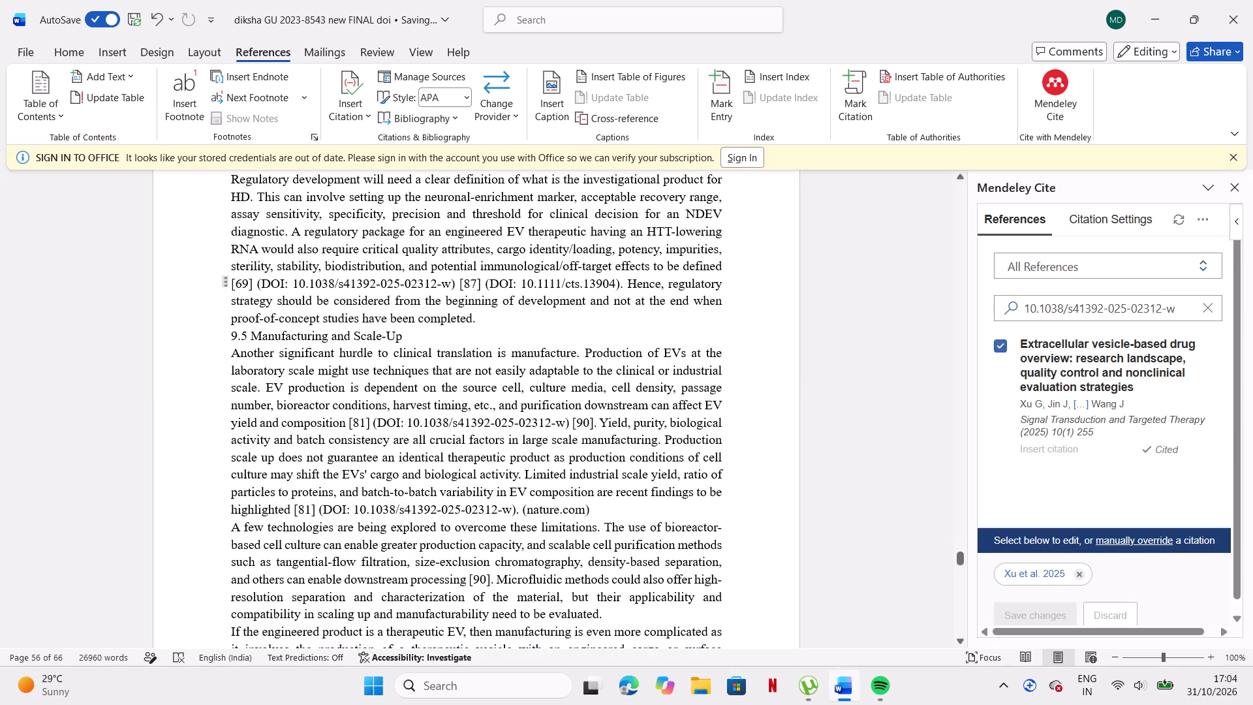
Bold the [69] citation and its full DOI, including the closing period, in the "2025 review" sentence.
scroll(886, 359, "up", 4)
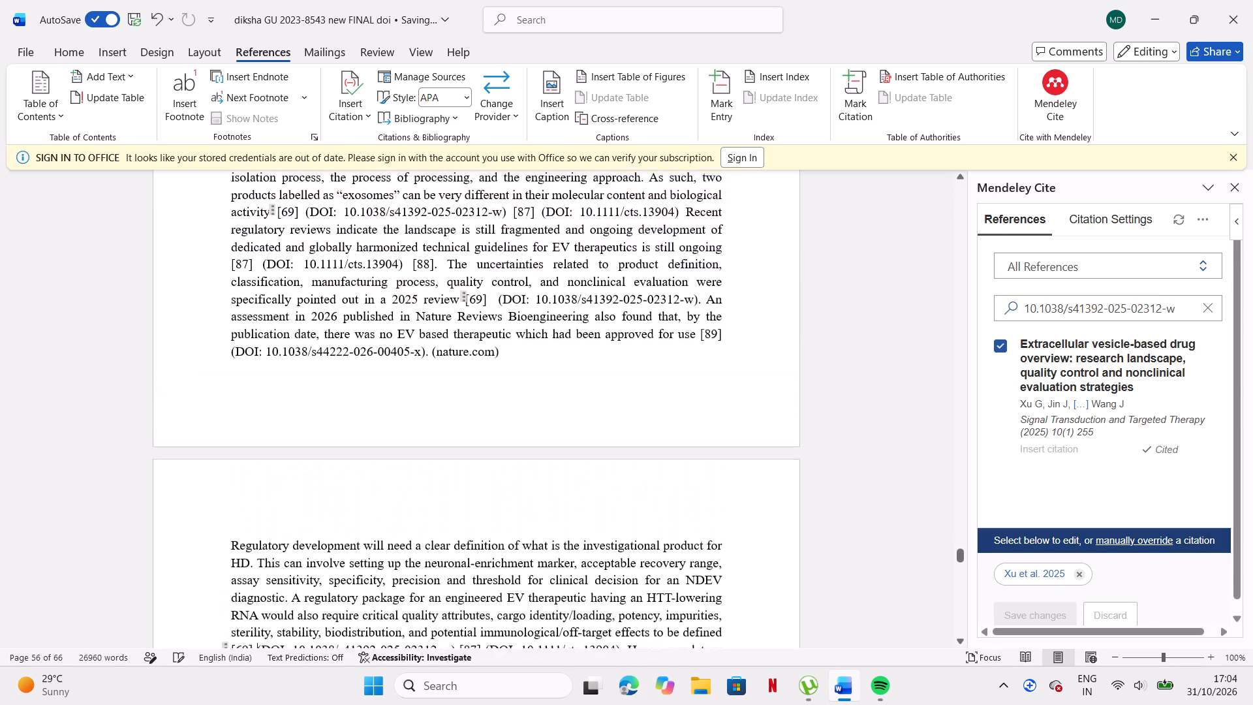
scroll(886, 359, "up", 1)
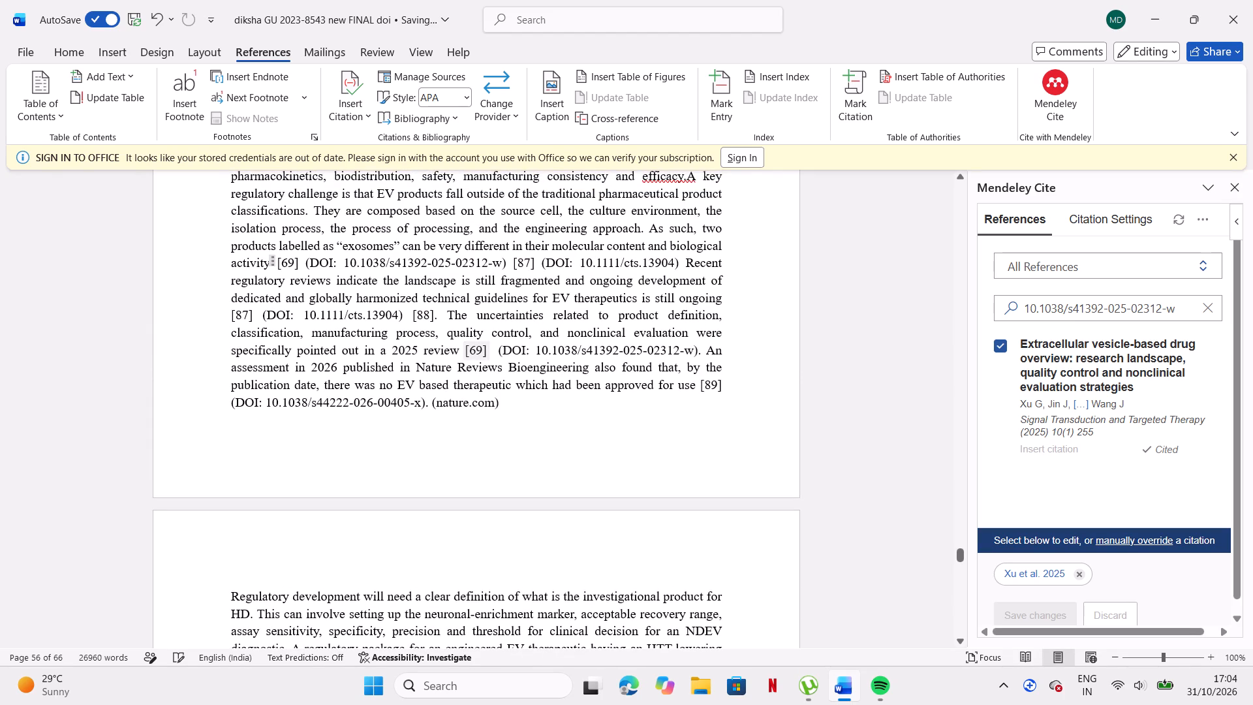
left_click_drag(466, 356, 702, 353)
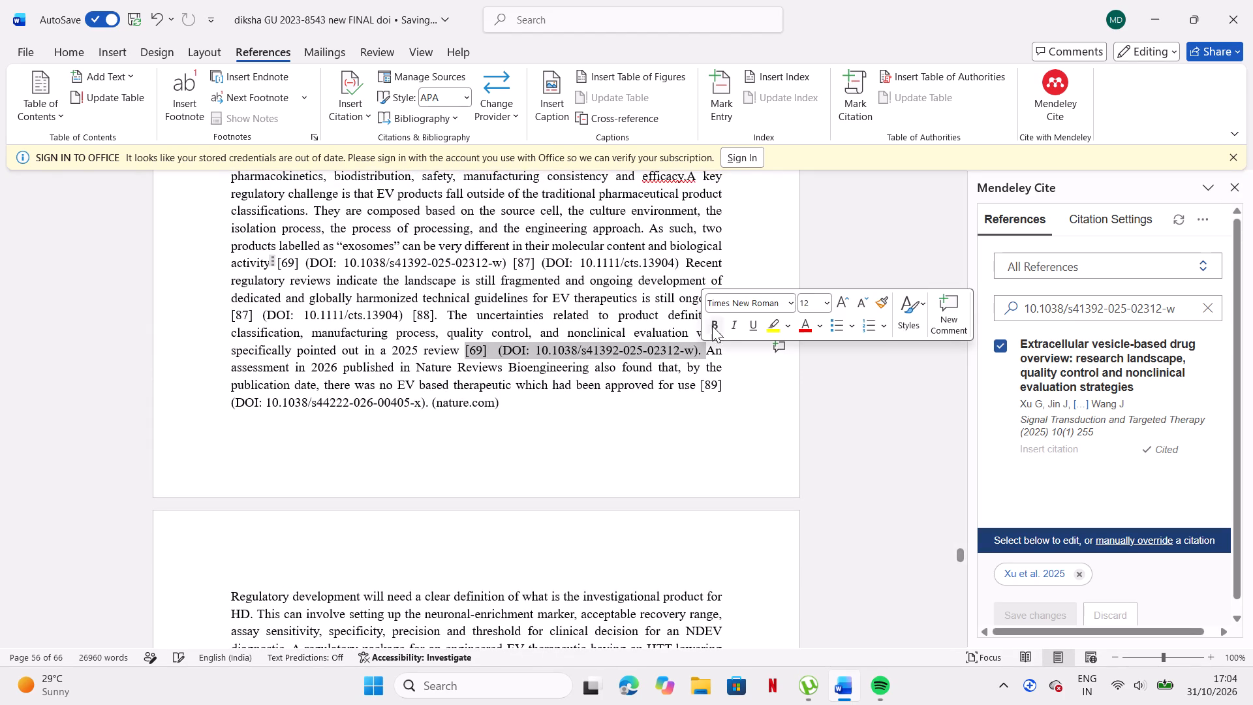
left_click(716, 321)
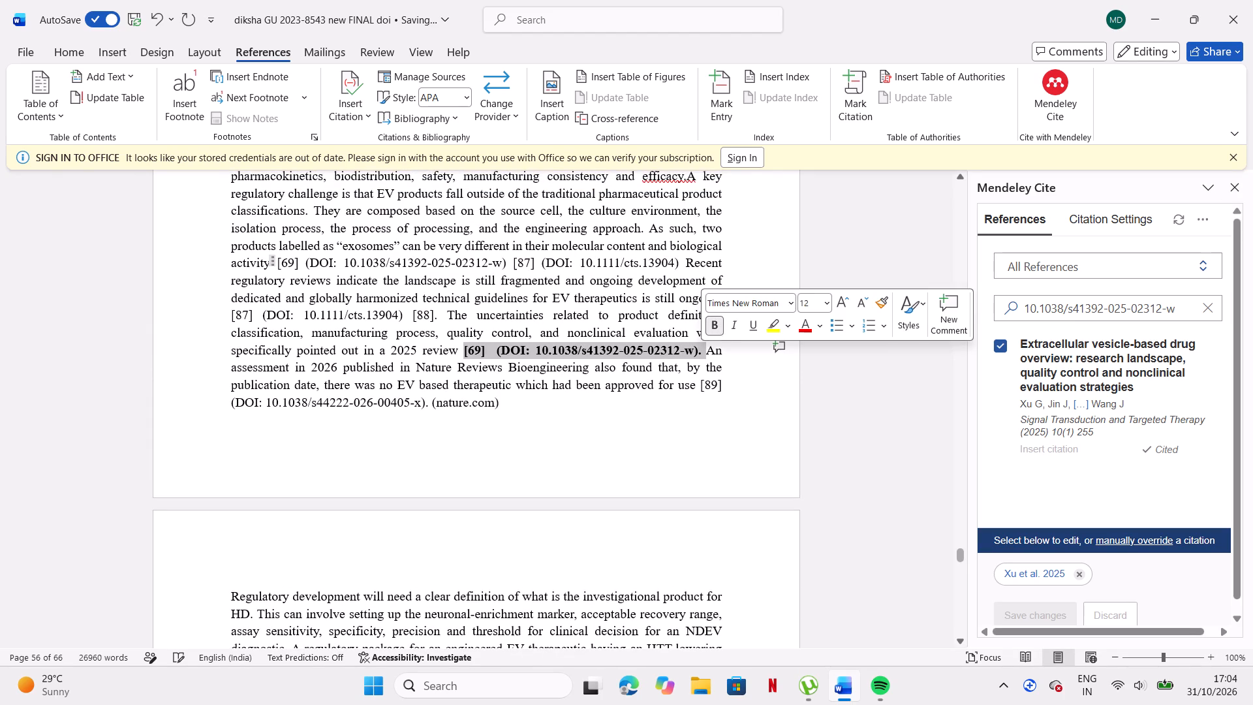
left_click(758, 417)
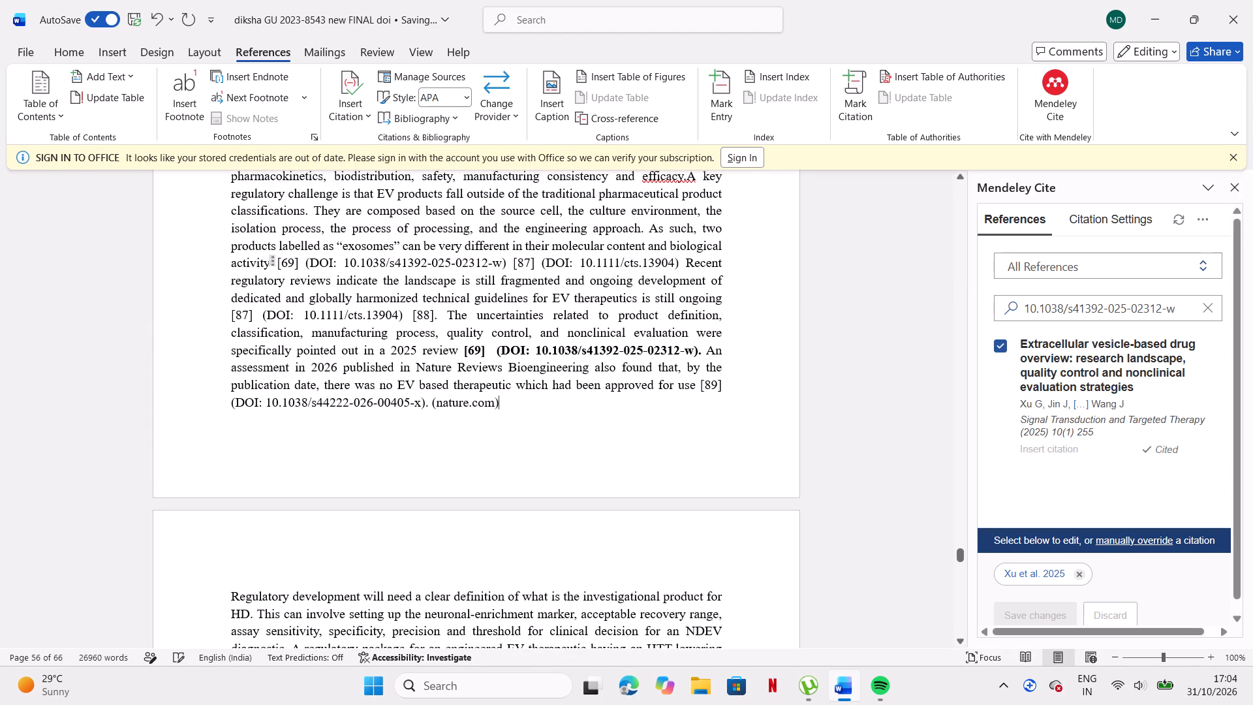
left_click_drag(277, 261, 513, 266)
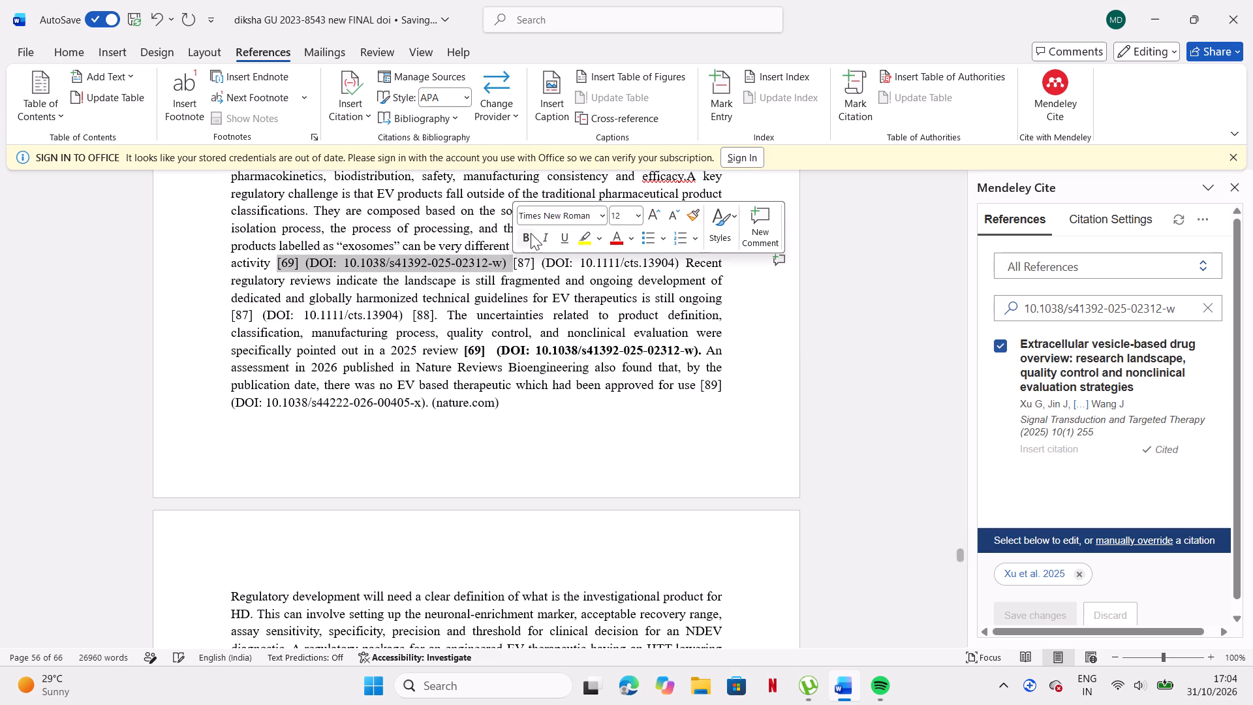
left_click(532, 230)
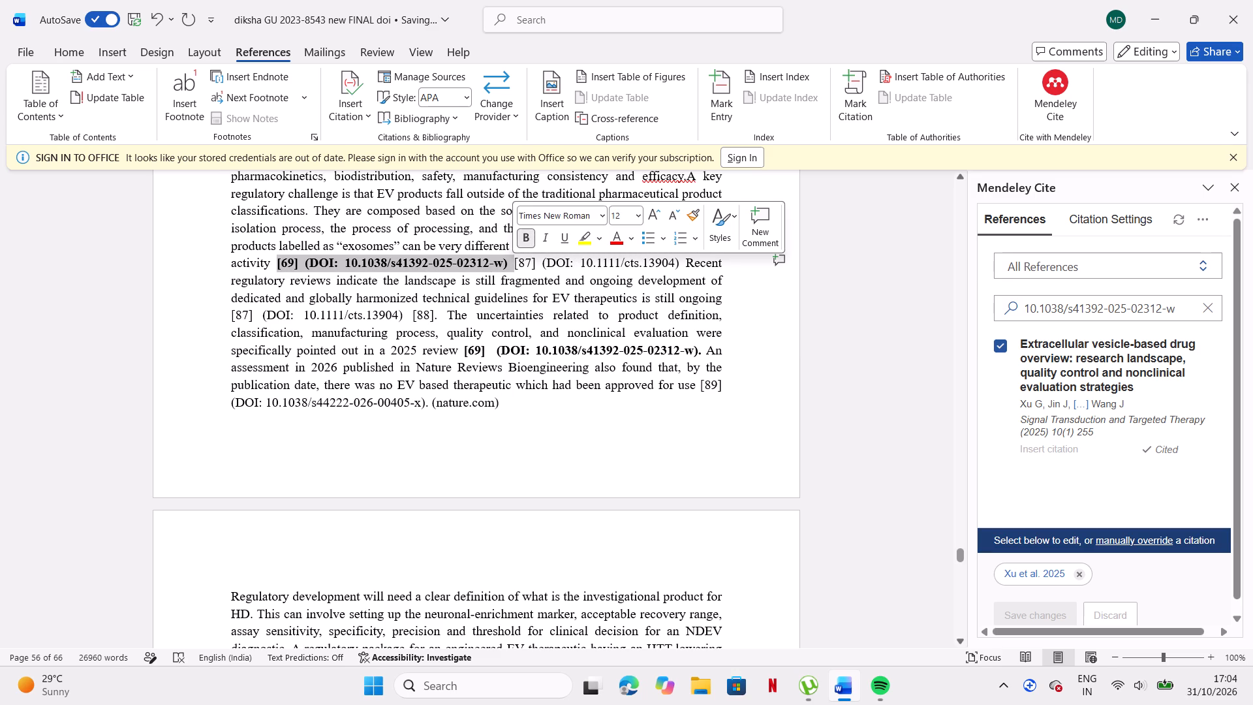
Copy the DOI 10.1111/cts.13904 from the text and search the Mendeley Cite references for it.
left_click(579, 262)
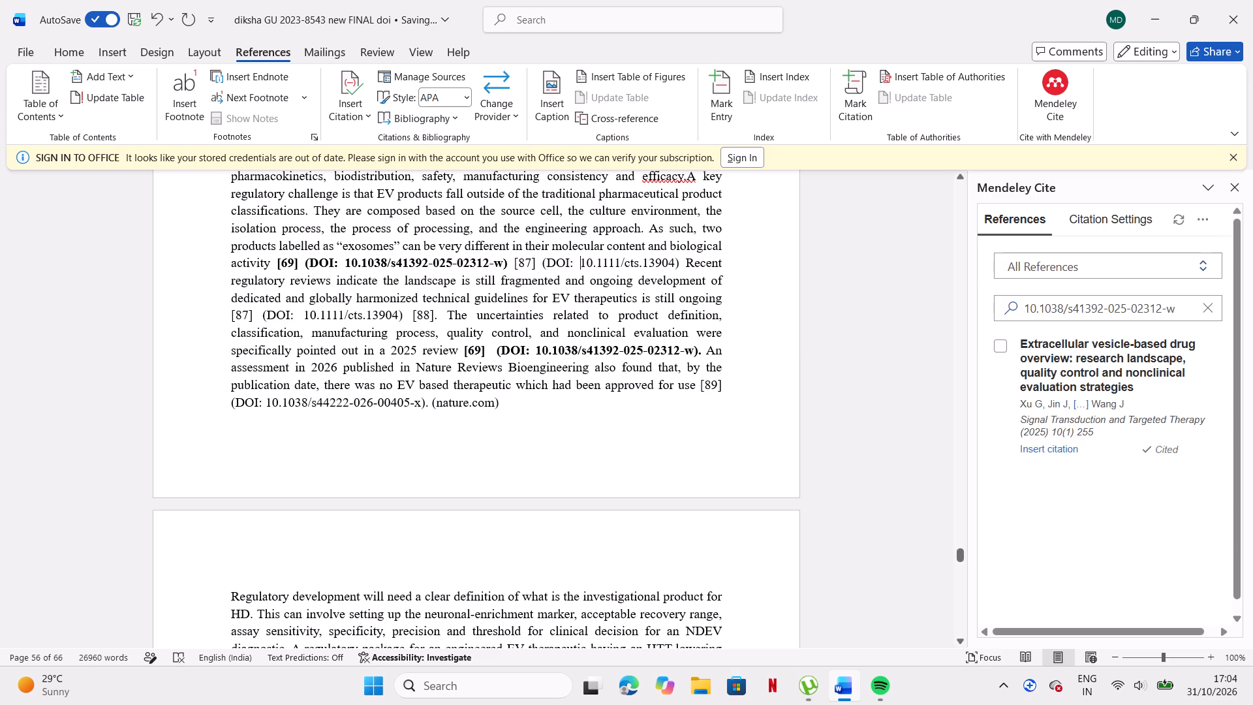
left_click_drag(582, 265, 668, 265)
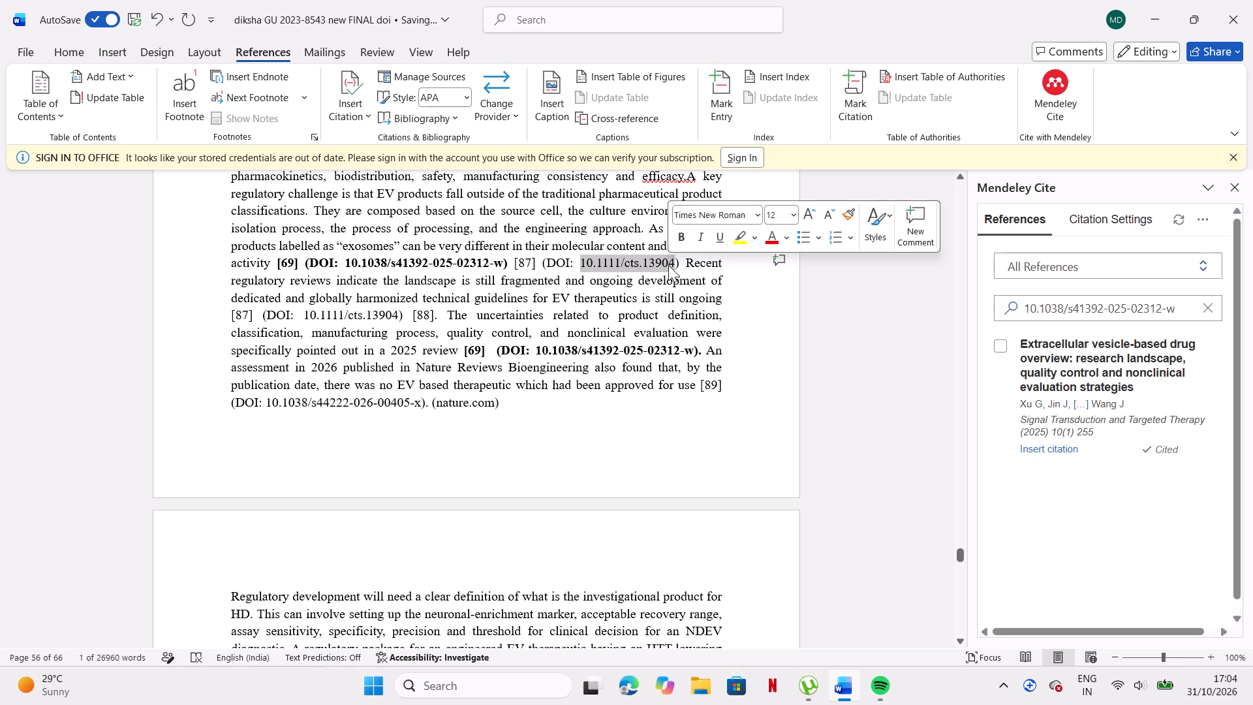
key("ctrl+c")
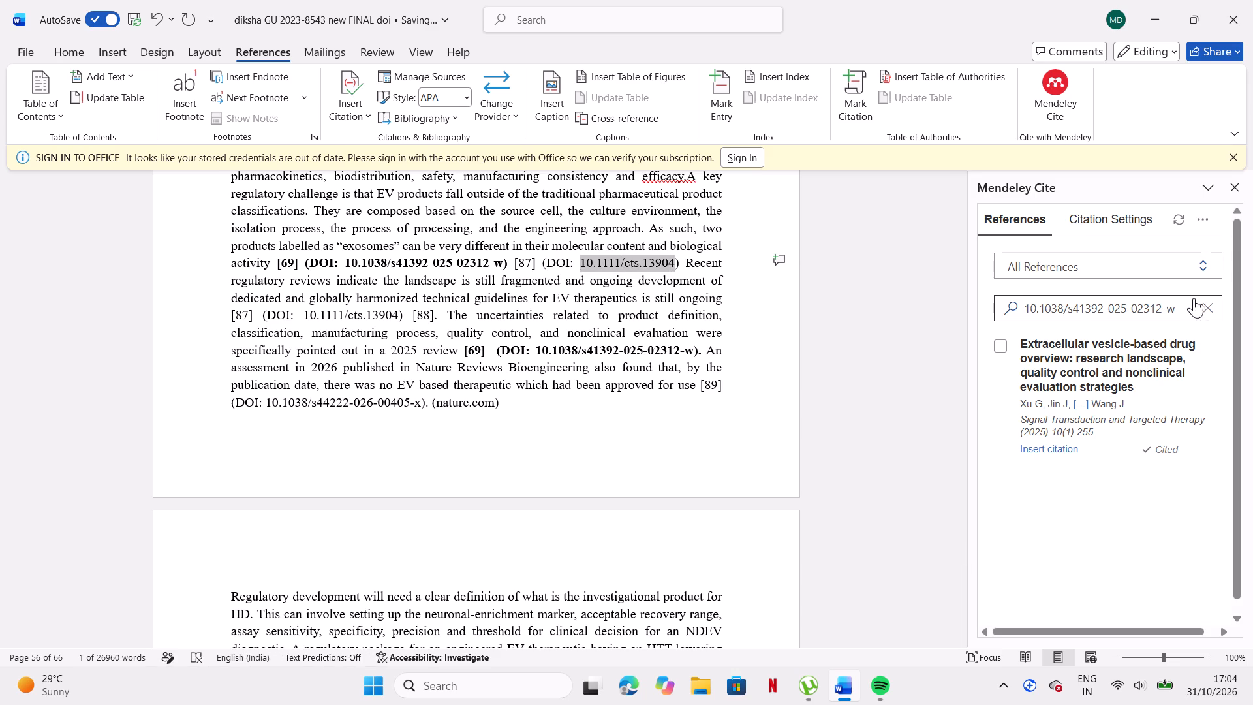
left_click_drag(1206, 305, 1184, 307)
left_click(1184, 307)
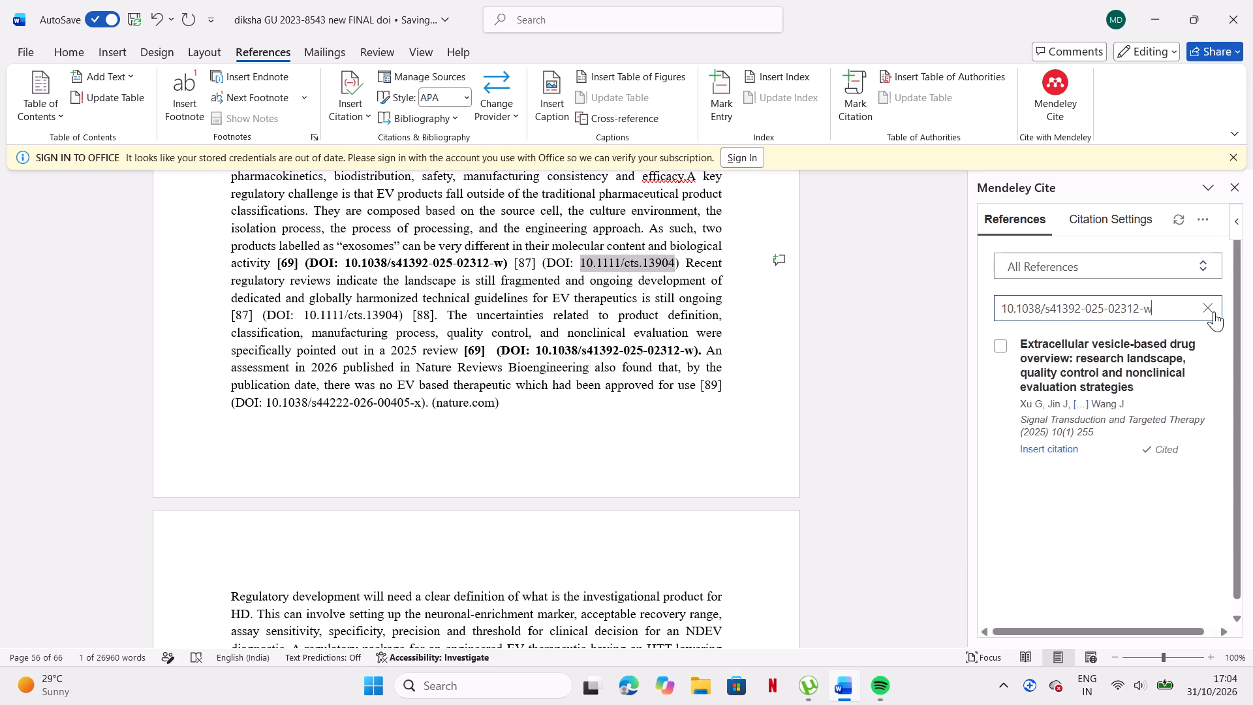
left_click(1214, 311)
left_click(1198, 309)
key("ctrl+v")
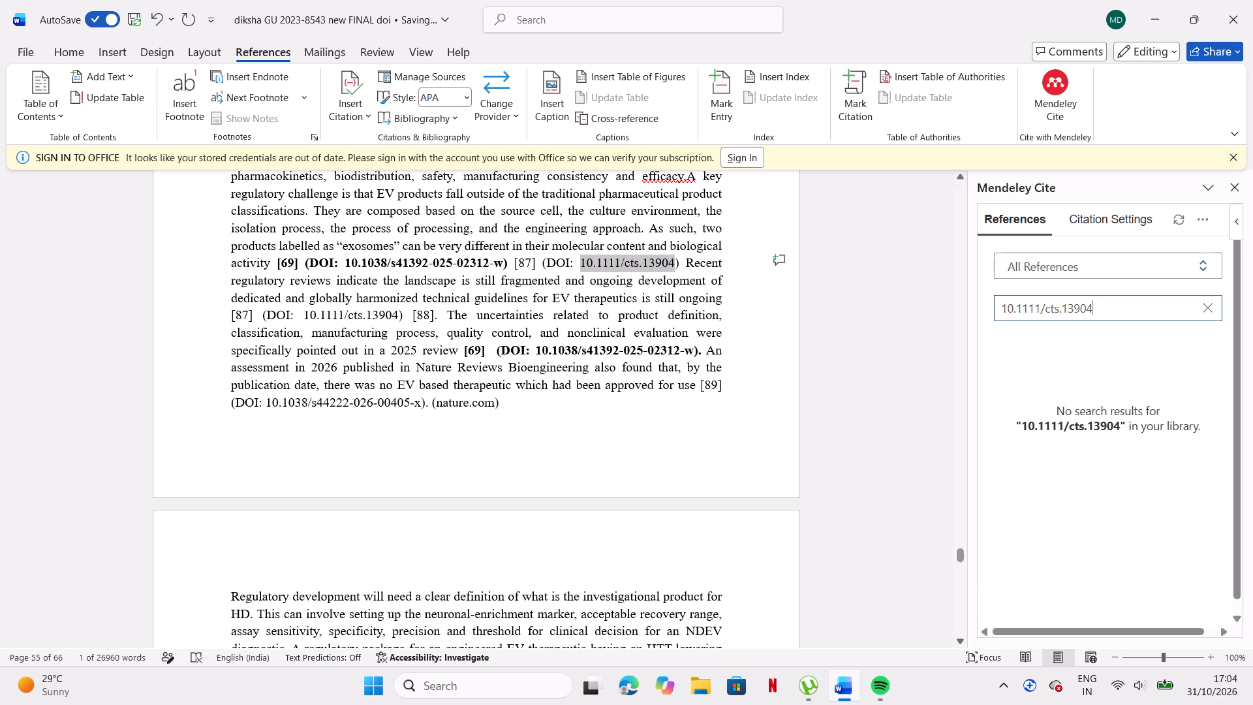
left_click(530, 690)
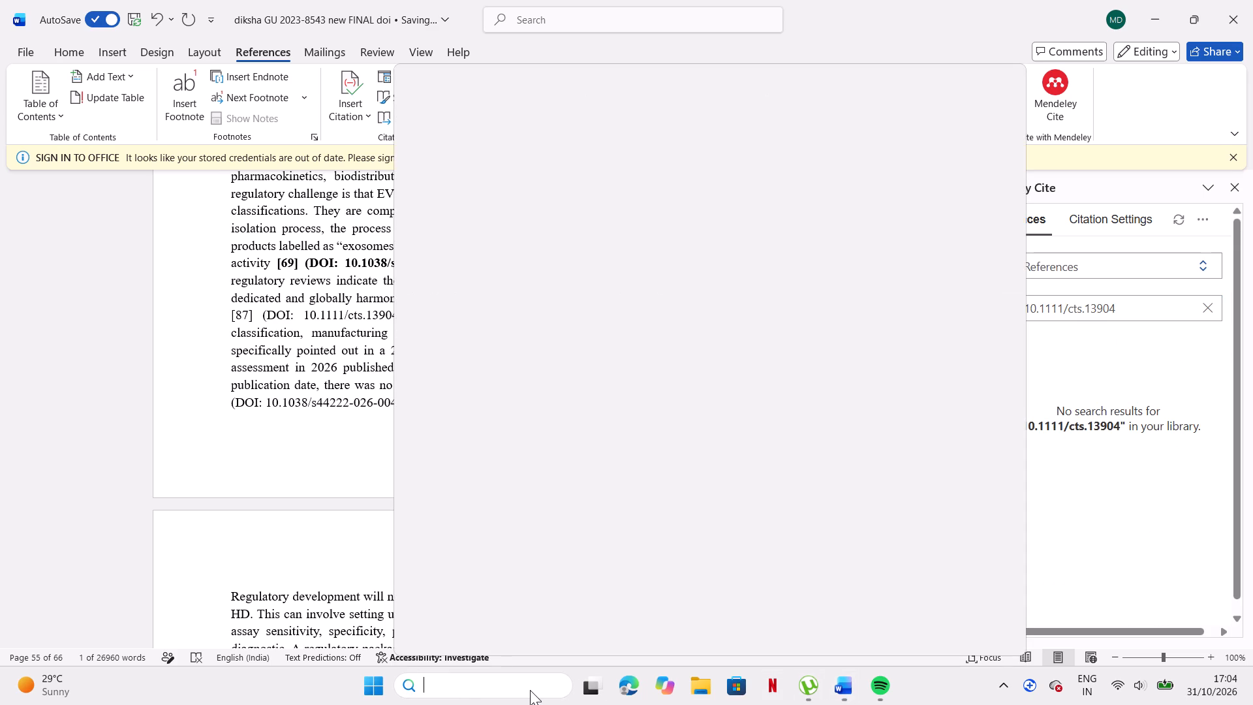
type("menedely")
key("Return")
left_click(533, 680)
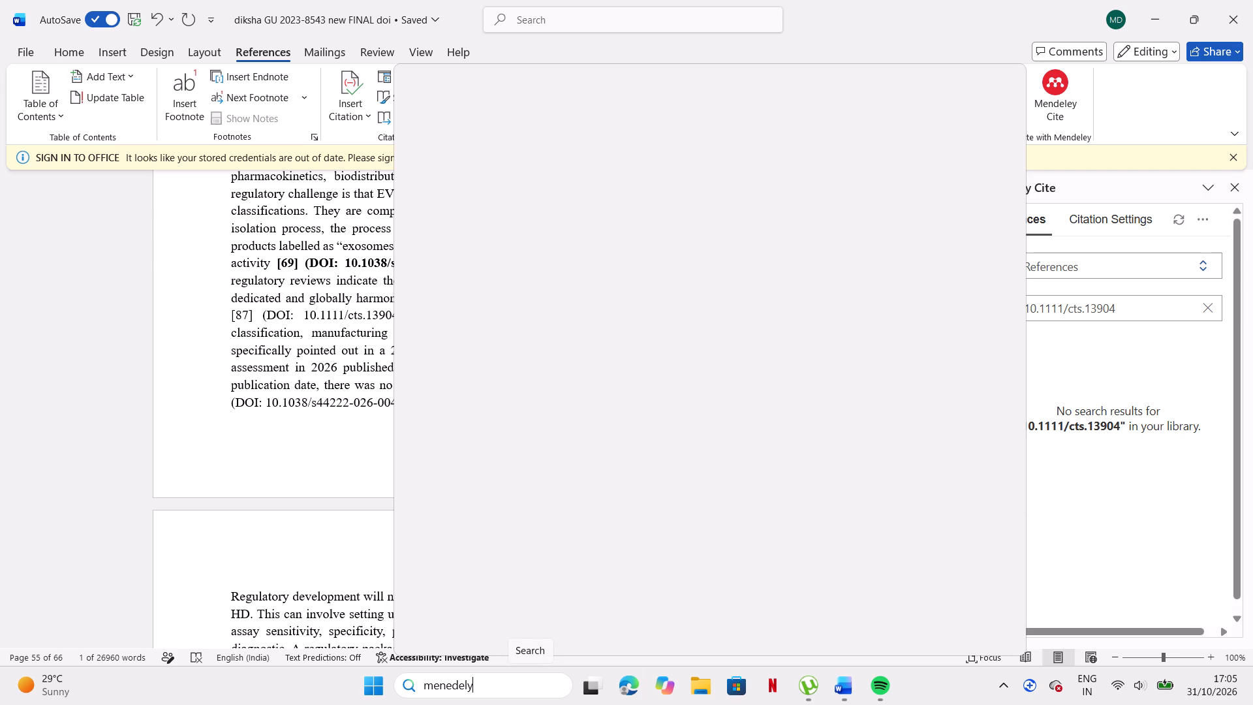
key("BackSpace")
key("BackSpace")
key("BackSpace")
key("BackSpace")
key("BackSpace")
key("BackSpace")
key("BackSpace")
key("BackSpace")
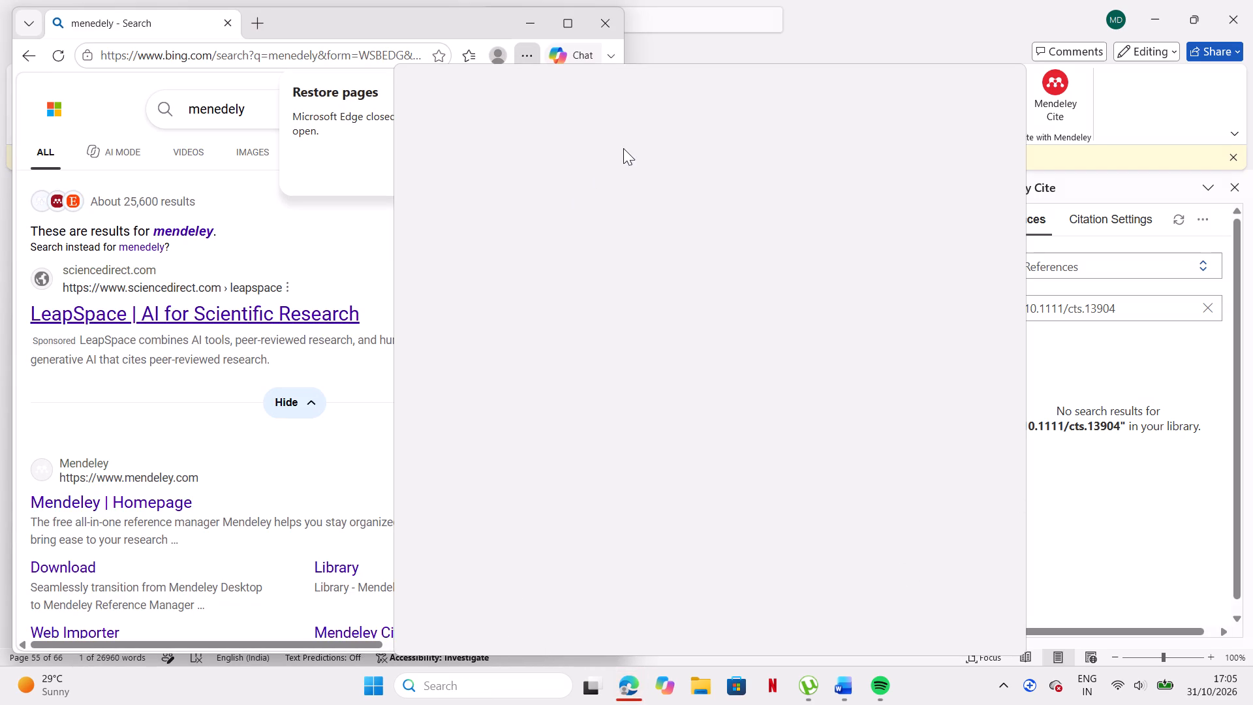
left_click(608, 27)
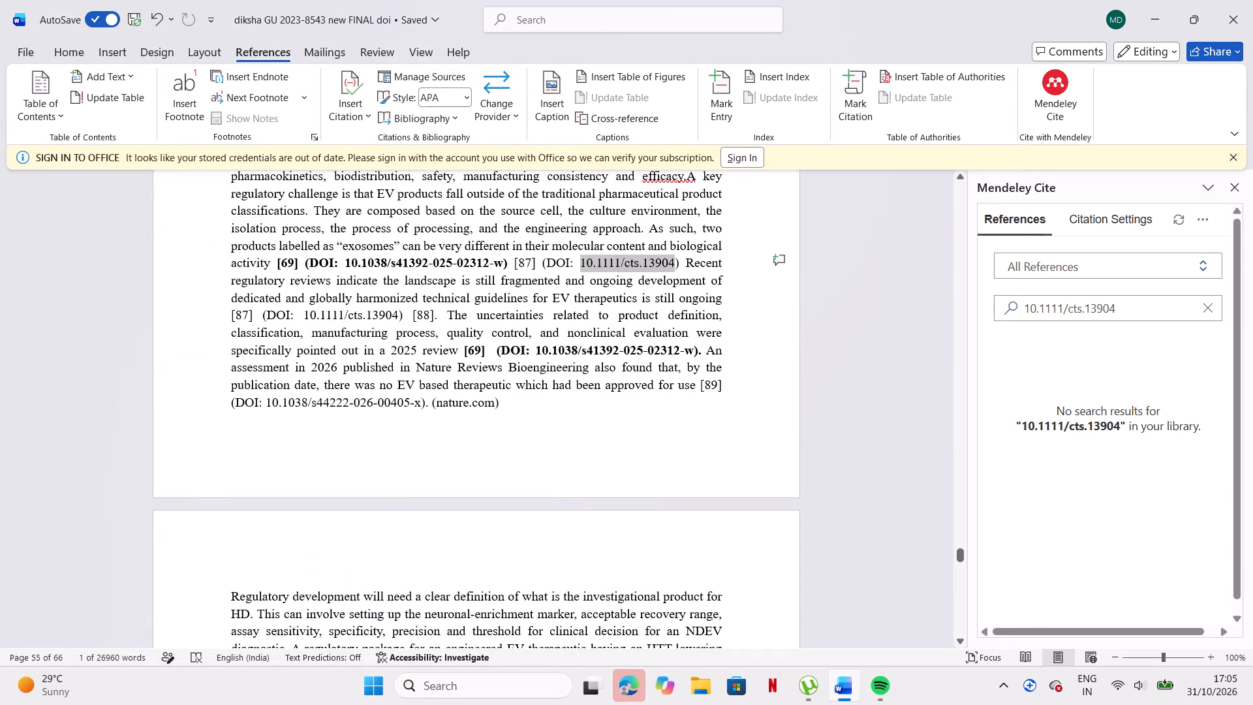
In Mendeley Reference Manager, manually add the reference looked up by DOI 10.1111/cts.13904 to the library.
left_click(373, 692)
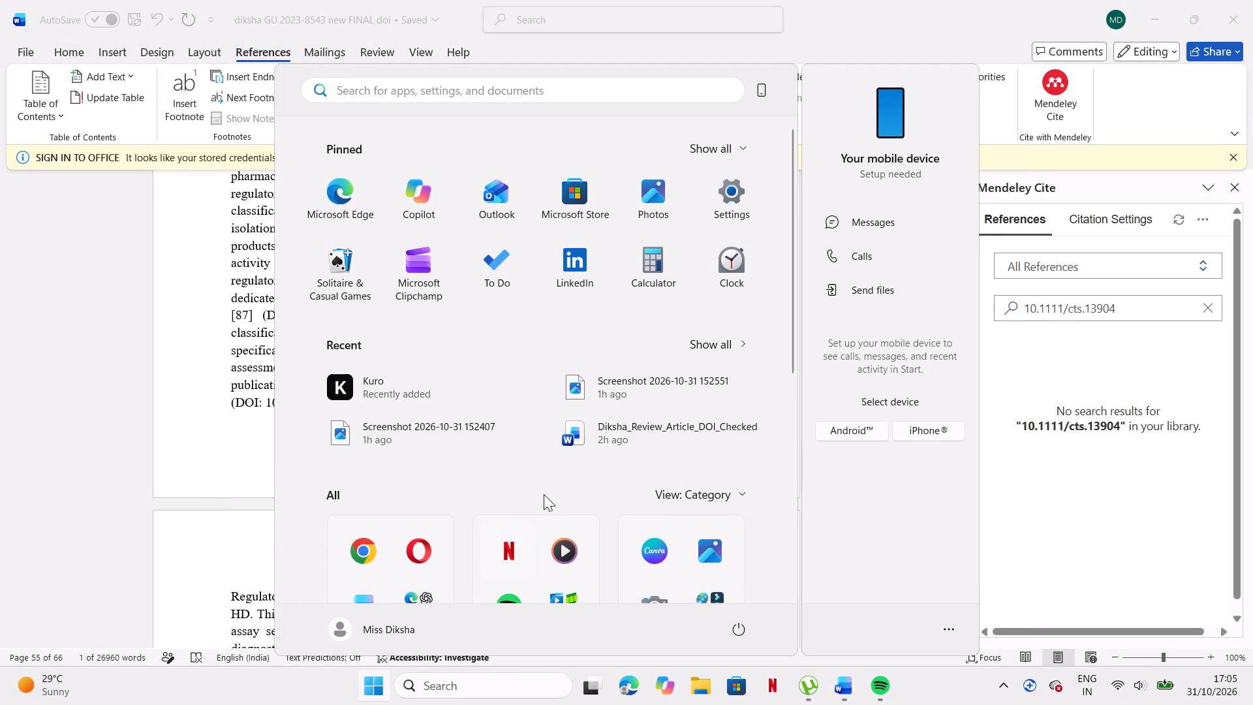
scroll(544, 494, "down", 1)
scroll(429, 527, "down", 2)
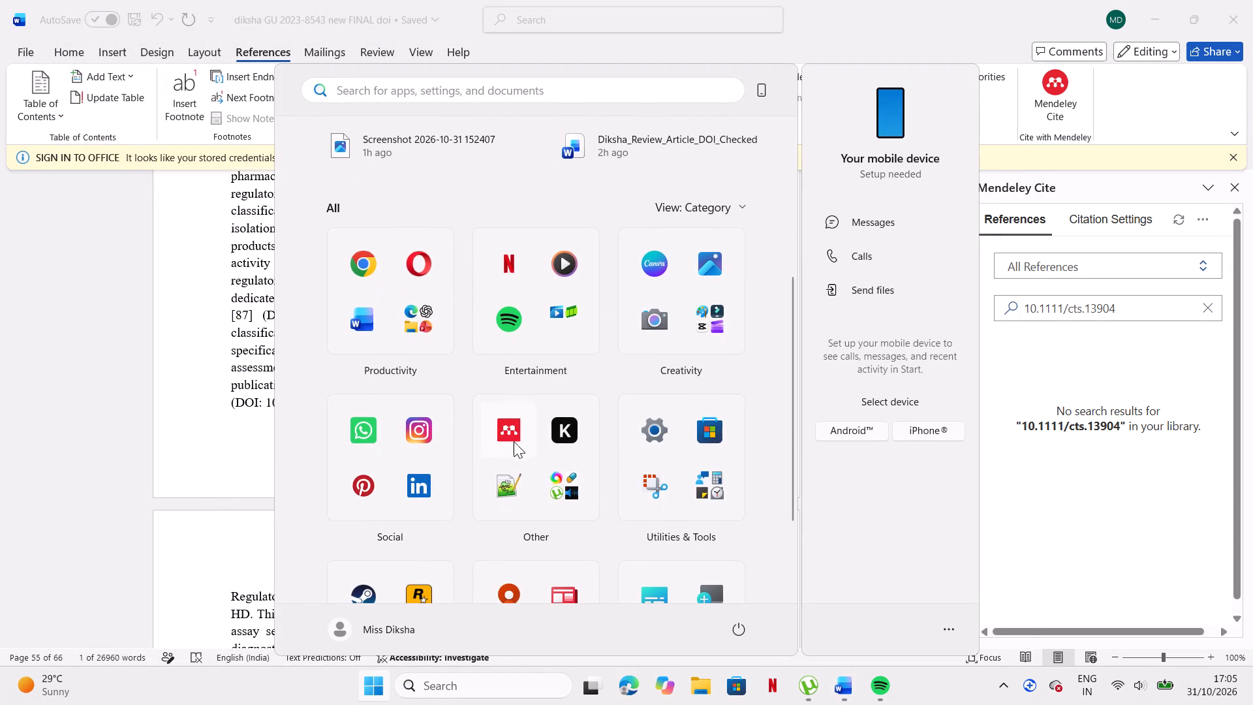
left_click(518, 435)
left_click(518, 435)
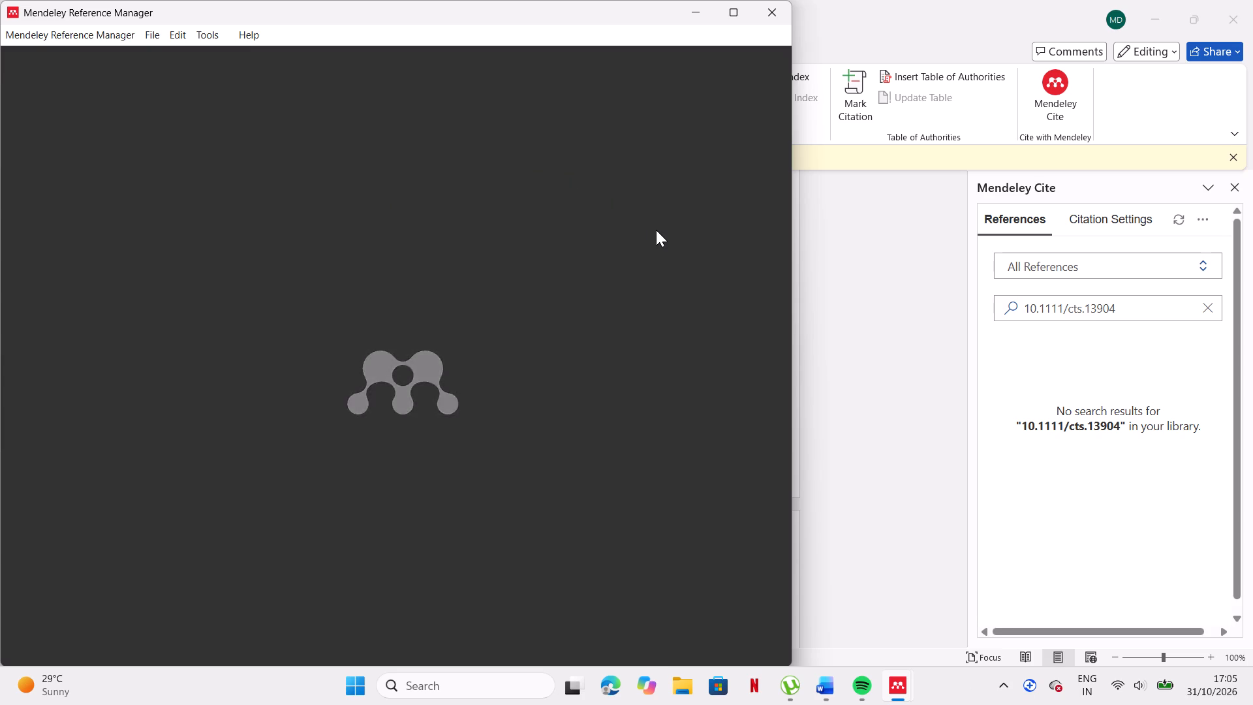
left_click(116, 115)
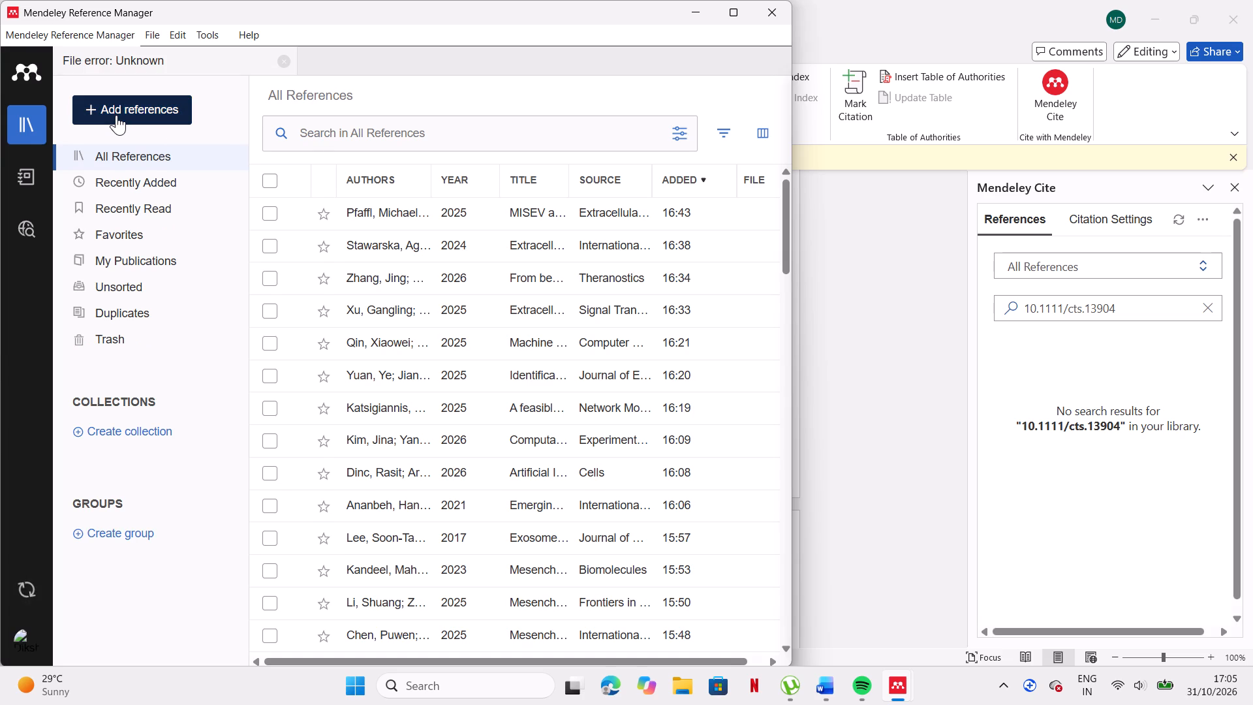
left_click(137, 334)
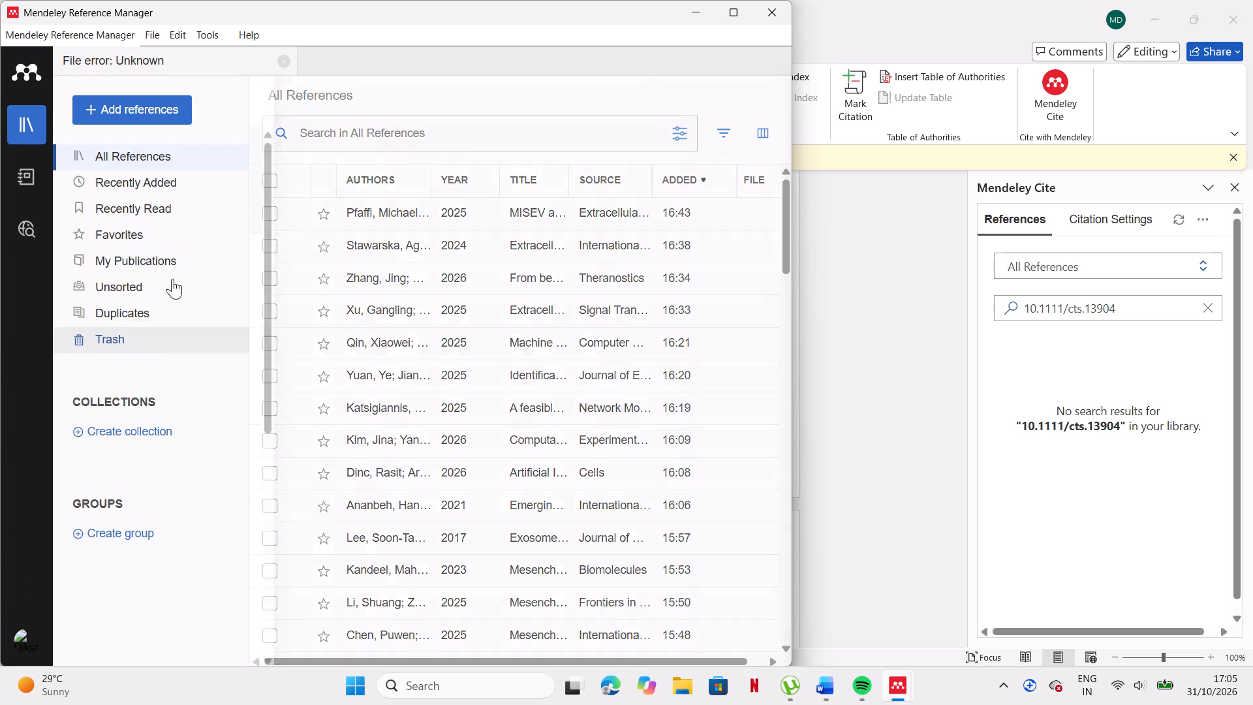
left_click(343, 173)
key("ctrl+v")
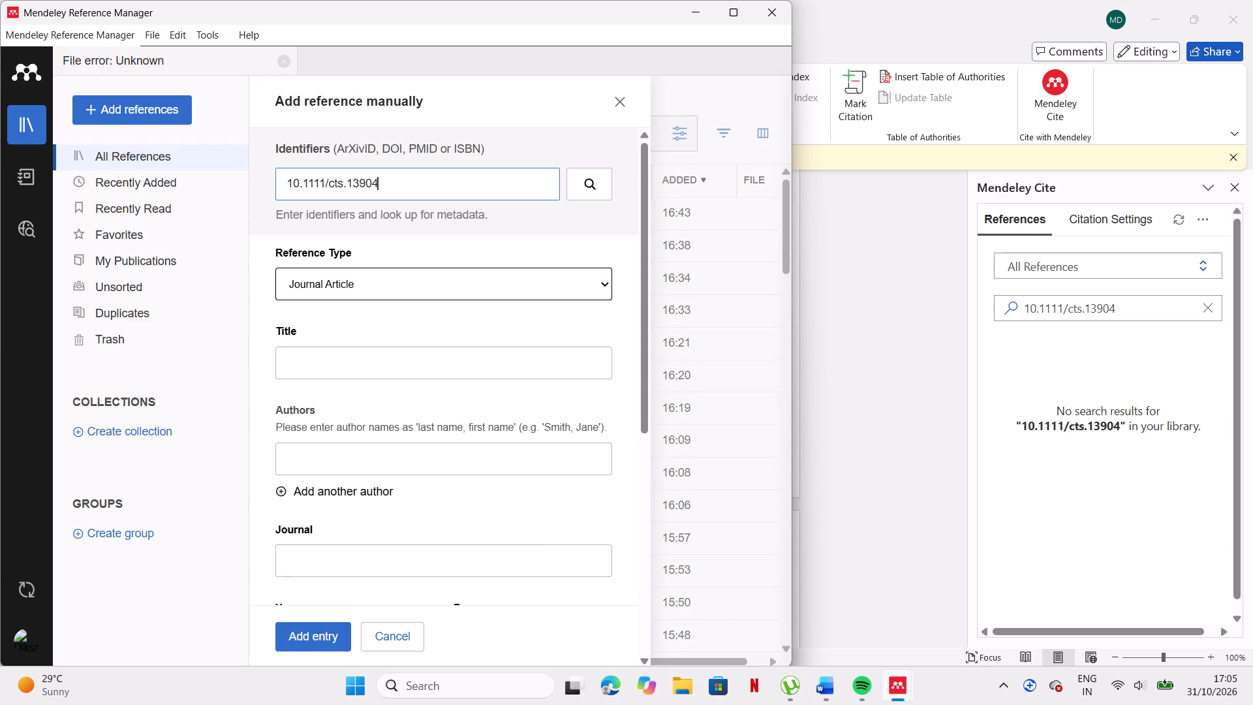
left_click(582, 189)
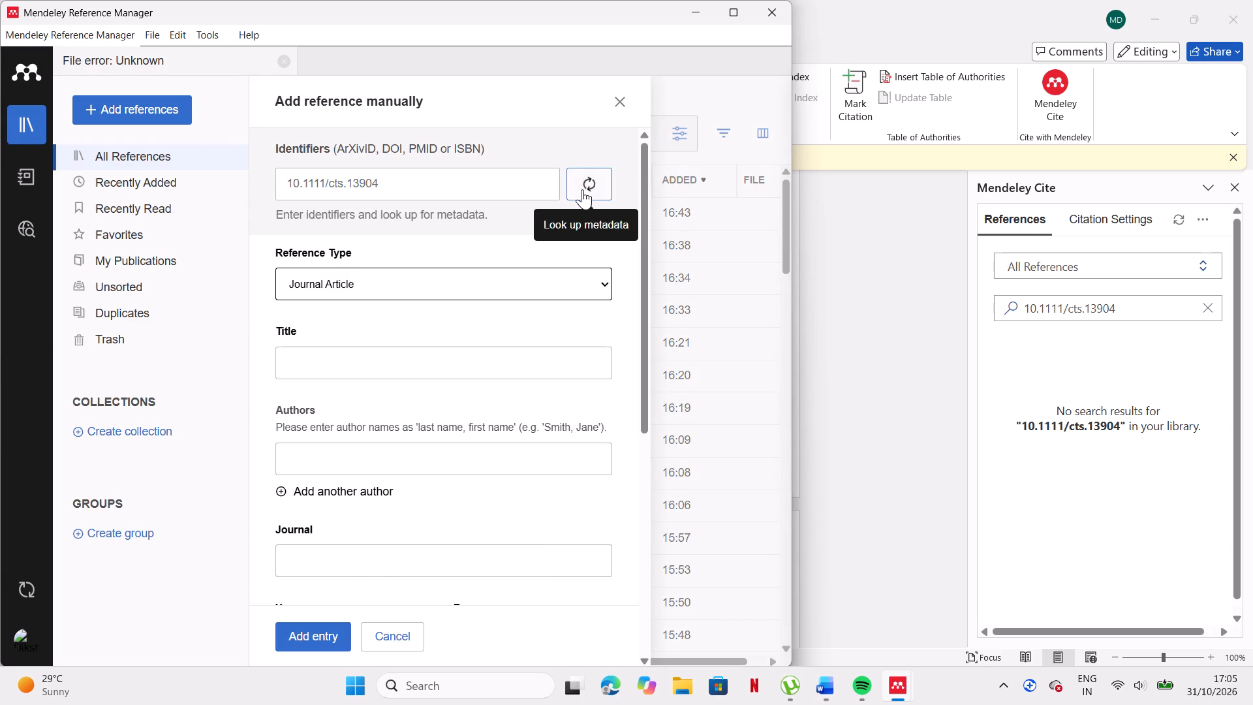
left_click(323, 633)
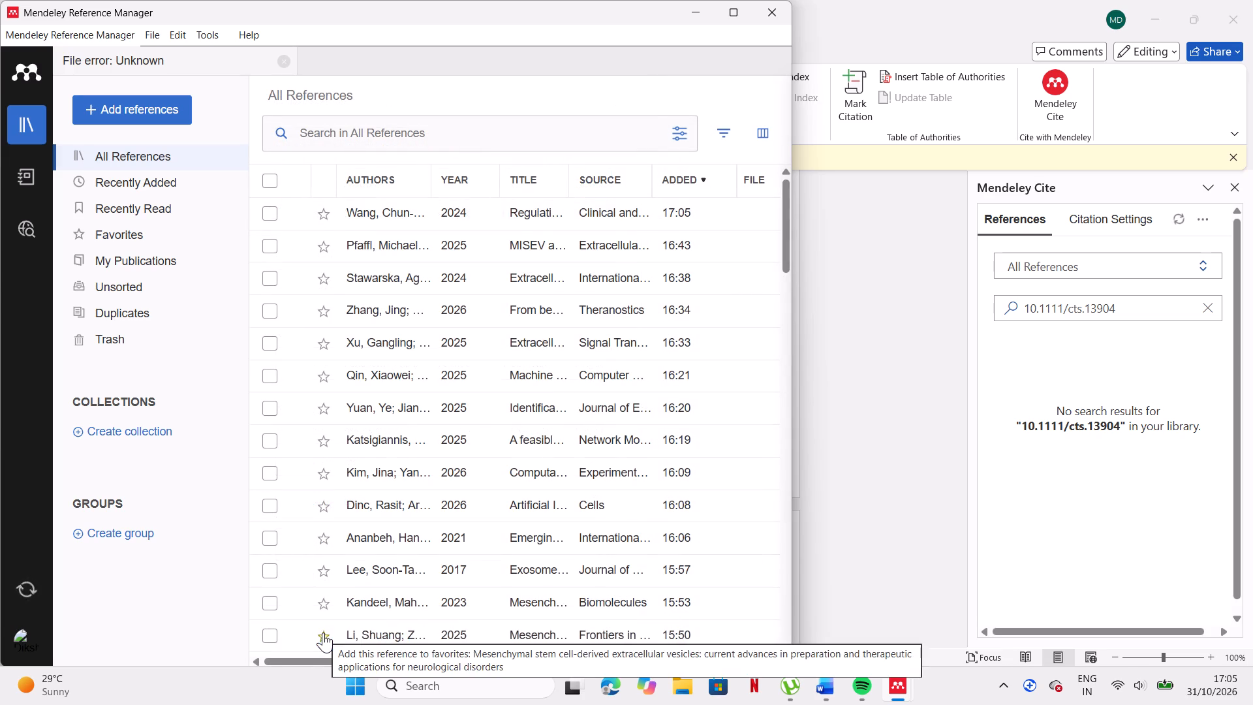
left_click(839, 472)
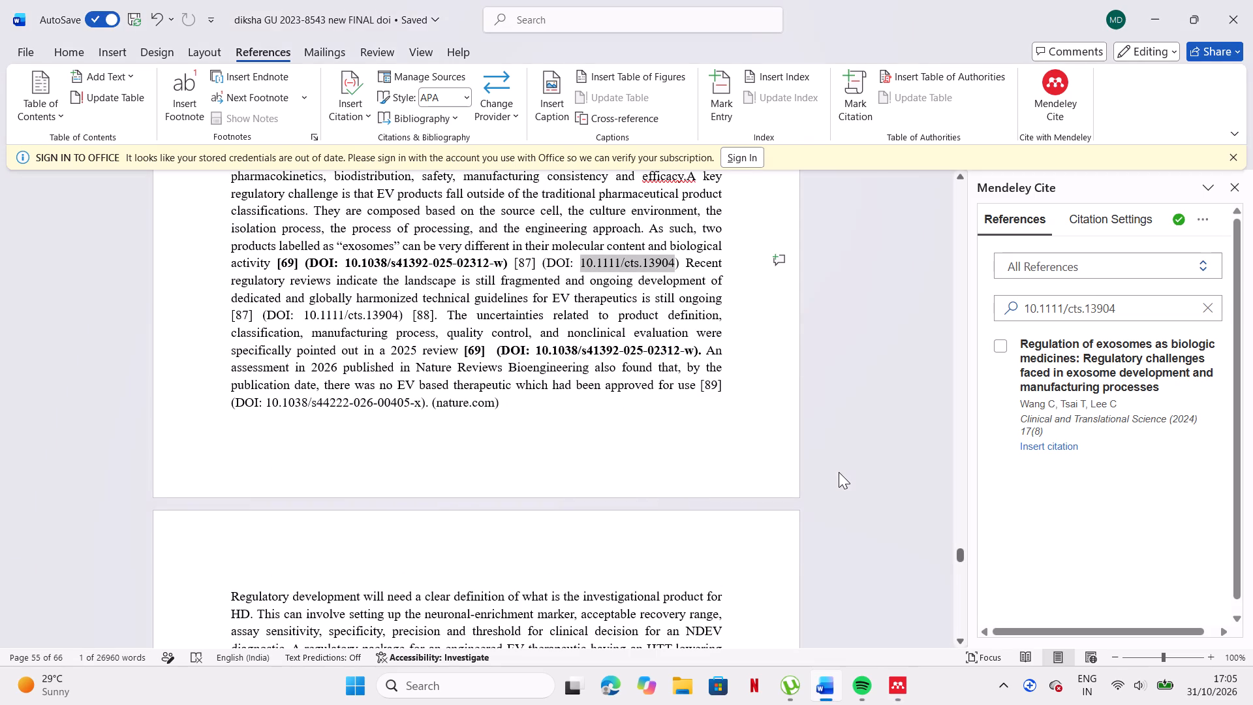
left_click(536, 264)
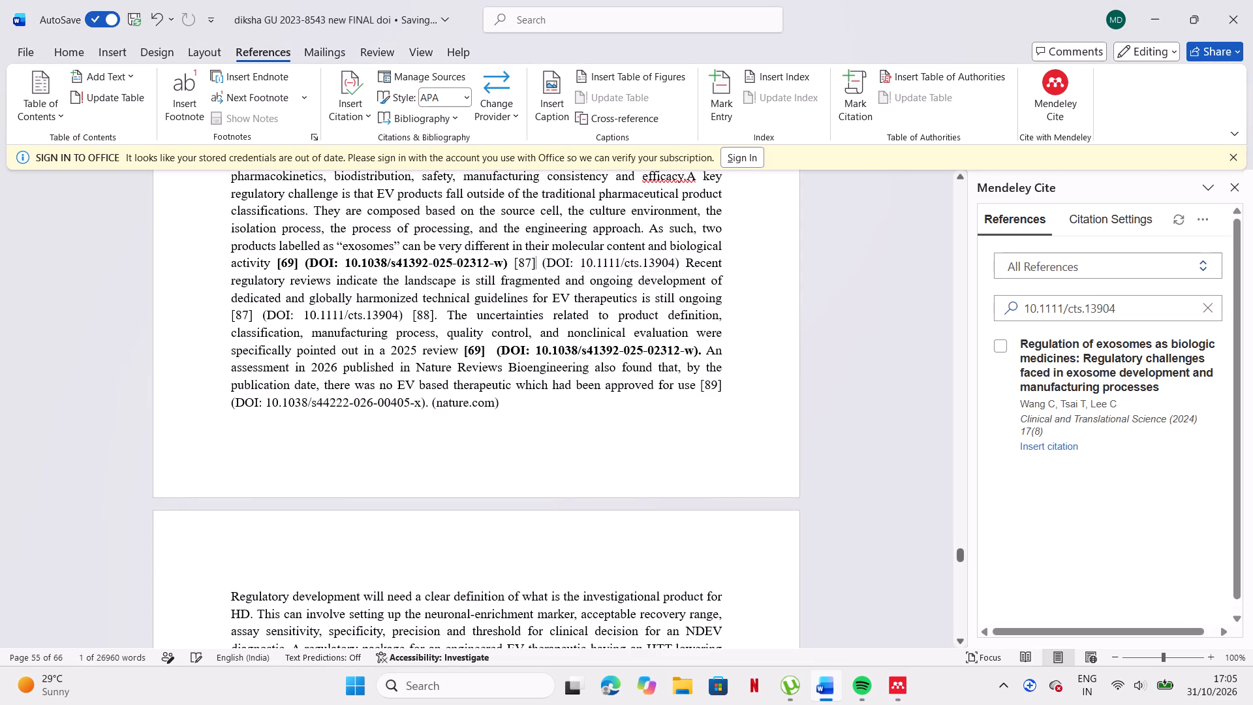
key("BackSpace")
key("BackSpace")
key("BackSpace")
key("BackSpace")
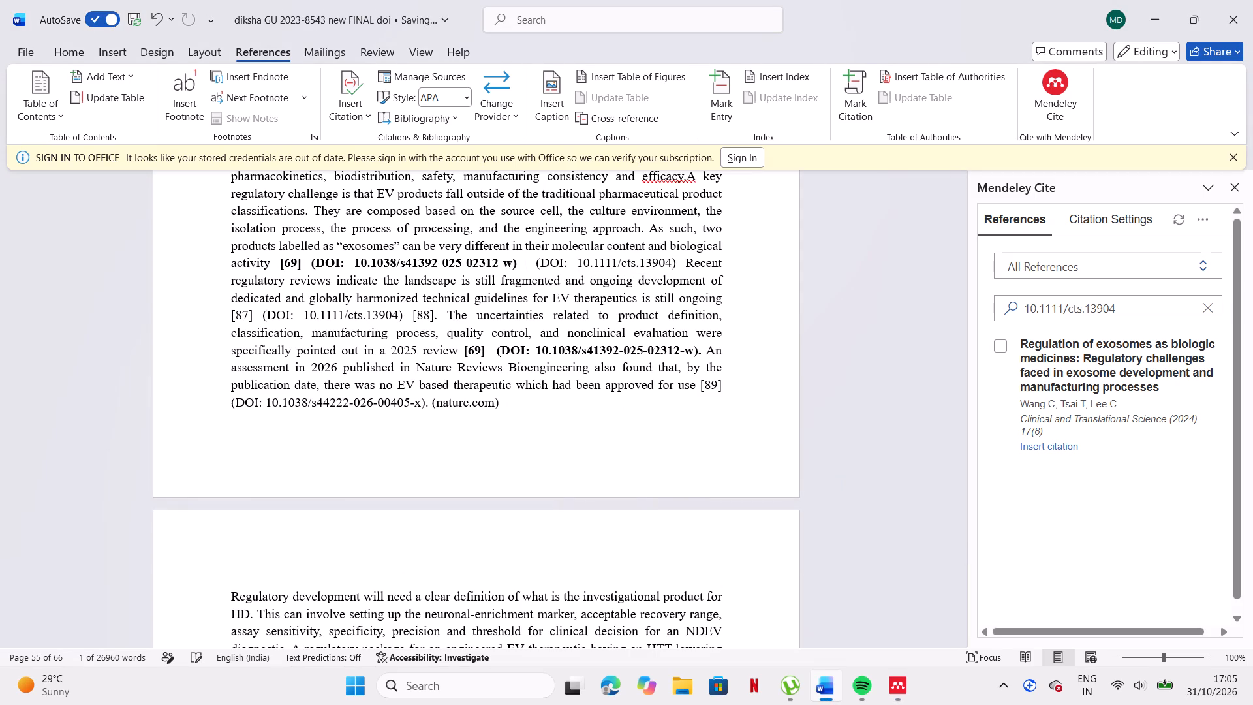
left_click(1036, 445)
left_click(861, 380)
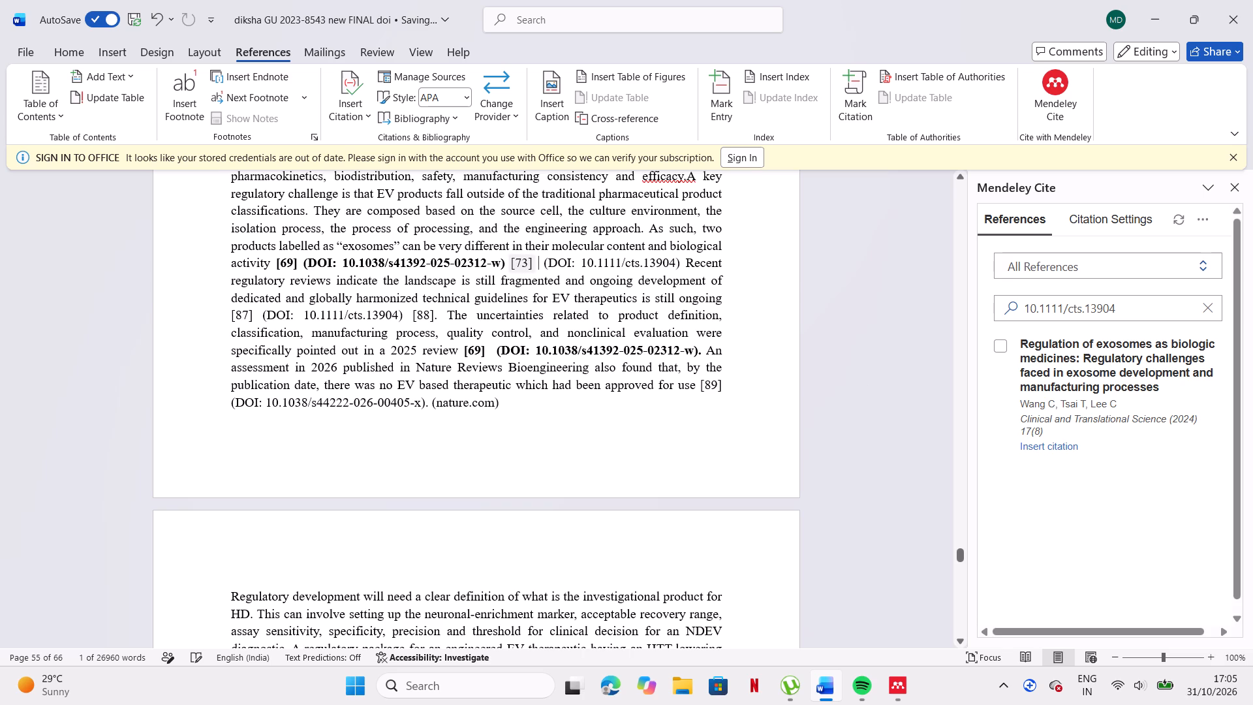
Bold the new Wang et al. 2024 citation and its DOI 10.1111/cts.13904, including the closing parenthesis.
left_click(504, 262)
left_click_drag(504, 262, 659, 266)
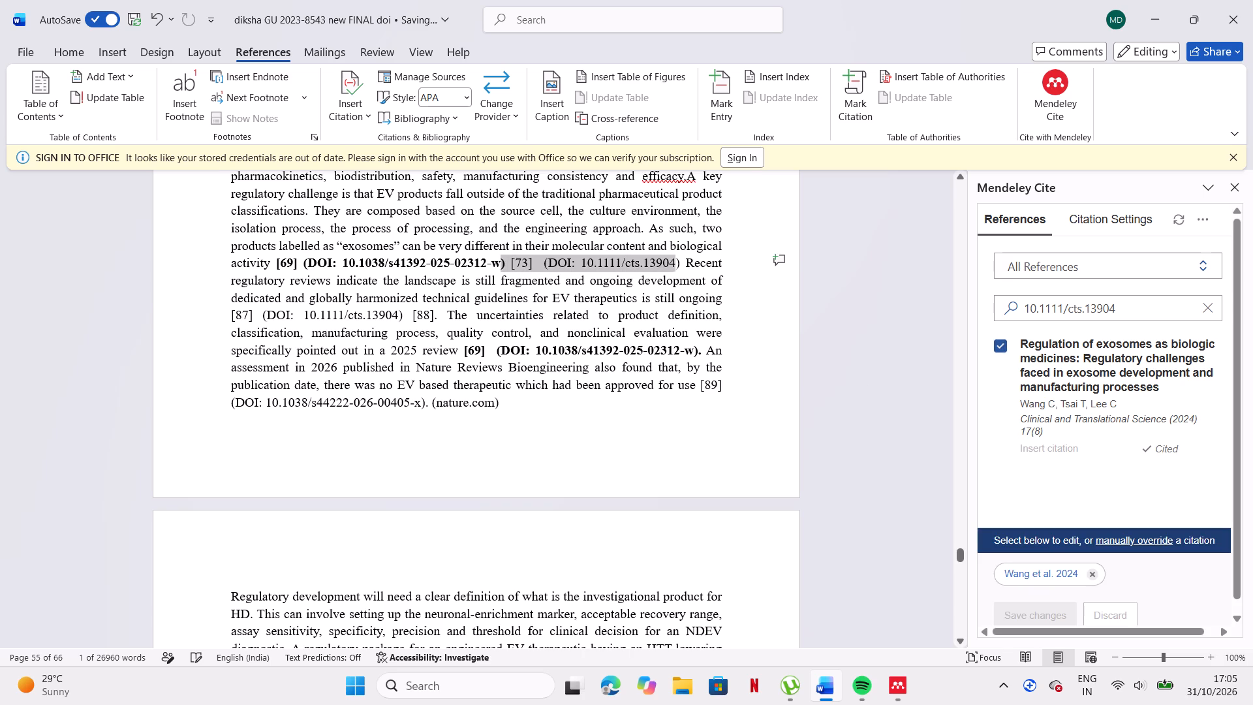
left_click_drag(659, 266, 679, 266)
left_click(692, 231)
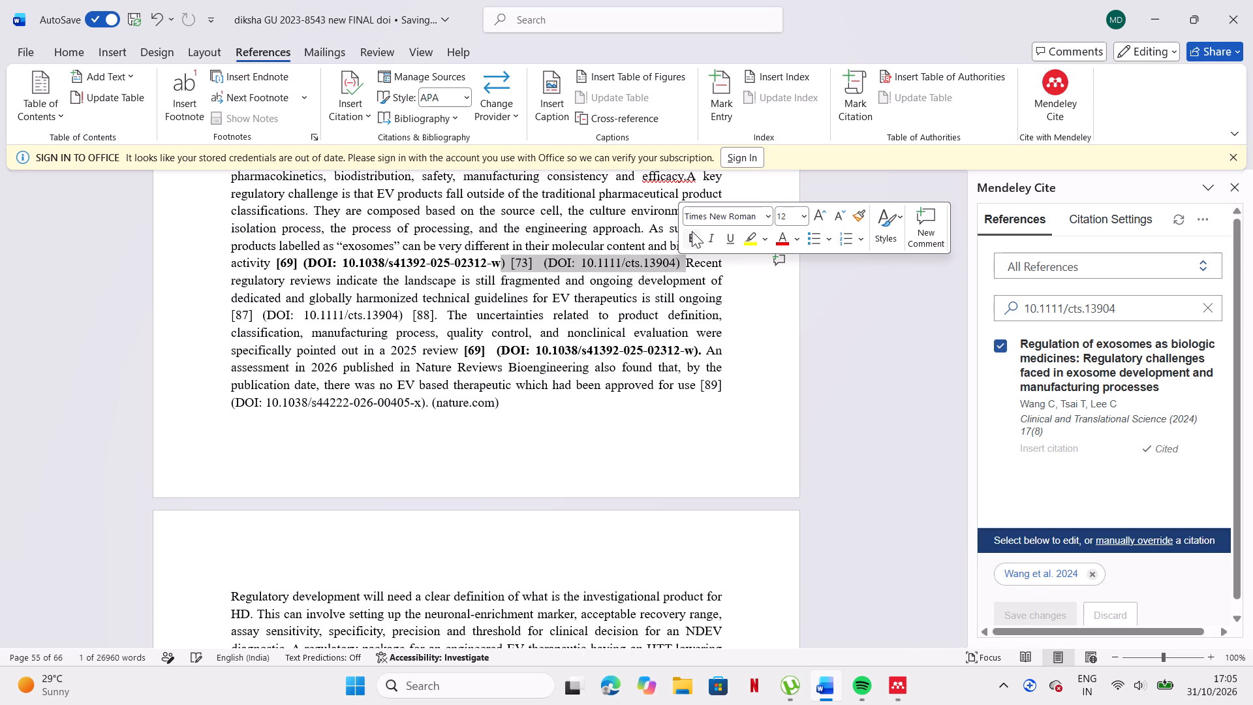
left_click(694, 242)
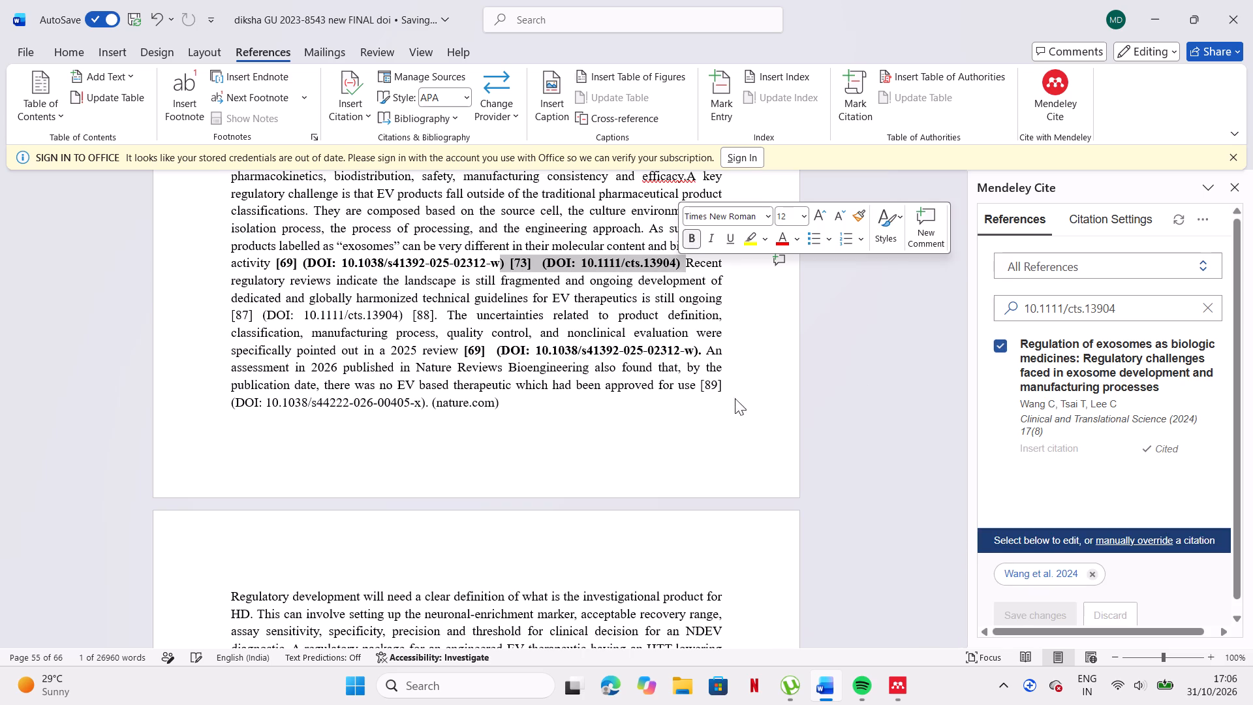
left_click(735, 404)
Delete the plain-text [87] (DOI: 10.1111/cts.13904) after "EV therapeutics is still ongoing", leaving [88] in place.
scroll(735, 404, "down", 1)
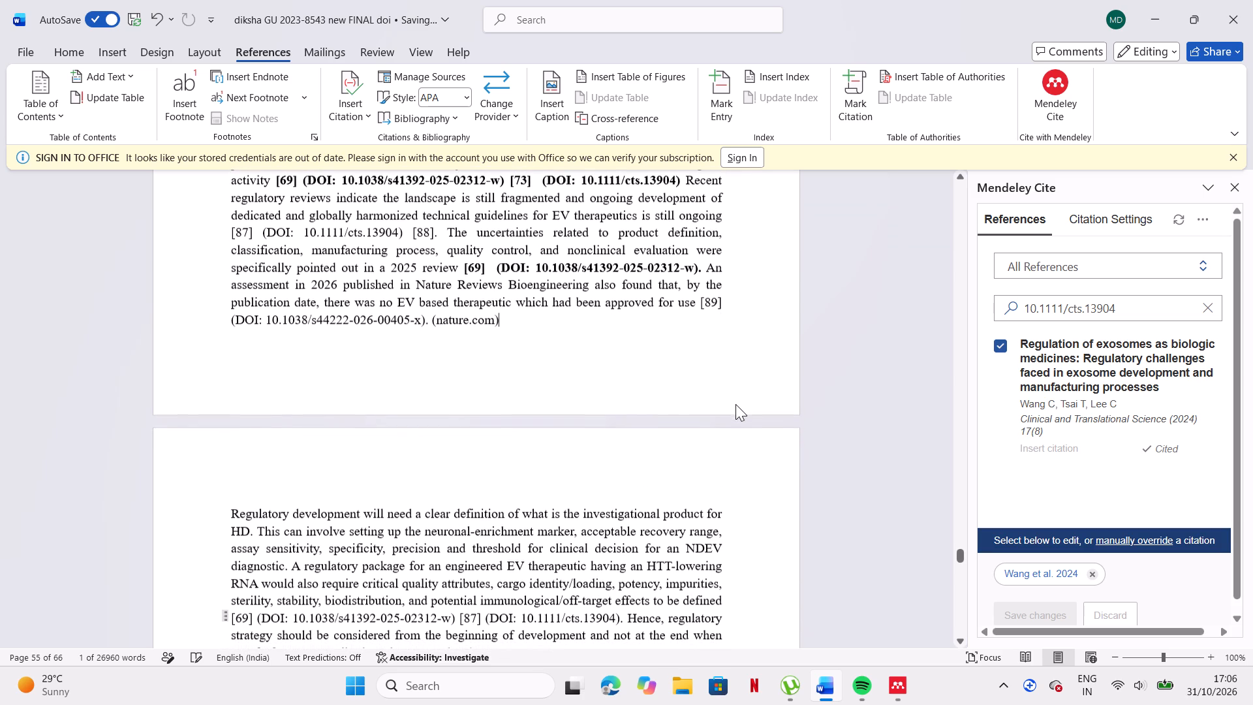
scroll(735, 404, "down", 1)
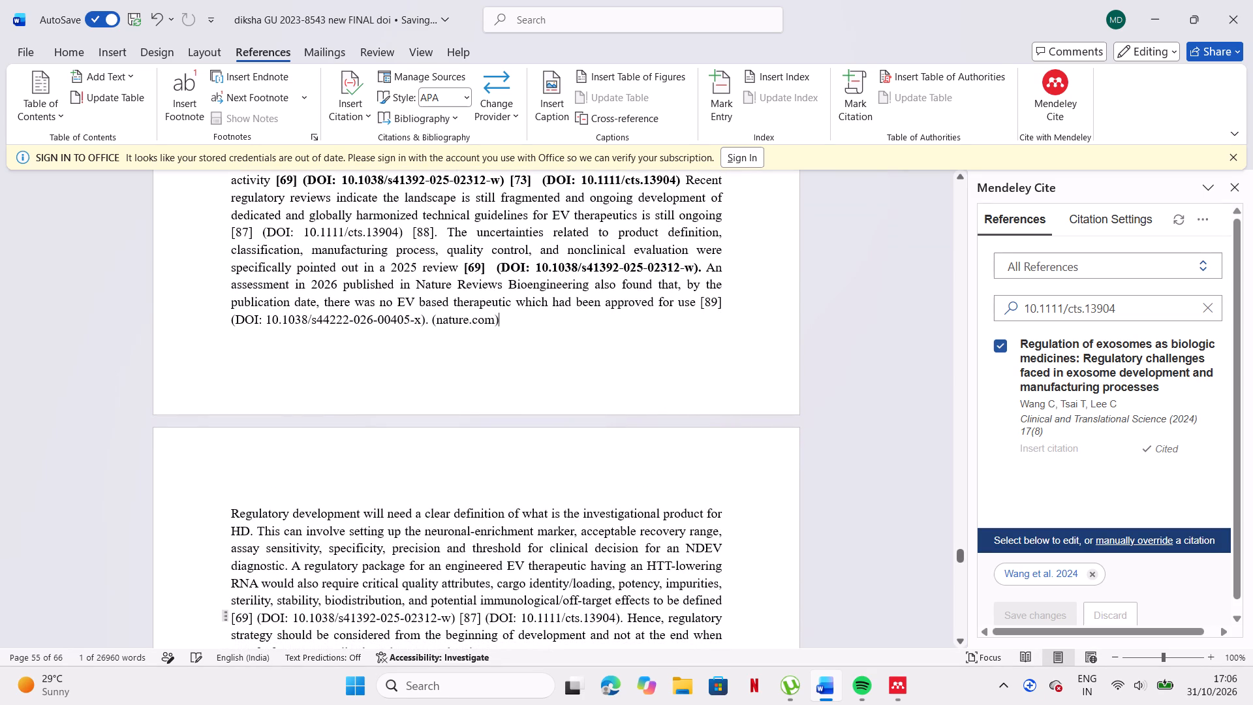
left_click_drag(406, 227, 230, 219)
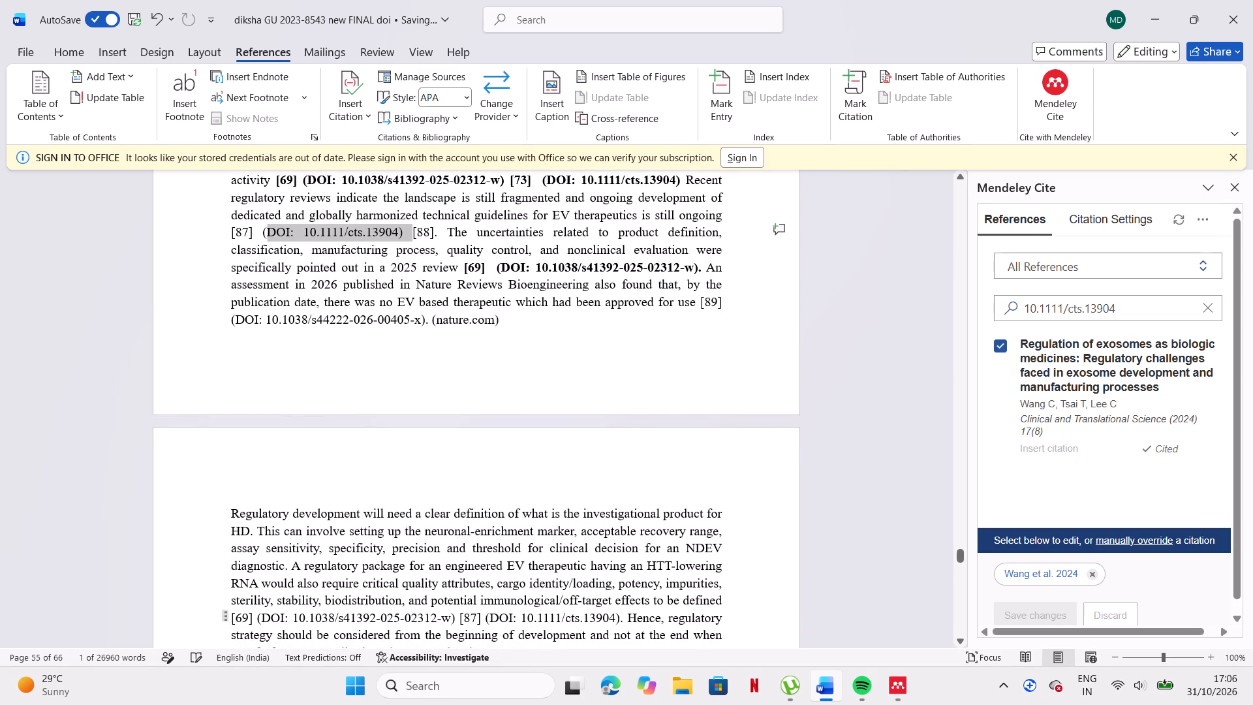
left_click_drag(230, 219, 230, 238)
left_click(230, 321)
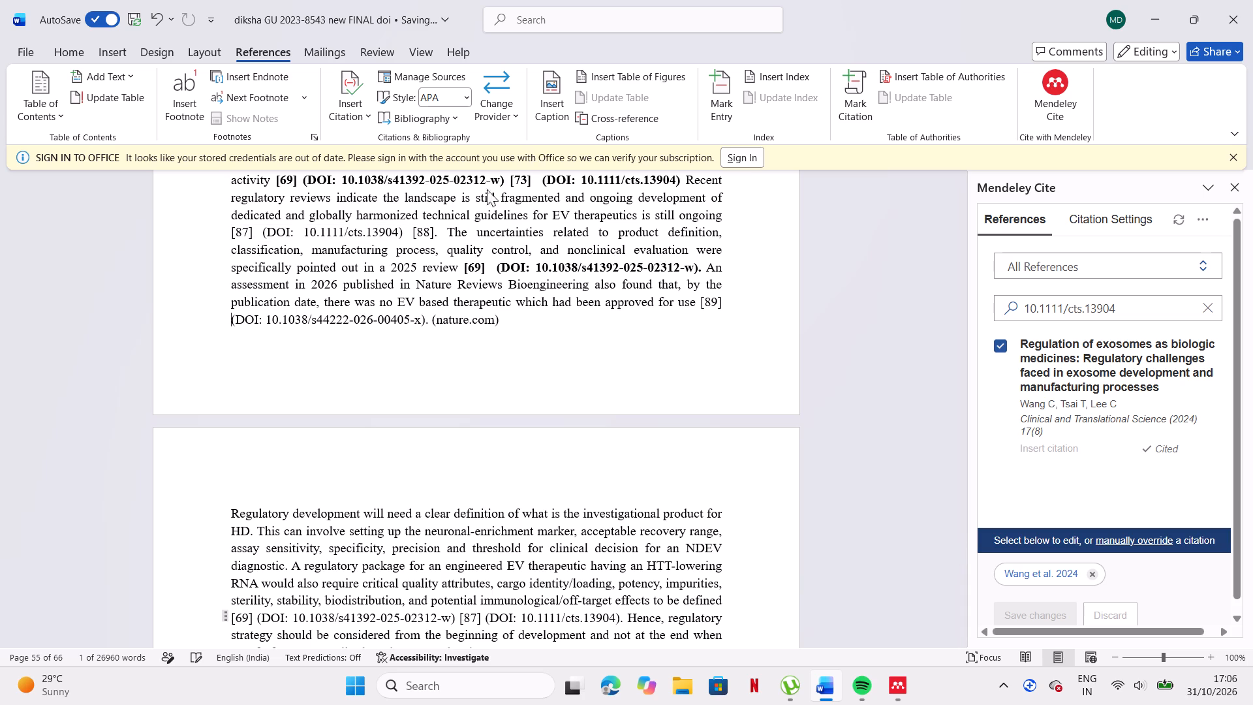
left_click_drag(404, 228, 234, 231)
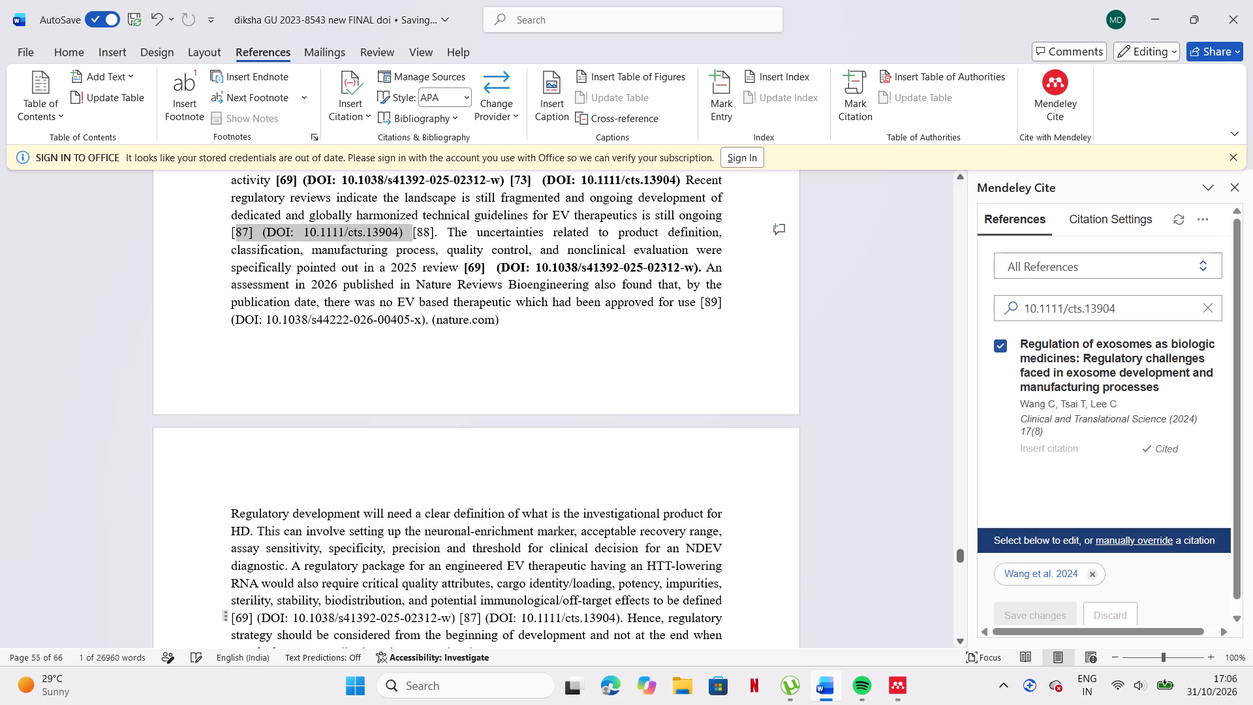
left_click_drag(234, 231, 234, 230)
key("BackSpace")
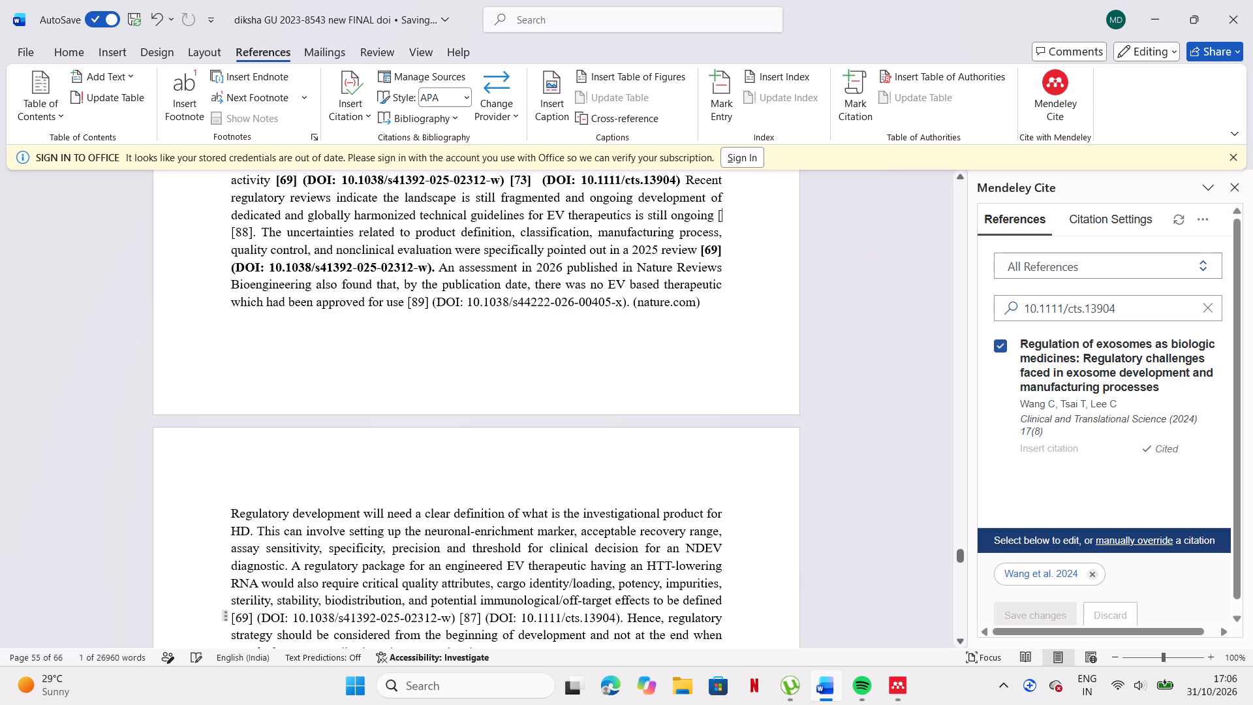
key("BackSpace")
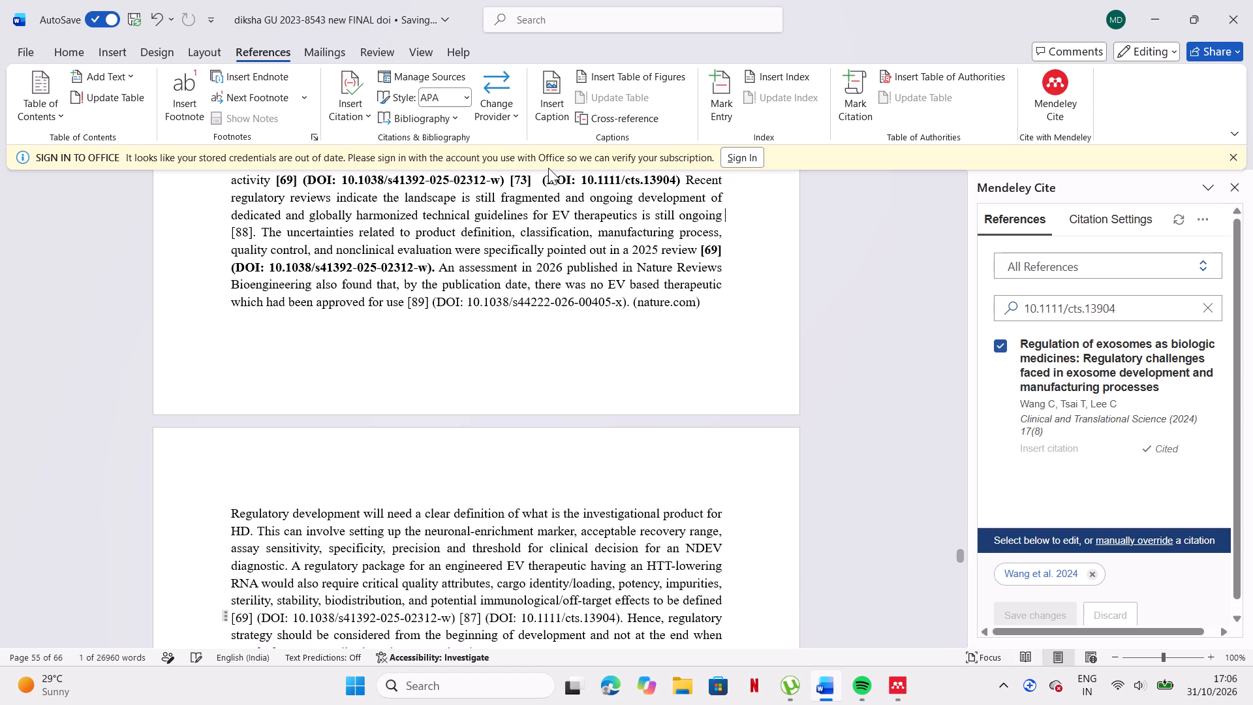
Copy the bold Wang et al. 2024 citation with its DOI 10.1111/cts.13904 and paste it after "still ongoing", before [88].
left_click_drag(512, 178, 682, 181)
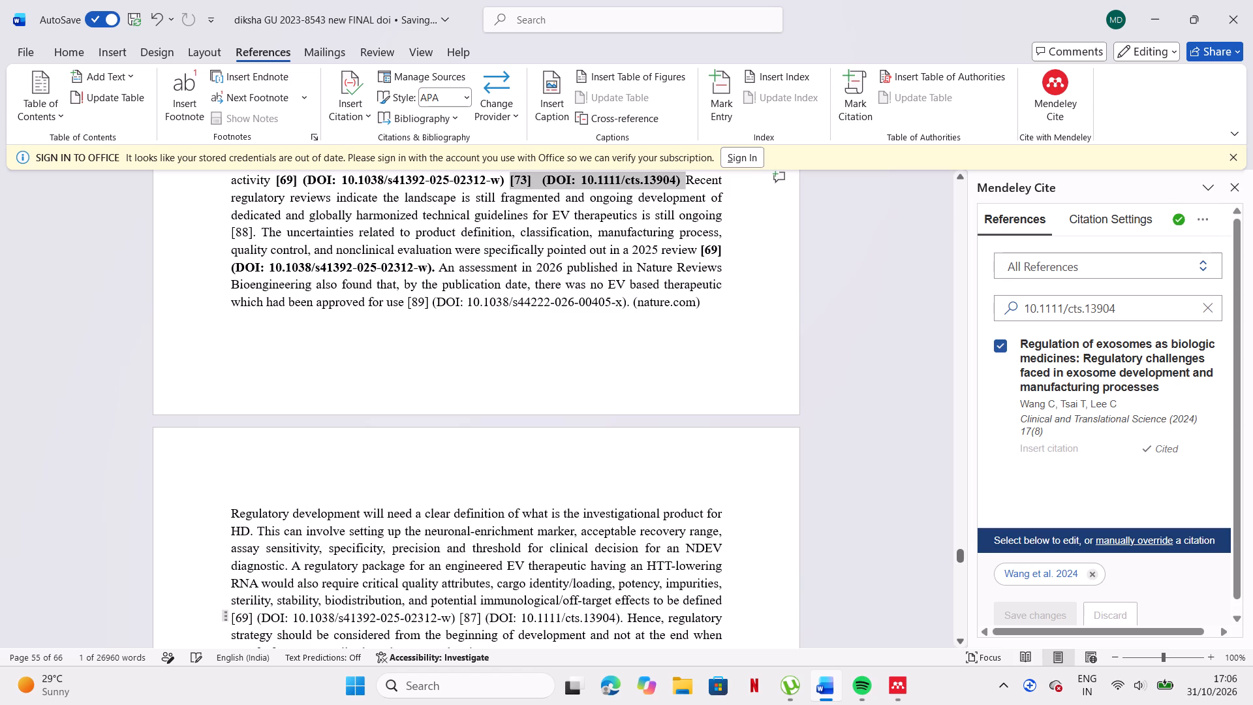
left_click_drag(682, 181, 683, 181)
key("ctrl+c")
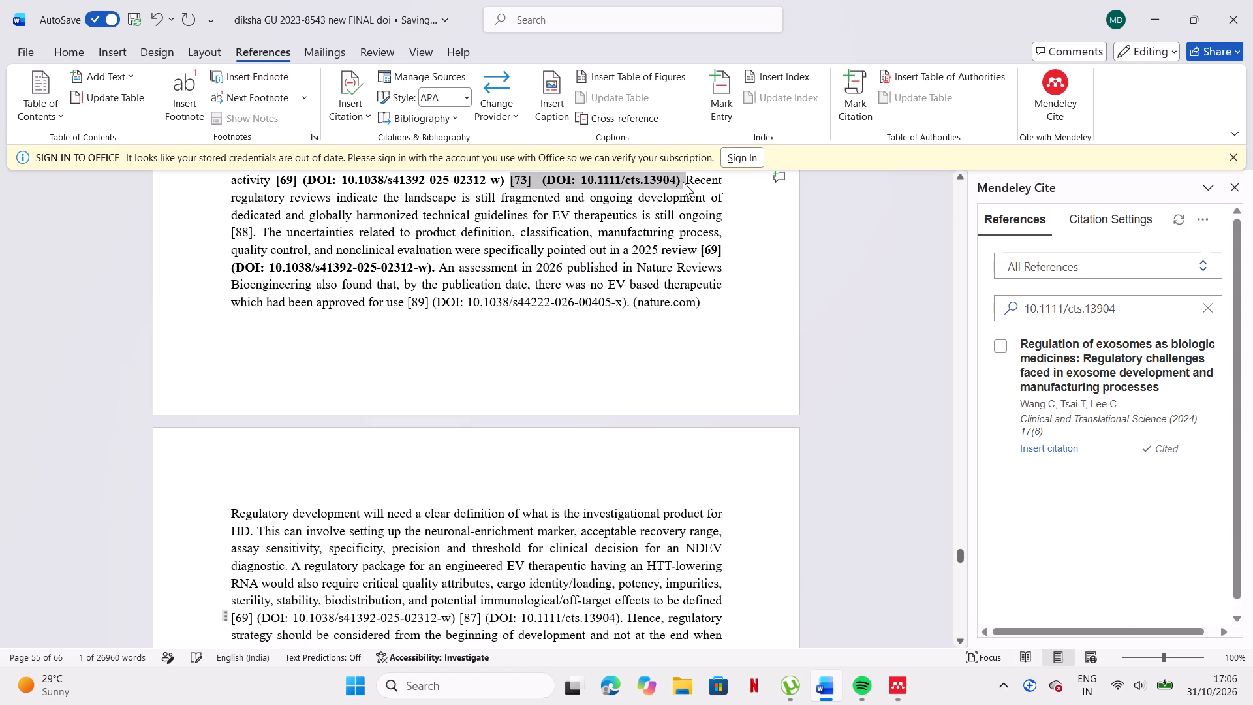
left_click(229, 231)
left_click(228, 231)
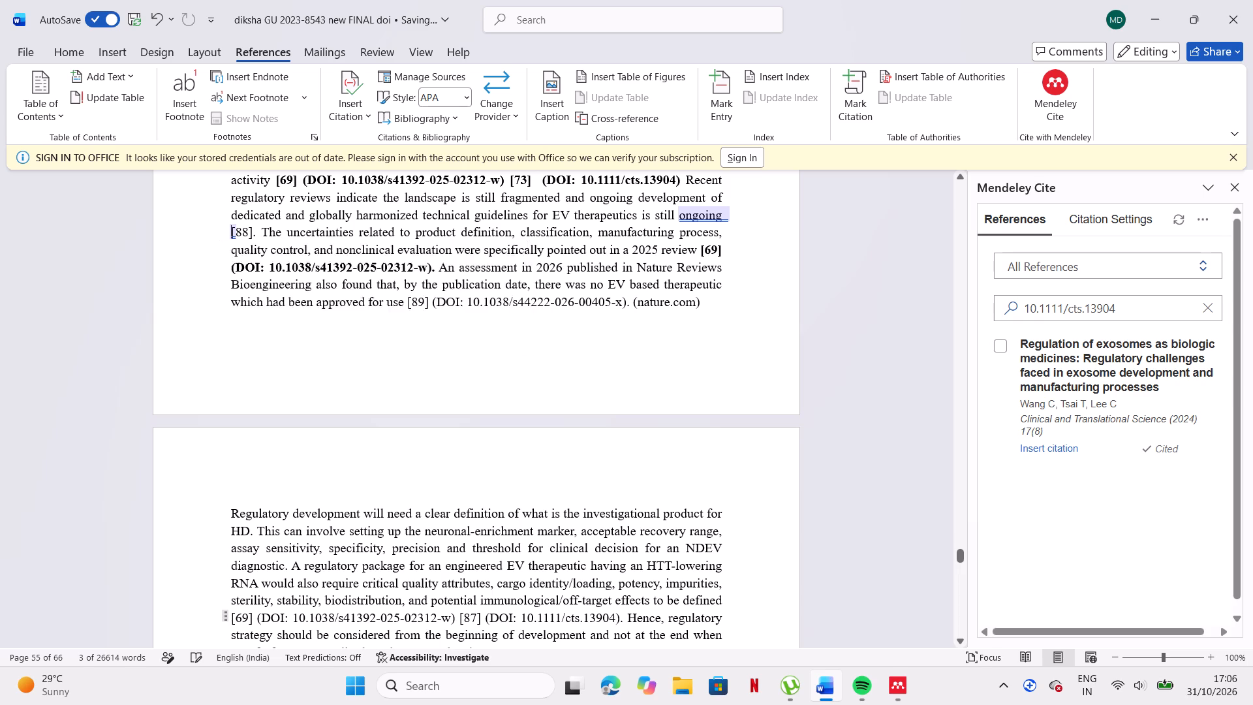
left_click(225, 231)
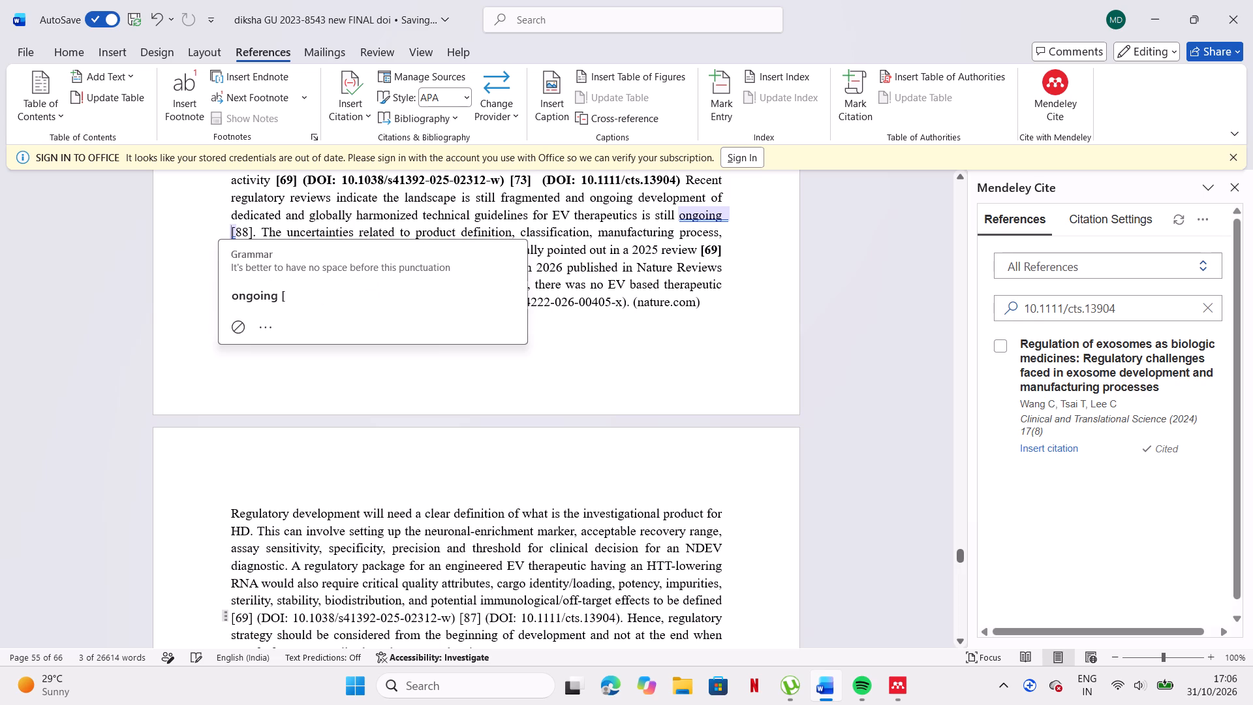
left_click(722, 215)
left_click(452, 301)
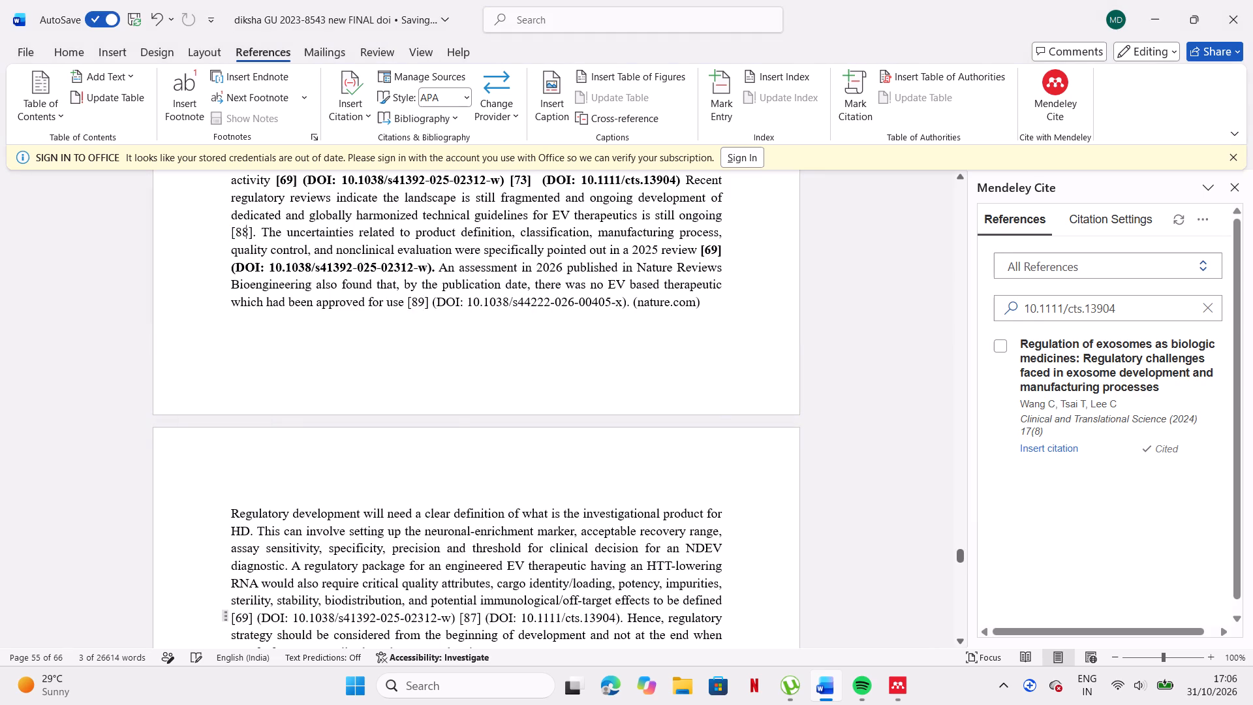
left_click(731, 213)
key("ctrl+v")
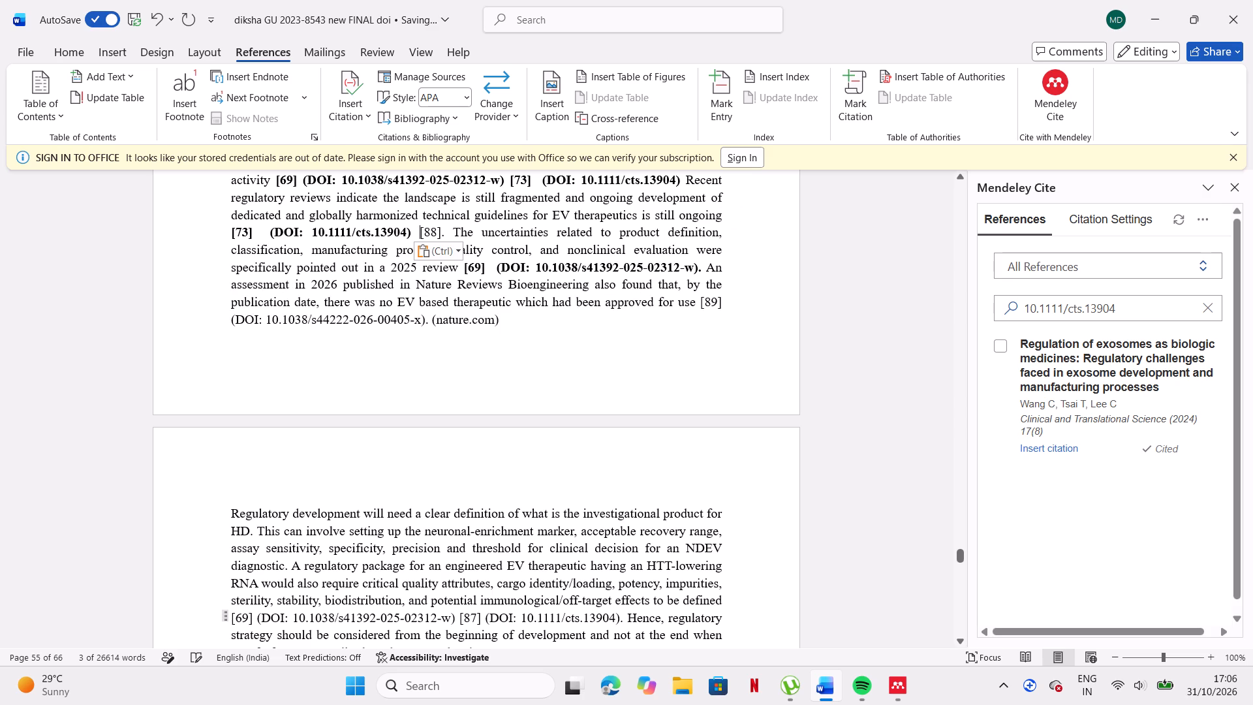
left_click(495, 353)
left_click(539, 377)
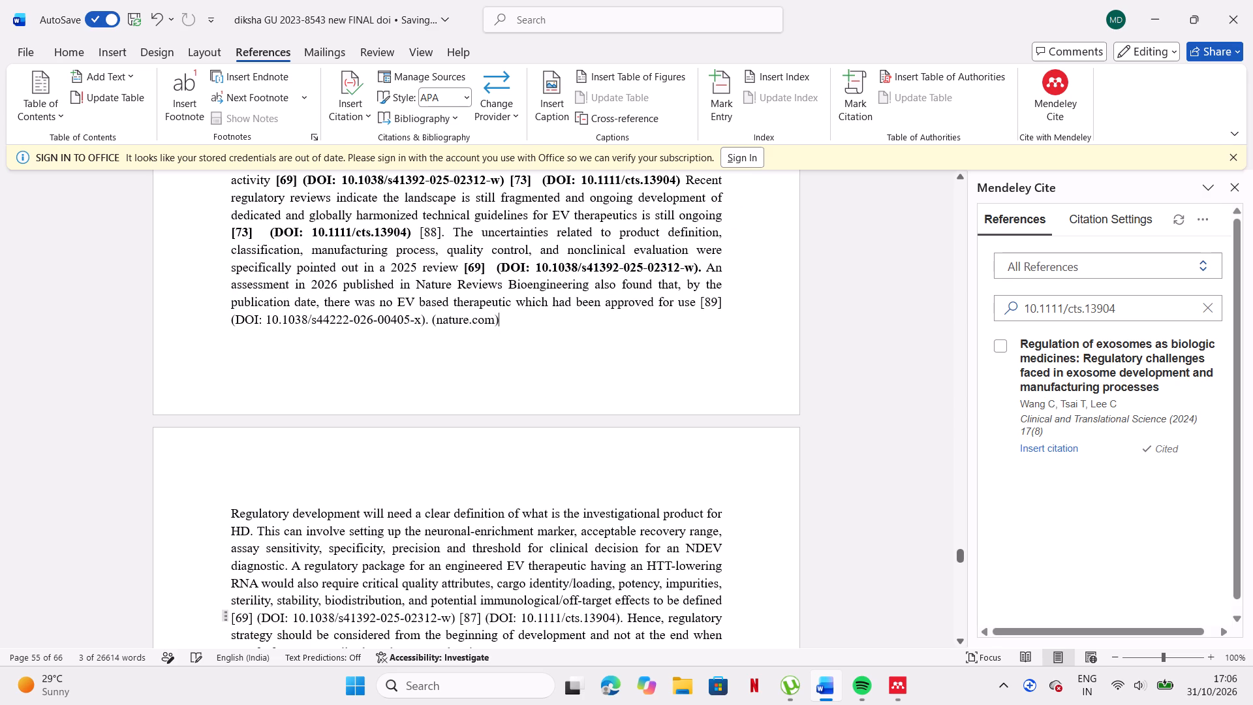
left_click(501, 332)
key("BackSpace")
key("BackSpace")
key("BackSpace")
key("BackSpace")
key("BackSpace")
key("BackSpace")
key("BackSpace")
key("BackSpace")
key("BackSpace")
key("BackSpace")
key("BackSpace")
key("BackSpace")
key("BackSpace")
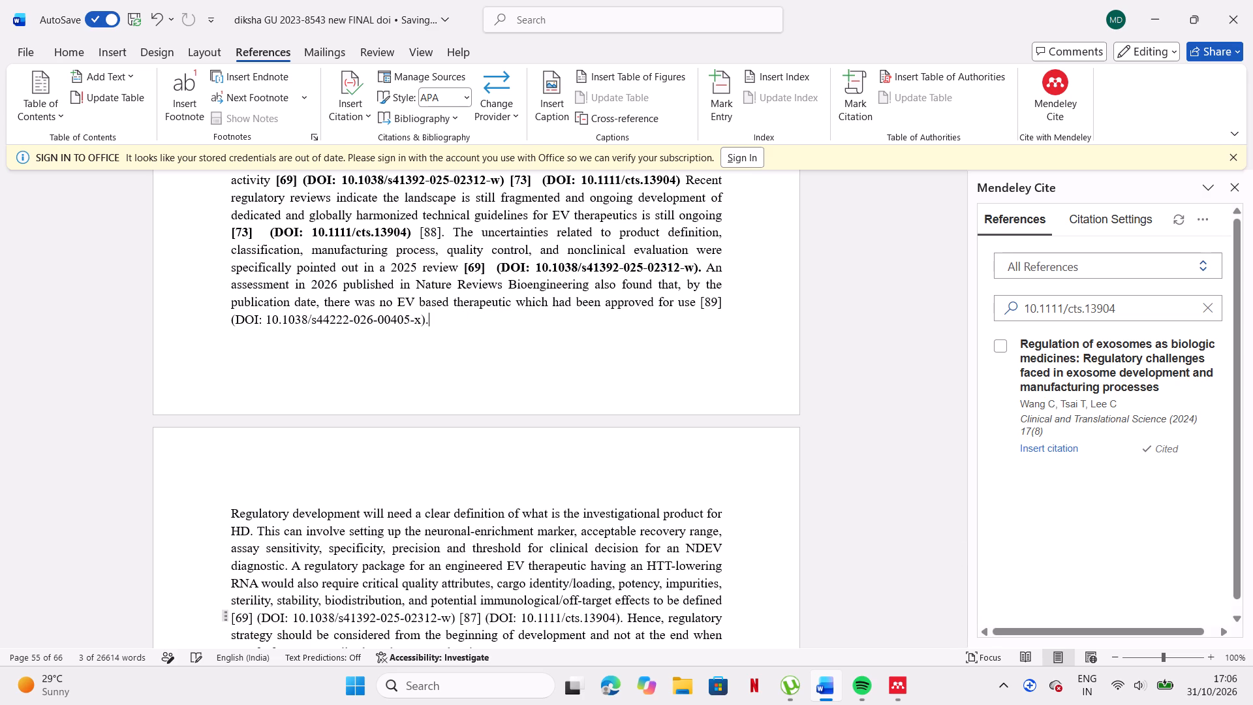
left_click_drag(266, 317, 420, 341)
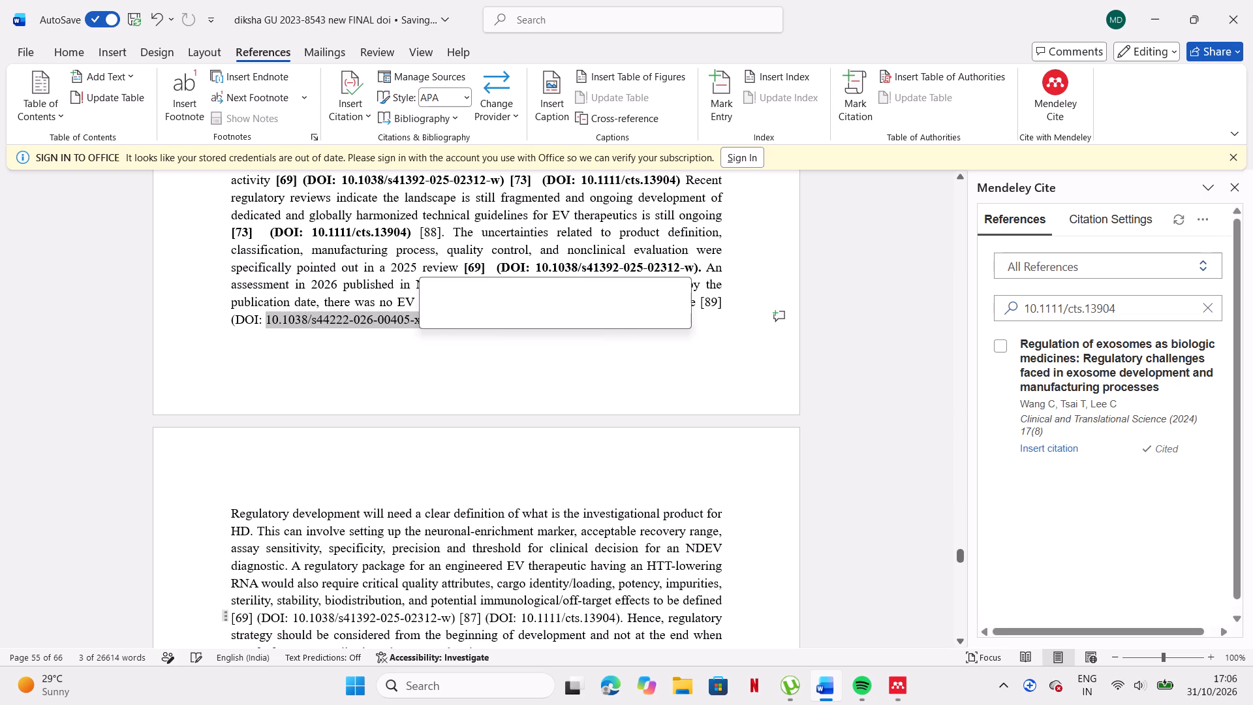
key("ctrl+c")
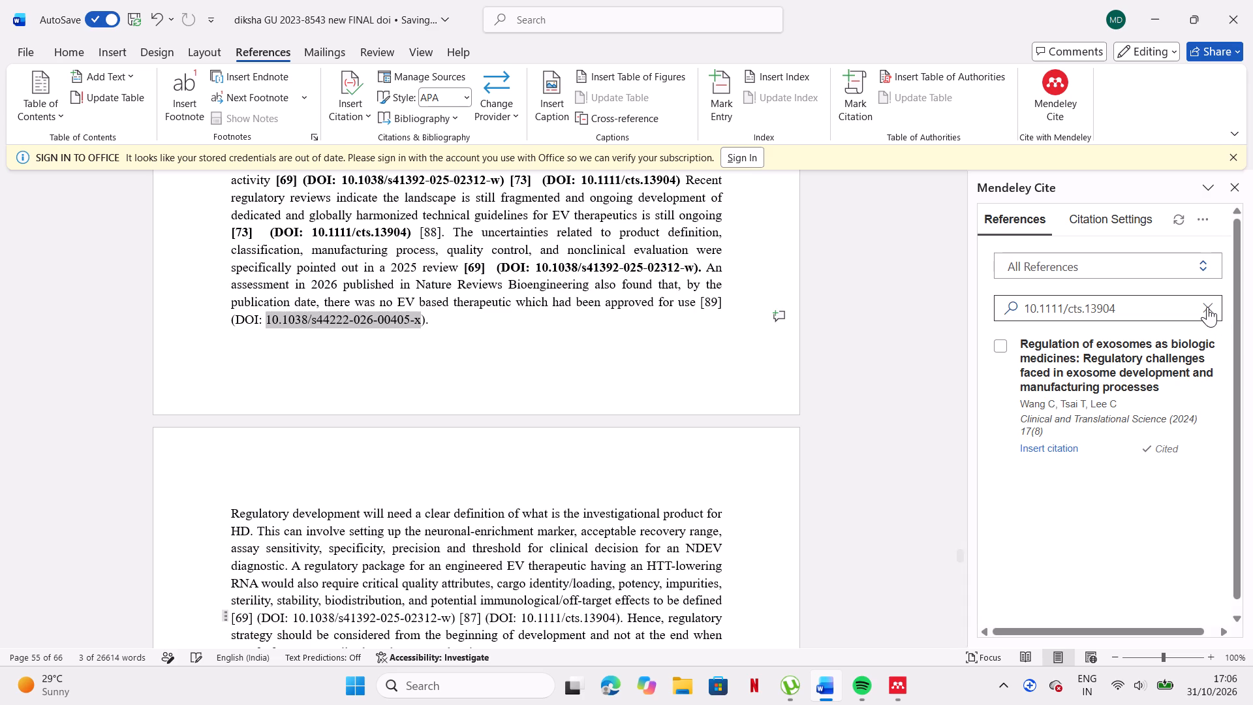
left_click(1207, 307)
left_click(1177, 301)
key("ctrl+v")
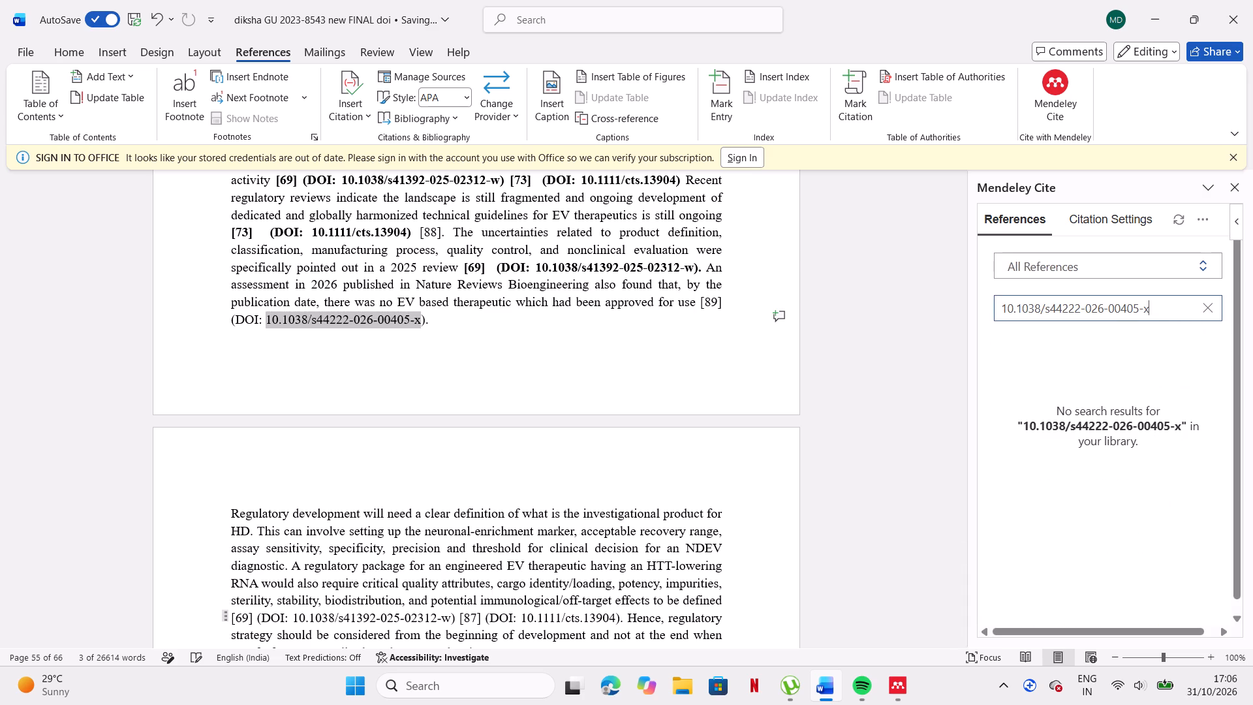
left_click(899, 683)
left_click(869, 621)
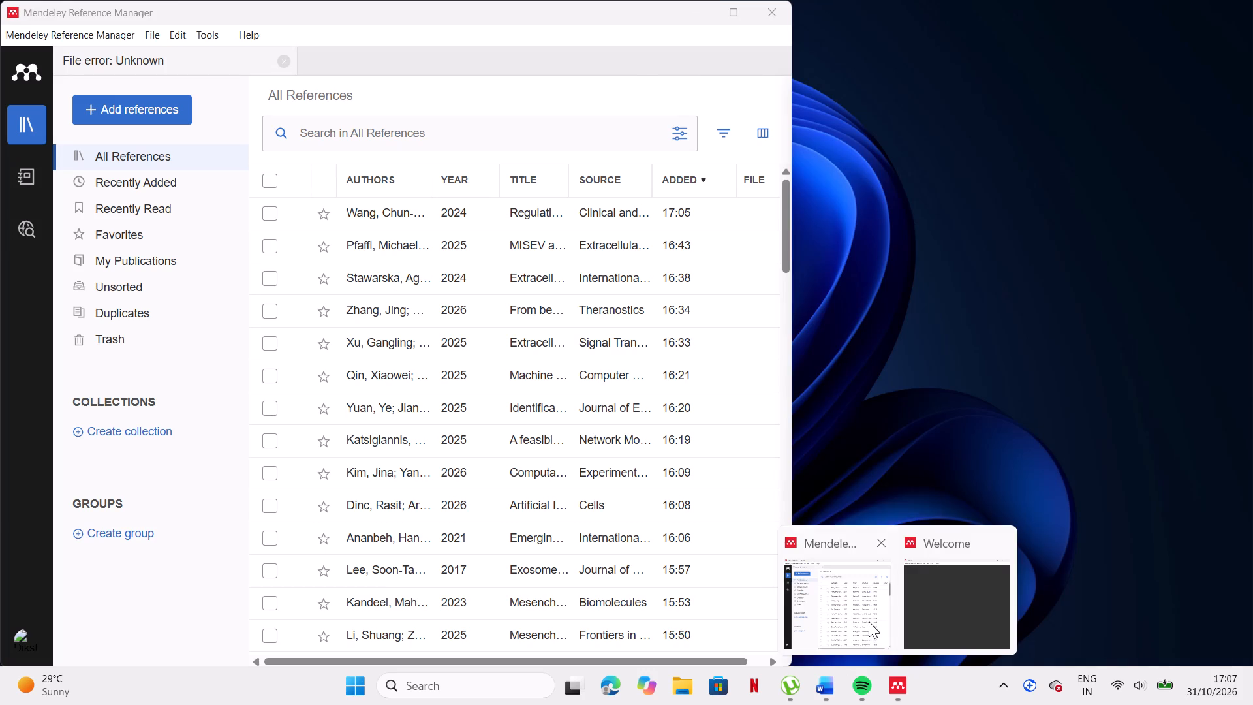
left_click(182, 102)
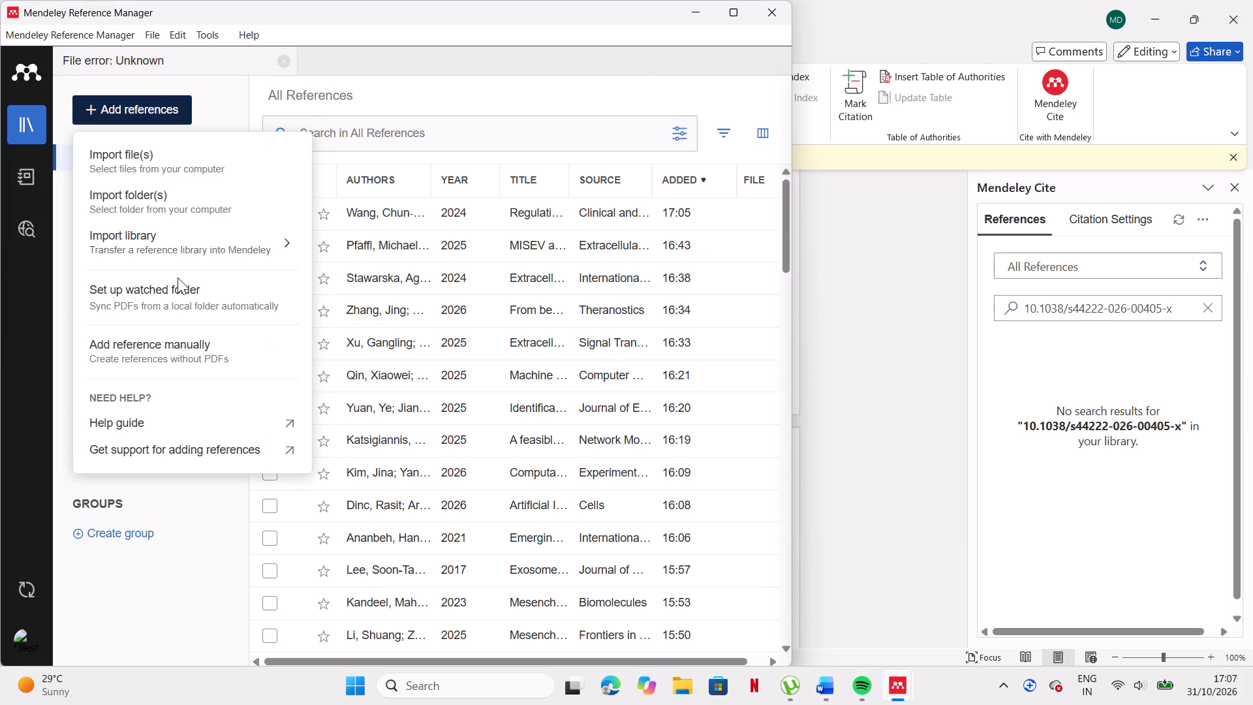
left_click(181, 339)
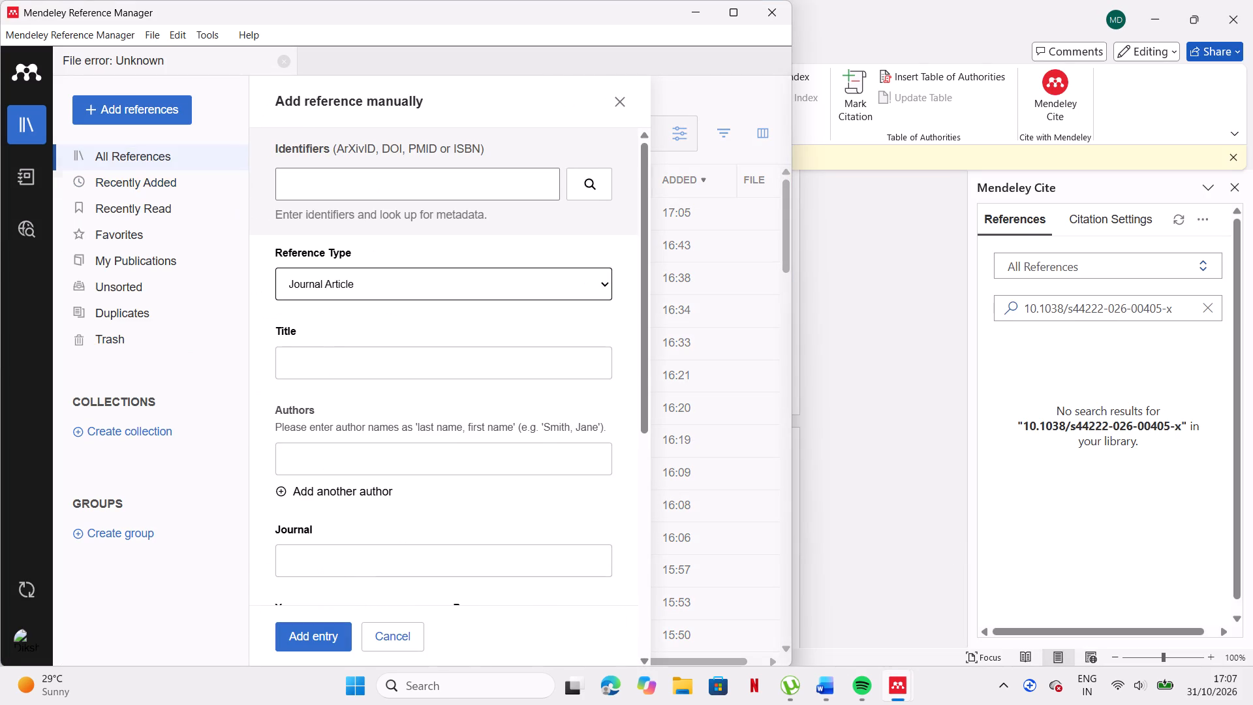
left_click(308, 181)
key("ctrl+v")
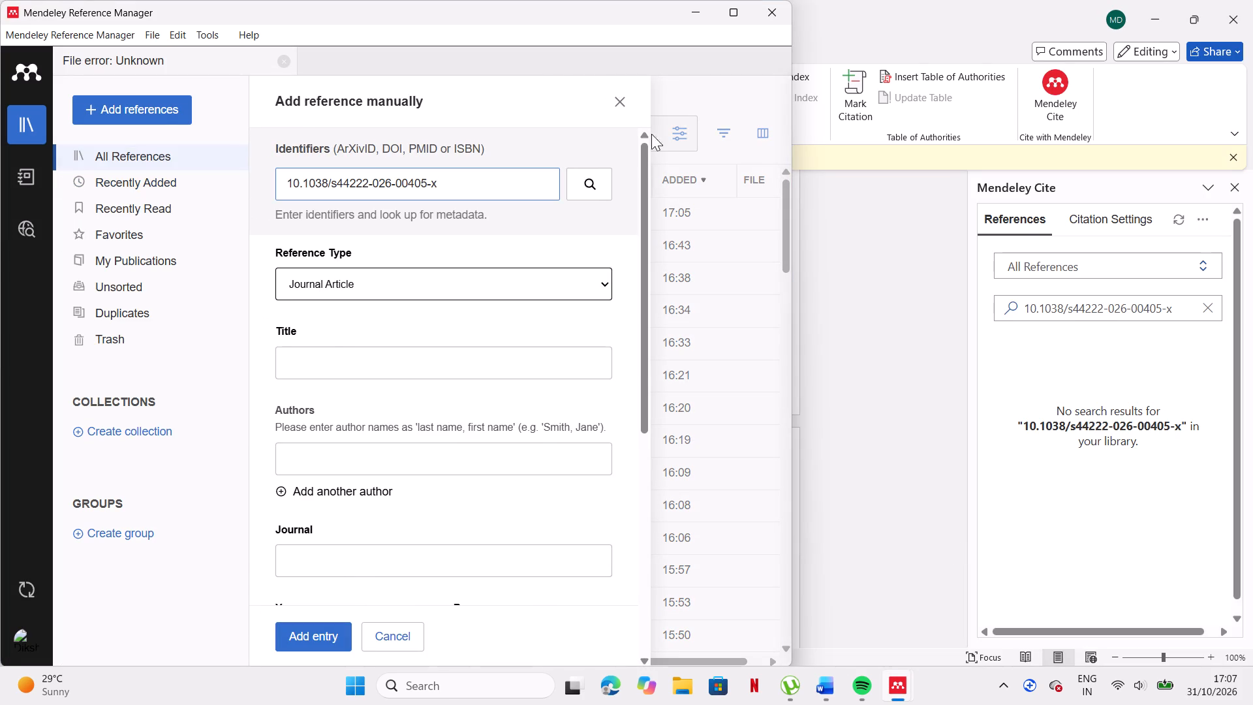
left_click(601, 185)
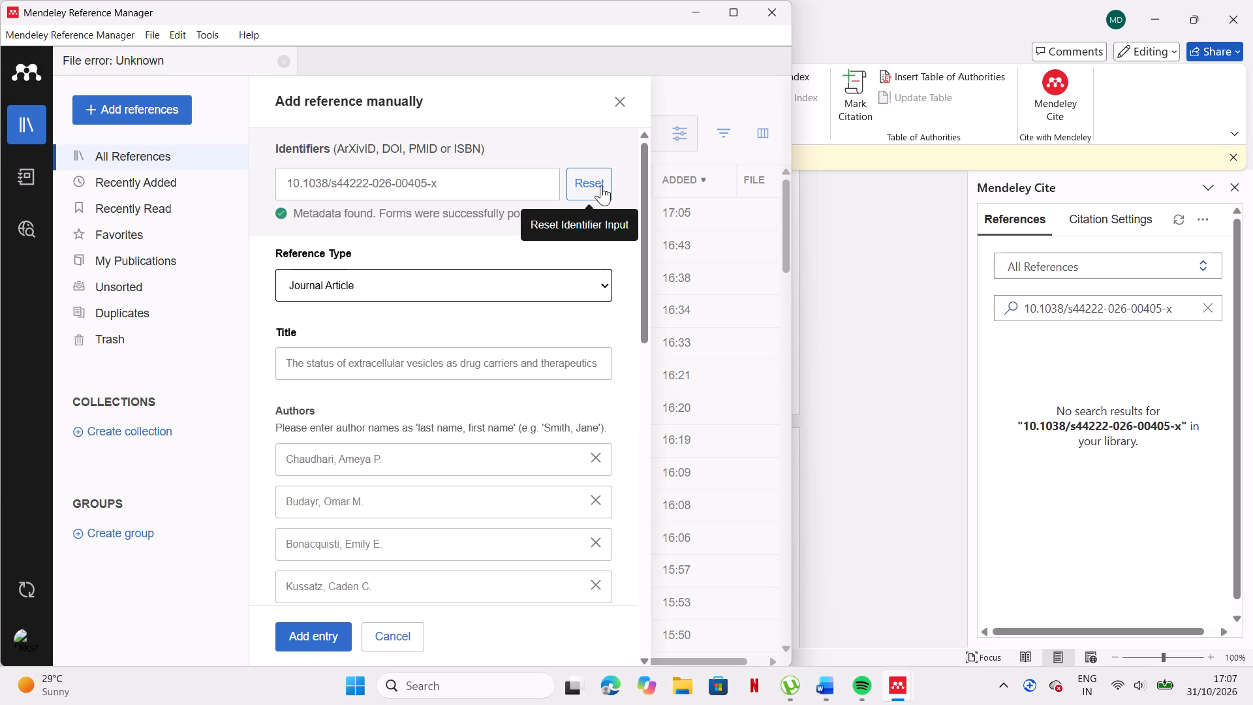
left_click(334, 627)
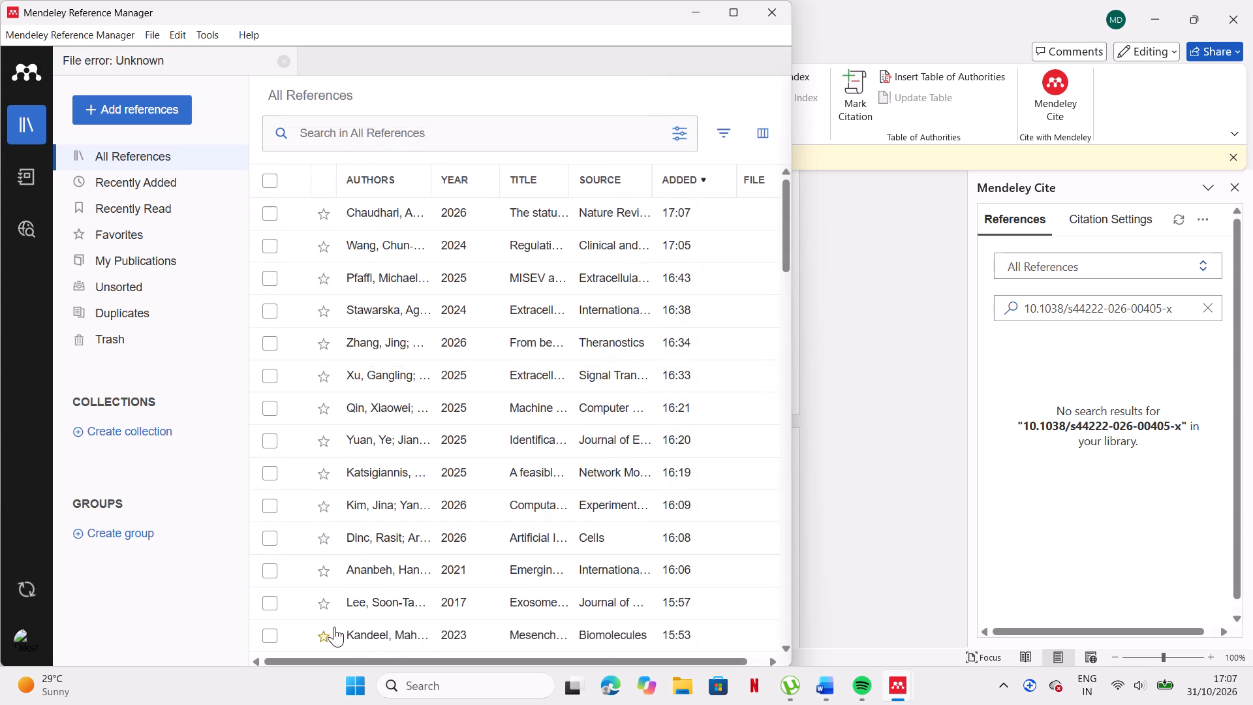
Back in the Word document, replace the plain-text [89] after "approved for use" with the Chaudhari et al. 2026 citation.
left_click(838, 585)
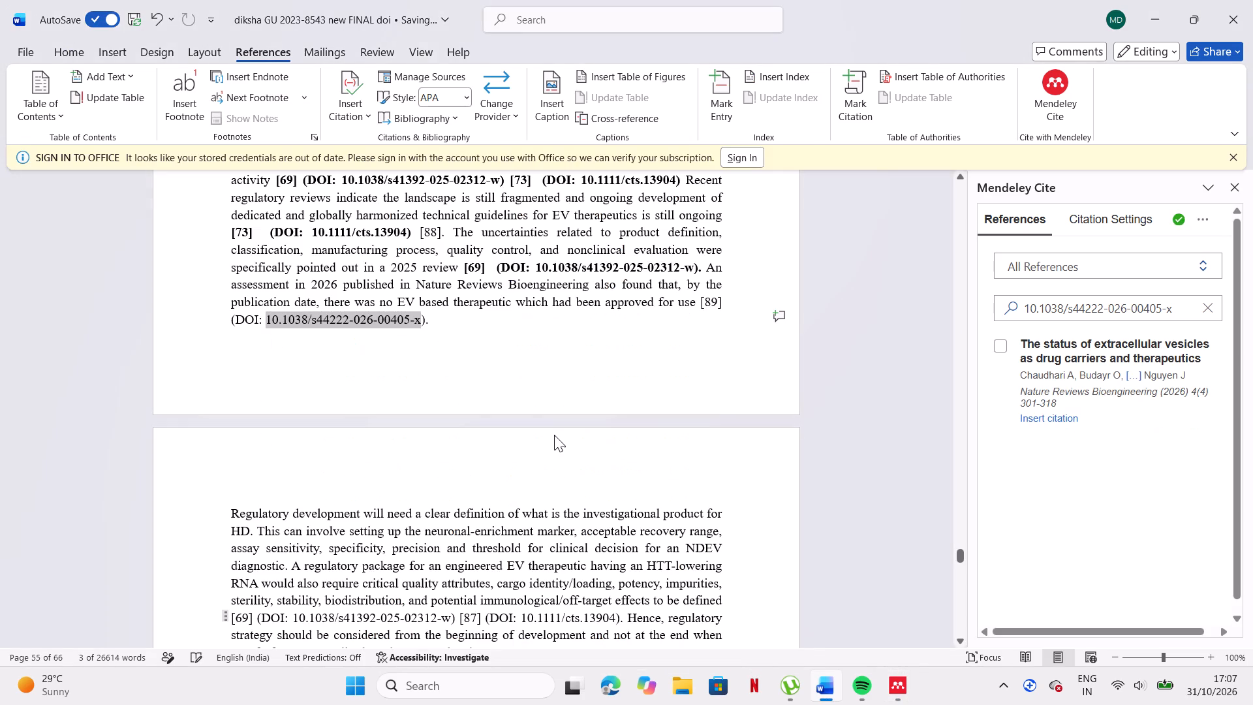
left_click(722, 300)
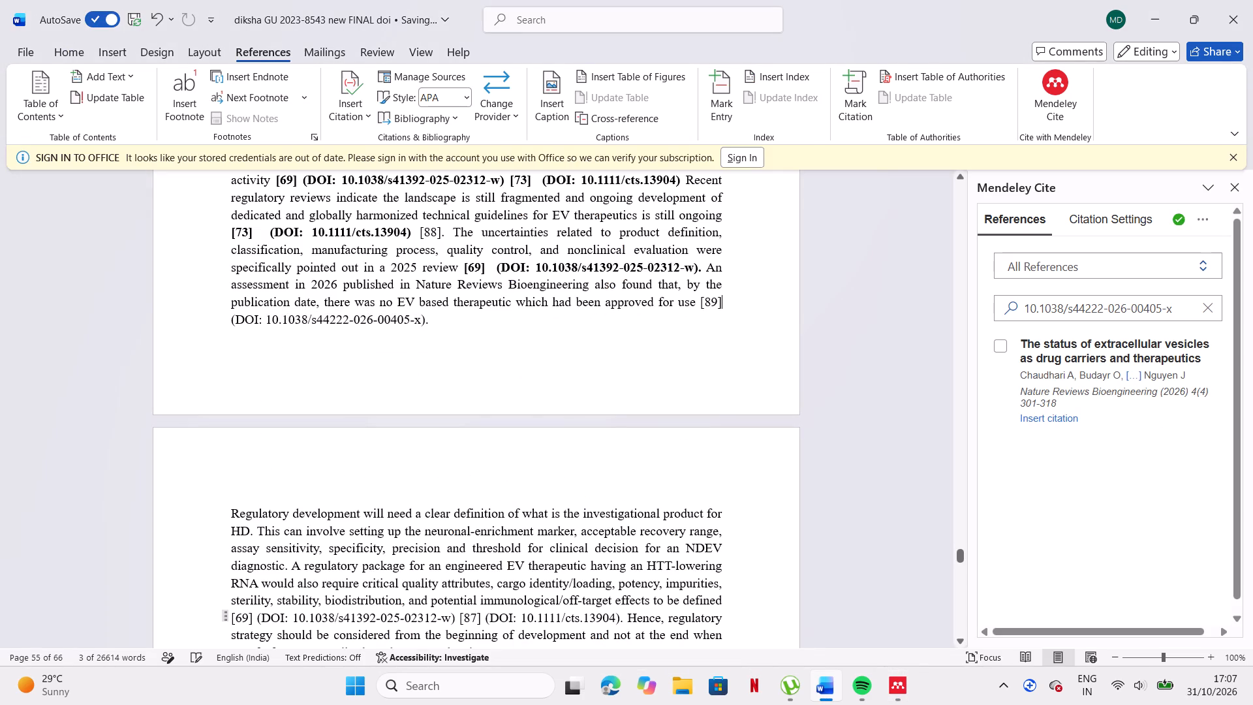
key("BackSpace")
key("BackSpace")
key("BackSpace")
key("BackSpace")
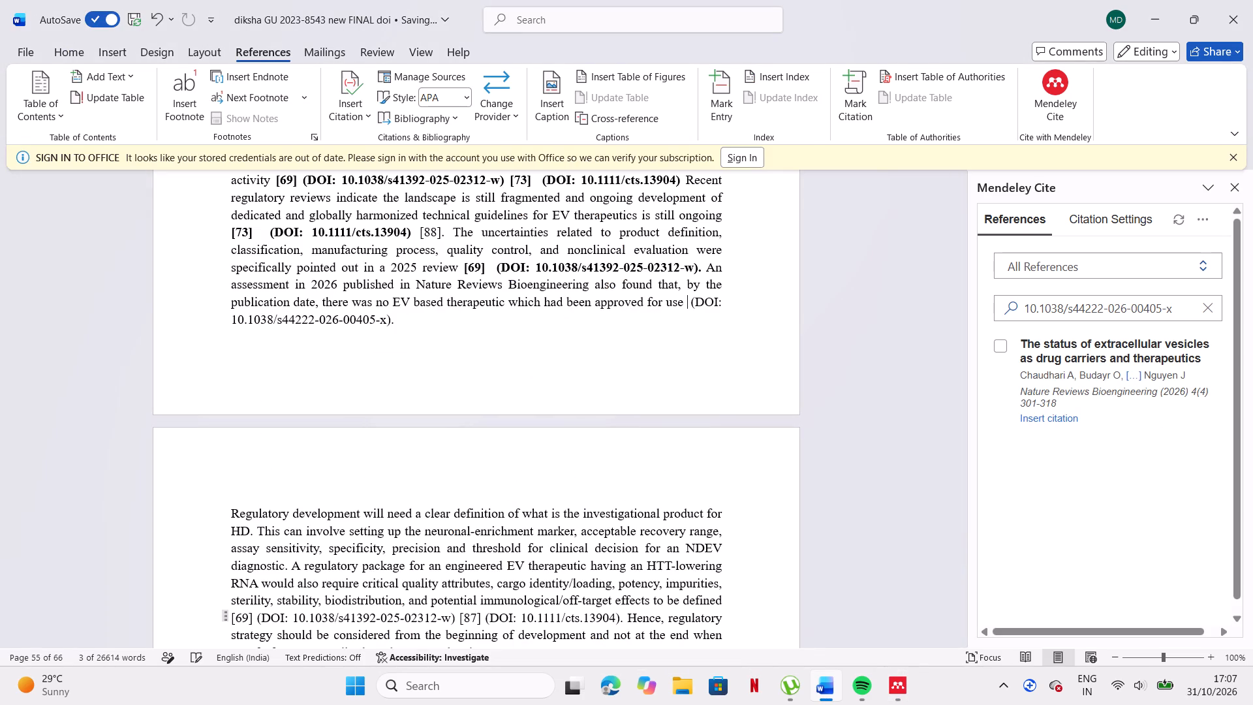
left_click(1052, 421)
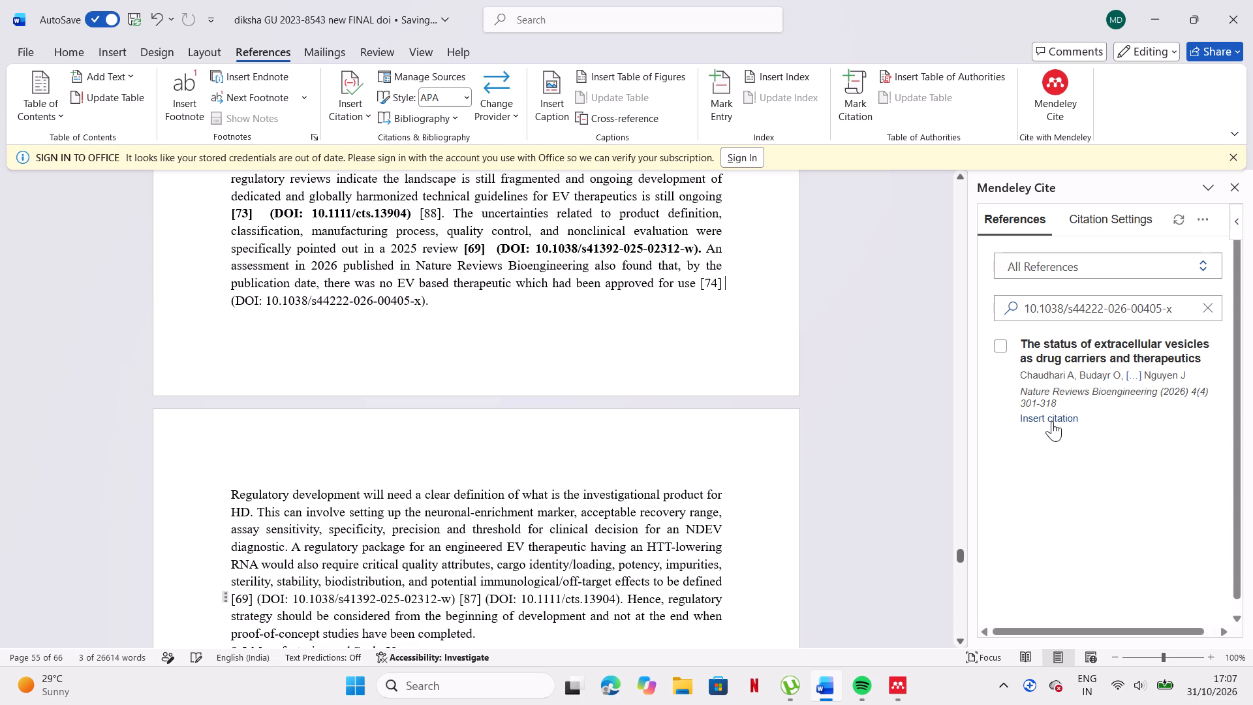
left_click_drag(700, 283, 700, 305)
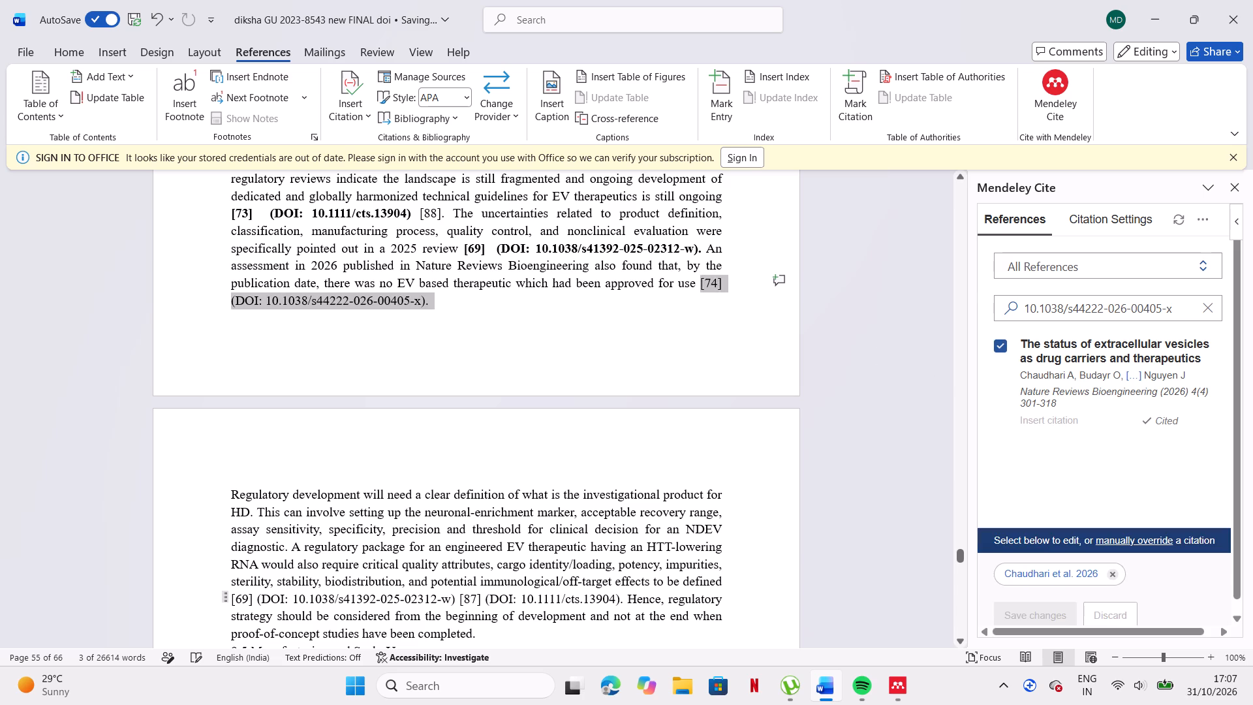
left_click_drag(700, 305, 700, 305)
left_click(708, 281)
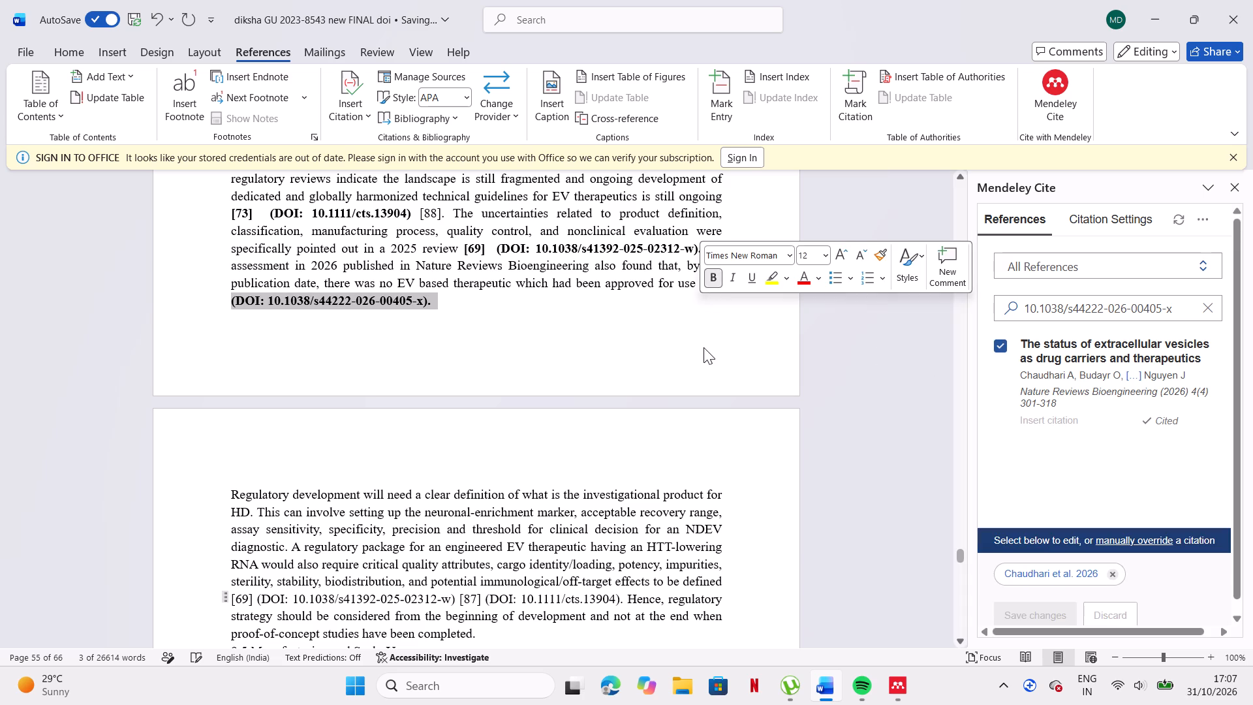
left_click(704, 347)
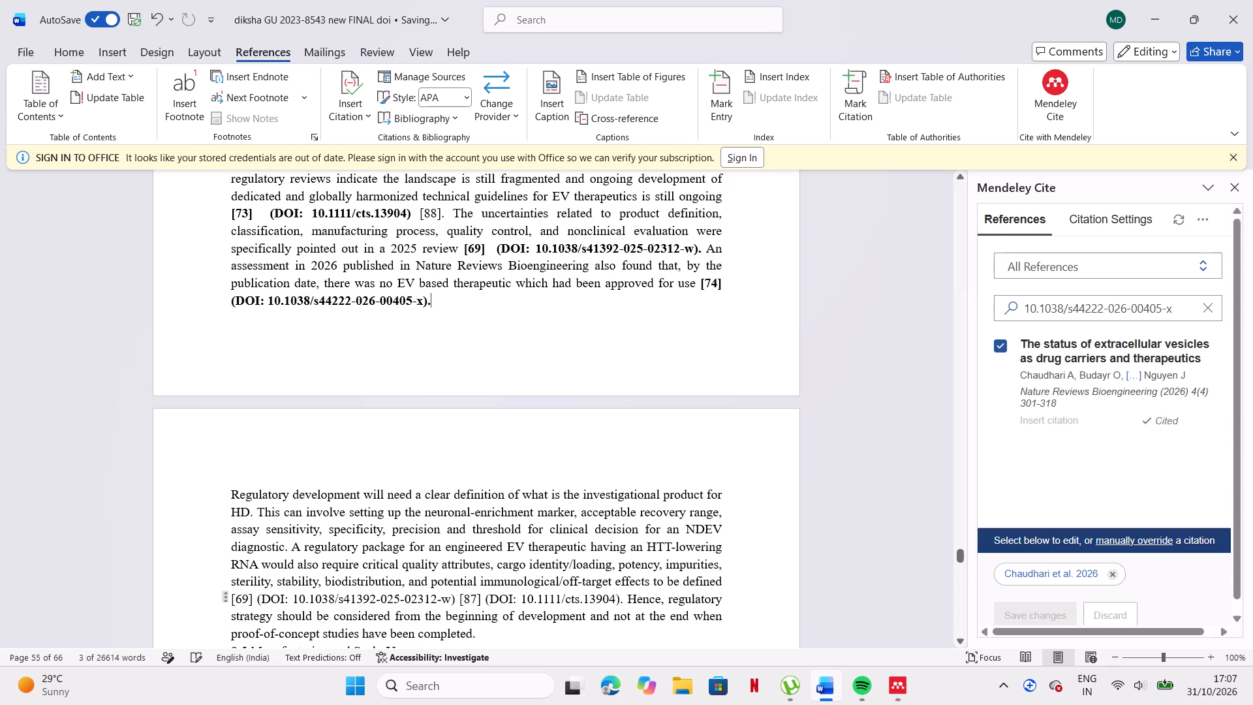
In the References list after section 9.5, select the DOI text doi:10.3390/pharmaceutics17080990 of entry [88].
scroll(519, 371, "down", 1)
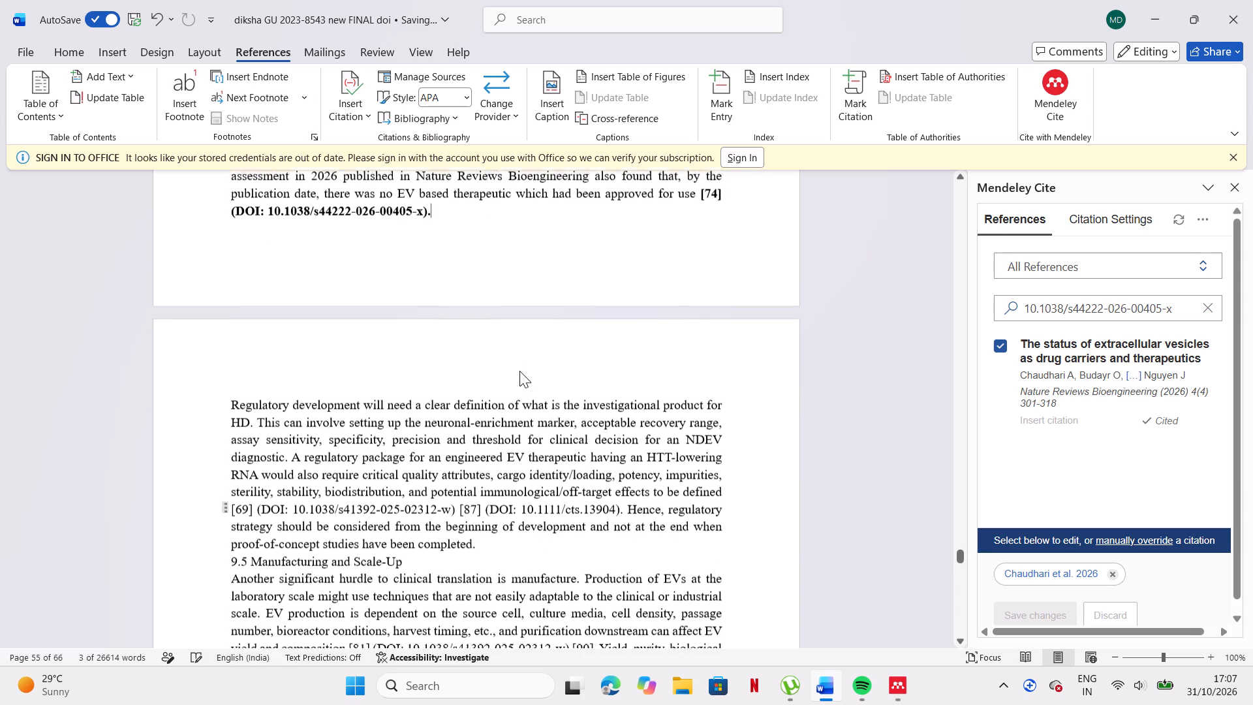
scroll(519, 371, "down", 1)
scroll(477, 476, "down", 2)
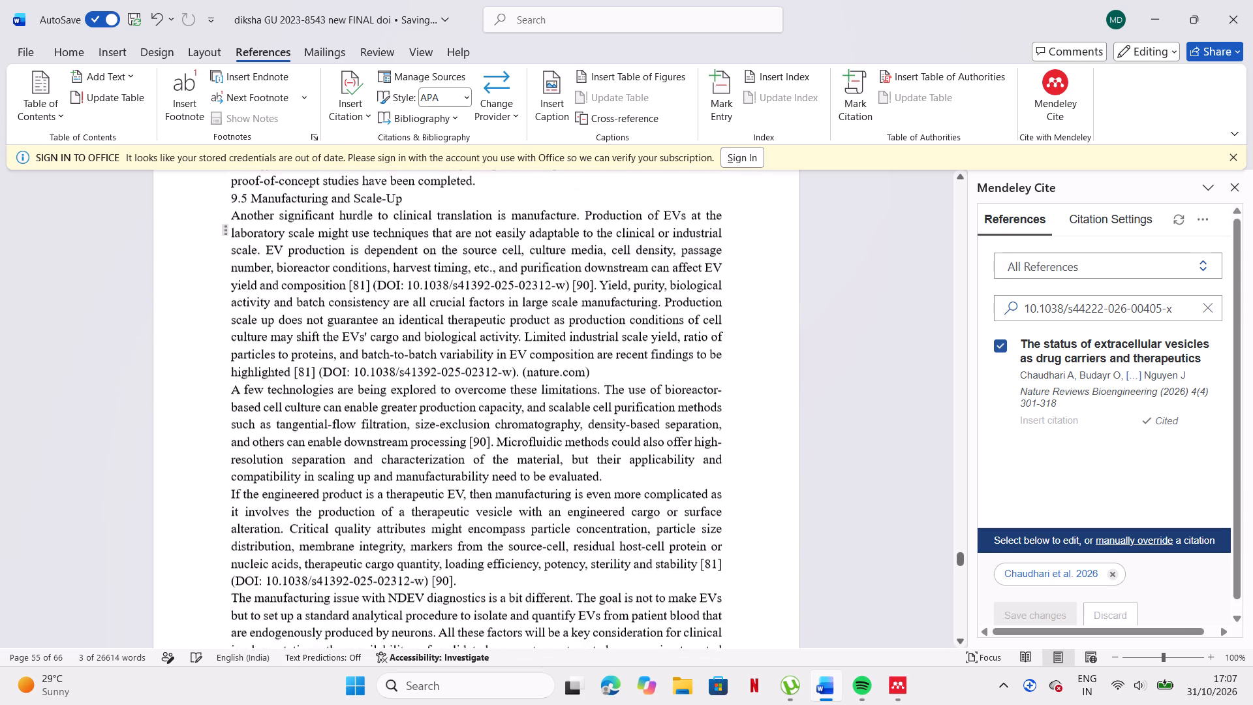
scroll(477, 476, "down", 6)
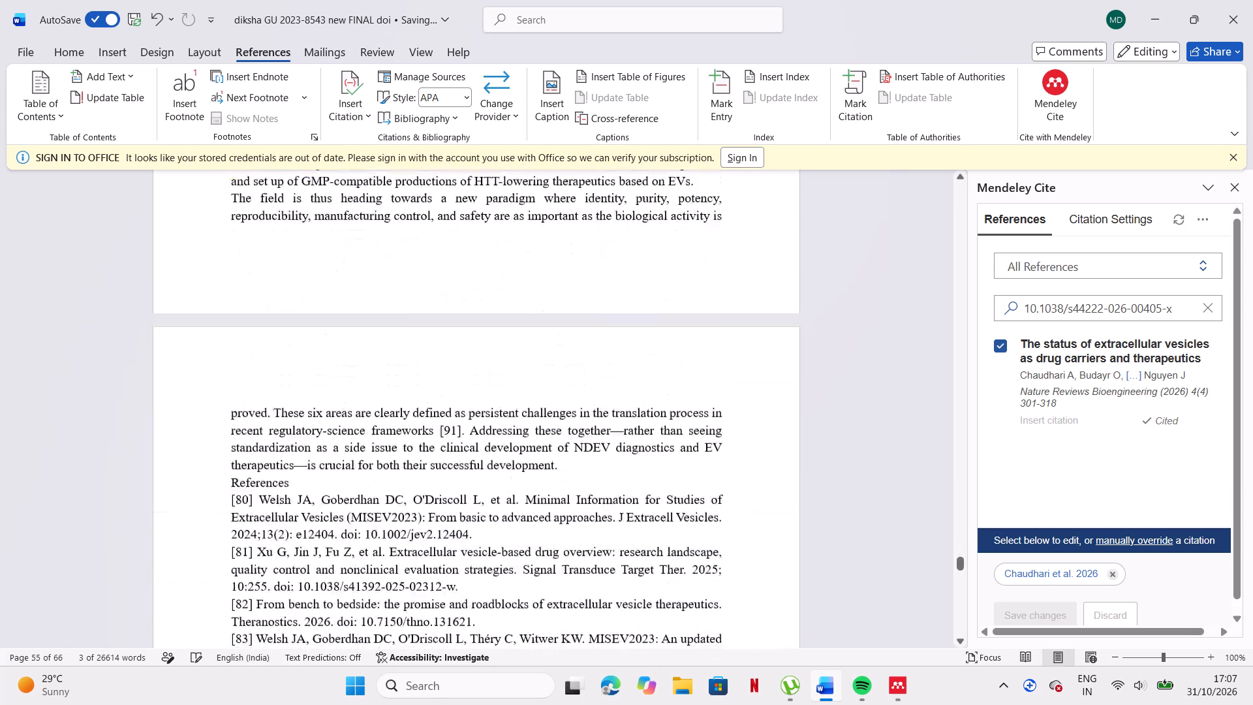
scroll(477, 476, "down", 2)
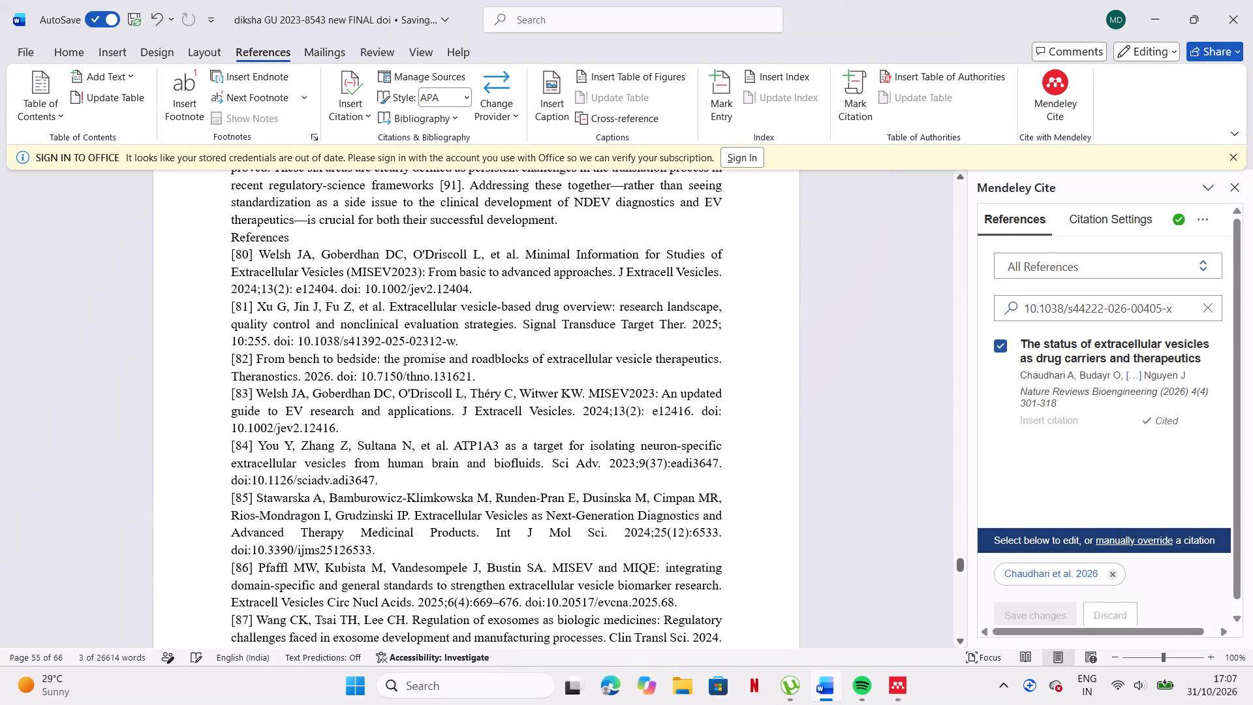
scroll(460, 582, "down", 1)
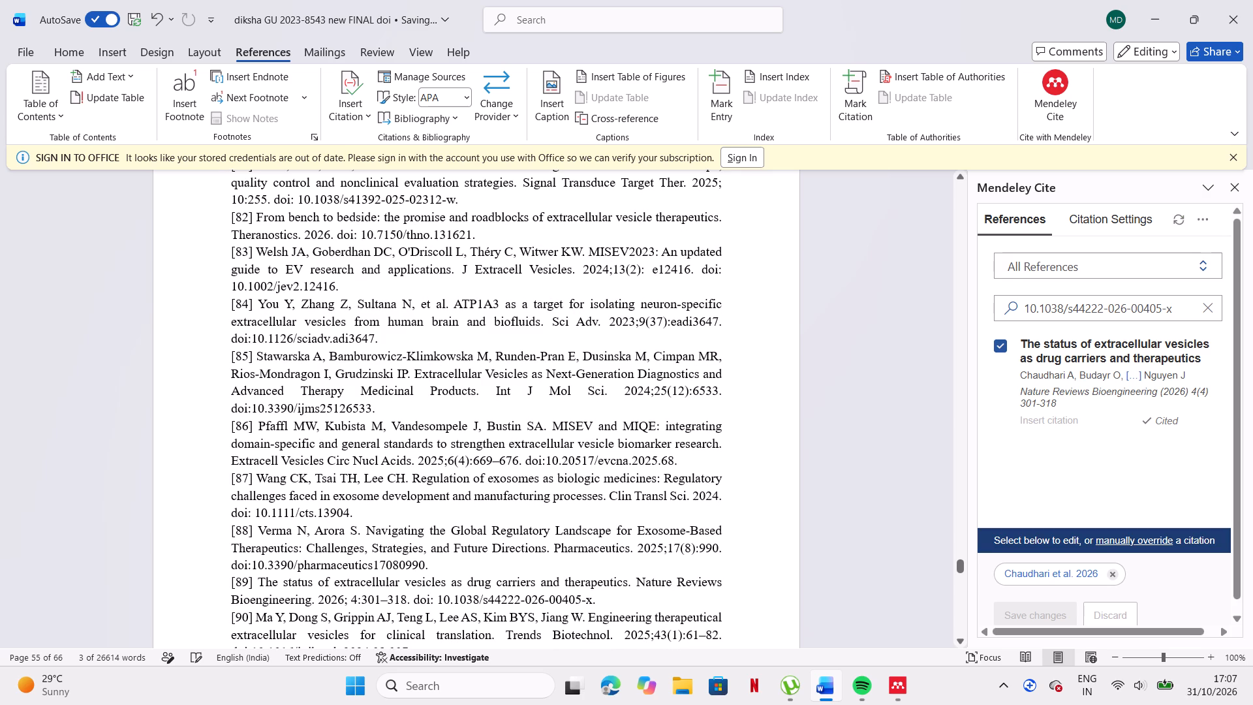
left_click_drag(416, 599, 617, 597)
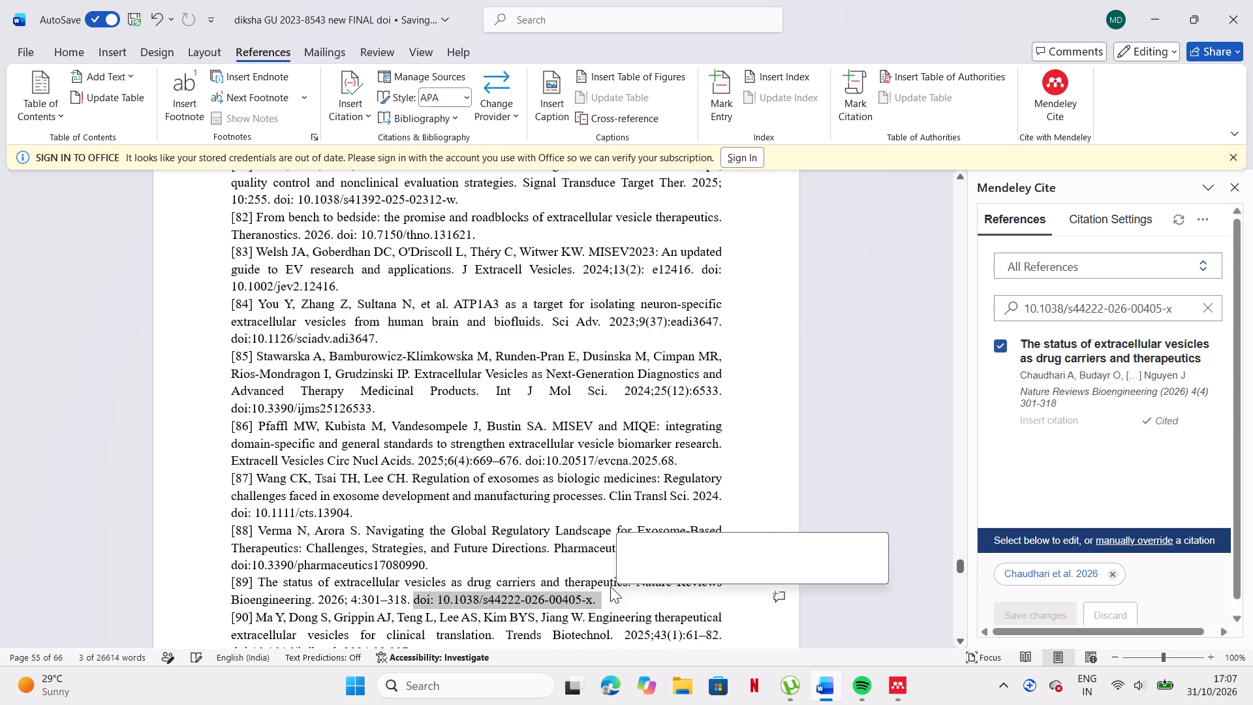
left_click(601, 570)
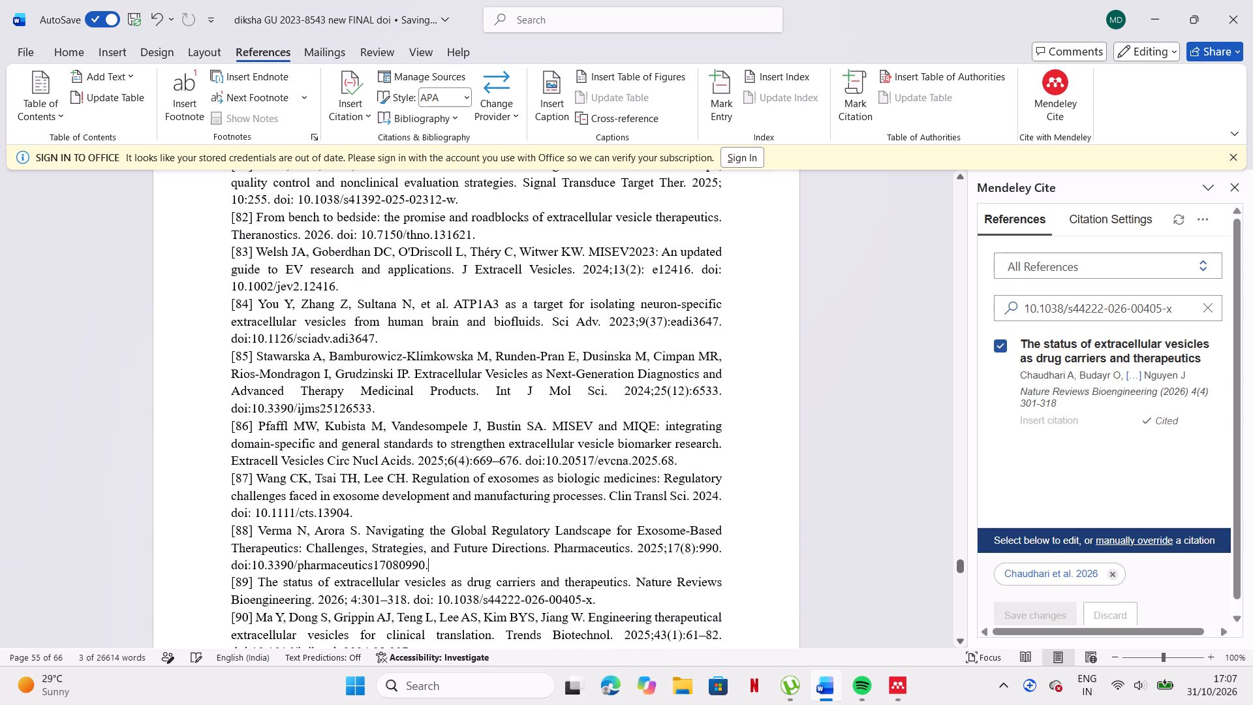
left_click_drag(225, 567, 424, 564)
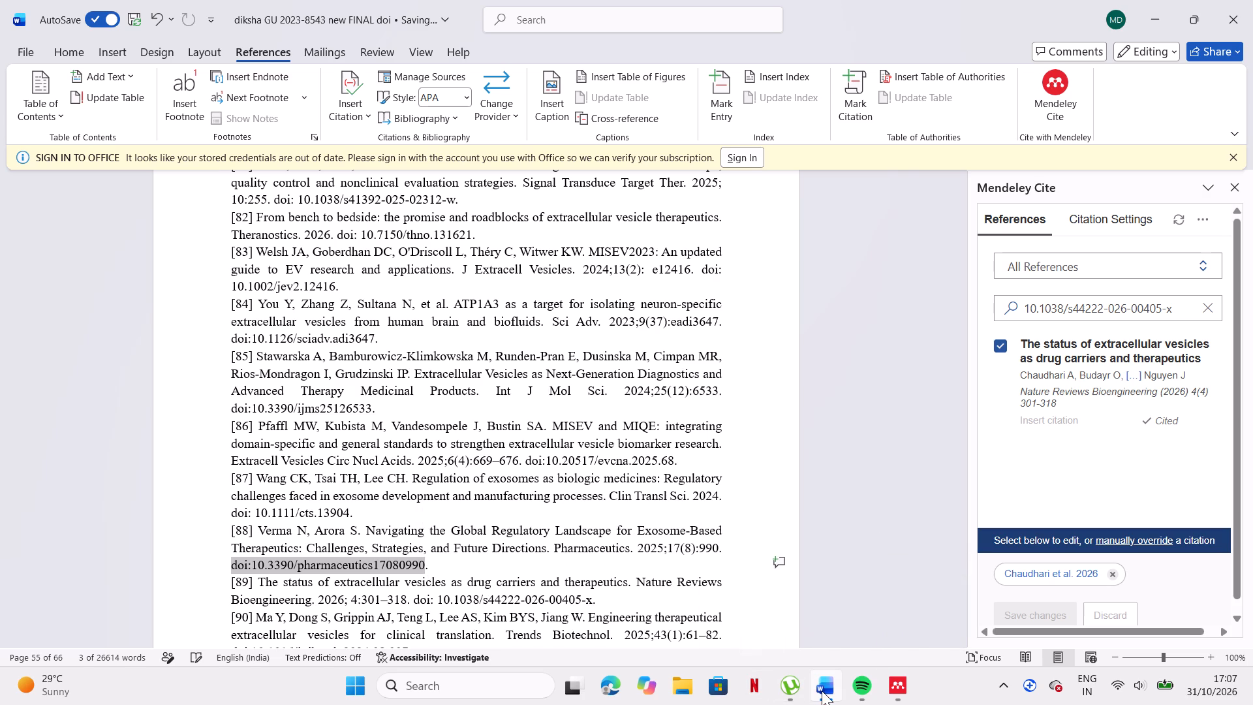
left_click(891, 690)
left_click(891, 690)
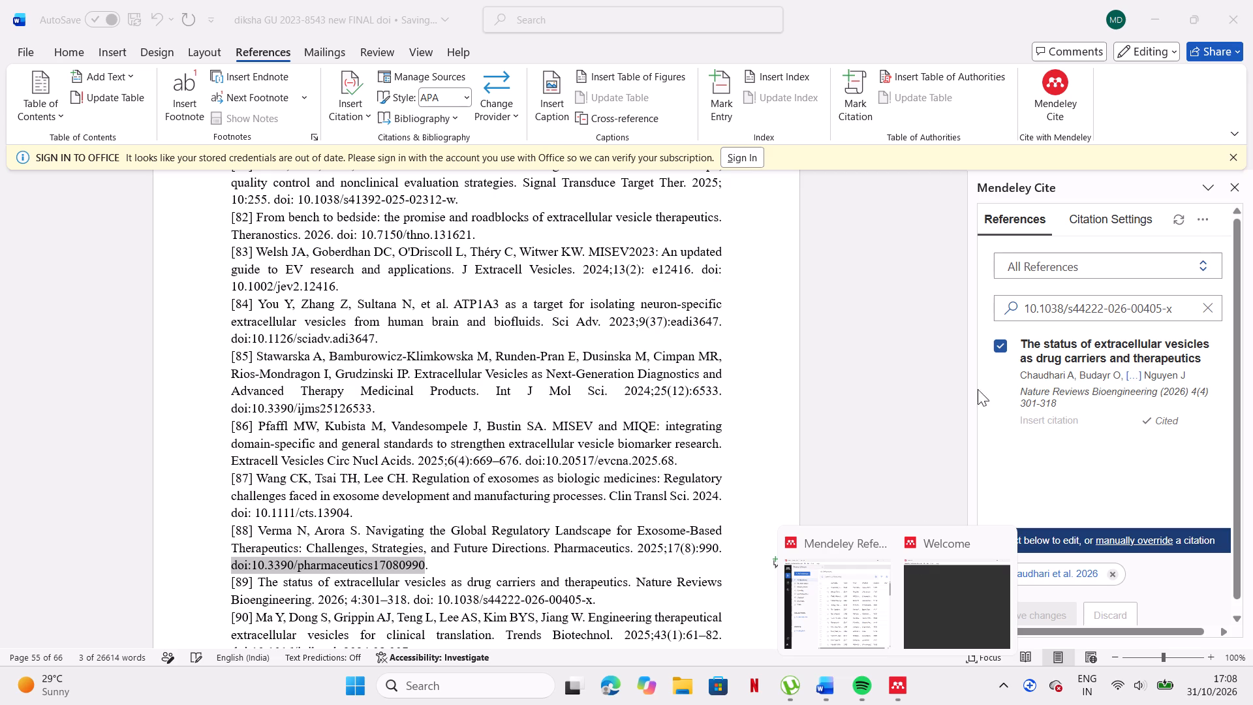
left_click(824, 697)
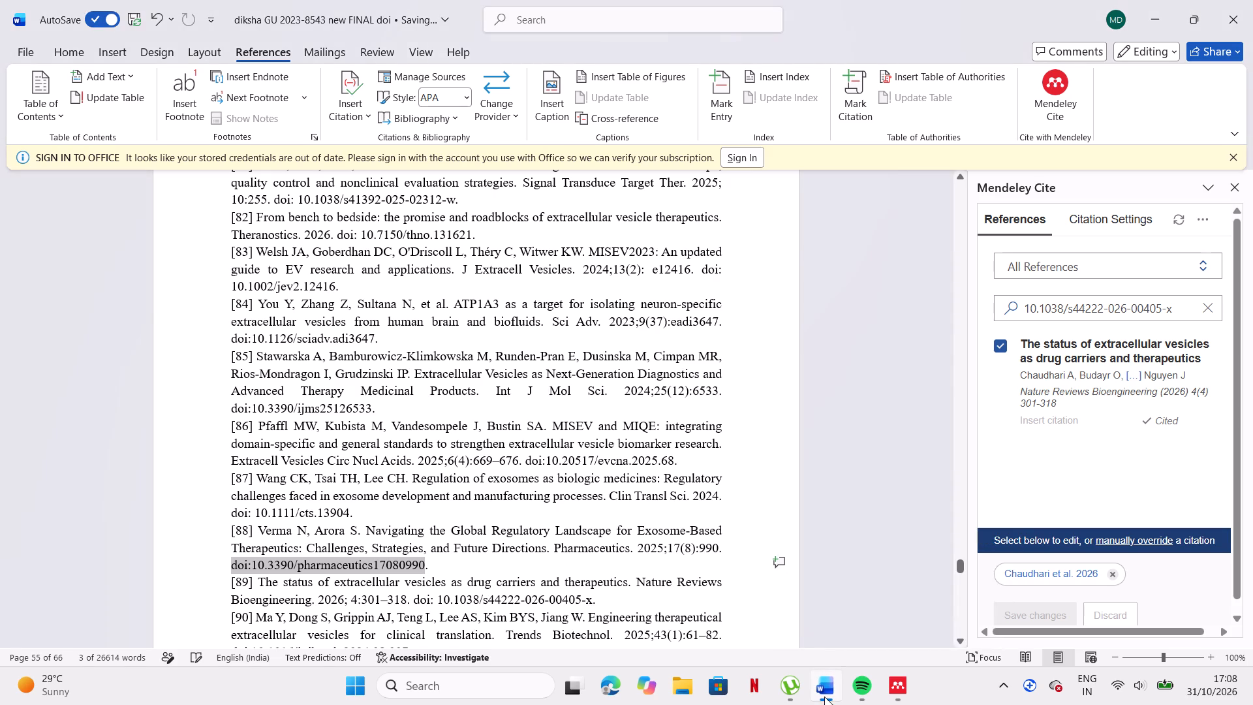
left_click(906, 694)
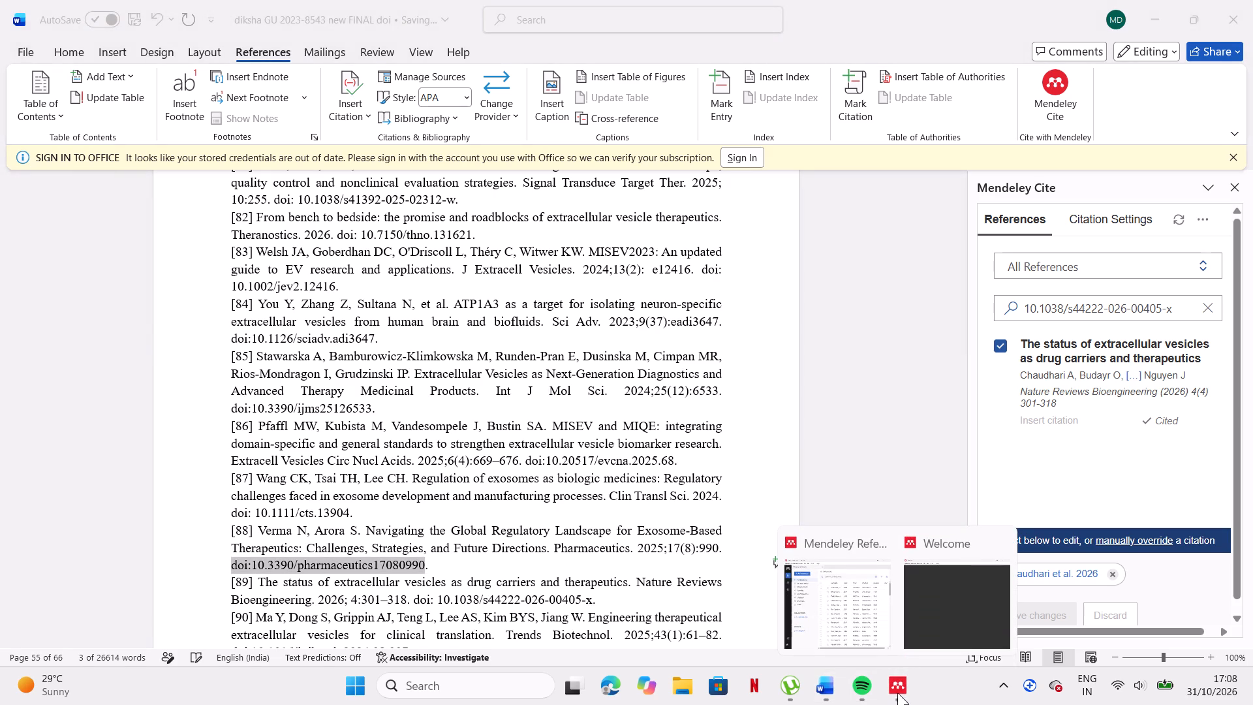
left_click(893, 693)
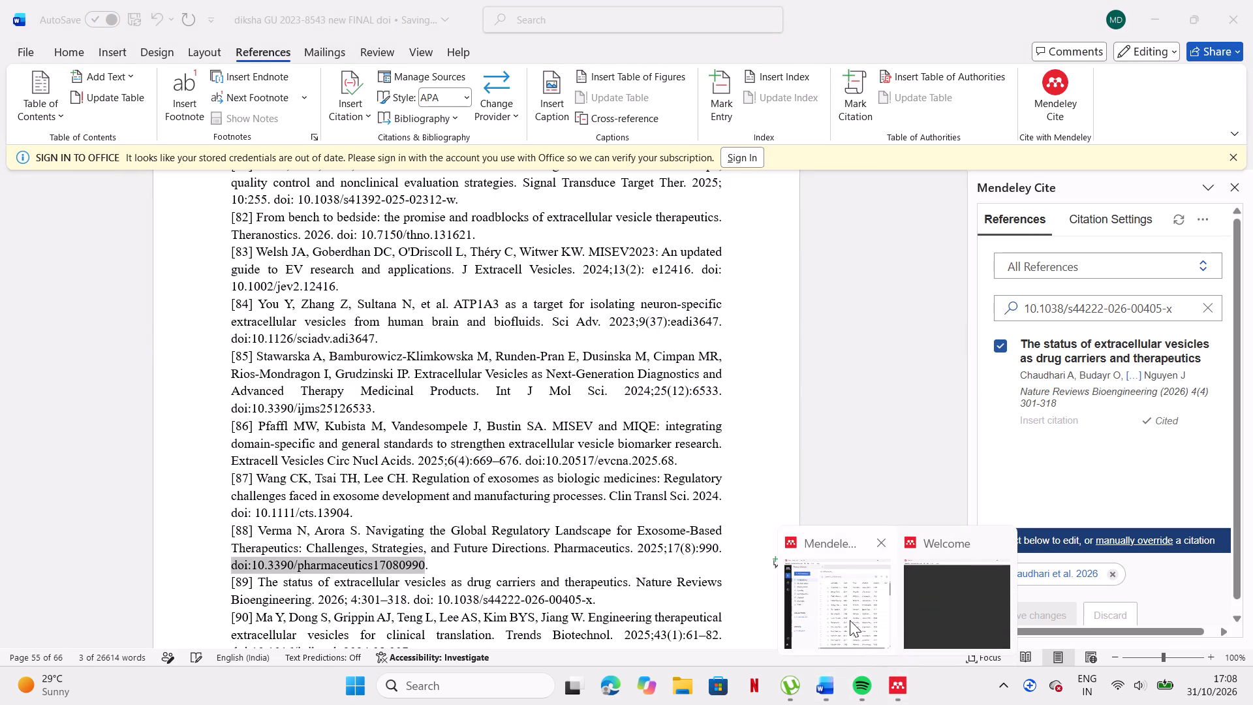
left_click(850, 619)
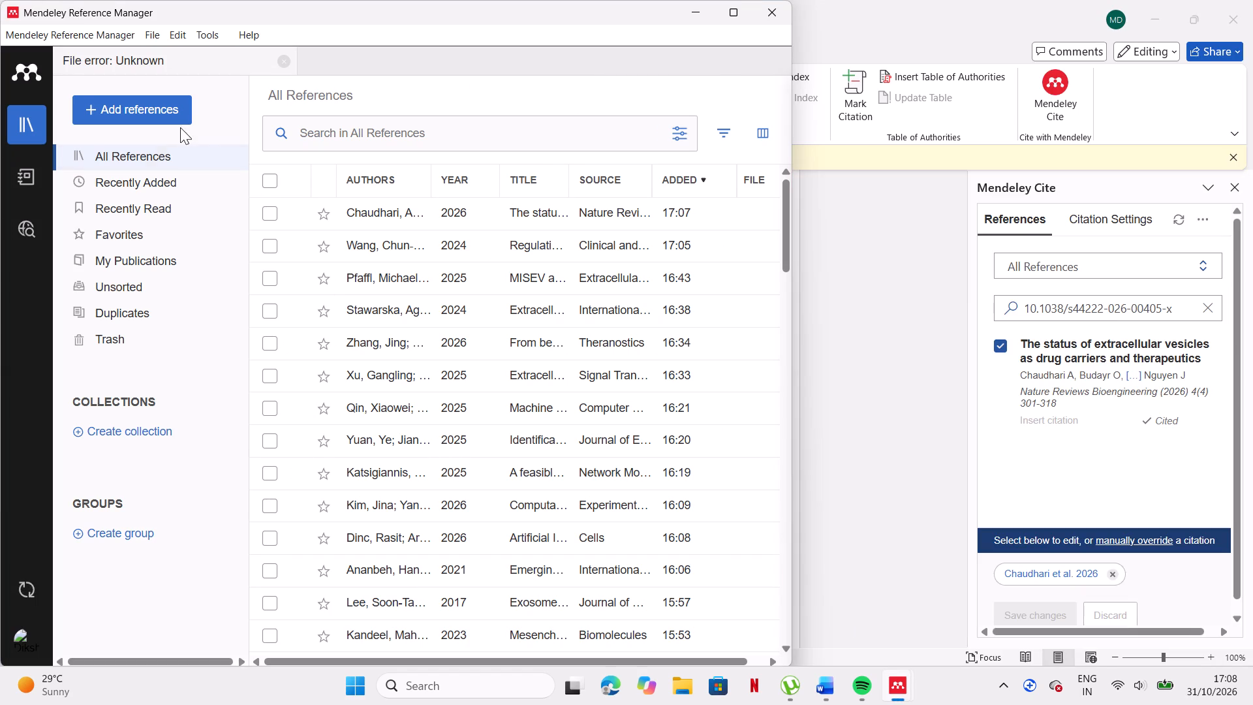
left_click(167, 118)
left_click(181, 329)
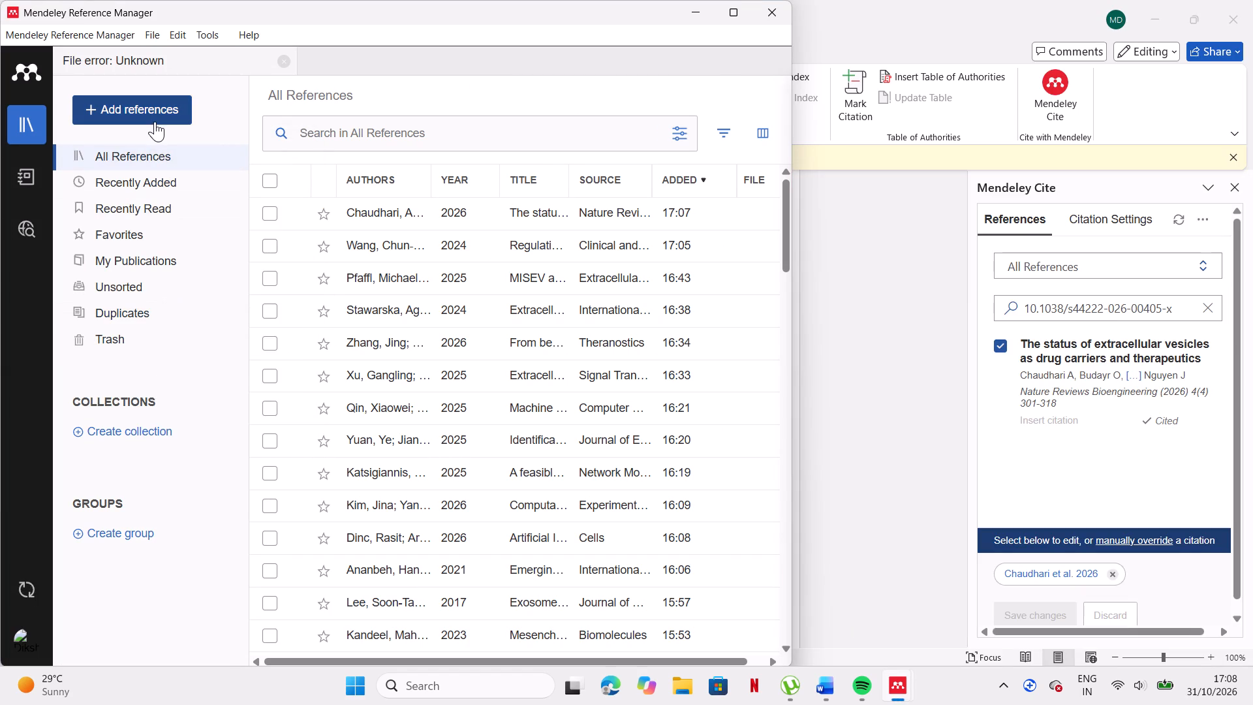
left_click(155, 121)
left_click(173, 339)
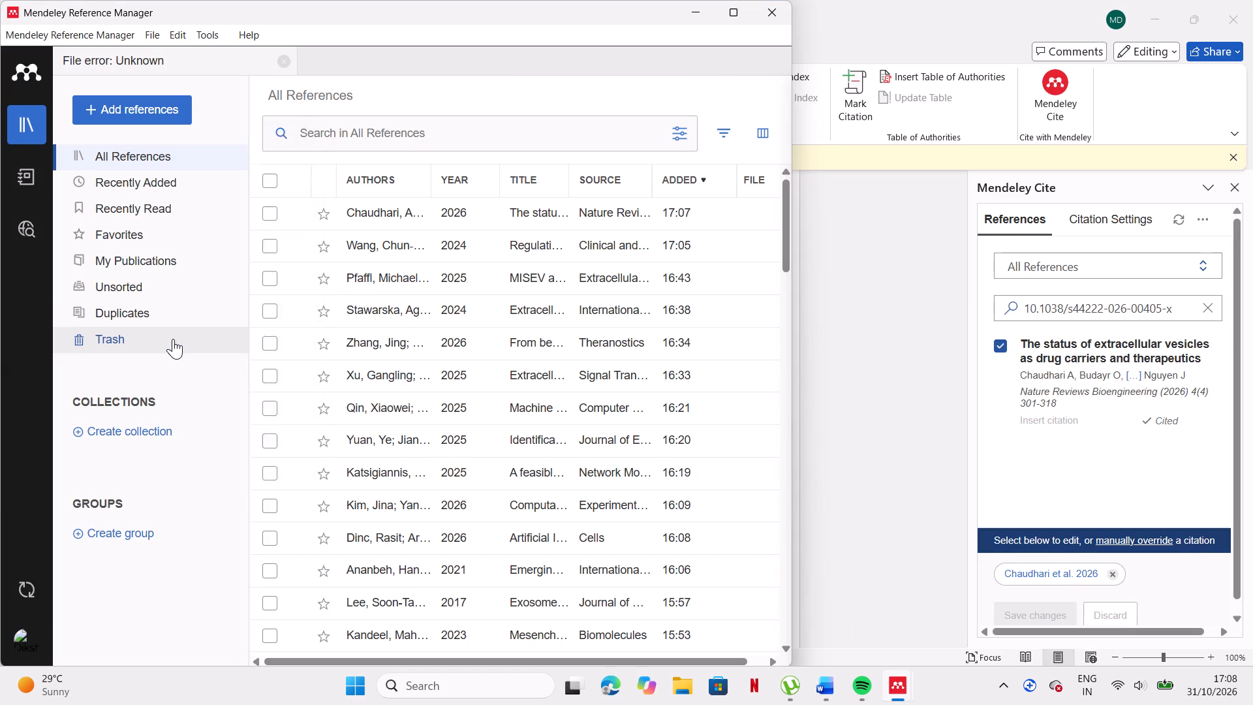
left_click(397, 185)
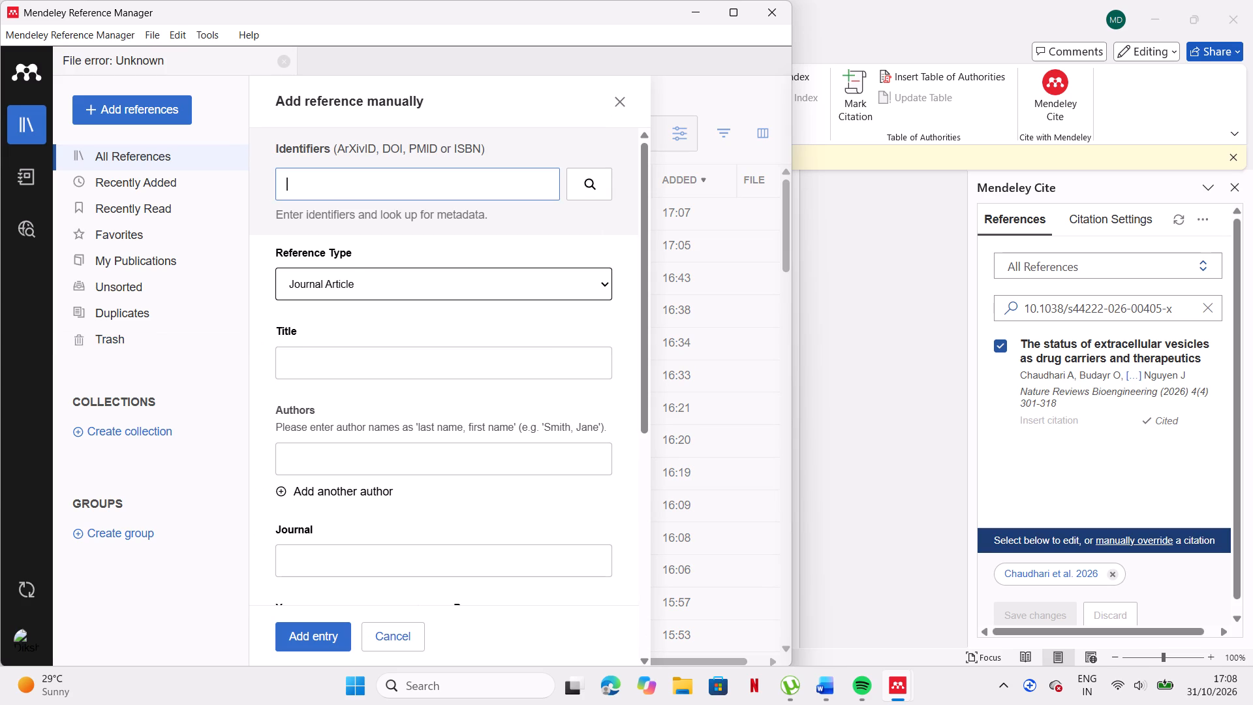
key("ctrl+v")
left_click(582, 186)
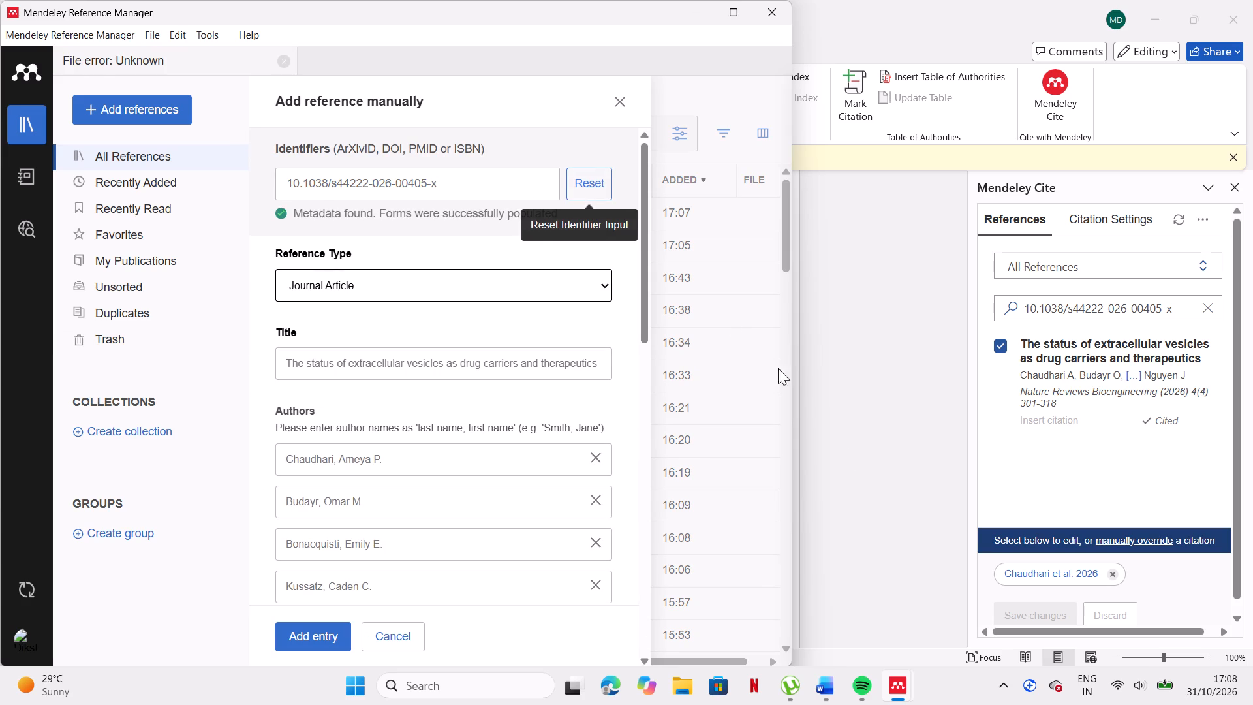
Back in the Word document, copy the selected DOI of entry [88].
left_click(842, 447)
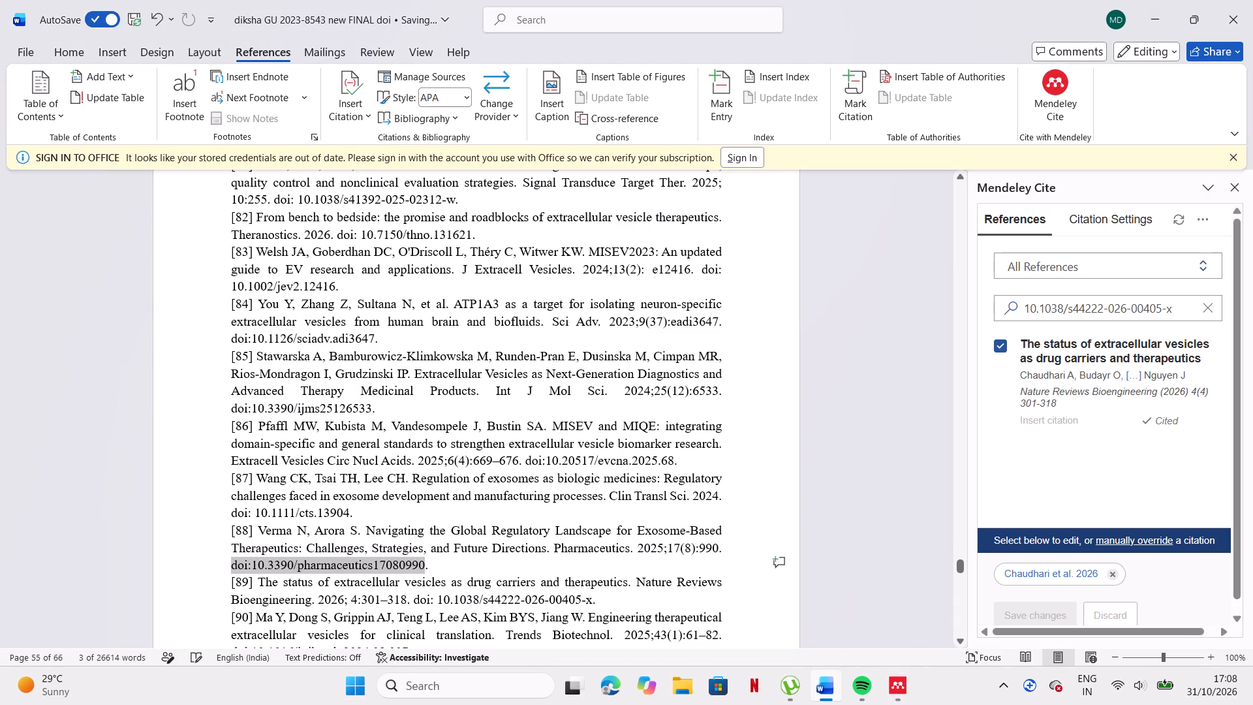
key("ctrl+c")
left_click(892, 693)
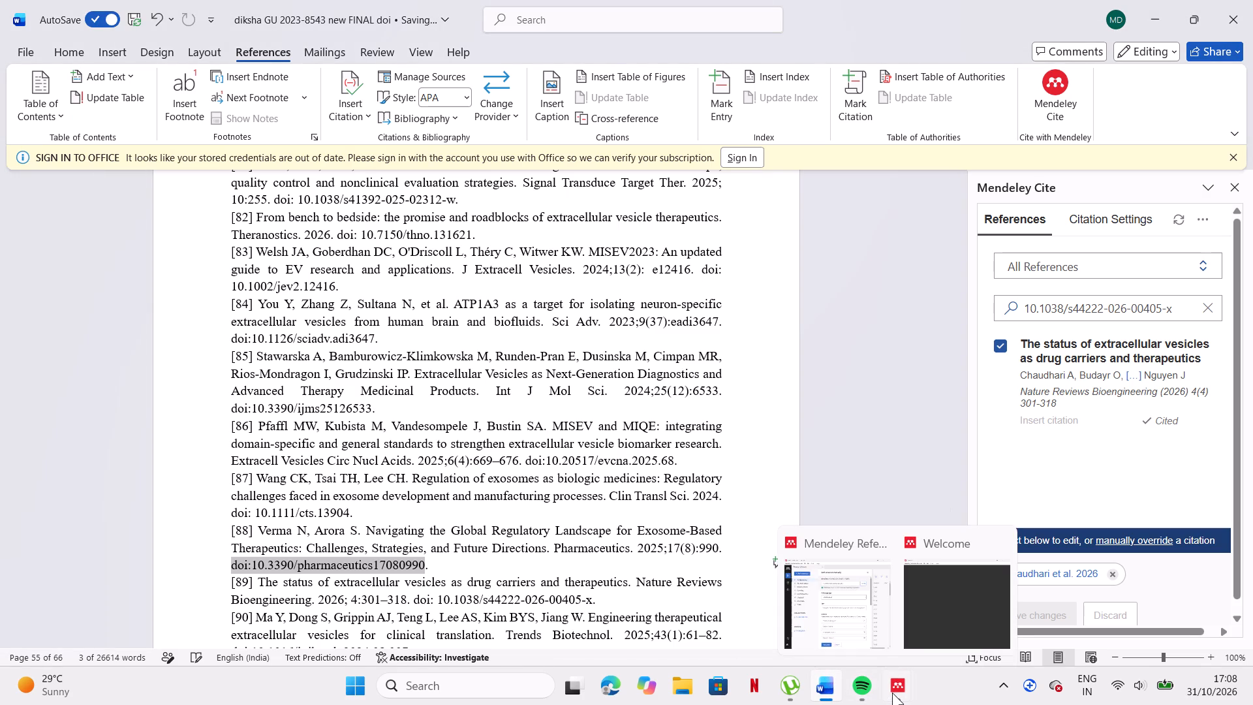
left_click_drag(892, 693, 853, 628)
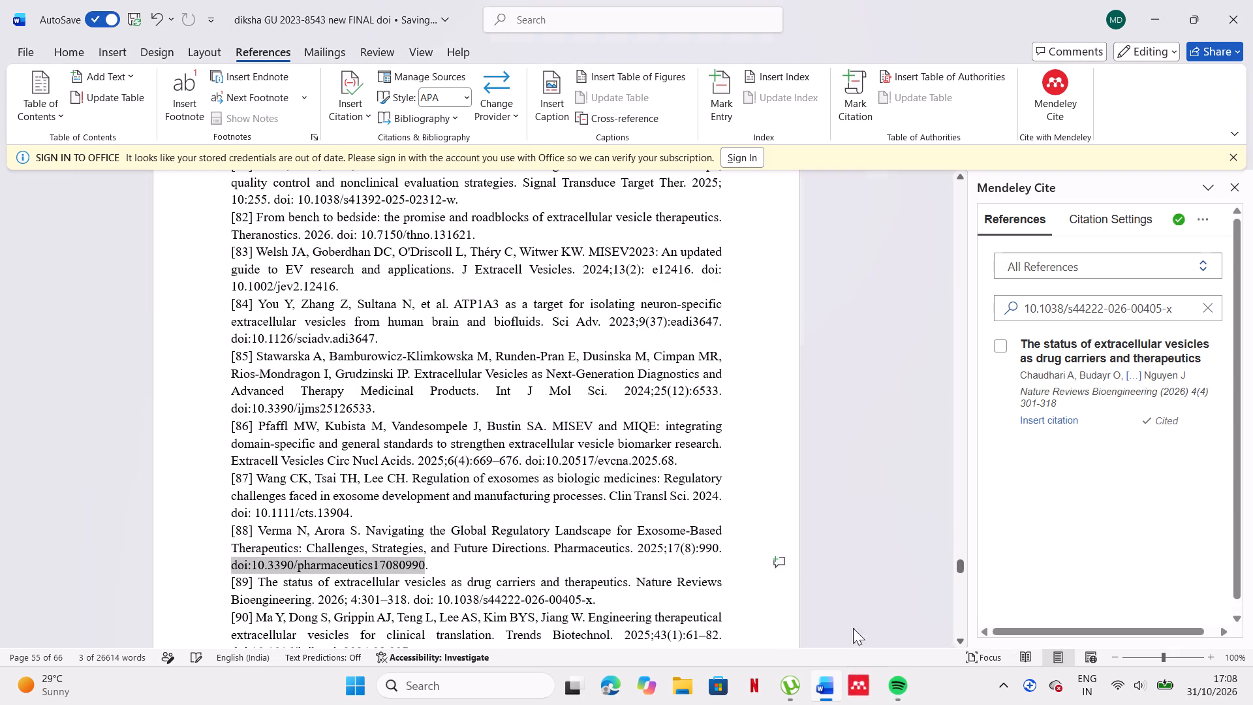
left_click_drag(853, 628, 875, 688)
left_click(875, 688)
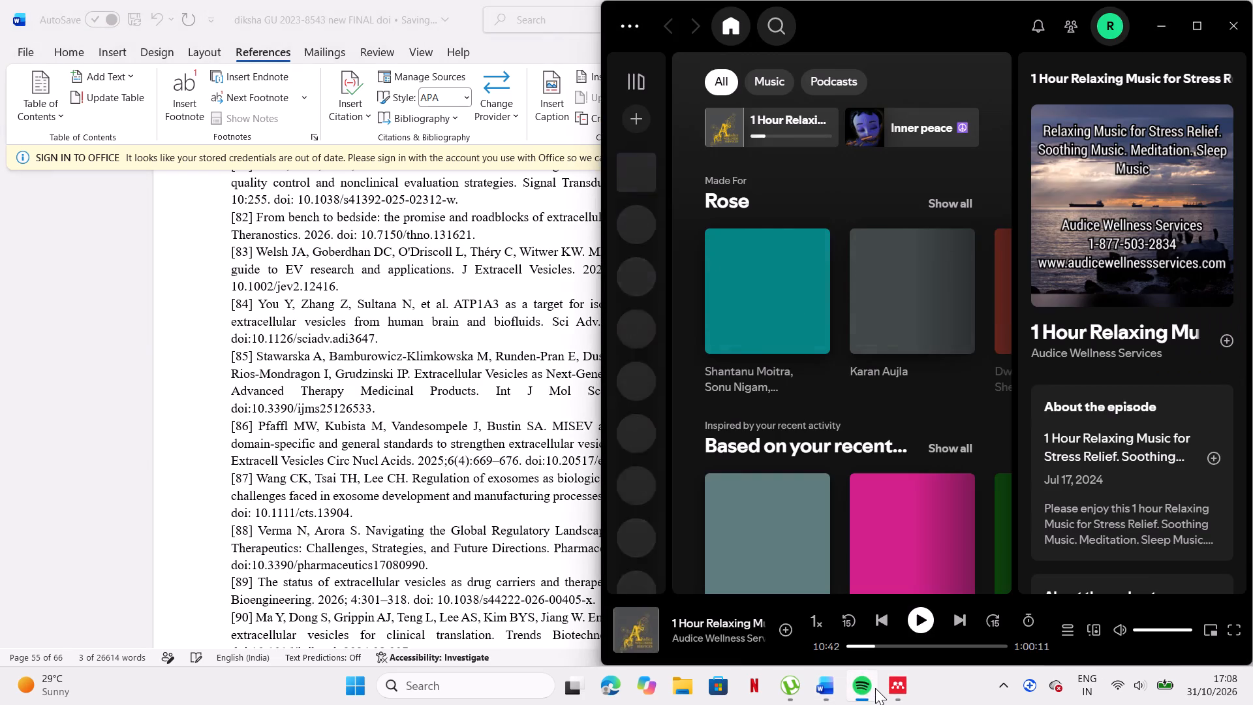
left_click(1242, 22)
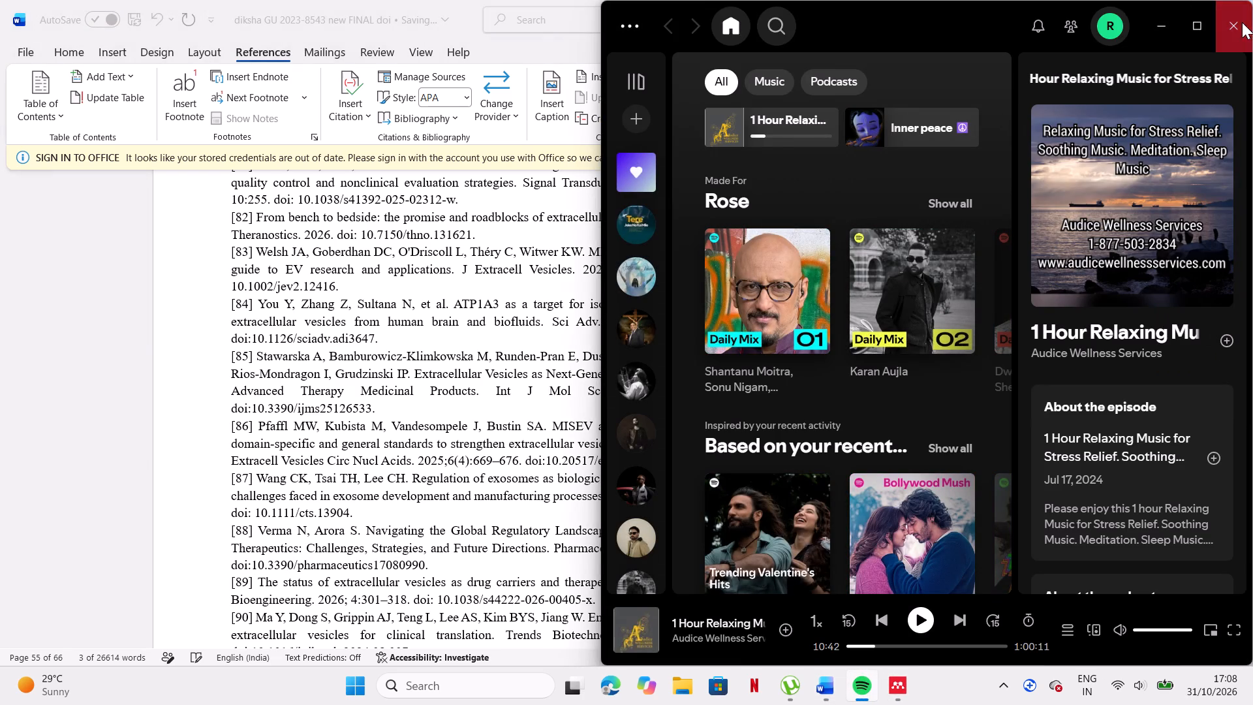
In Mendeley Reference Manager, reset the manual entry's identifier, look up doi:10.3390/pharmaceutics17080990 and add that reference to the library.
left_click(890, 691)
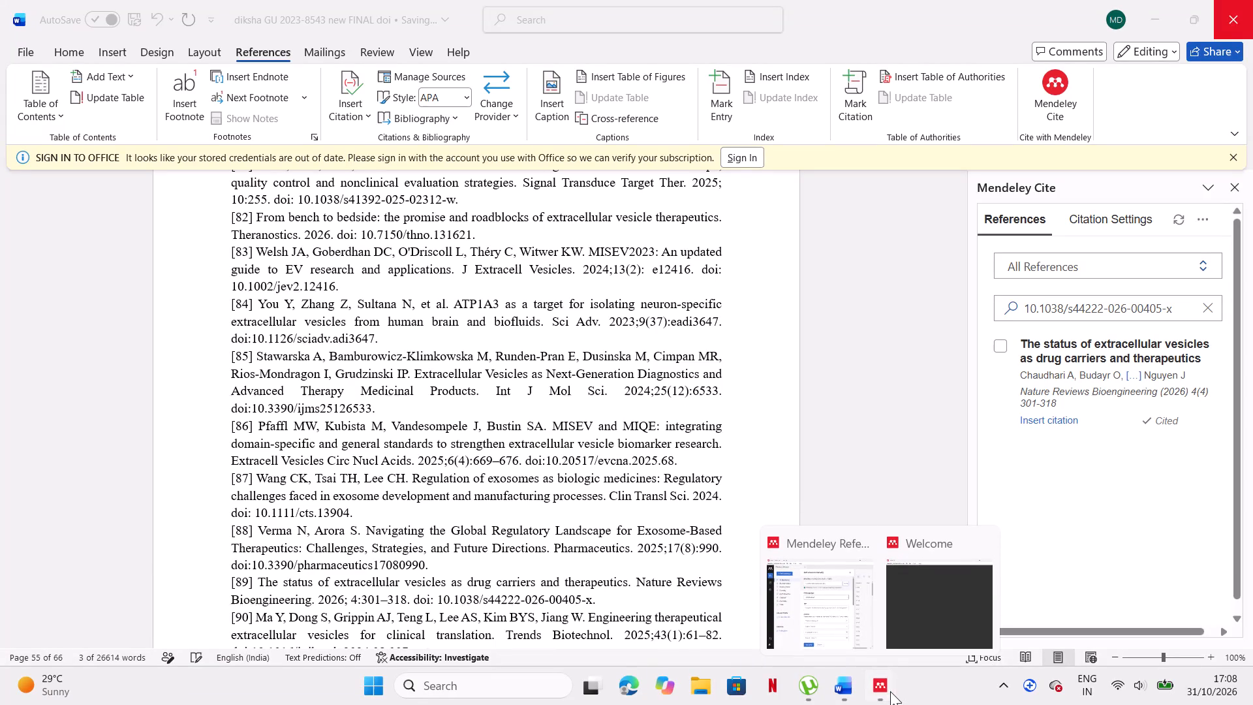
left_click(841, 639)
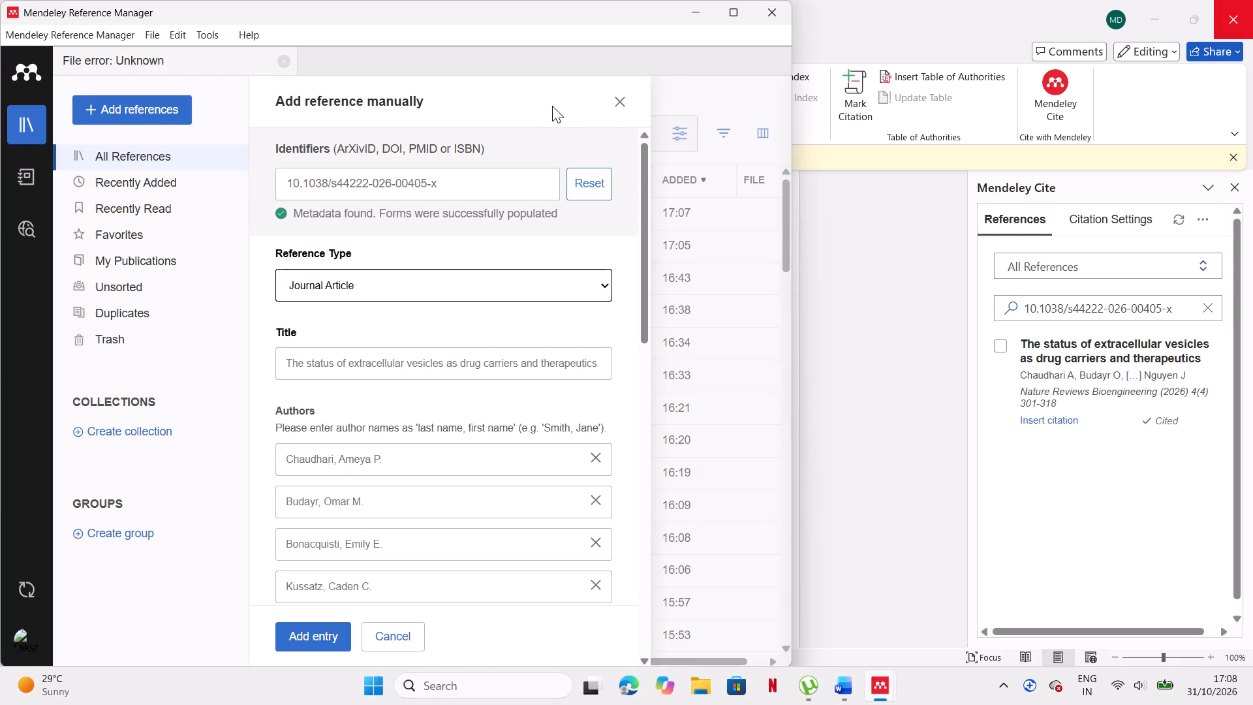
left_click(503, 188)
double_click(503, 188)
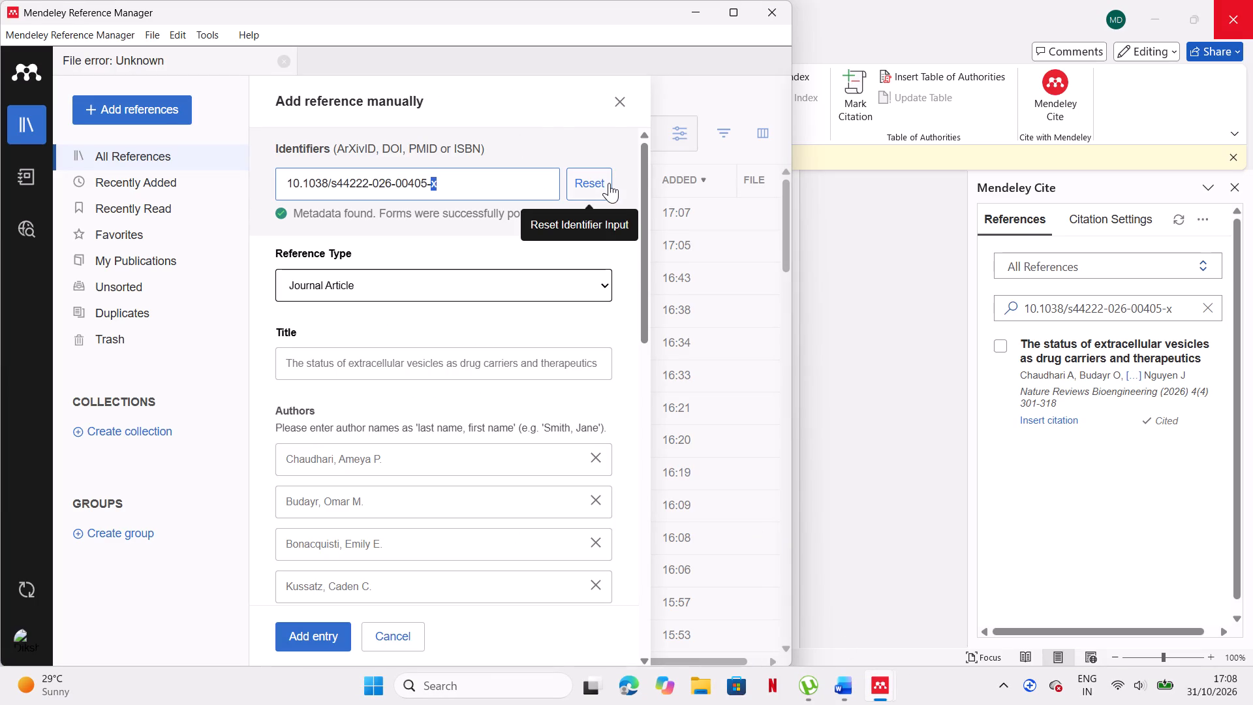
left_click(609, 183)
left_click(534, 190)
key("ctrl+v")
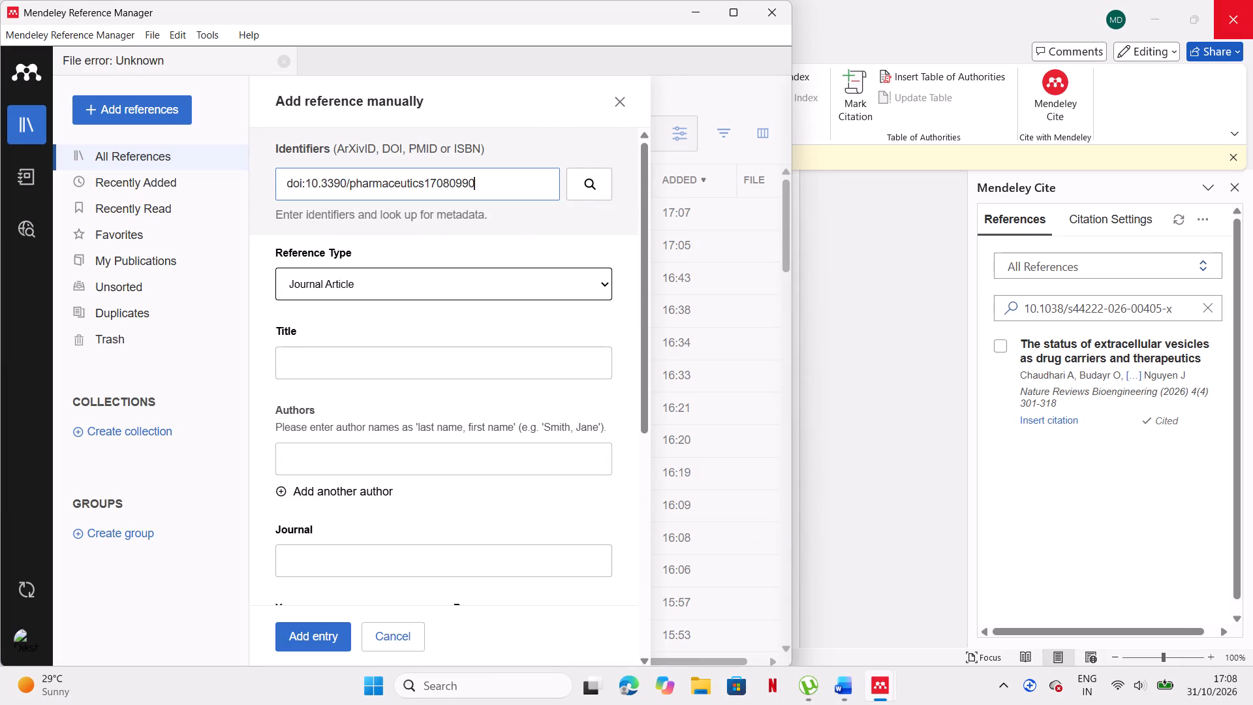
left_click(598, 183)
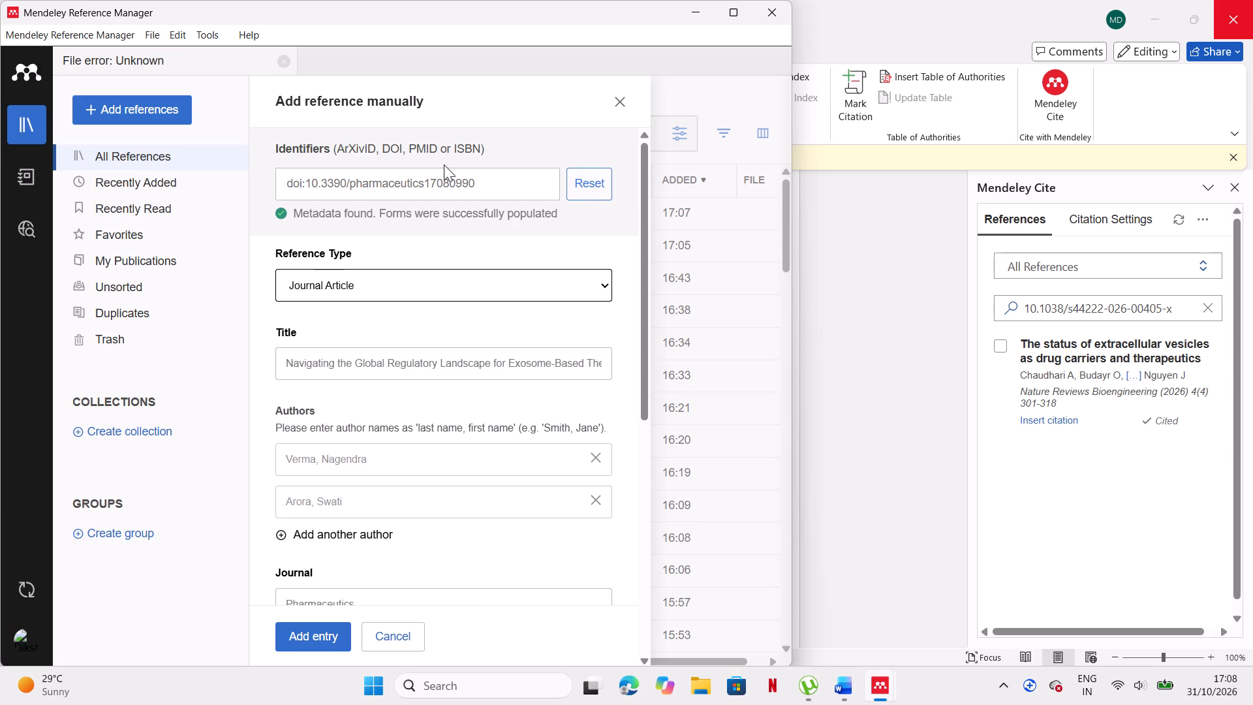
left_click(300, 628)
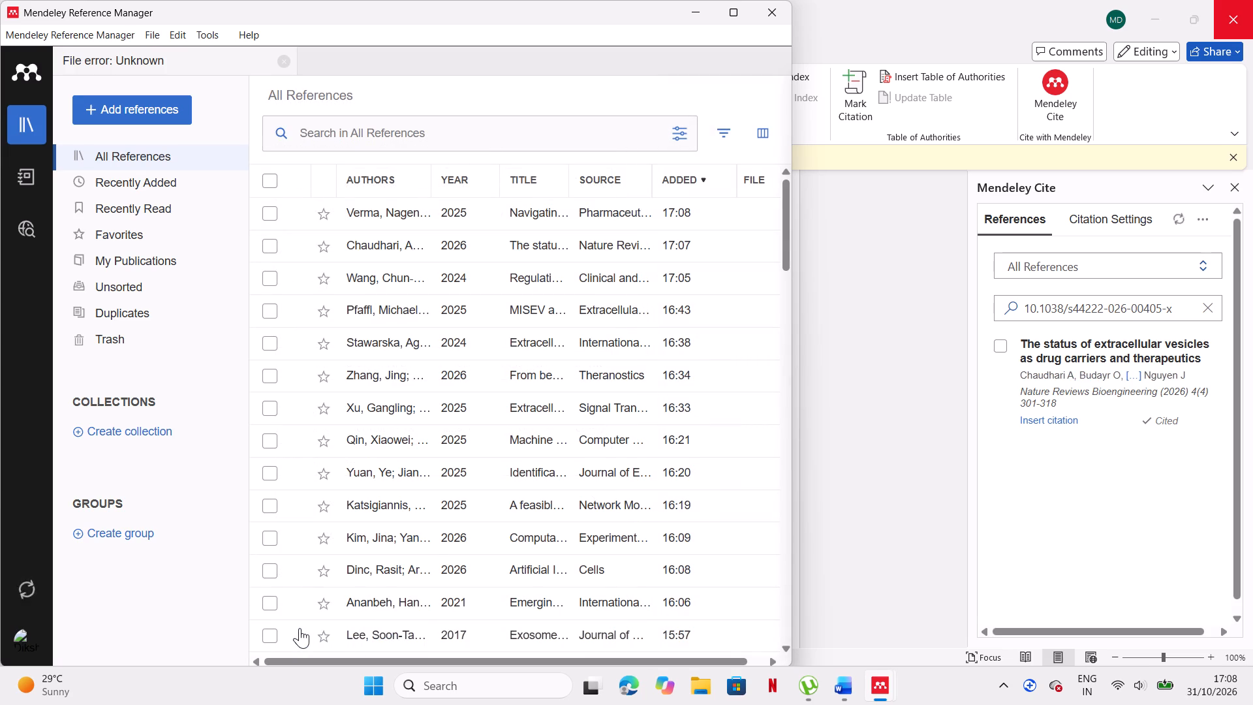
Move the Chaudhari 2026 Nature Reviews Bioengineering reference from the library to the trash.
left_click(278, 245)
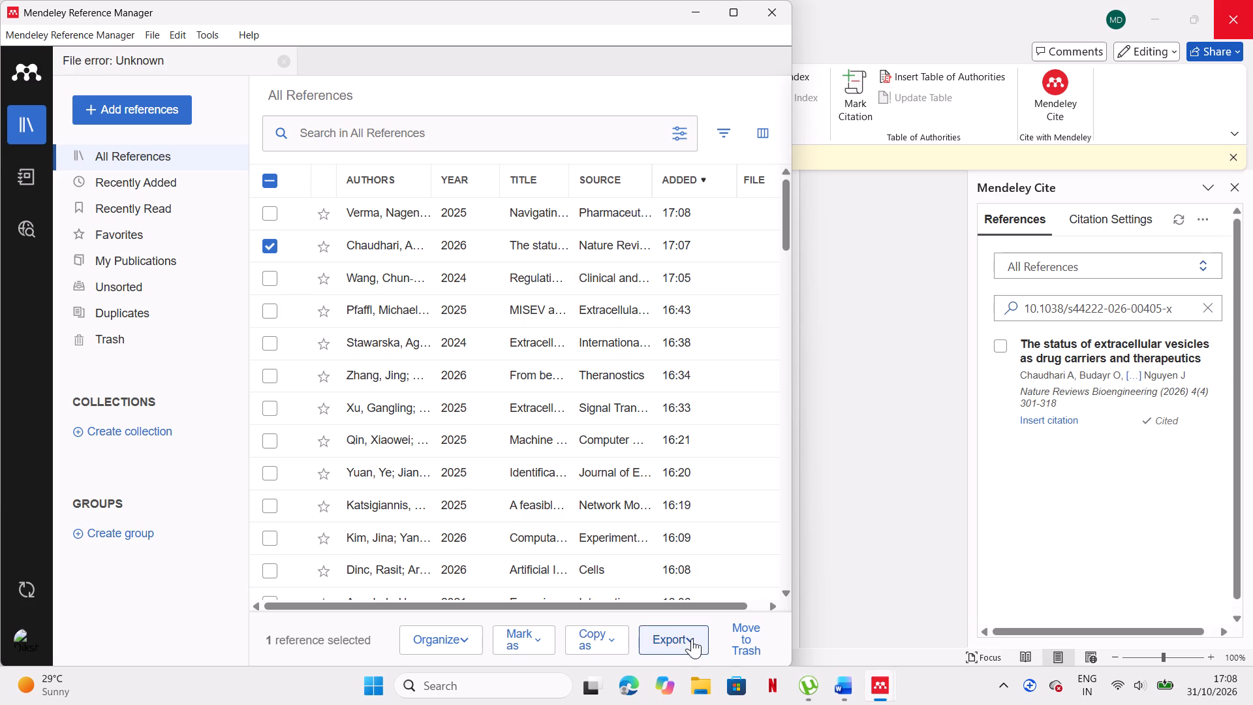
left_click(729, 636)
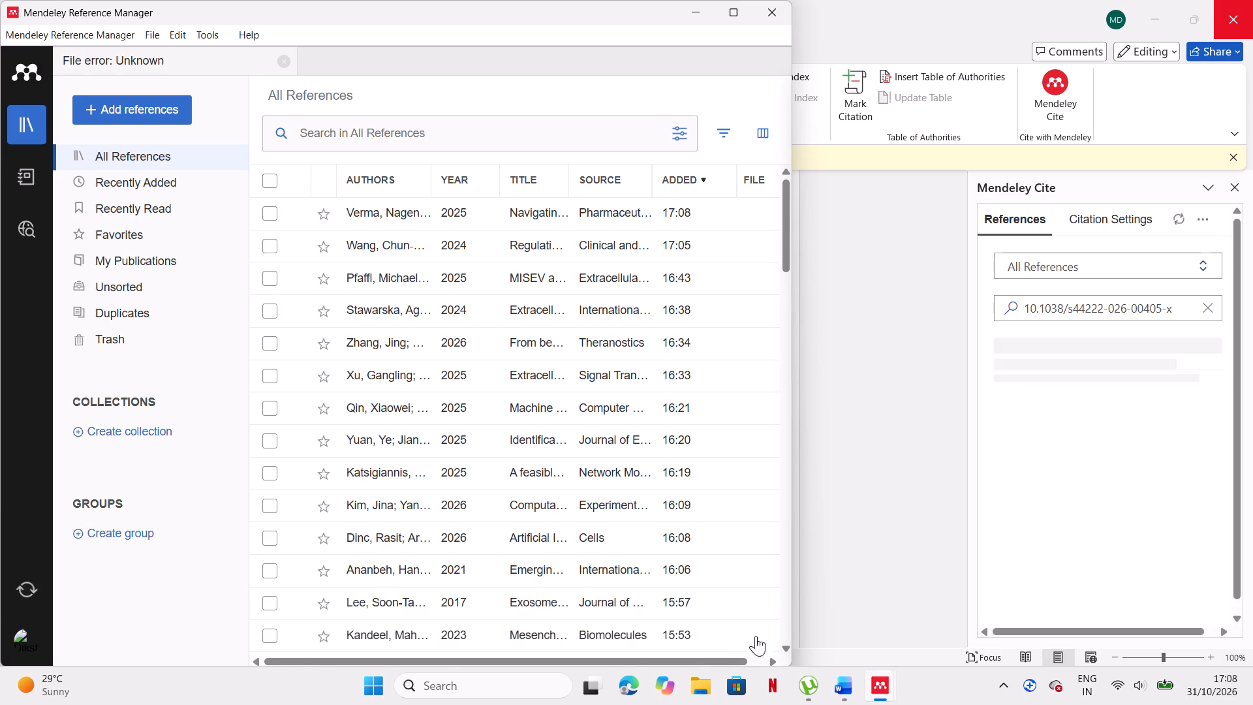
left_click(889, 581)
scroll(750, 482, "up", 7)
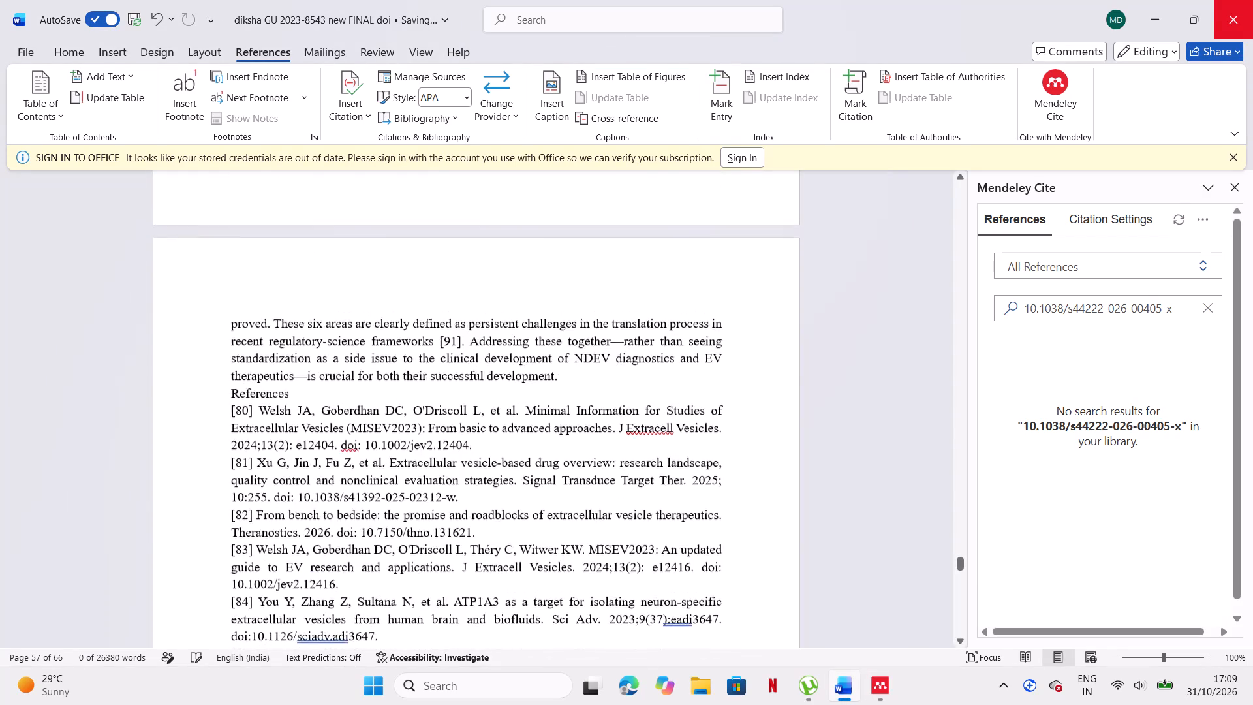
scroll(750, 482, "up", 6)
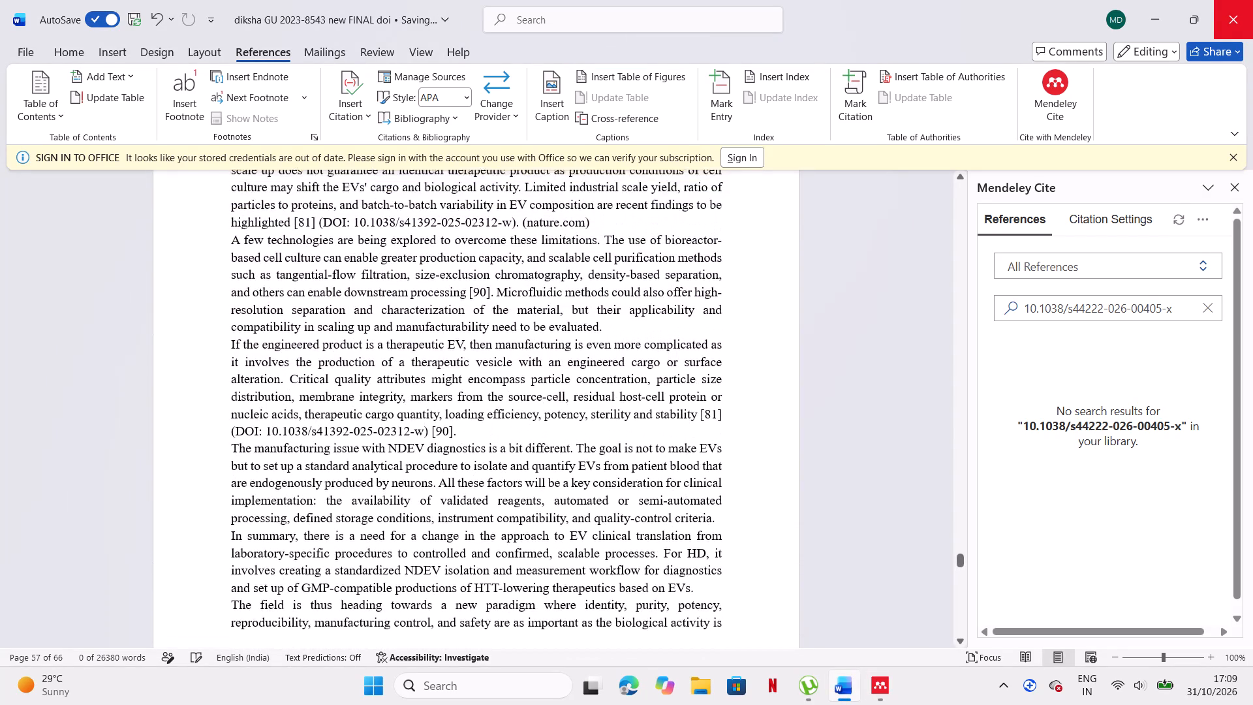
scroll(750, 482, "up", 5)
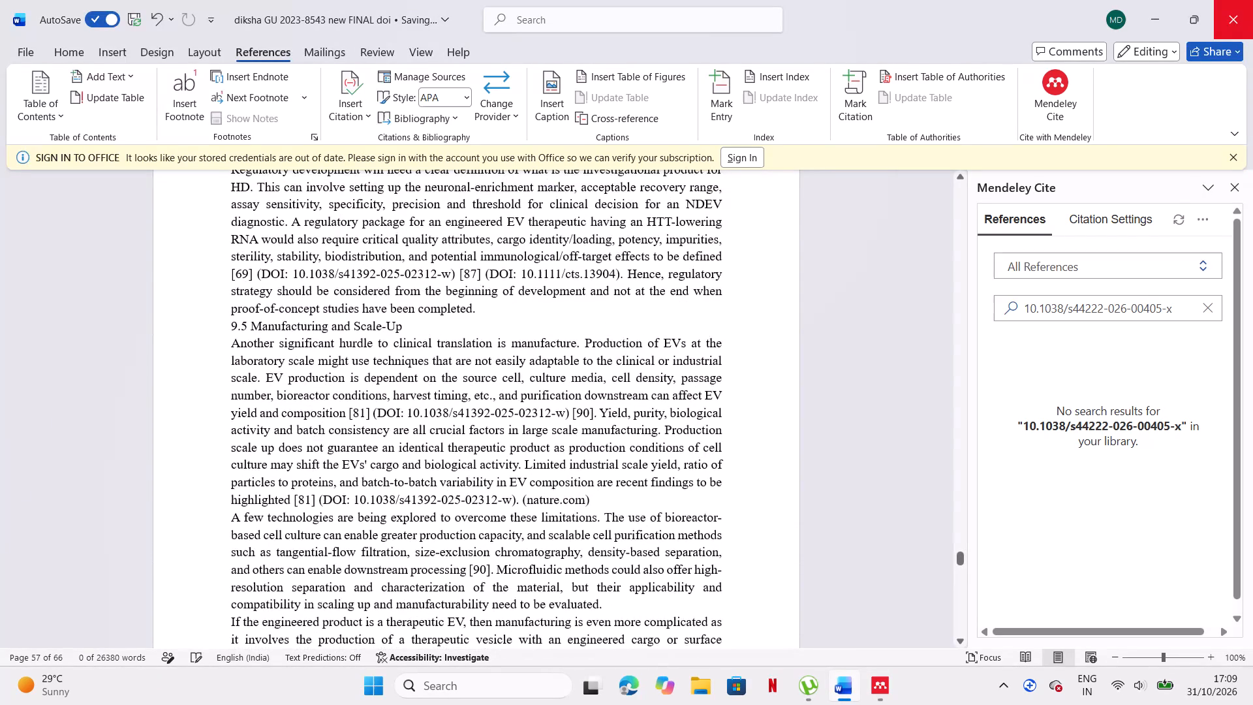
scroll(750, 482, "up", 4)
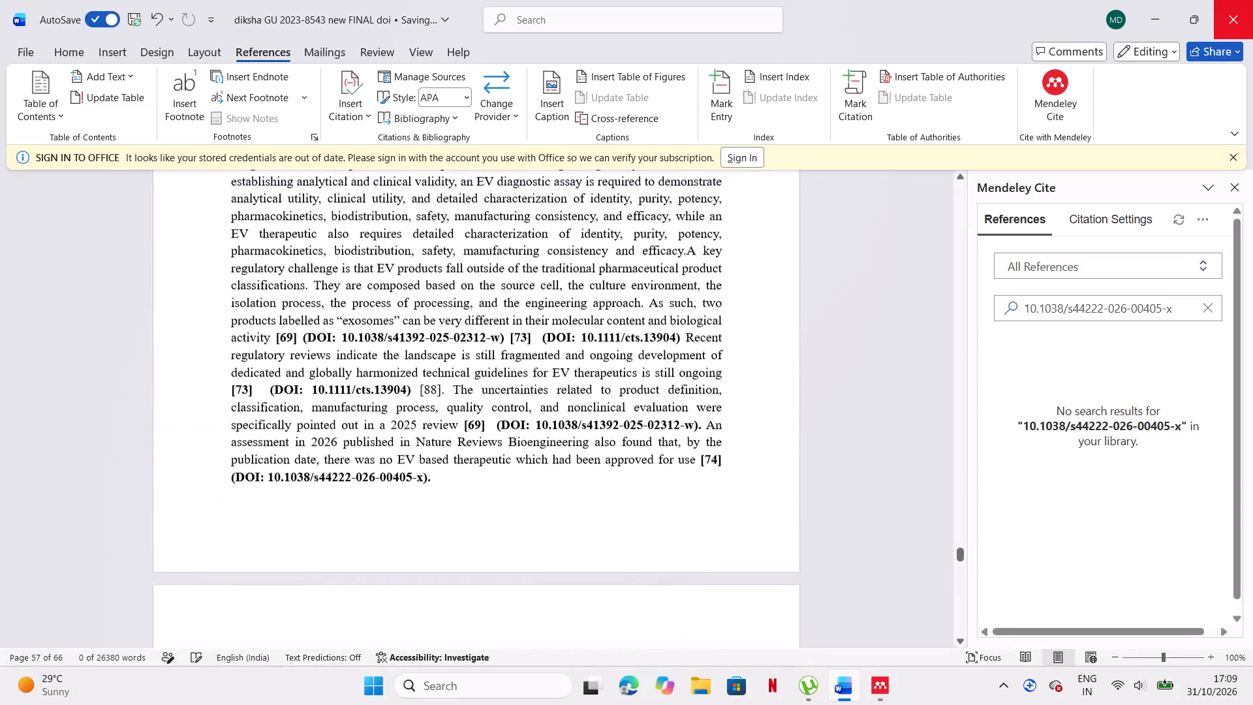
left_click(700, 463)
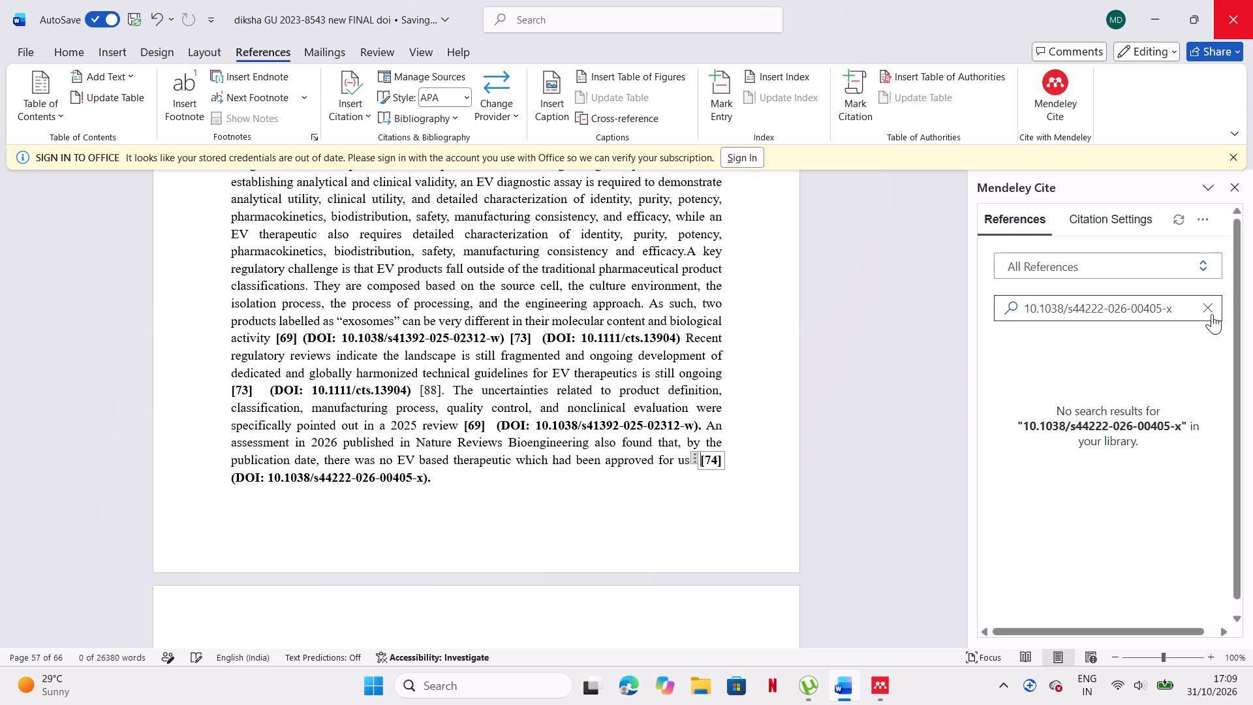
left_click(720, 471)
left_click(725, 463)
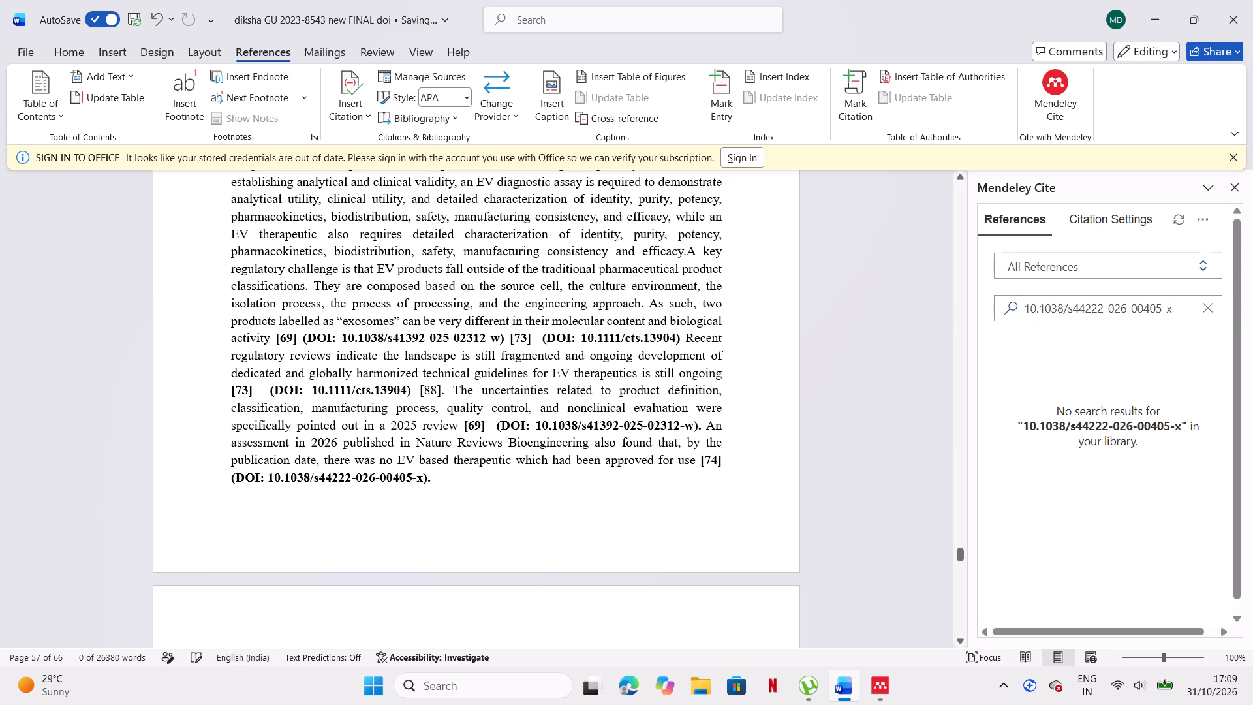
left_click(725, 463)
double_click(743, 461)
key("BackSpace")
key("BackSpace")
key("BackSpace")
key("BackSpace")
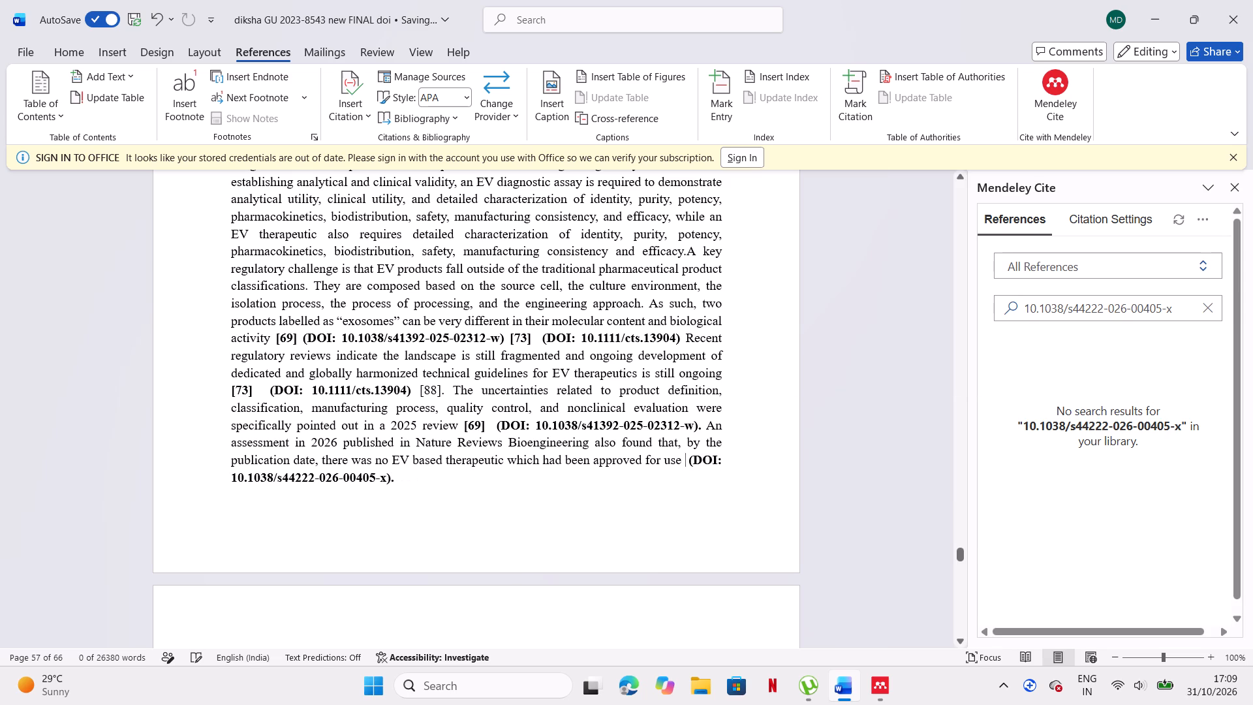
Search the Mendeley Cite references for 10.3390/pharmaceutics17080990, without the doi: prefix.
left_click(1213, 304)
double_click(1190, 306)
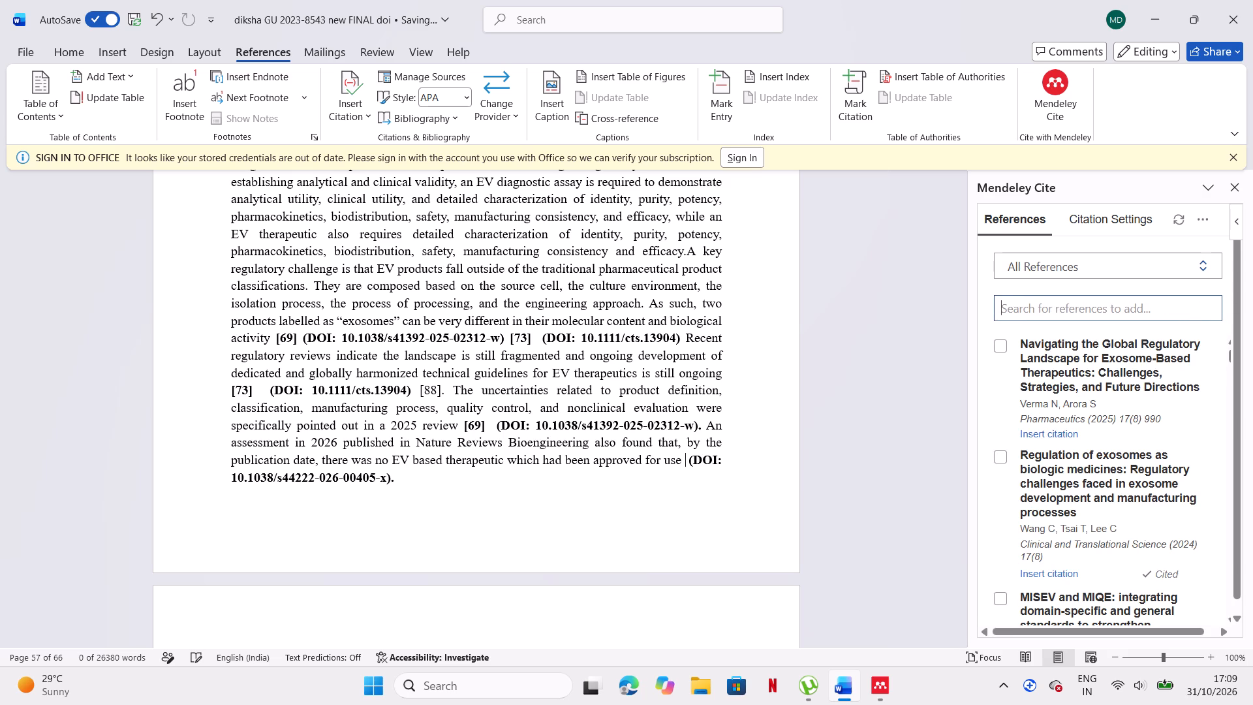
key("ctrl+v")
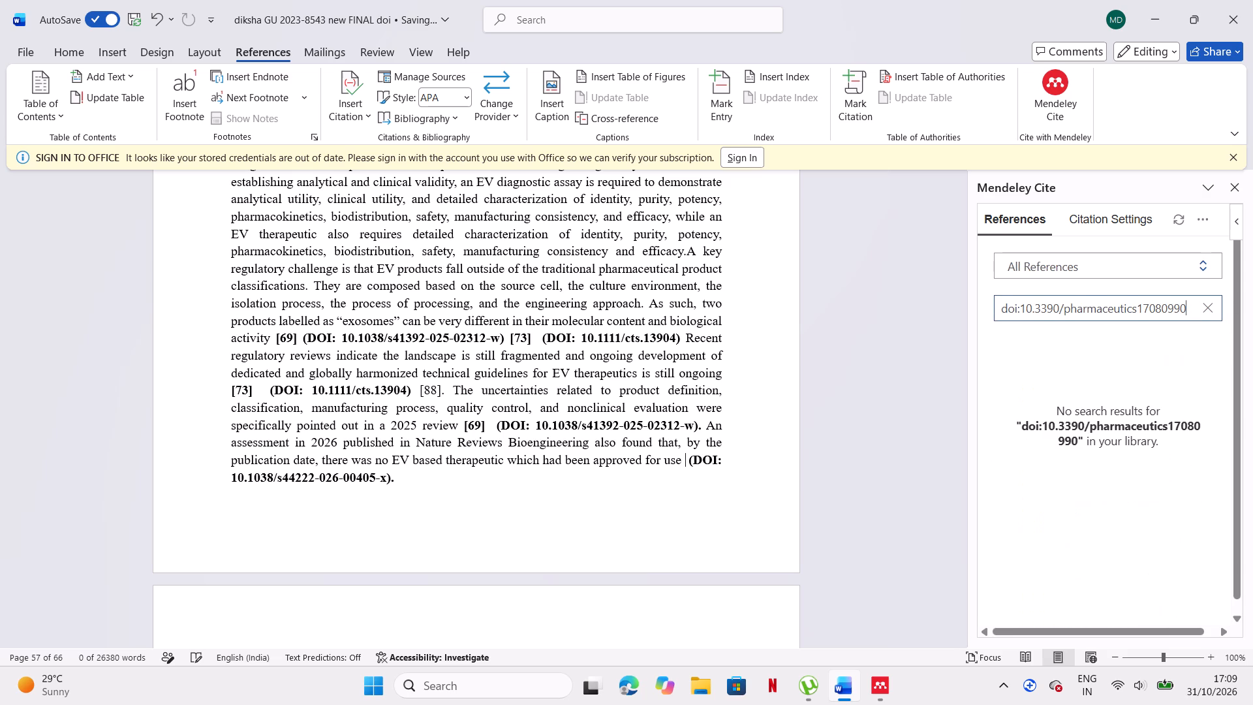
left_click(1024, 309)
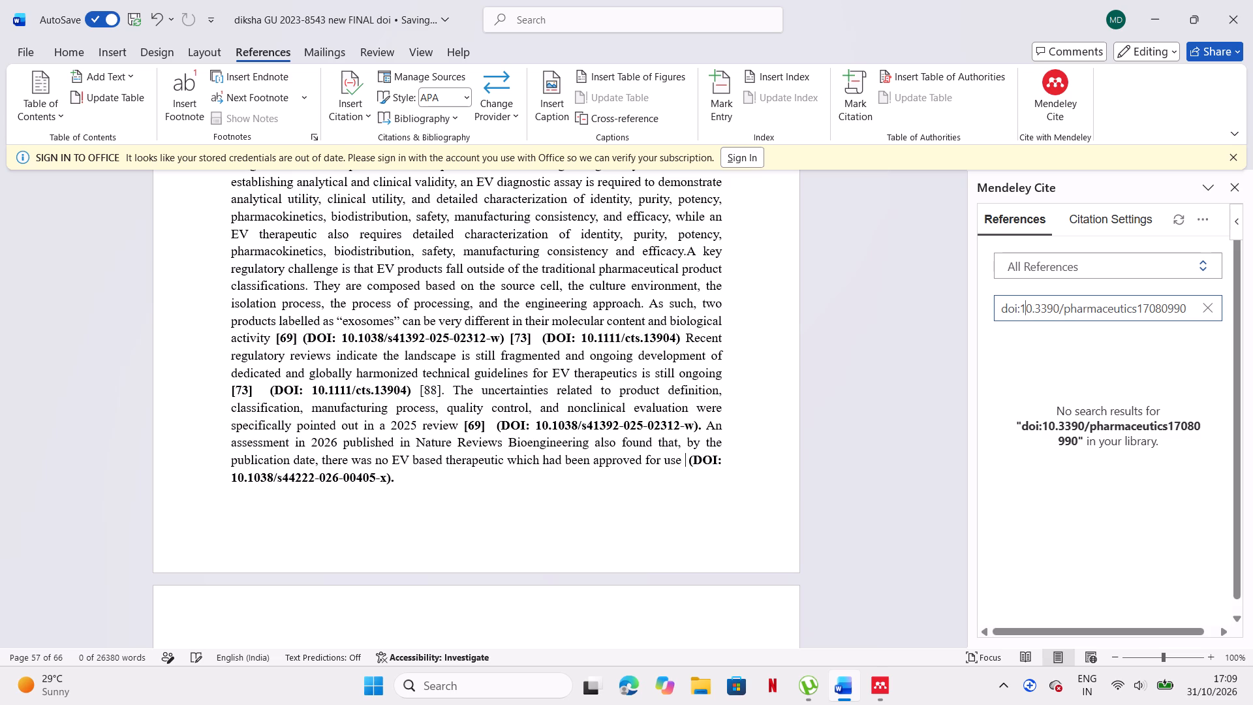
left_click(1020, 309)
key("BackSpace")
key("BackSpace")
key("BackSpace")
key("BackSpace")
key("BackSpace")
key("BackSpace")
key("BackSpace")
key("BackSpace")
key("BackSpace")
key("BackSpace")
key("BackSpace")
key("BackSpace")
key("BackSpace")
key("BackSpace")
key("BackSpace")
key("BackSpace")
key("BackSpace")
key("BackSpace")
key("BackSpace")
key("BackSpace")
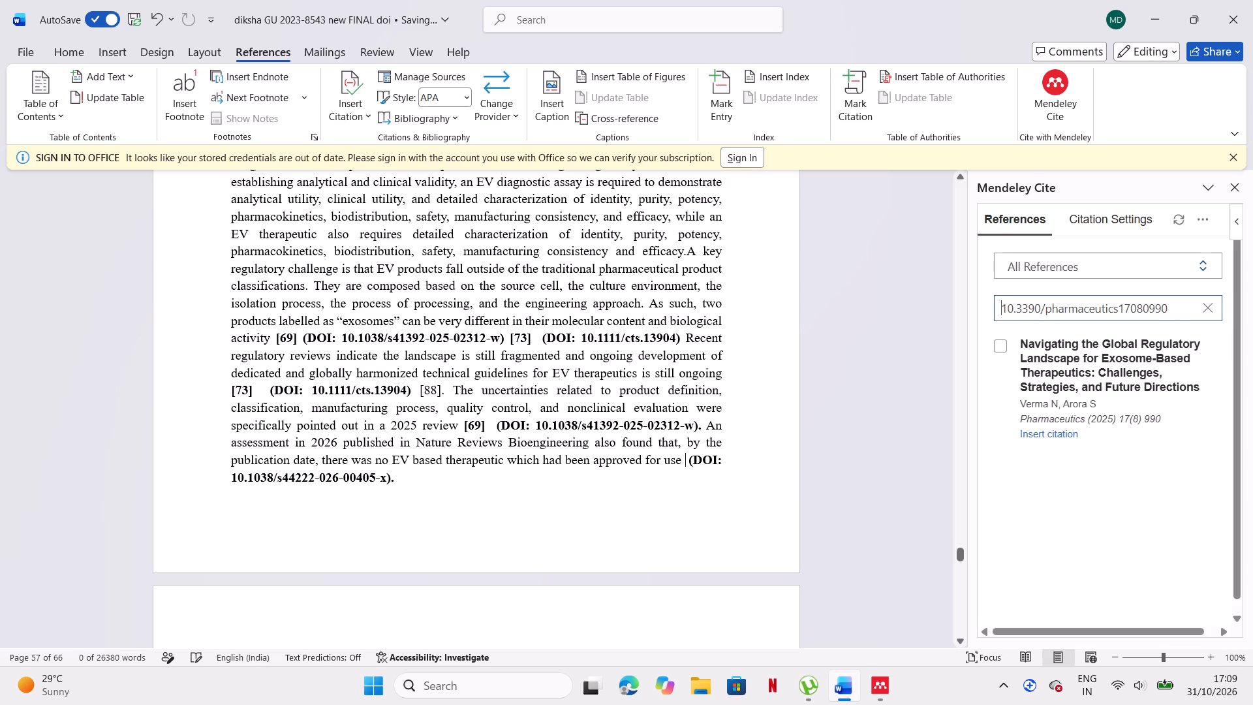
Paste doi:10.3390/pharmaceutics17080990 after the old [88] number in section 9.4.
scroll(605, 388, "up", 1)
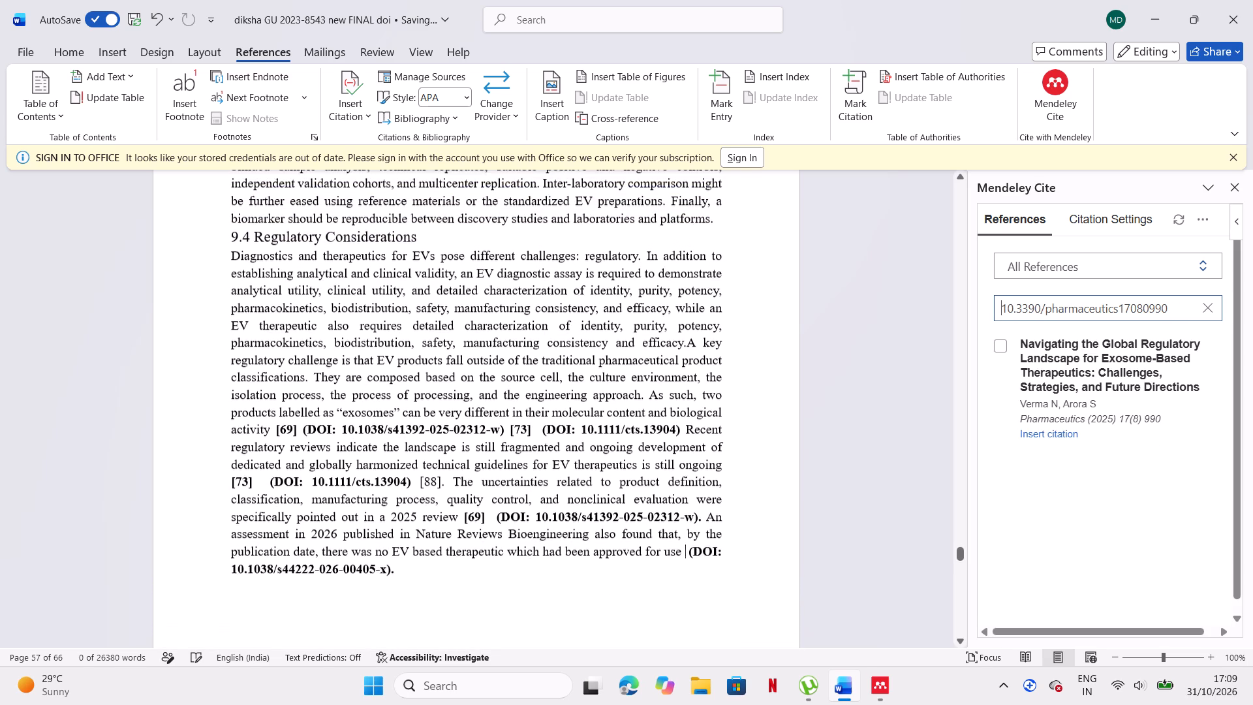
scroll(605, 388, "up", 2)
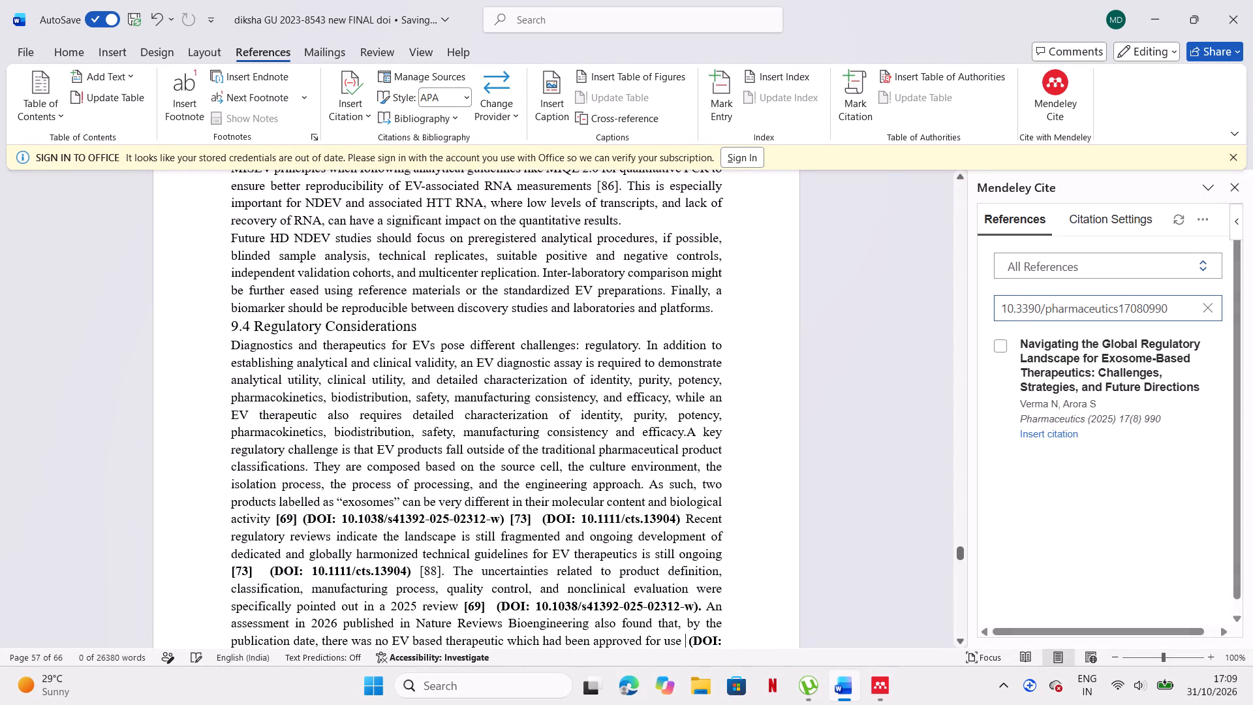
left_click(442, 571)
key("ctrl+v")
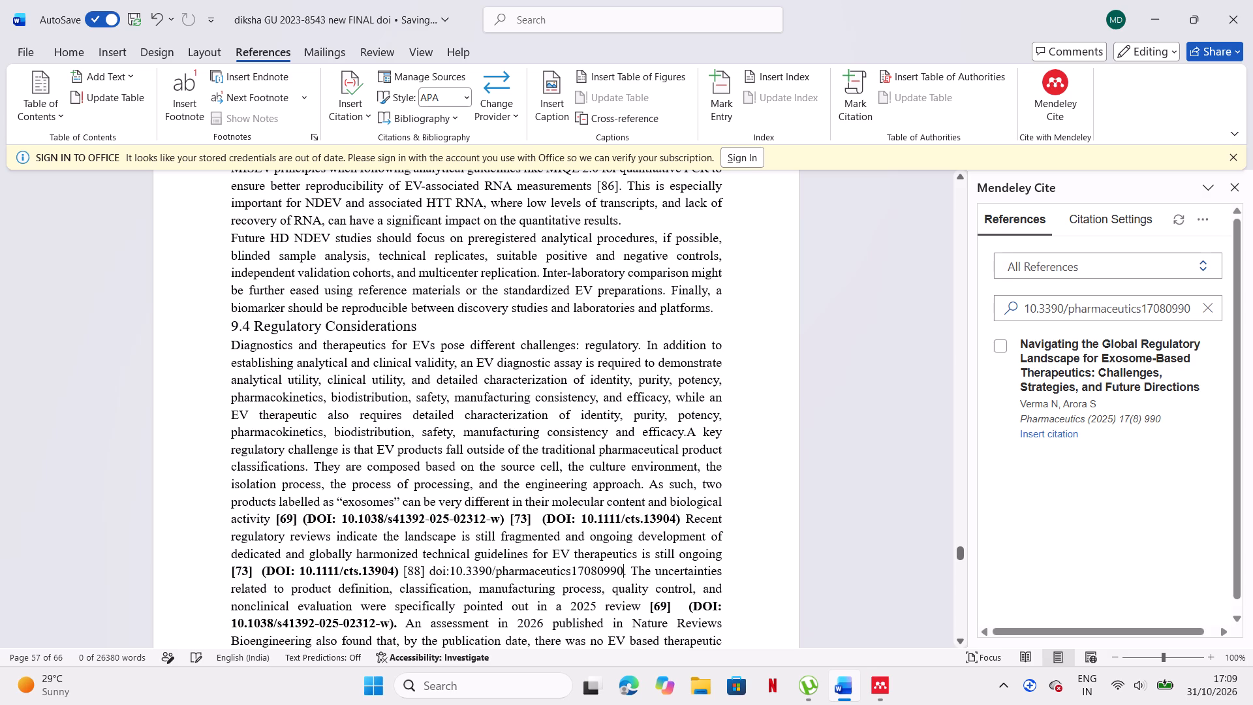
Replace the old [88] number with a Mendeley citation of the 2025 Pharmaceutics article on the regulatory landscape for exosome-based therapeutics.
left_click(425, 571)
key("BackSpace")
key("BackSpace")
key("BackSpace")
key("BackSpace")
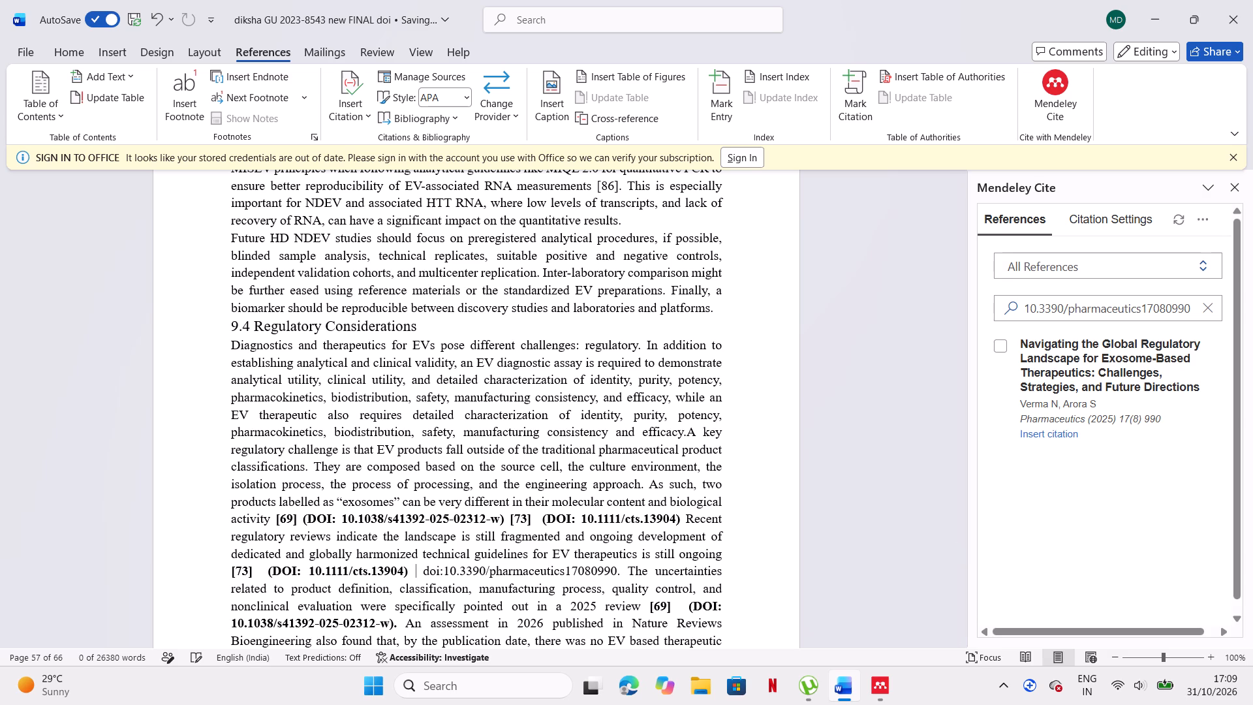
left_click(1055, 431)
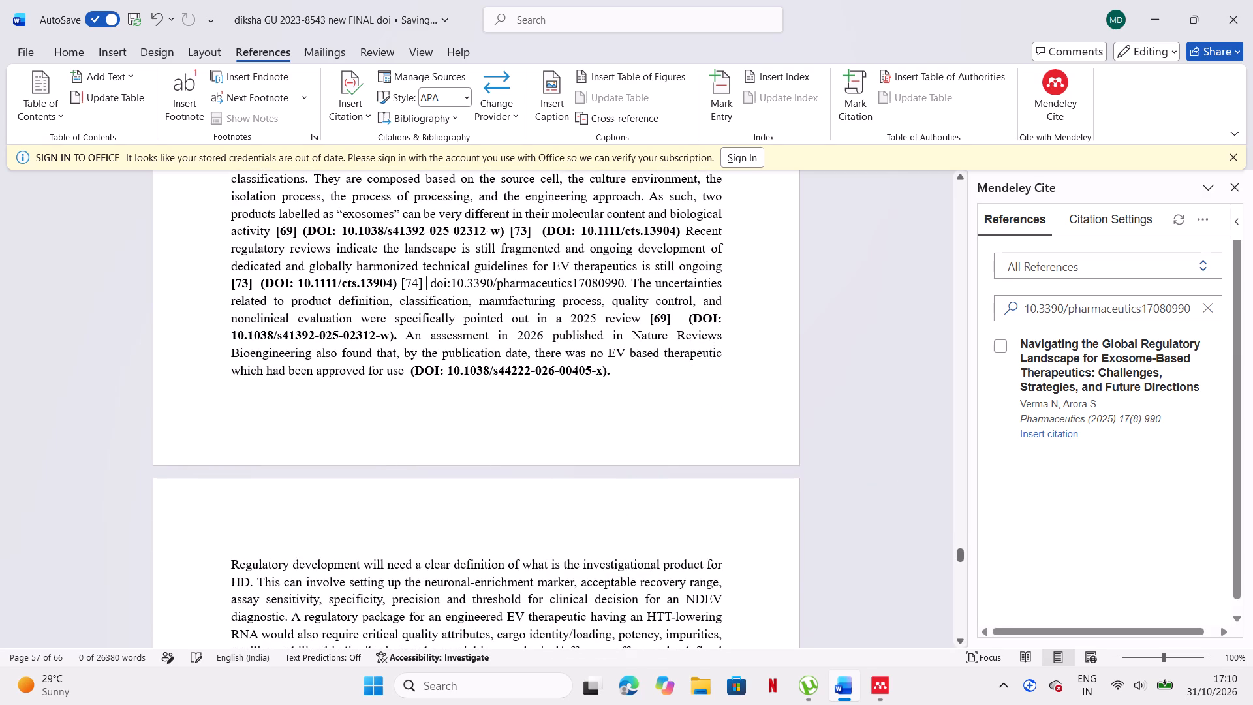
Bold the newly inserted citation together with its DOI doi:10.3390/pharmaceutics17080990 in section 9.4.
left_click_drag(399, 281, 548, 276)
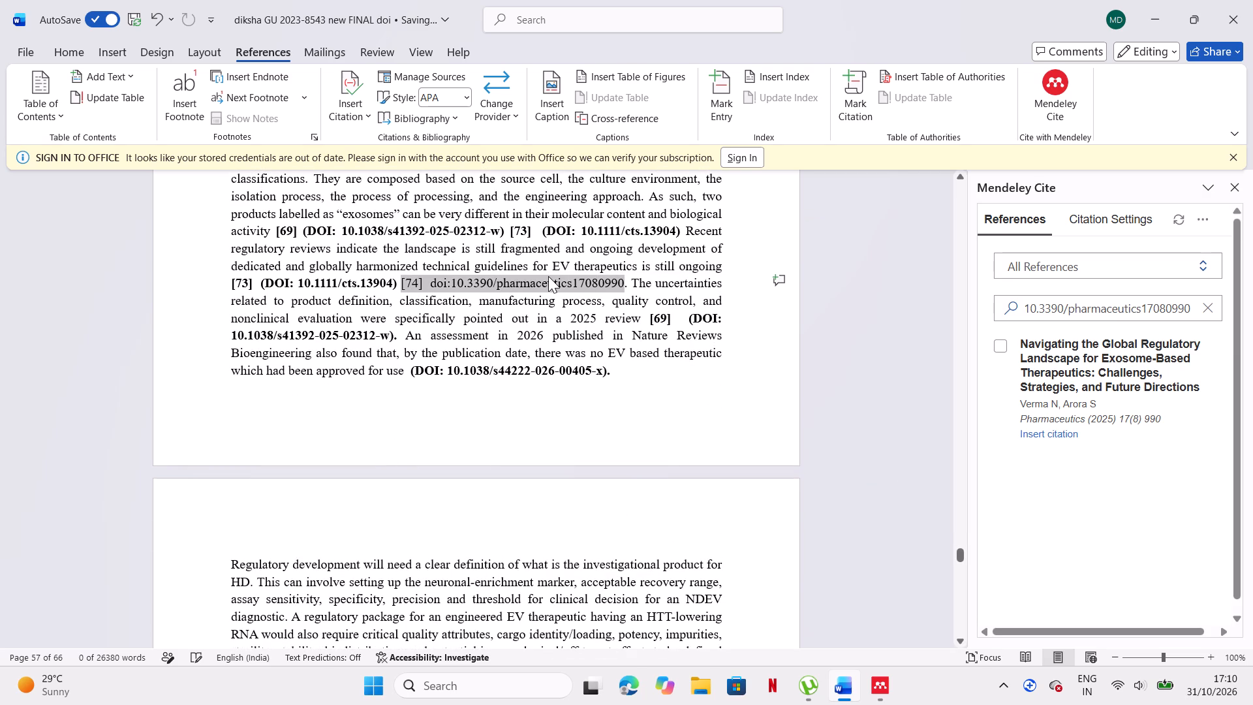
left_click(548, 276, "ctrl")
key("ctrl+b")
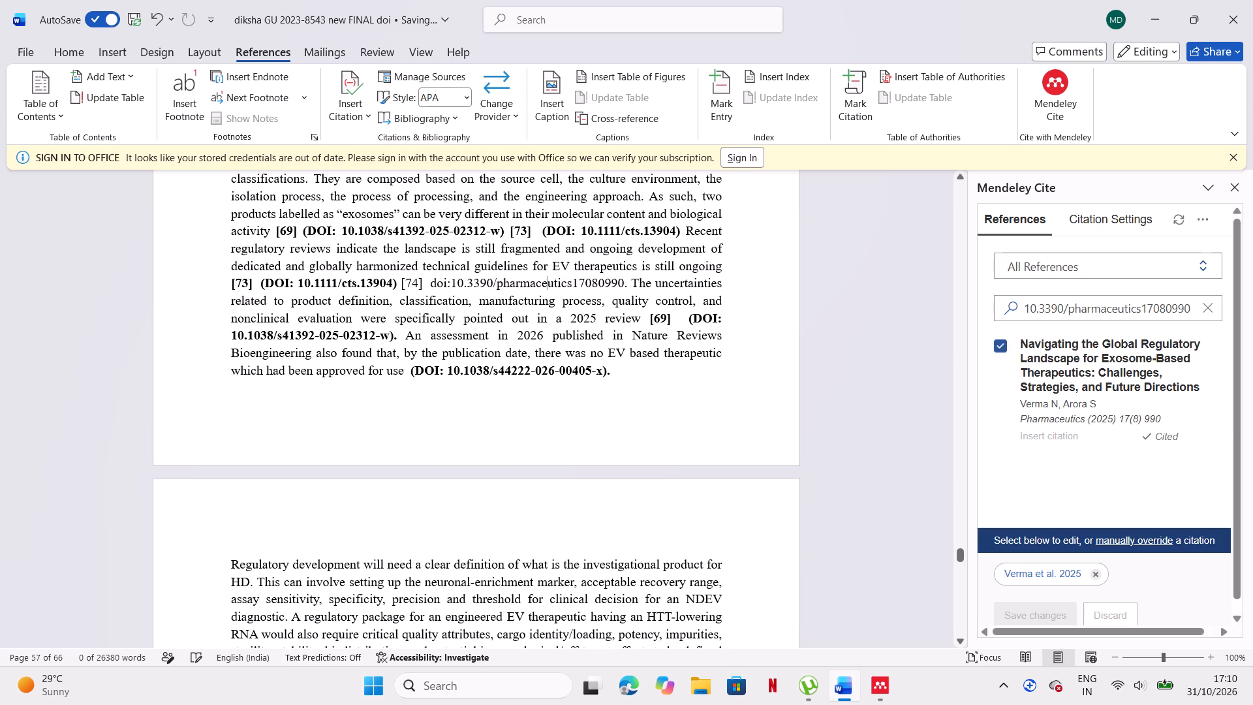
left_click_drag(399, 282, 474, 289)
key("ctrl+b")
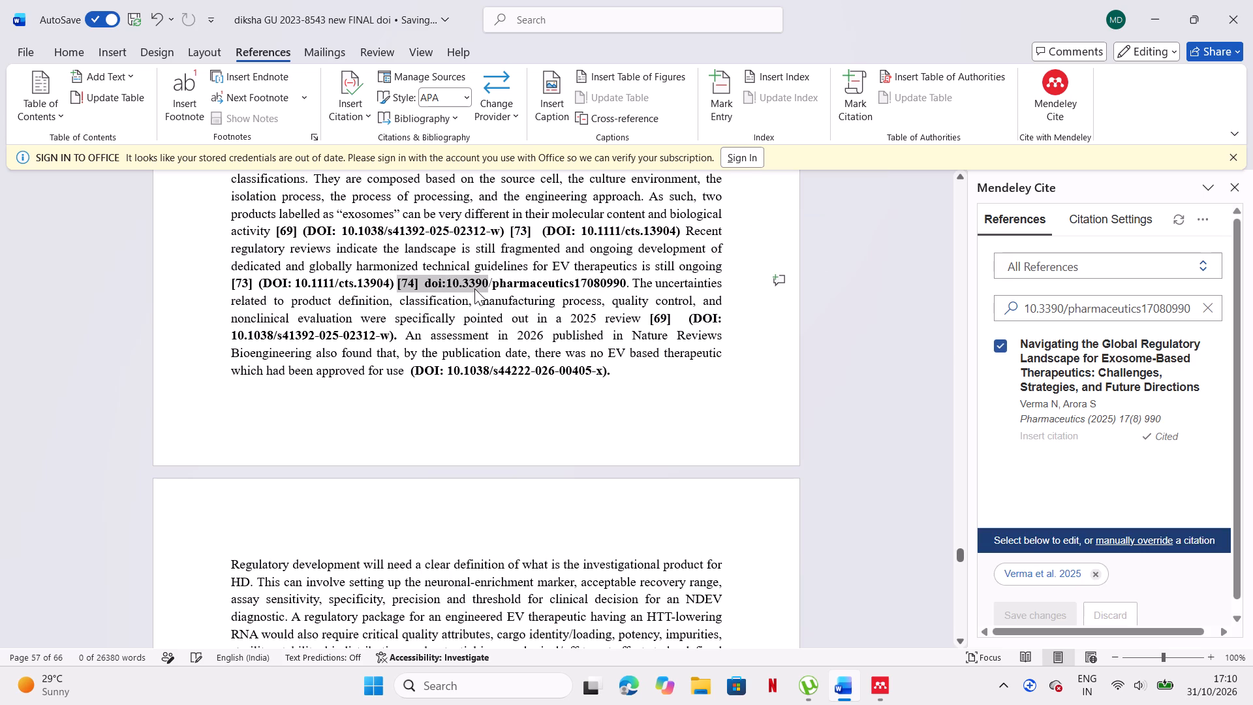
left_click(675, 358)
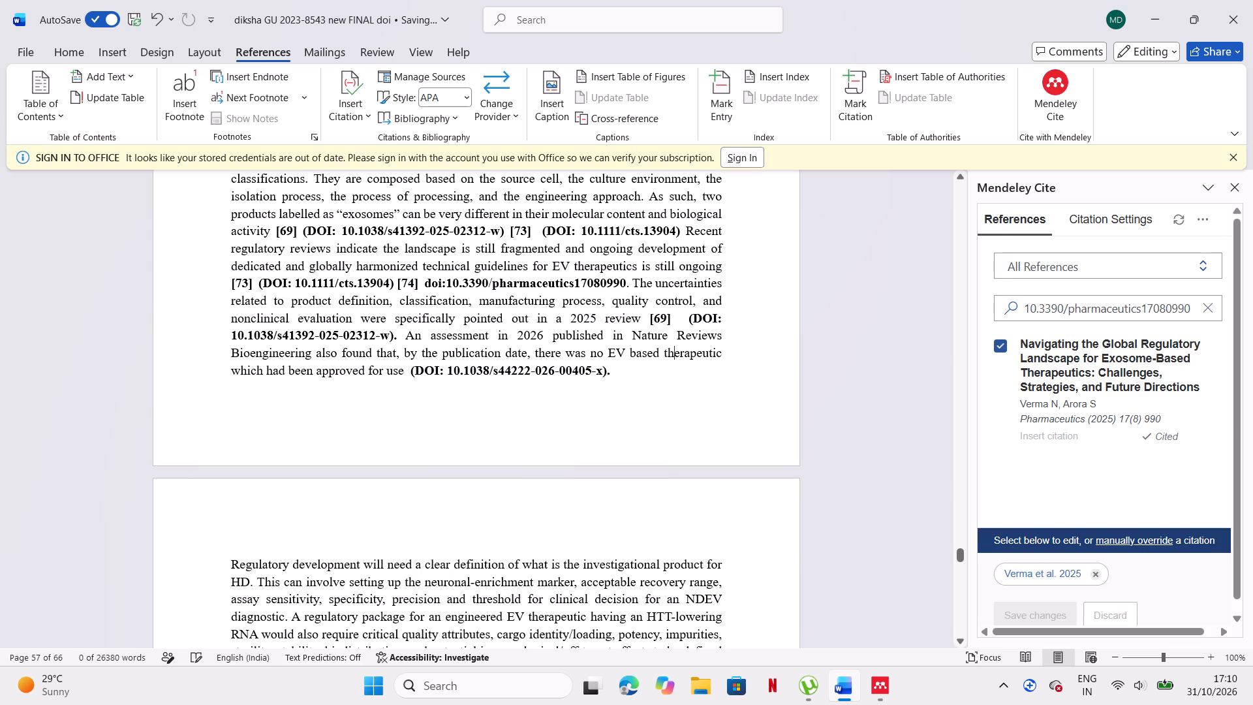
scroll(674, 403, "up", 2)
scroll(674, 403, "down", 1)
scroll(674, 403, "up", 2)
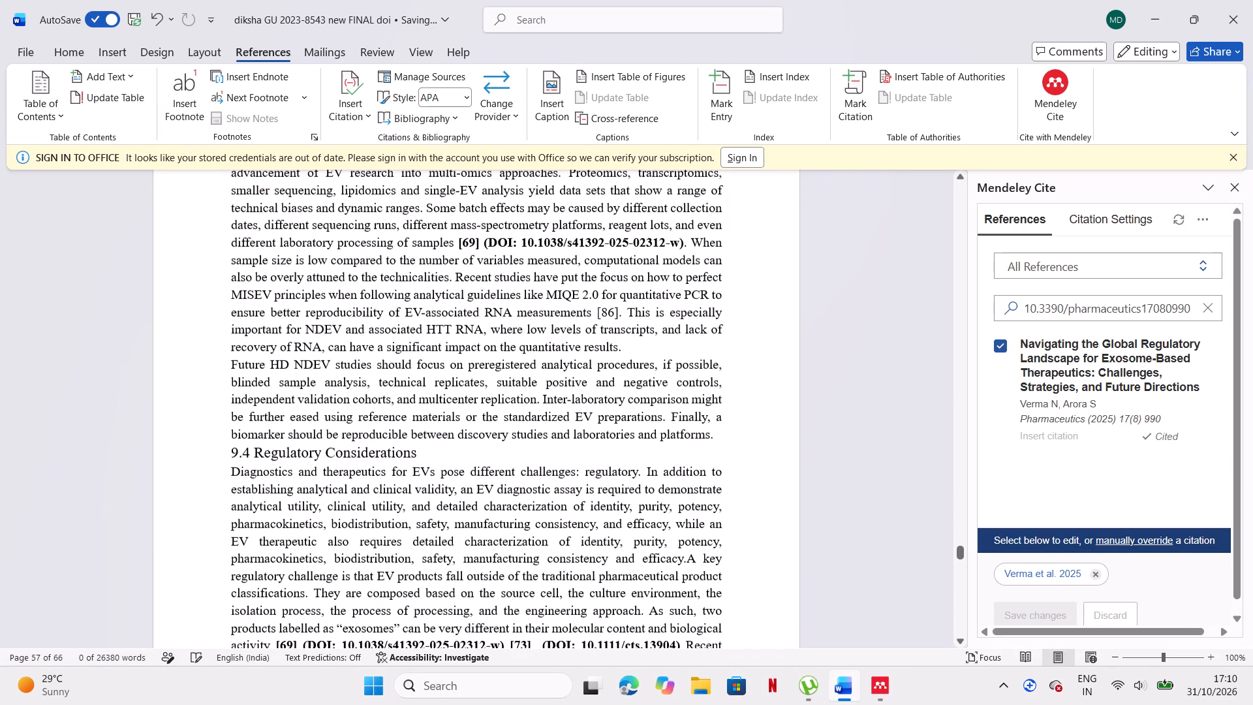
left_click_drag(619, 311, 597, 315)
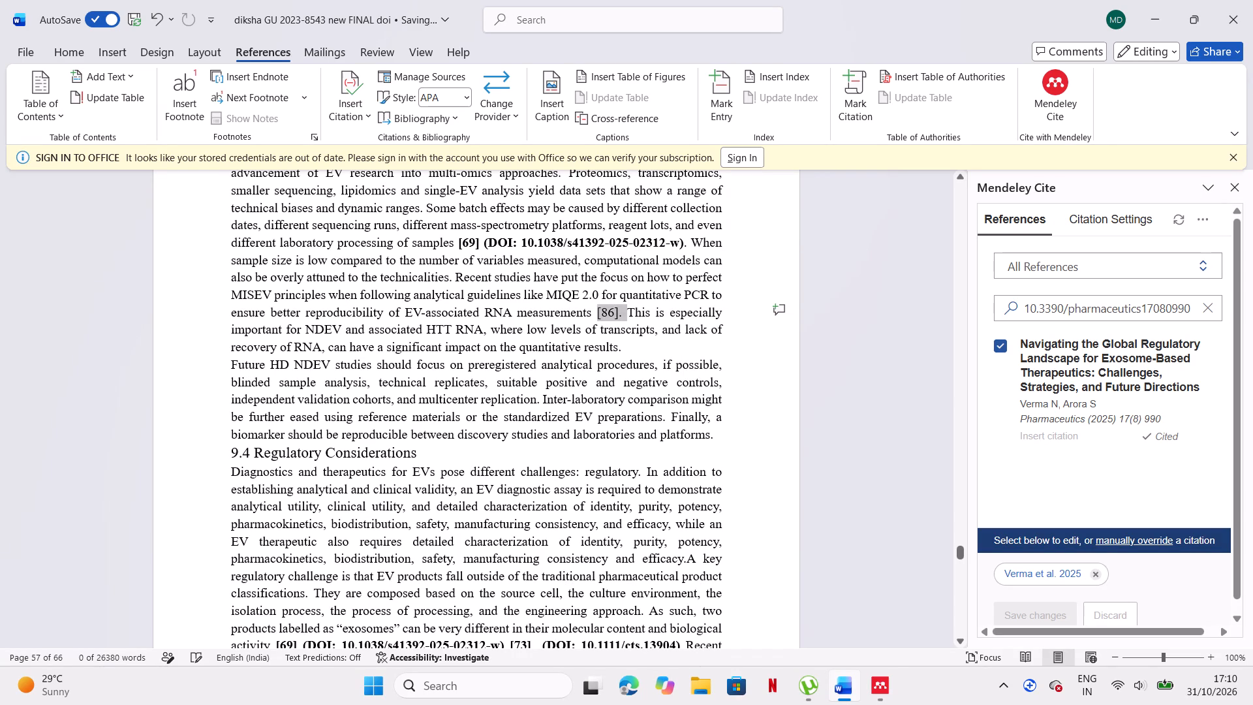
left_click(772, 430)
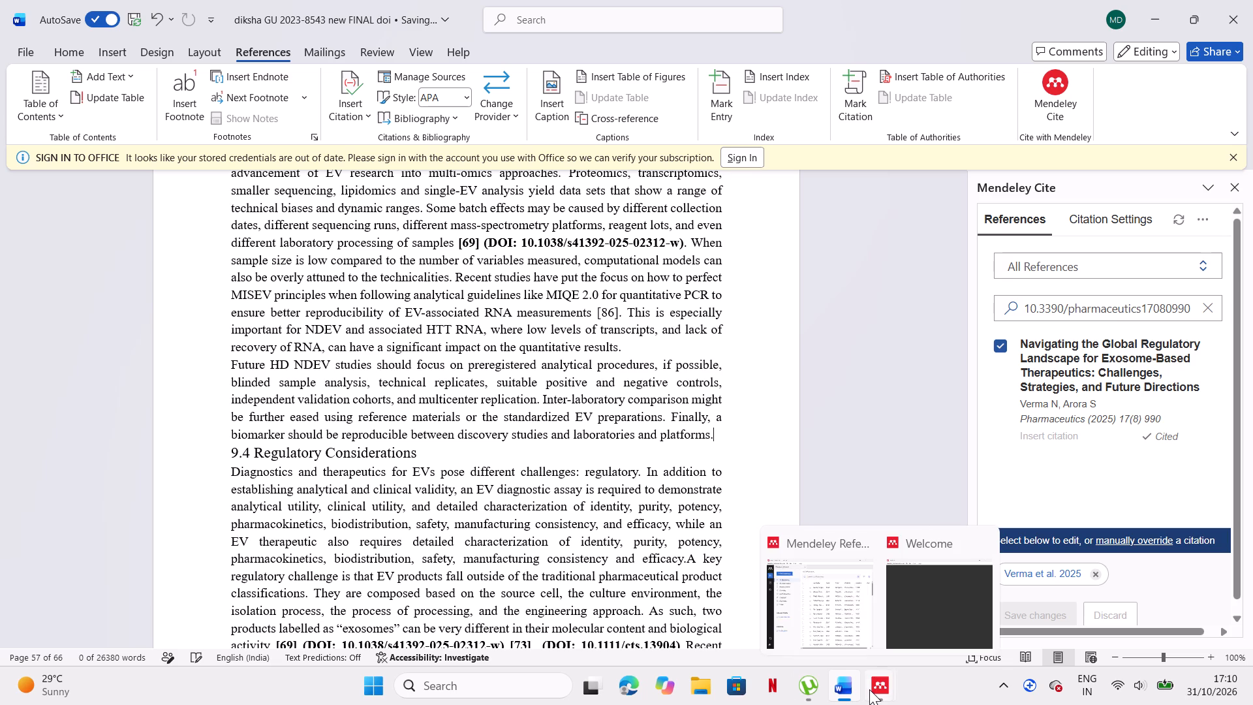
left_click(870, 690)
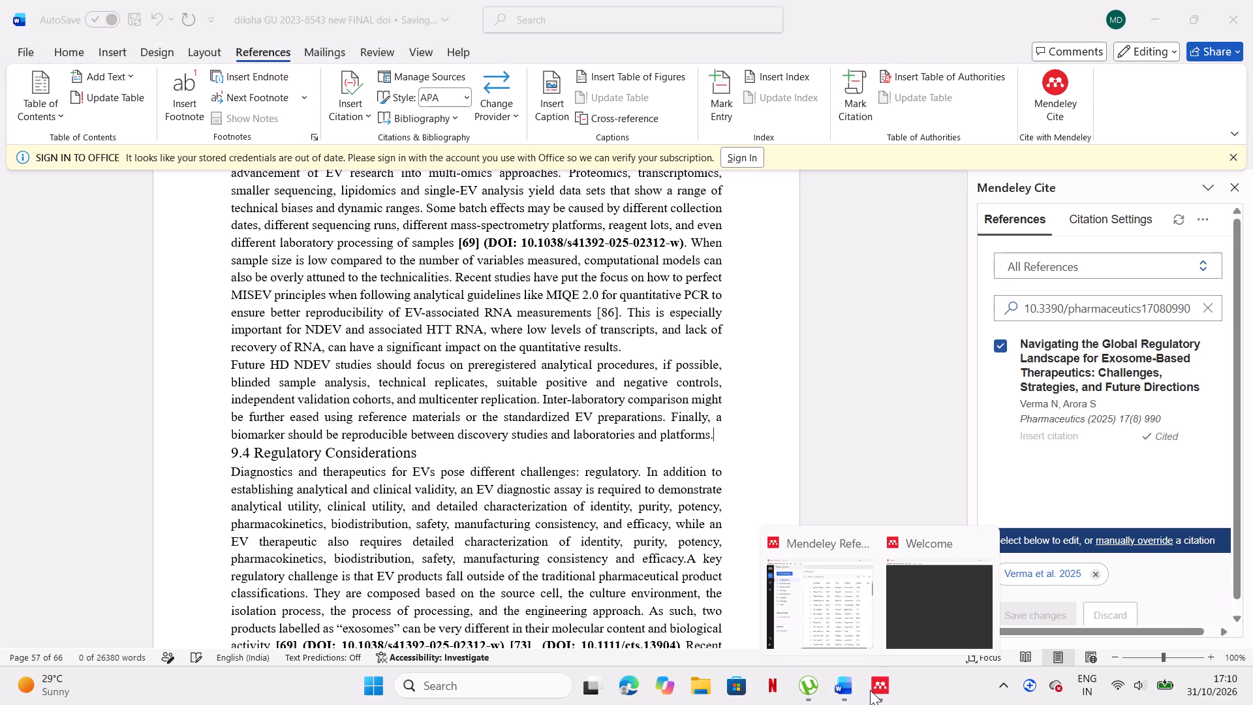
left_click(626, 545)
Copy the DOI 10.20517/evcna.2025.68 from entry [86], the MISEV and MIQE article, in the reference list at the end of section 9.
scroll(626, 545, "down", 1)
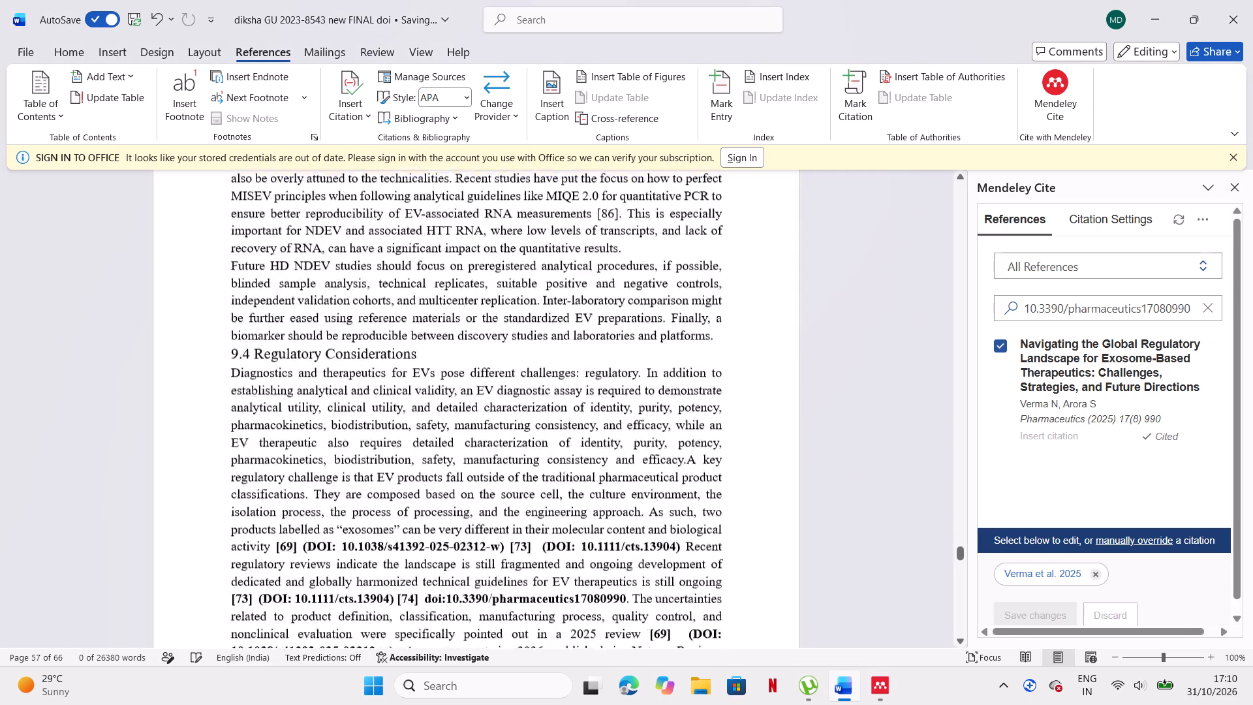
scroll(626, 545, "down", 5)
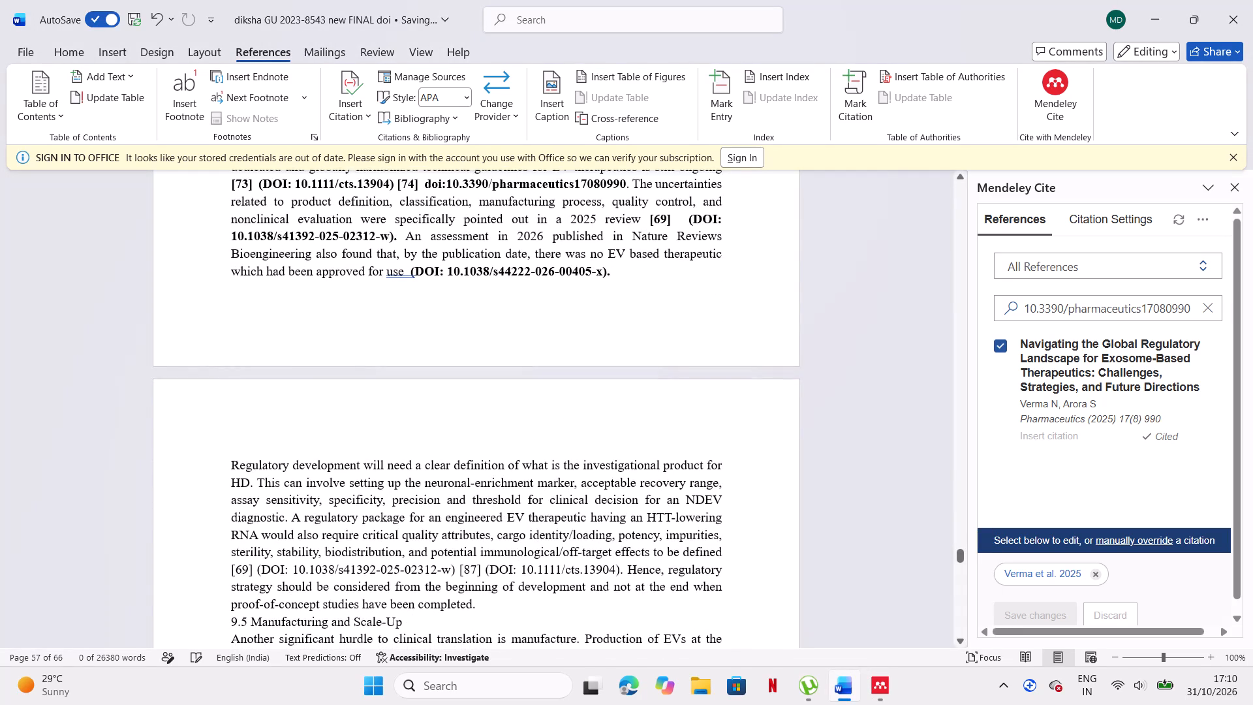
scroll(626, 545, "down", 1)
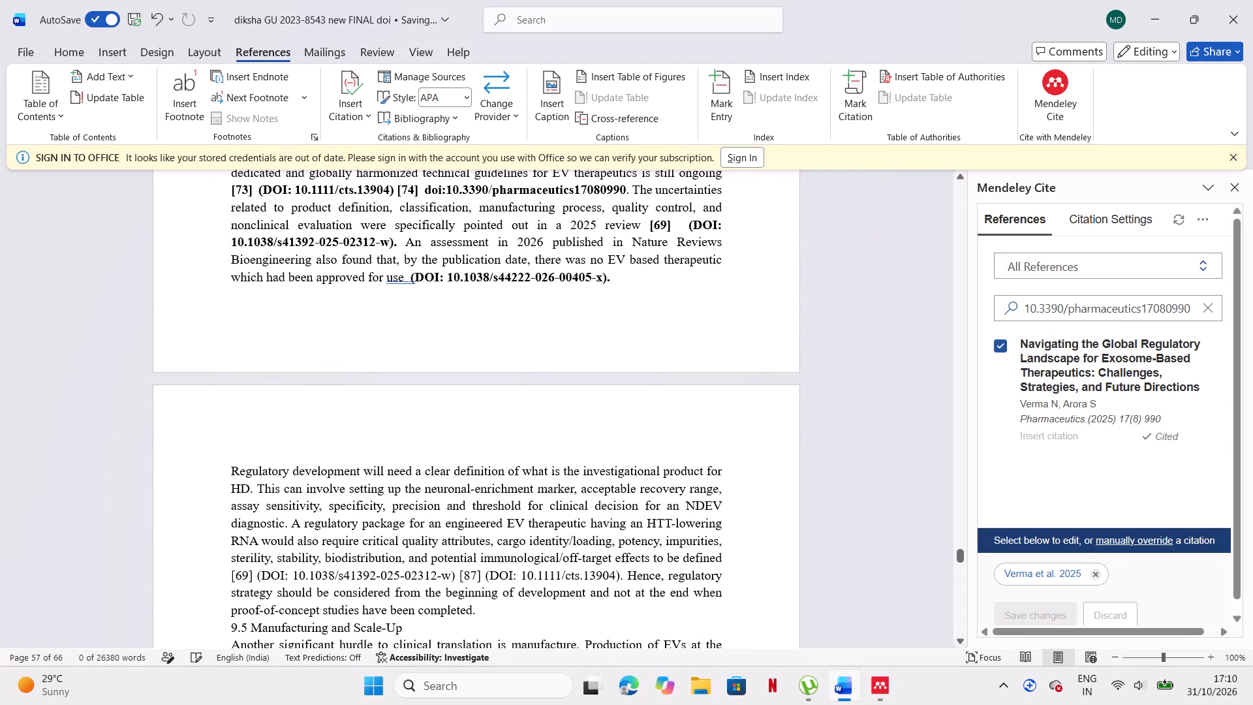
scroll(723, 580, "down", 1)
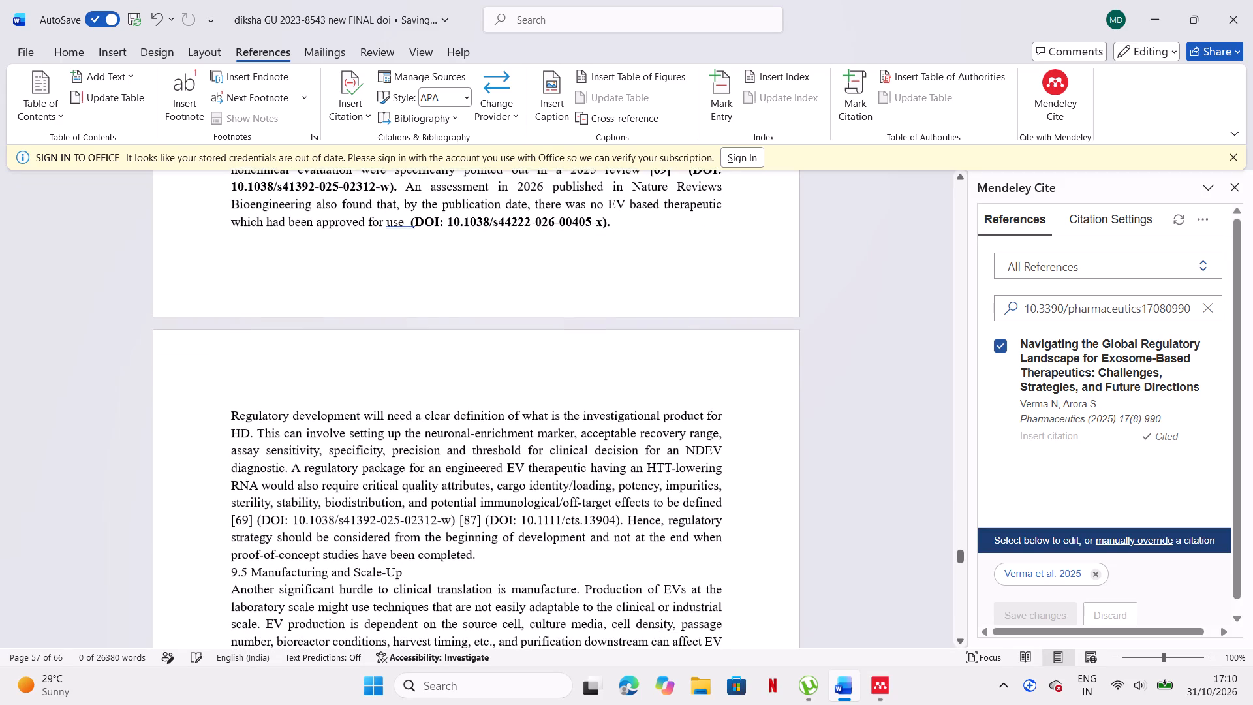
scroll(723, 580, "down", 2)
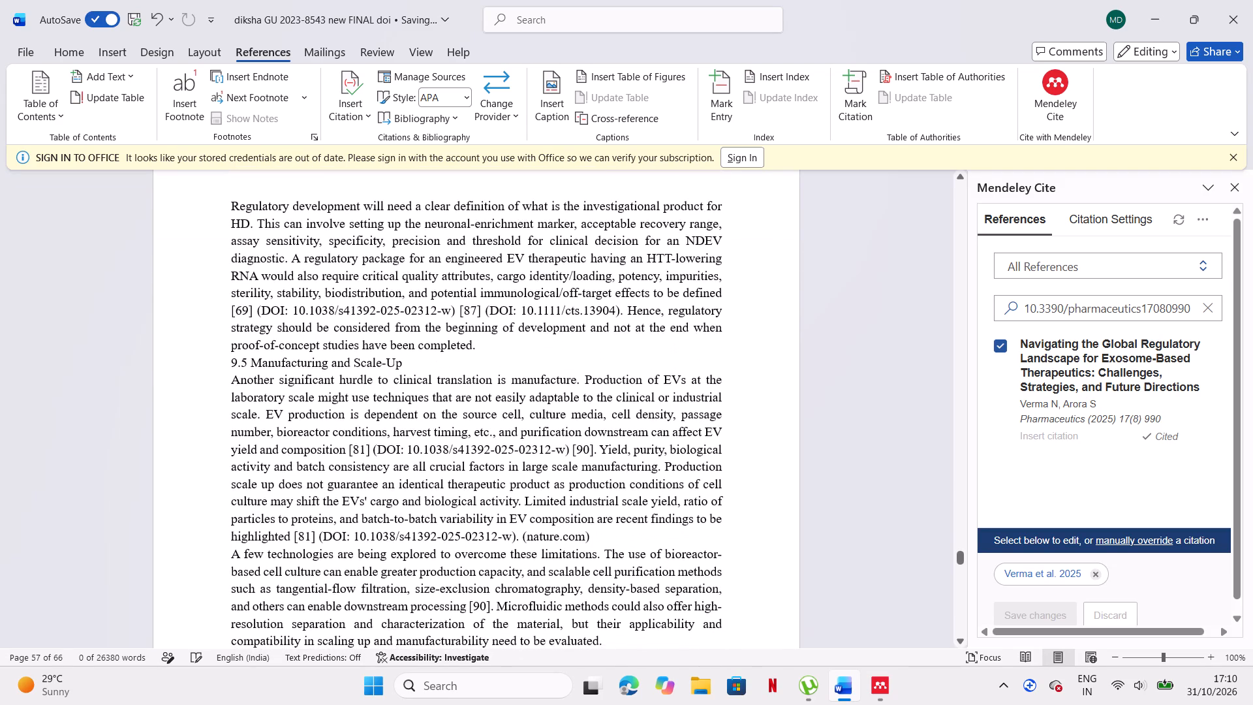
scroll(723, 580, "down", 2)
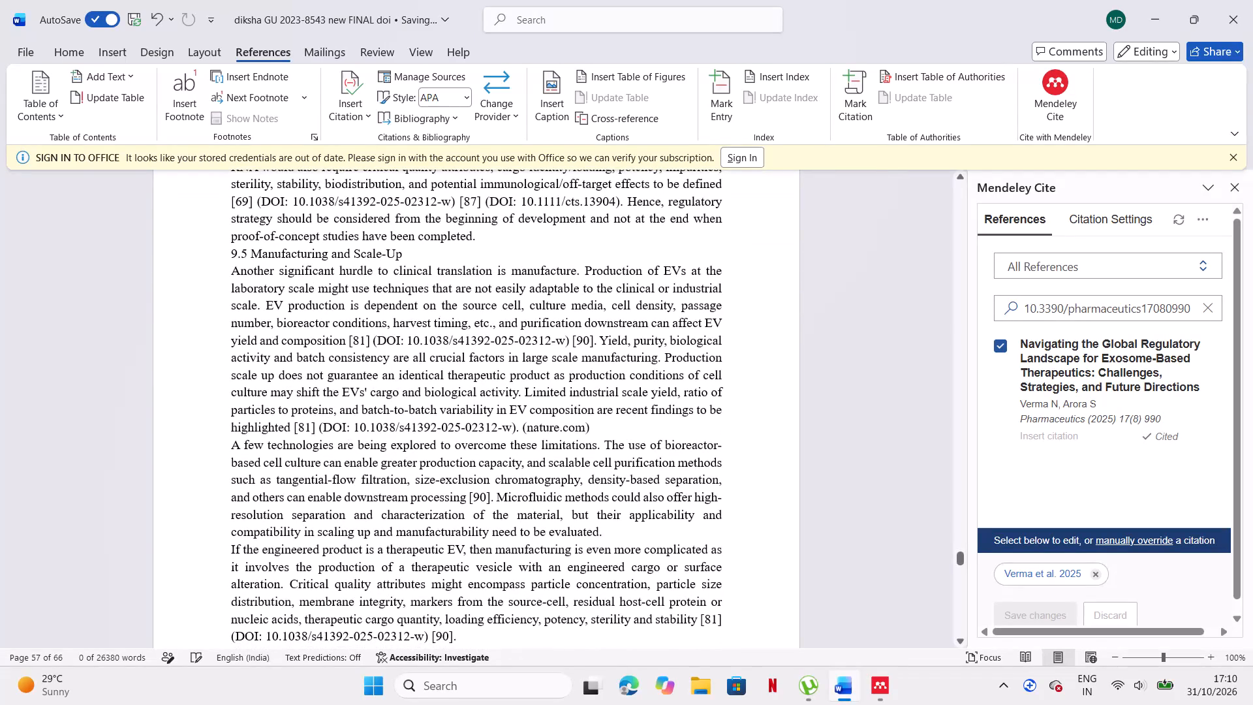
scroll(723, 580, "down", 5)
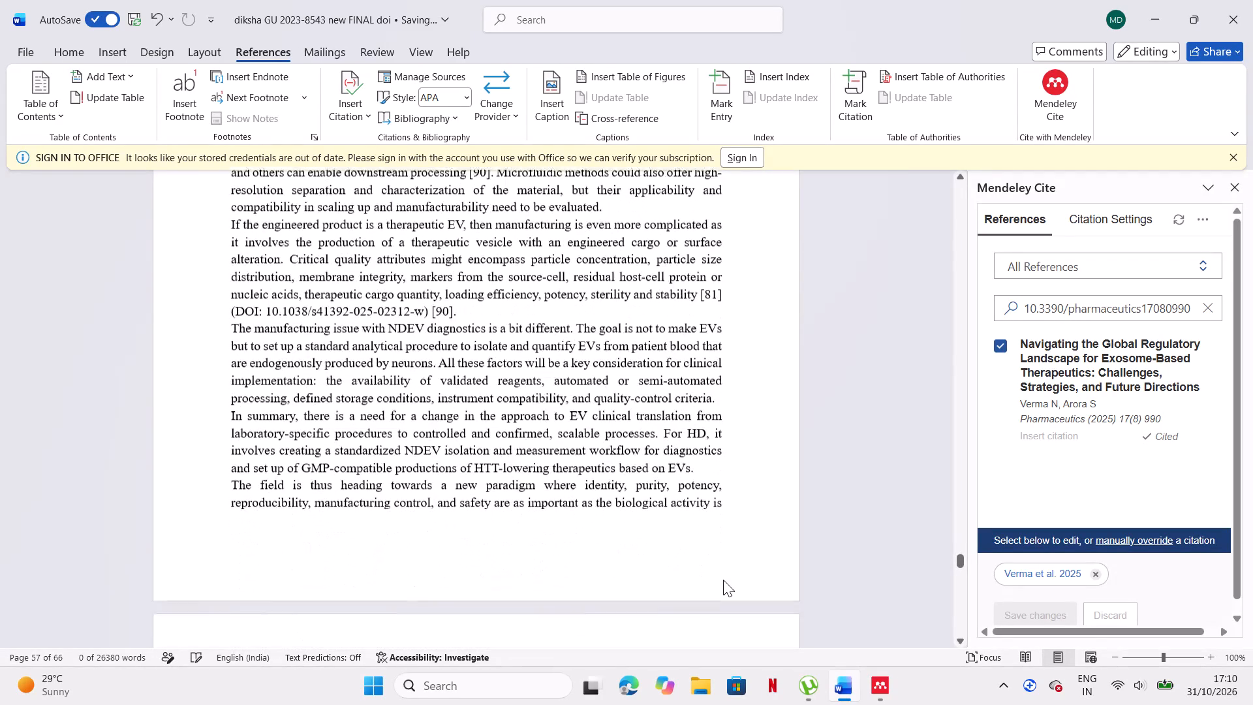
scroll(723, 580, "down", 5)
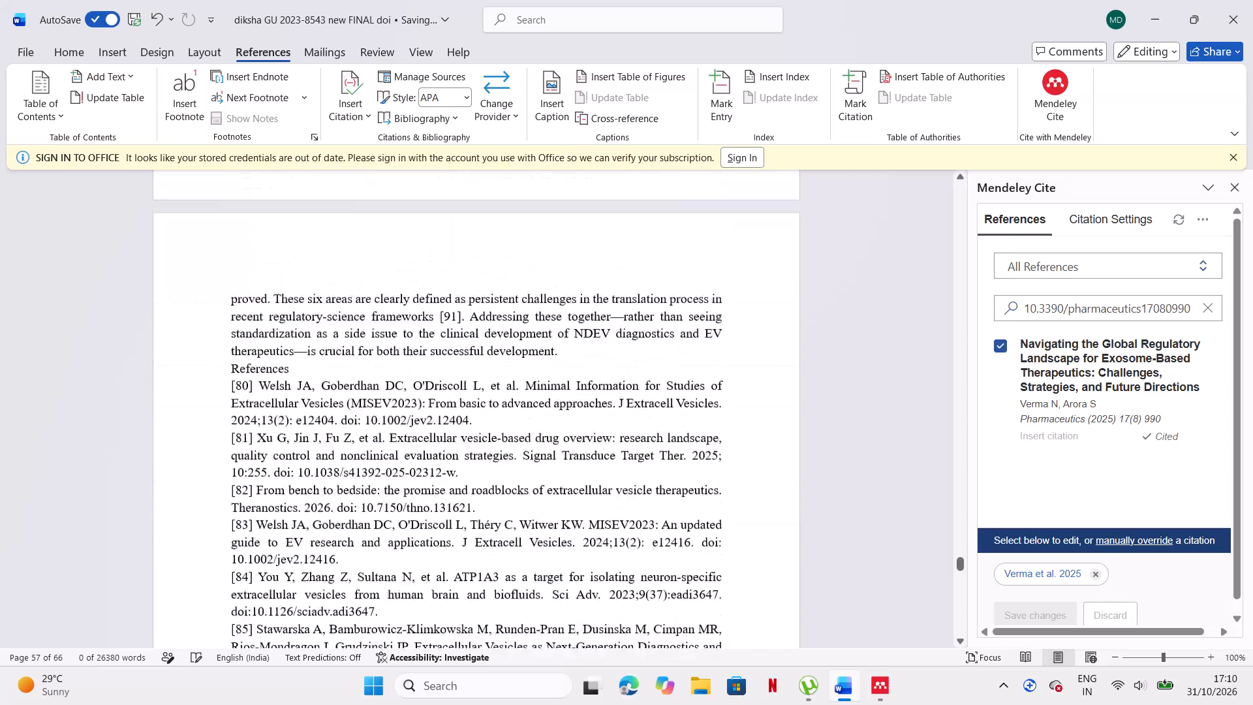
scroll(723, 580, "down", 1)
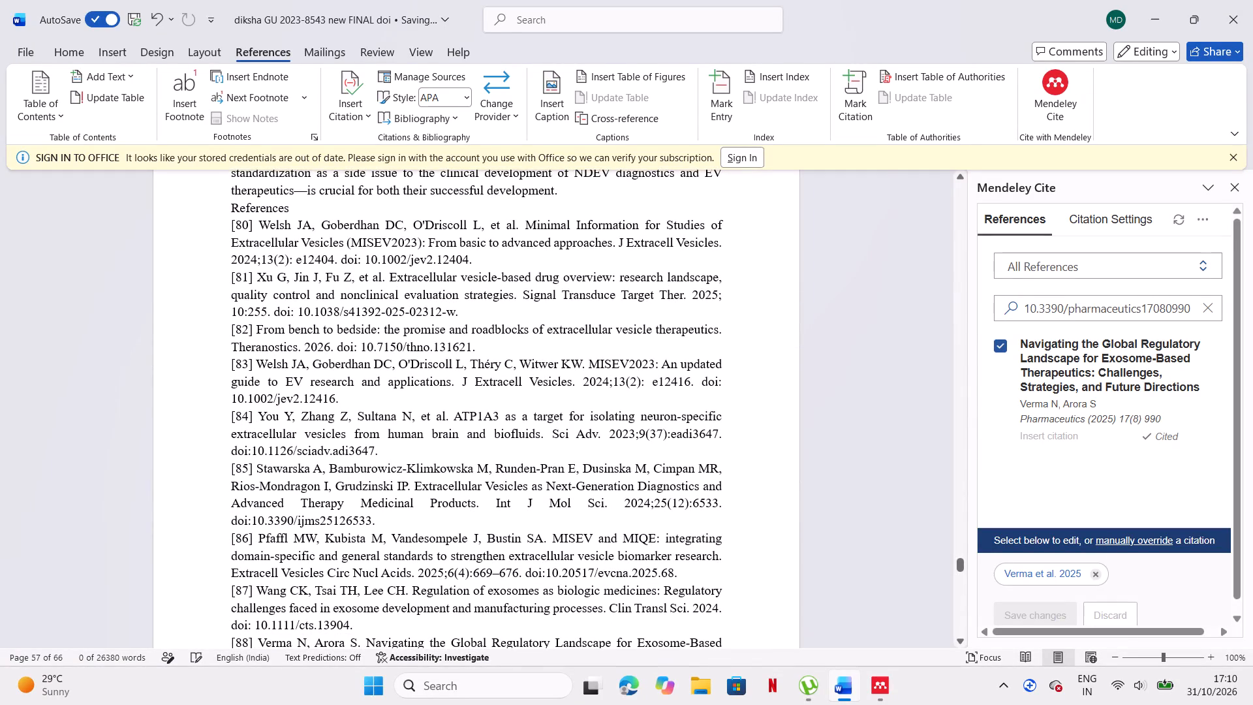
left_click_drag(546, 574, 673, 574)
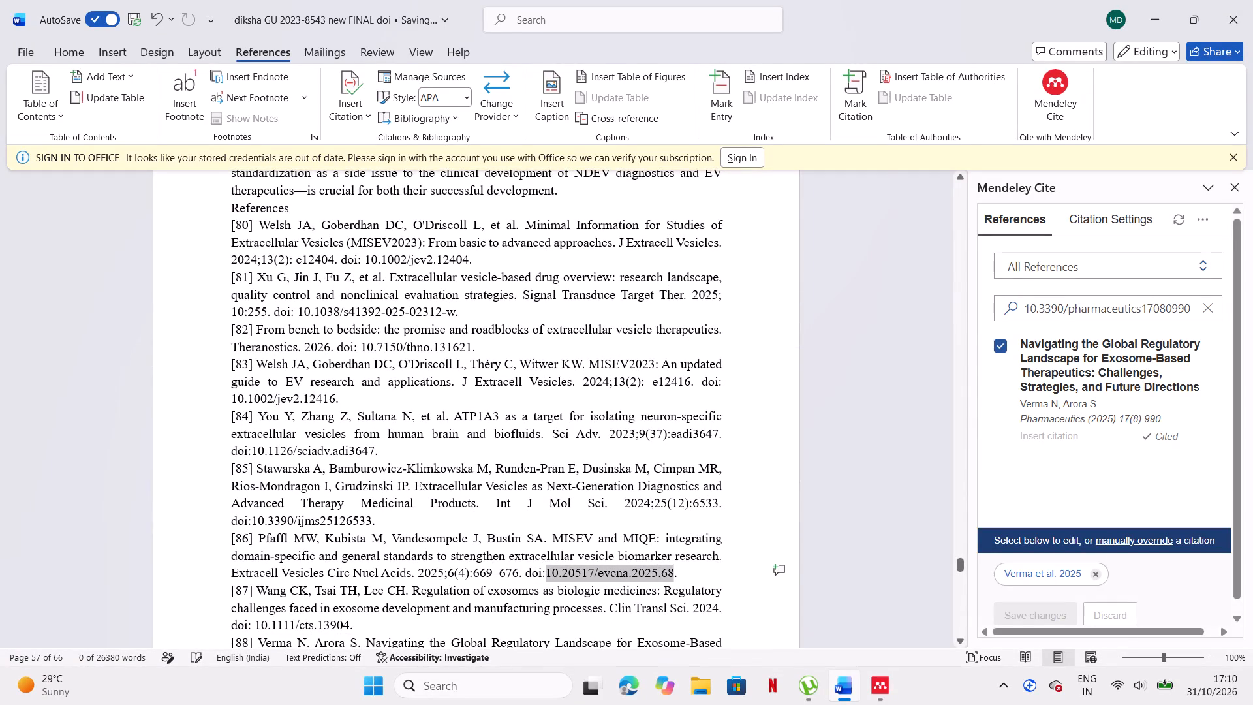
left_click_drag(673, 574, 673, 574)
key("ctrl+c")
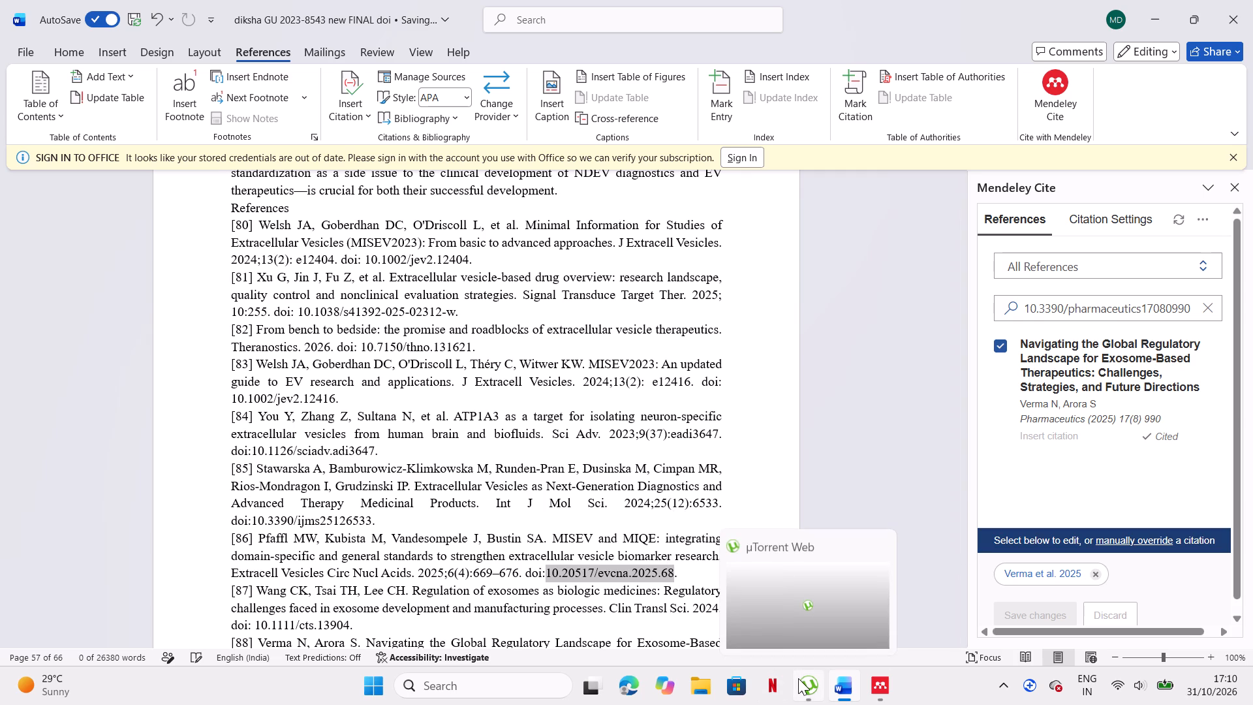
In Mendeley Reference Manager, look up DOI 10.20517/evcna.2025.68 and add the MISEV and MIQE article as a new reference.
left_click(881, 691)
left_click(881, 691)
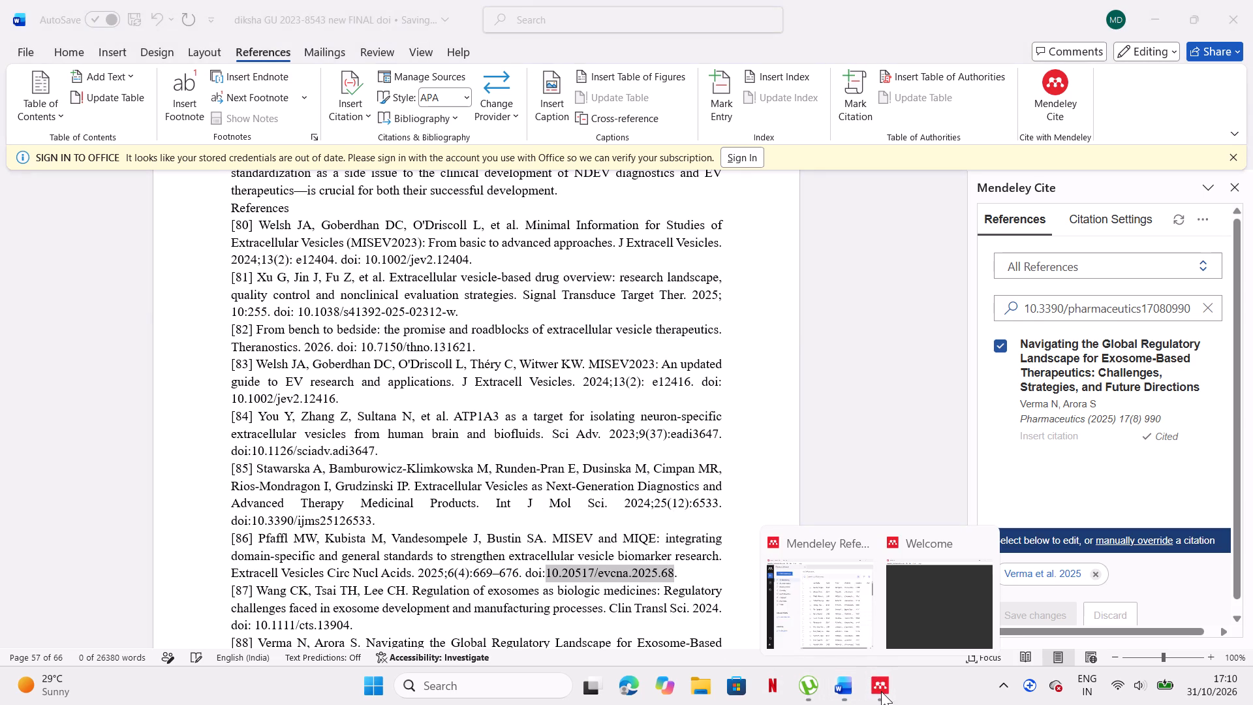
left_click(835, 614)
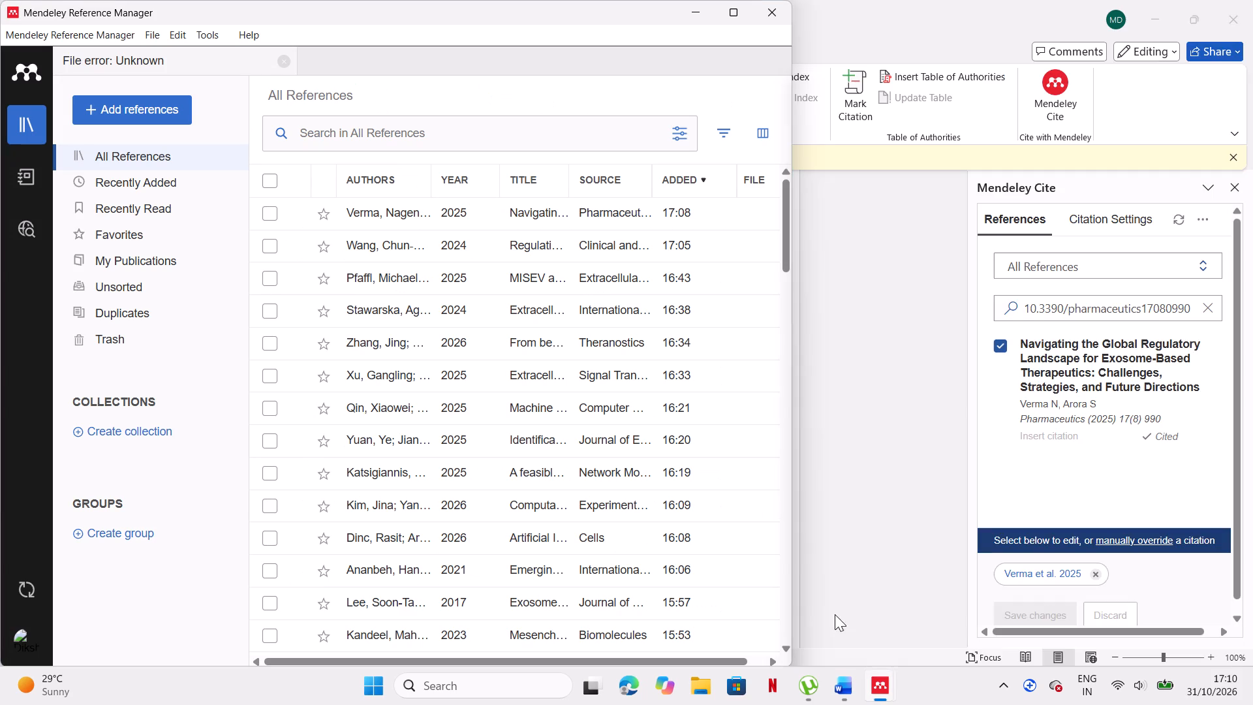
left_click(170, 115)
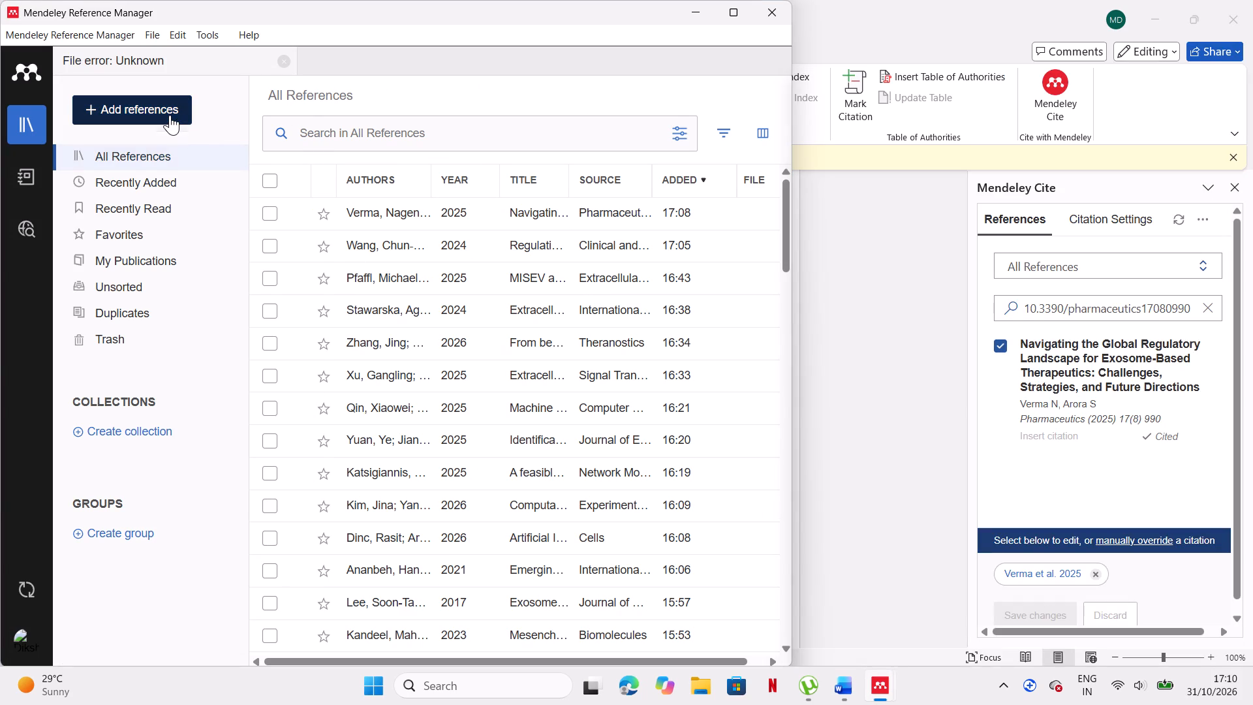
left_click(212, 353)
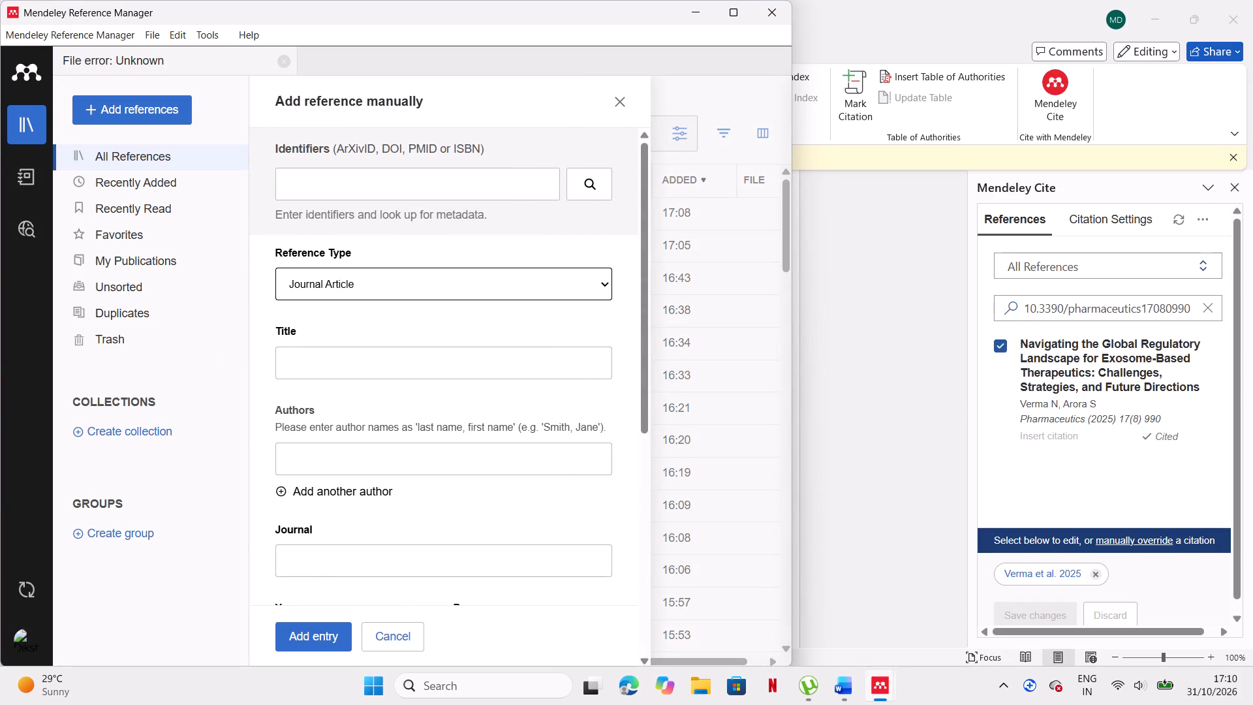
left_click(435, 186)
key("ctrl+v")
left_click(435, 186, "ctrl")
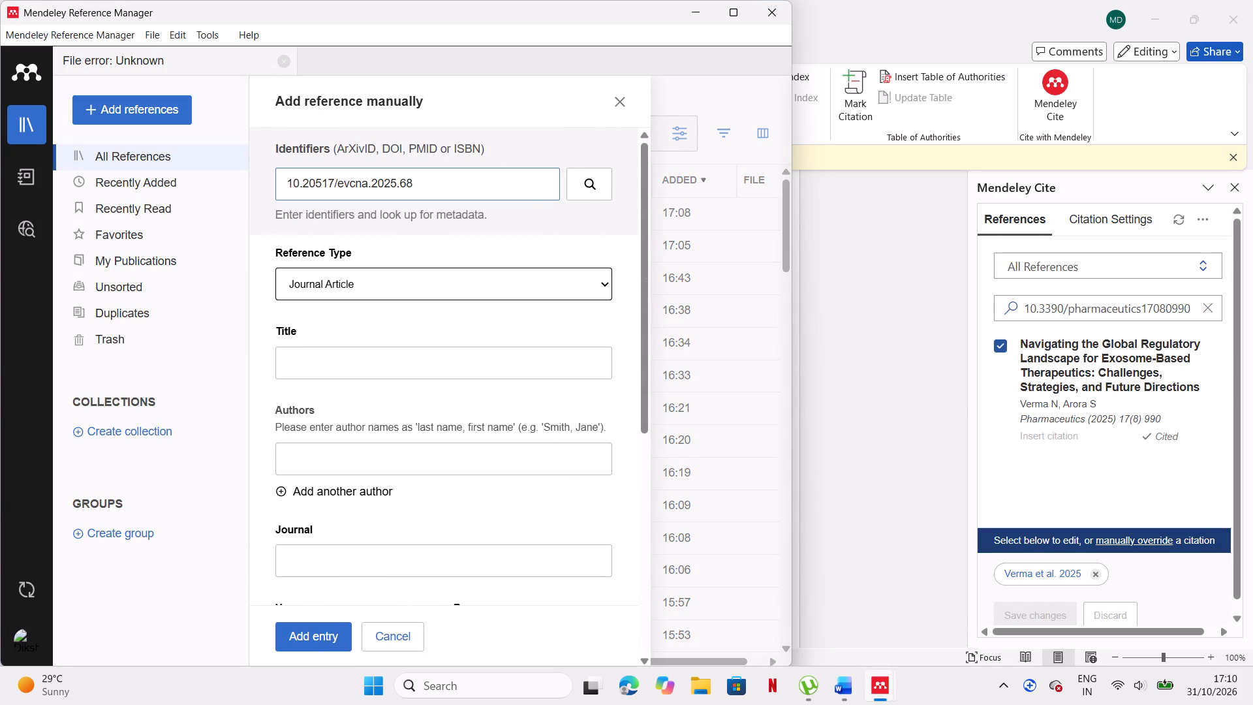
left_click(583, 192)
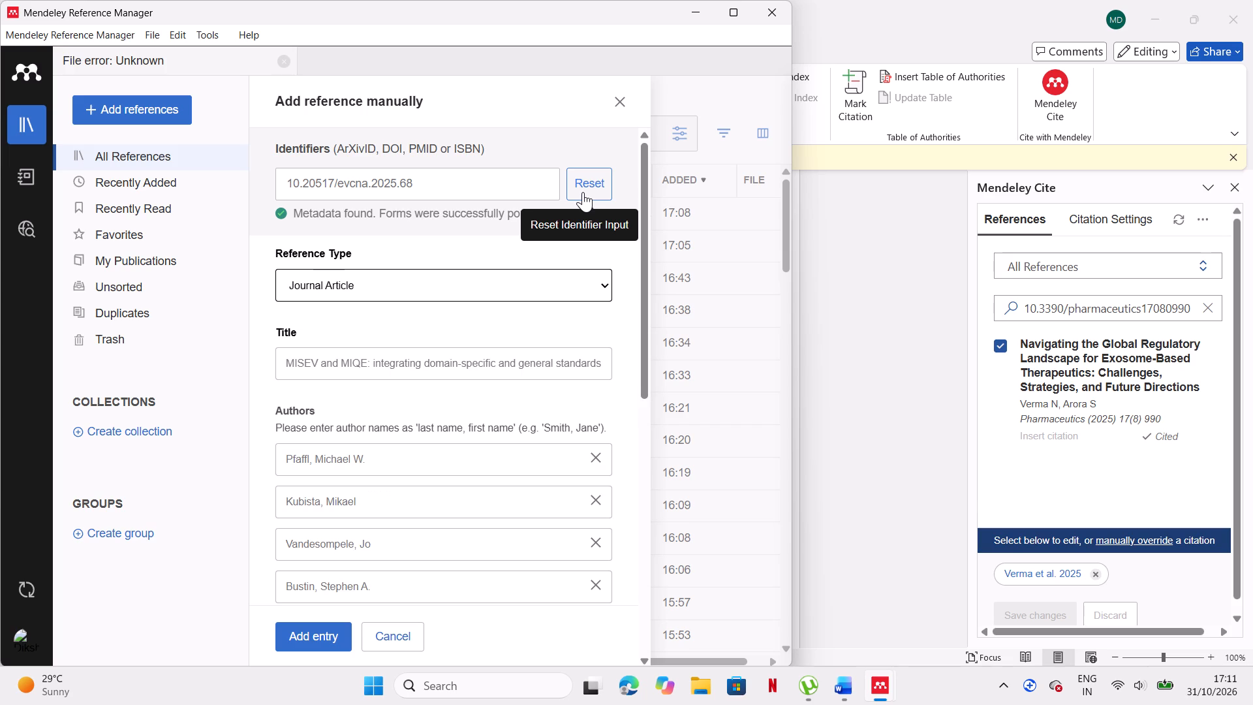
left_click(314, 630)
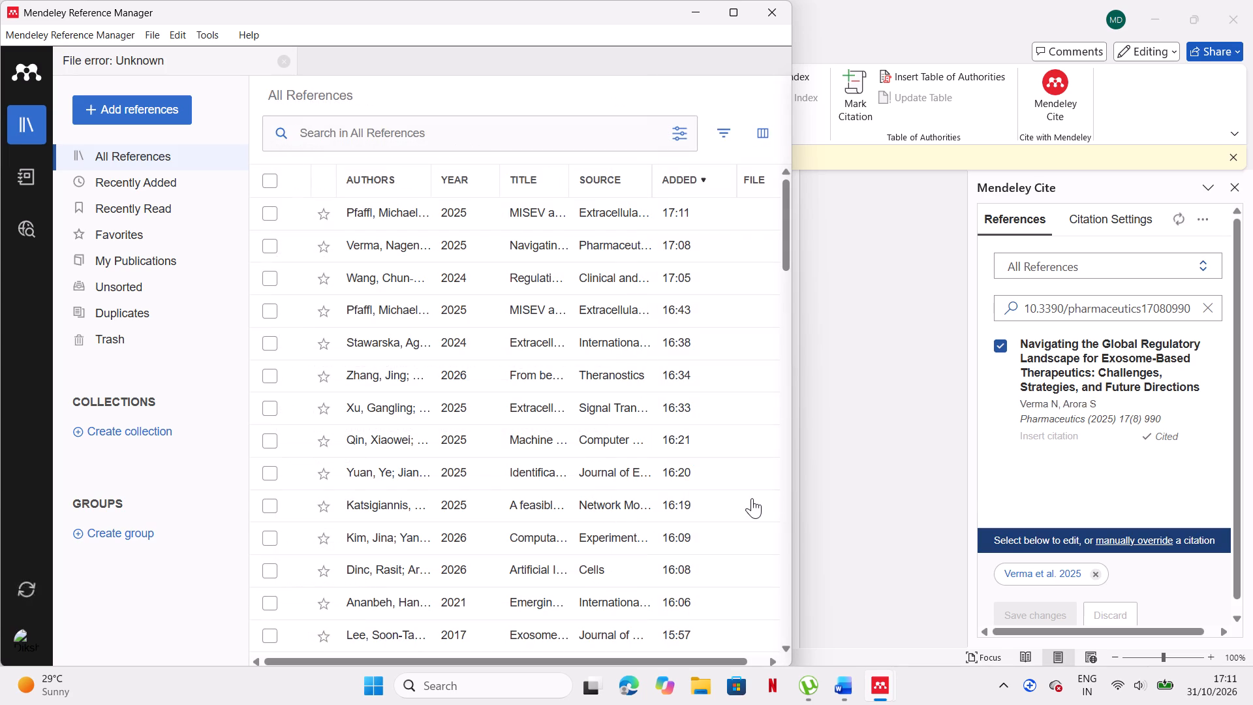
Return to the Word review and look through sections 9 to 9.4 for old citation numbers that still need replacing.
left_click(888, 452)
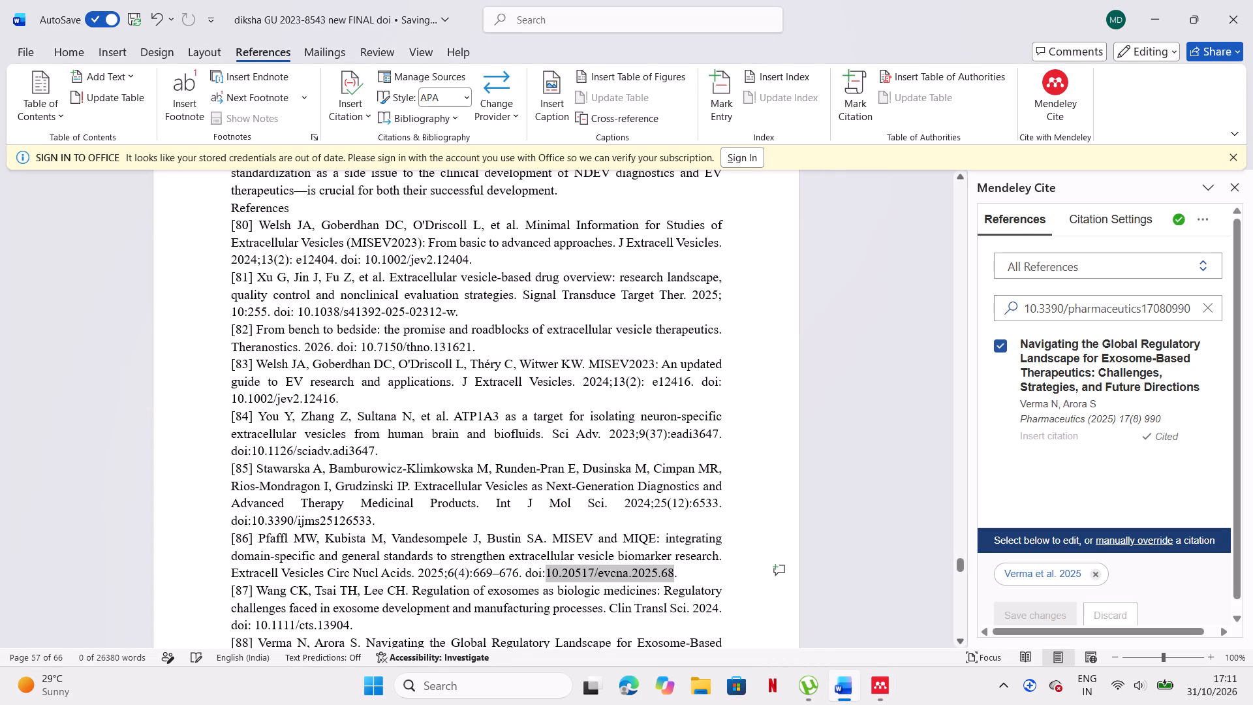
scroll(886, 321, "up", 6)
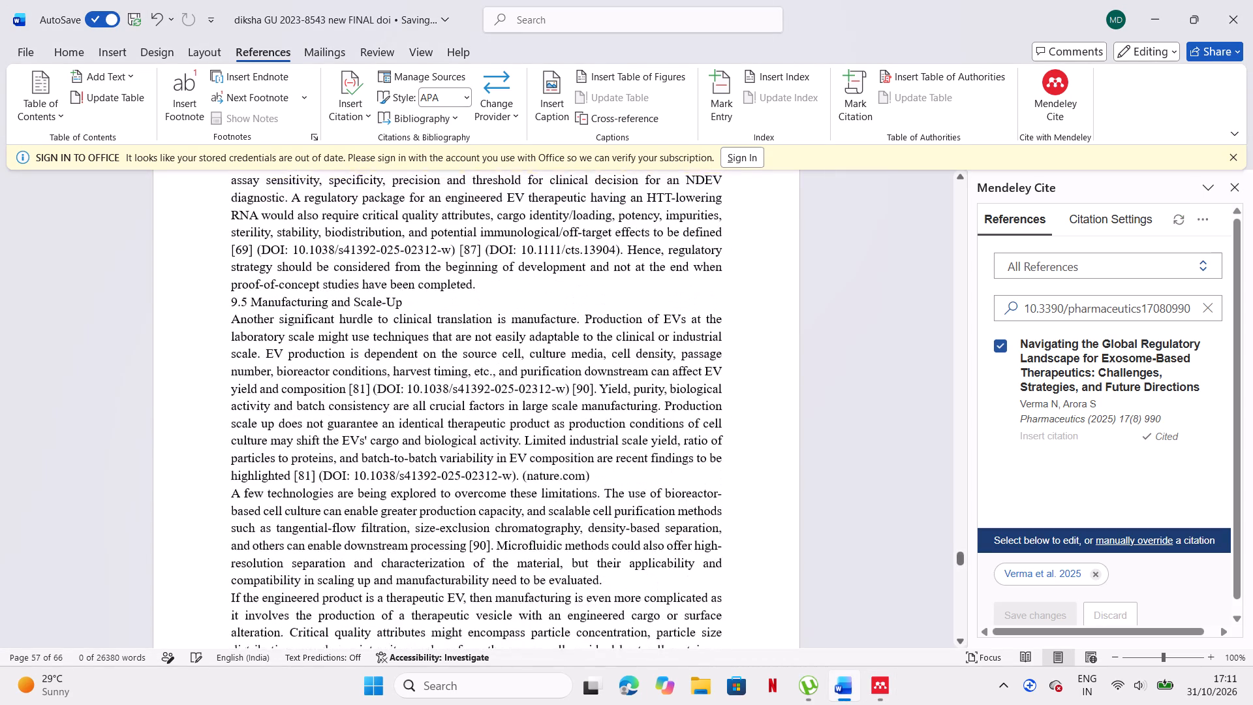
scroll(886, 321, "up", 1)
scroll(886, 321, "down", 2)
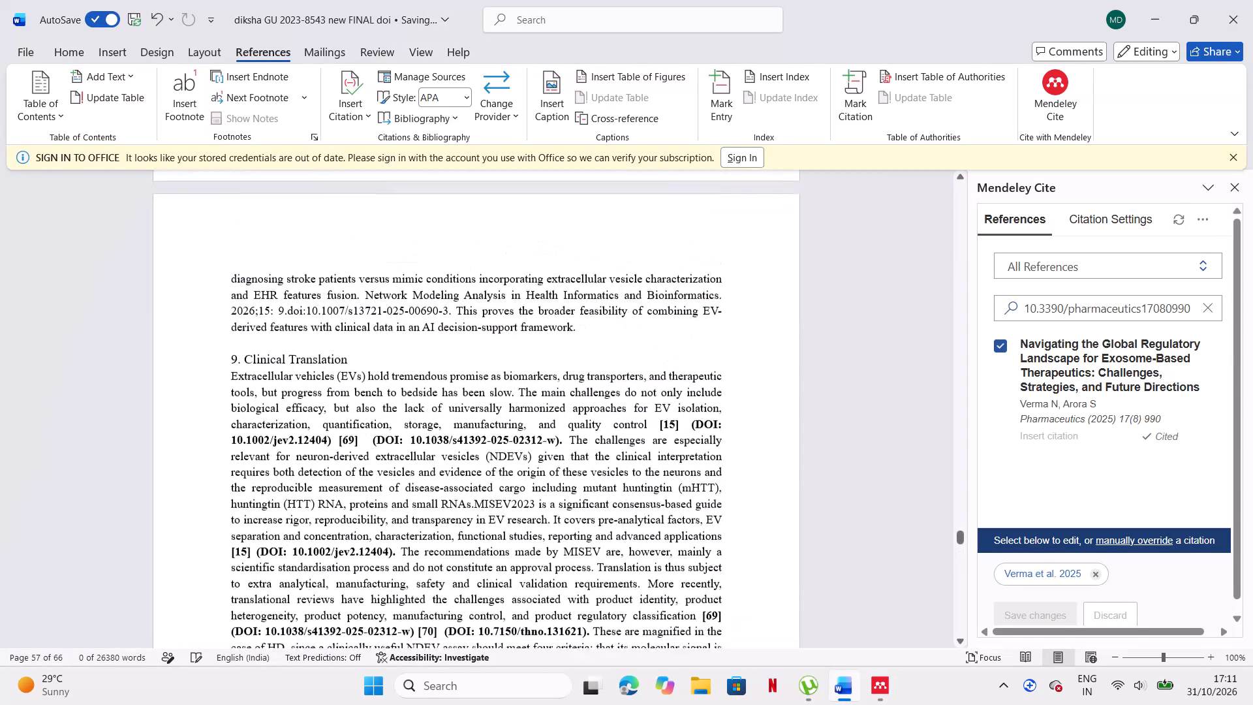
scroll(886, 321, "down", 5)
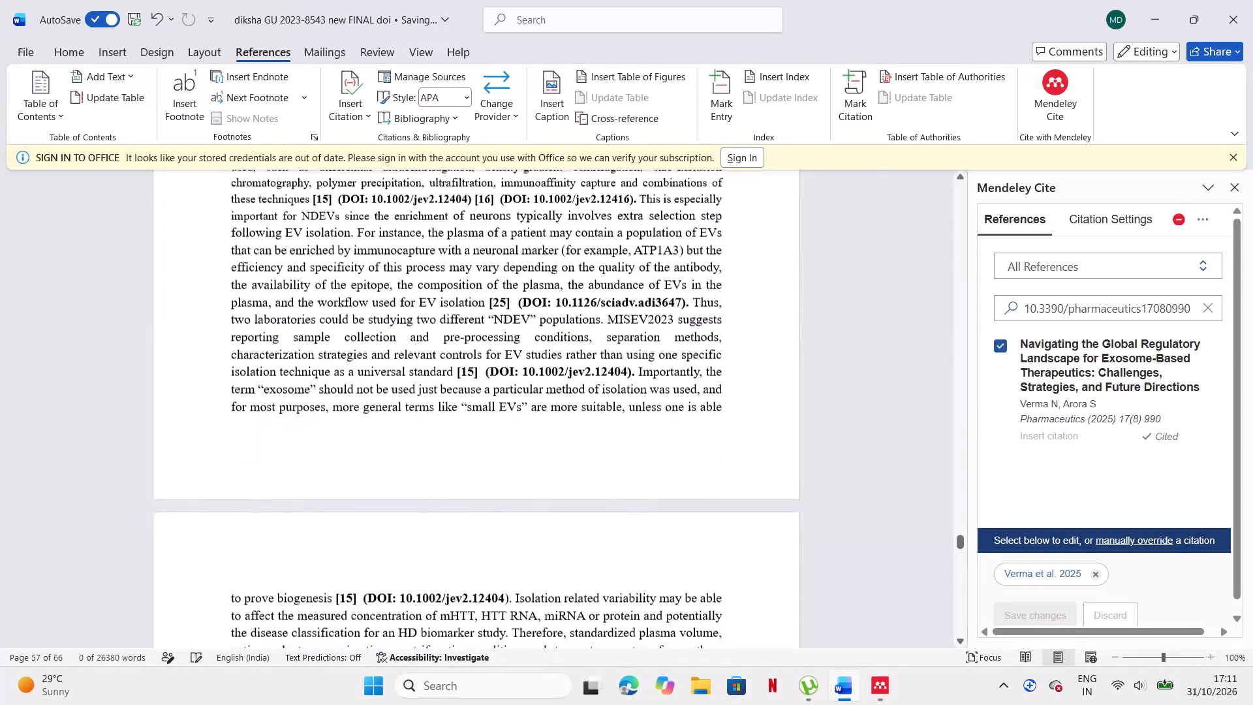
scroll(886, 321, "down", 6)
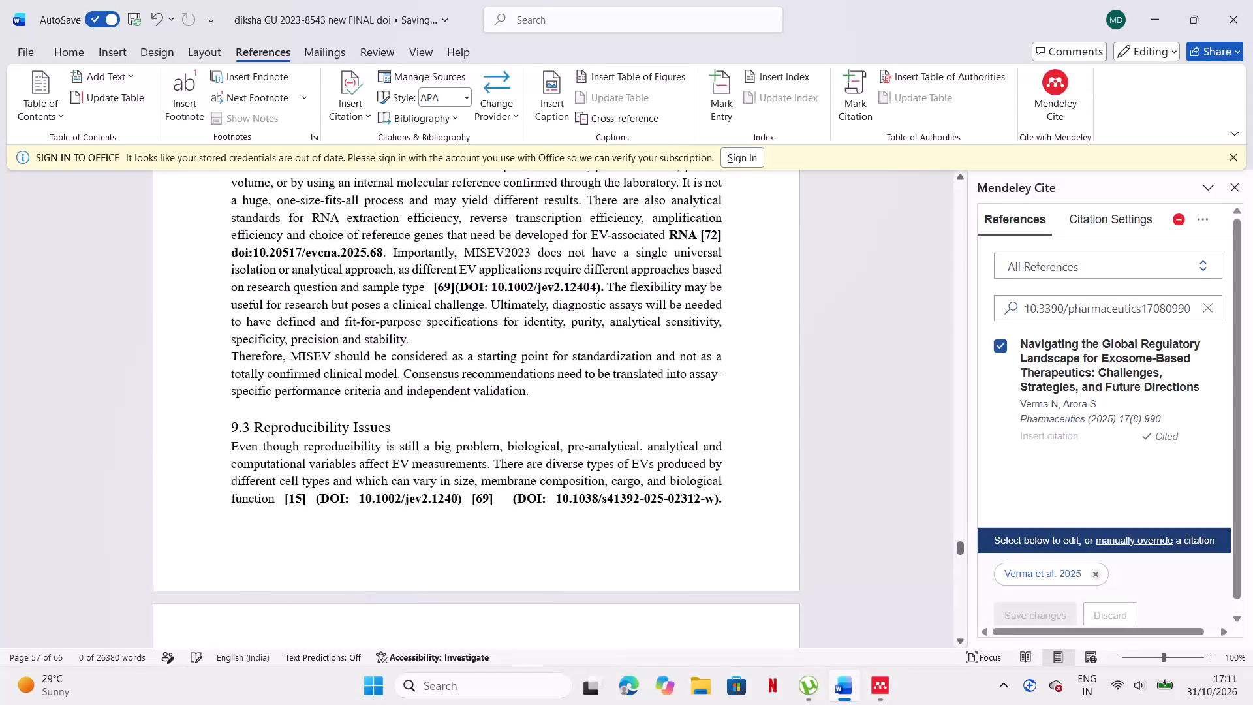
scroll(886, 321, "down", 4)
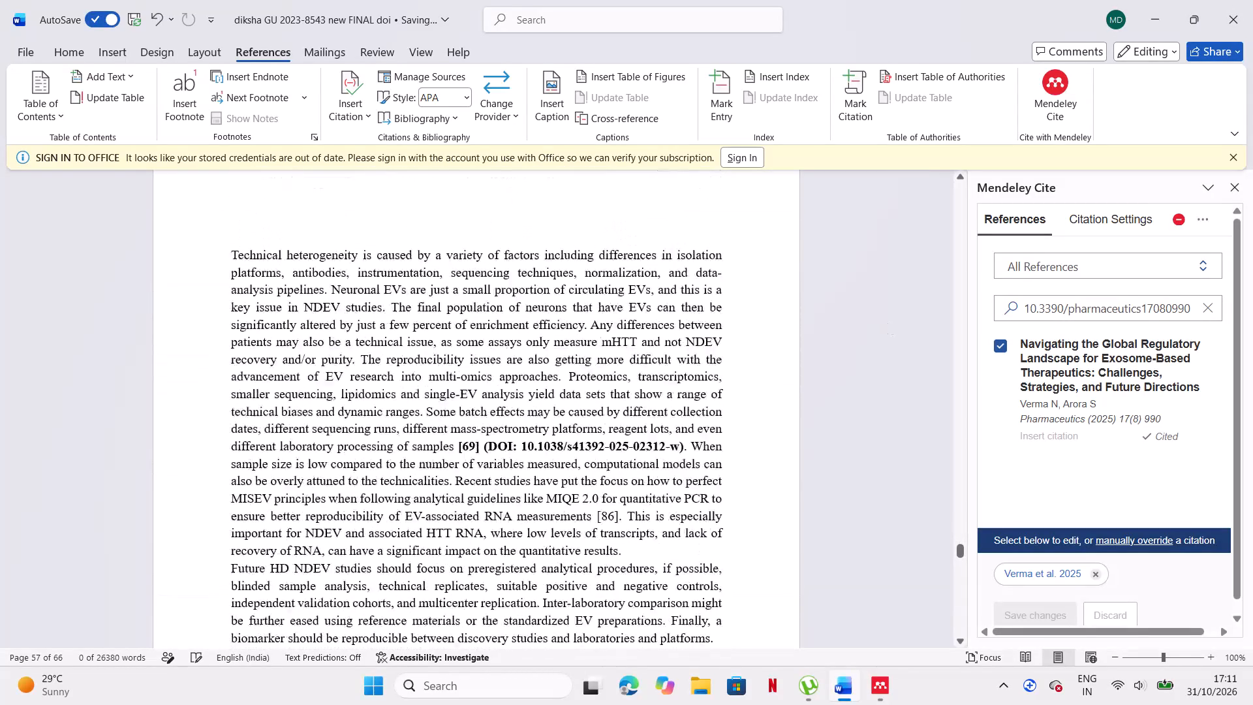
scroll(886, 321, "down", 1)
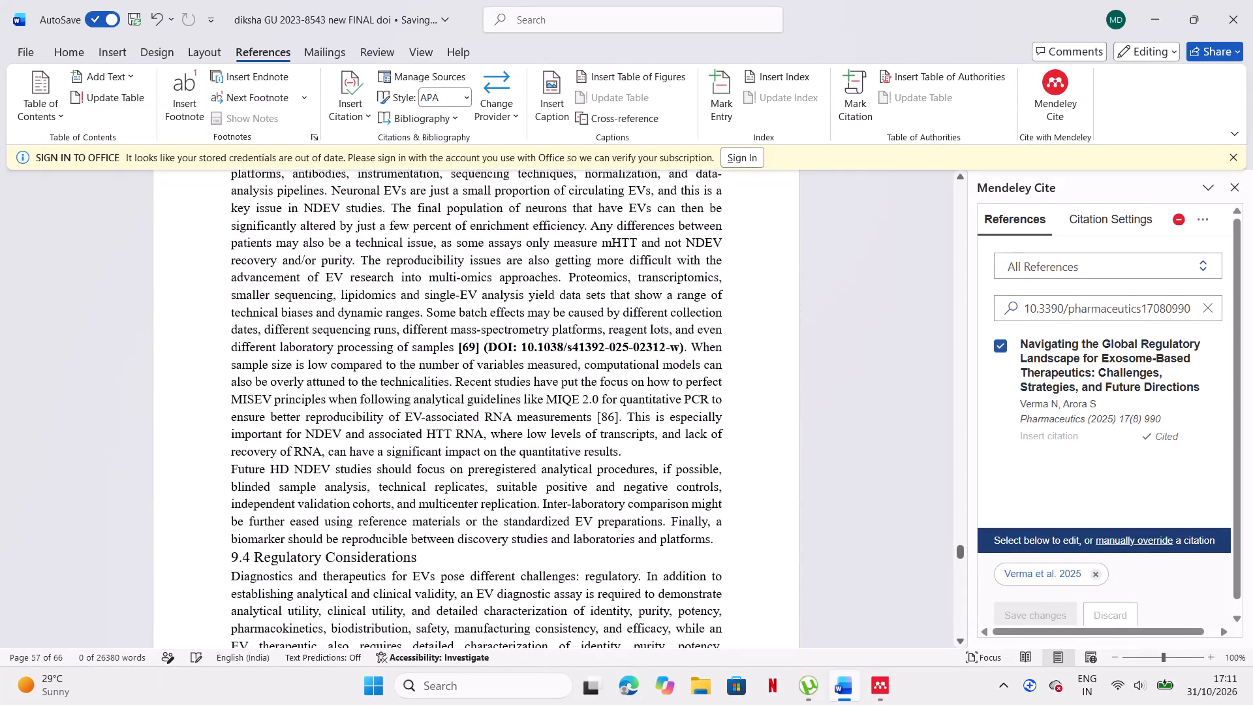
scroll(886, 321, "up", 19)
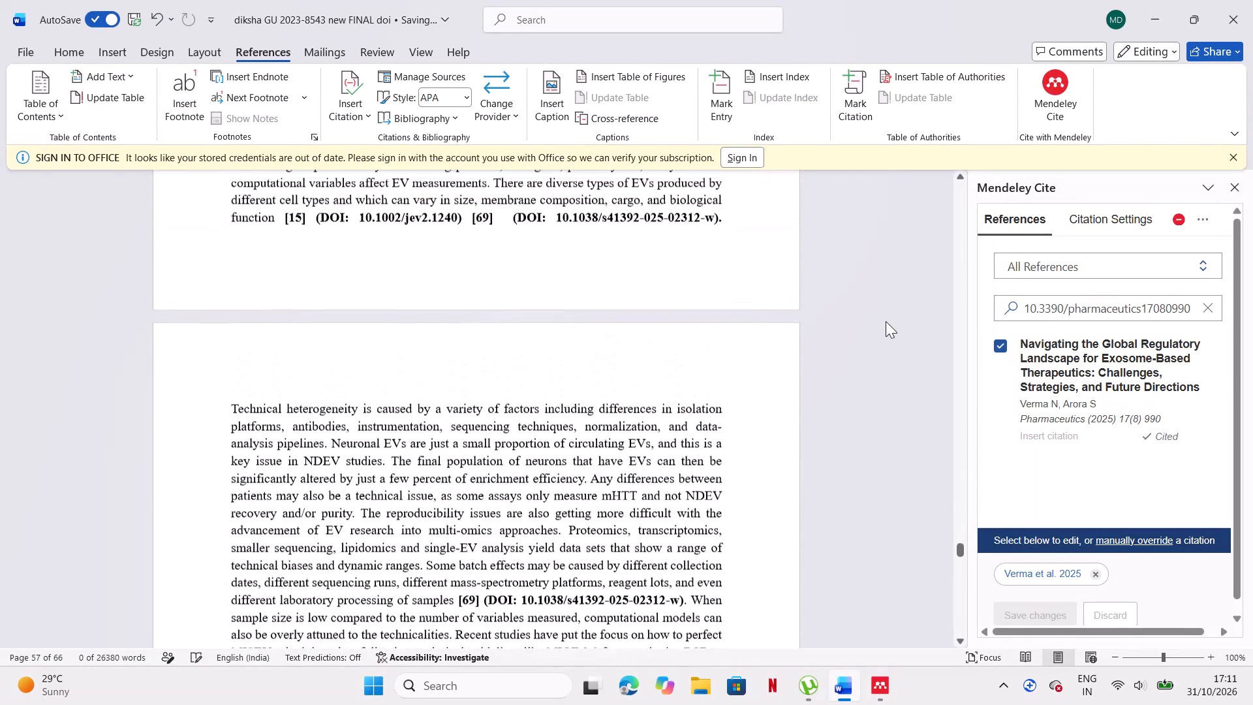
scroll(886, 321, "up", 2)
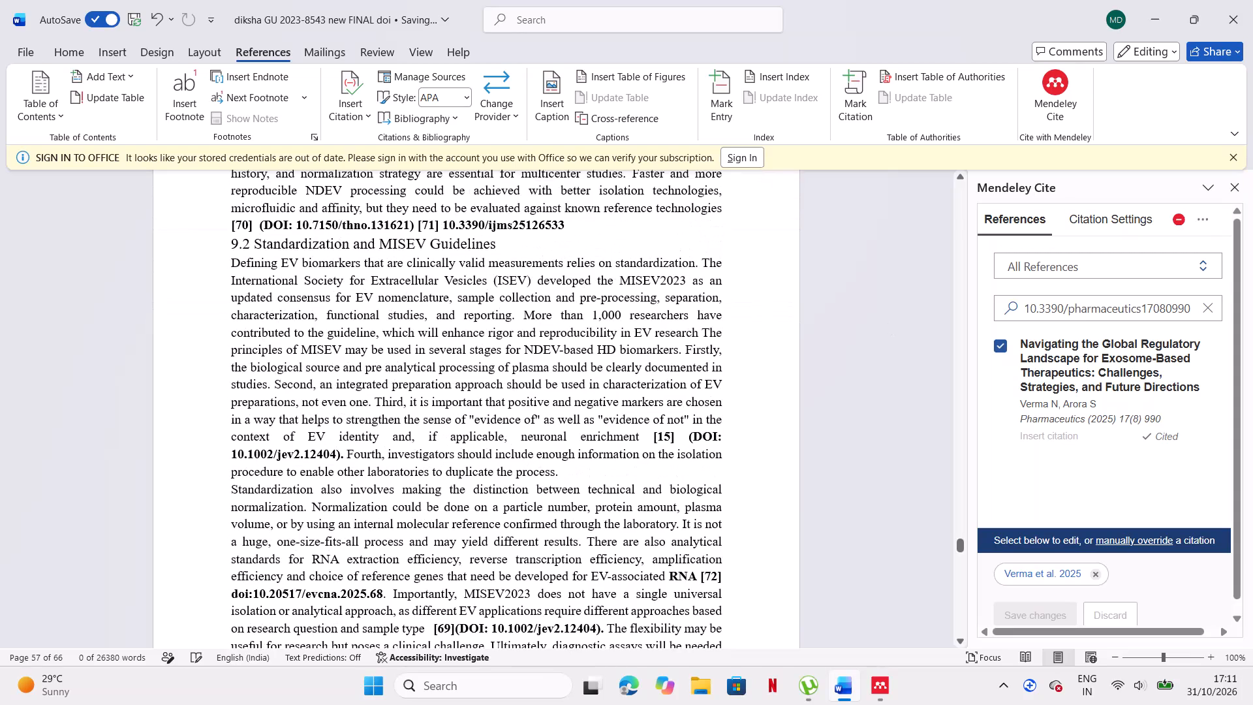
Paste the DOI 10.20517/evcna.2025.68 after the old citation [86] on EV-associated RNA measurements in section 9.3.
scroll(743, 375, "down", 4)
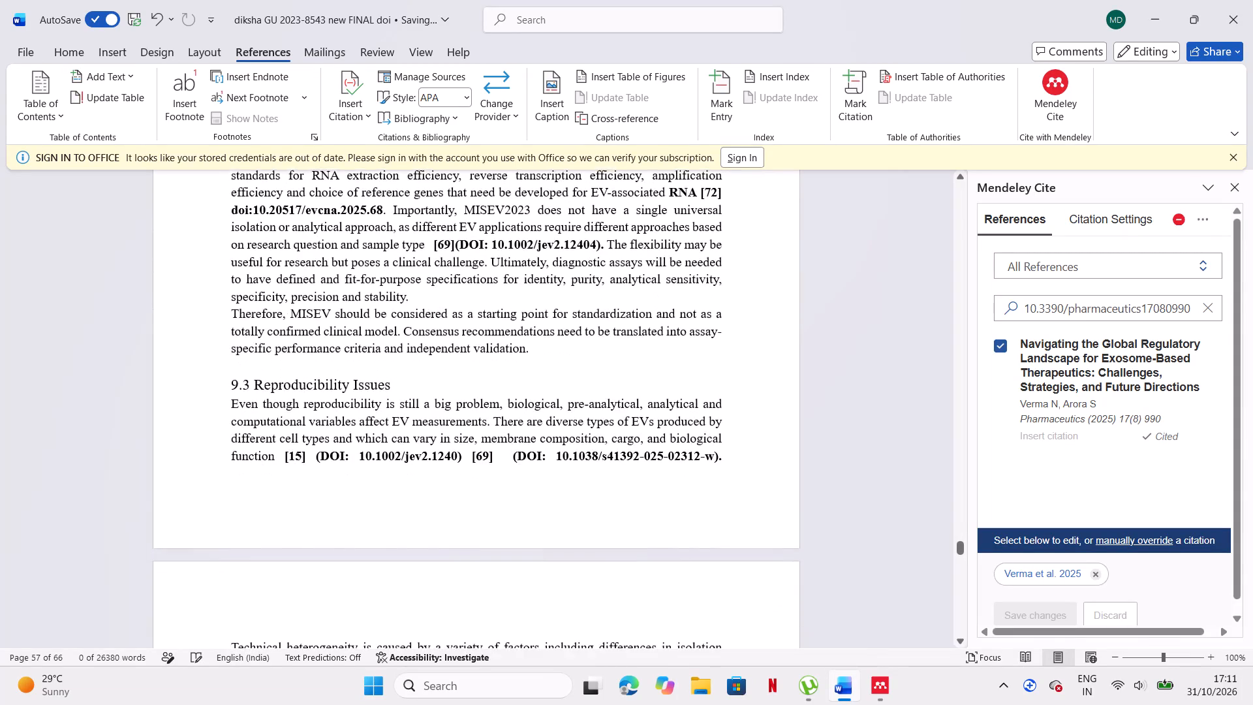
scroll(743, 375, "down", 6)
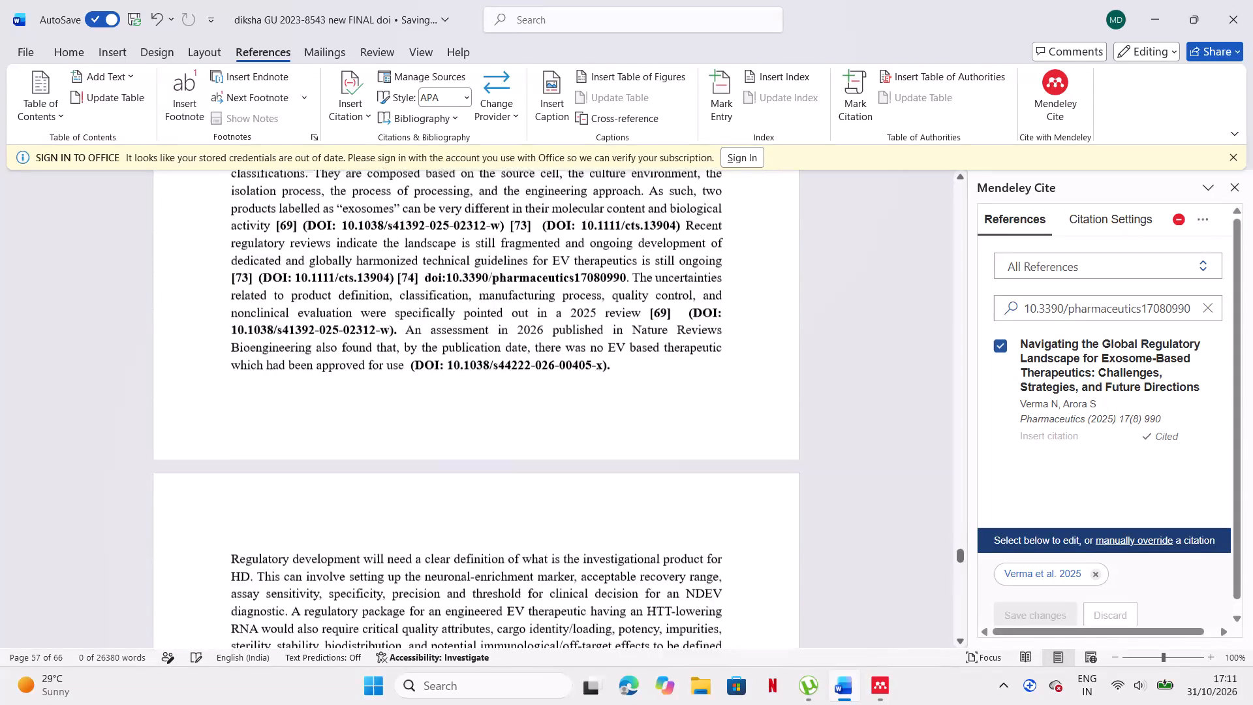
scroll(743, 375, "down", 3)
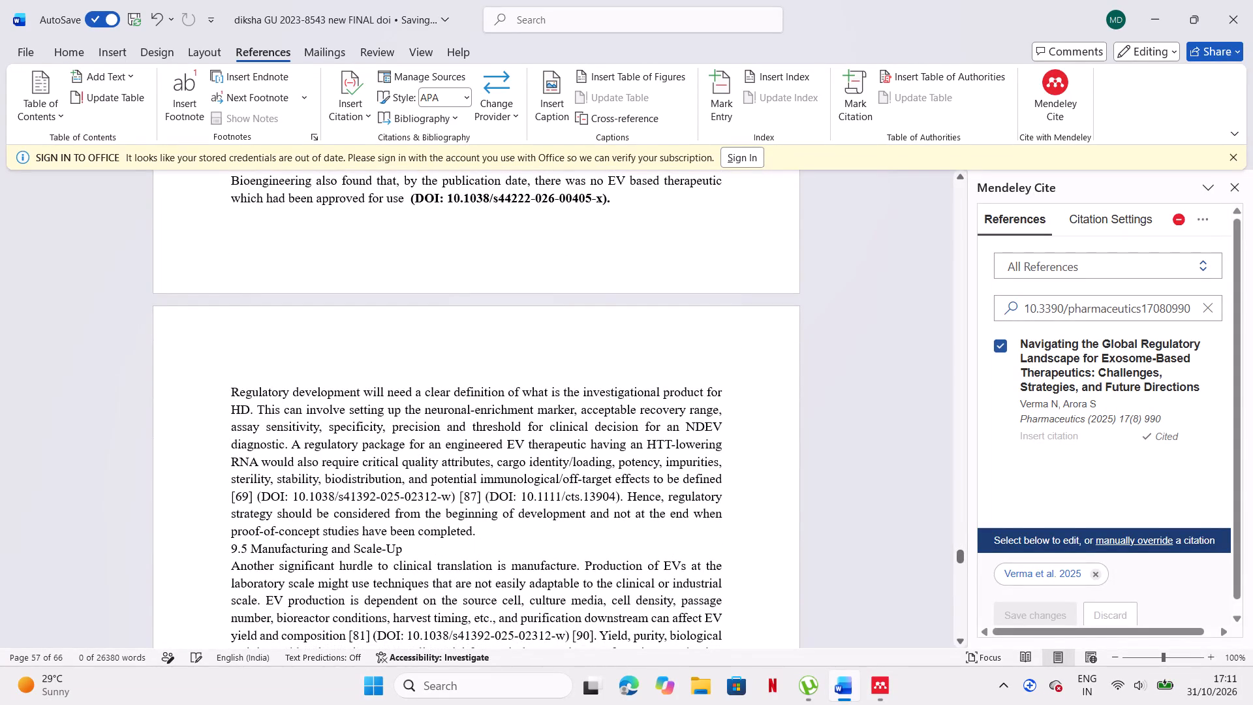
left_click(476, 496)
scroll(492, 499, "up", 1)
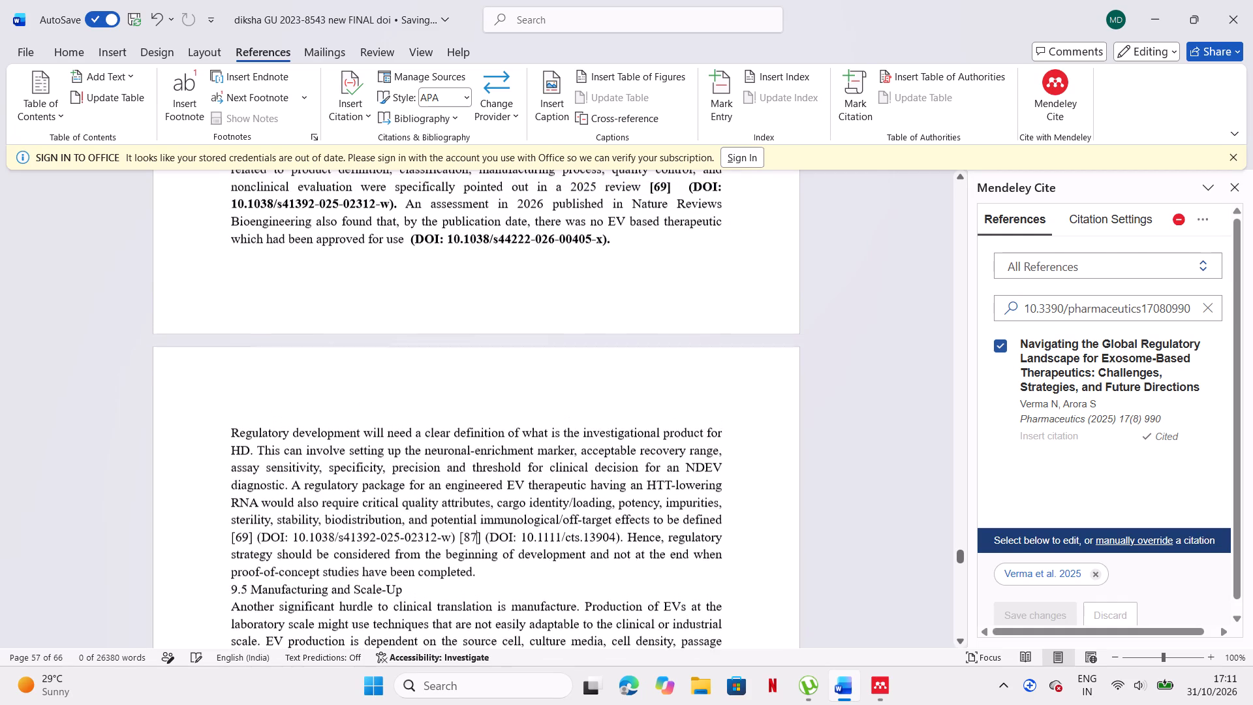
scroll(492, 499, "up", 1)
scroll(492, 499, "down", 1)
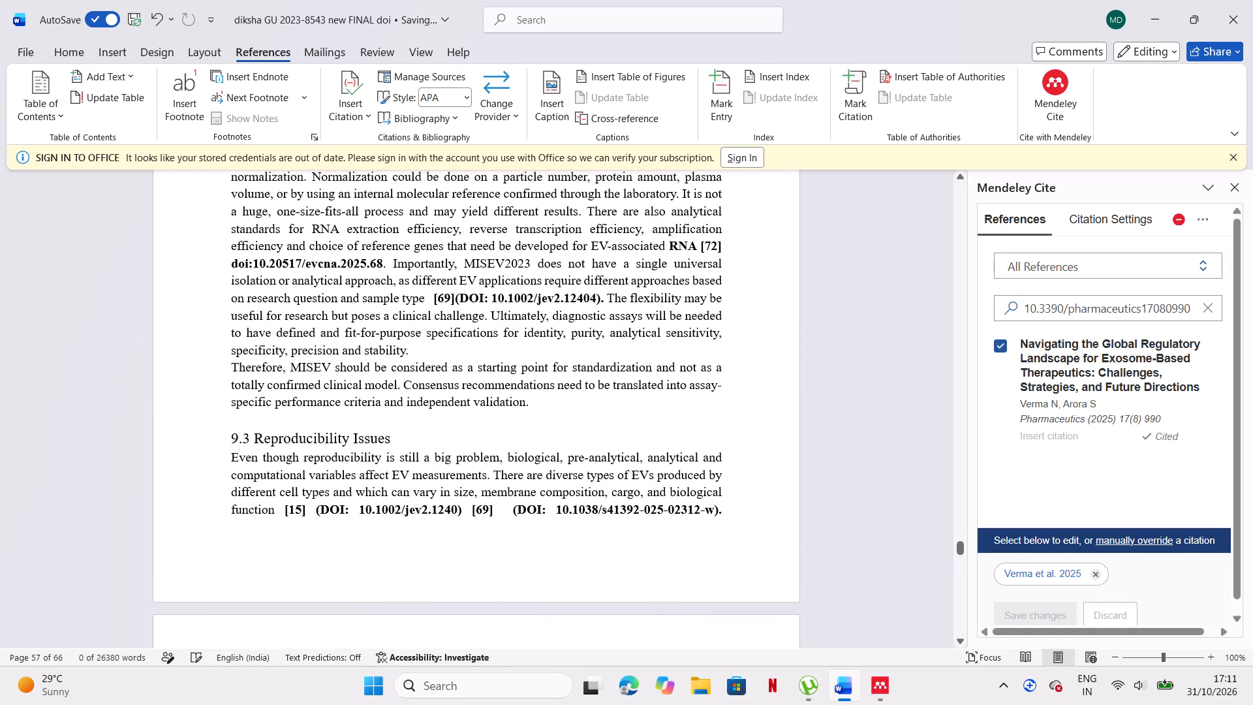
scroll(492, 499, "down", 3)
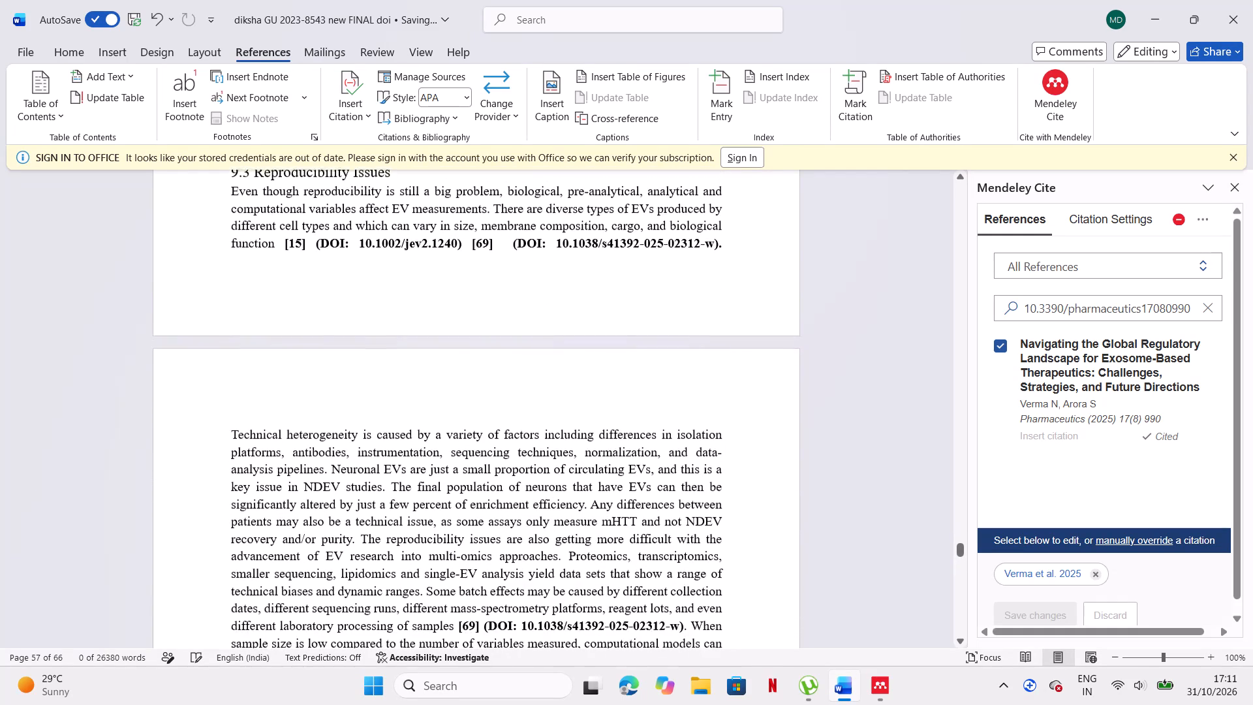
scroll(492, 499, "down", 2)
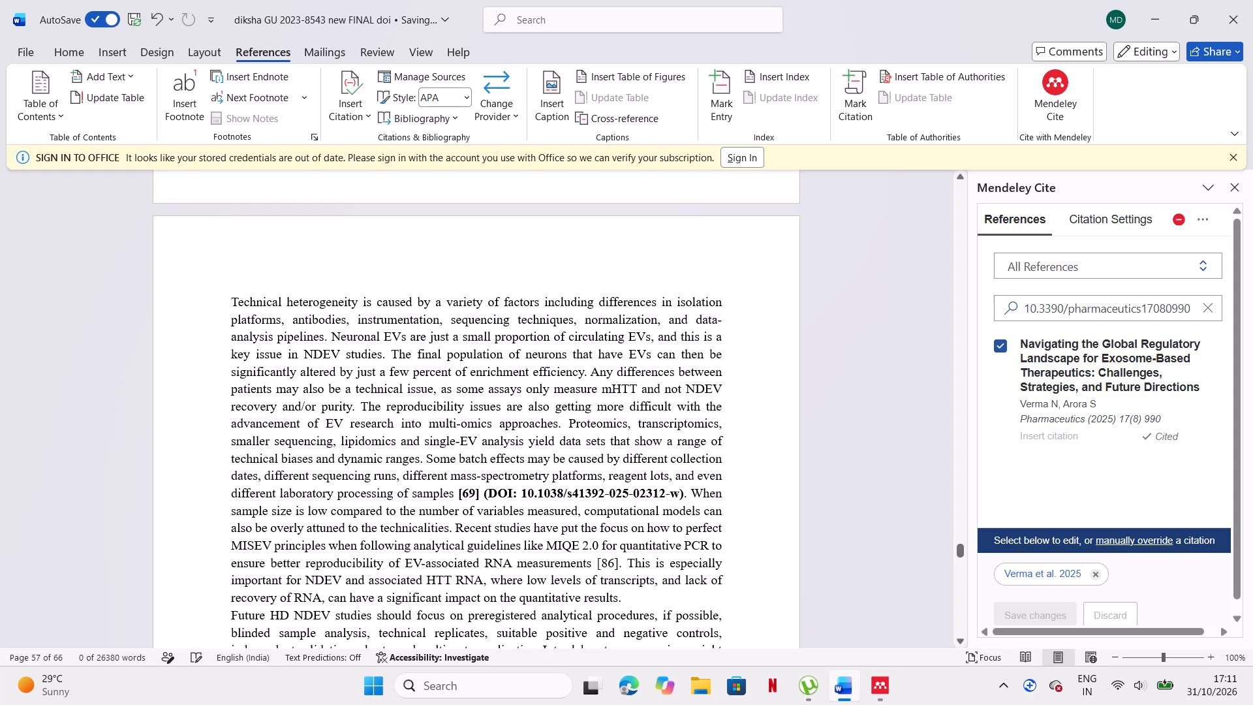
left_click(617, 566)
key("ctrl+v")
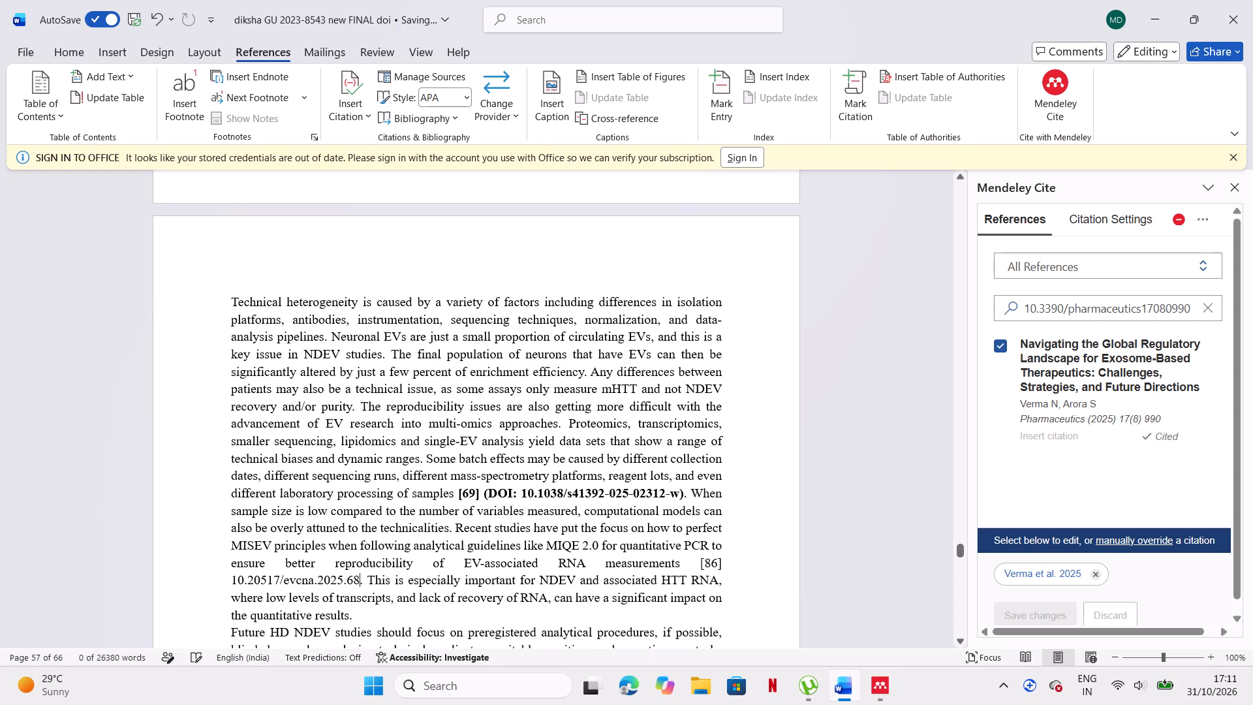
Search the Mendeley Cite references for DOI 10.20517/evcna.2025.68, with the Verma article deselected.
left_click(723, 565)
left_click(1209, 299)
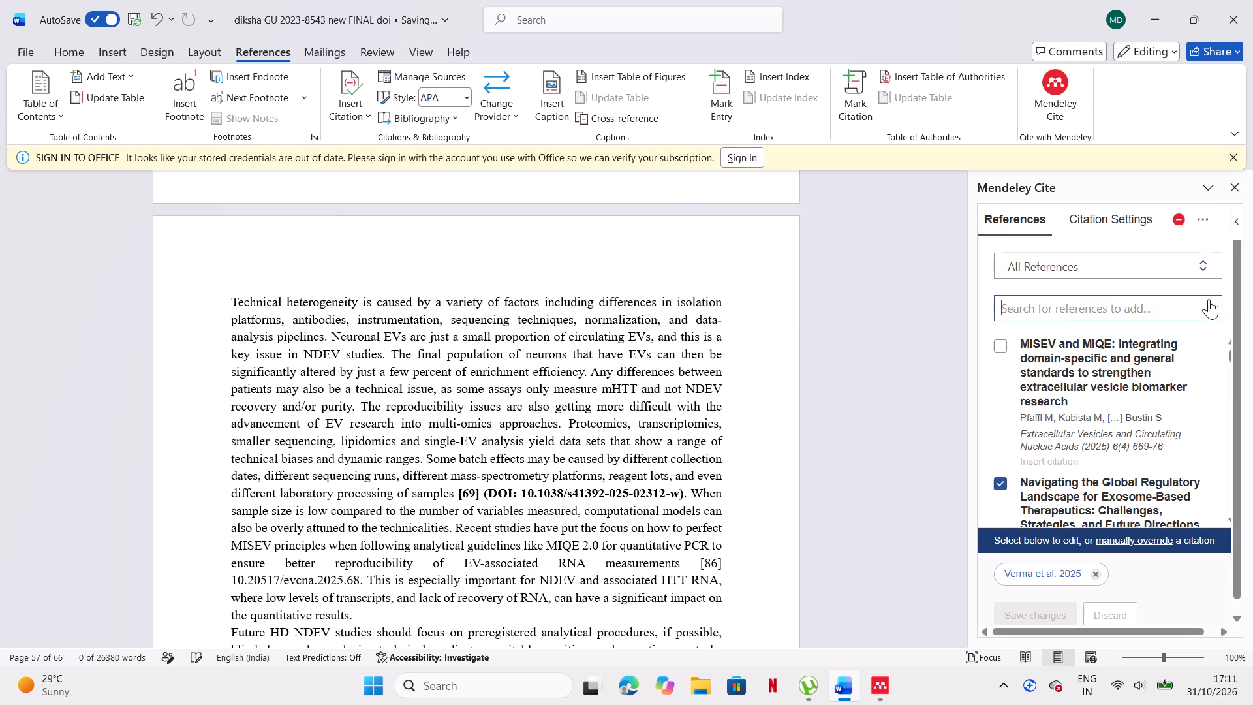
left_click(1002, 482)
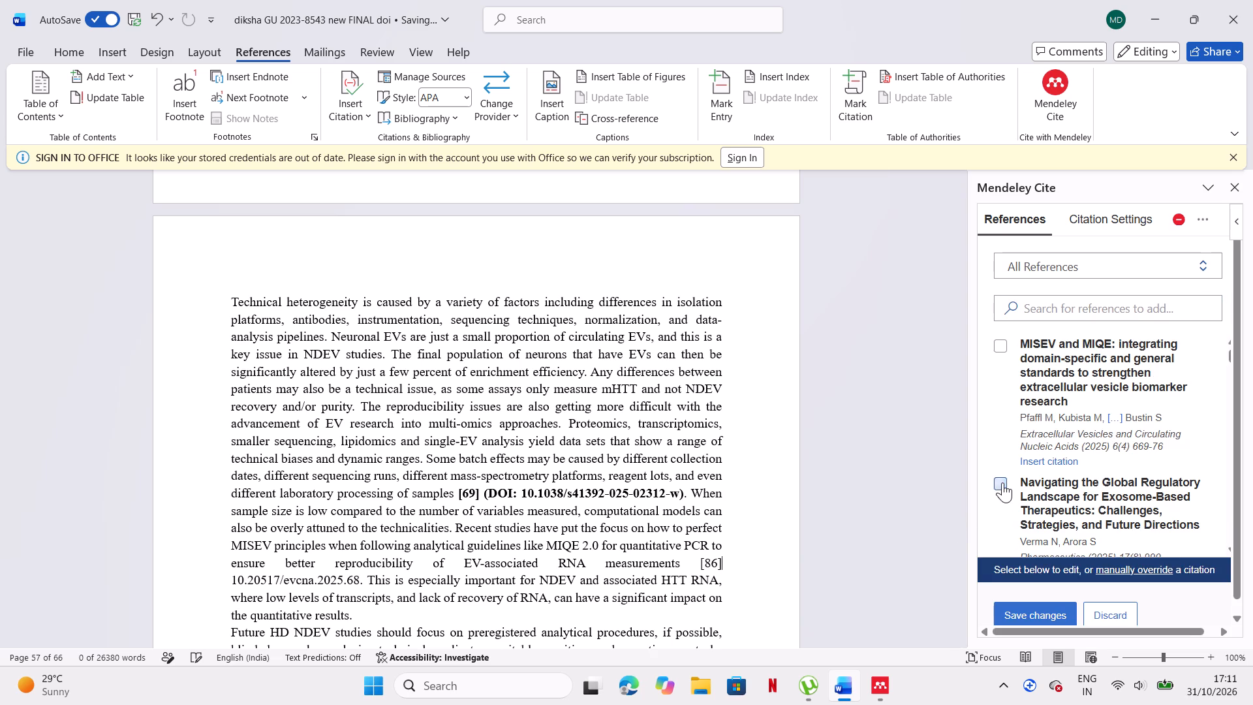
left_click(897, 510)
left_click(1055, 307)
key("ctrl+v")
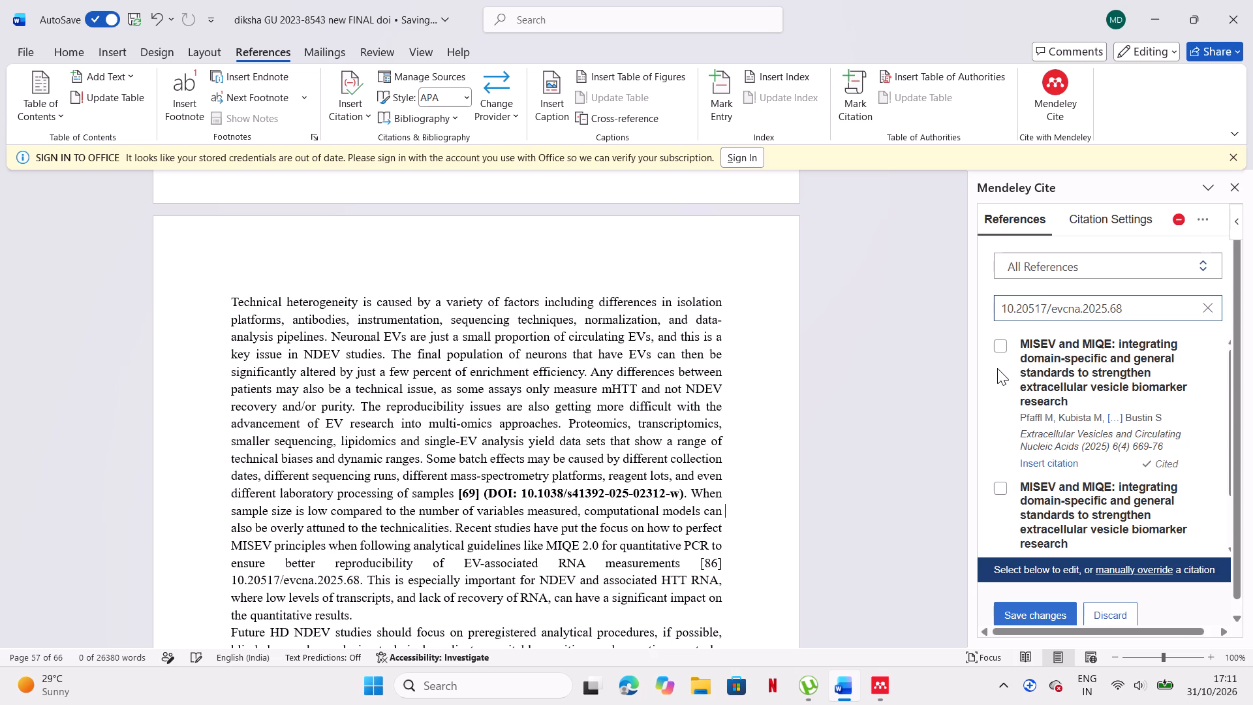
In Mendeley Reference Manager, move the newest duplicate of the MISEV and MIQE article to the trash and return to Word.
left_click(880, 693)
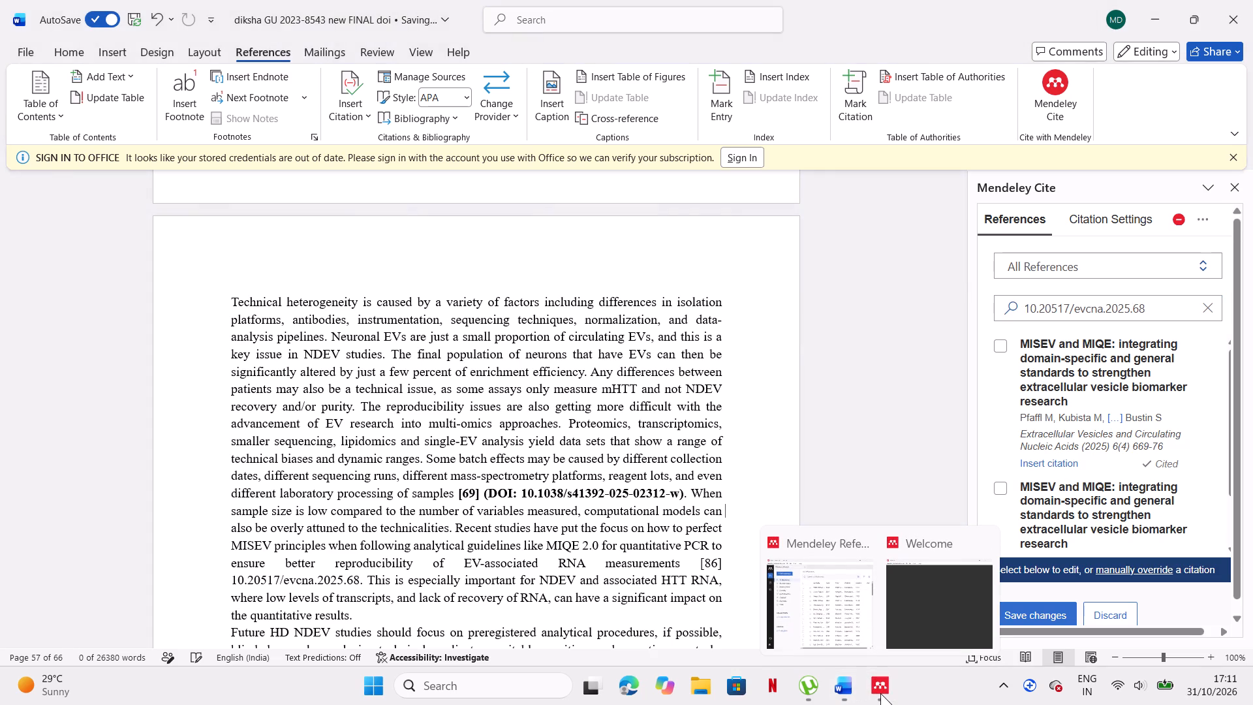
left_click(835, 624)
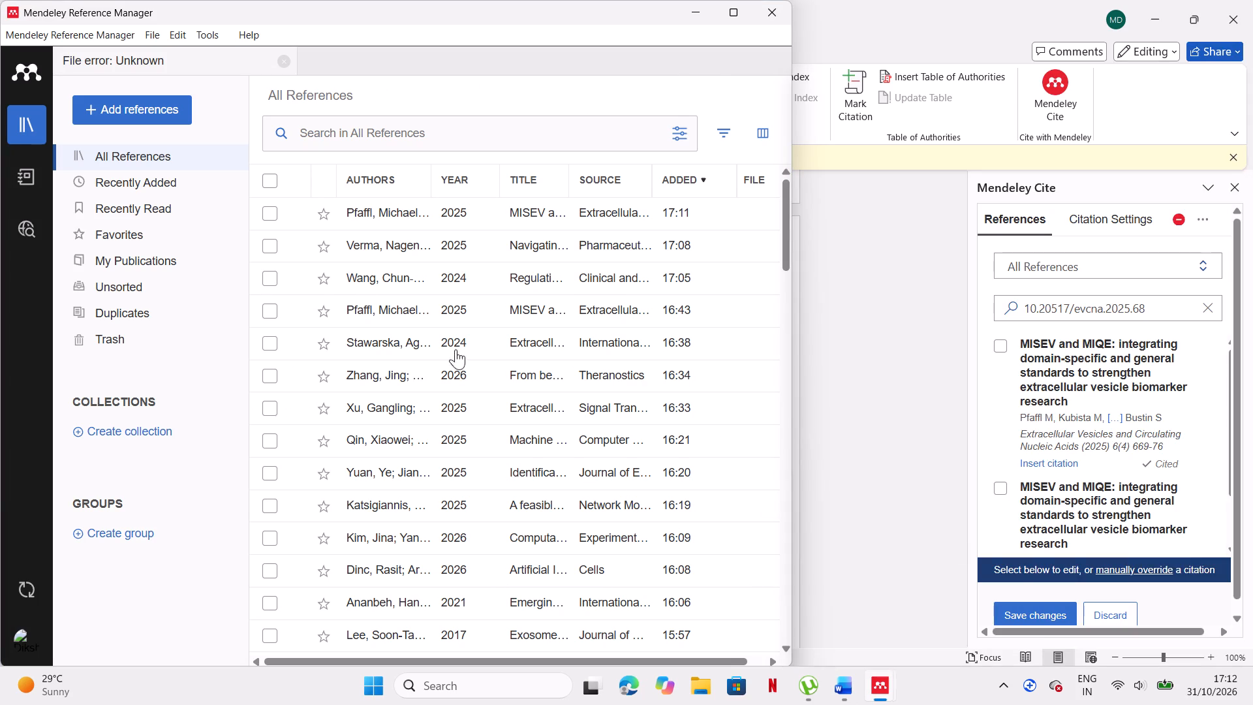
left_click(272, 208)
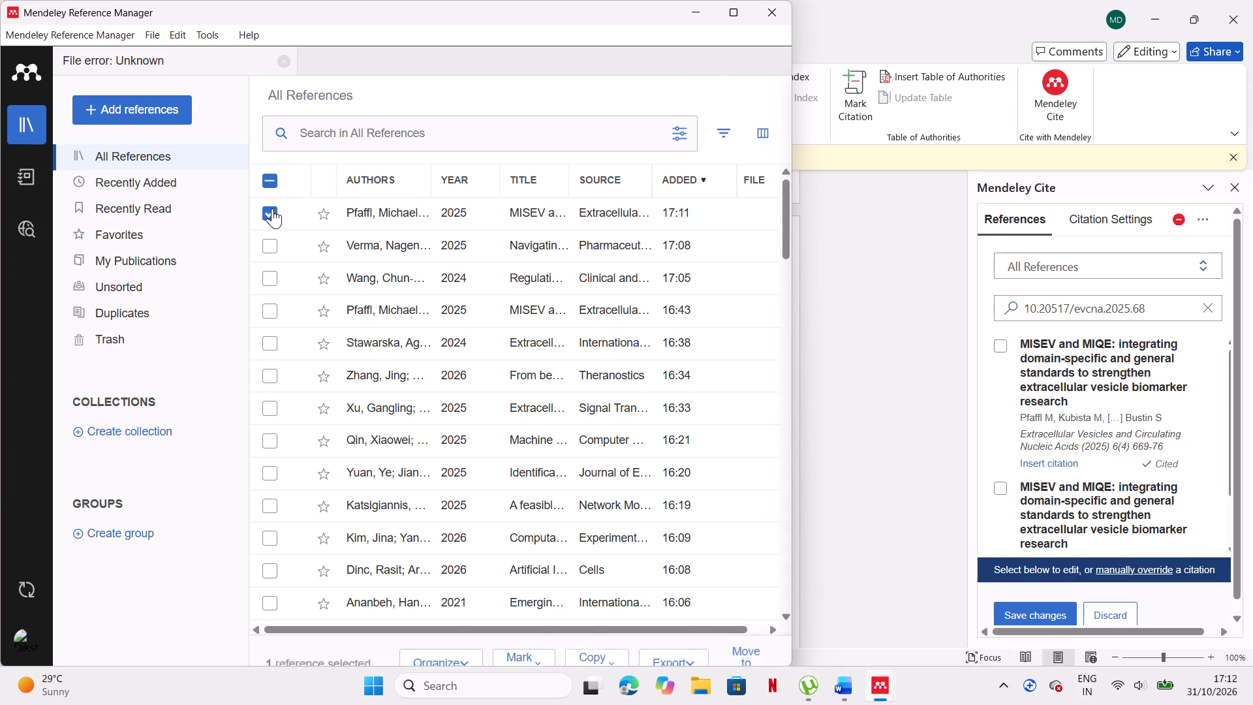
left_click(739, 625)
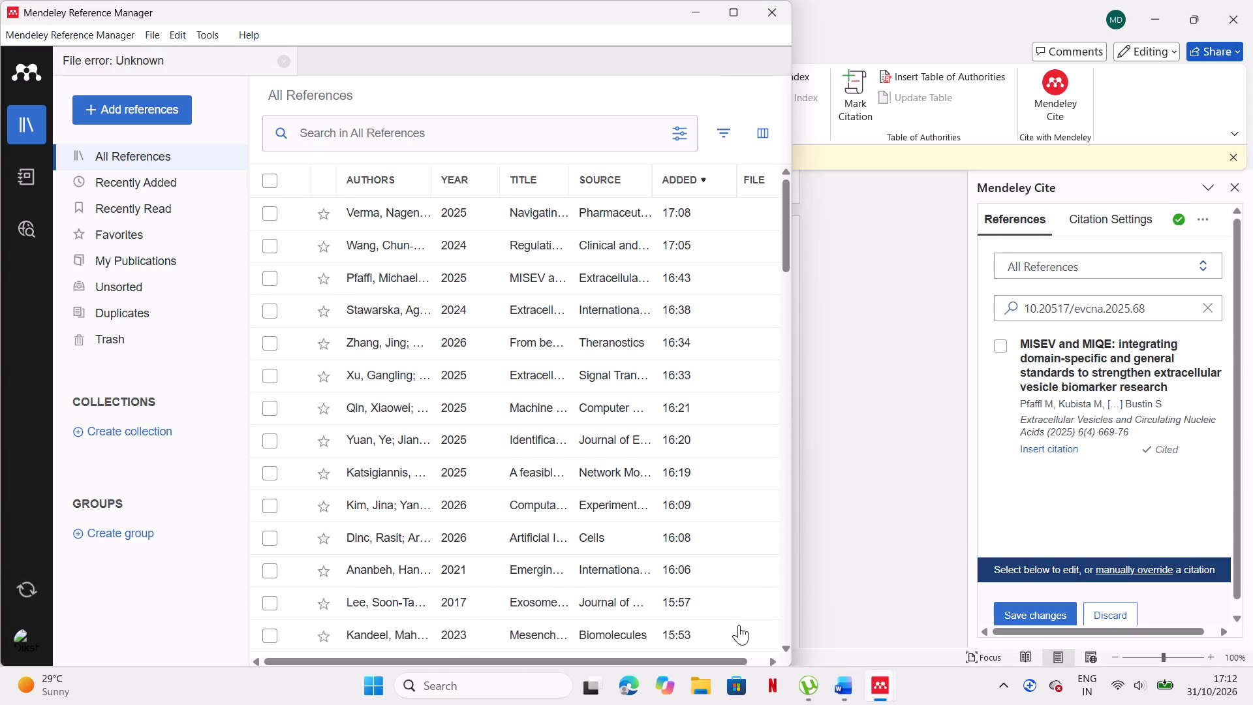
left_click(875, 561)
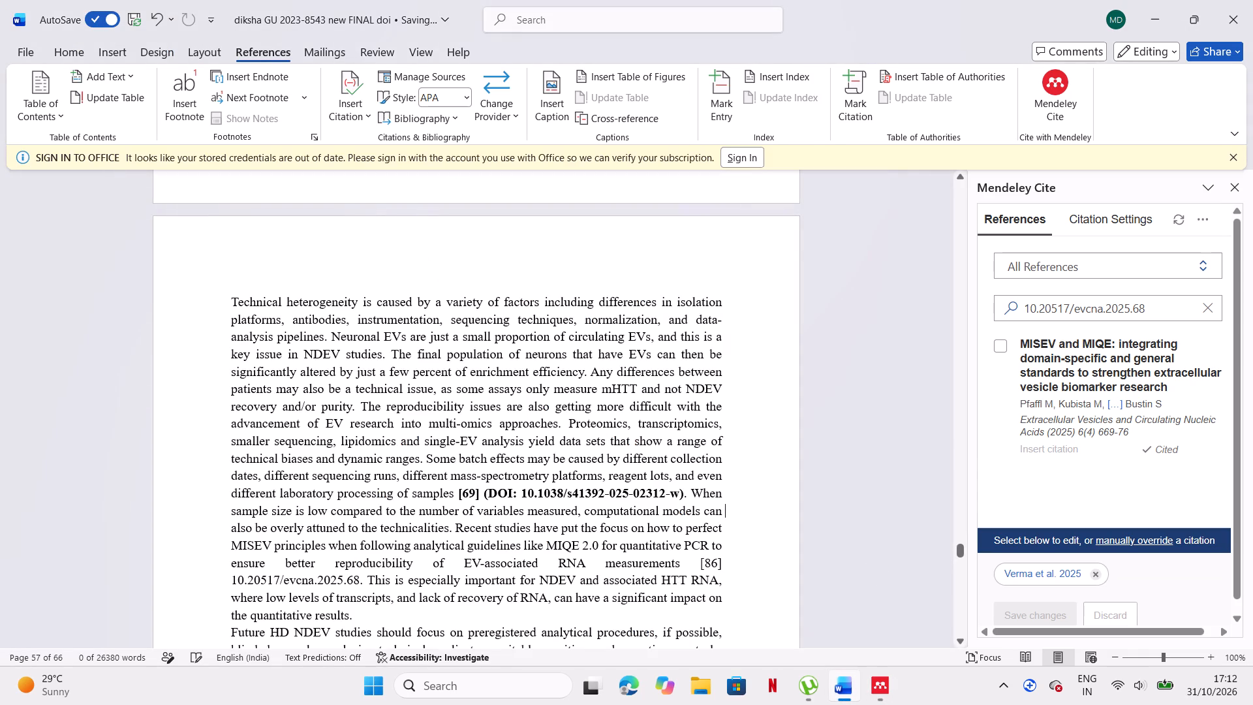
Replace the old number [86] before the DOI in section 9.3 with a Mendeley citation of the MISEV and MIQE article.
left_click(729, 566)
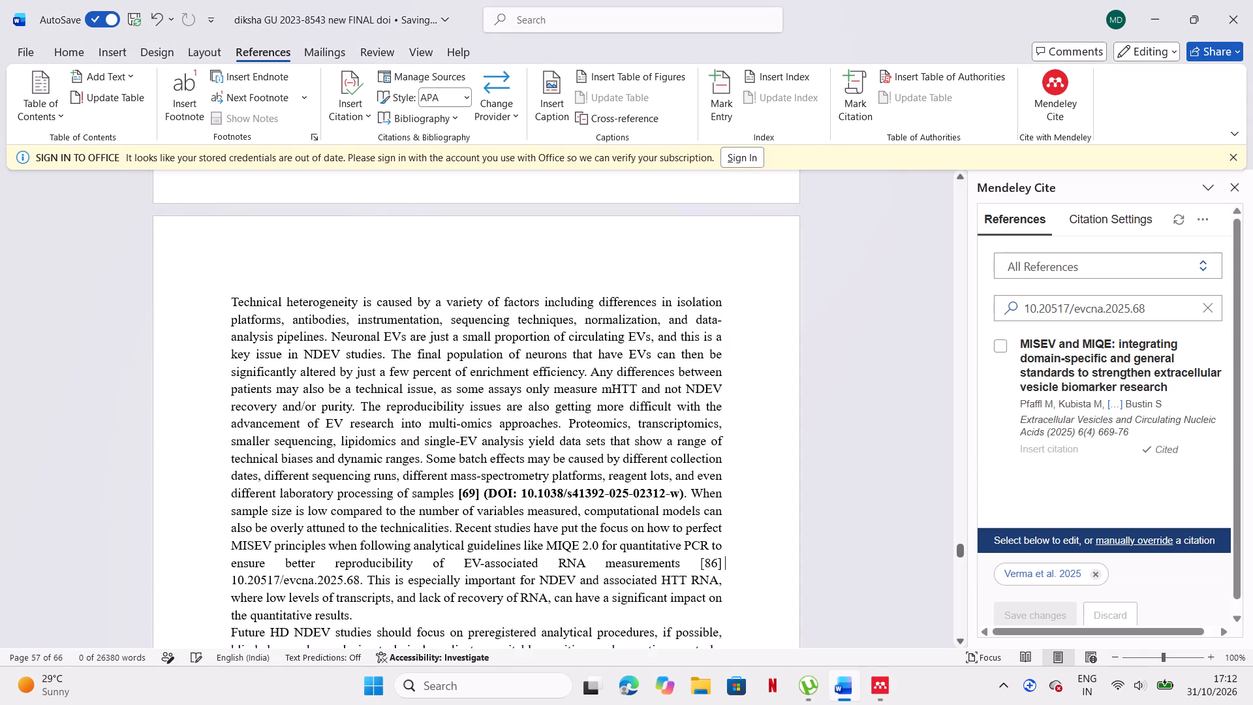
left_click(743, 557)
key("BackSpace")
key("BackSpace")
key("BackSpace")
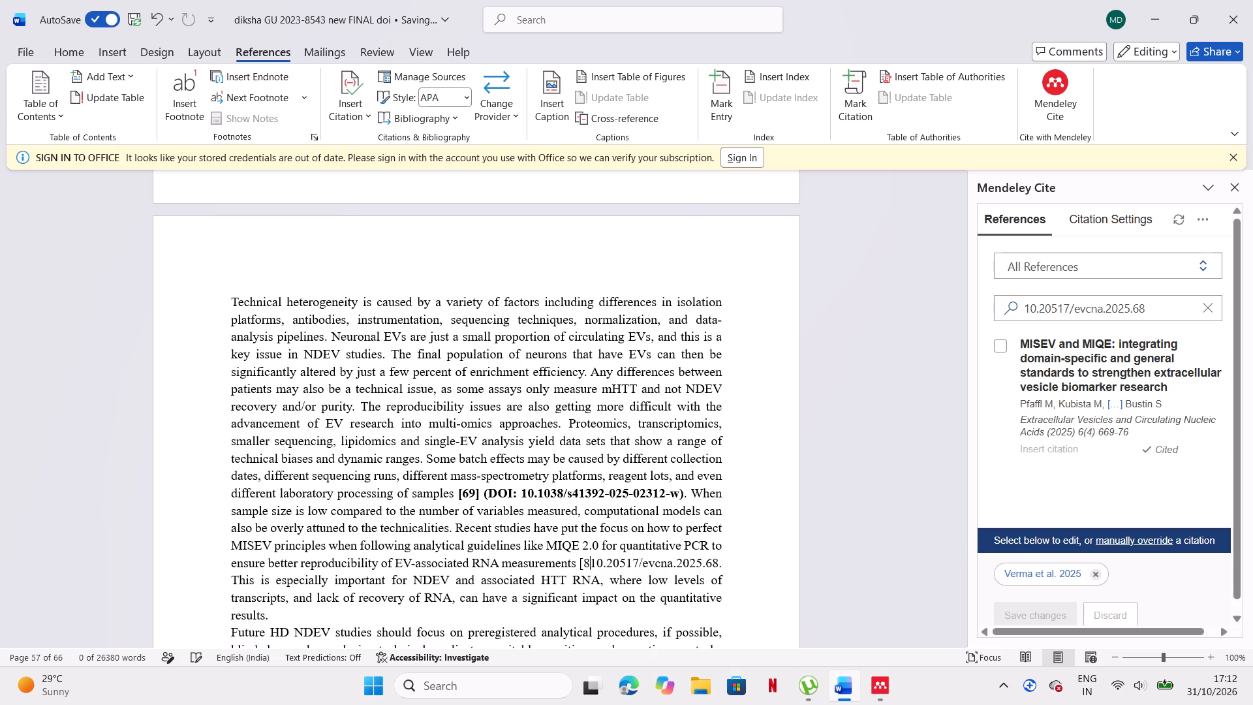
key("BackSpace")
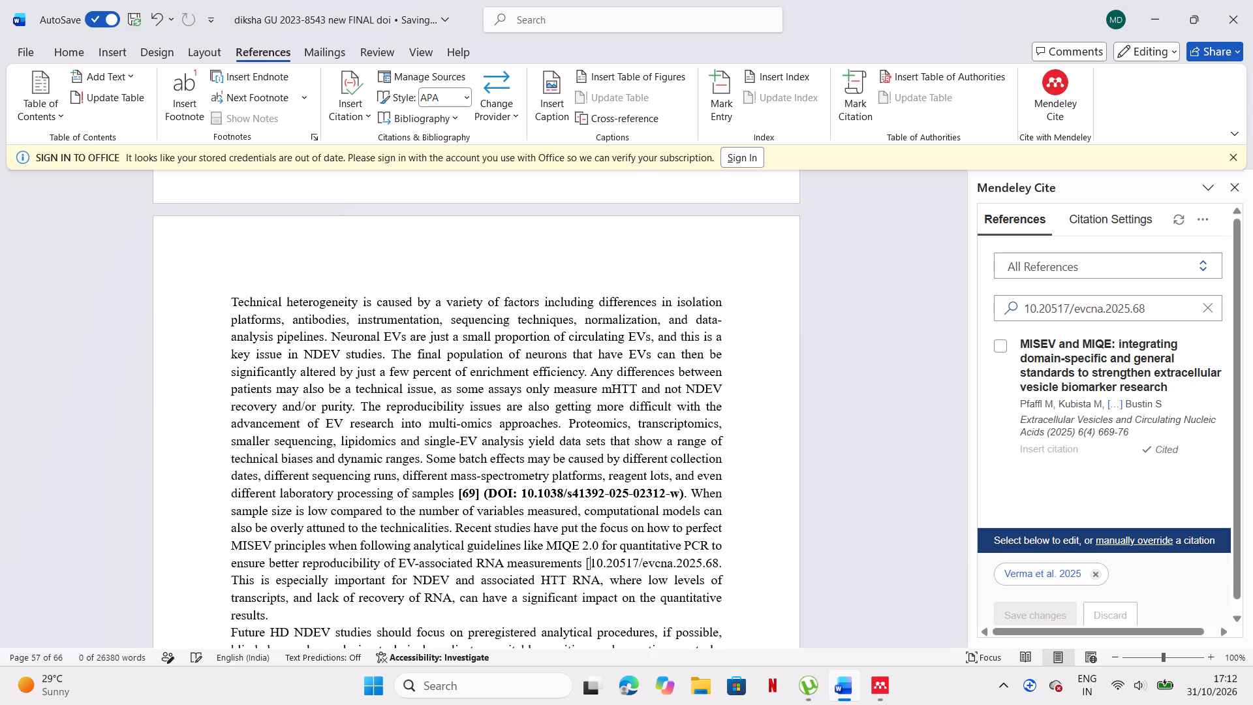
key("BackSpace")
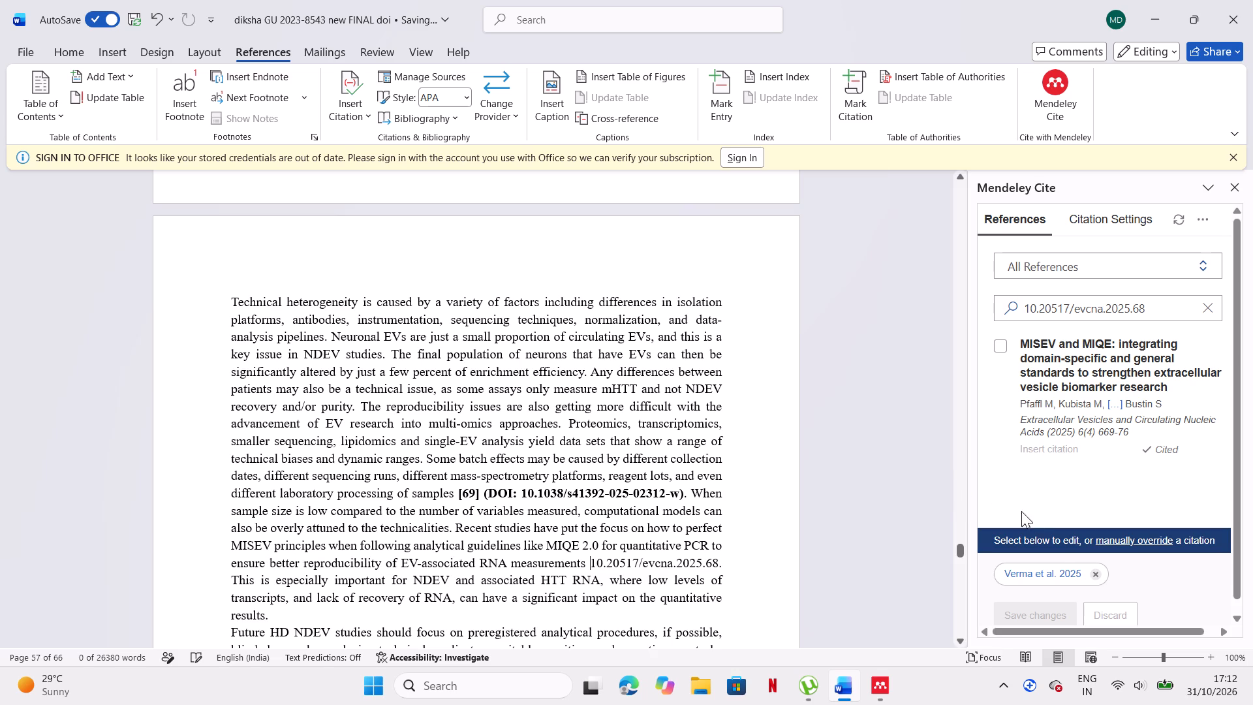
left_click(1092, 572)
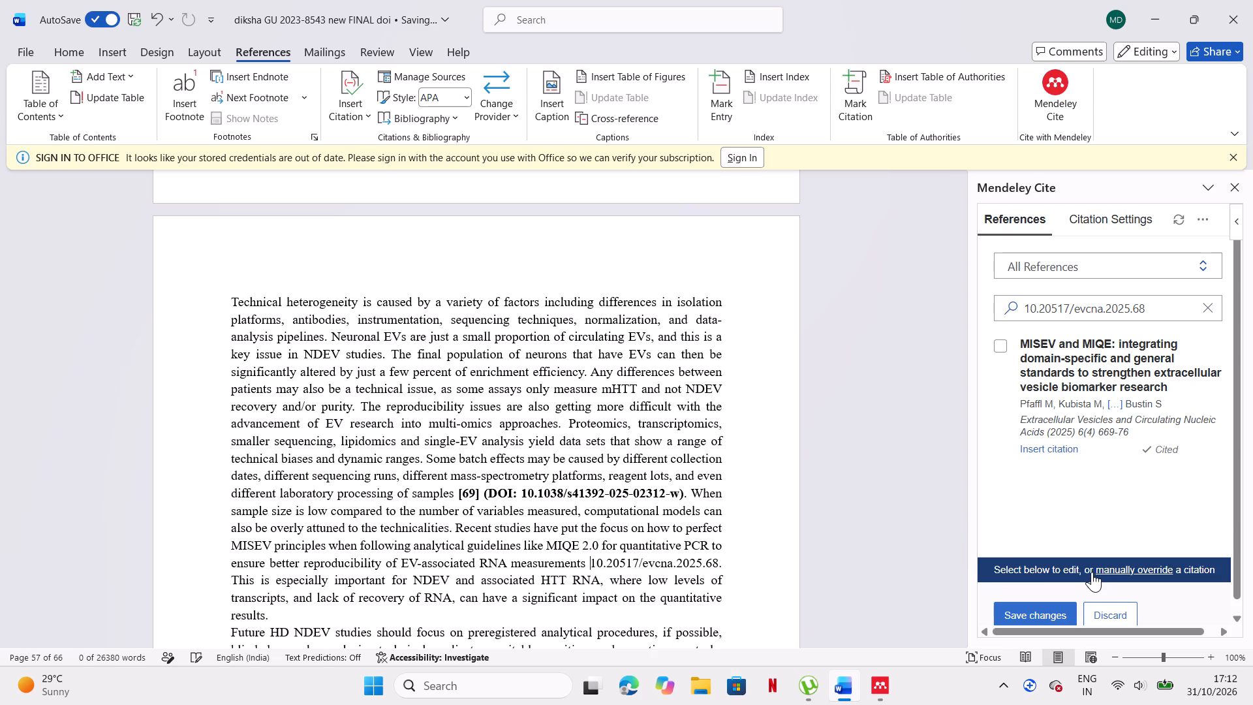
left_click(1031, 445)
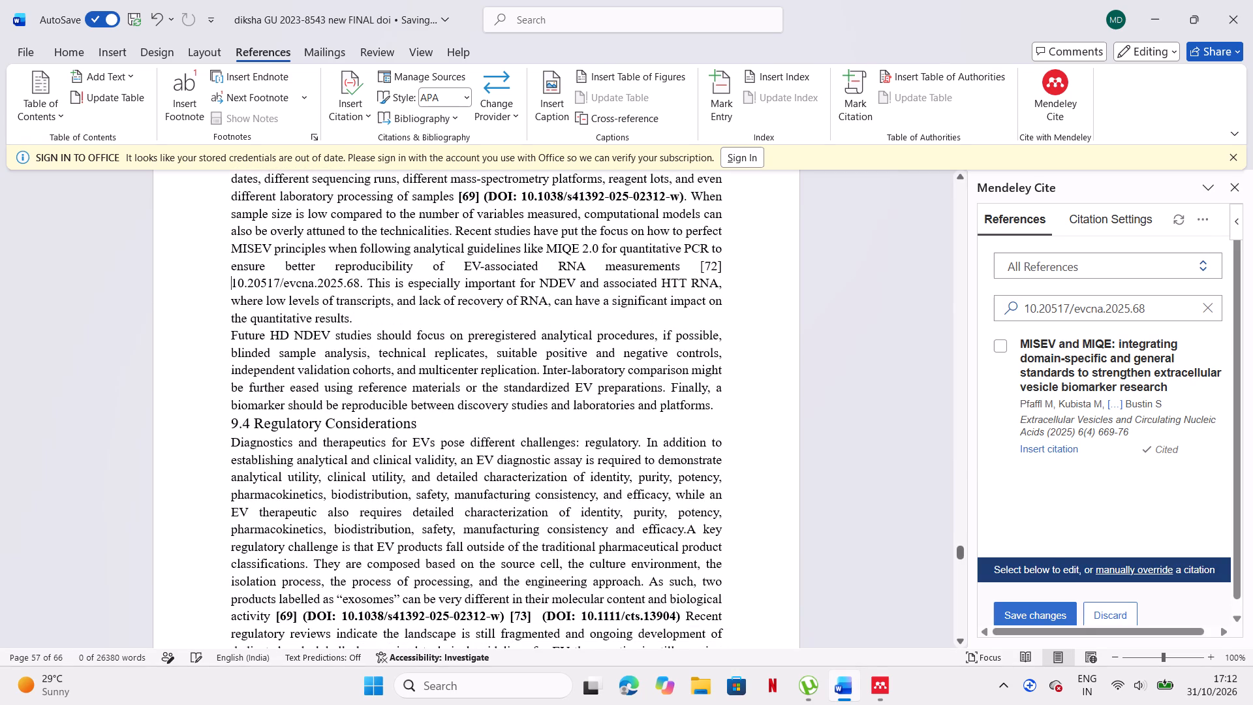
Bold the newly inserted citation together with its DOI 10.20517/evcna.2025.68 in section 9.3.
left_click_drag(694, 266, 362, 280)
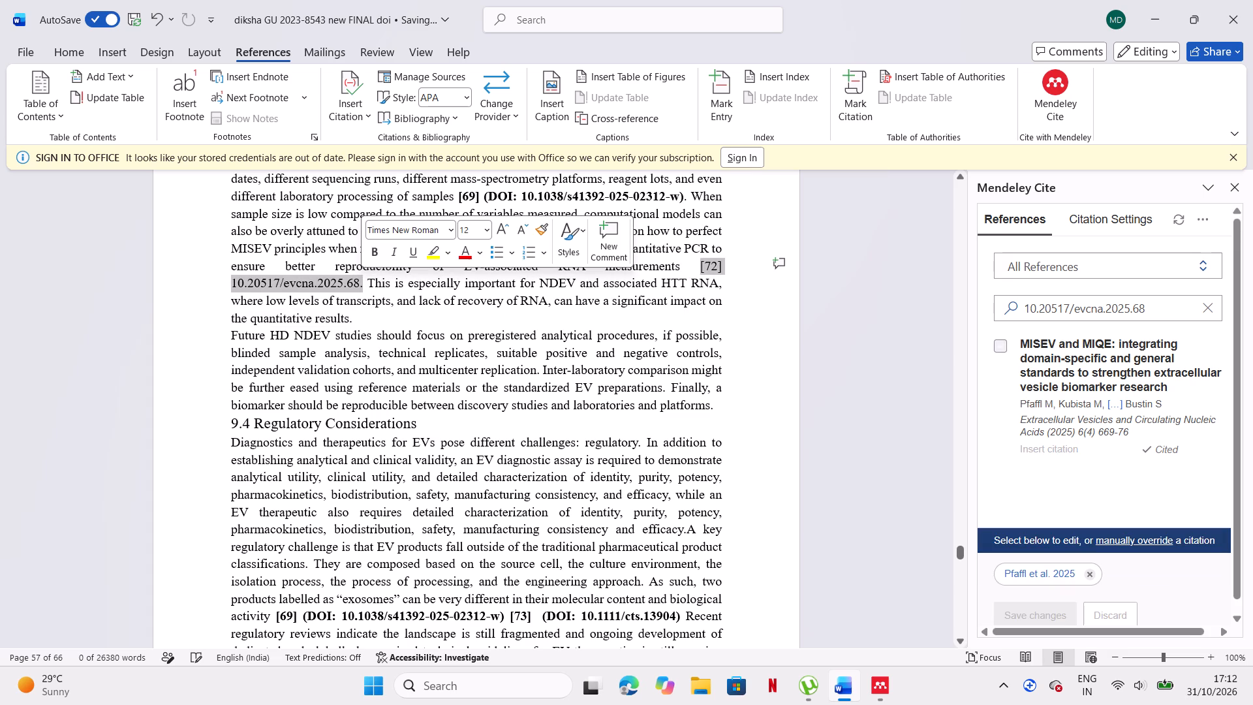
left_click(373, 247)
left_click(766, 444)
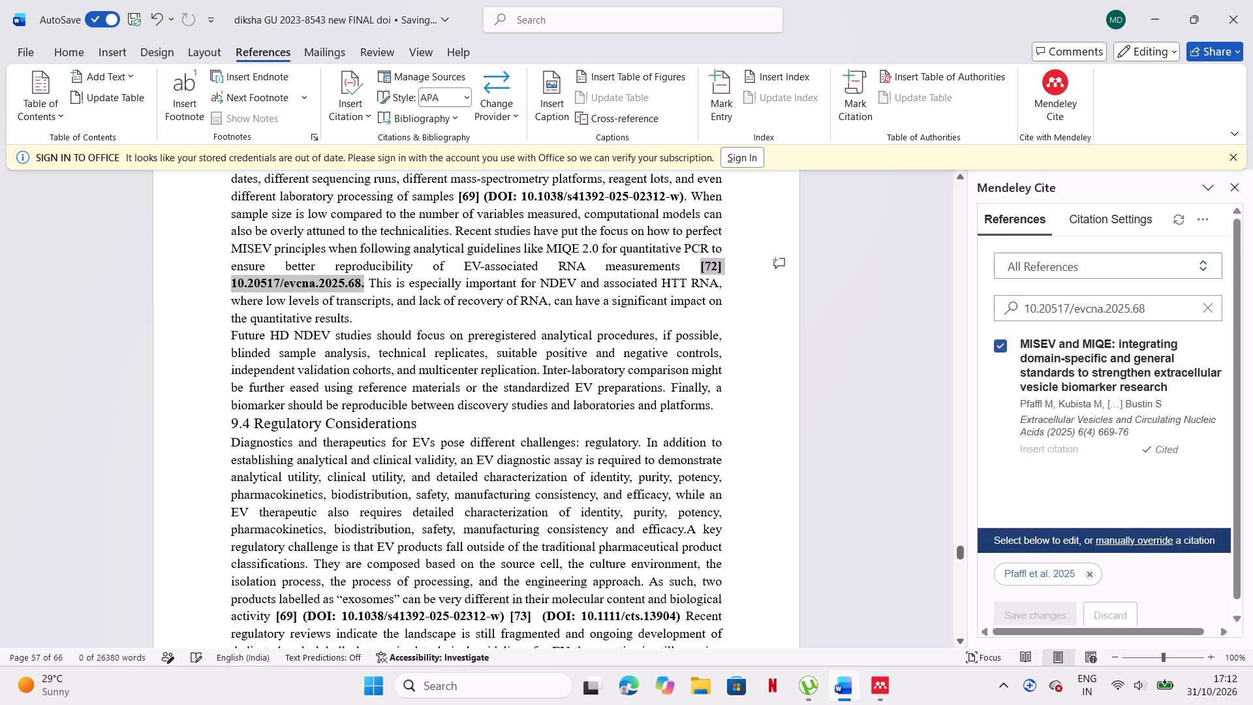
scroll(766, 444, "down", 3)
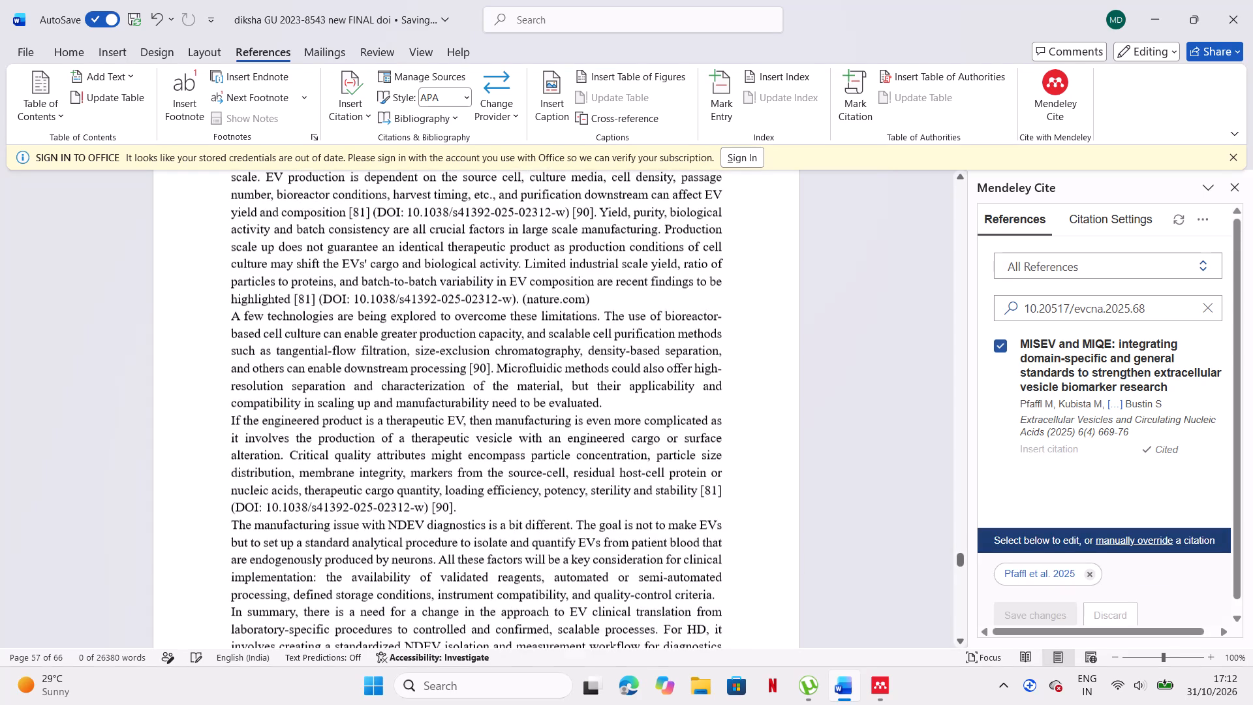
scroll(766, 444, "up", 4)
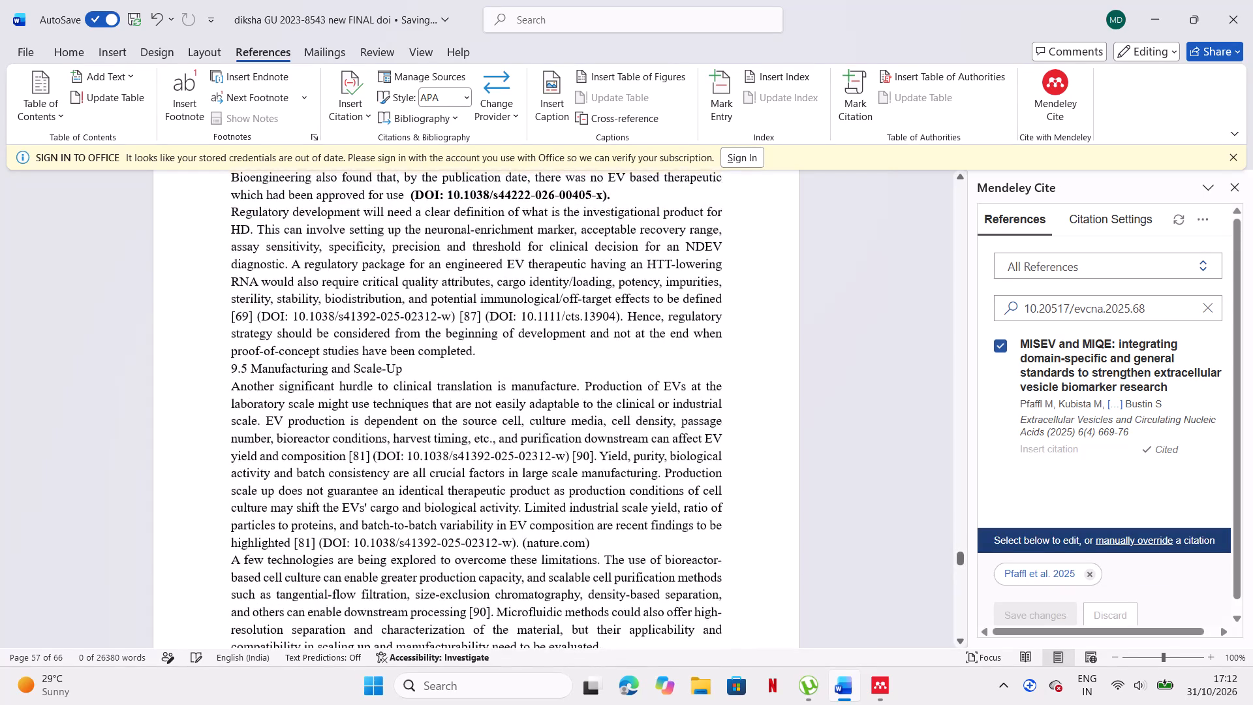
scroll(766, 444, "up", 1)
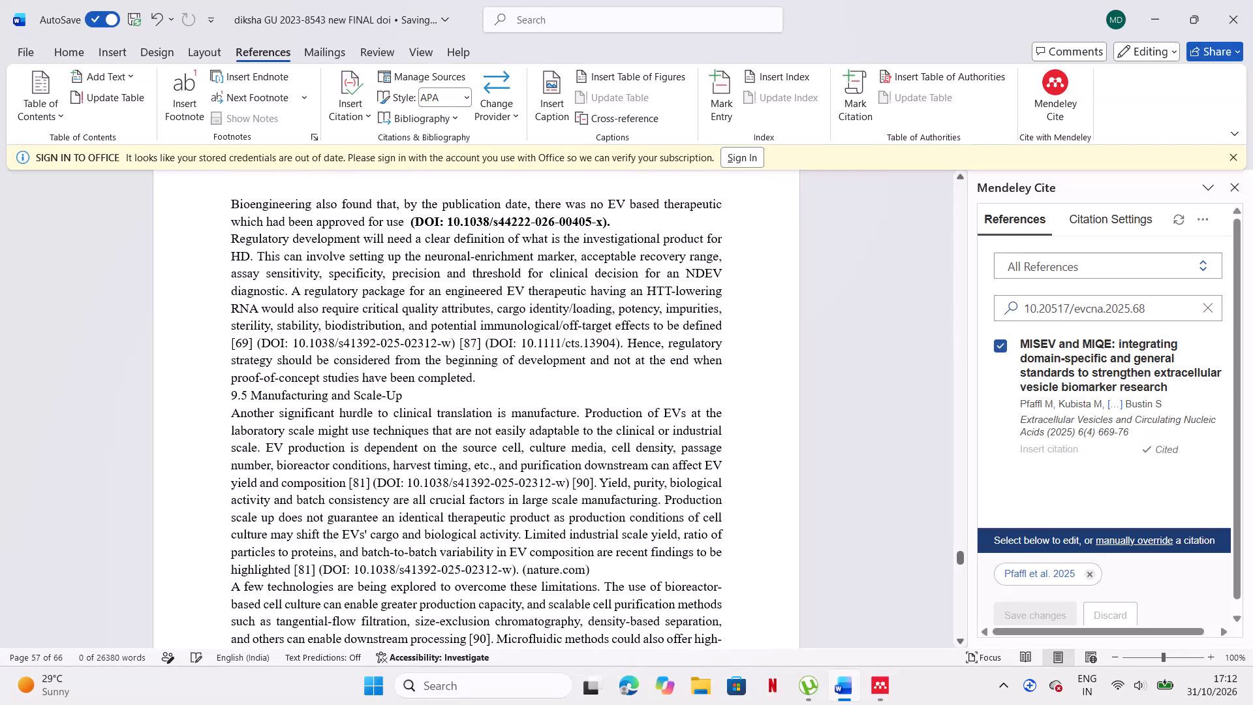
left_click_drag(447, 225, 596, 220)
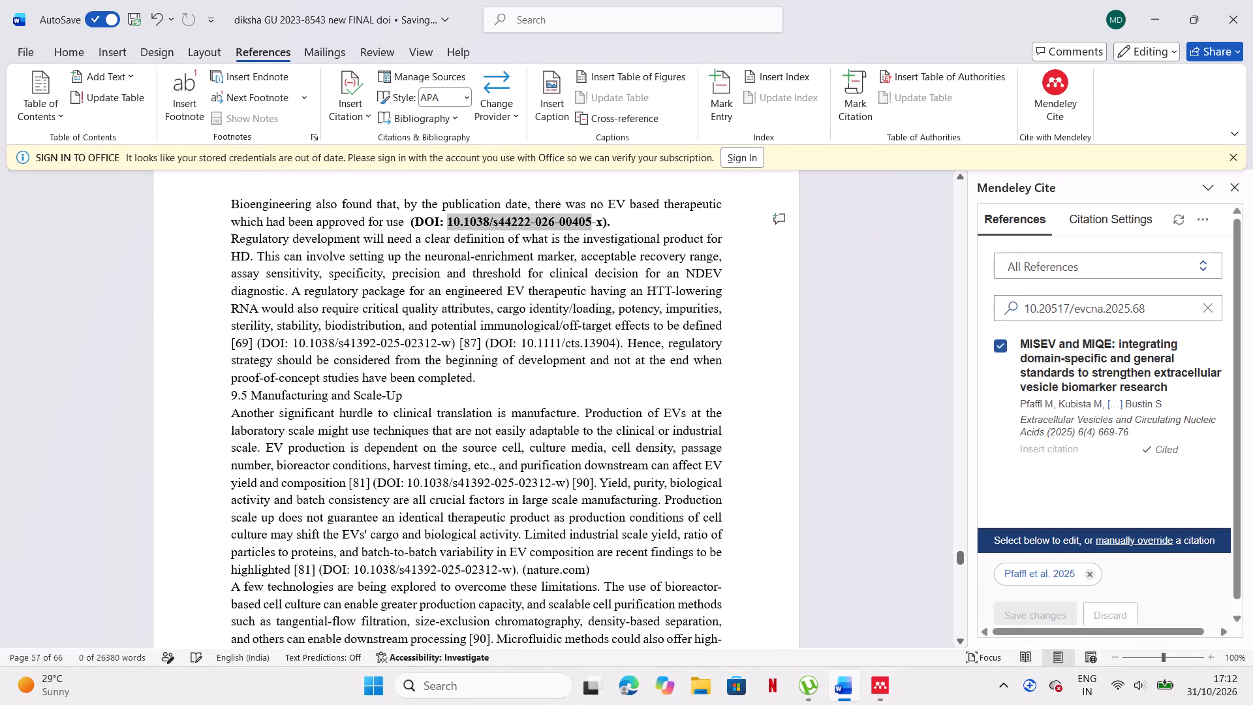
left_click_drag(596, 220, 601, 220)
key("ctrl+x")
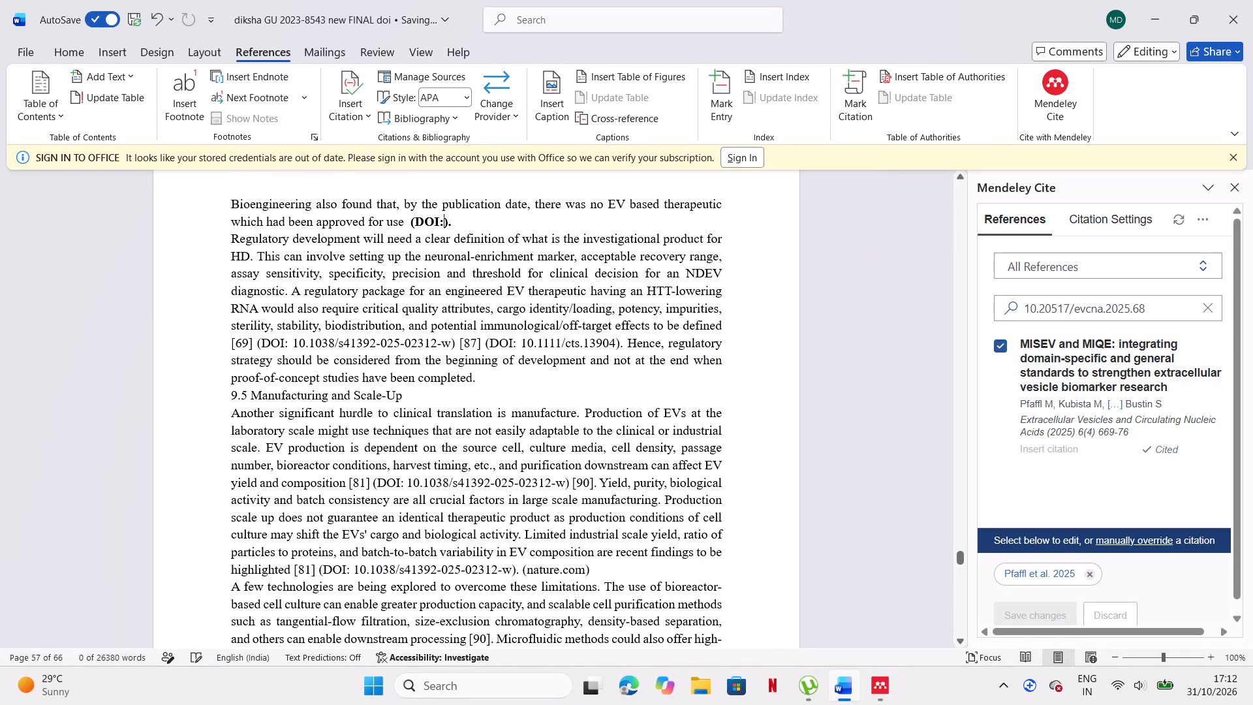
left_click(1213, 308)
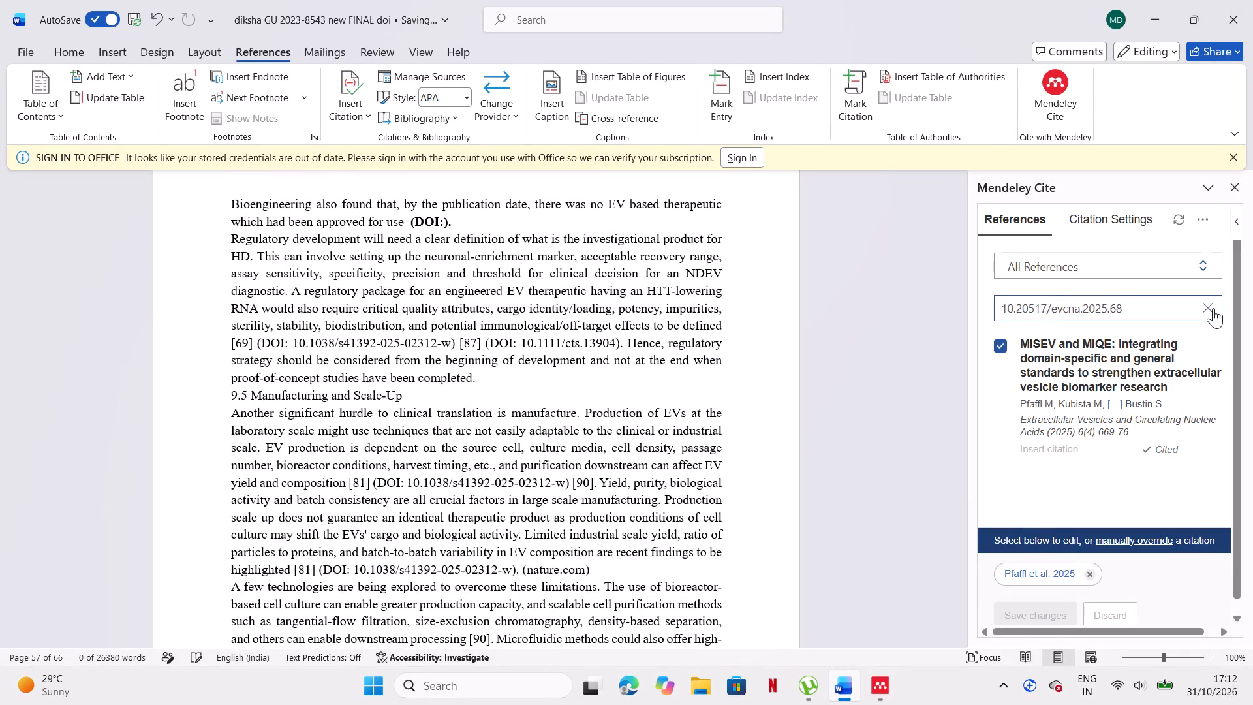
left_click(1184, 302)
key("ctrl+v")
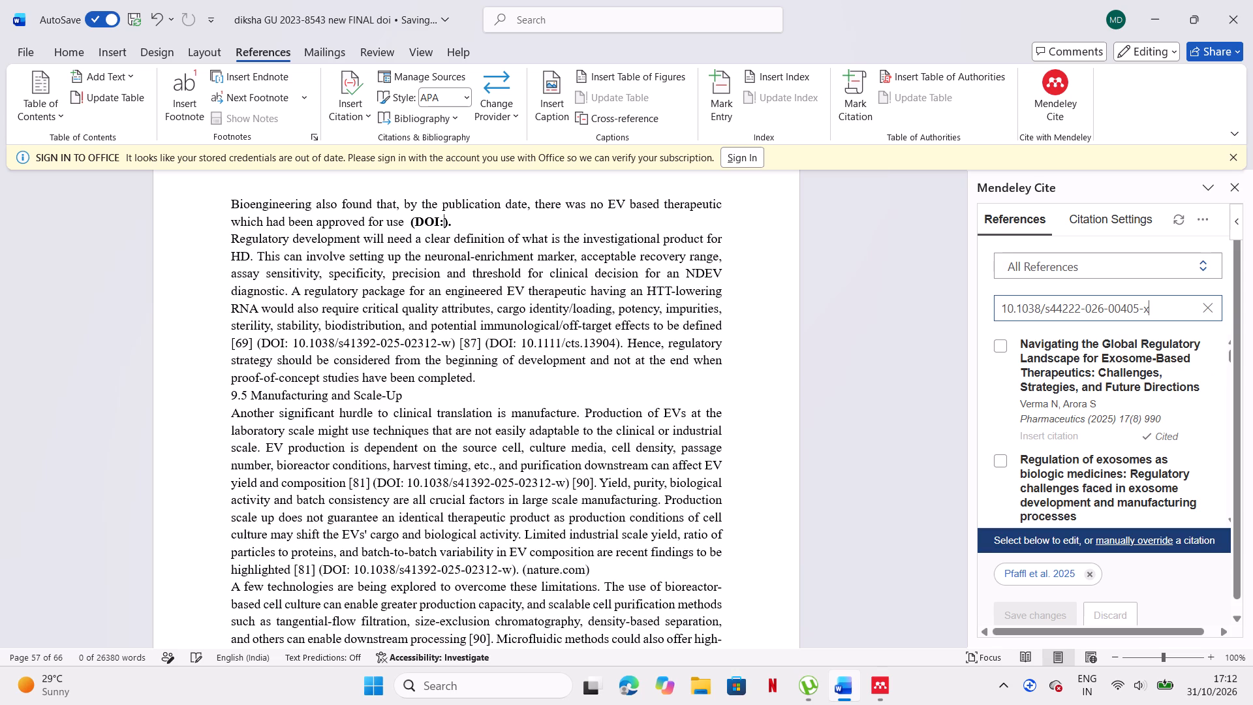
left_click(884, 695)
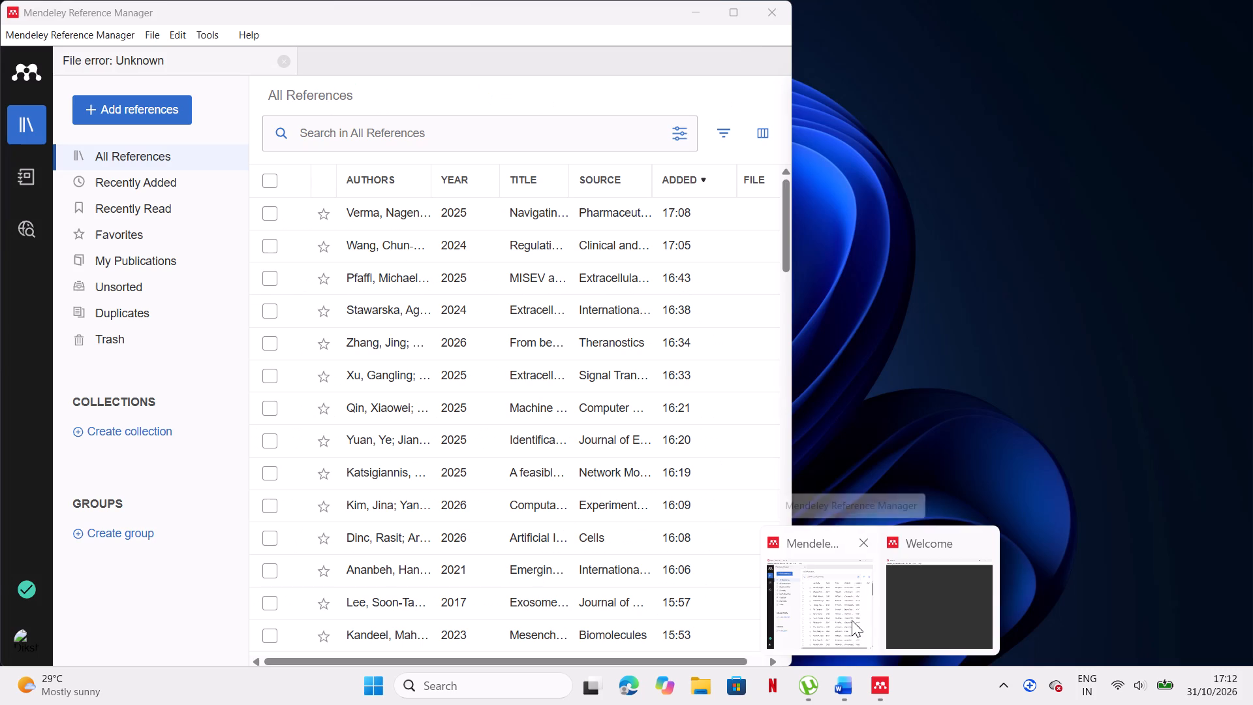
left_click(852, 620)
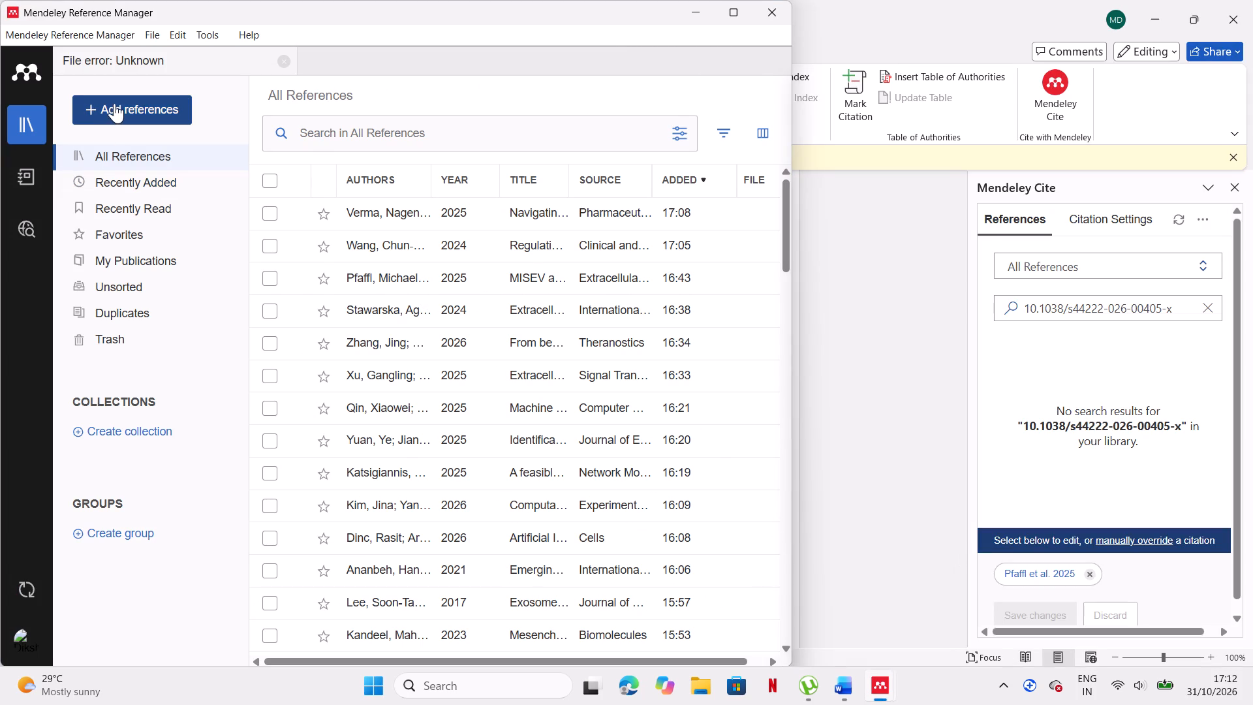
left_click(114, 103)
left_click(136, 366)
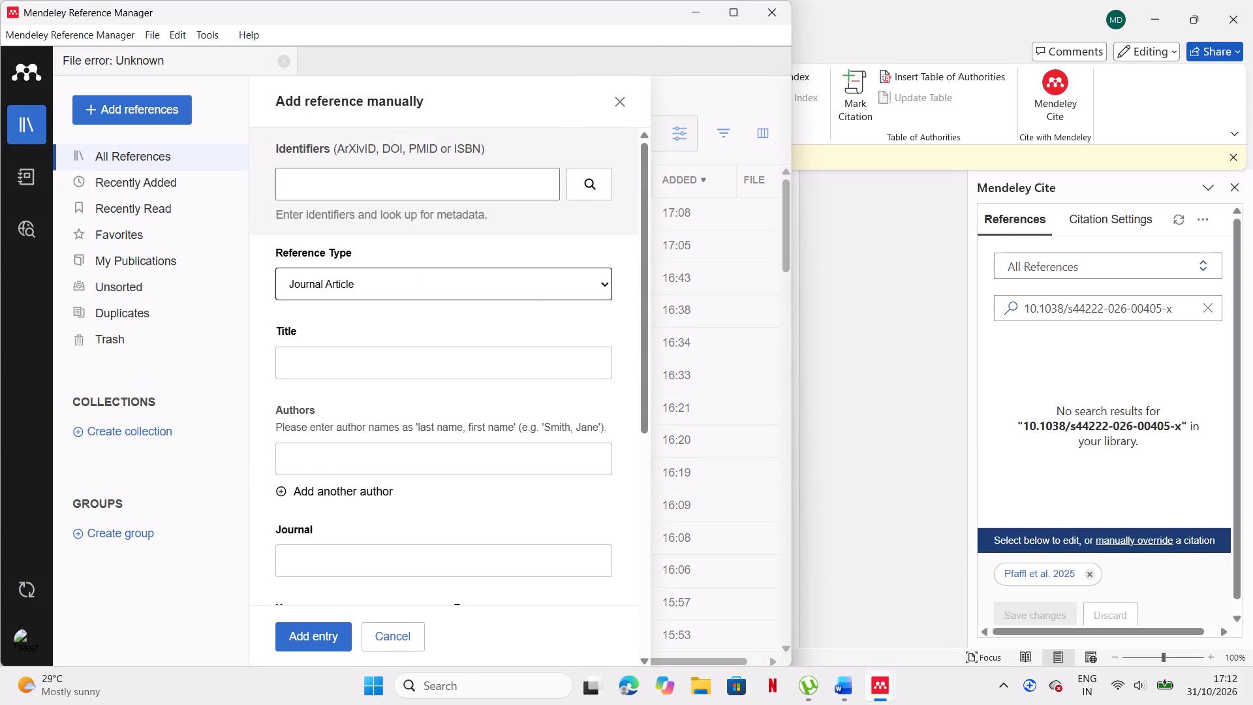
left_click(433, 193)
key("ctrl+v")
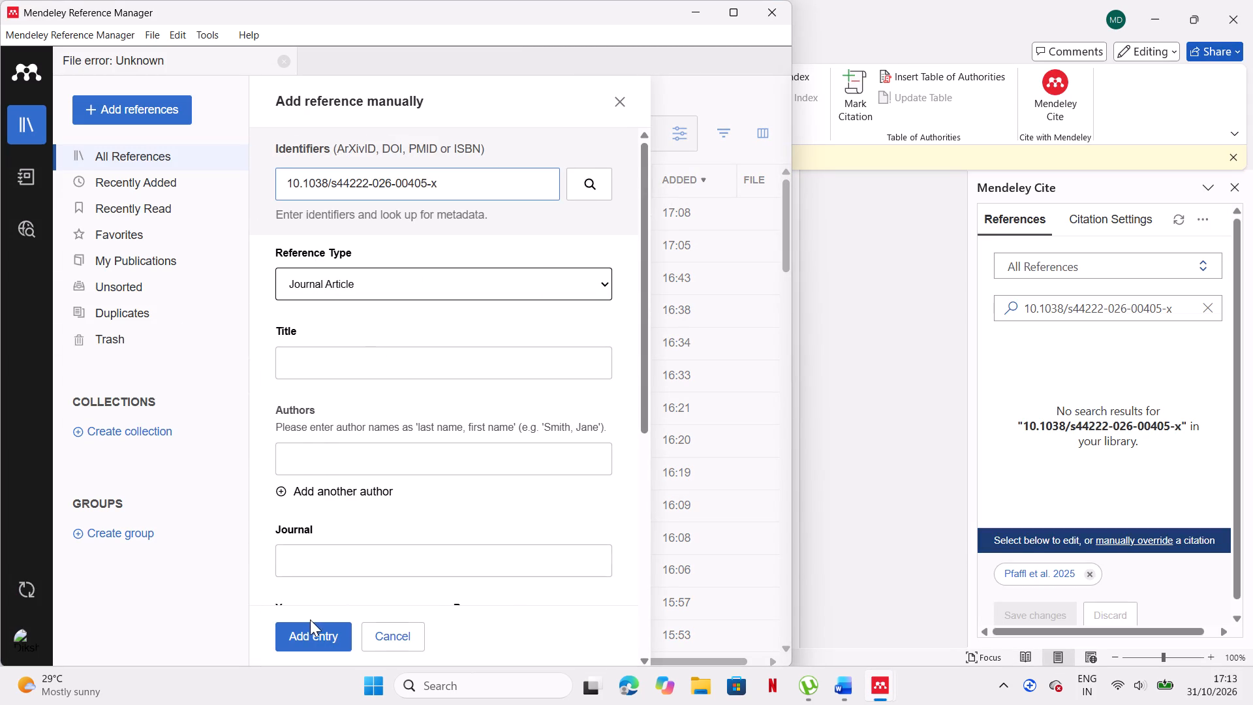
left_click(310, 627)
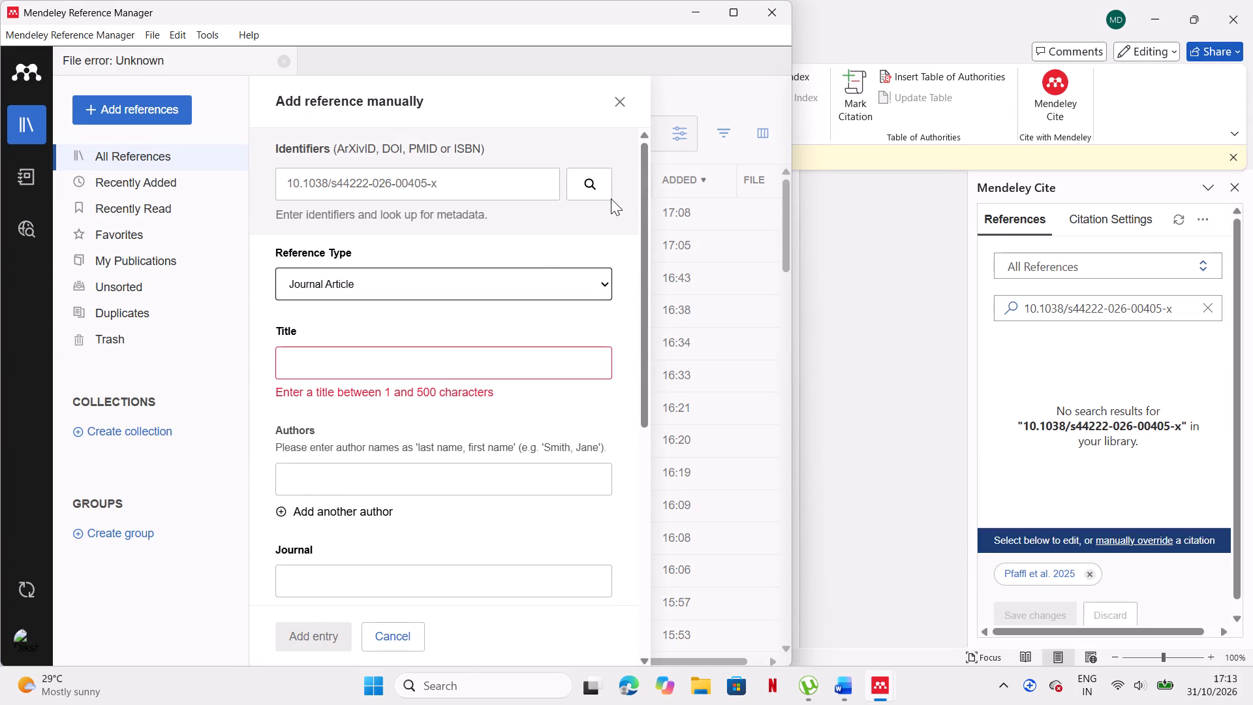
left_click(606, 194)
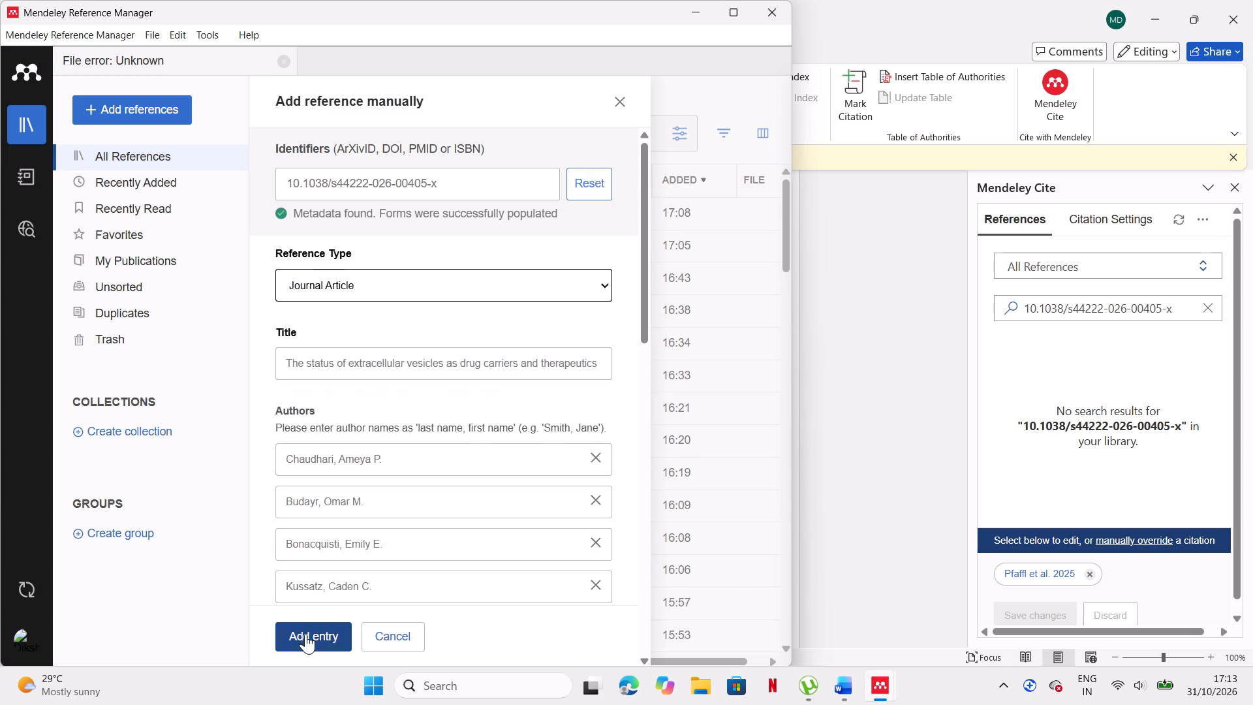
left_click(305, 634)
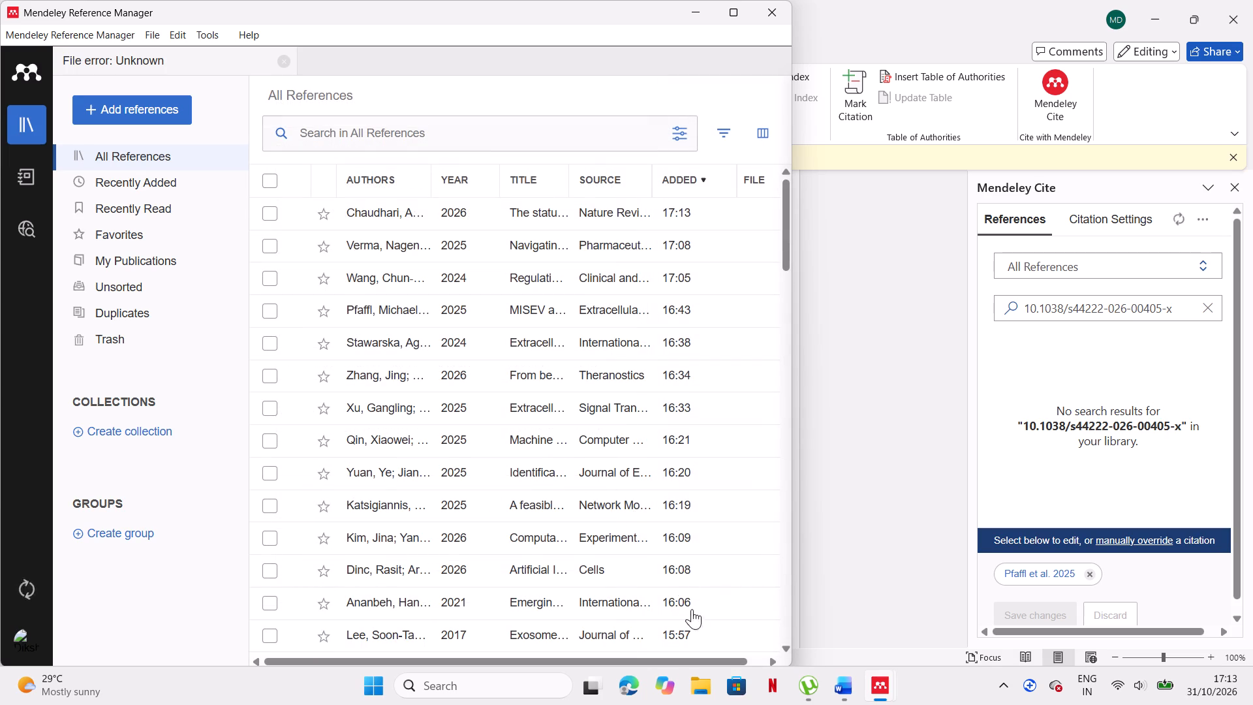
left_click(844, 685)
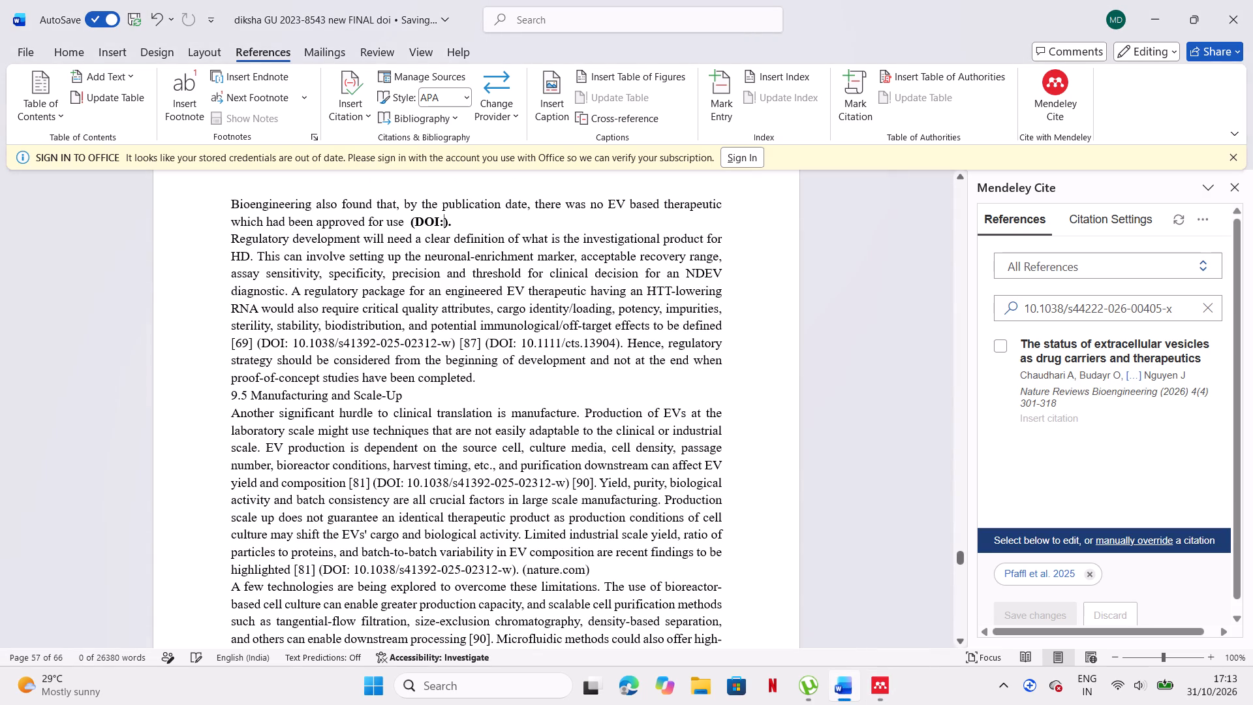
key("ctrl+v")
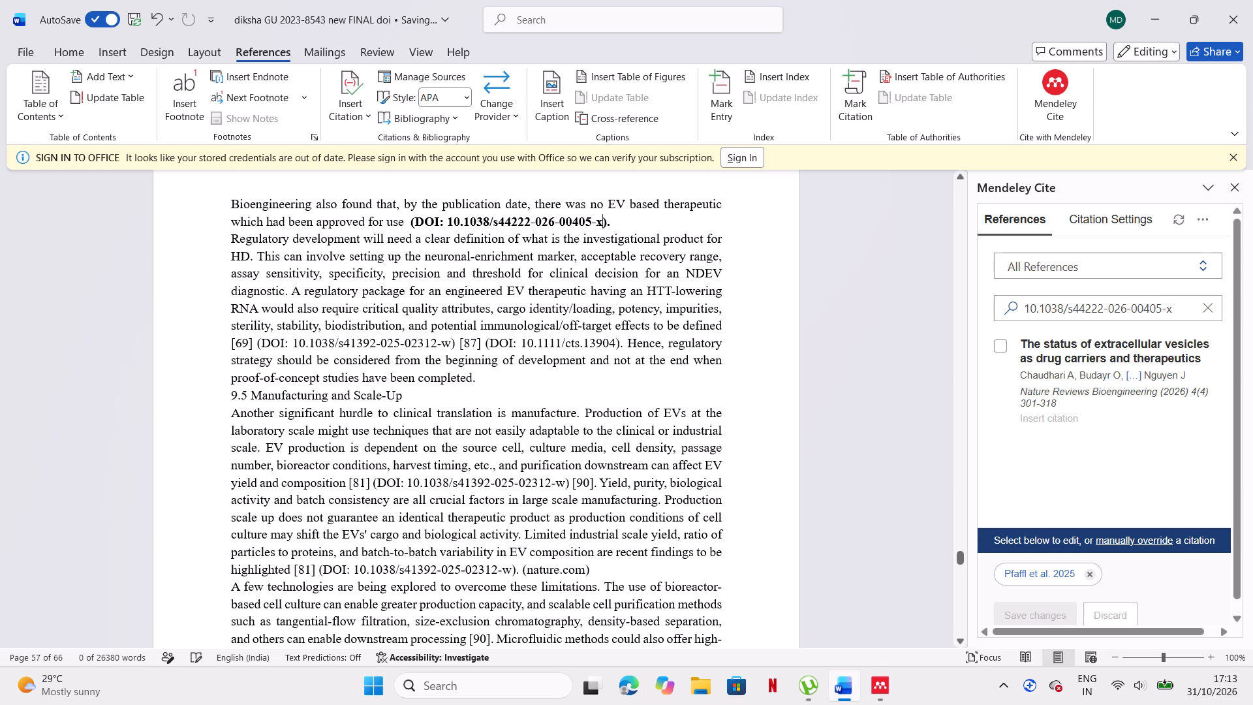
Insert a Mendeley citation of "The status of extracellular vesicles as drug carriers and therapeutics" before the DOI after "approved for use".
left_click(413, 220)
left_click(409, 219)
left_click(1186, 319)
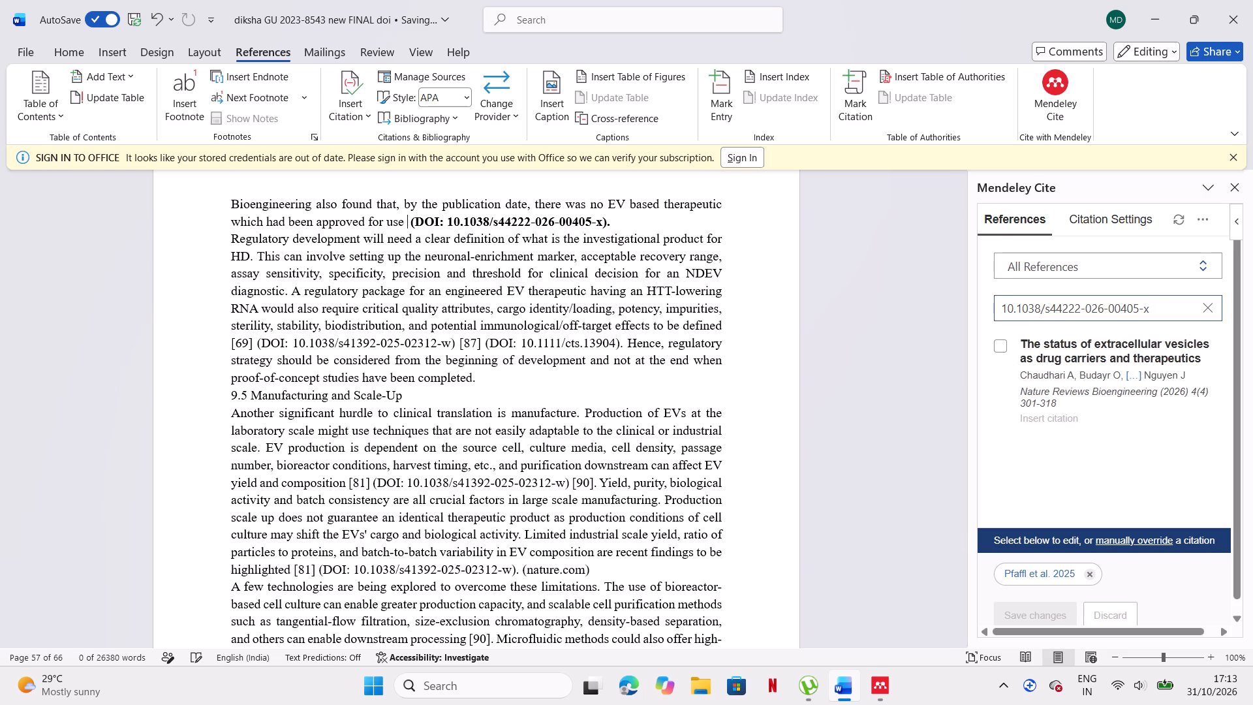
key("space")
left_click(1089, 577)
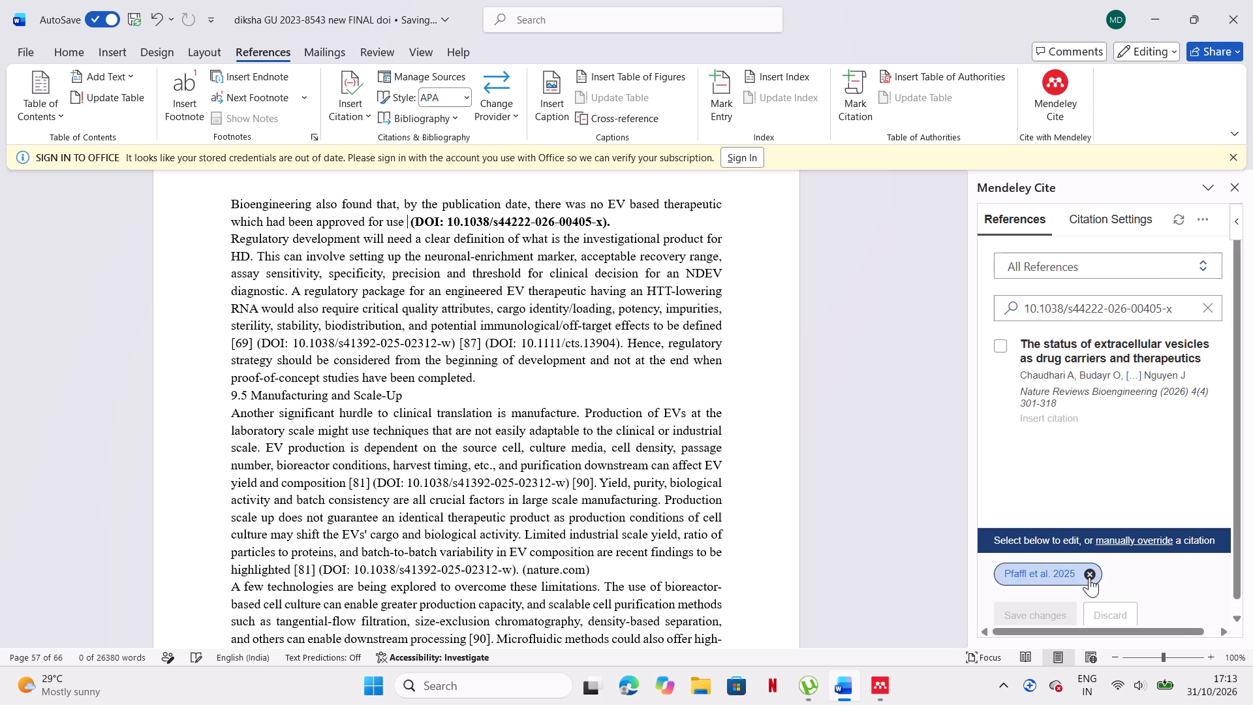
left_click(1051, 416)
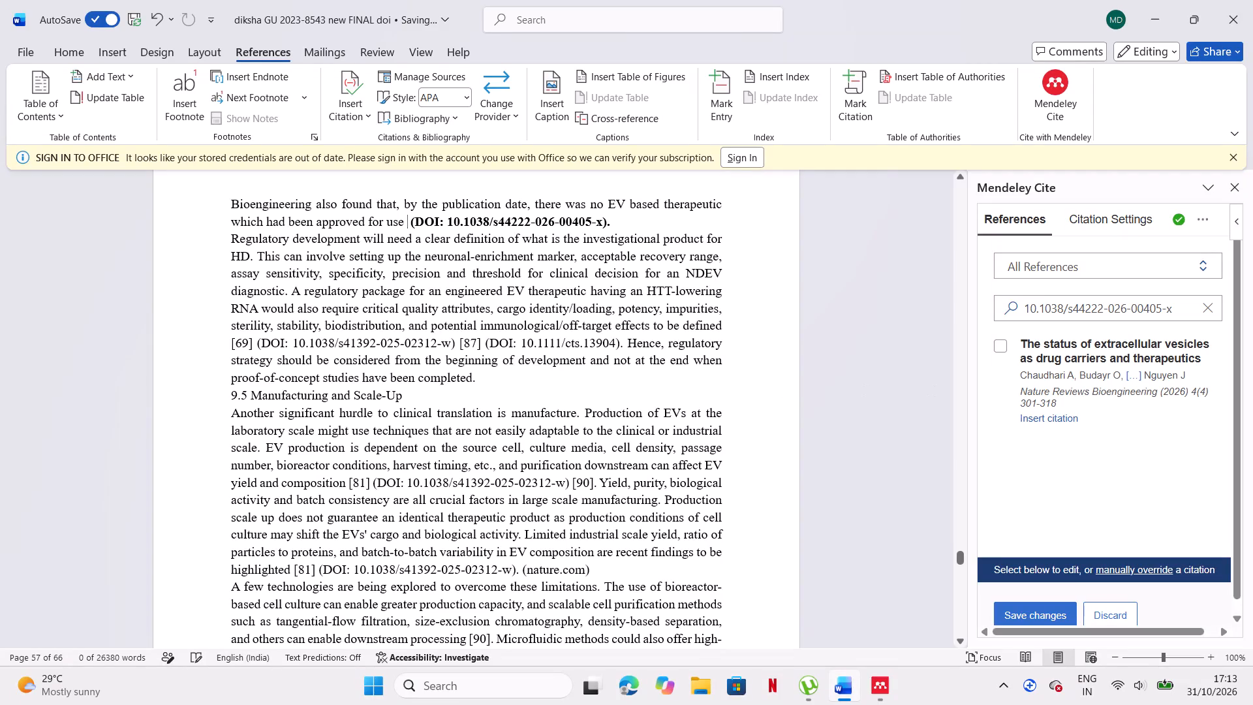
left_click(409, 226)
left_click(1051, 416)
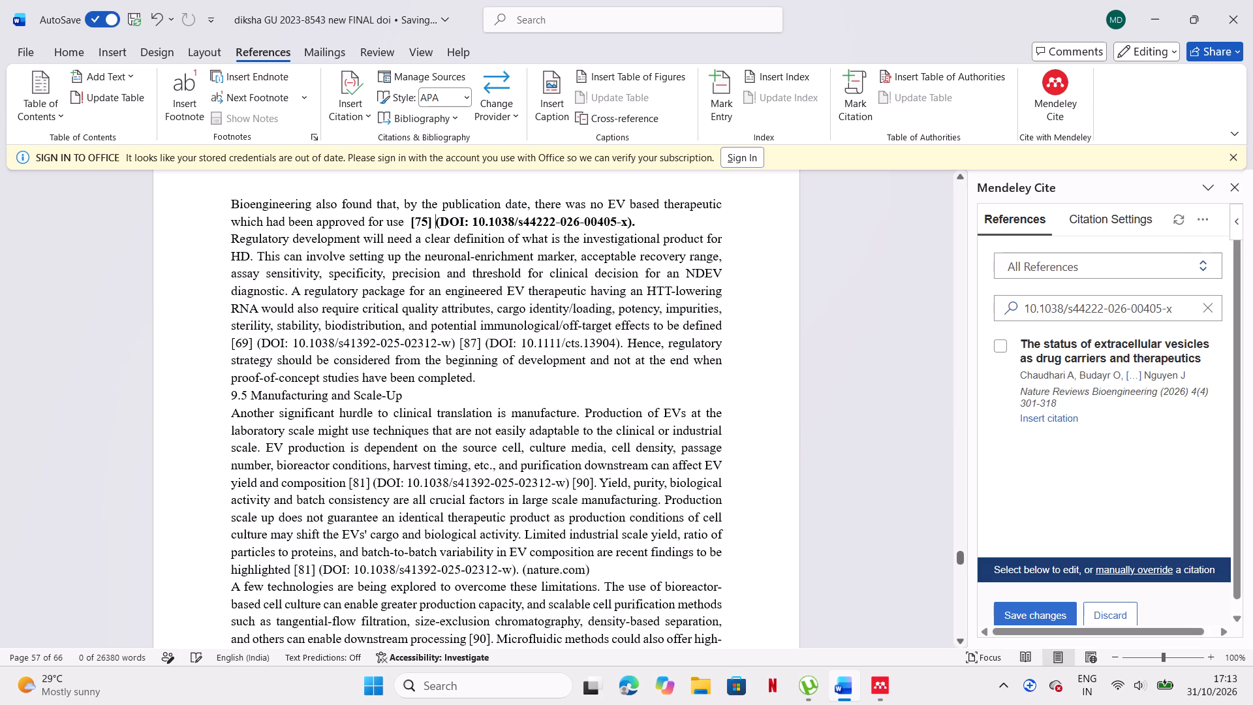
left_click_drag(292, 345, 452, 348)
key("ctrl+c")
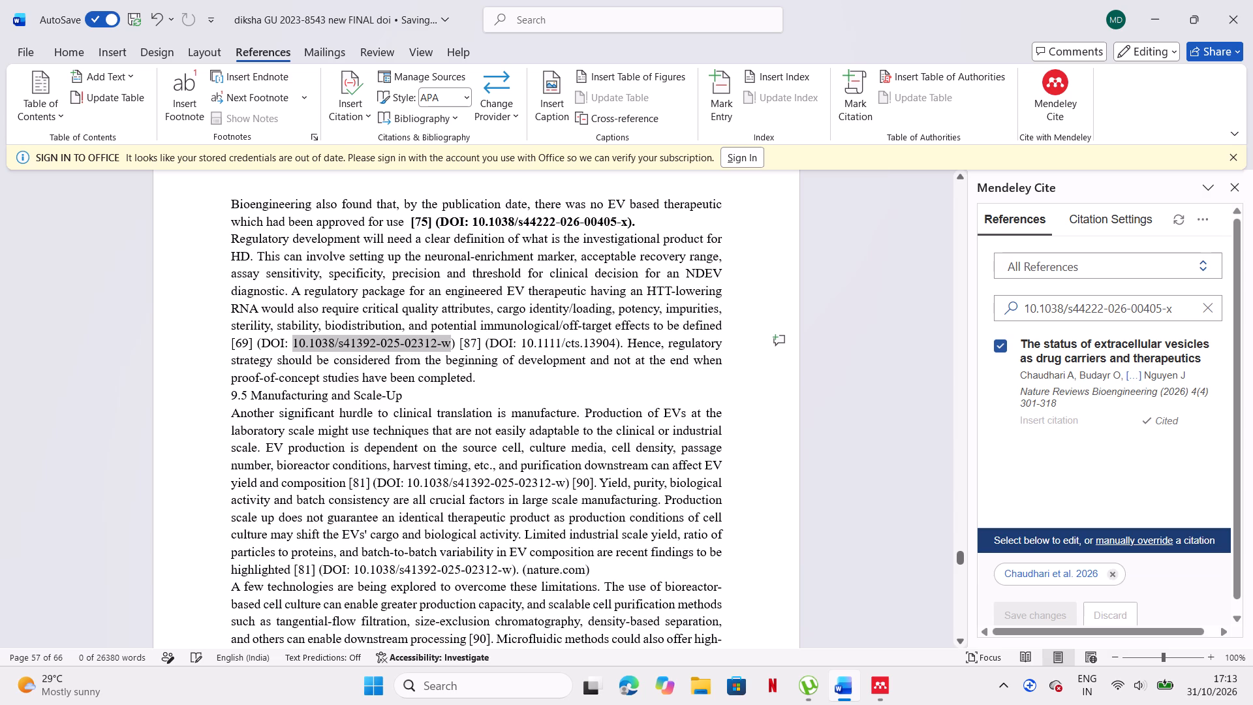
left_click(1209, 311)
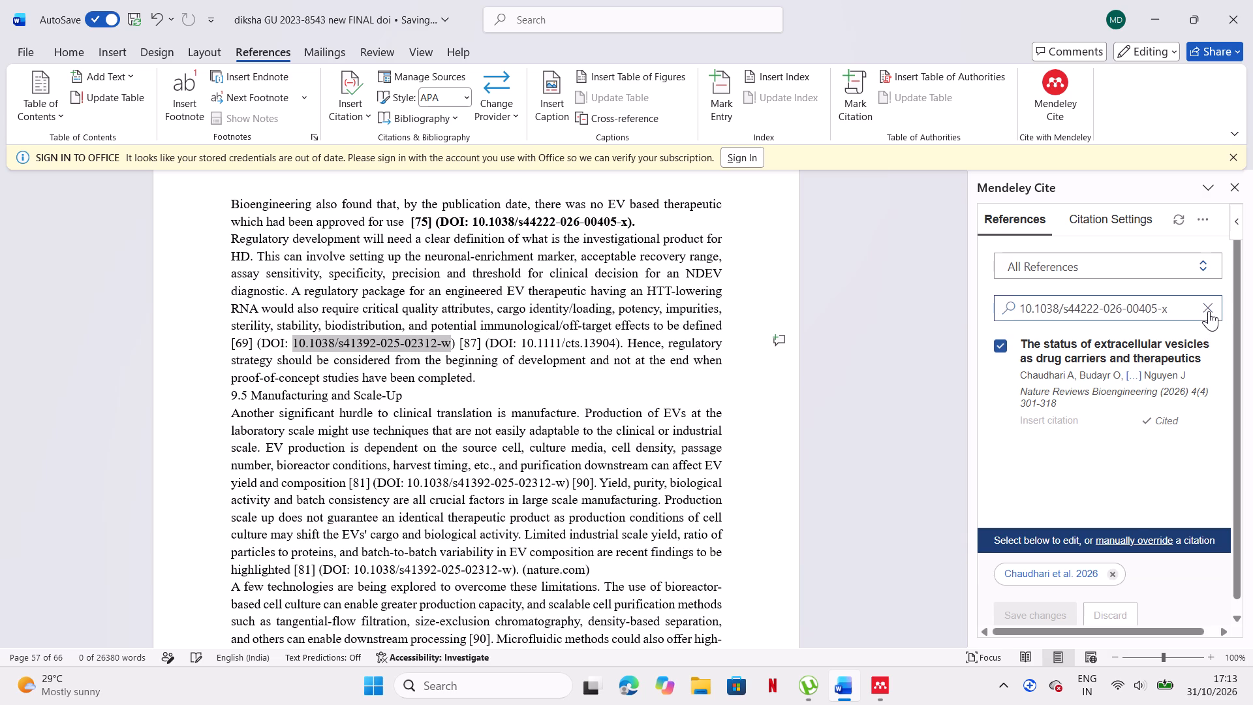
left_click(1187, 309)
key("ctrl+v")
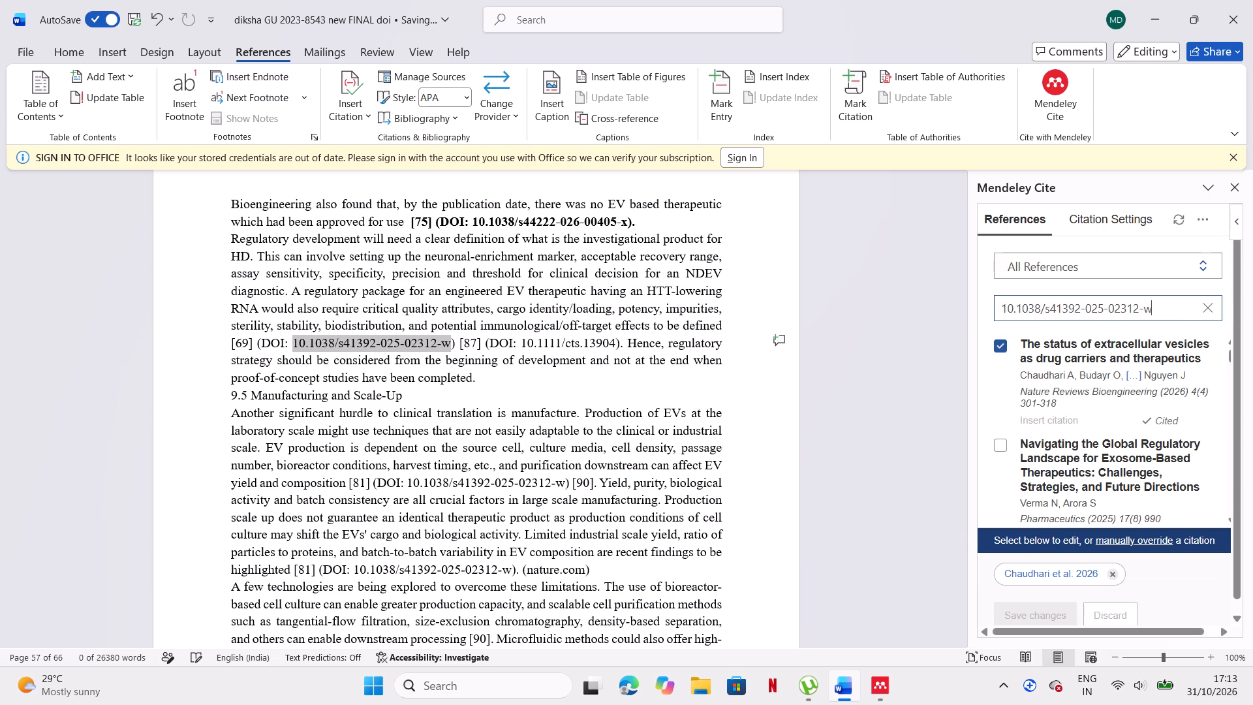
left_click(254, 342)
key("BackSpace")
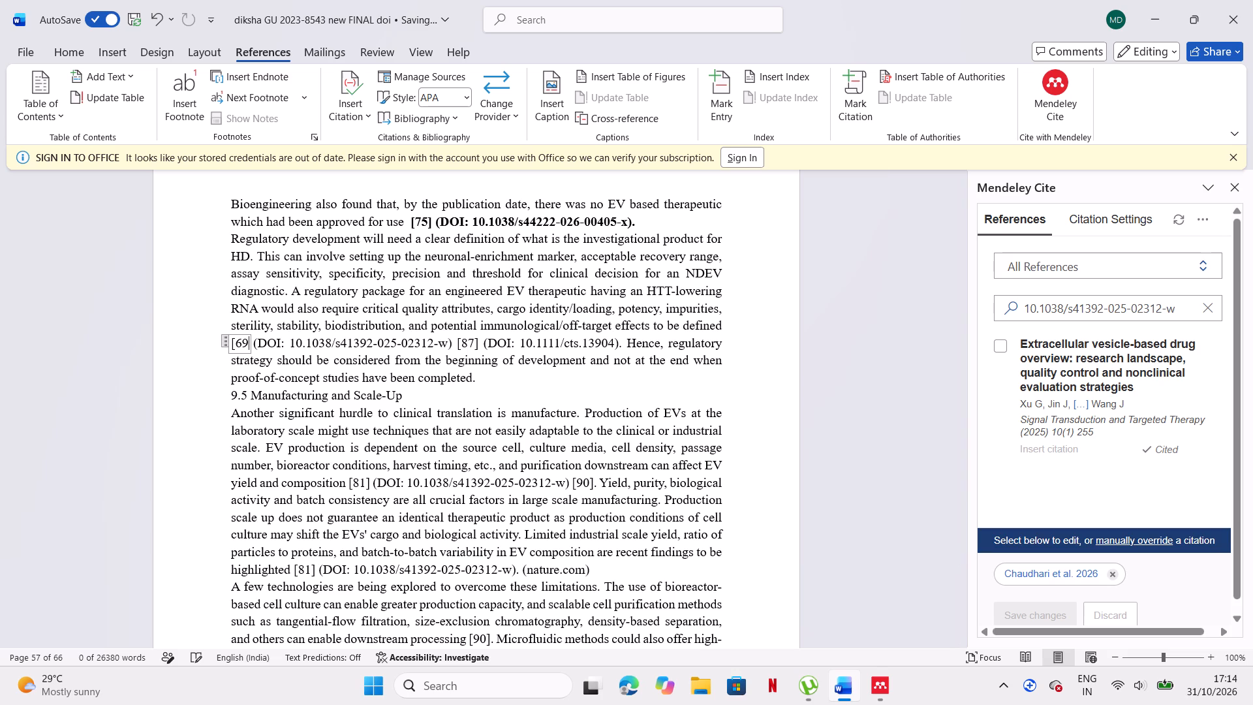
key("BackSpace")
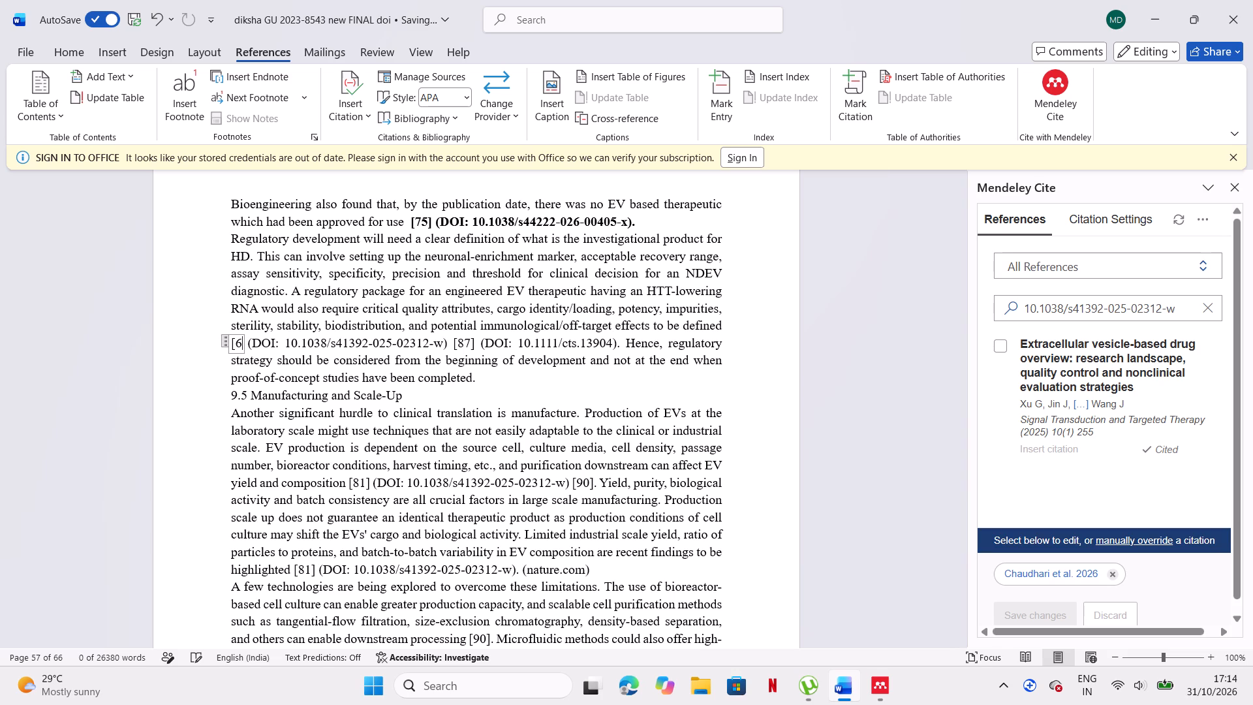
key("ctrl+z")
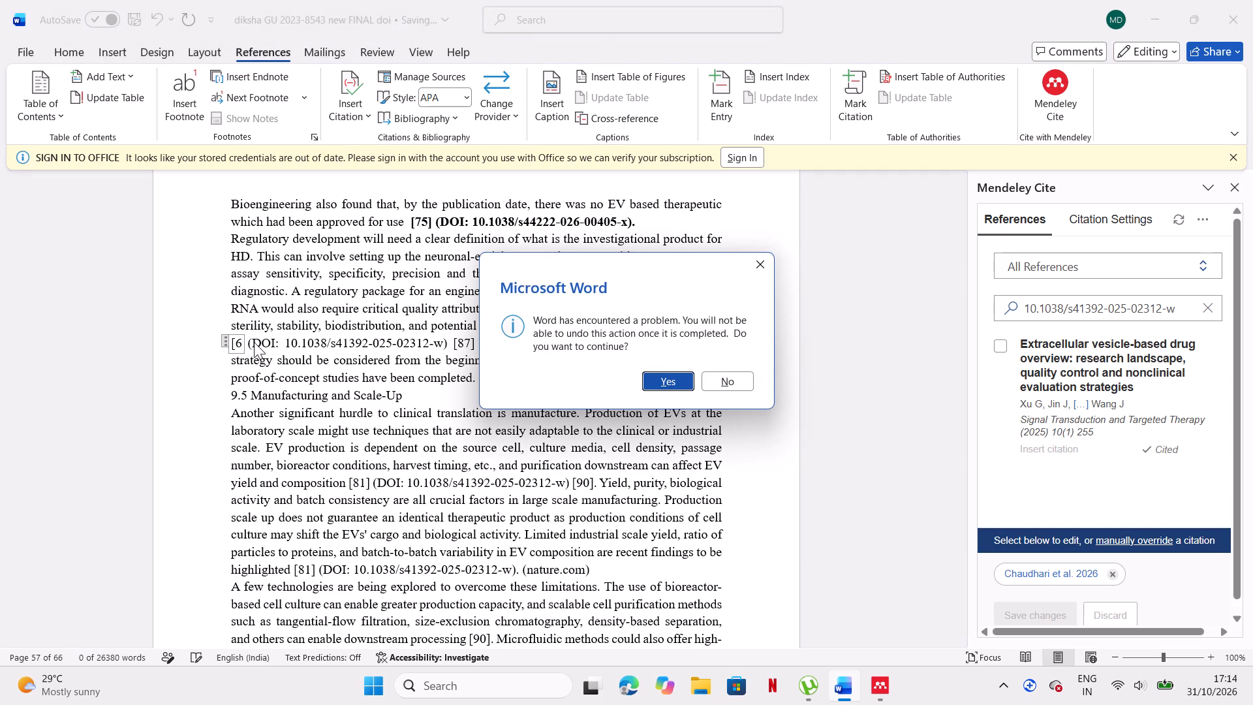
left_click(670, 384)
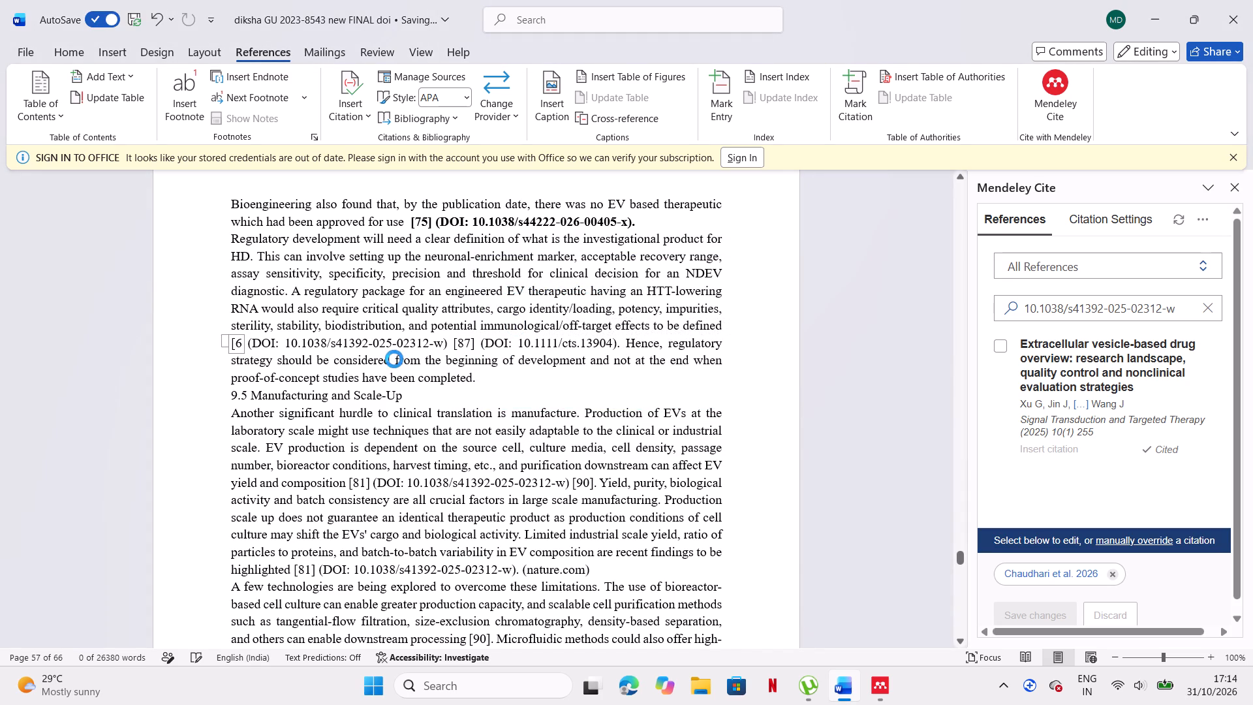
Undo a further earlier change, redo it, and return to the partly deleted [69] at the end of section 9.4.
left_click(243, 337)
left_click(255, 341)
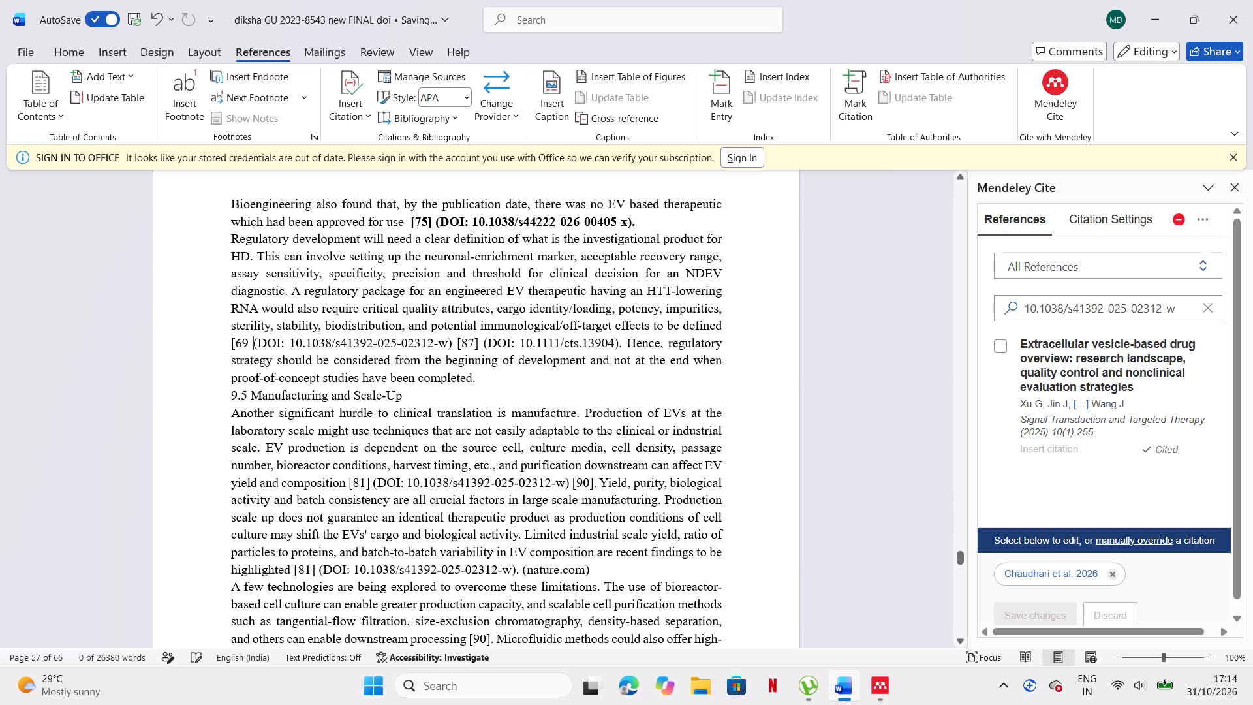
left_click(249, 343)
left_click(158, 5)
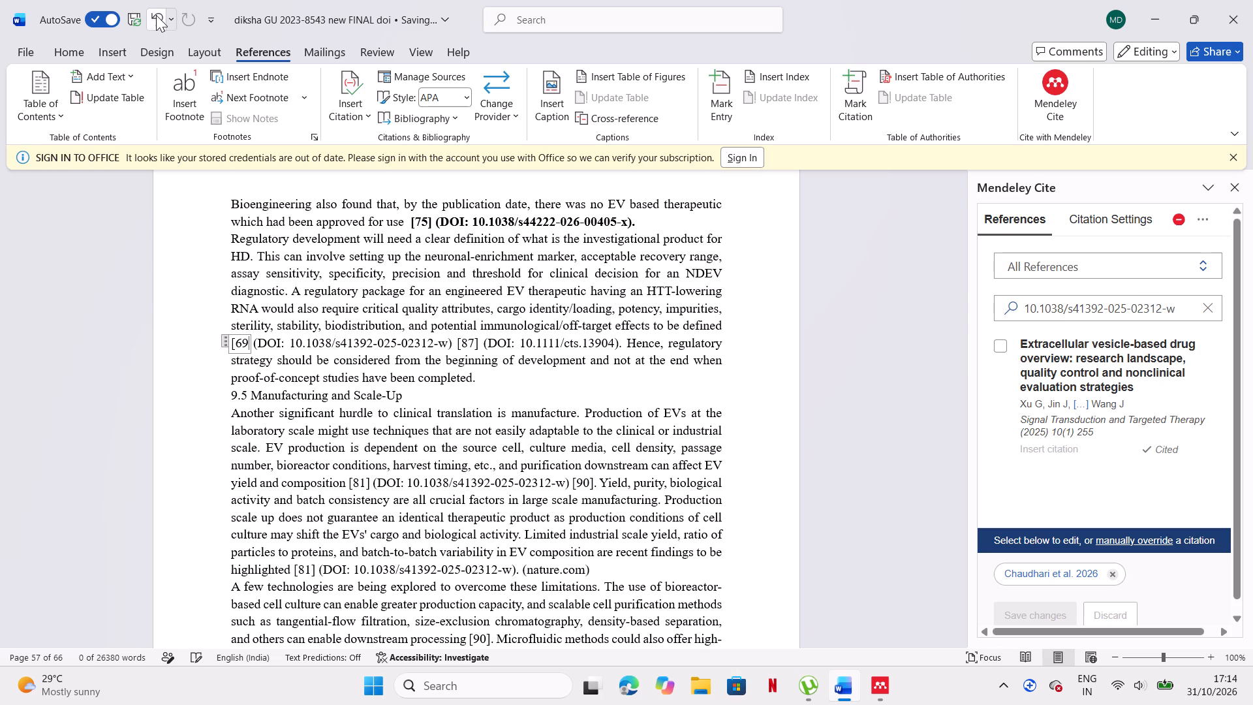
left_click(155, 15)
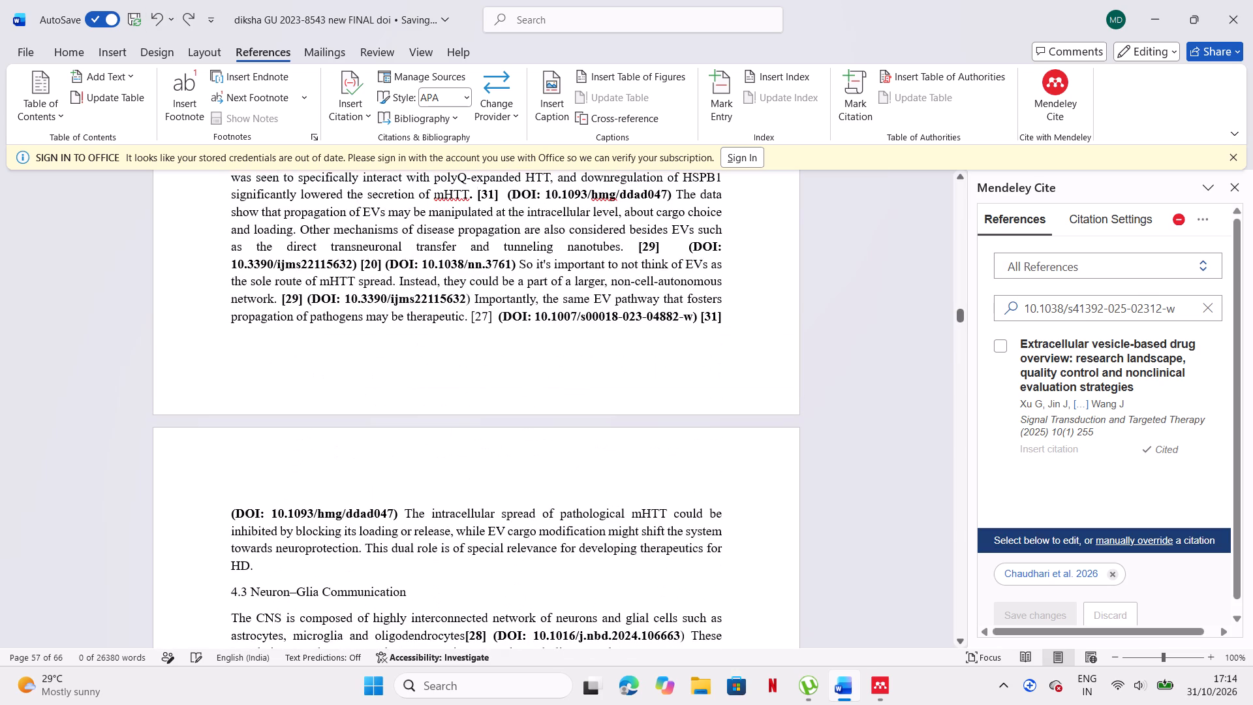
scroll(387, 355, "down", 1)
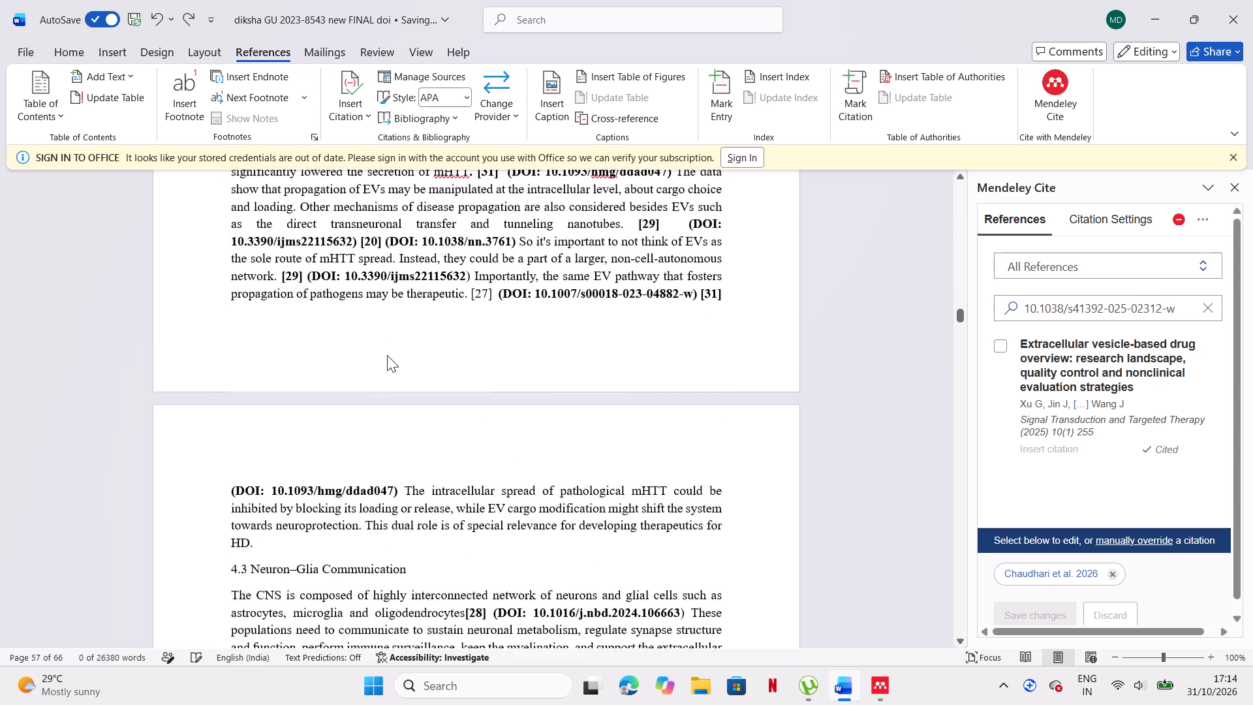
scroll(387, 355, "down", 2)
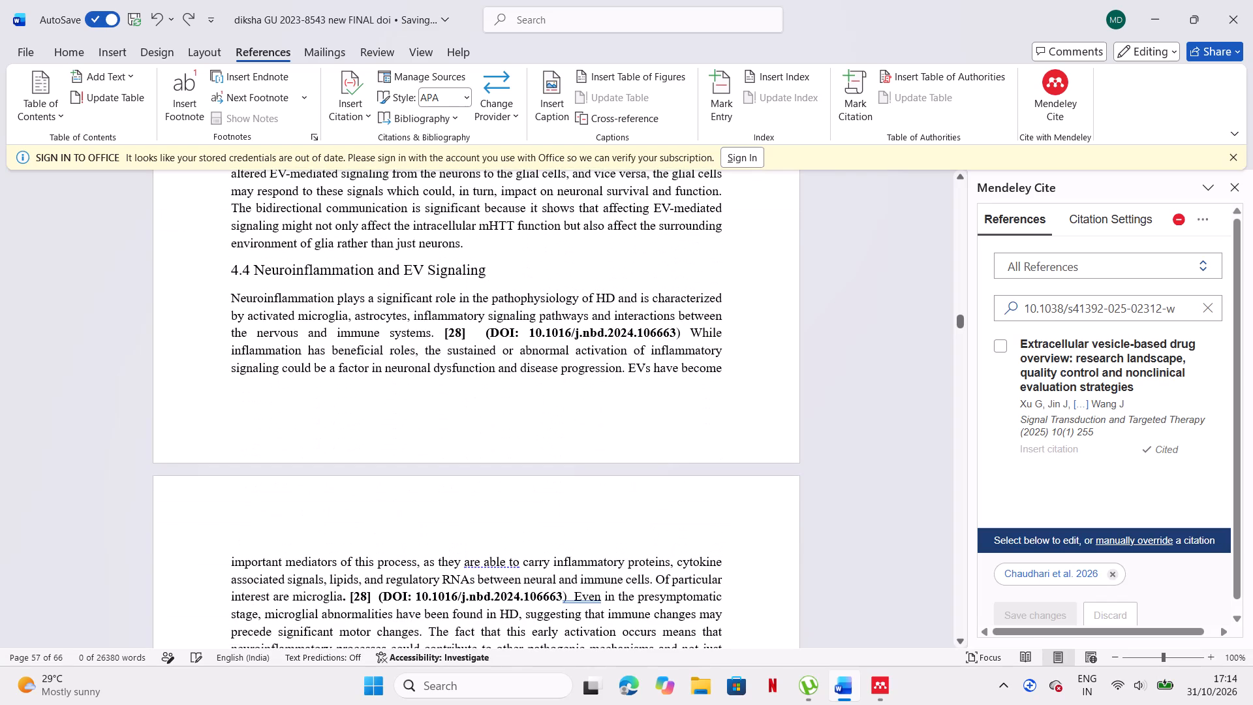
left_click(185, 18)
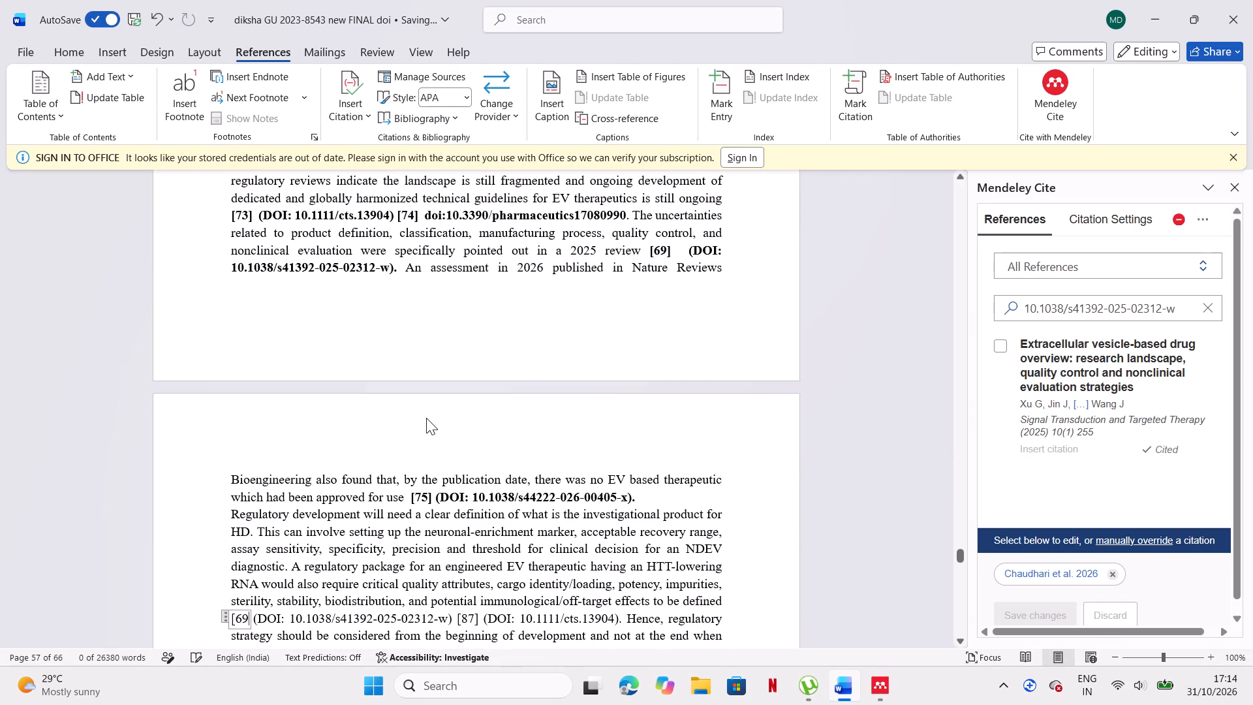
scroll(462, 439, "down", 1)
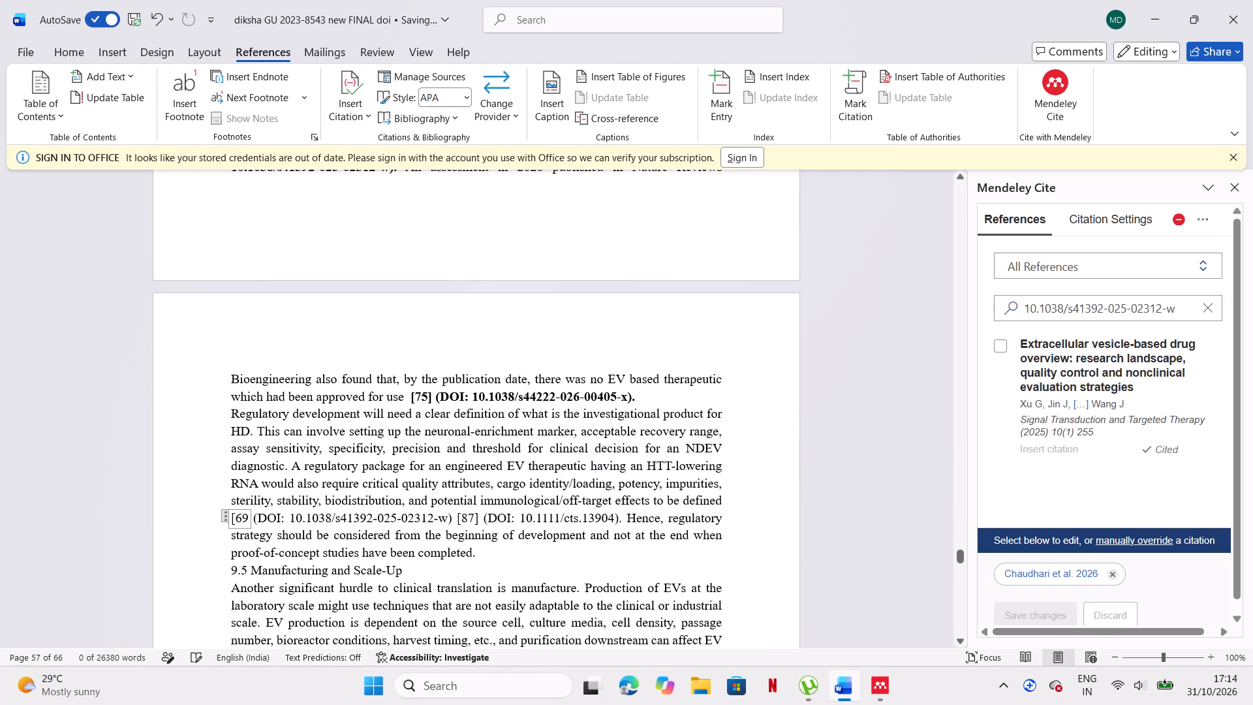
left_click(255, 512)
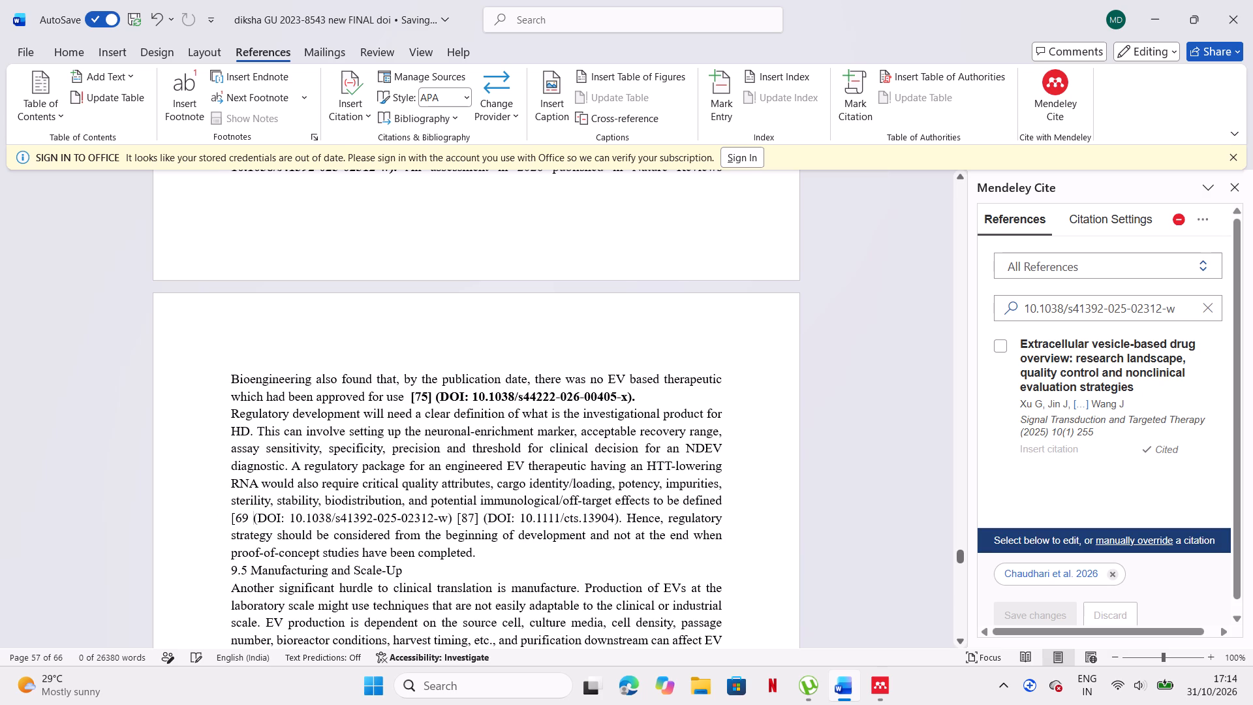
left_click(249, 513)
key("BackSpace")
key("BackSpace")
key("BackSpace")
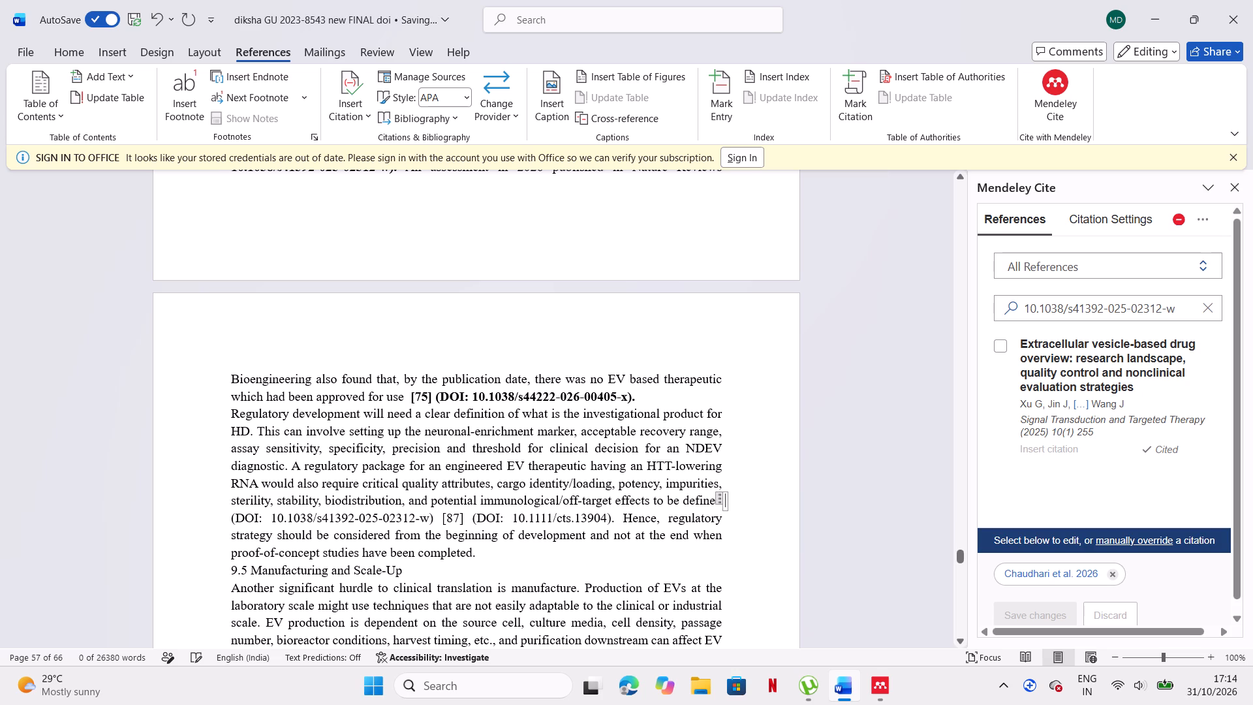
left_click(230, 517)
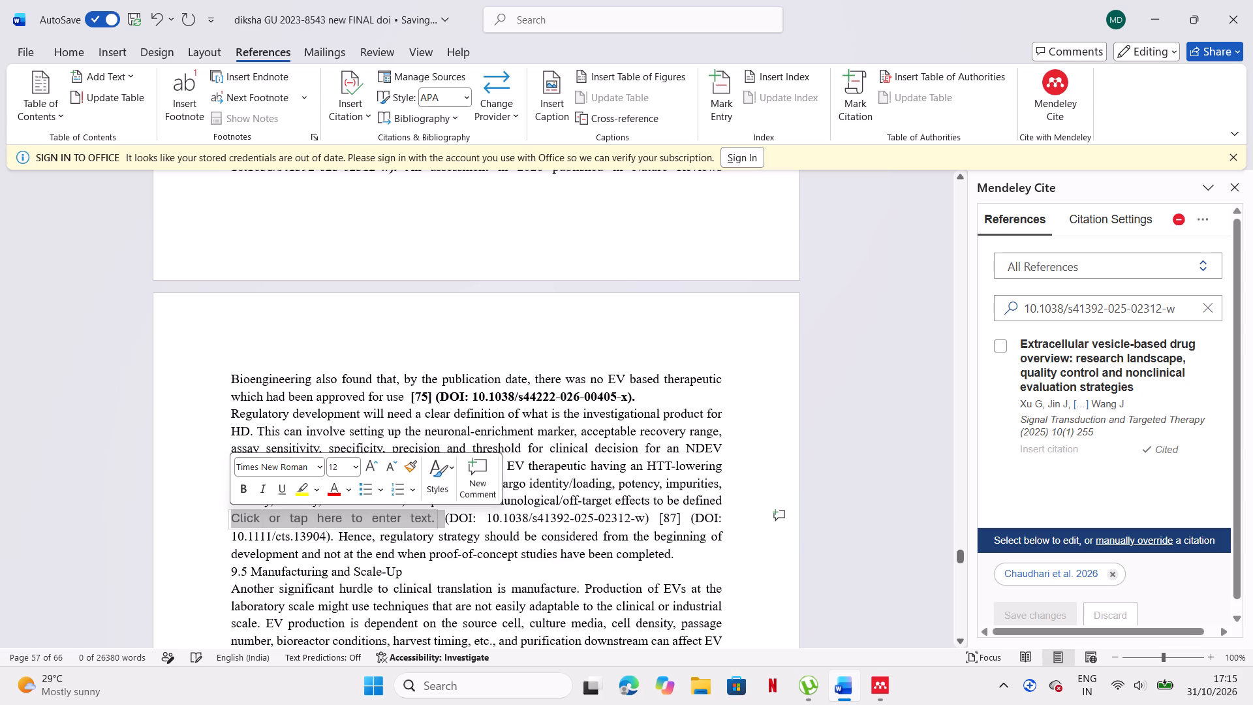
left_click(249, 509)
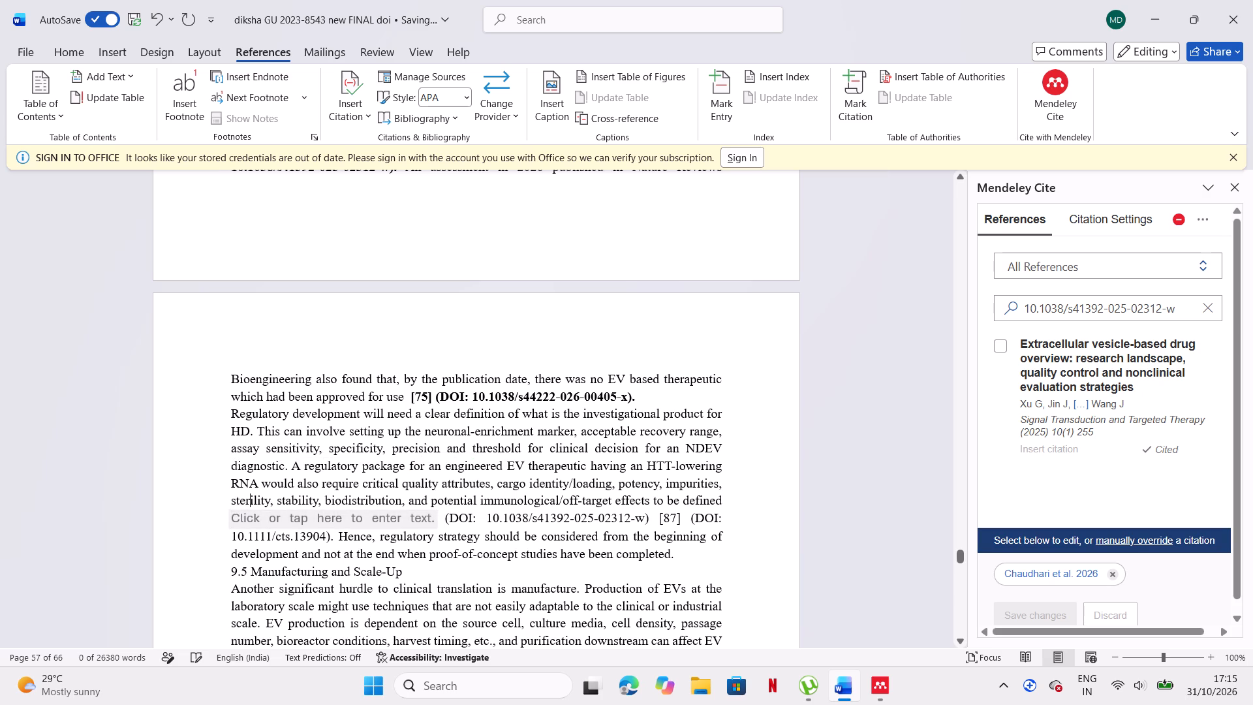
left_click(442, 524)
key("BackSpace")
key("BackSpace")
key("BackSpace")
key("BackSpace")
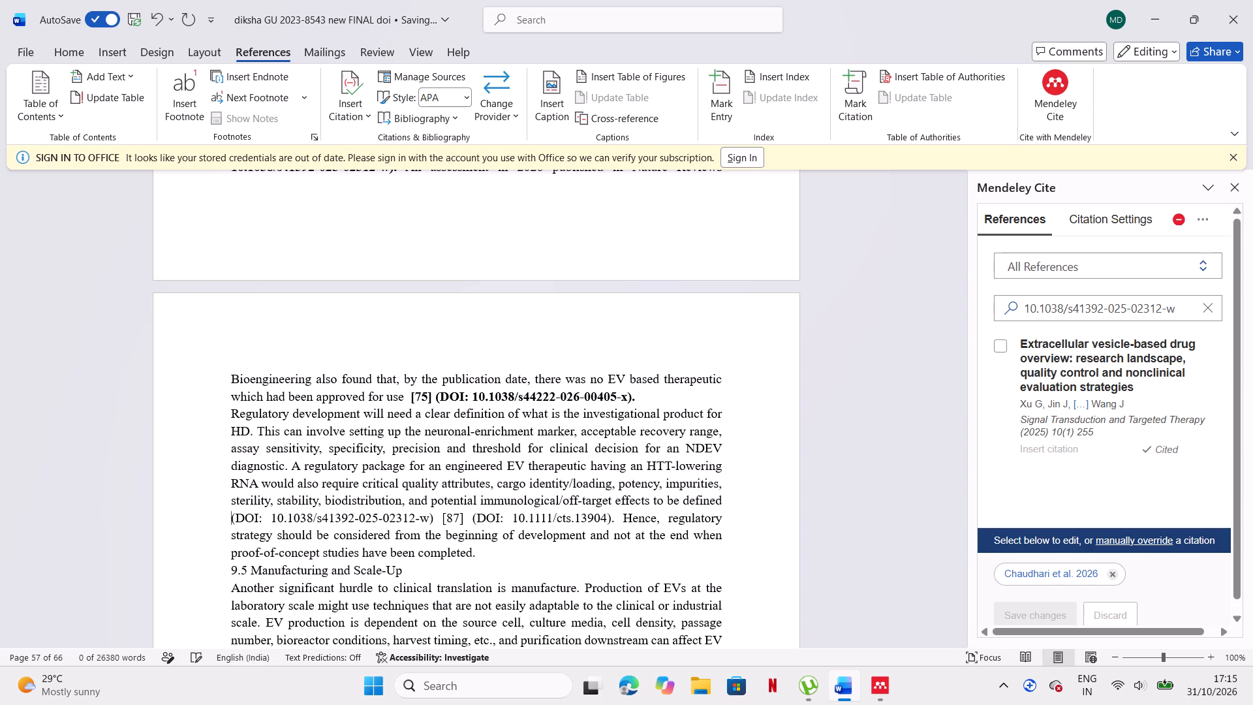
left_click(1113, 576)
double_click(1066, 443)
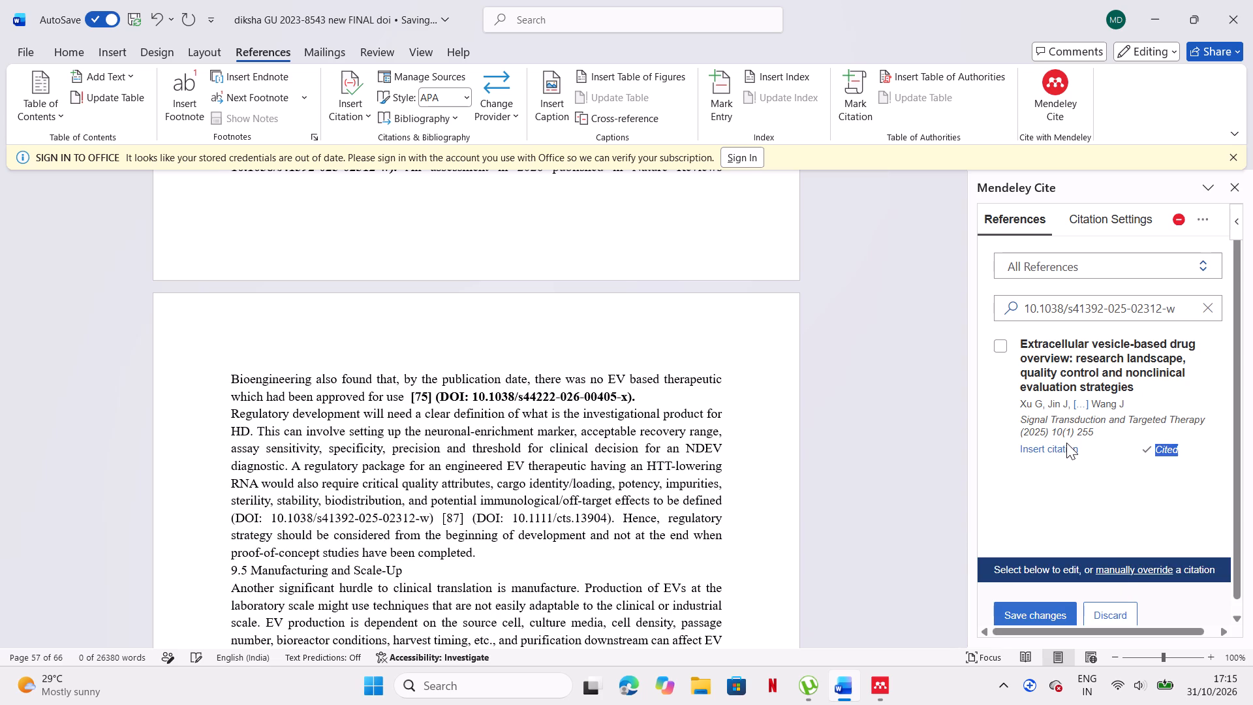
left_click(1065, 450)
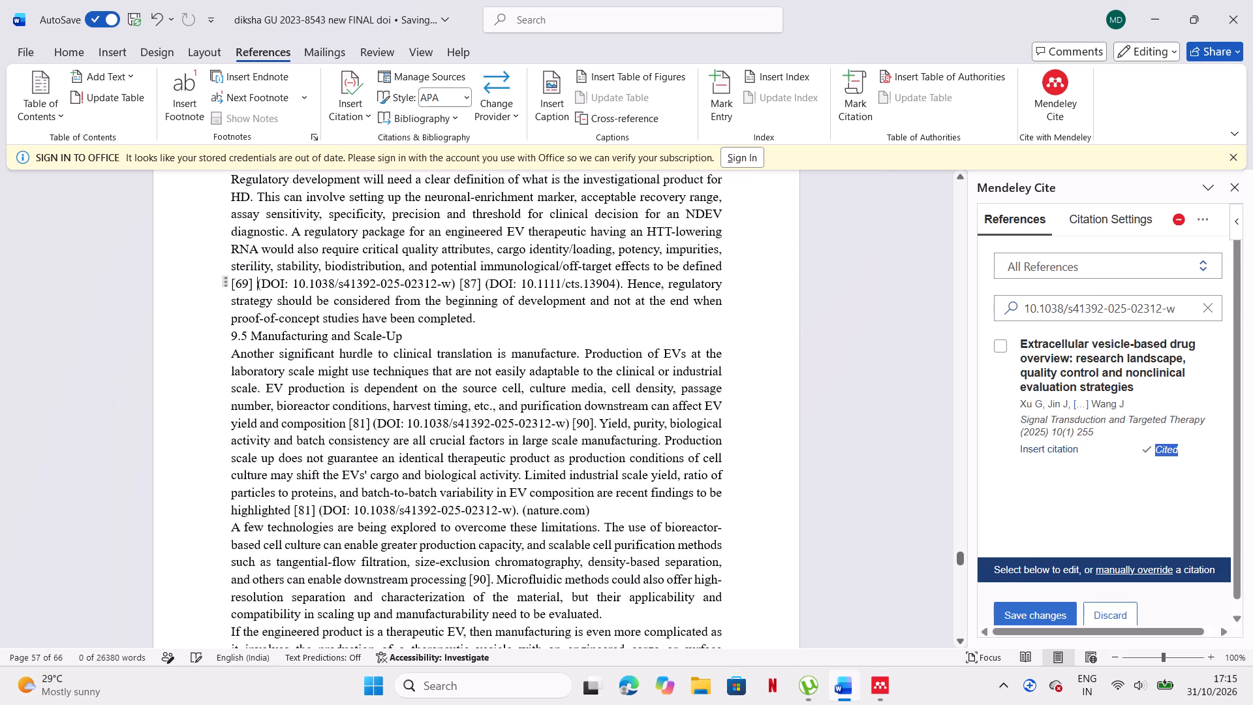
Search the Mendeley Cite references for DOI 10.1111/cts.13904, copied from the end of section 9.4.
left_click(469, 281)
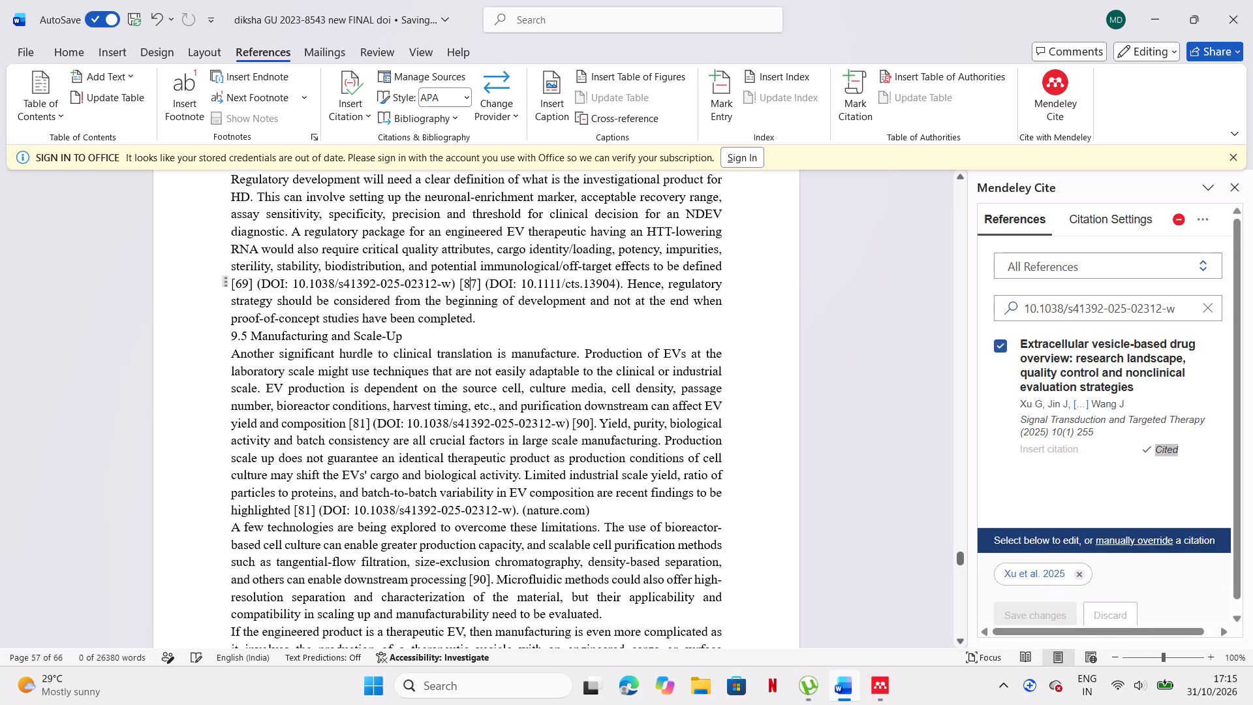
left_click_drag(520, 283, 601, 283)
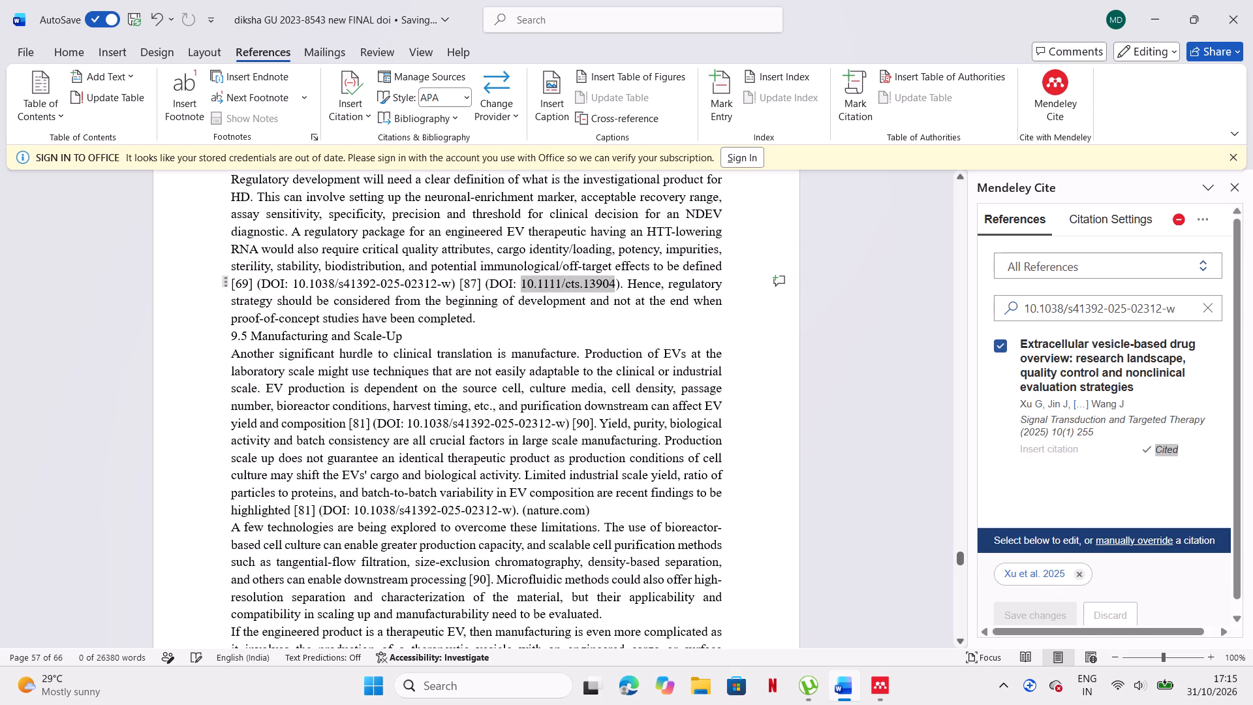
left_click_drag(601, 283, 615, 283)
key("ctrl+c")
left_click(1207, 305)
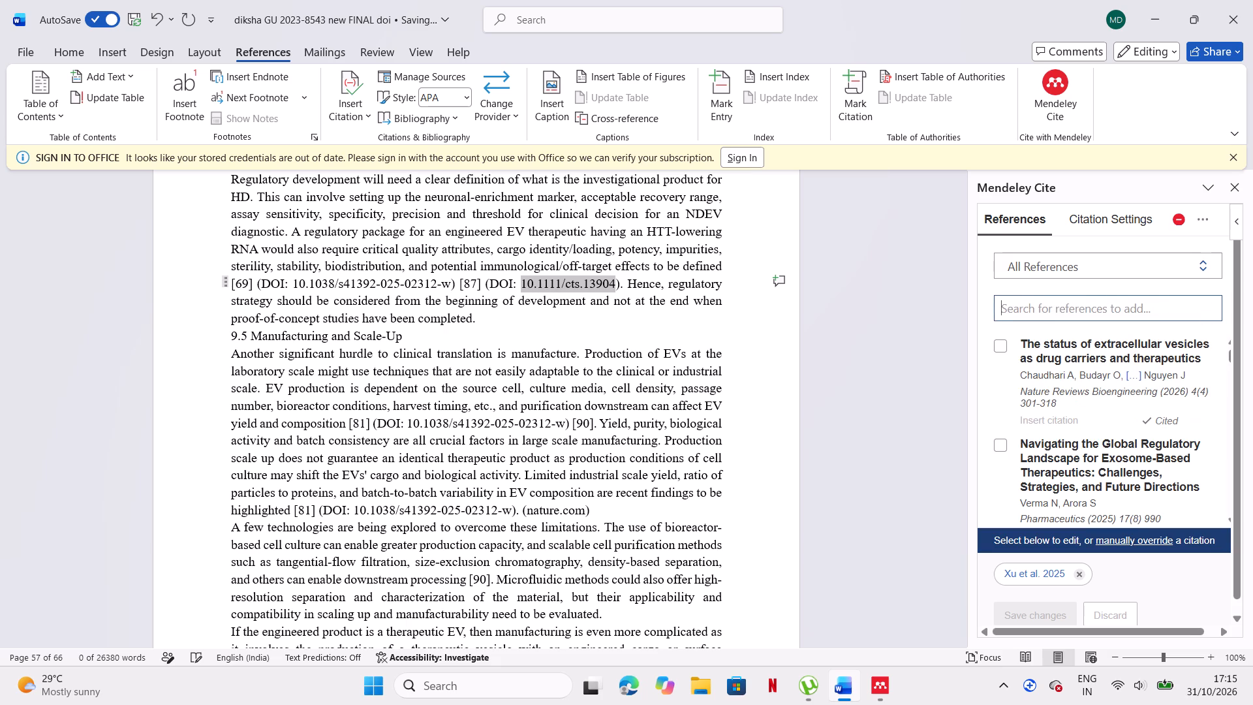
left_click(1189, 304)
key("ctrl+v")
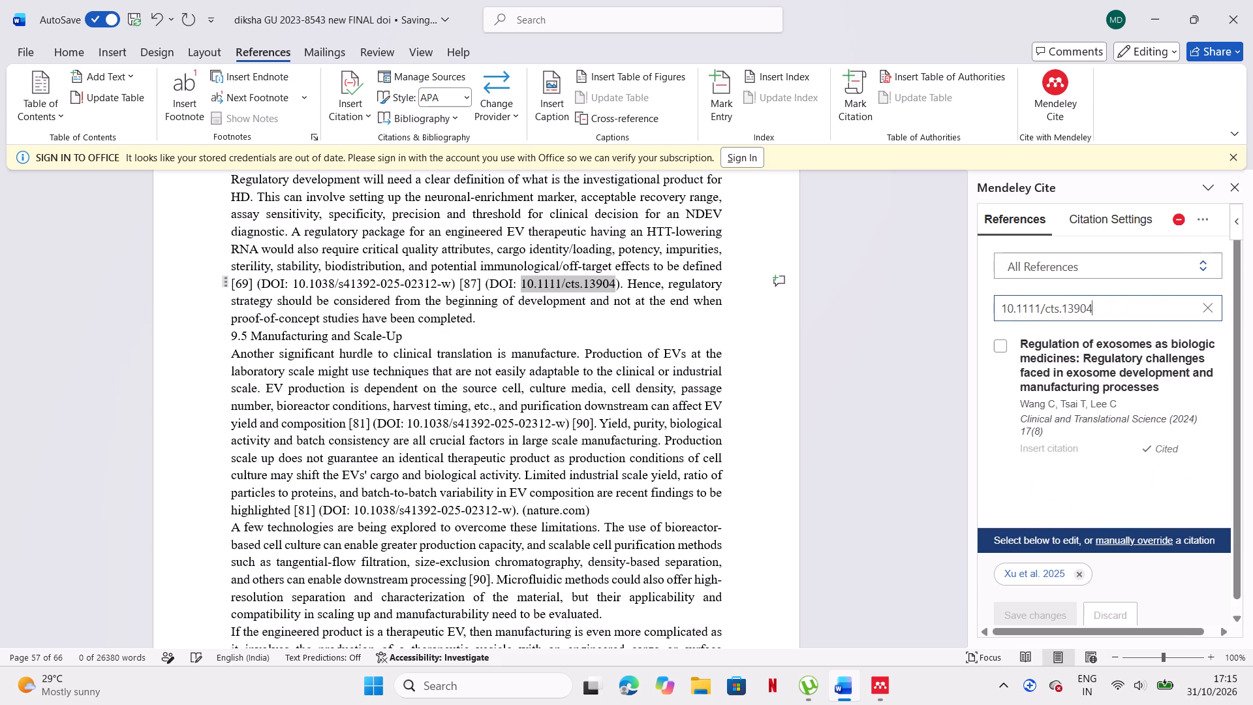
Replace the old [87] before DOI 10.1111/cts.13904 with a Mendeley citation of "Regulation of exosomes as biologic medicines".
left_click(480, 282)
key("BackSpace")
key("BackSpace")
key("BackSpace")
key("BackSpace")
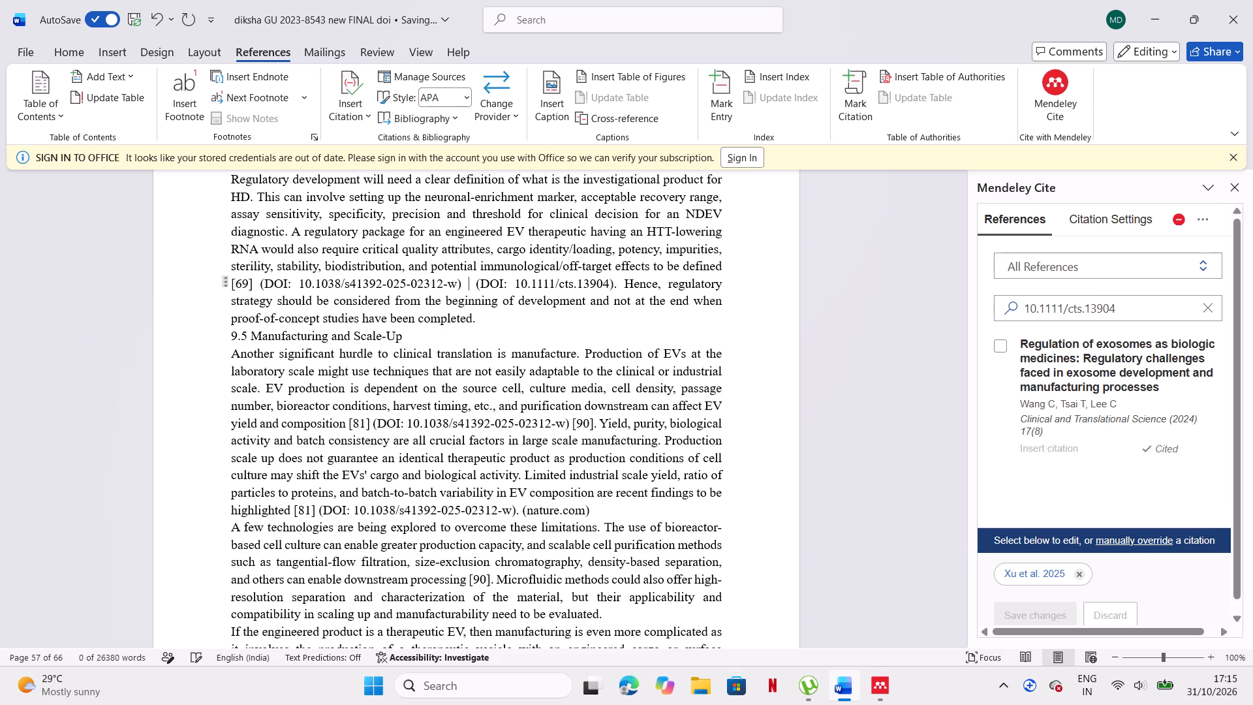
left_click(1079, 578)
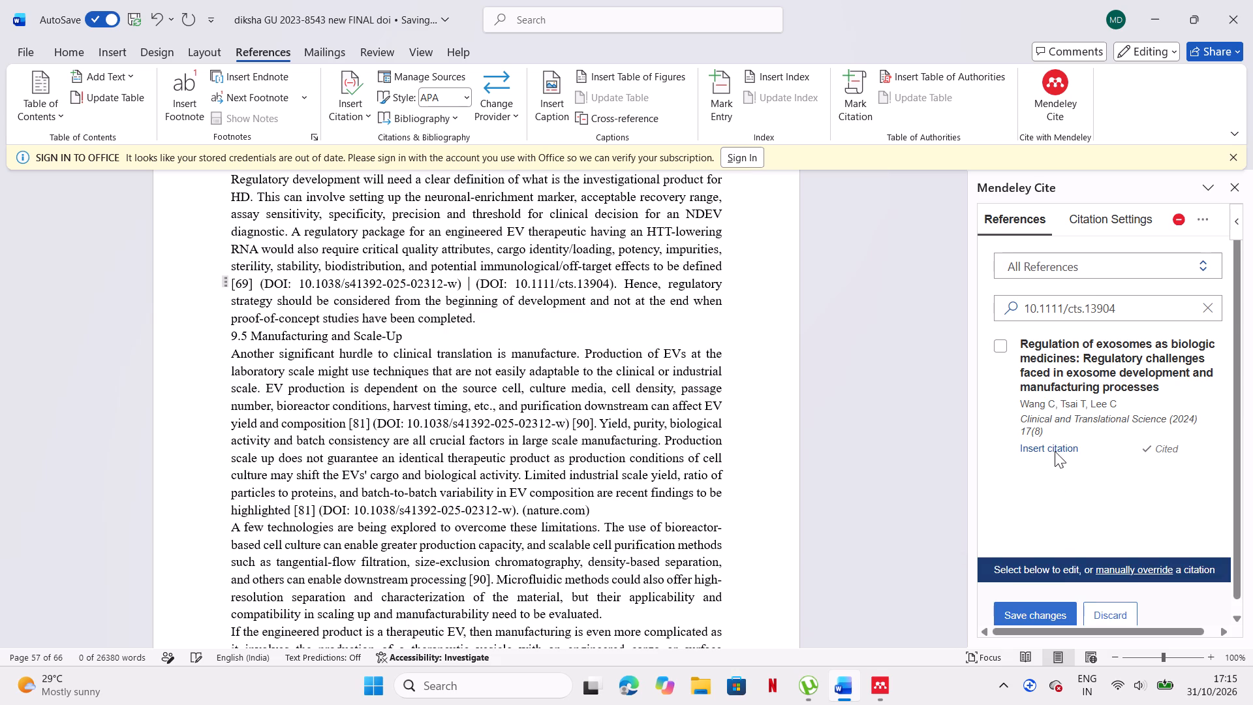
left_click(1055, 451)
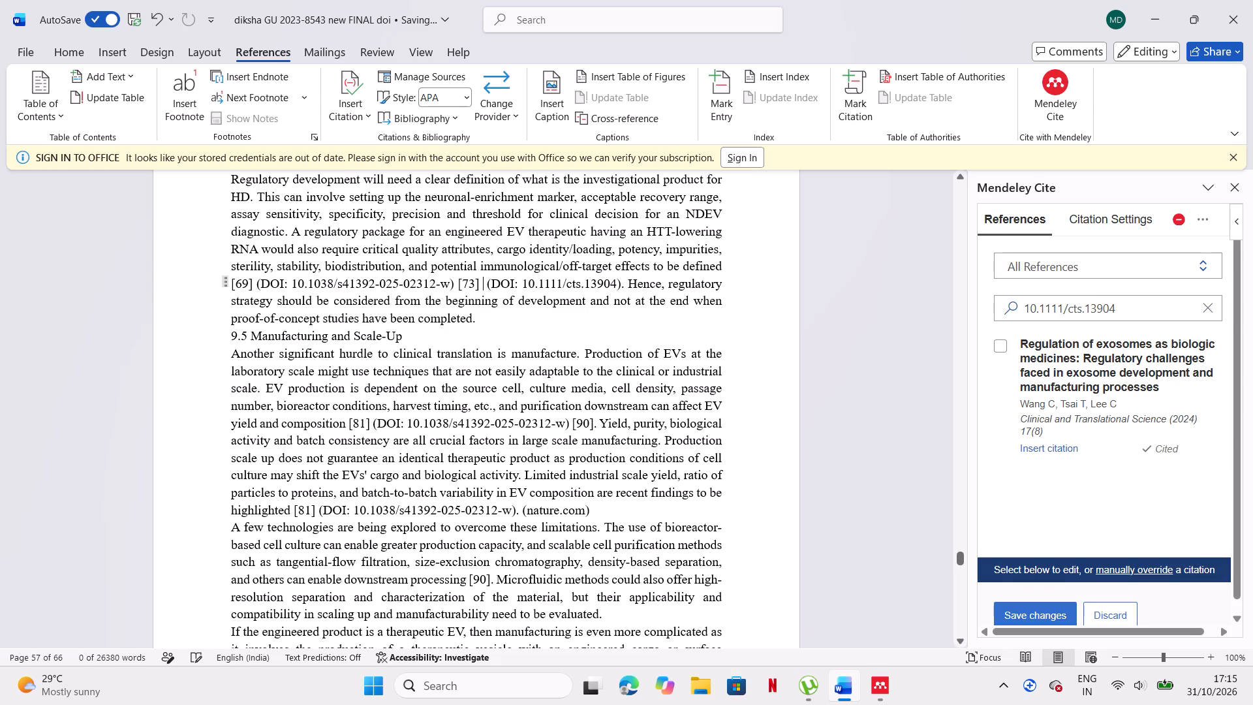
Make both citations and their DOIs after "off-target effects to be defined" in section 9.4 bold.
left_click_drag(625, 282, 242, 281)
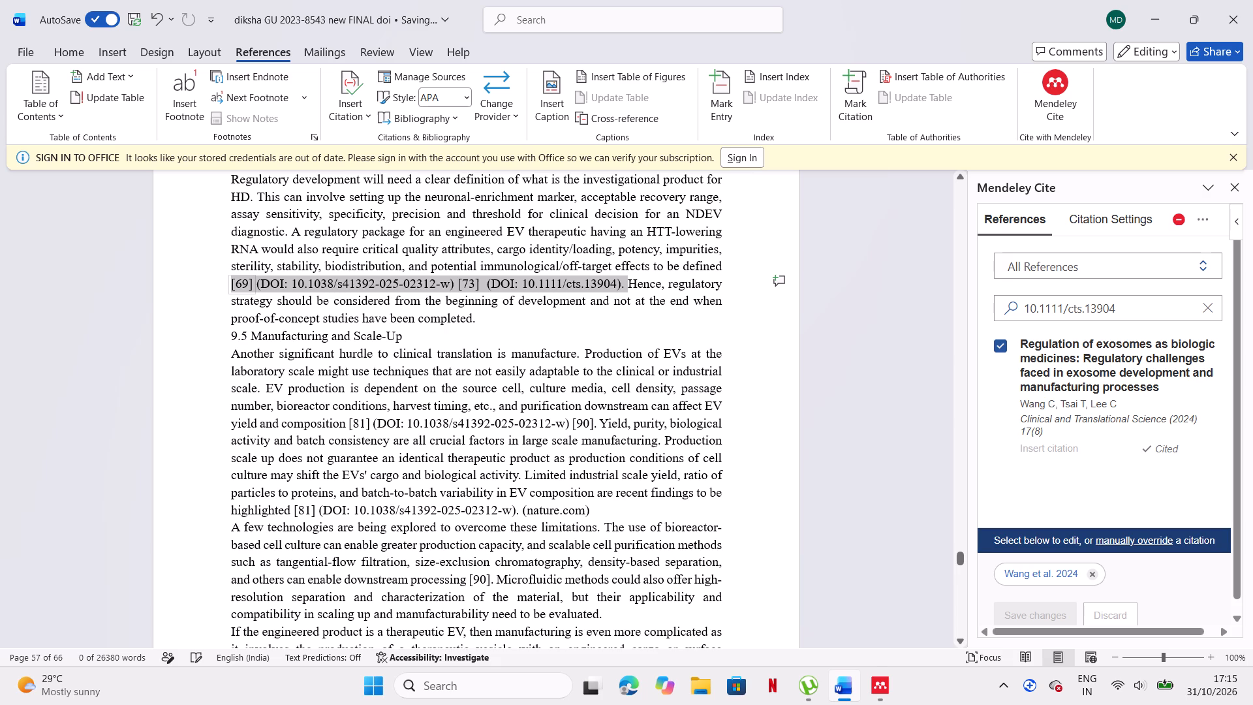
left_click_drag(242, 281, 235, 281)
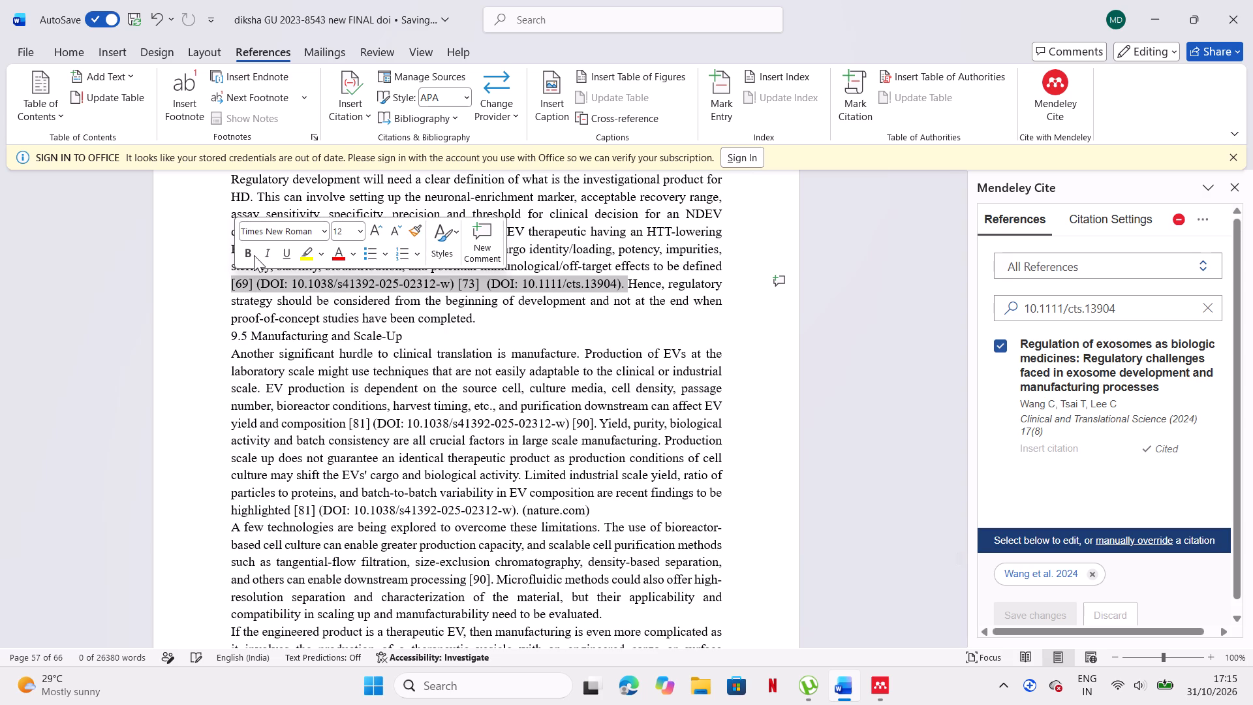
left_click(254, 255)
left_click(470, 379)
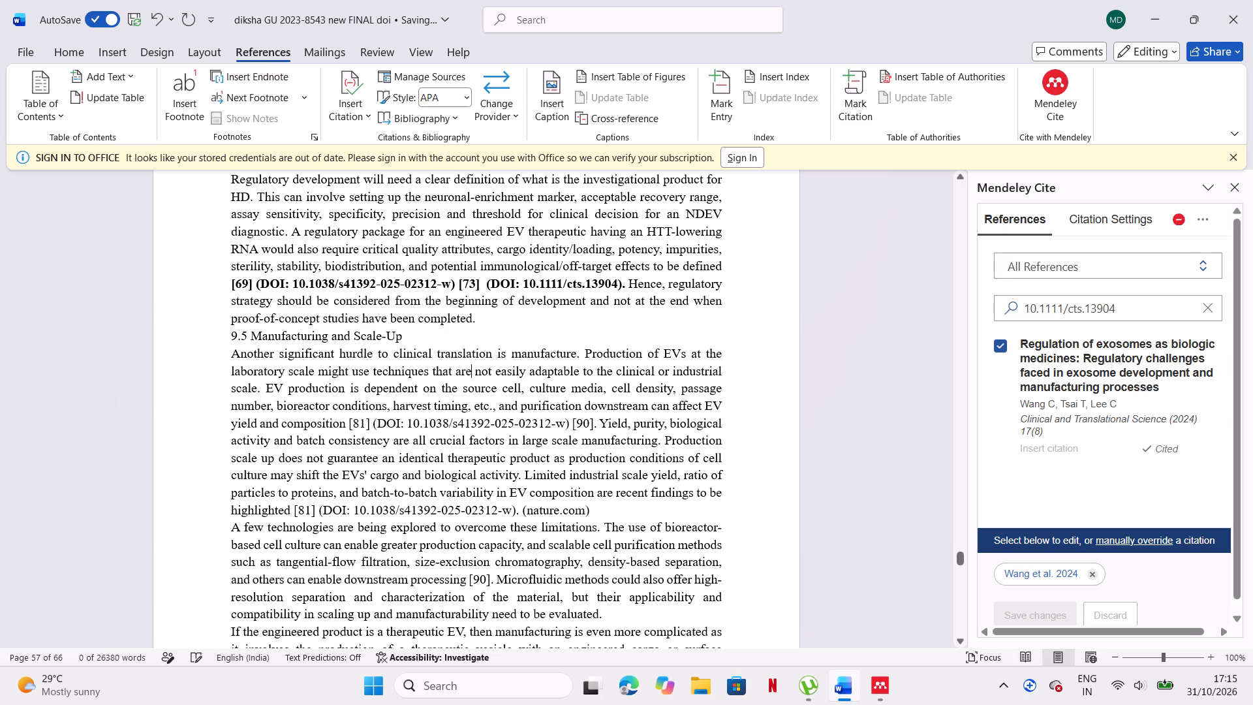
Increase the font size of the heading "9.5 Manufacturing and Scale-Up" by one increment.
left_click_drag(413, 334, 221, 342)
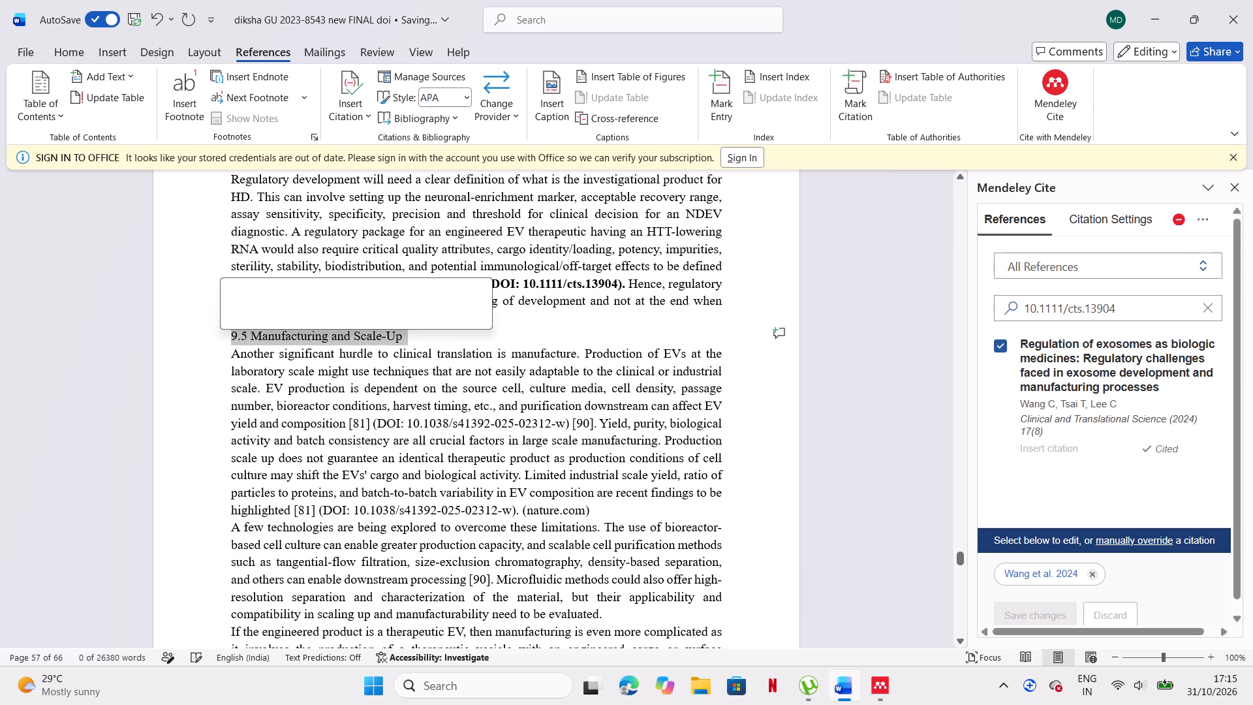
left_click(362, 298)
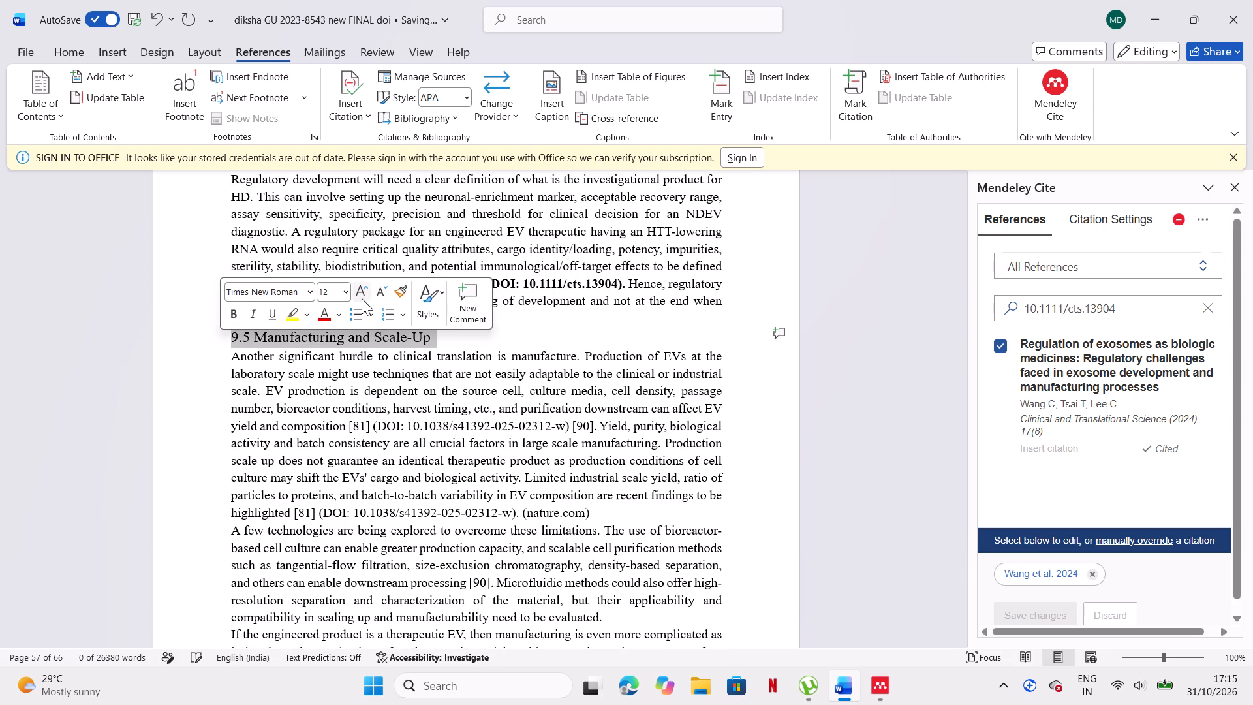
left_click(503, 358)
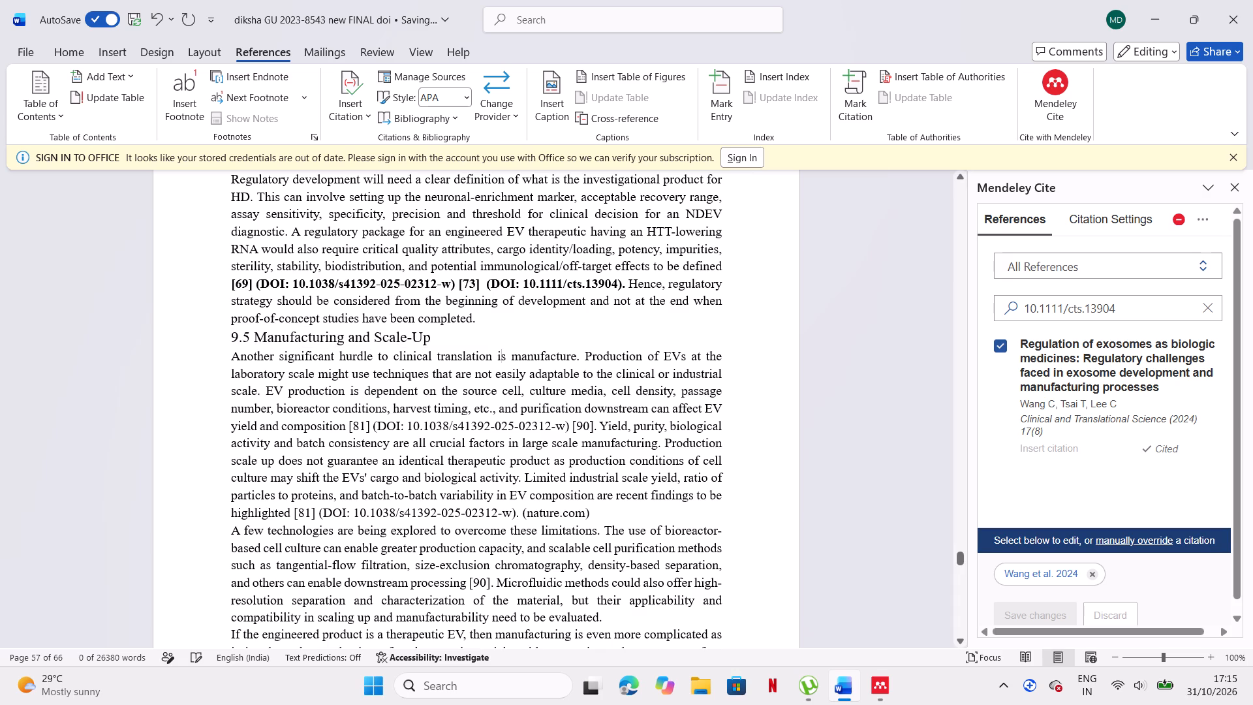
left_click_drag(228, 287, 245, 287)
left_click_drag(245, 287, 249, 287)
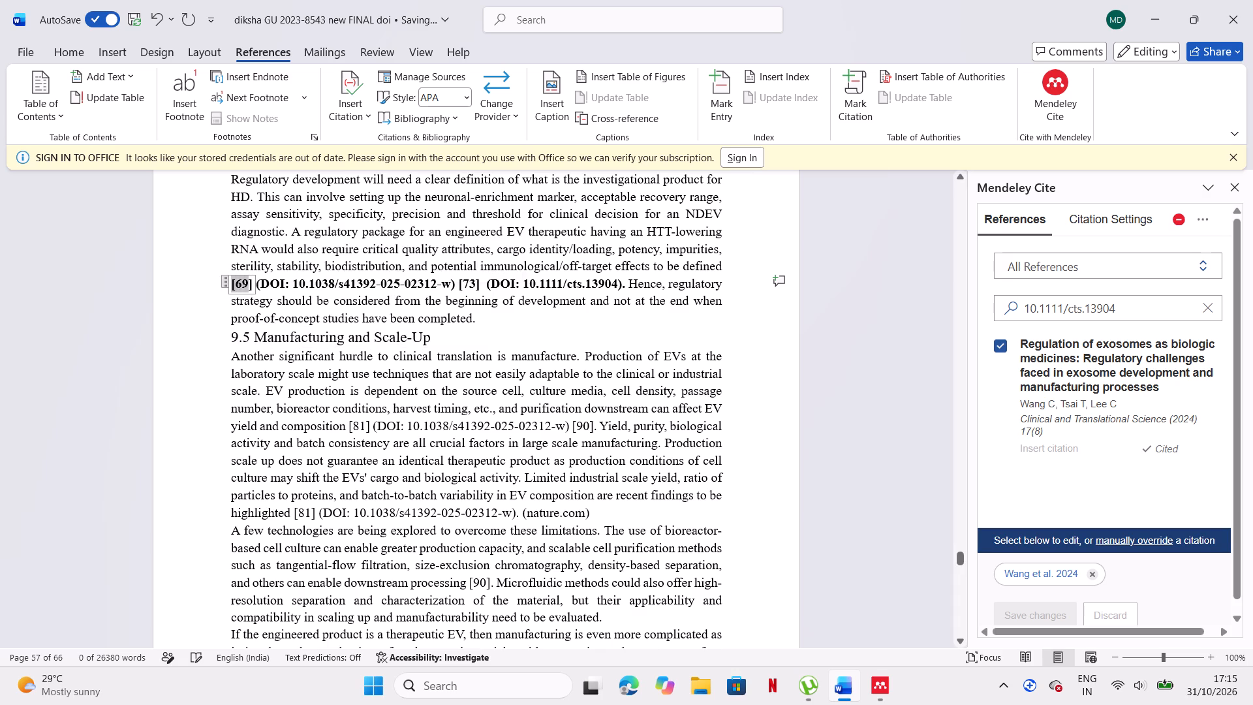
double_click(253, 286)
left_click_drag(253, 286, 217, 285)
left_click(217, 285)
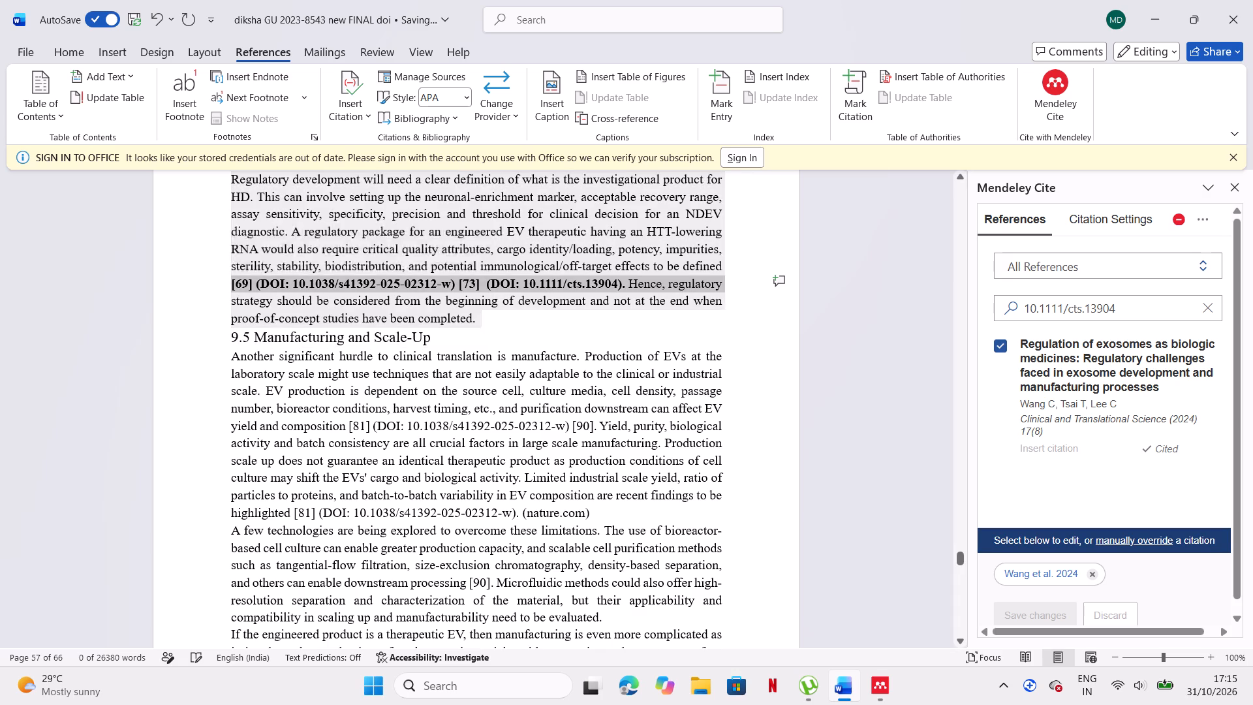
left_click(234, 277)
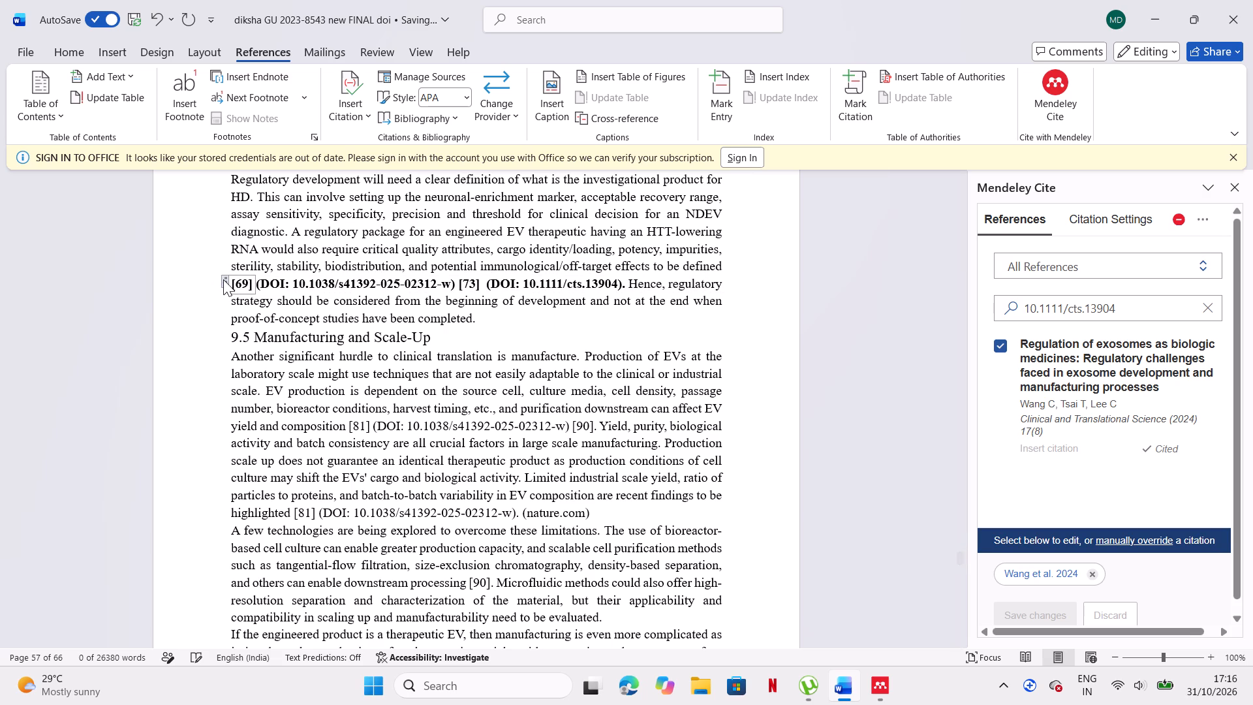
left_click_drag(569, 430, 350, 429)
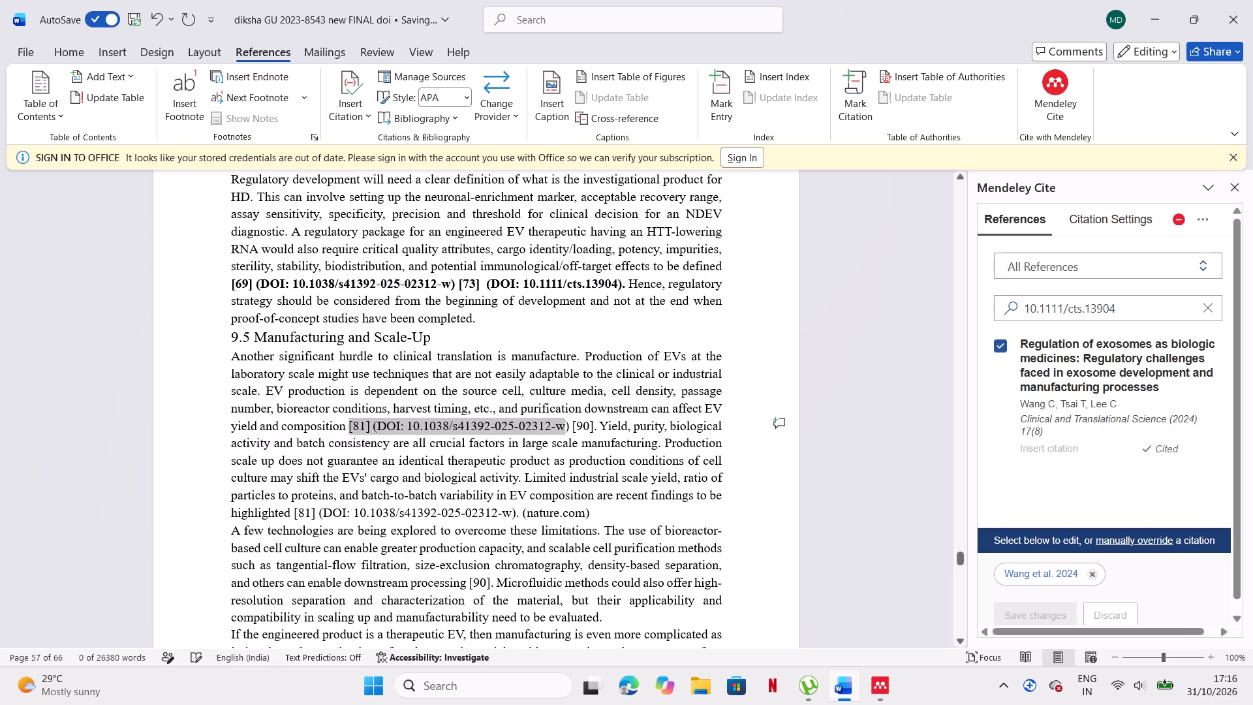
left_click_drag(350, 429, 348, 428)
key("BackSpace")
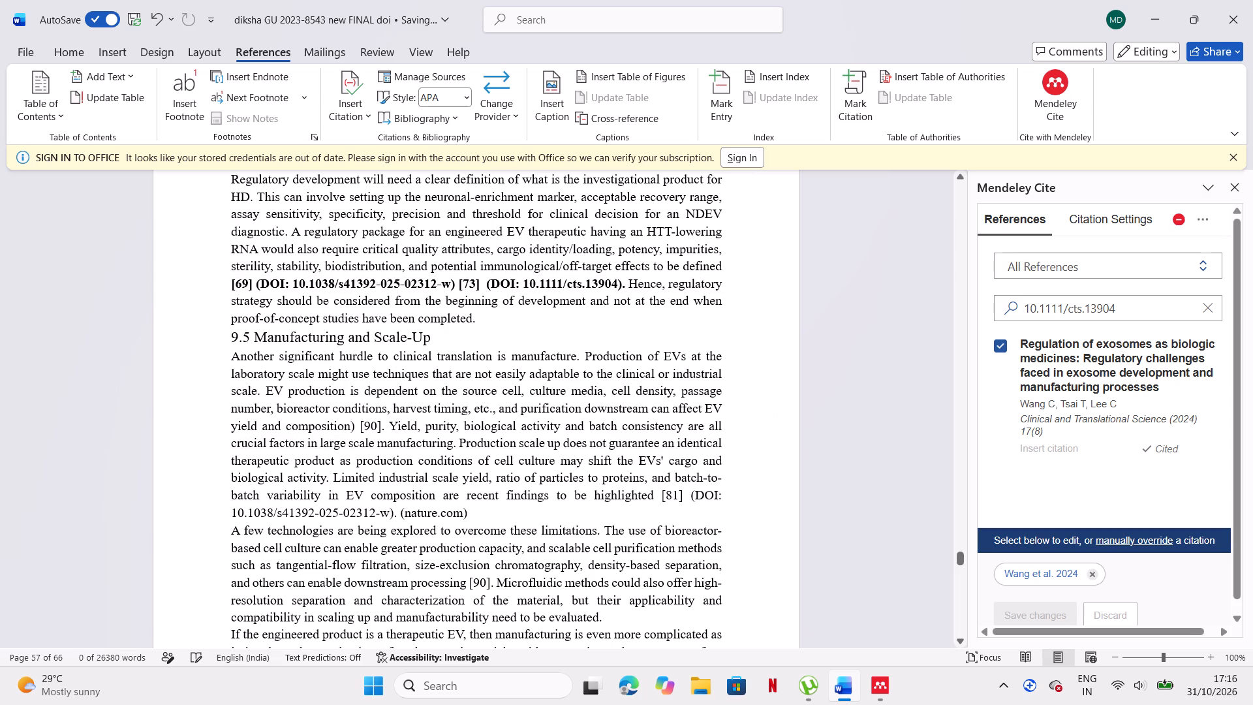
left_click(356, 425)
key("BackSpace")
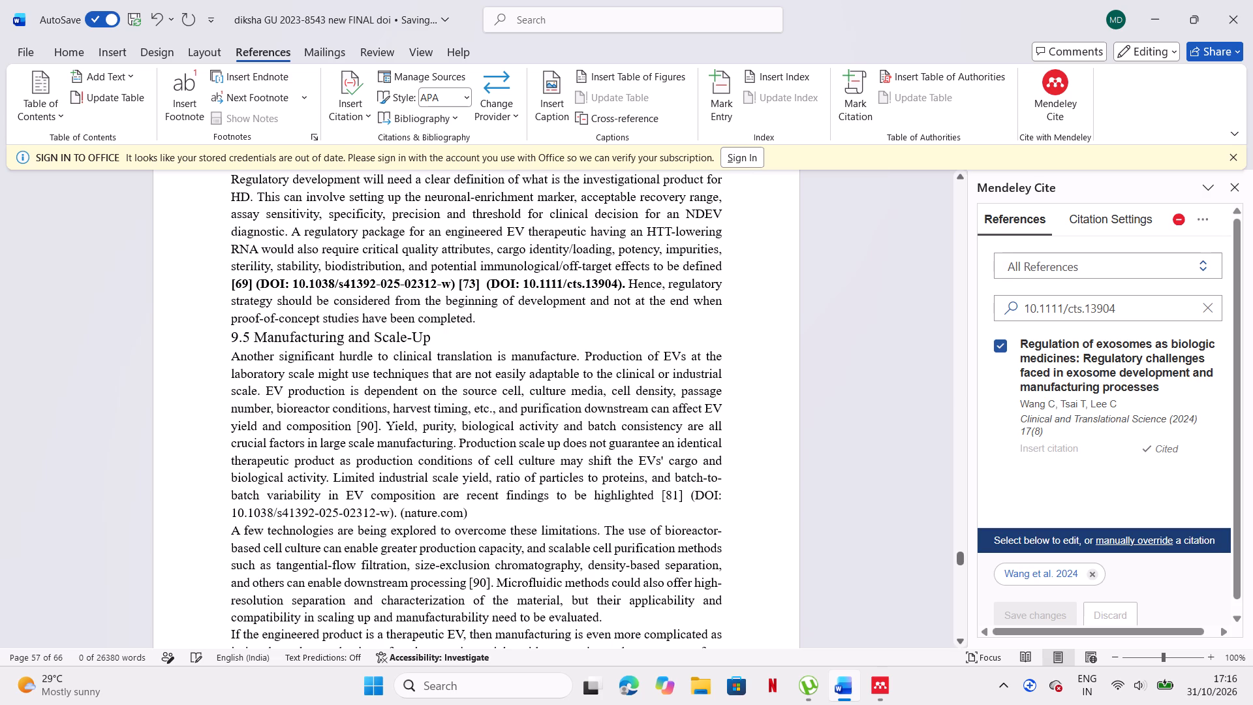
left_click_drag(231, 285, 379, 284)
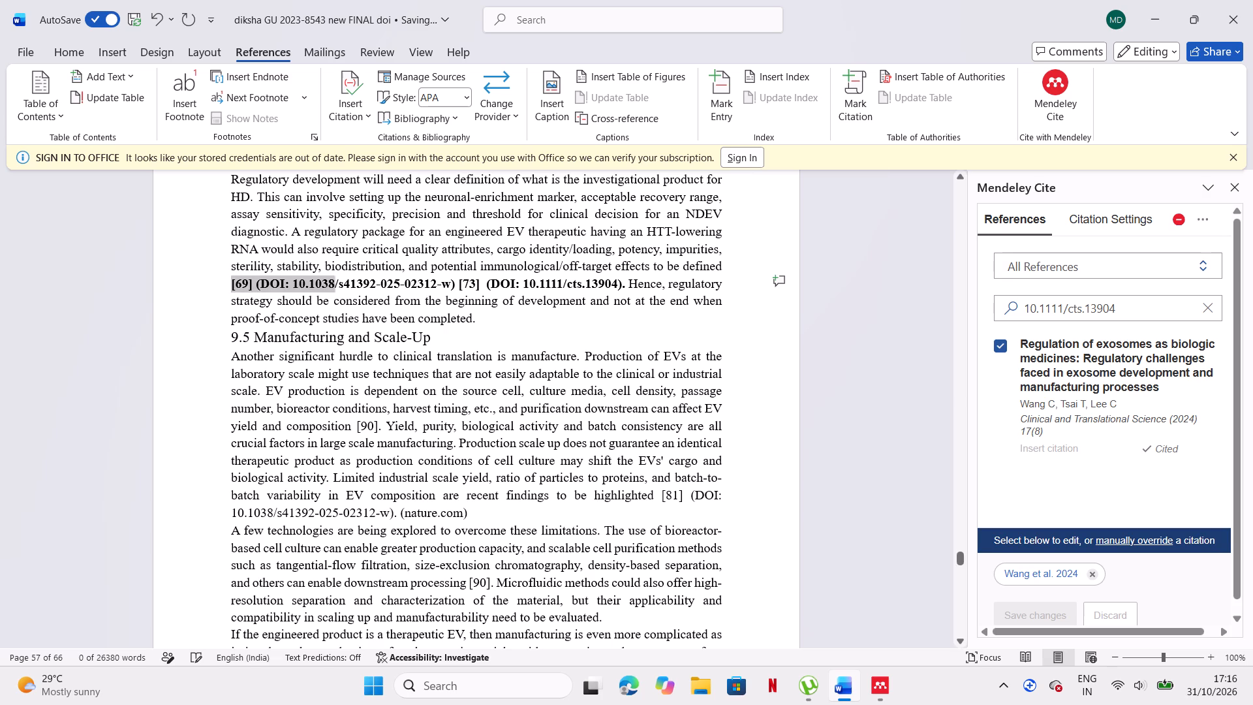
left_click_drag(379, 284, 454, 289)
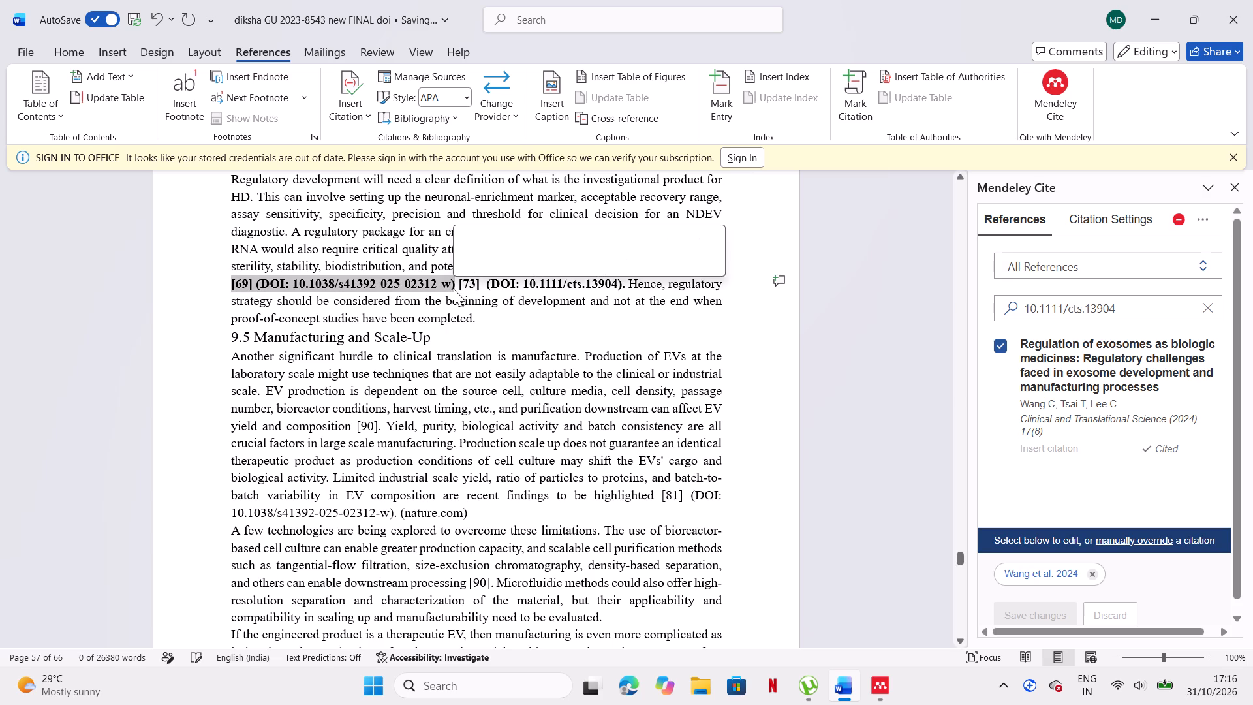
key("ctrl+c")
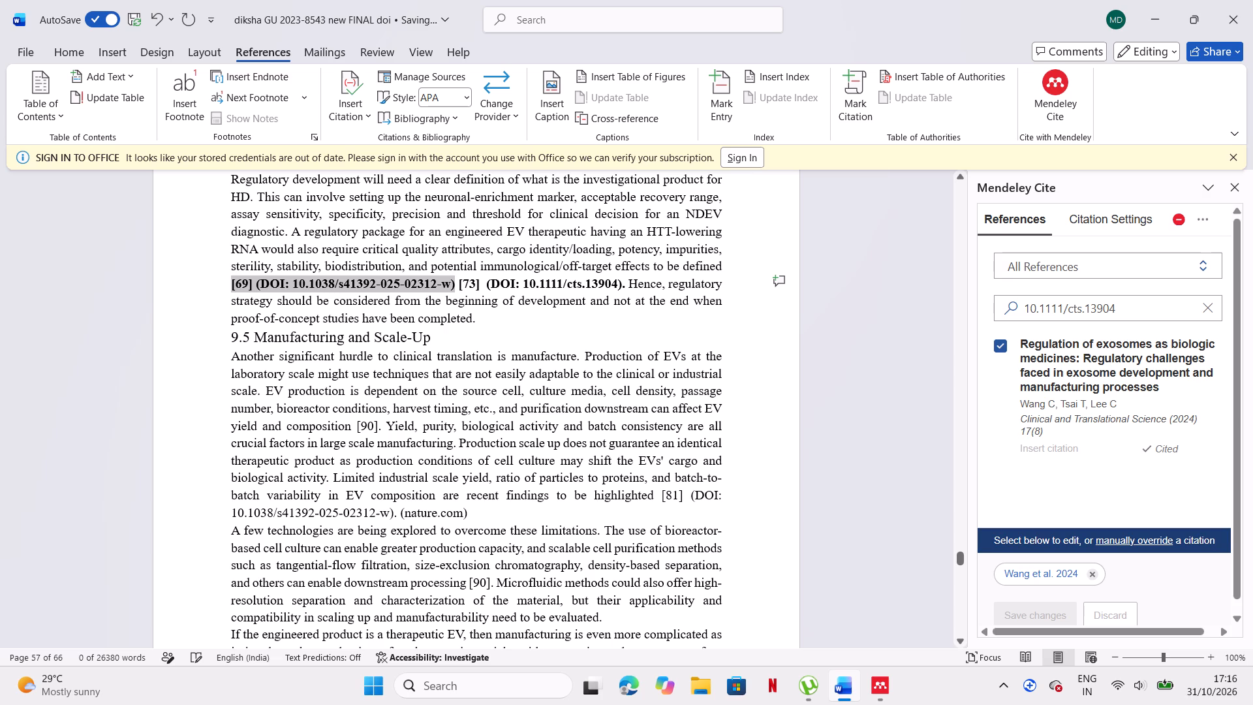
left_click(352, 422)
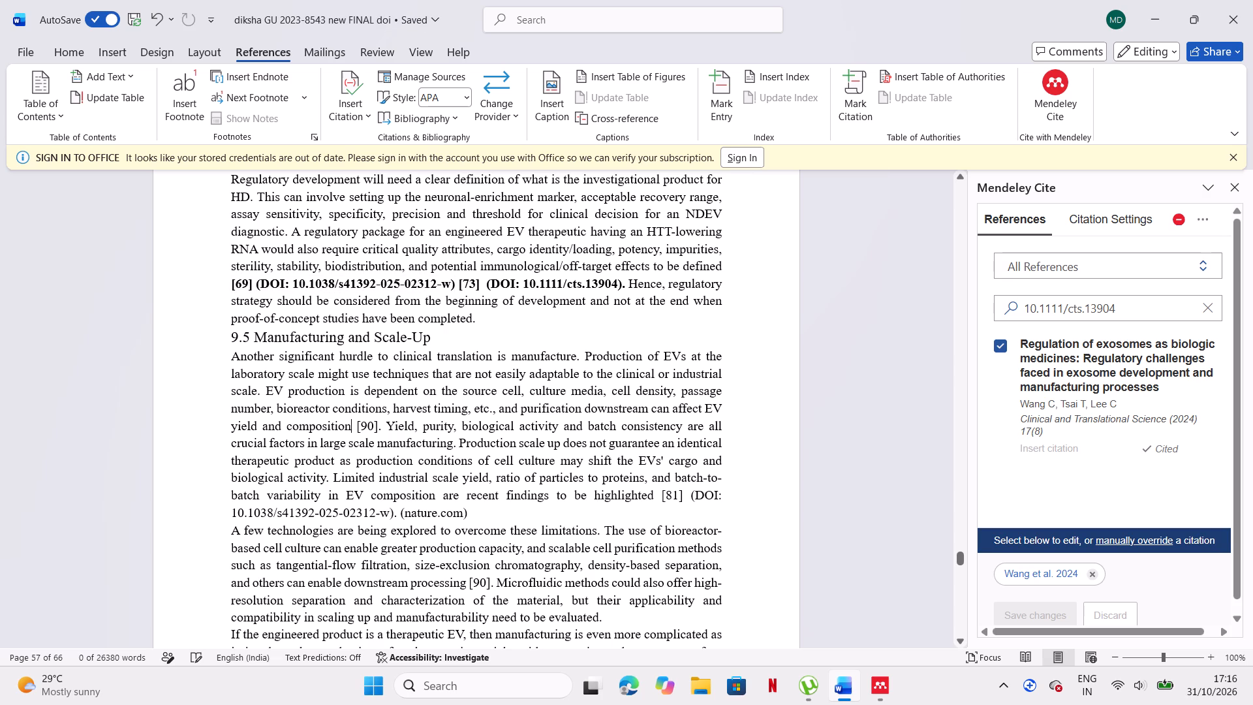
key("ctrl+v")
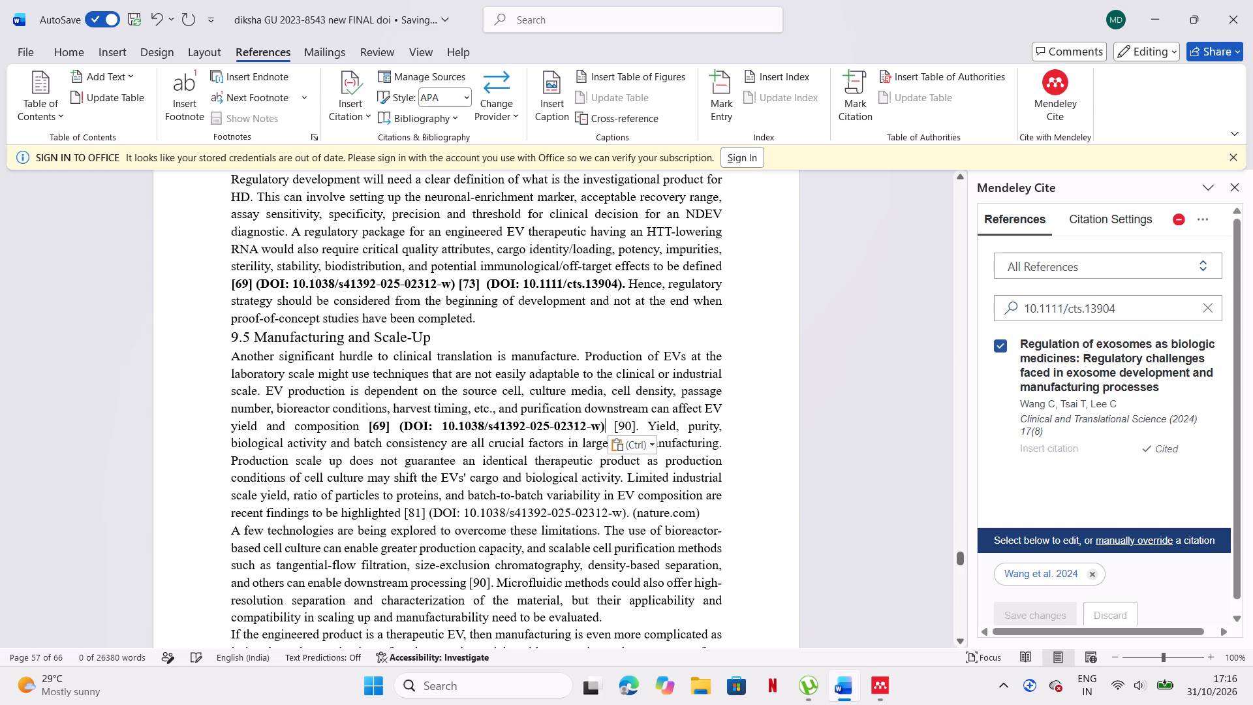
Replace the old [81], its DOI and "(nature.com)" after "findings to be highlighted" in section 9.5 with the bold [69] citation and DOI.
scroll(619, 557, "down", 1)
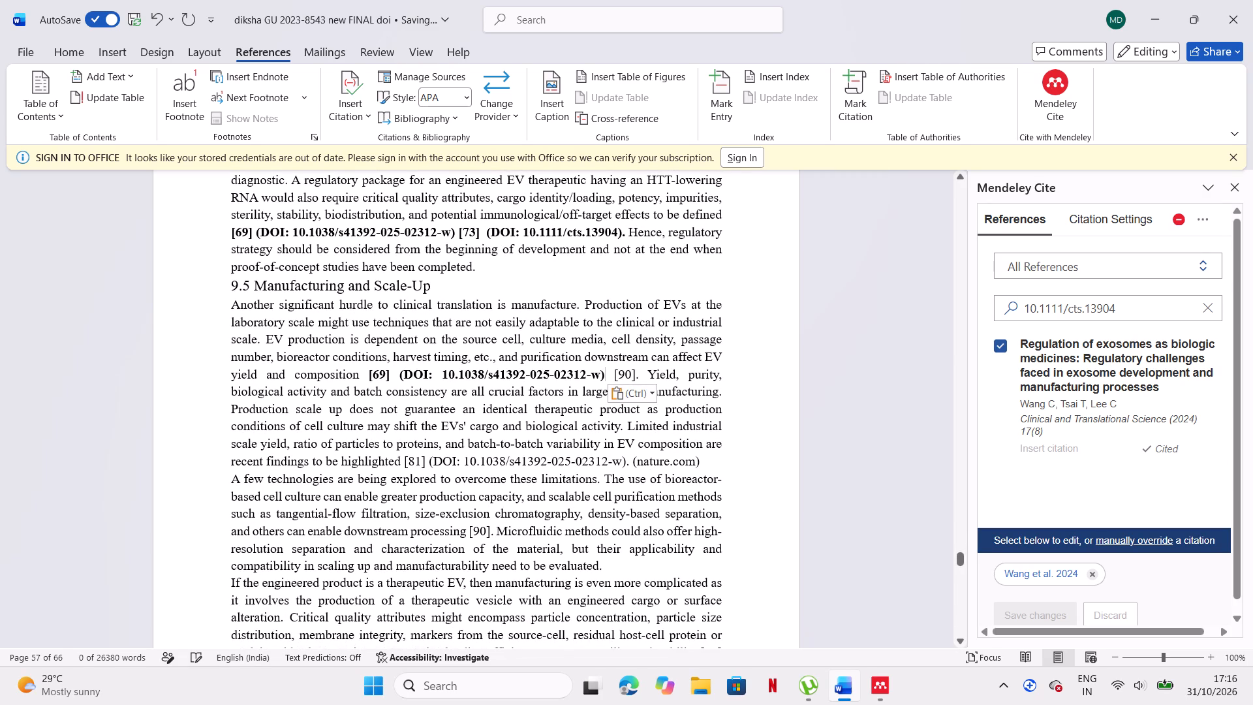
left_click_drag(367, 373, 556, 385)
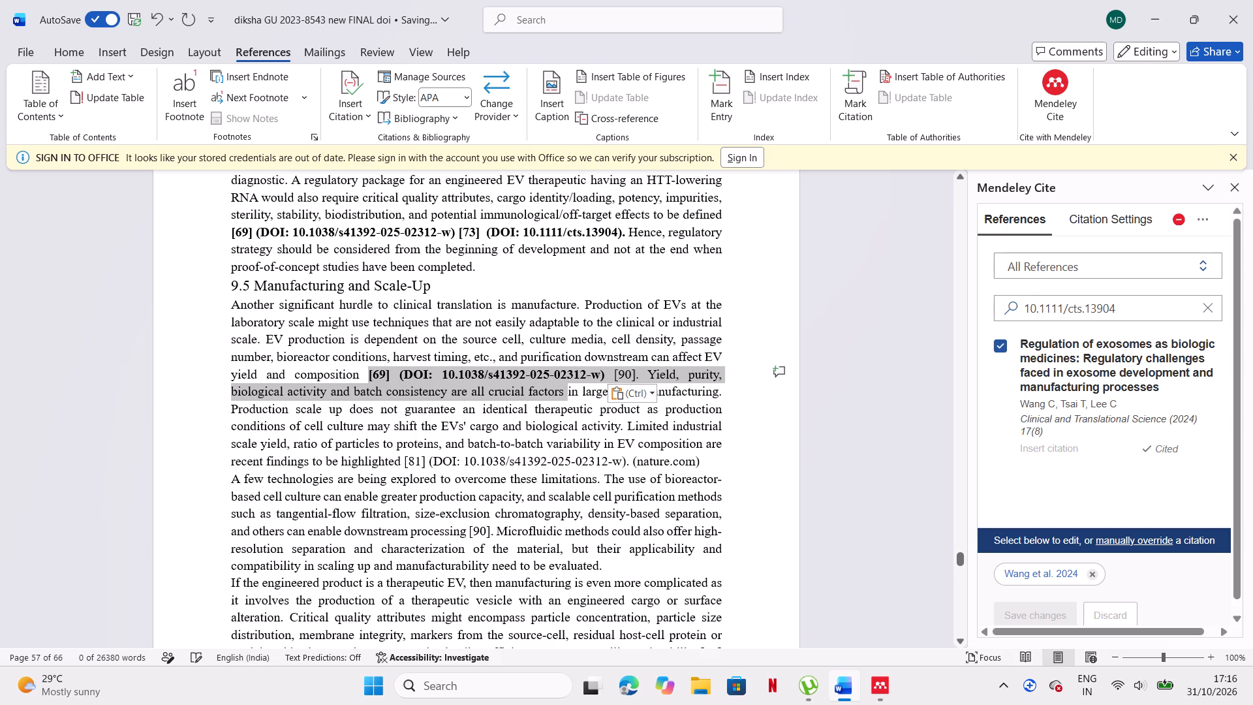
left_click_drag(556, 385, 607, 375)
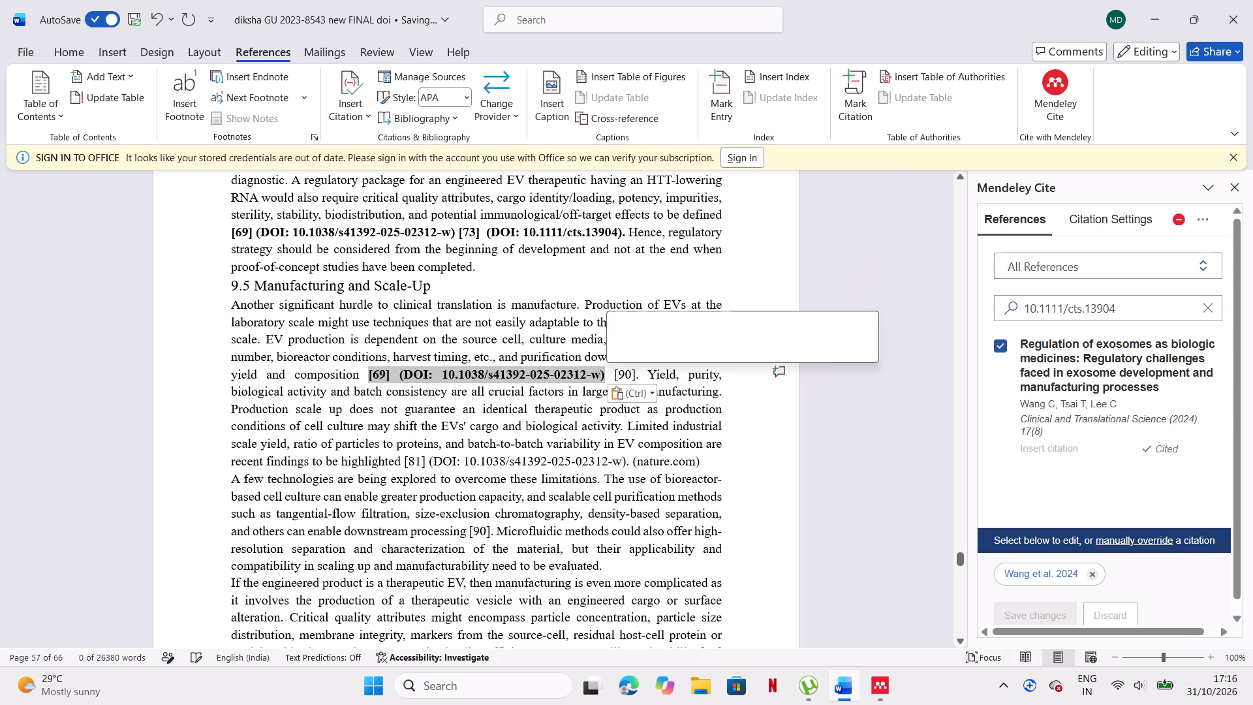
key("ctrl+c")
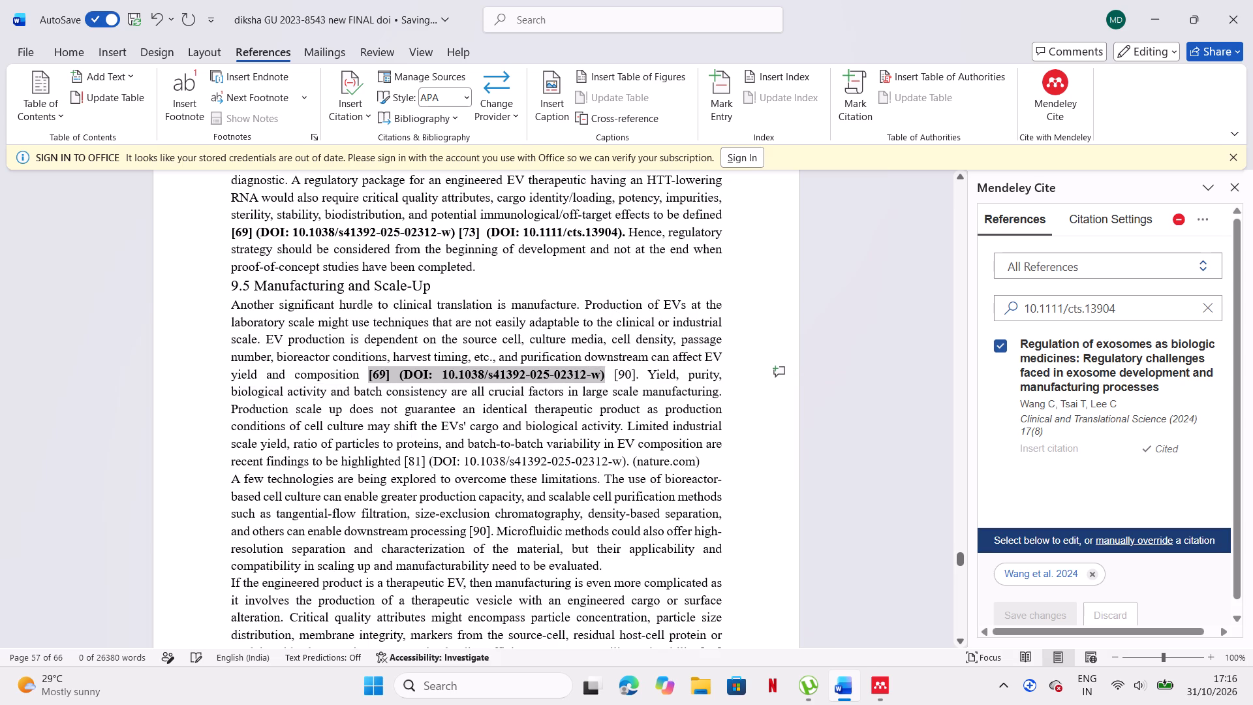
left_click_drag(403, 462, 618, 465)
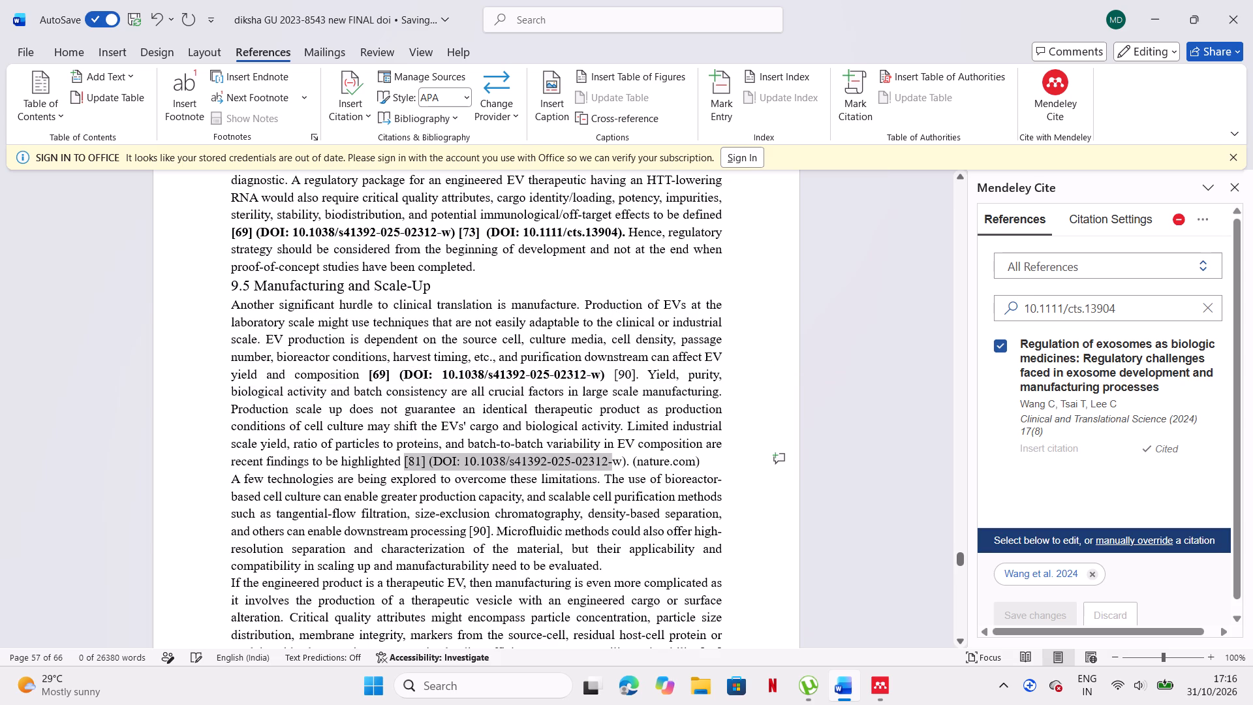
left_click_drag(618, 465, 705, 467)
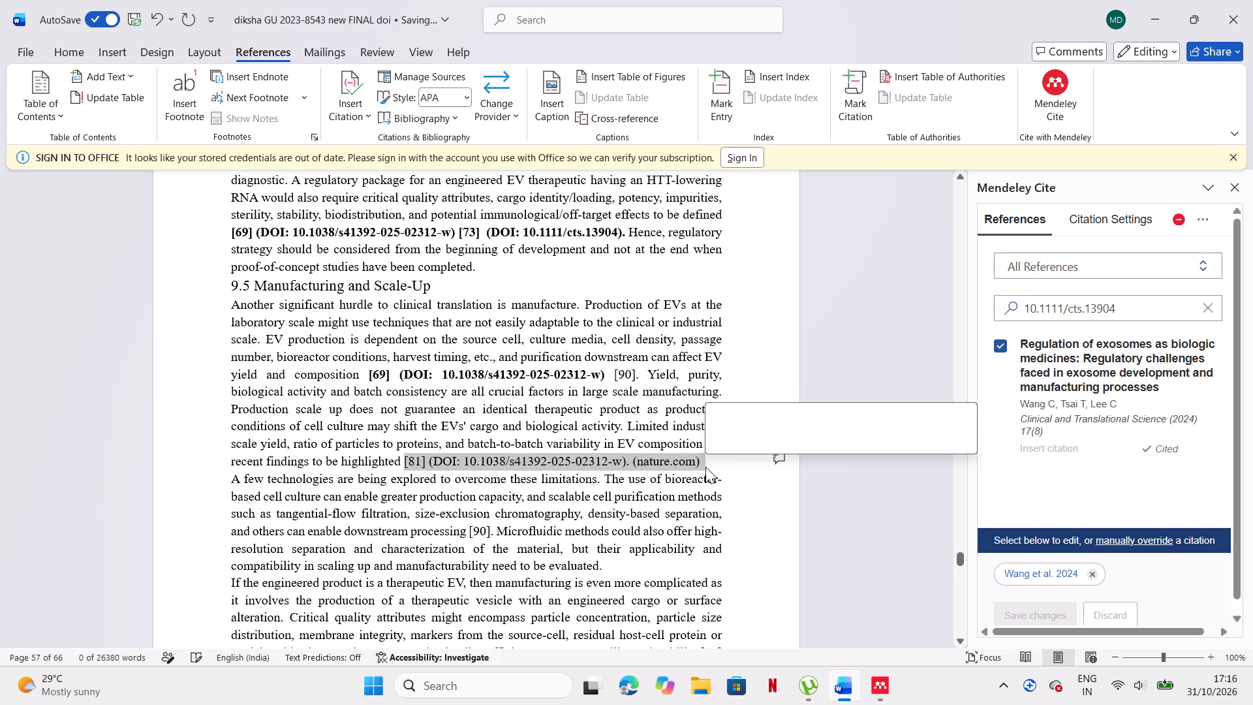
key("BackSpace")
key("ctrl+v")
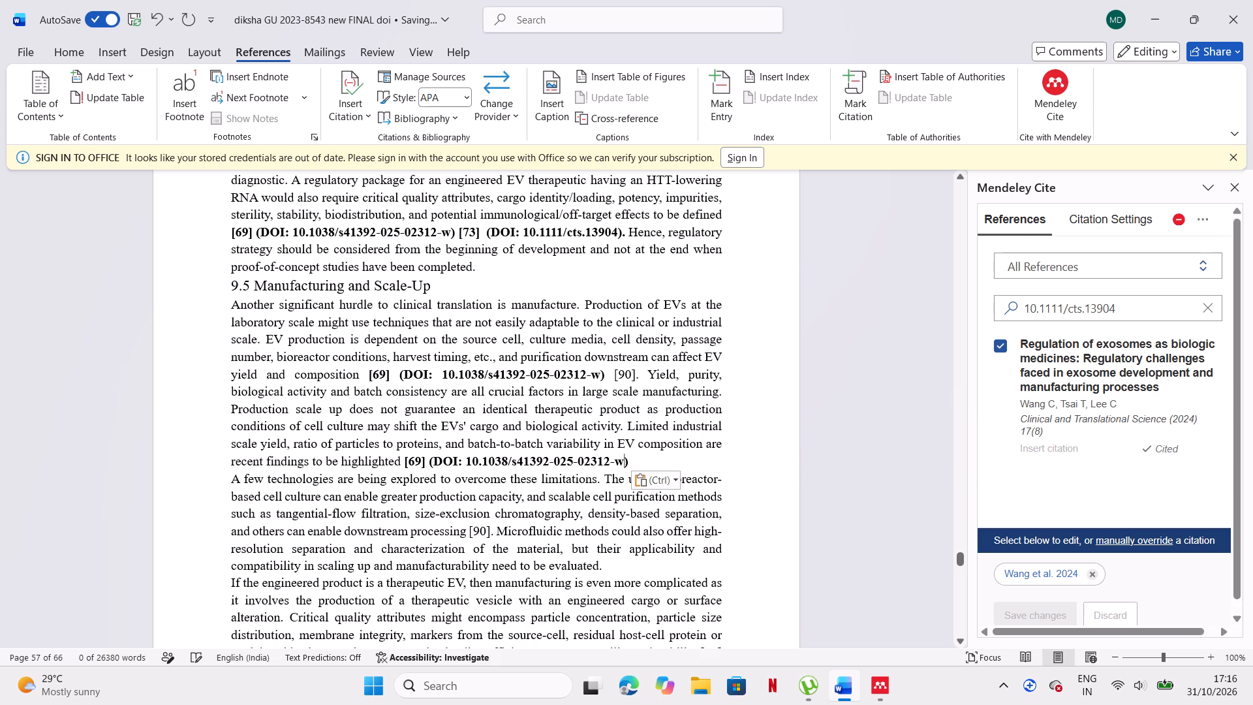
Join the paragraph starting "A few technologies" to the preceding paragraph, separated from the bold DOI by a space.
left_click(229, 478)
key("BackSpace")
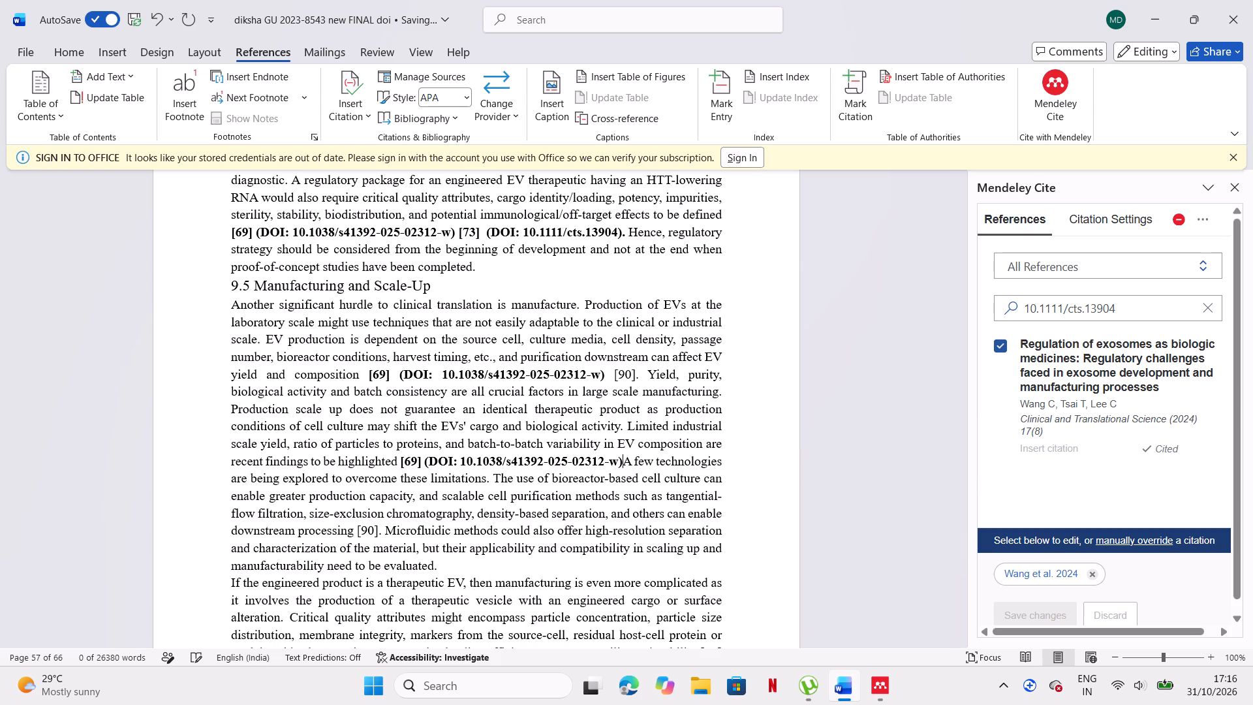
key("space")
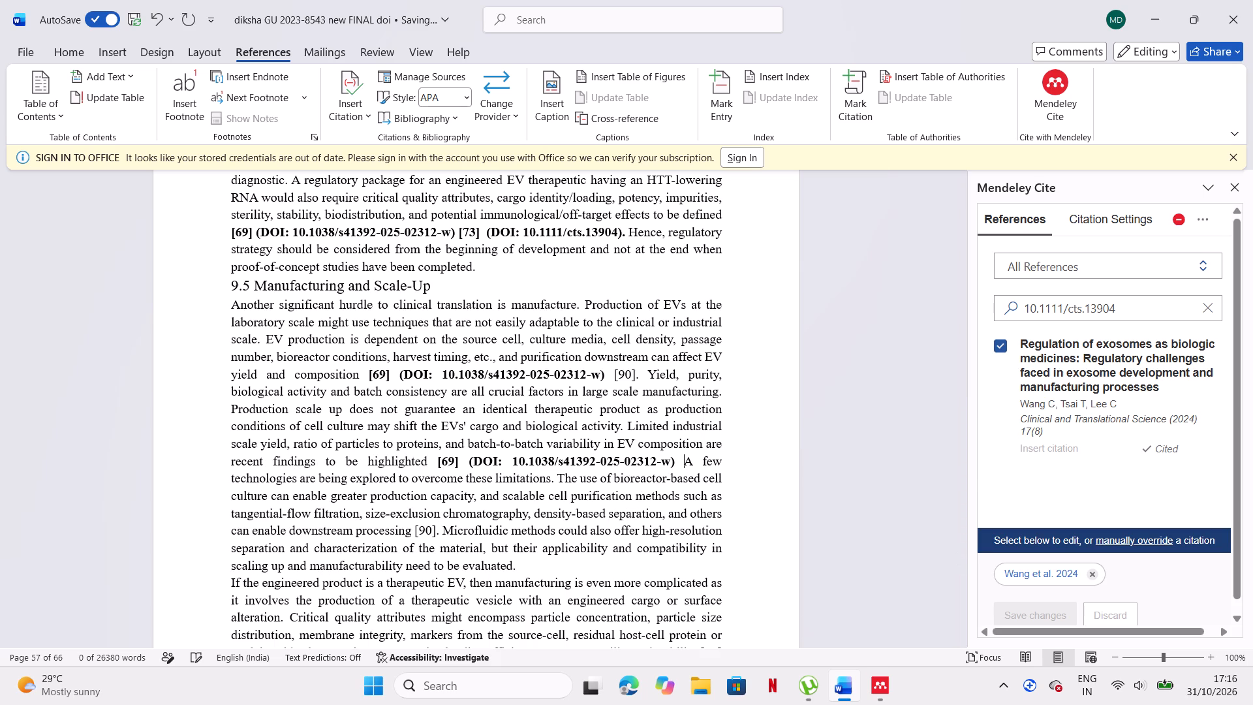
Add old reference [90] to the Mendeley Reference Manager library by looking up its DOI 10.1016/j.tibtech.2024.08.007 from the document's reference list.
scroll(479, 499, "down", 3)
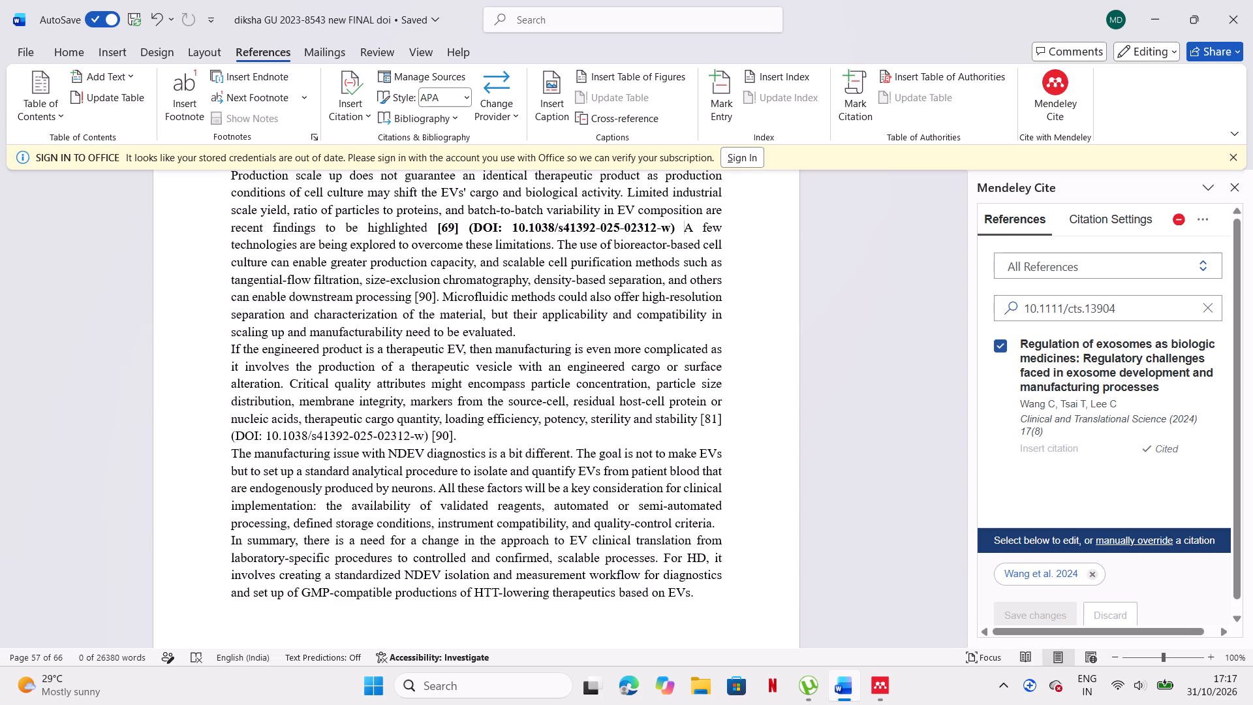
scroll(479, 499, "down", 3)
scroll(539, 497, "down", 1)
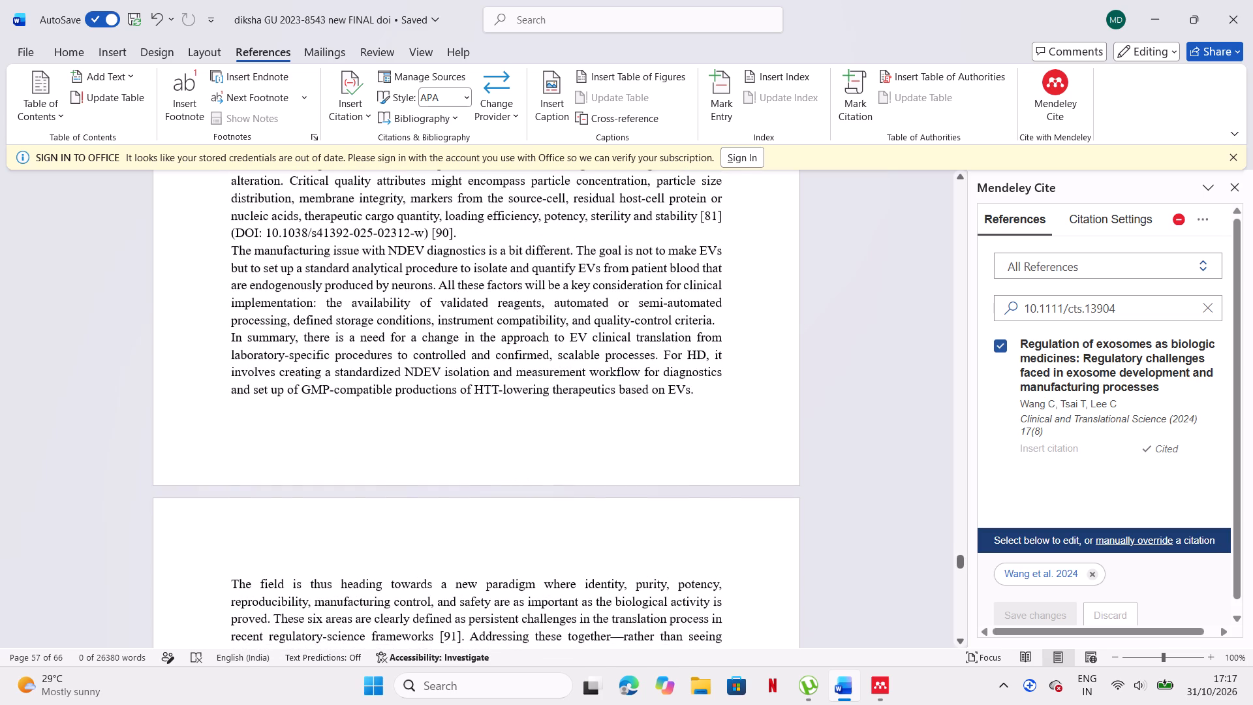
scroll(539, 497, "down", 1)
scroll(513, 360, "down", 2)
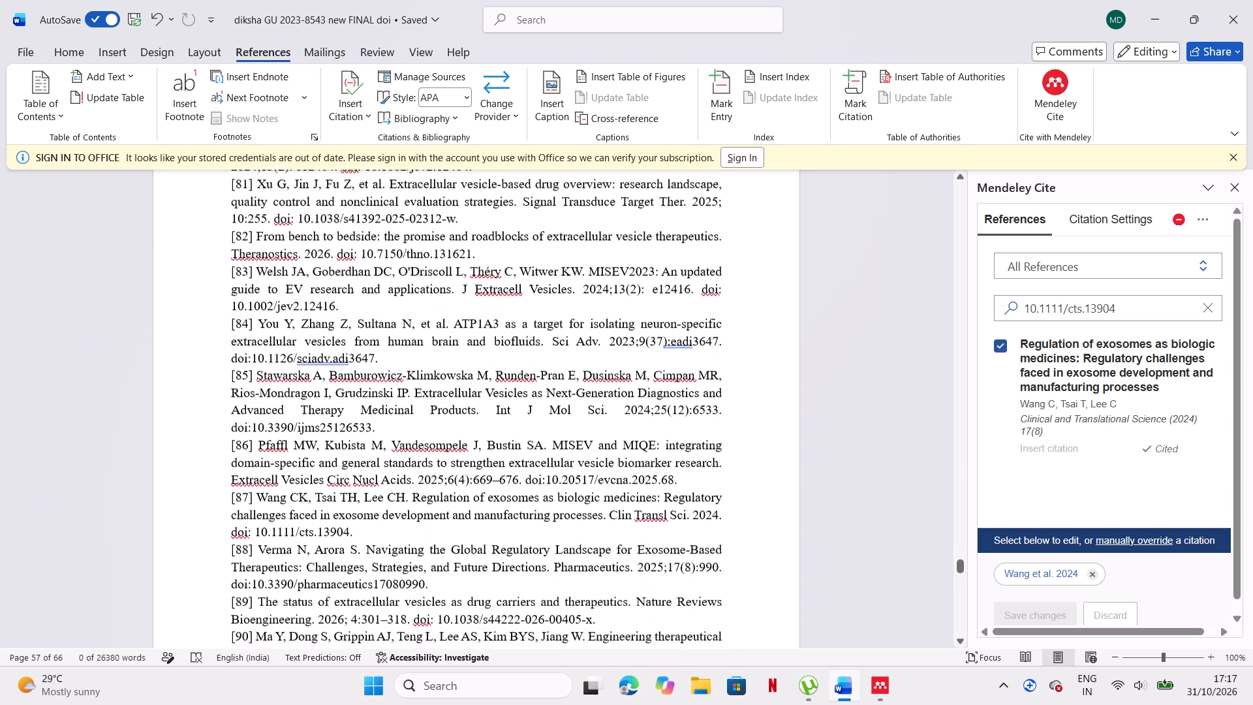
scroll(513, 360, "down", 2)
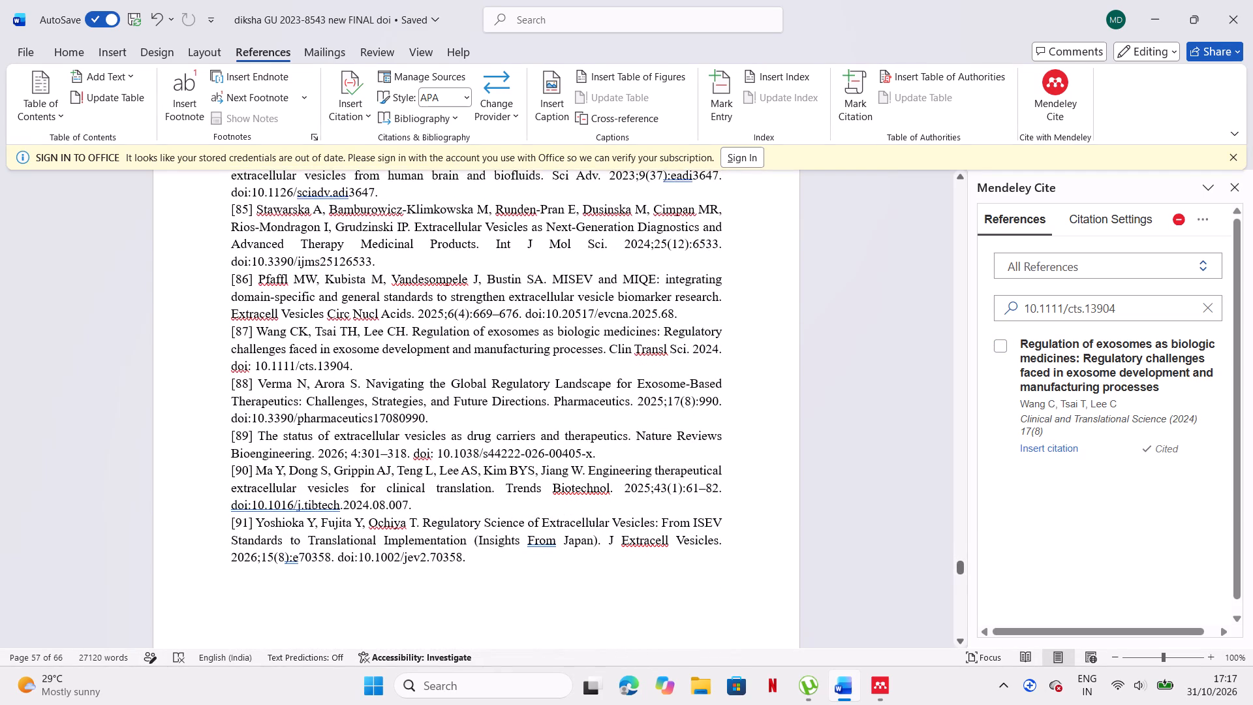
left_click_drag(231, 507, 416, 509)
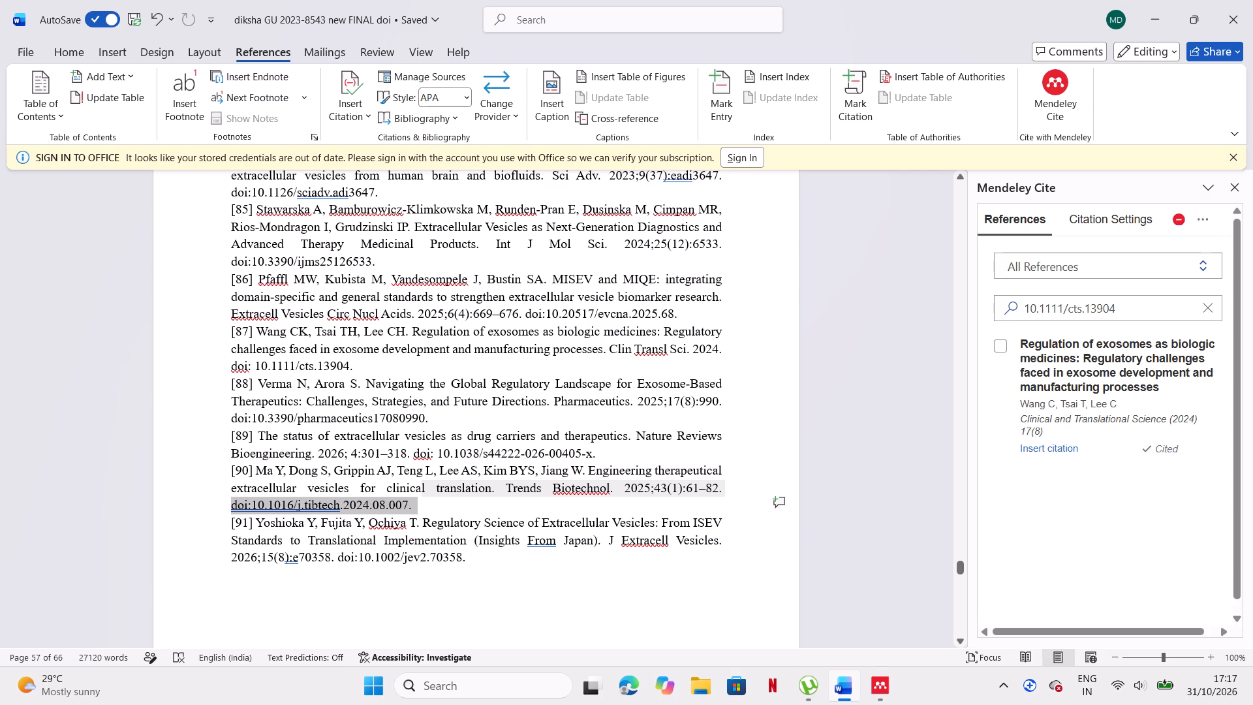
left_click_drag(416, 509, 405, 505)
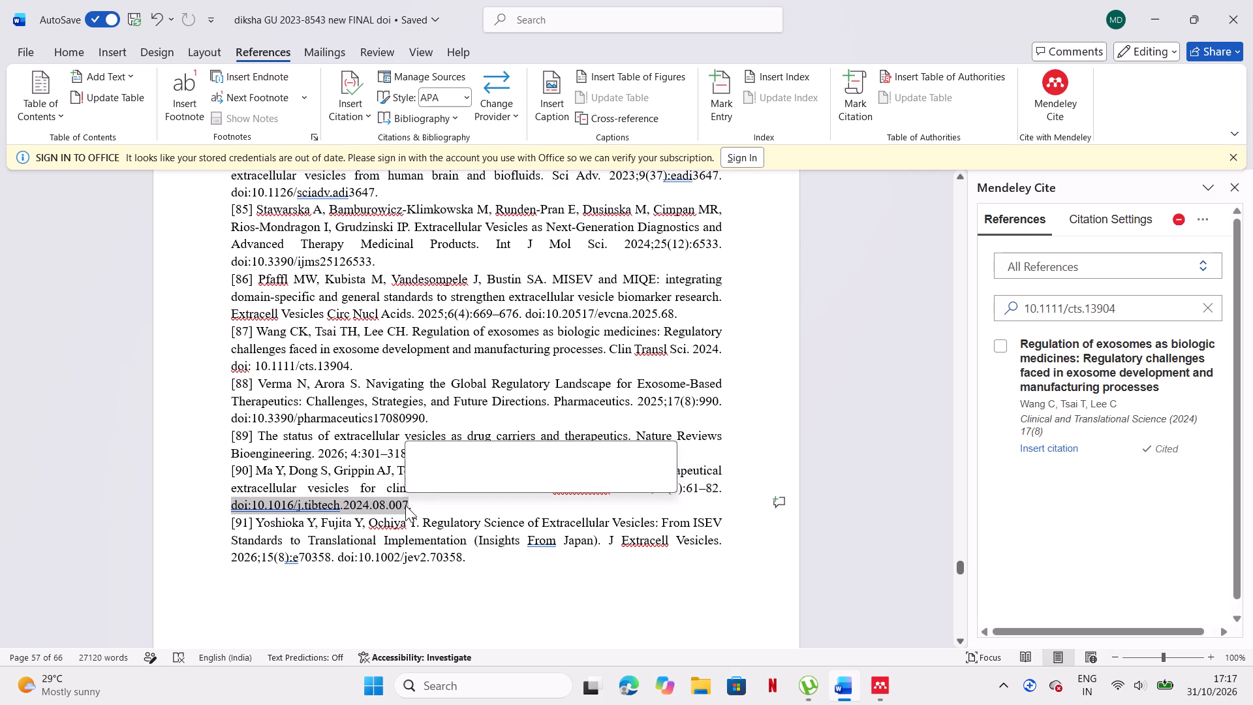
key("ctrl+c")
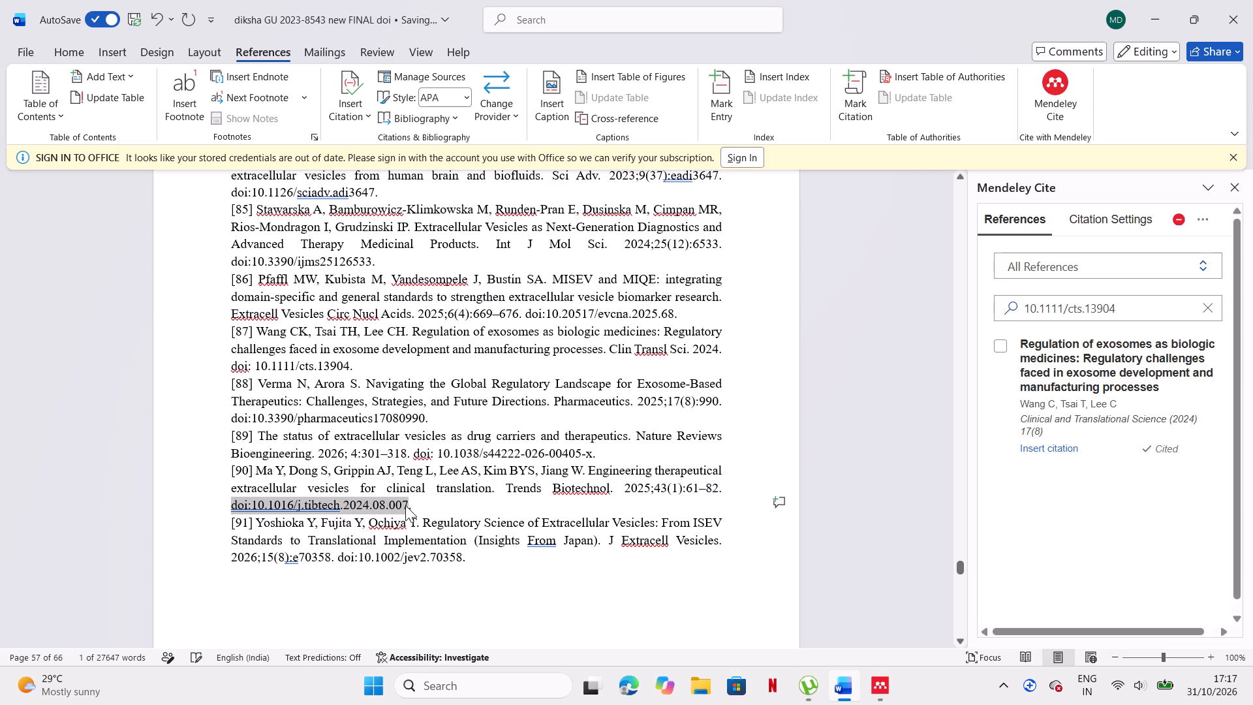
left_click(874, 685)
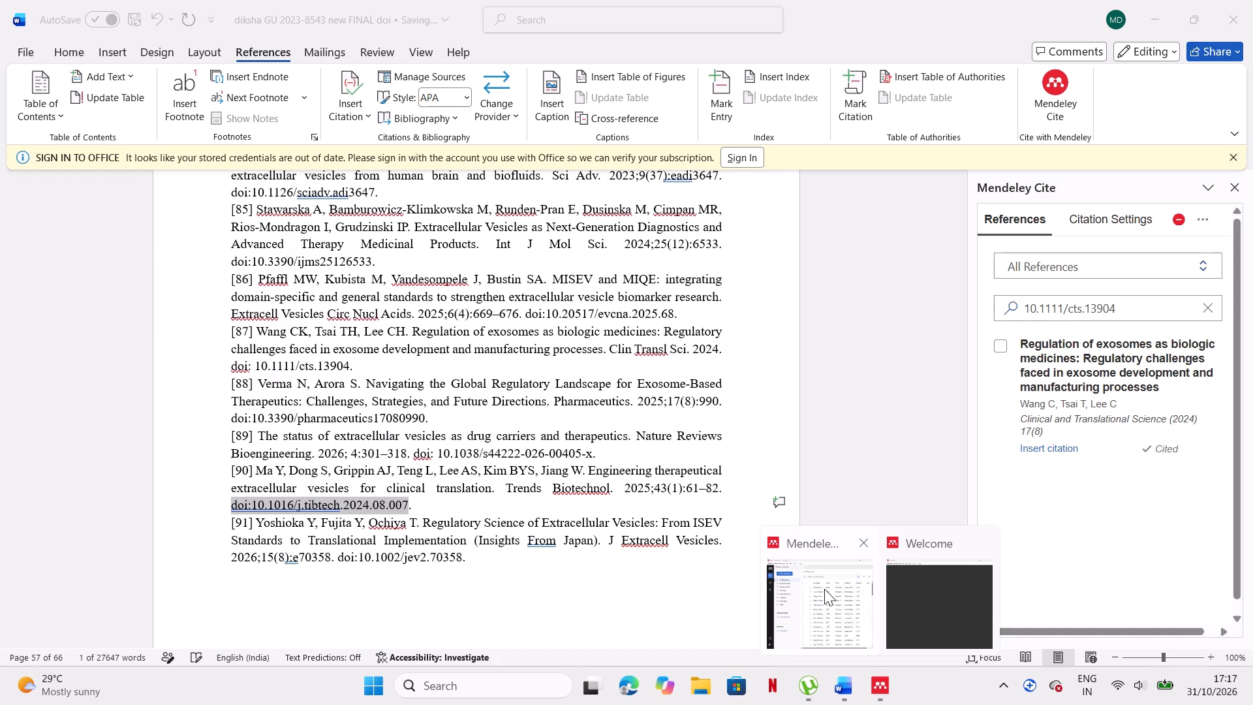
left_click(824, 589)
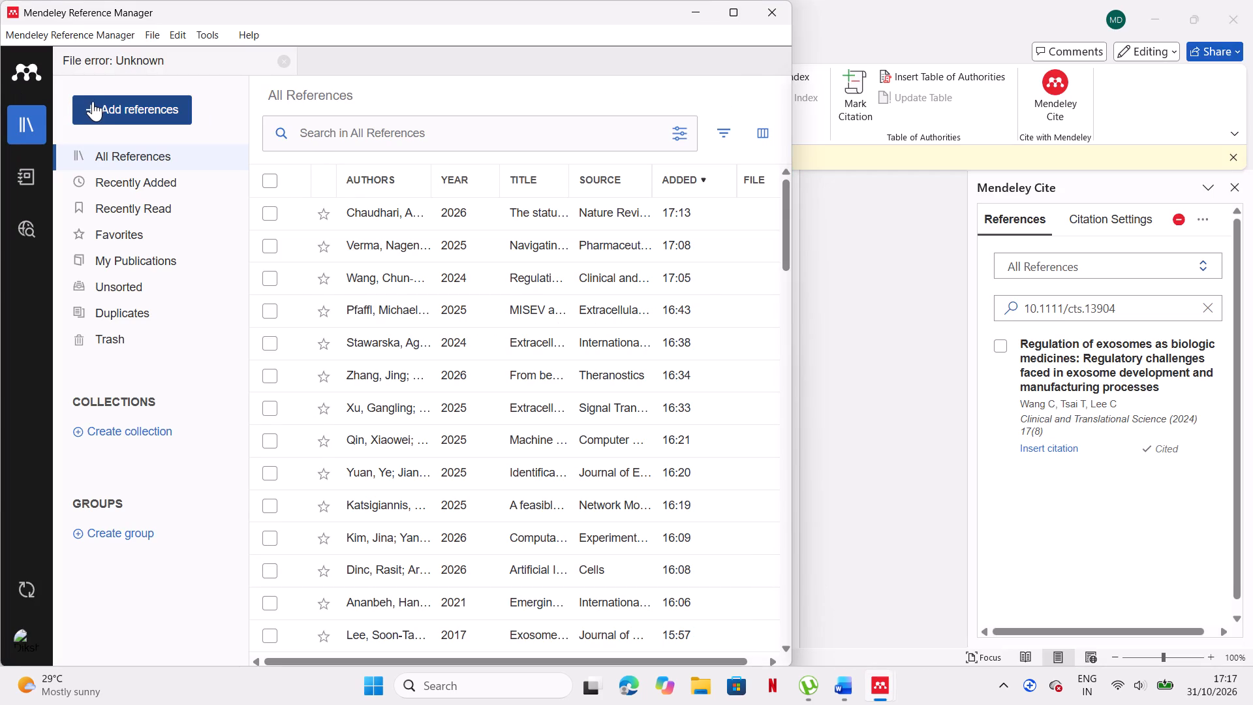
left_click(93, 101)
left_click(148, 350)
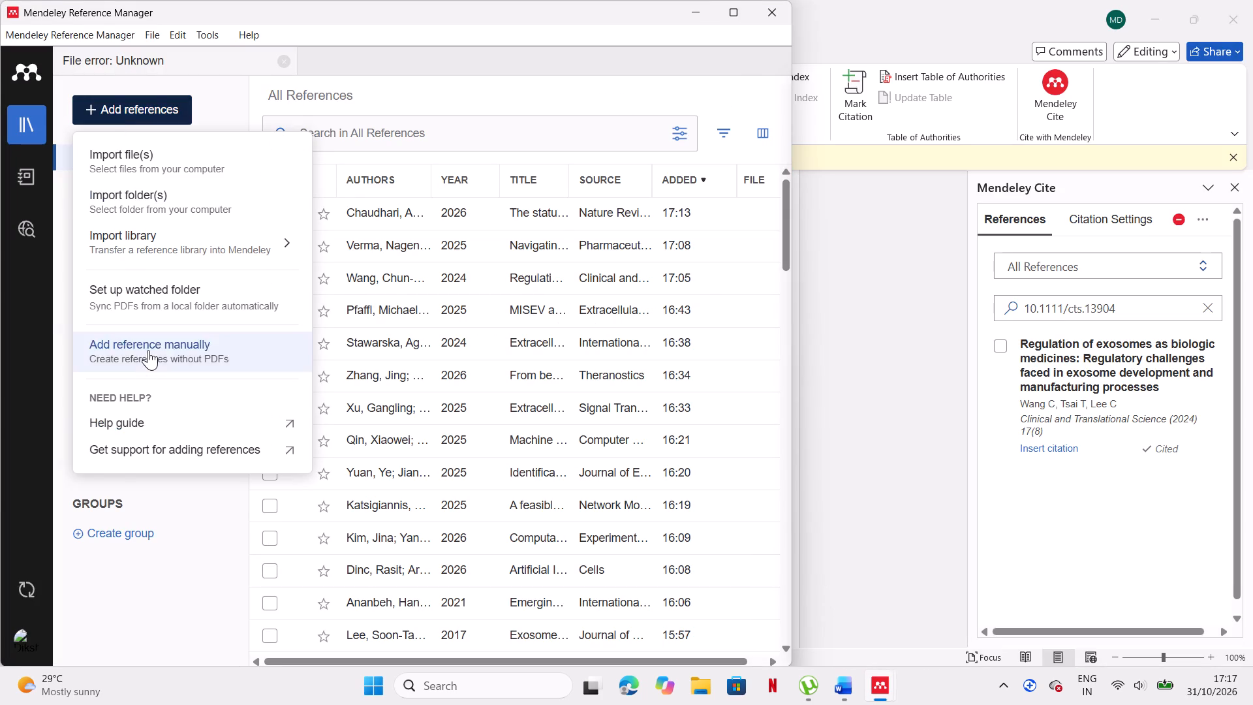
left_click(397, 178)
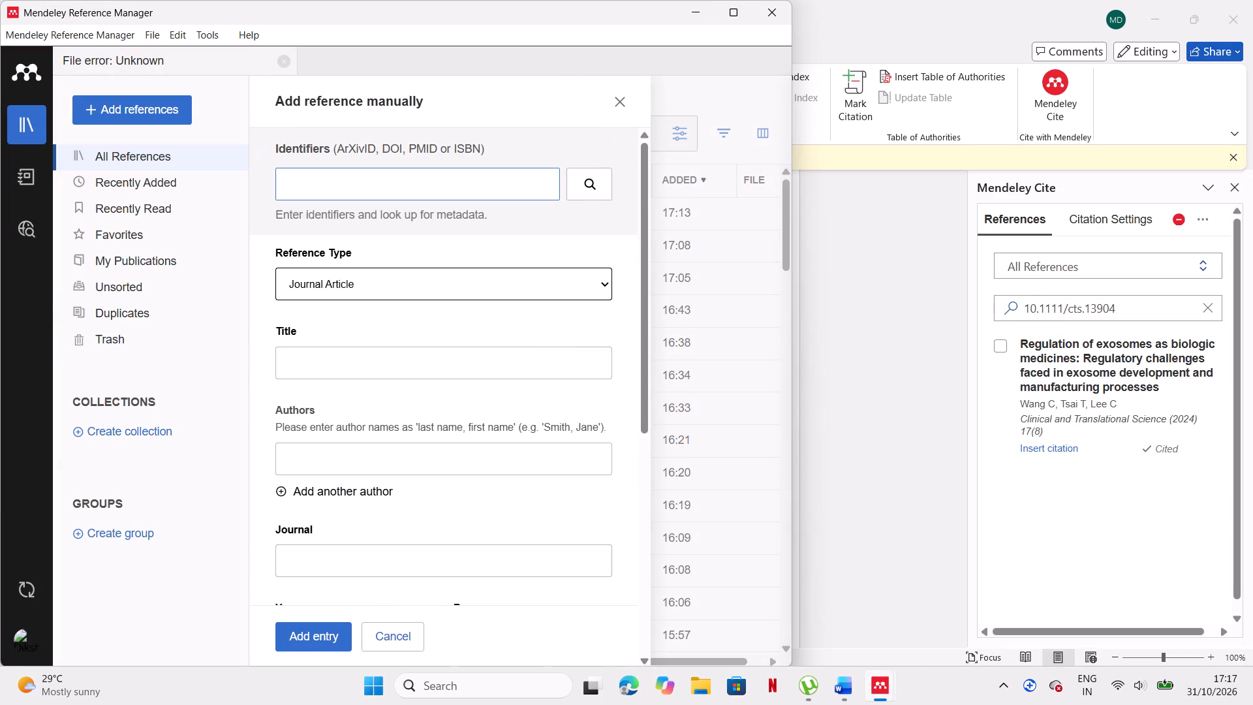
key("ctrl+v")
left_click(588, 185)
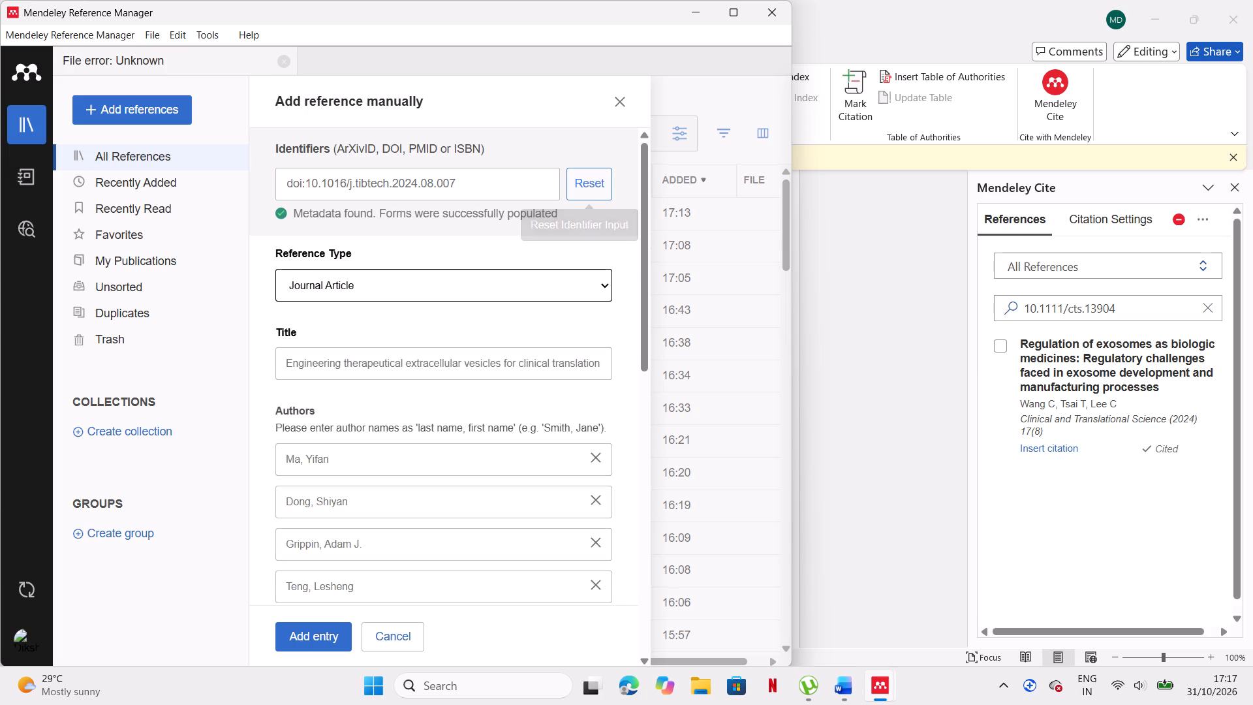
left_click(337, 644)
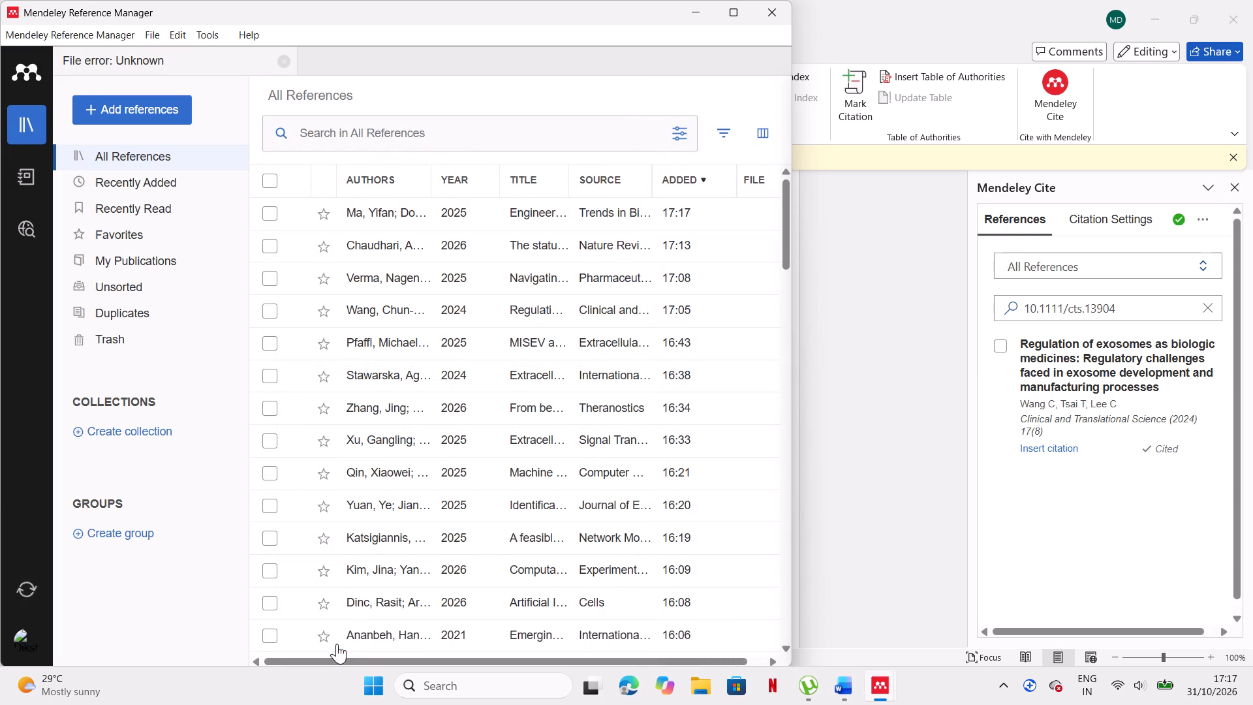
Switch to Word and search the Mendeley Cite references for DOI 10.1016/j.tibtech.2024.08.007.
left_click(814, 529)
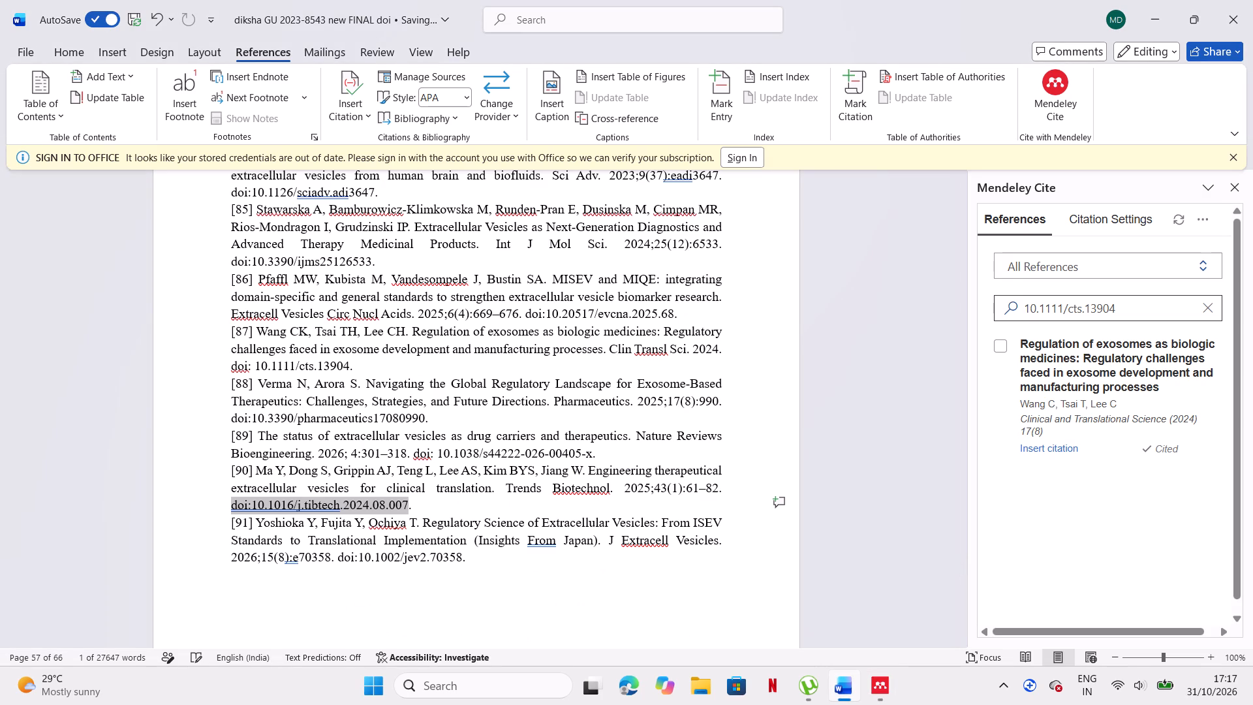
left_click(1210, 307)
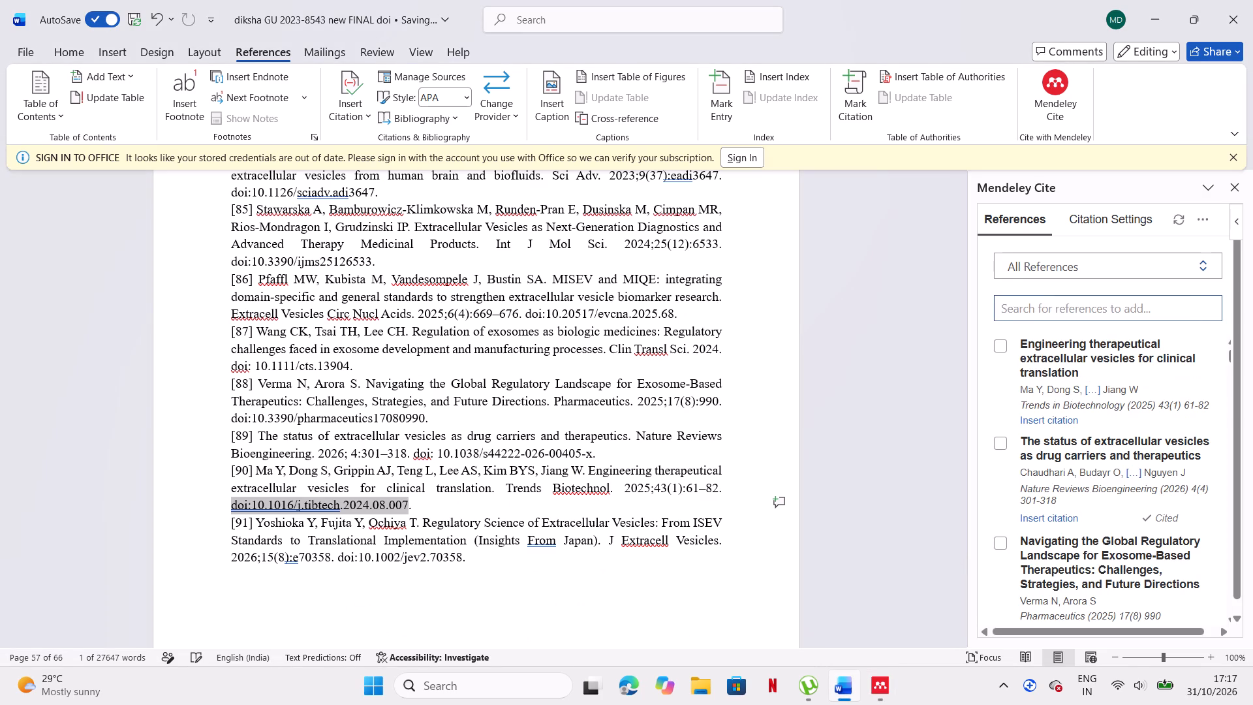
left_click(1182, 309)
key("ctrl+v")
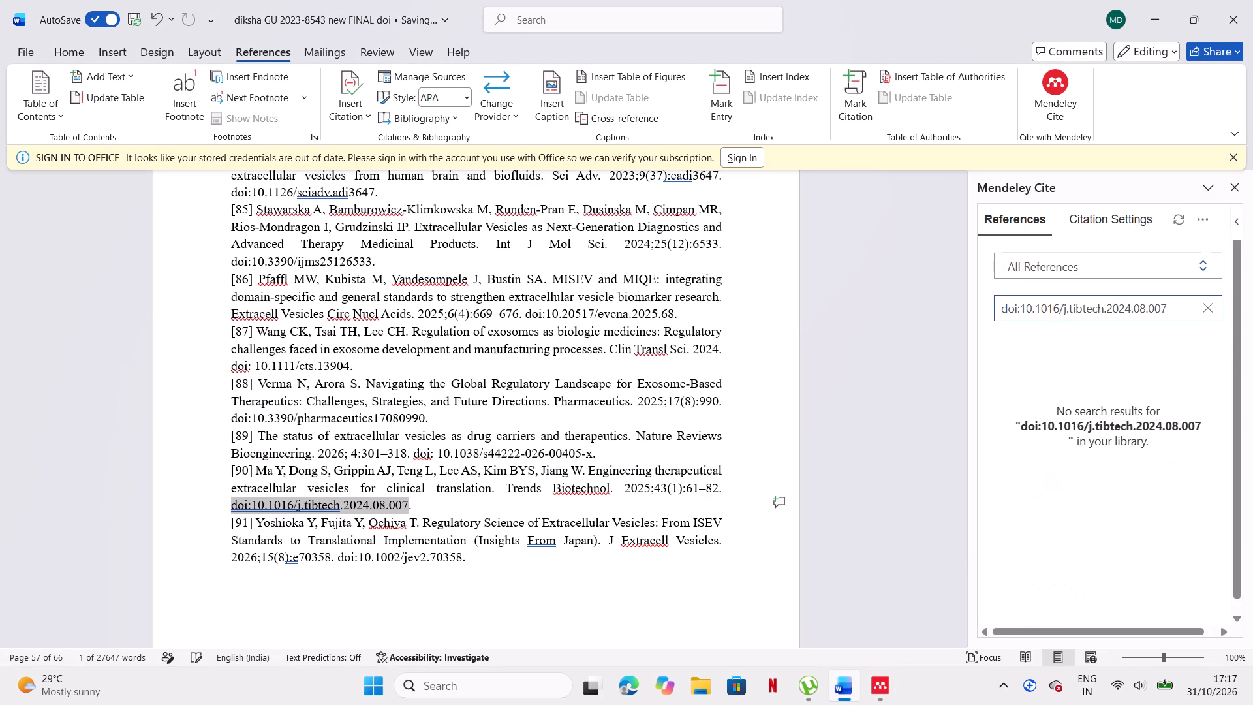
left_click(1024, 307)
key("BackSpace")
key("BackSpace")
key("BackSpace")
key("BackSpace")
key("BackSpace")
key("BackSpace")
key("BackSpace")
key("BackSpace")
key("BackSpace")
key("BackSpace")
key("BackSpace")
key("BackSpace")
key("BackSpace")
key("BackSpace")
key("BackSpace")
key("BackSpace")
key("BackSpace")
key("BackSpace")
key("BackSpace")
key("BackSpace")
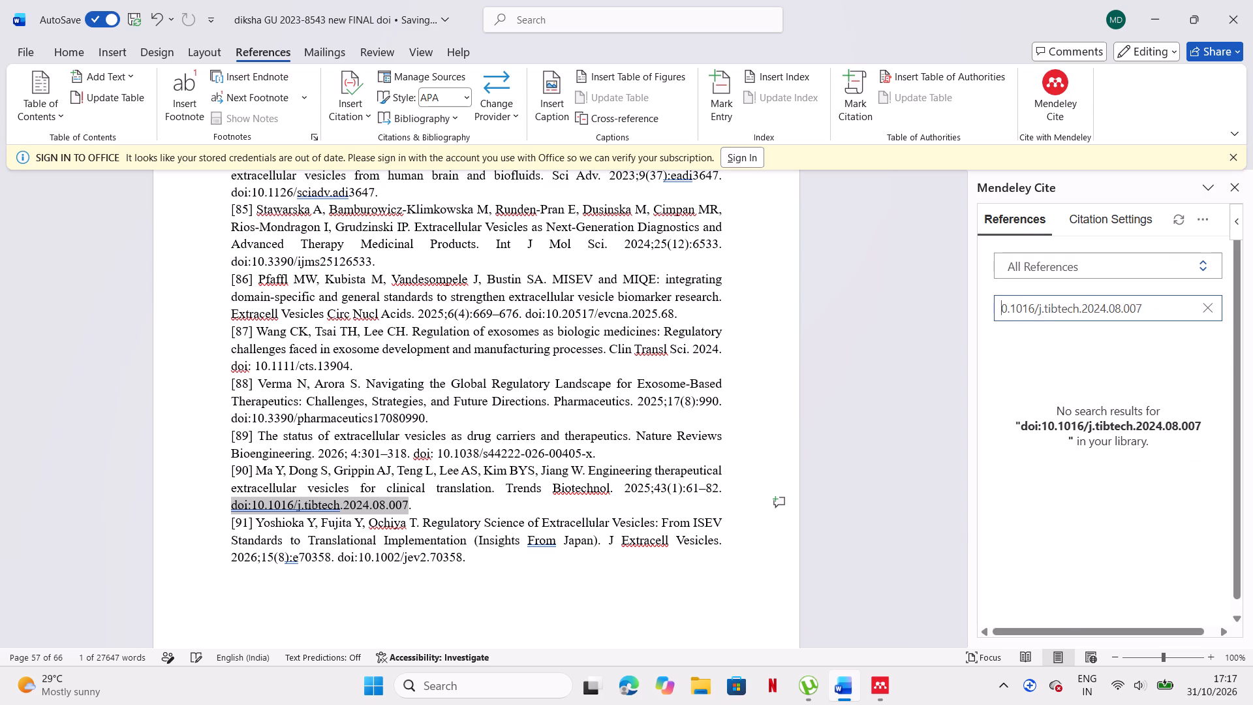
key("1")
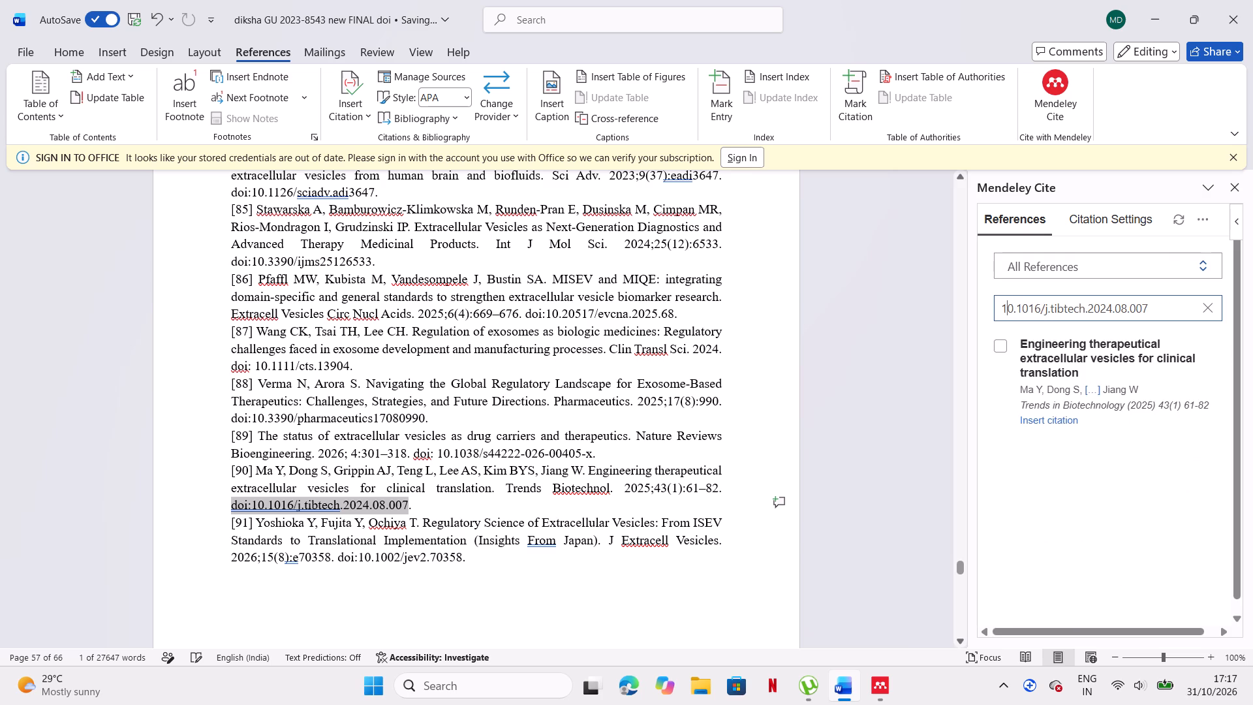
Add doi:10.1016/j.tibtech.2024.08.007 directly after the old [90] following "downstream processing" in section 9.5.
scroll(648, 403, "up", 3)
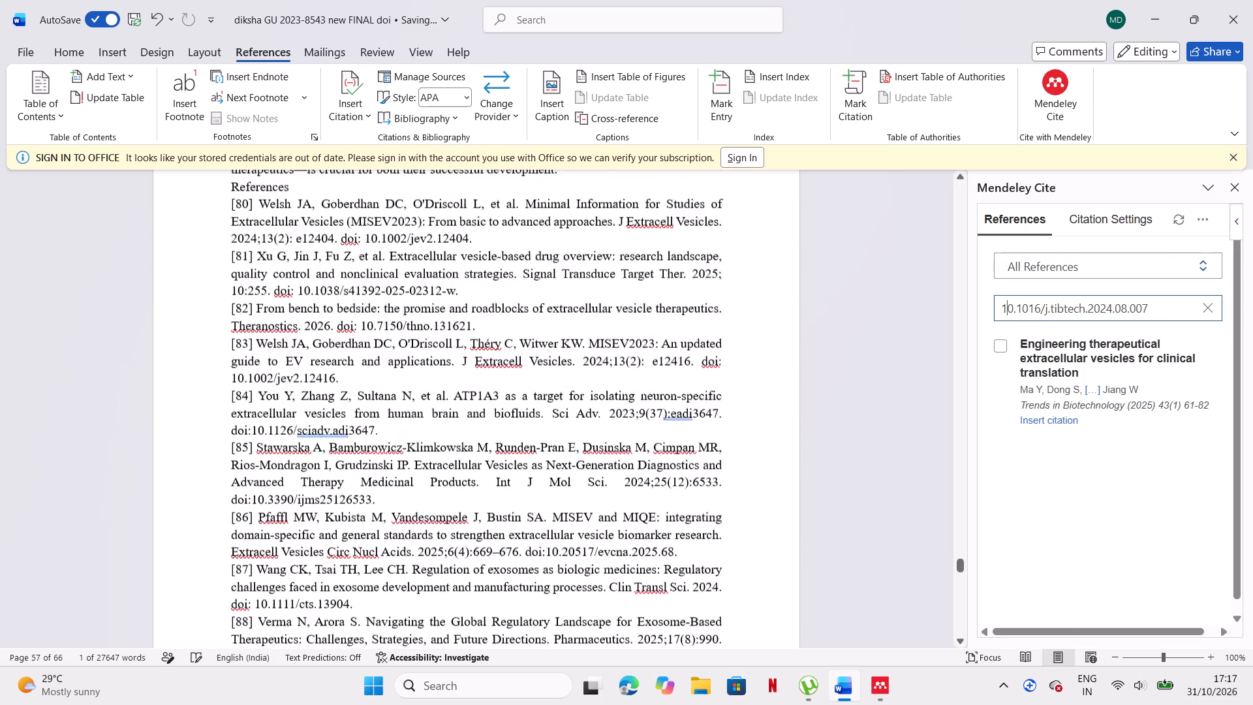
scroll(648, 403, "up", 5)
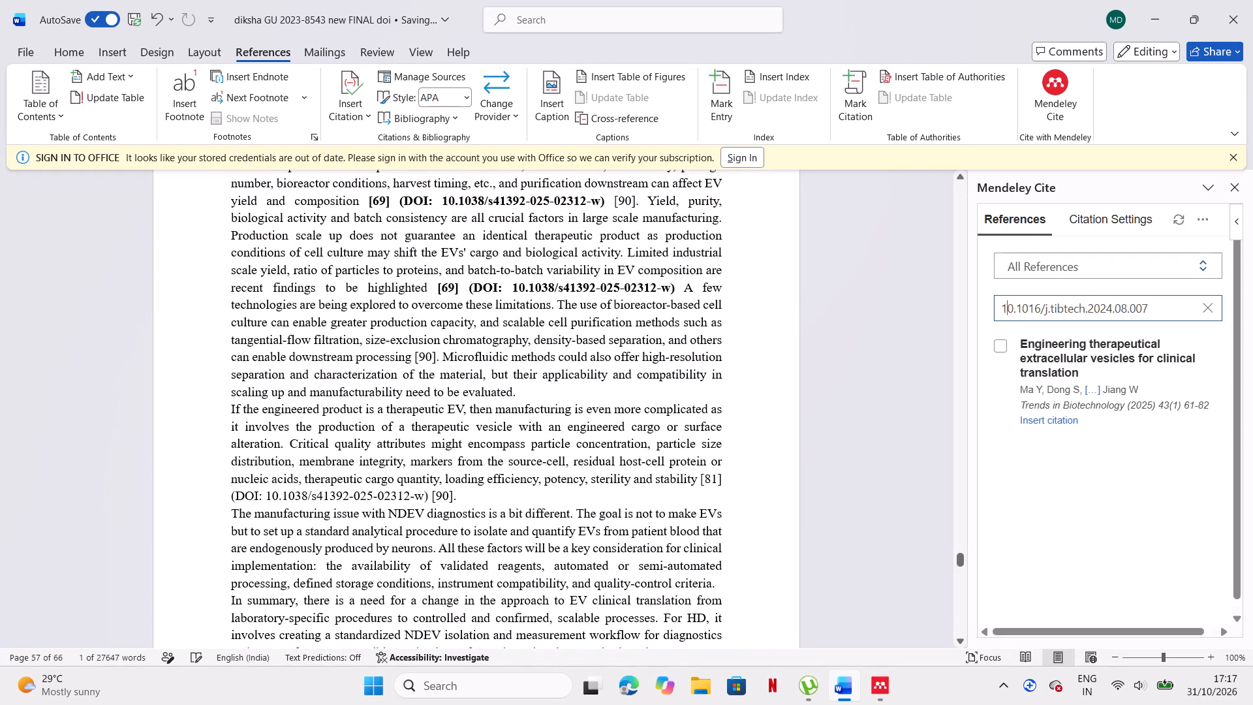
key("ctrl+v")
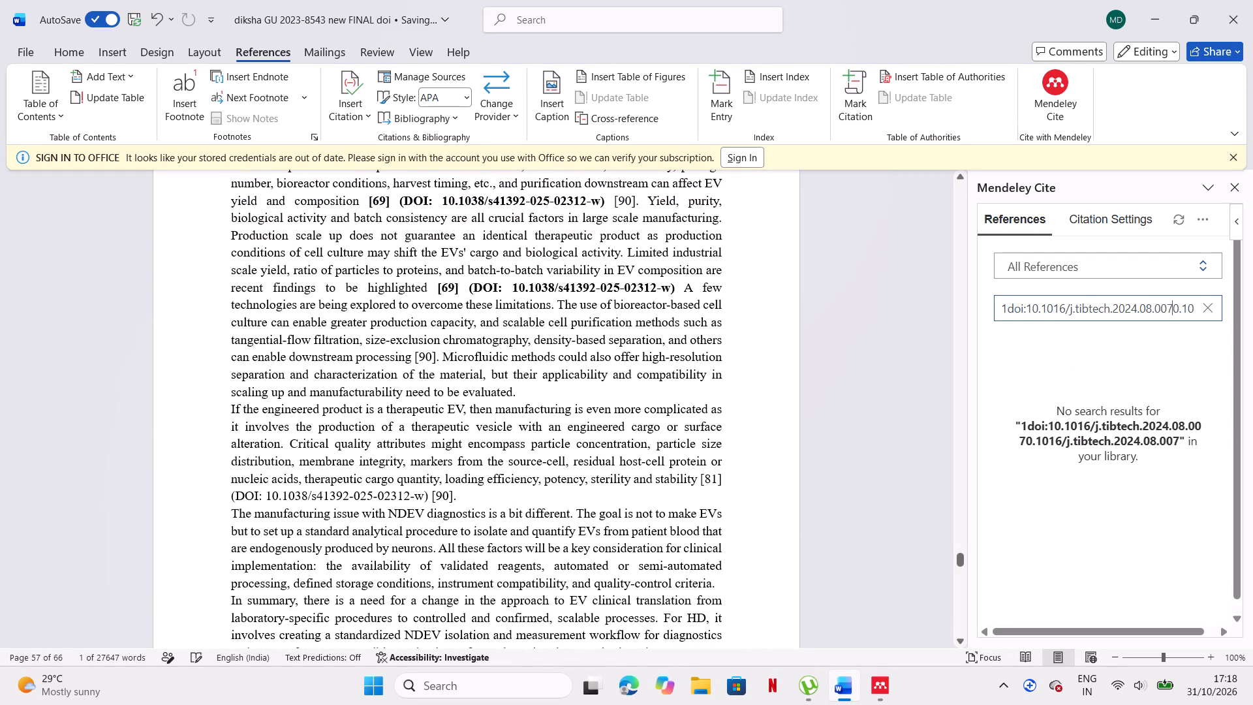
double_click(435, 355)
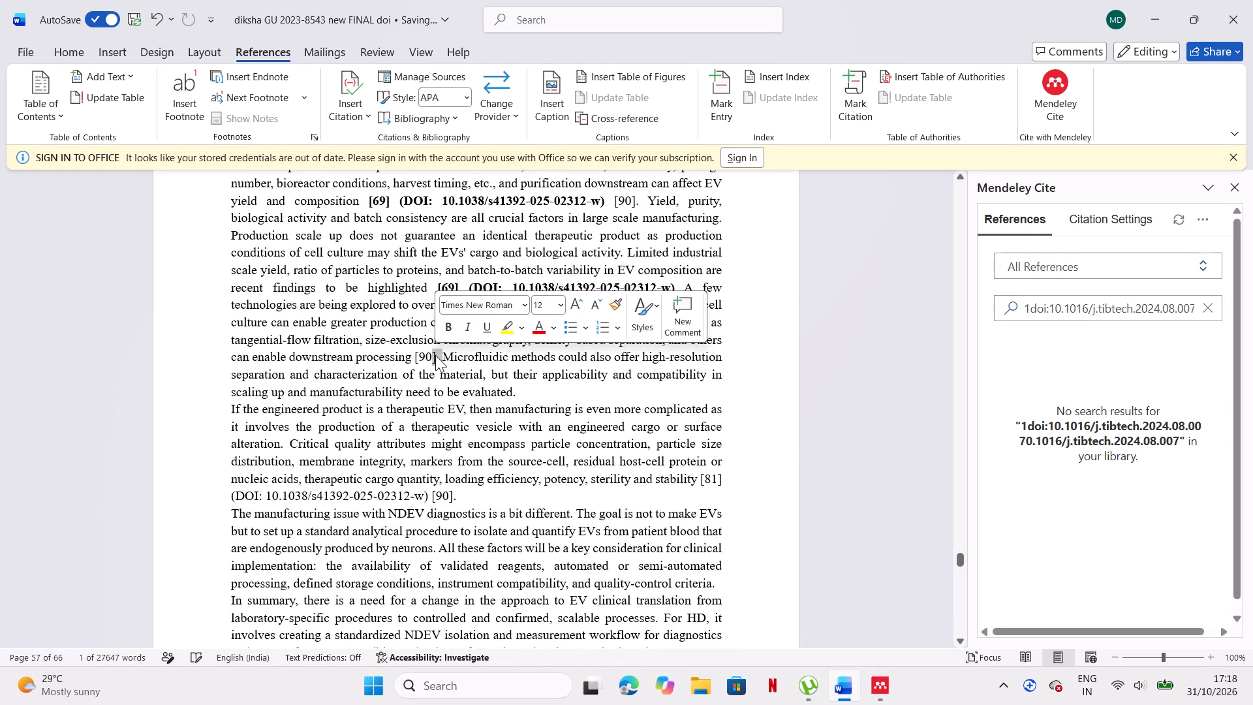
left_click(436, 356)
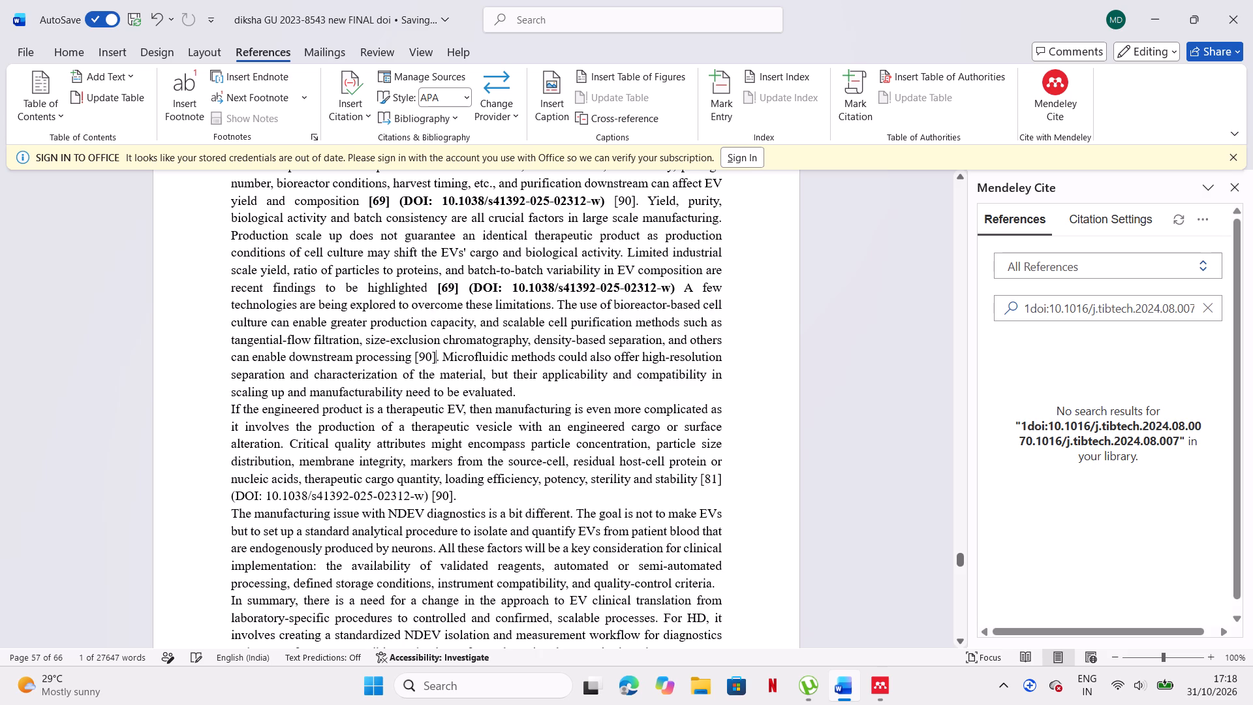
left_click(436, 356)
key("ctrl+v")
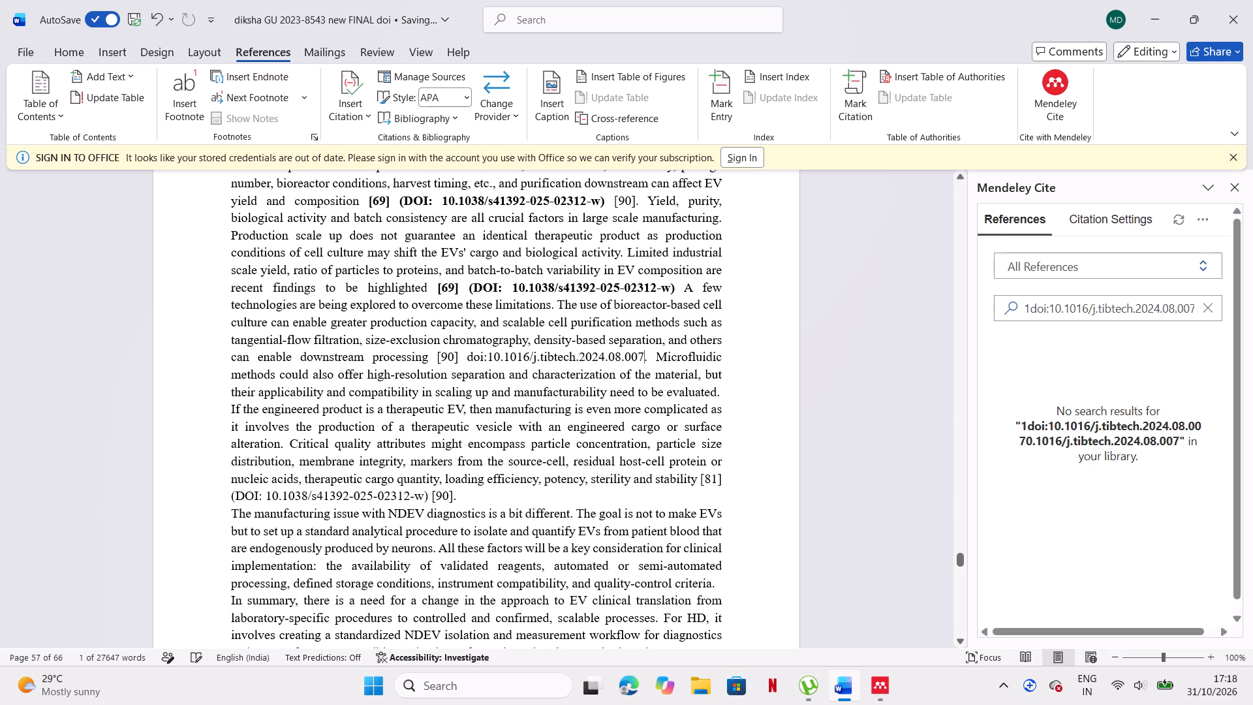
Replace the old [90] after "downstream processing" with the Mendeley citation for "Engineering therapeutical extracellular vesicles for clinical translation".
left_click(1214, 311)
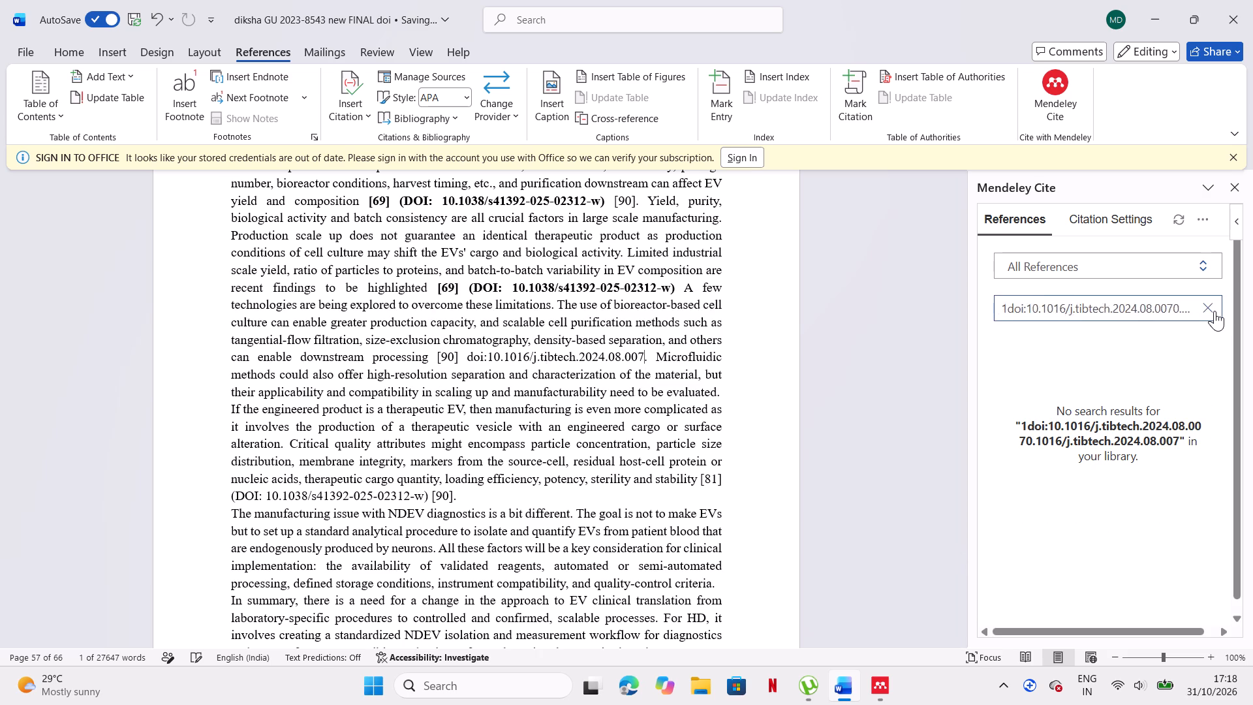
left_click(459, 359)
key("BackSpace")
key("BackSpace")
key("BackSpace")
key("BackSpace")
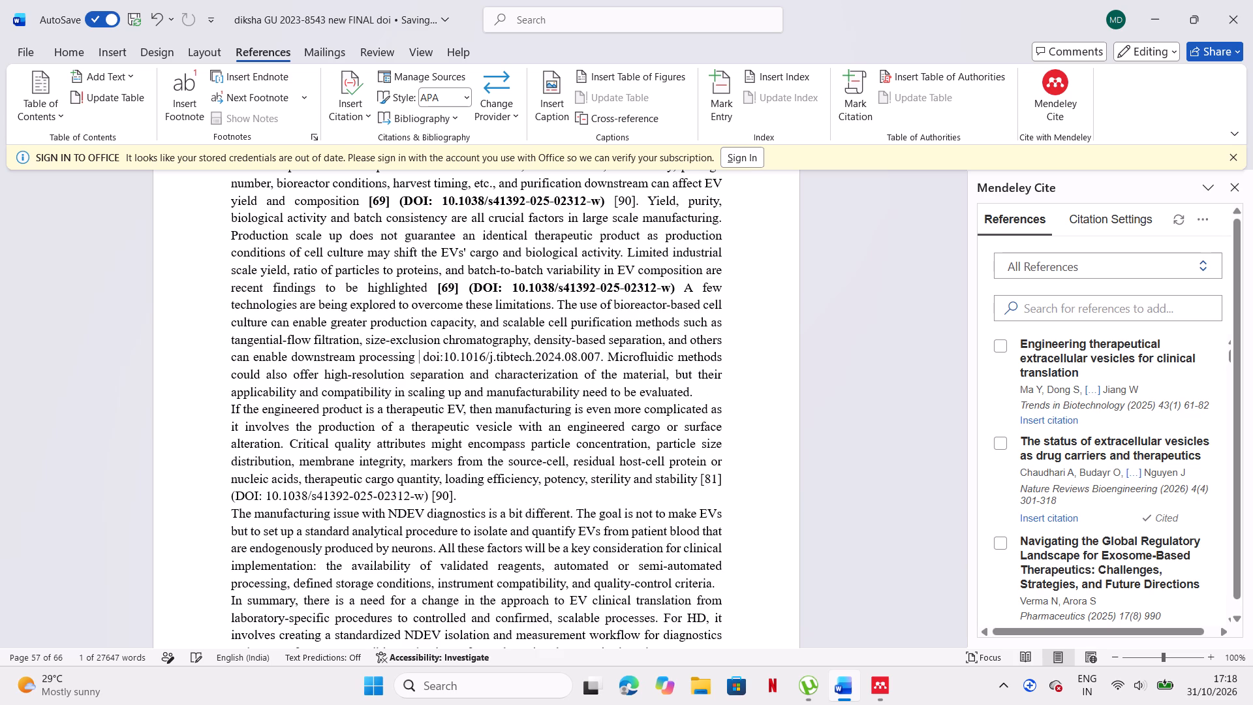
left_click(1057, 422)
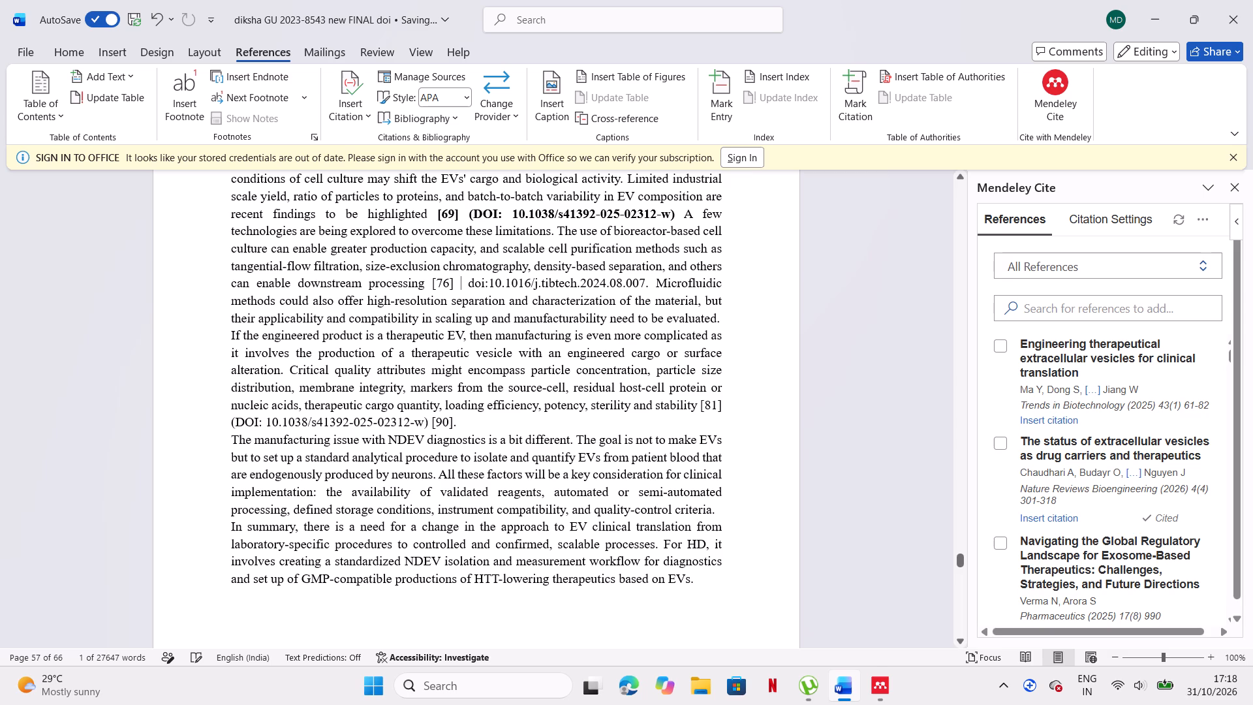
Replace the old [90] ending the engineered-product paragraph with the "Engineering therapeutical extracellular vesicles" Mendeley citation, followed by doi:10.1016/j.tibtech.2024.08.007.
left_click(475, 417)
key("ctrl+v")
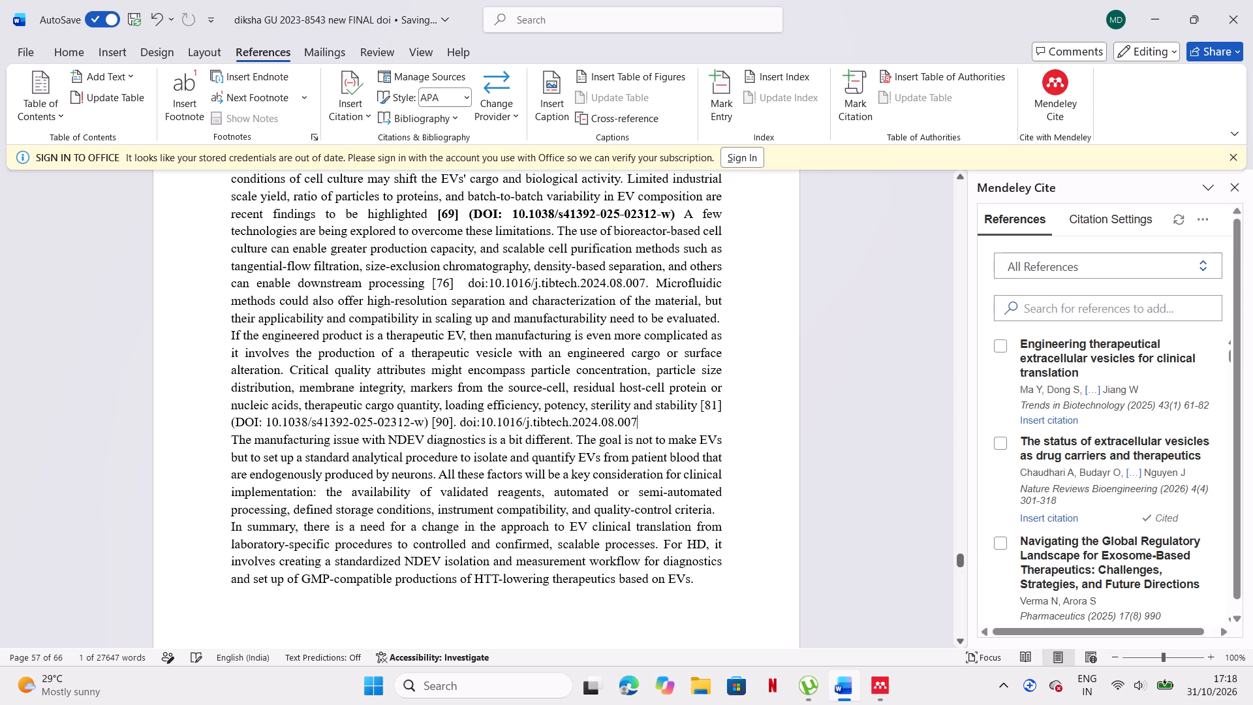
left_click(455, 422)
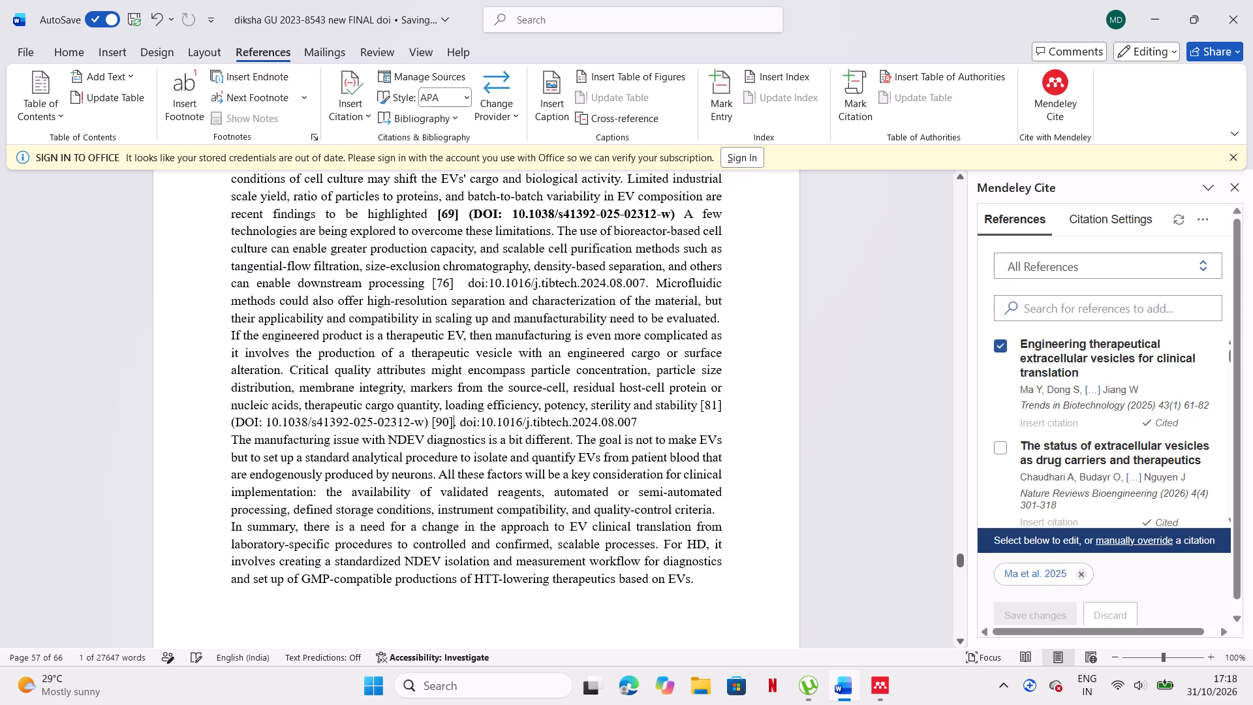
left_click(458, 422)
key("BackSpace")
key("BackSpace")
key("BackSpace")
key("BackSpace")
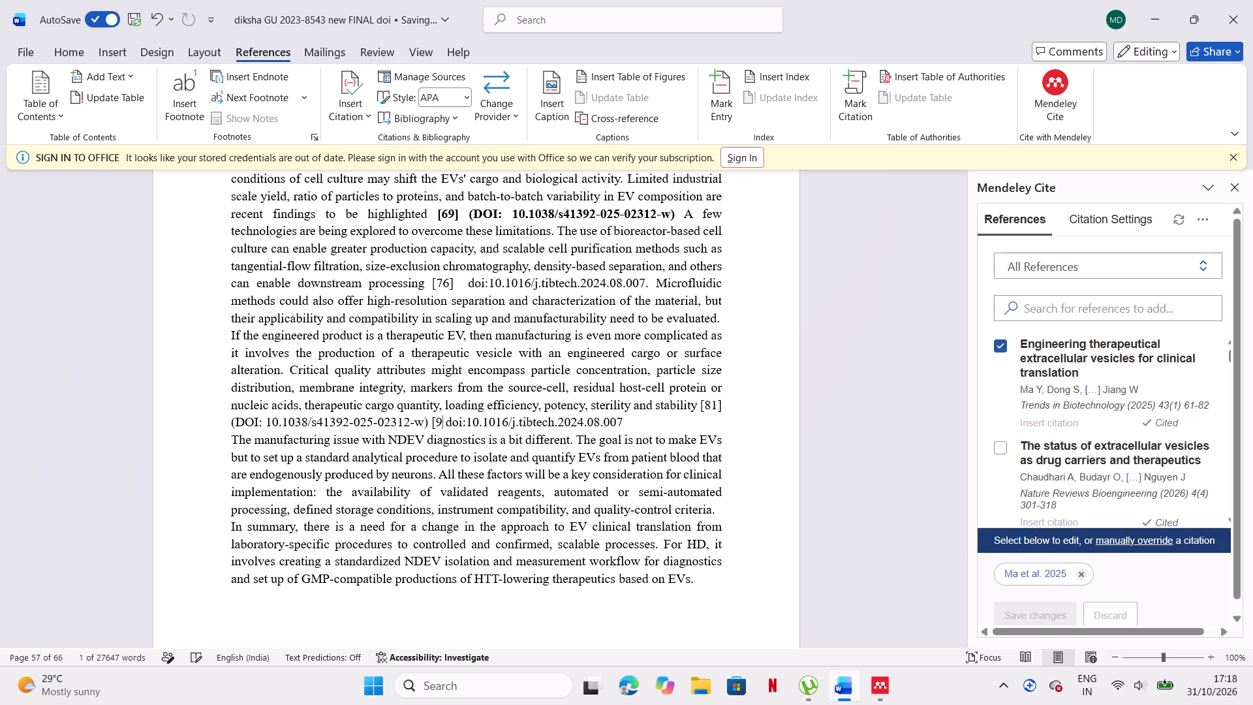
key("BackSpace")
key("BackSpace")
key("space")
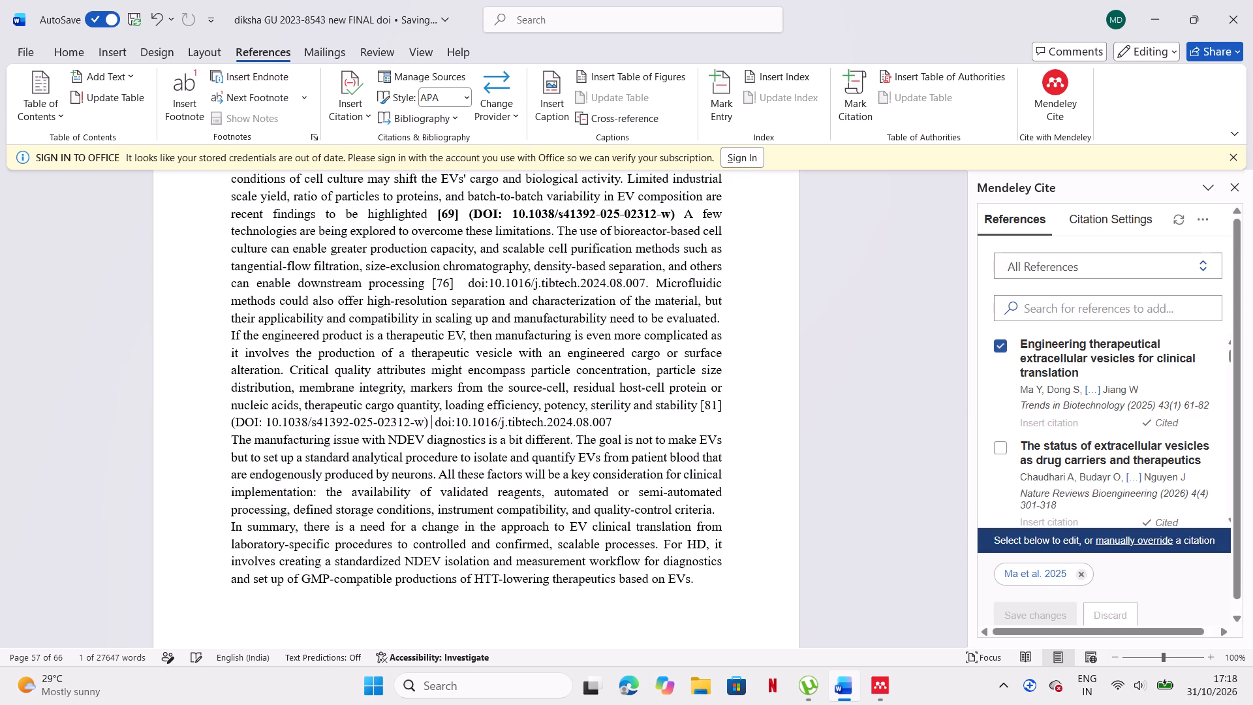
left_click(1075, 578)
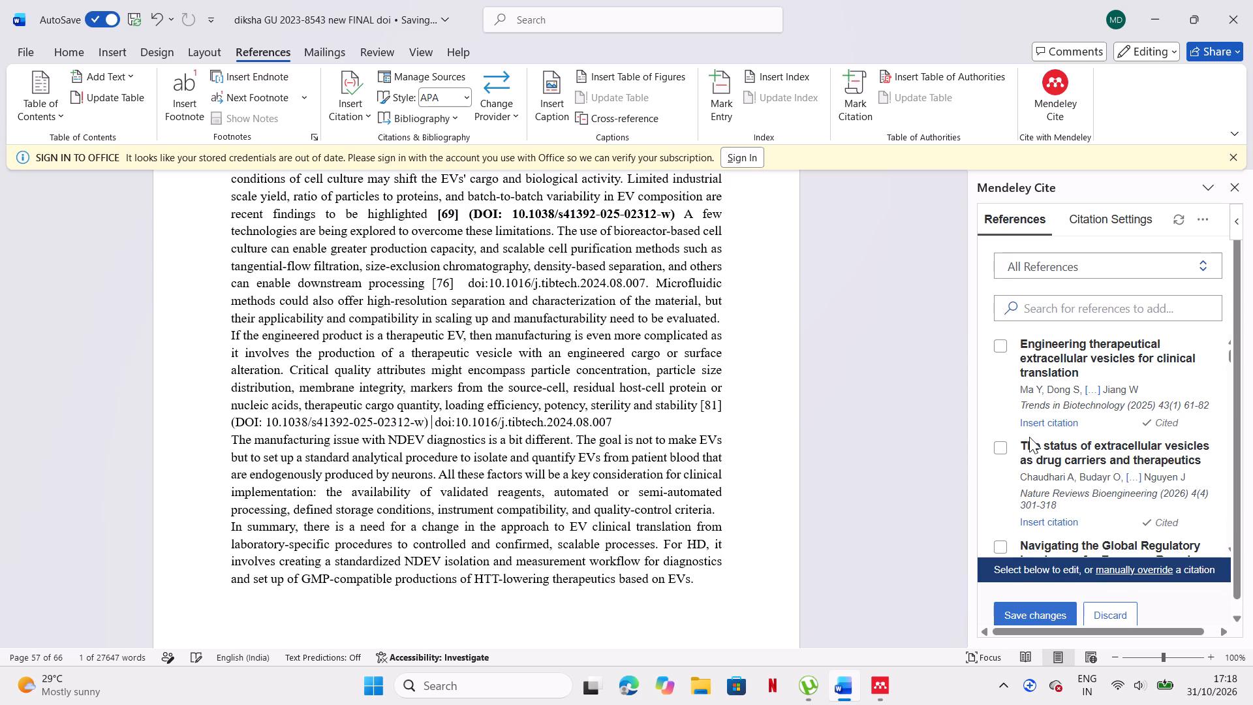
left_click(1037, 424)
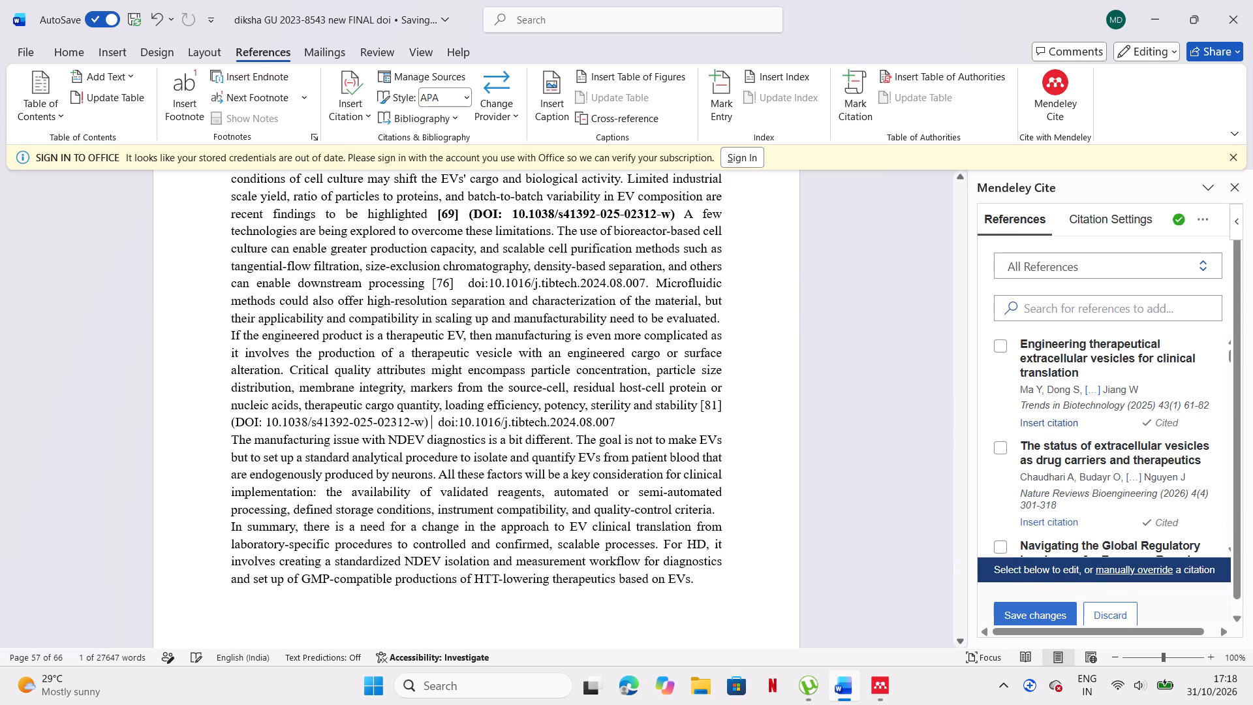
Bold both [76] citations with doi:10.1016/j.tibtech.2024.08.007 in section 9.5, at the end of the engineered-product paragraph and after "downstream processing".
left_click_drag(427, 280, 487, 284)
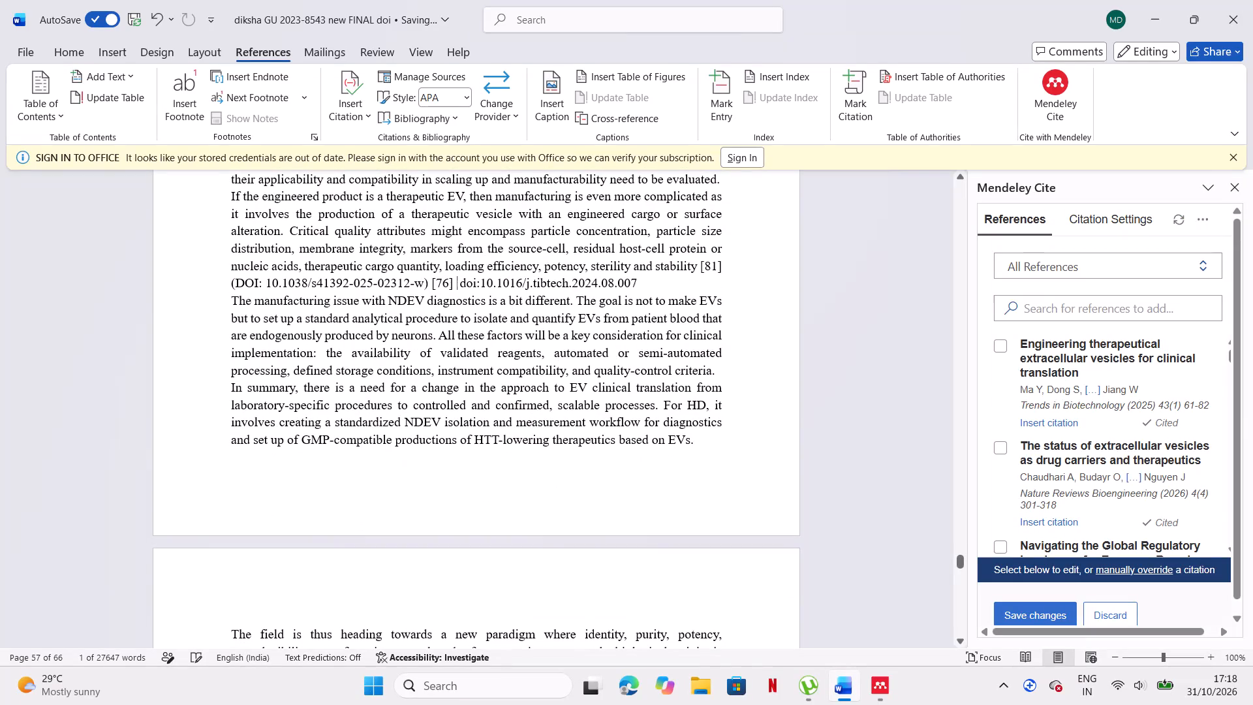
left_click_drag(487, 284, 466, 293)
left_click_drag(434, 283, 564, 281)
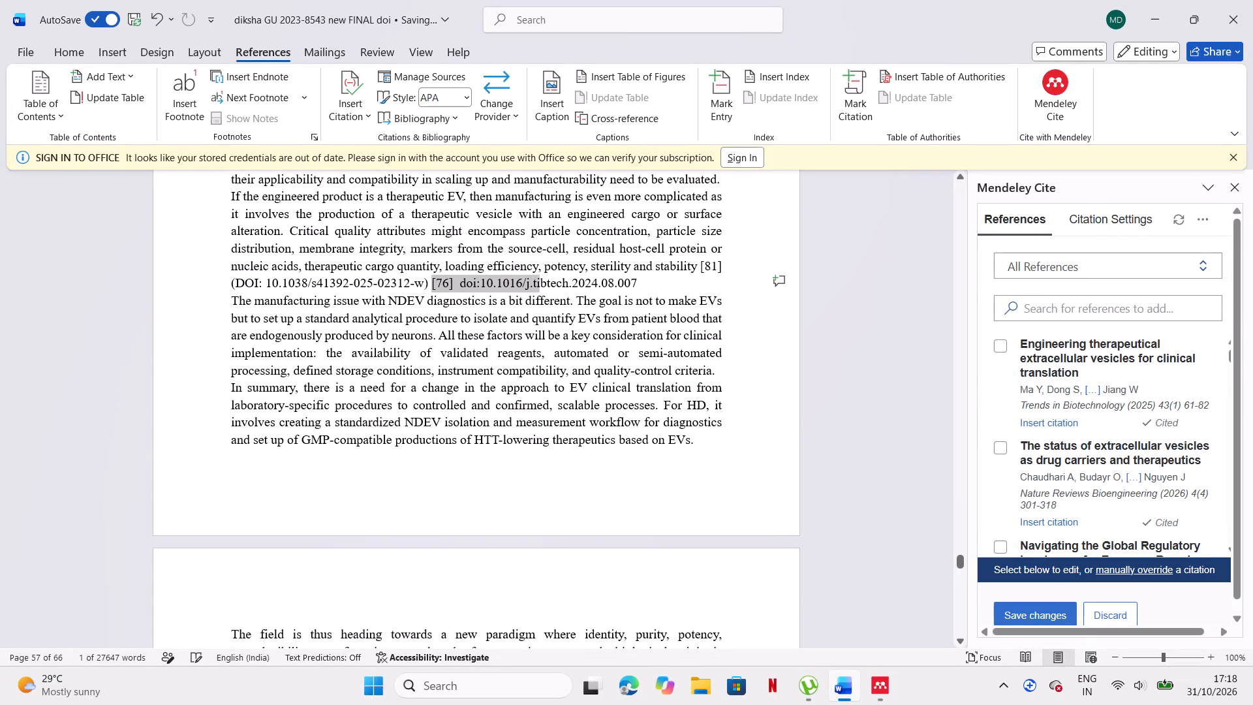
left_click_drag(564, 281, 641, 282)
left_click(656, 257)
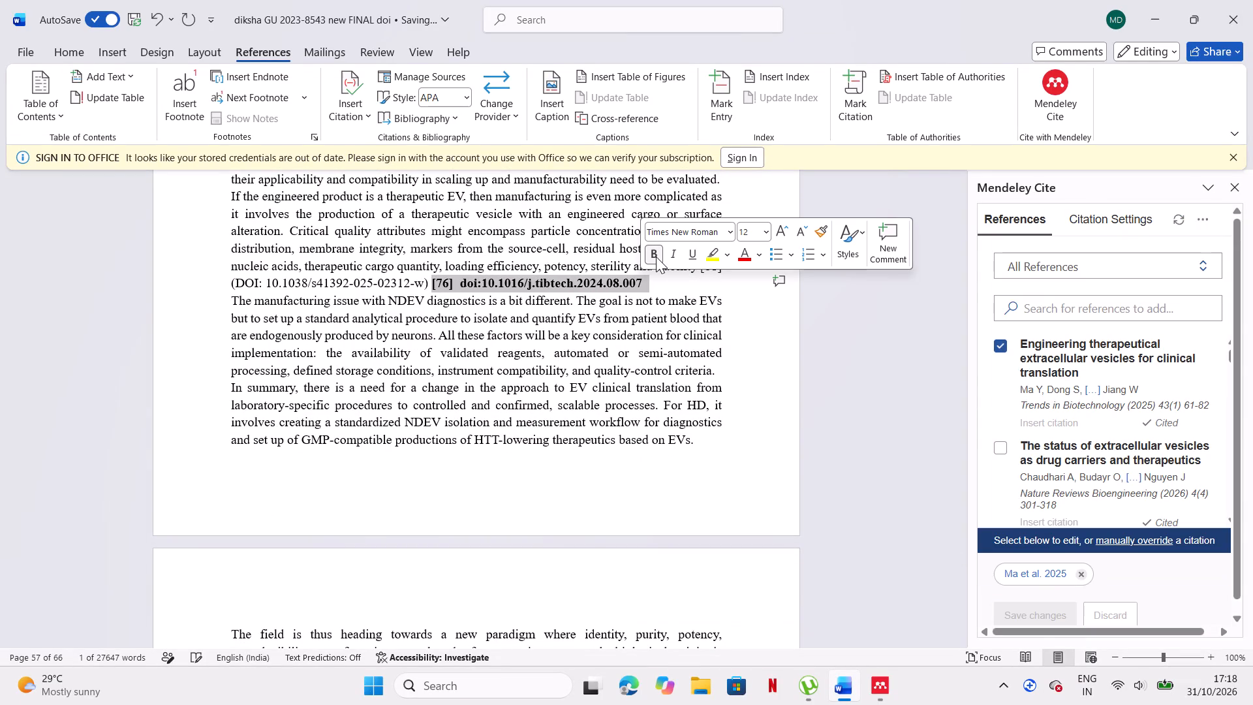
scroll(662, 290, "up", 1)
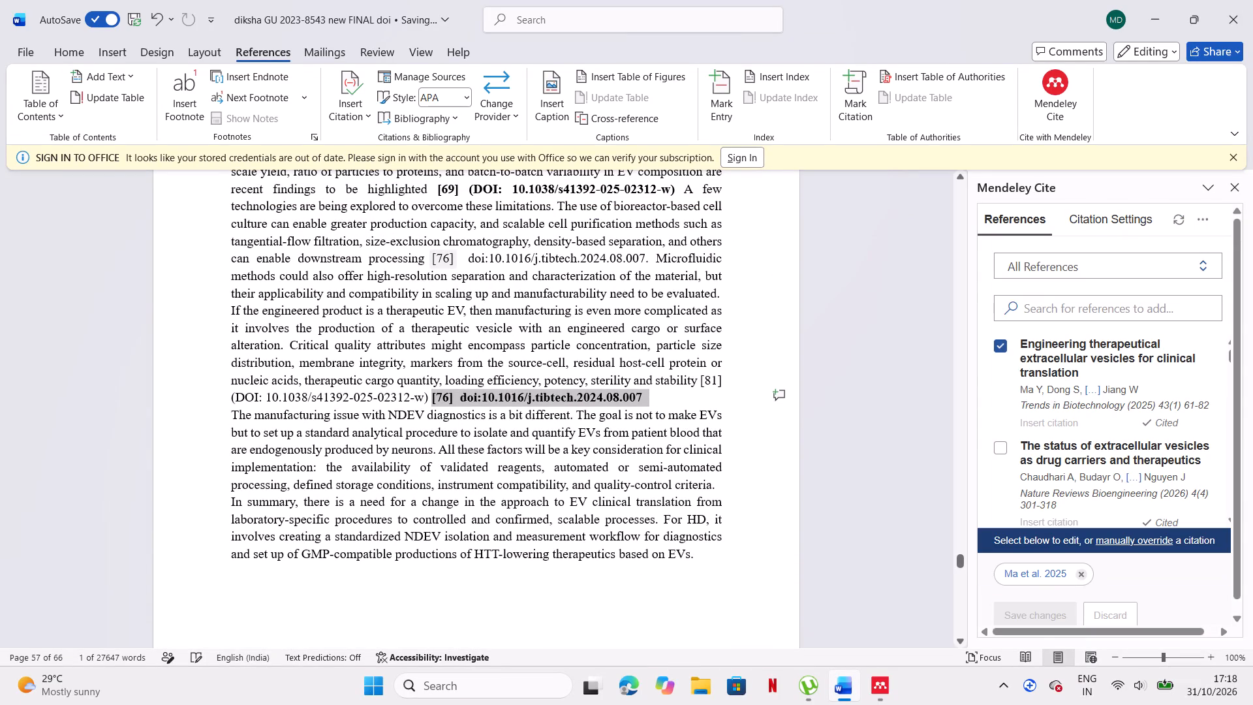
left_click_drag(433, 254, 655, 256)
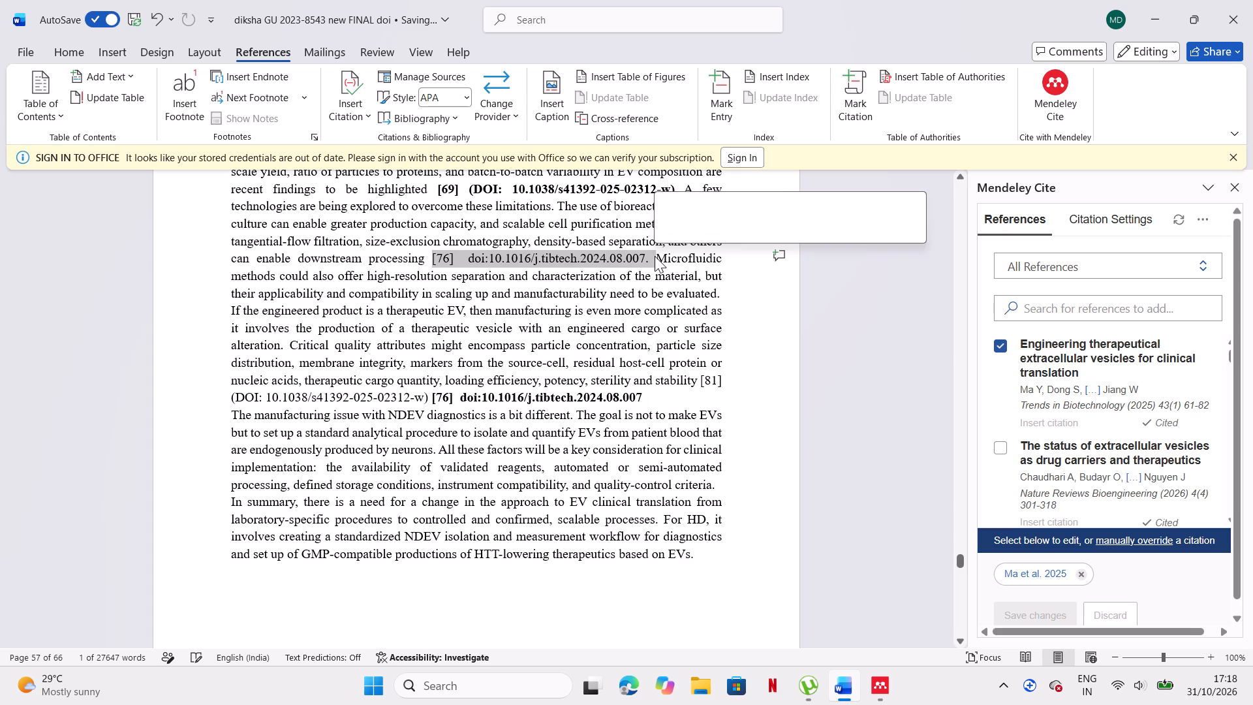
left_click(670, 216)
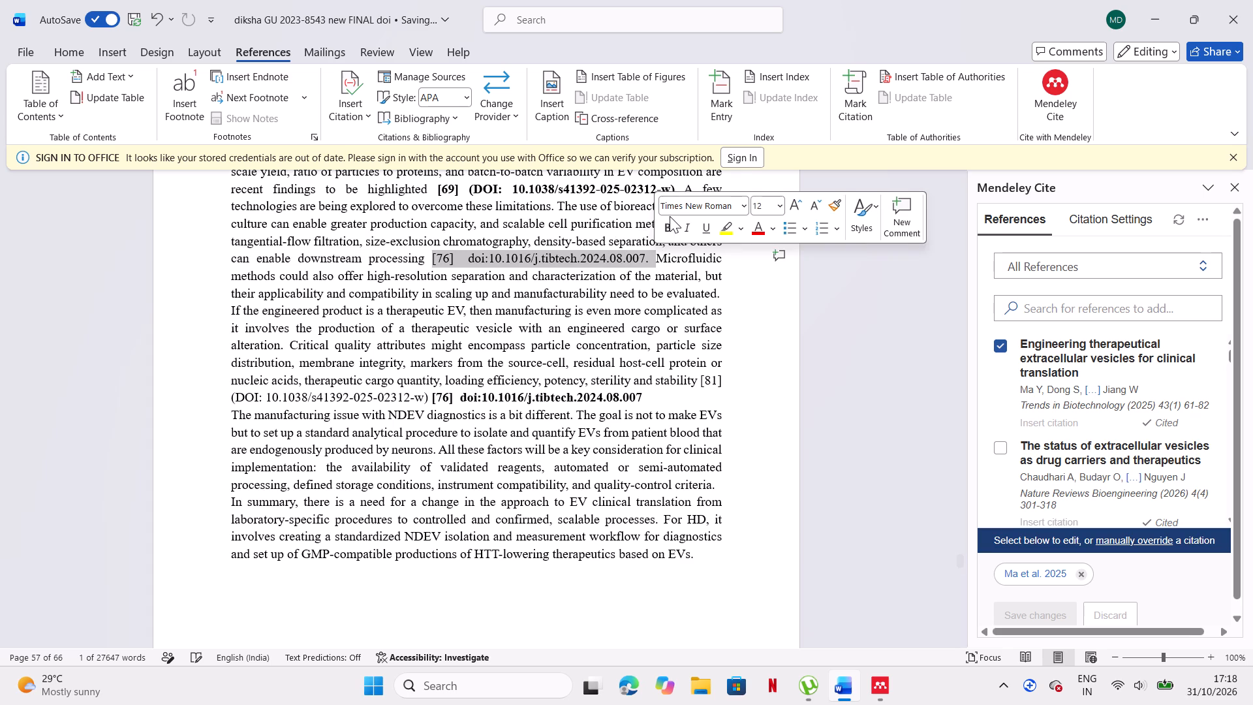
left_click(668, 224)
left_click(703, 378)
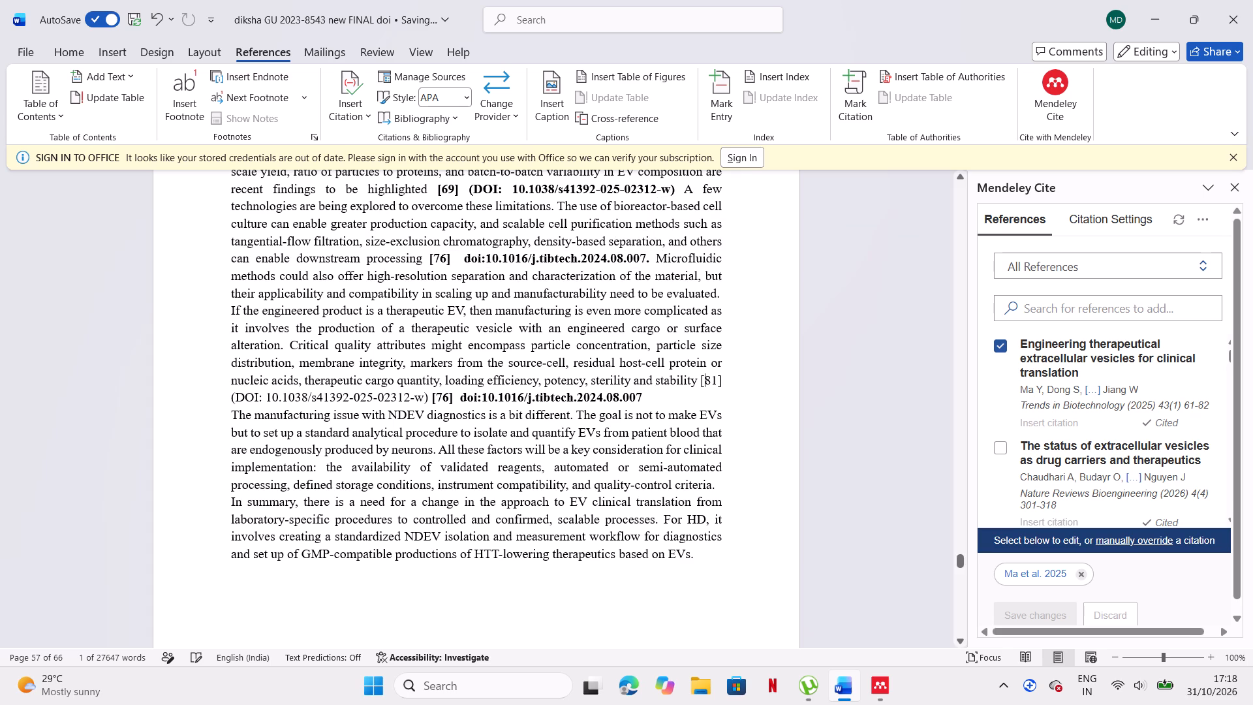
left_click_drag(265, 395, 425, 397)
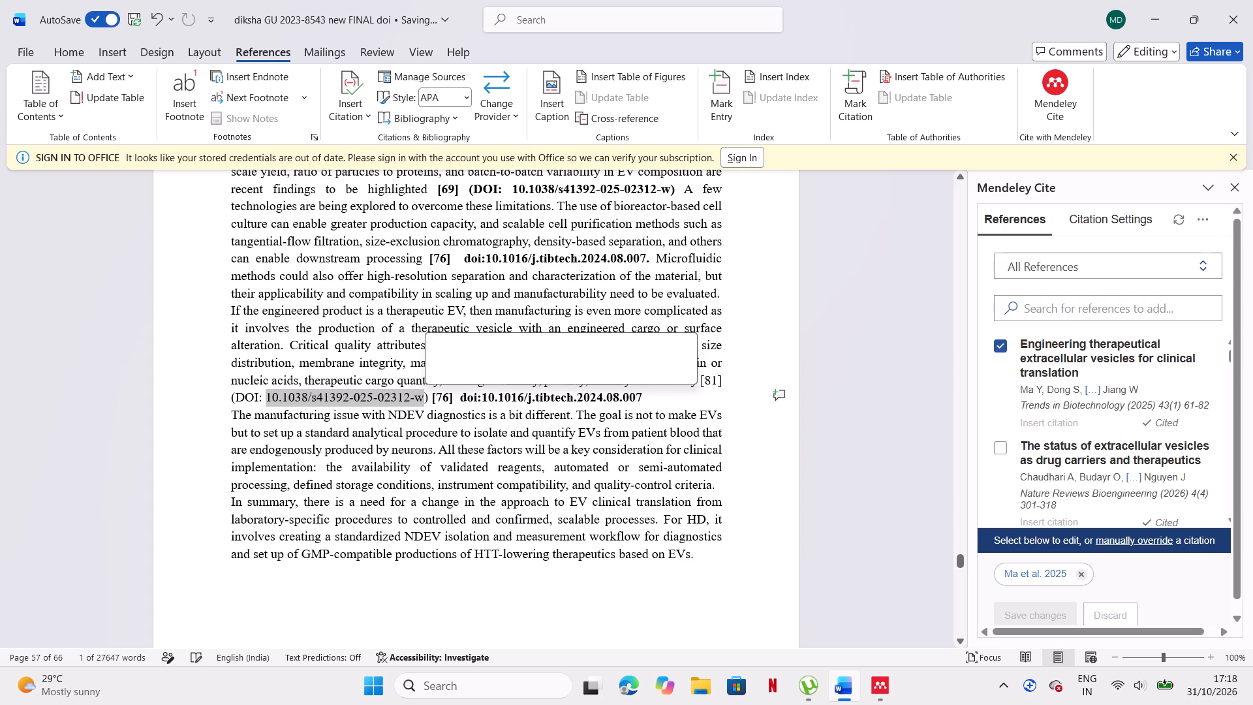
key("ctrl+c")
left_click(1192, 308)
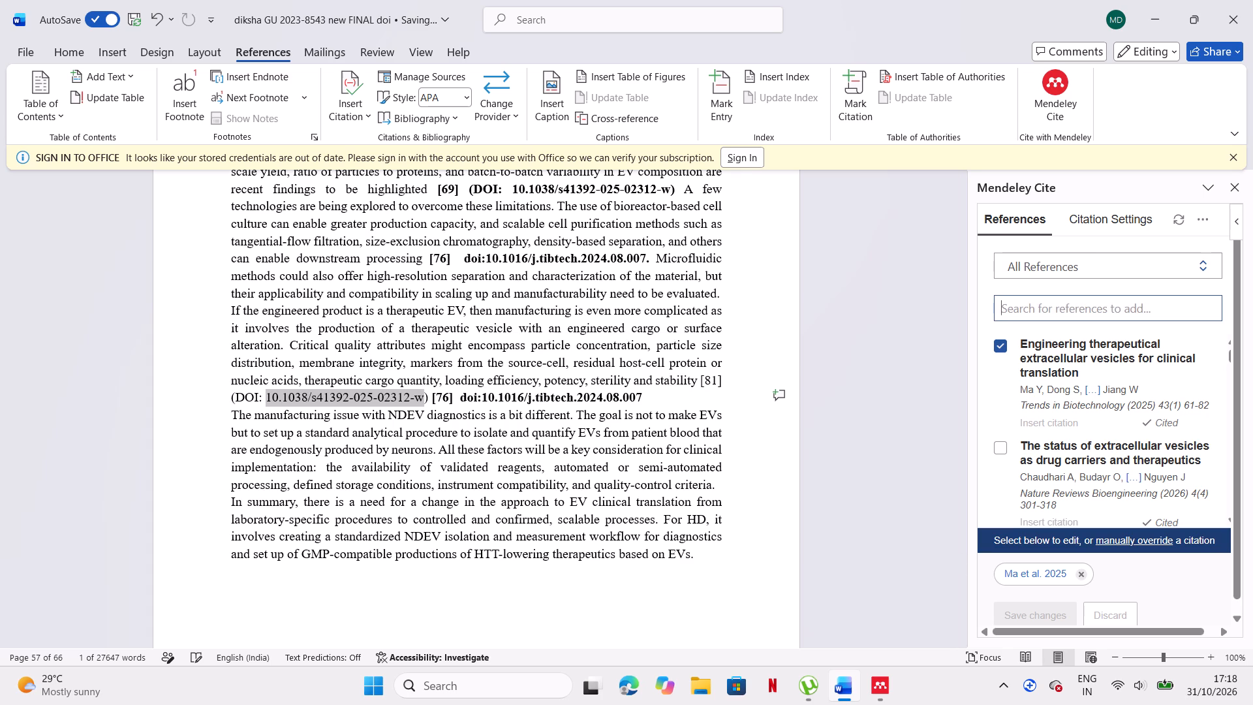
key("ctrl+v")
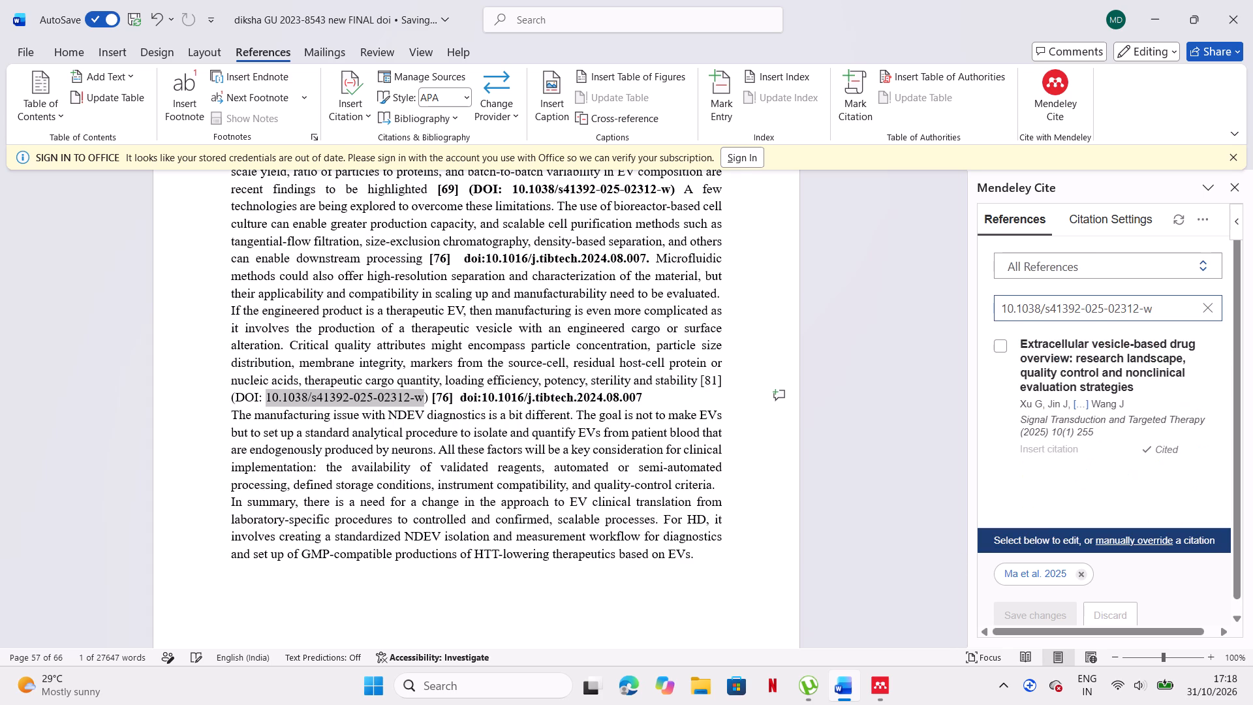
left_click(730, 383)
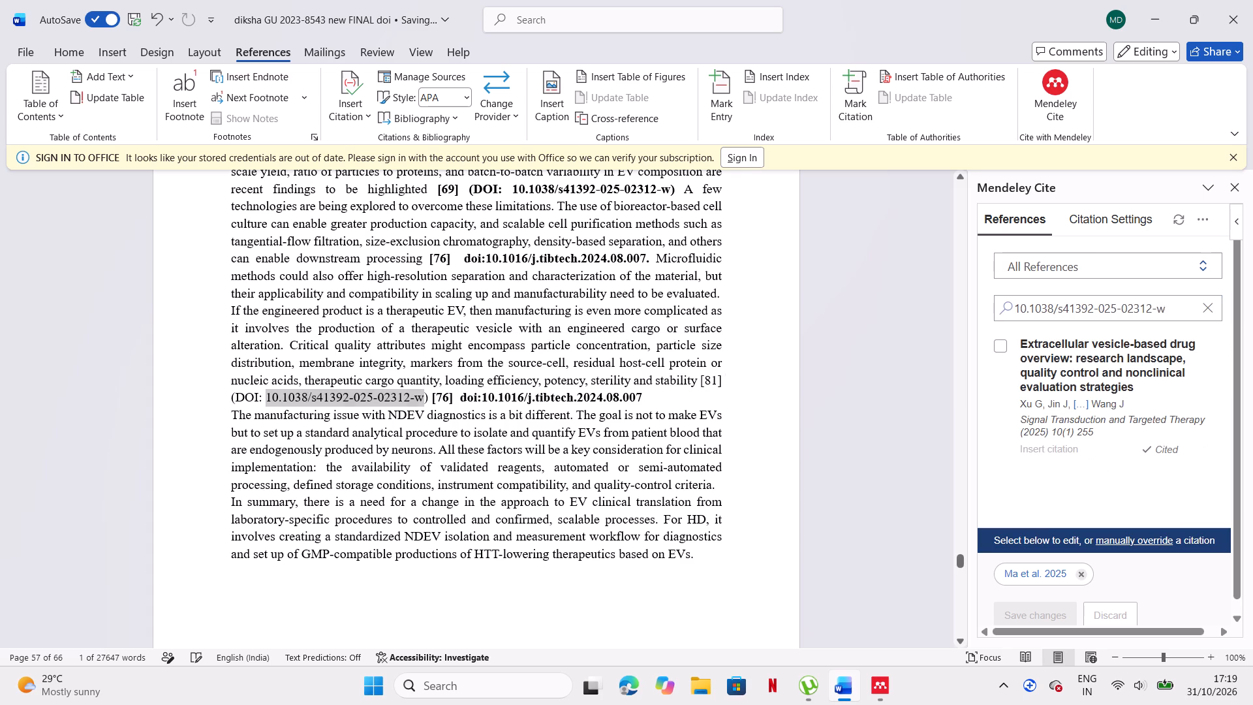
key("BackSpace")
key("BackSpace")
key("BackSpace")
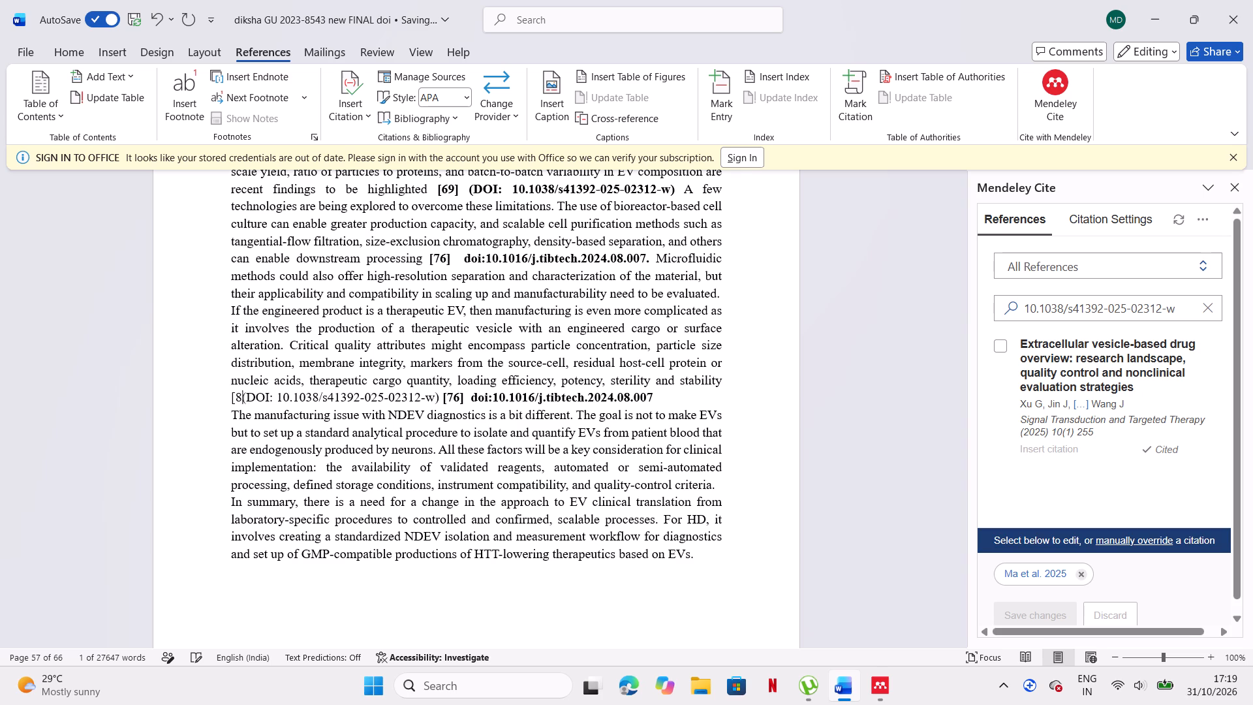
key("BackSpace")
key("BackSpace")
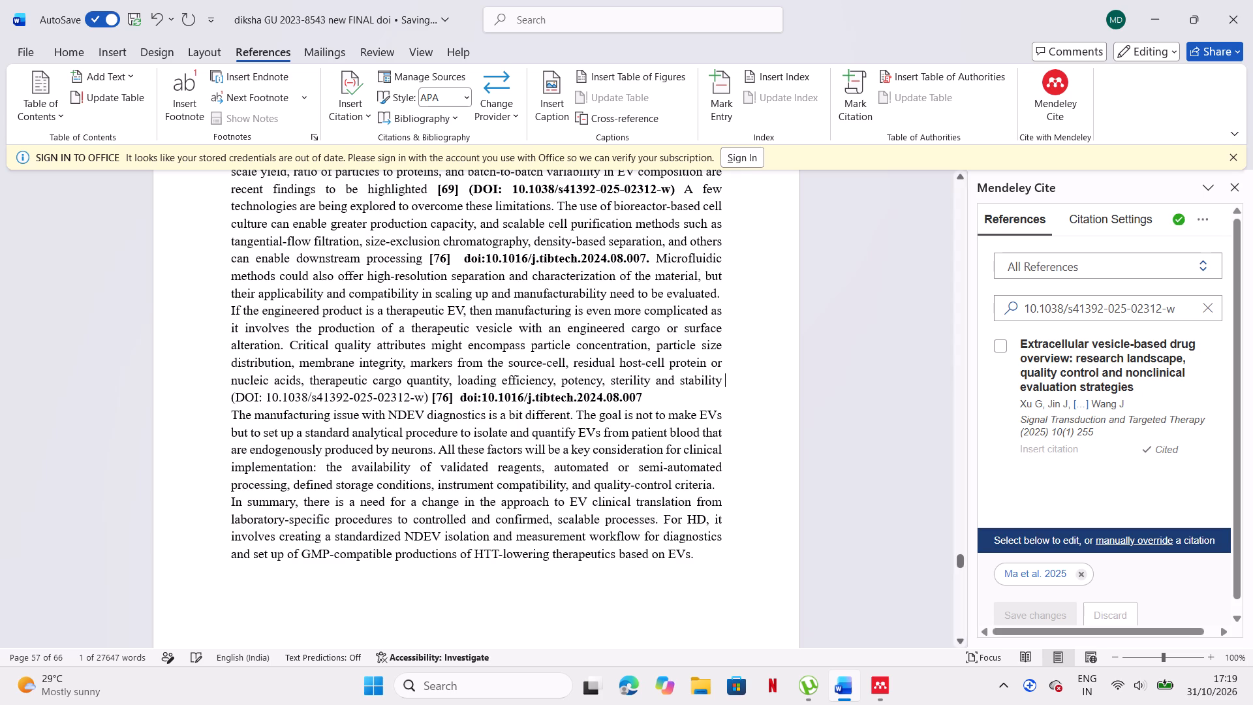
left_click(1082, 574)
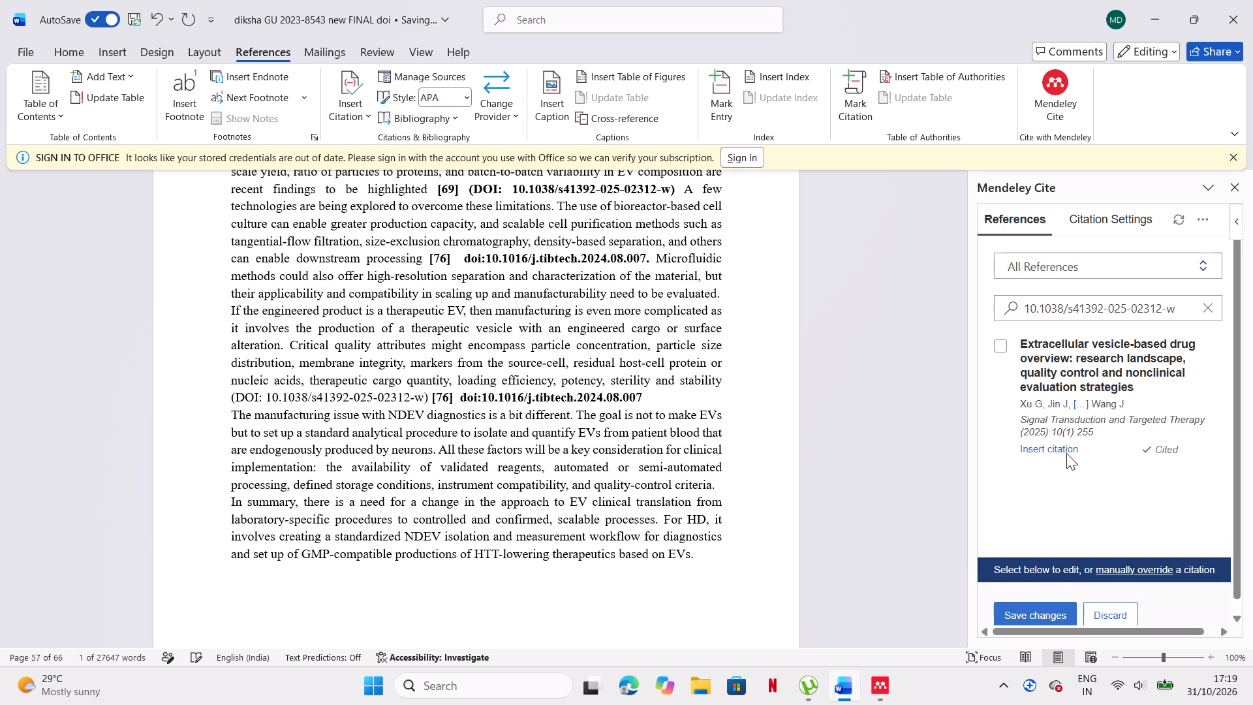
left_click(1064, 450)
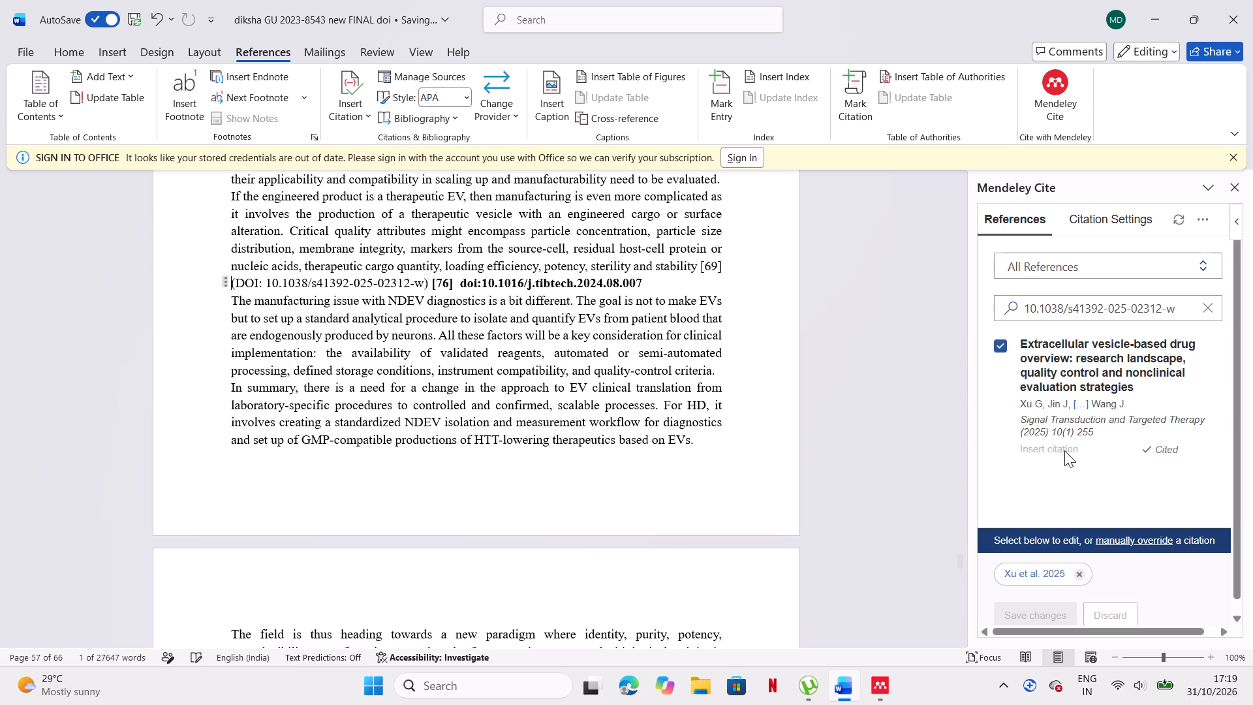
left_click(816, 422)
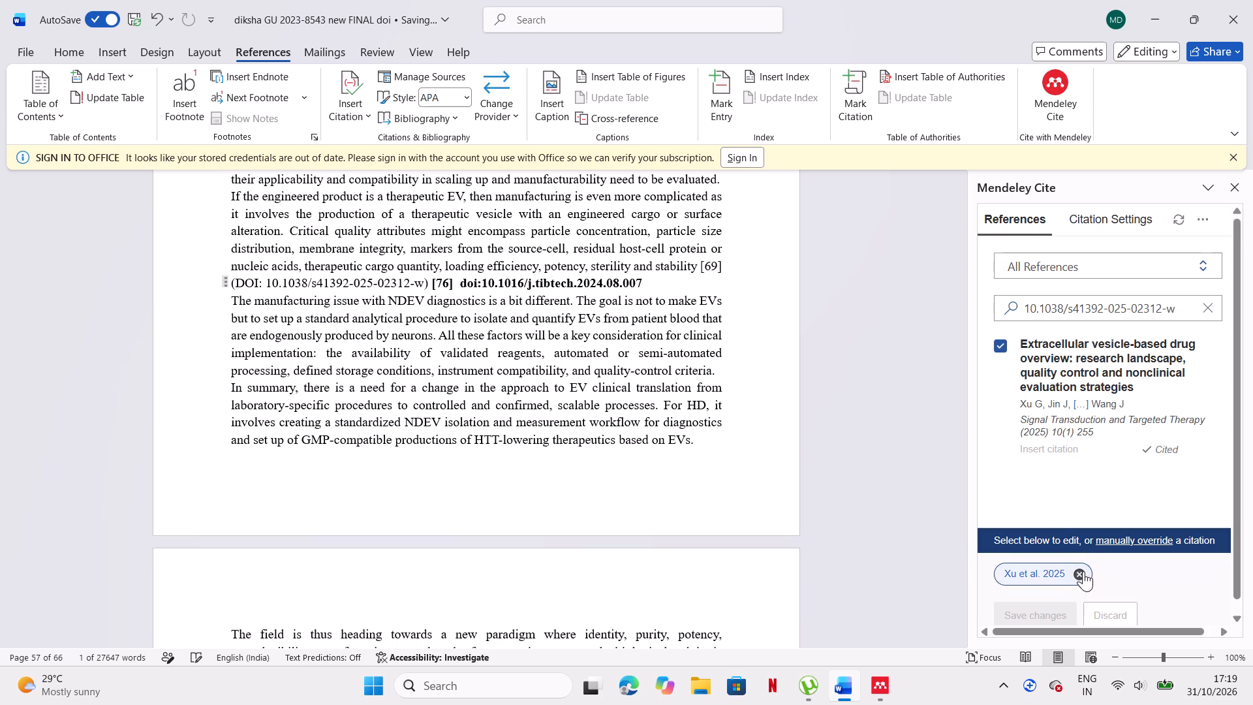
left_click(1081, 572)
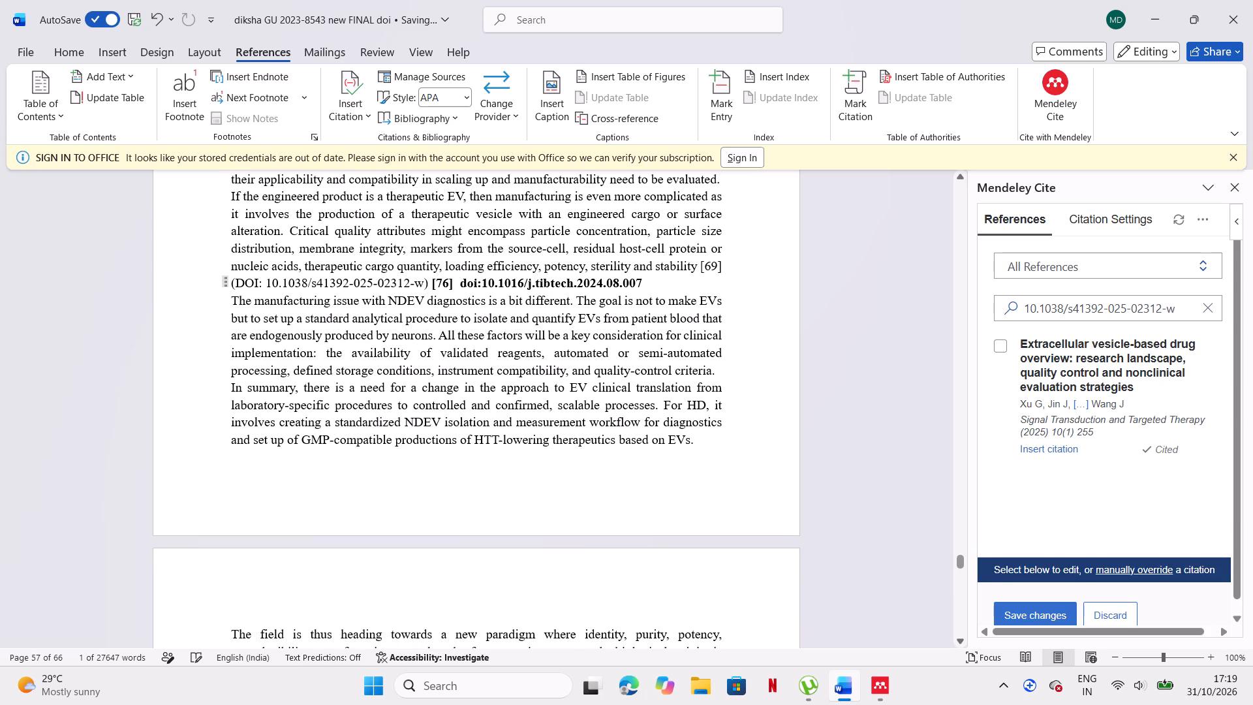
left_click(750, 268)
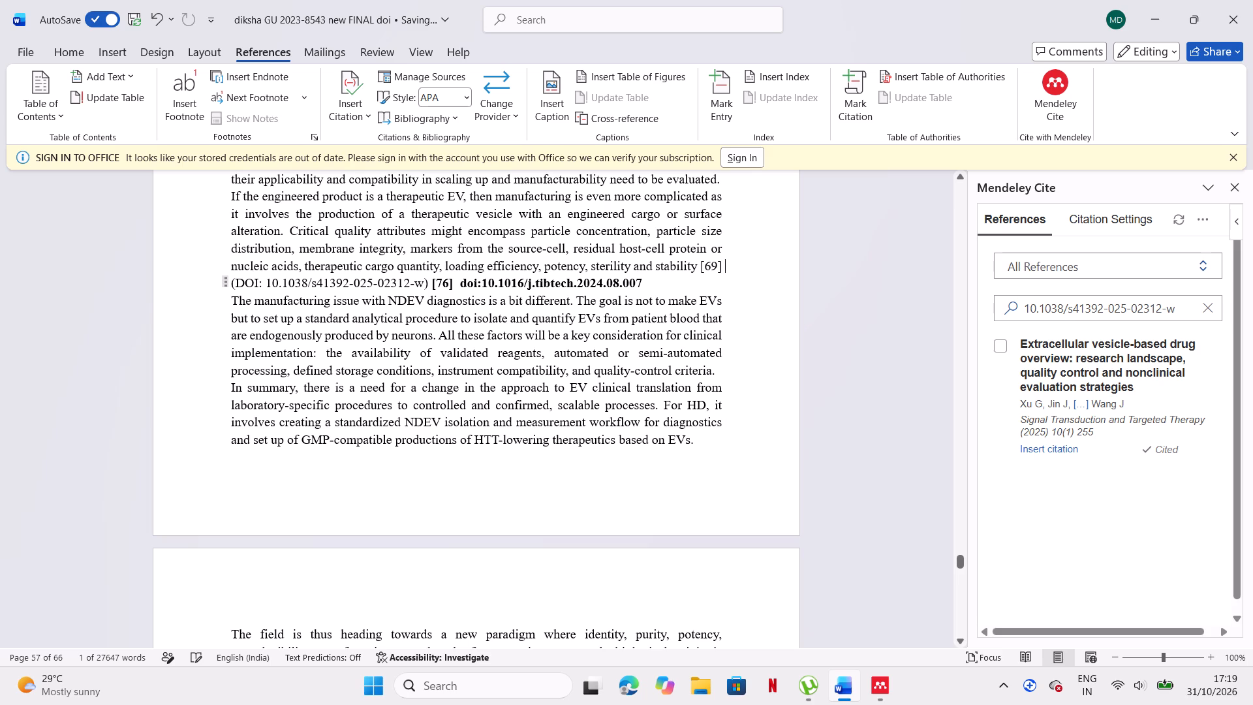
left_click(715, 268)
left_click_drag(756, 281, 694, 257)
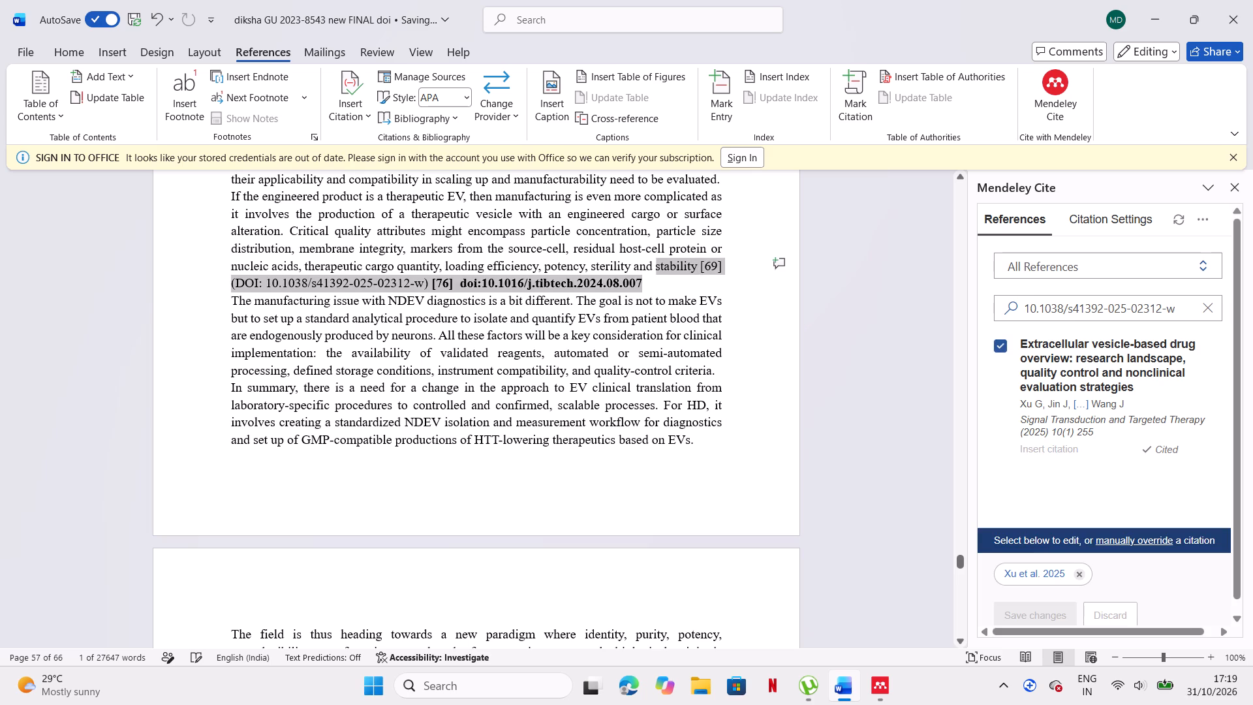
left_click_drag(694, 257, 720, 282)
left_click_drag(720, 282, 696, 264)
left_click(696, 264)
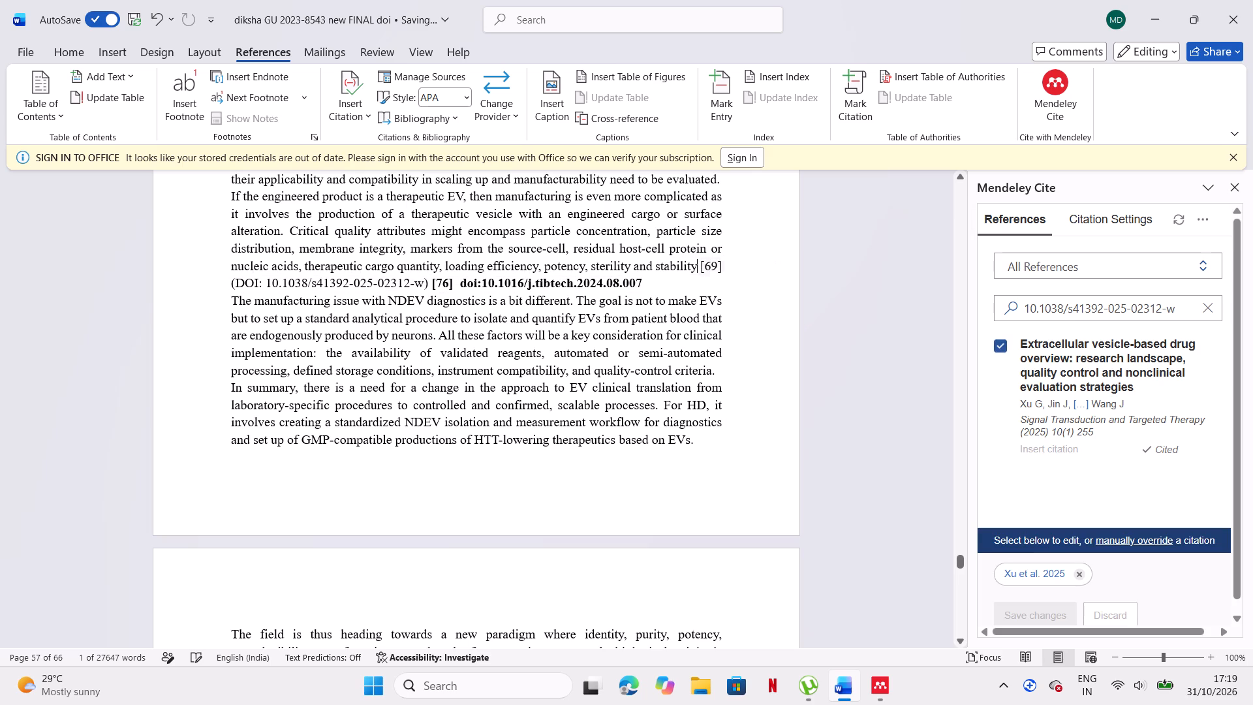
left_click_drag(700, 267, 427, 290)
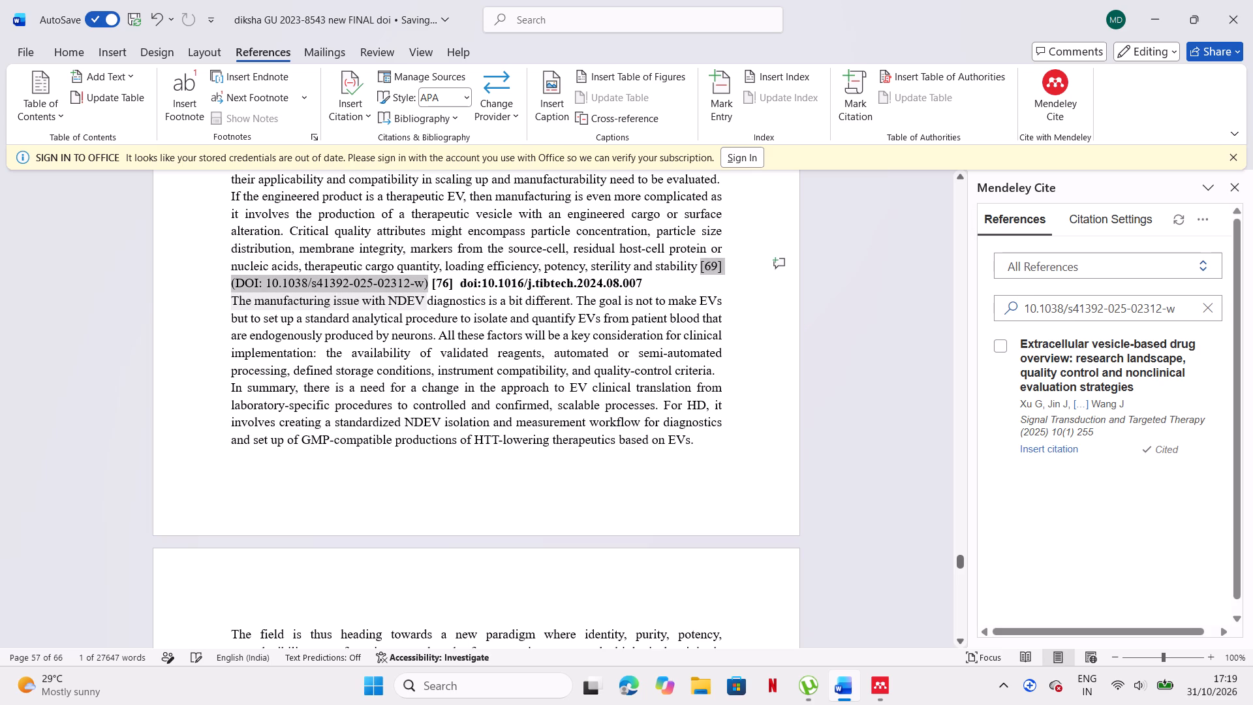
left_click_drag(427, 290, 428, 289)
left_click(437, 268)
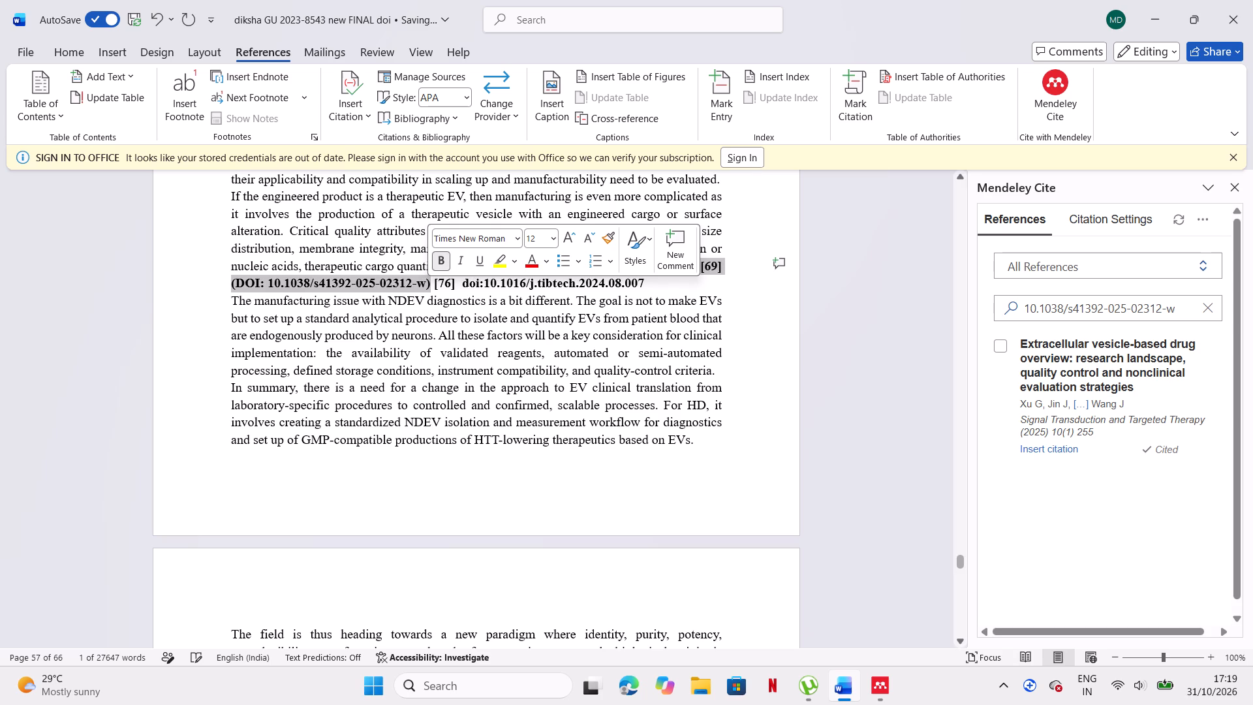
left_click(484, 456)
Copy the DOI of reference [91] from the section's reference list and search Mendeley Cite for 10.1002/jev2.70358.
scroll(484, 456, "down", 2)
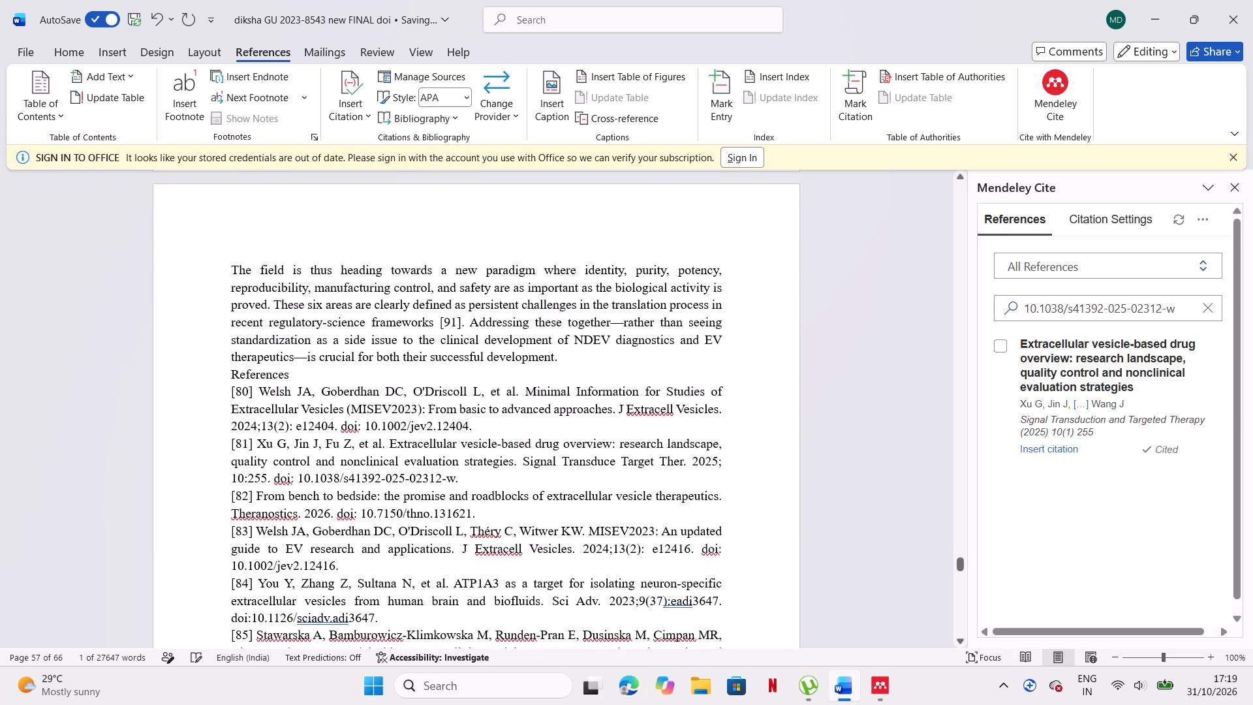
scroll(484, 456, "down", 2)
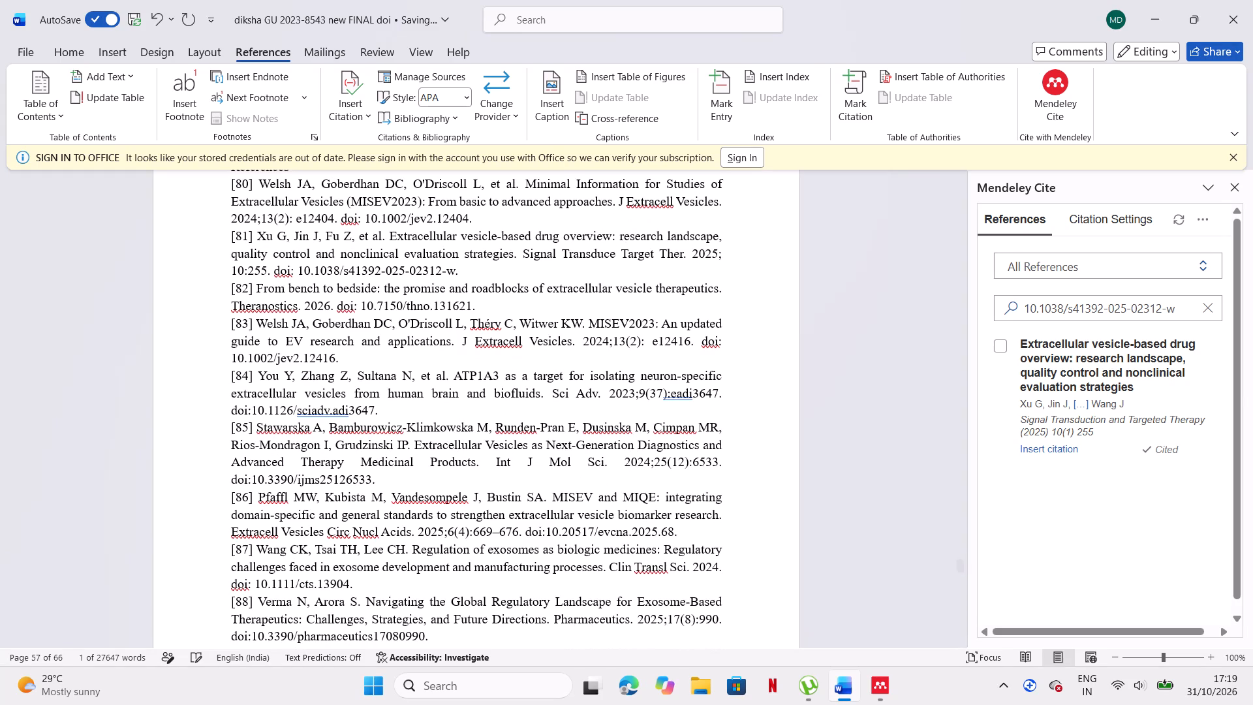
scroll(484, 456, "down", 2)
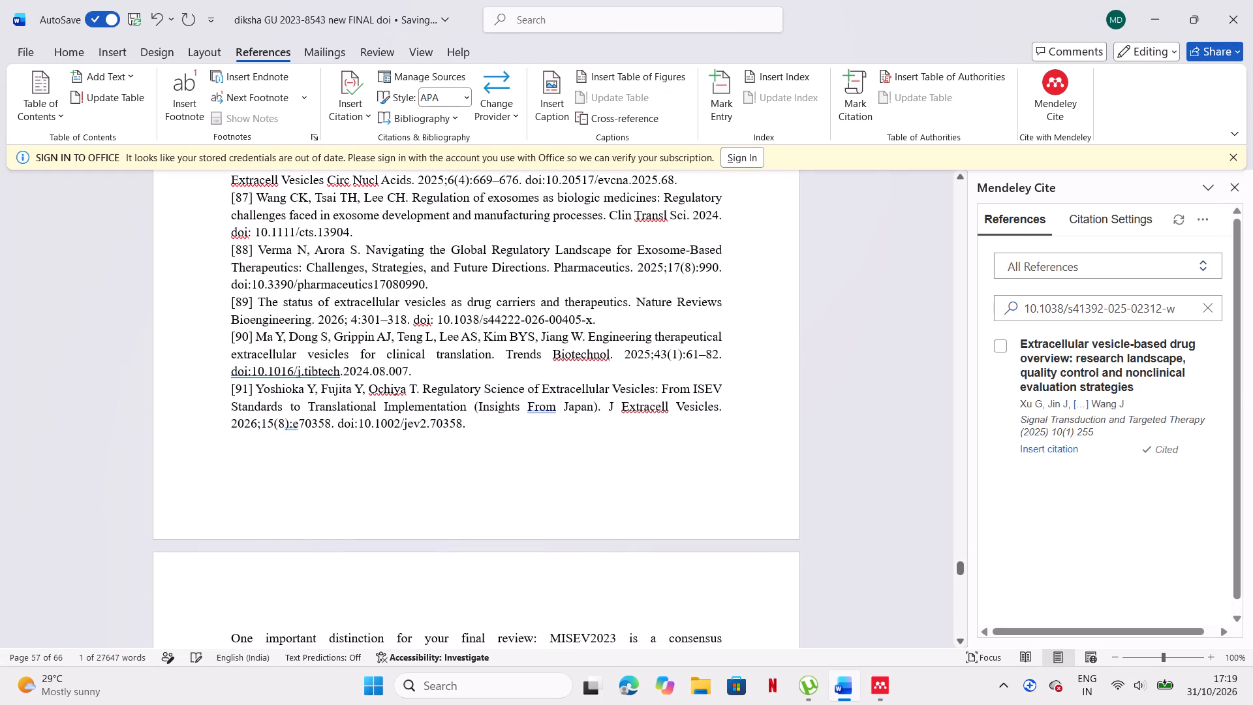
left_click_drag(337, 423, 462, 426)
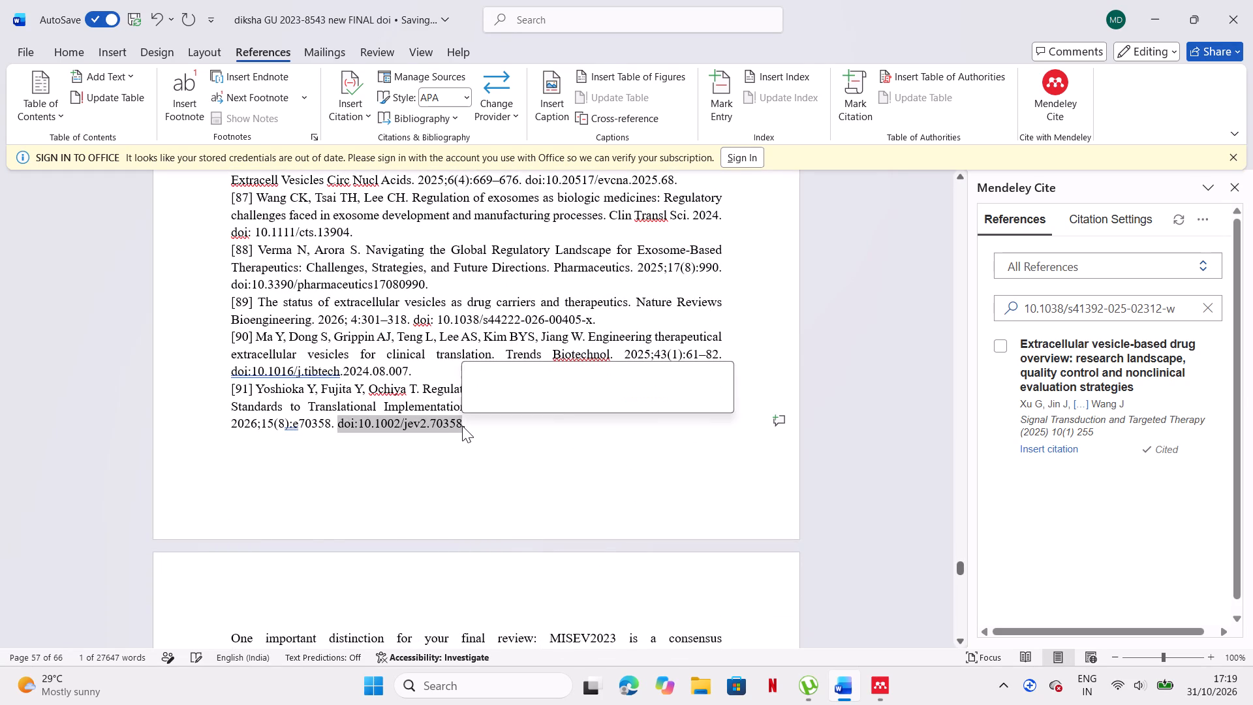
key("ctrl+c")
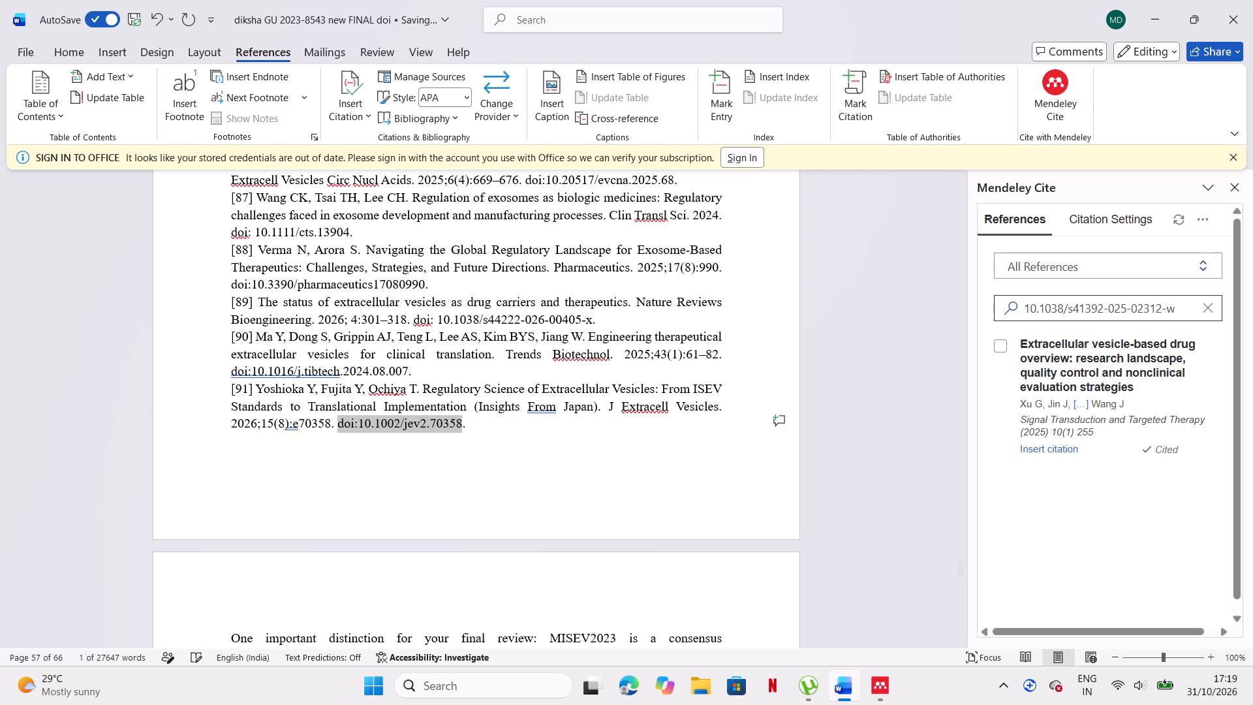
left_click(1202, 313)
left_click(1186, 310)
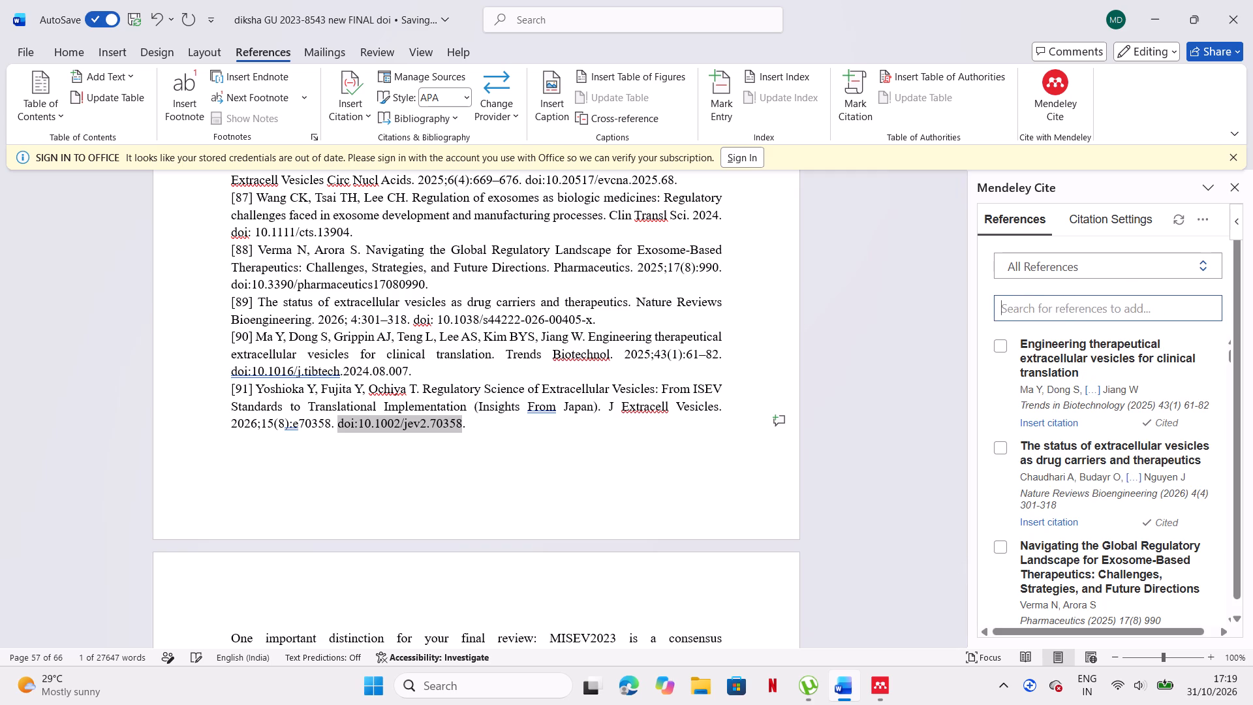
key("ctrl+v")
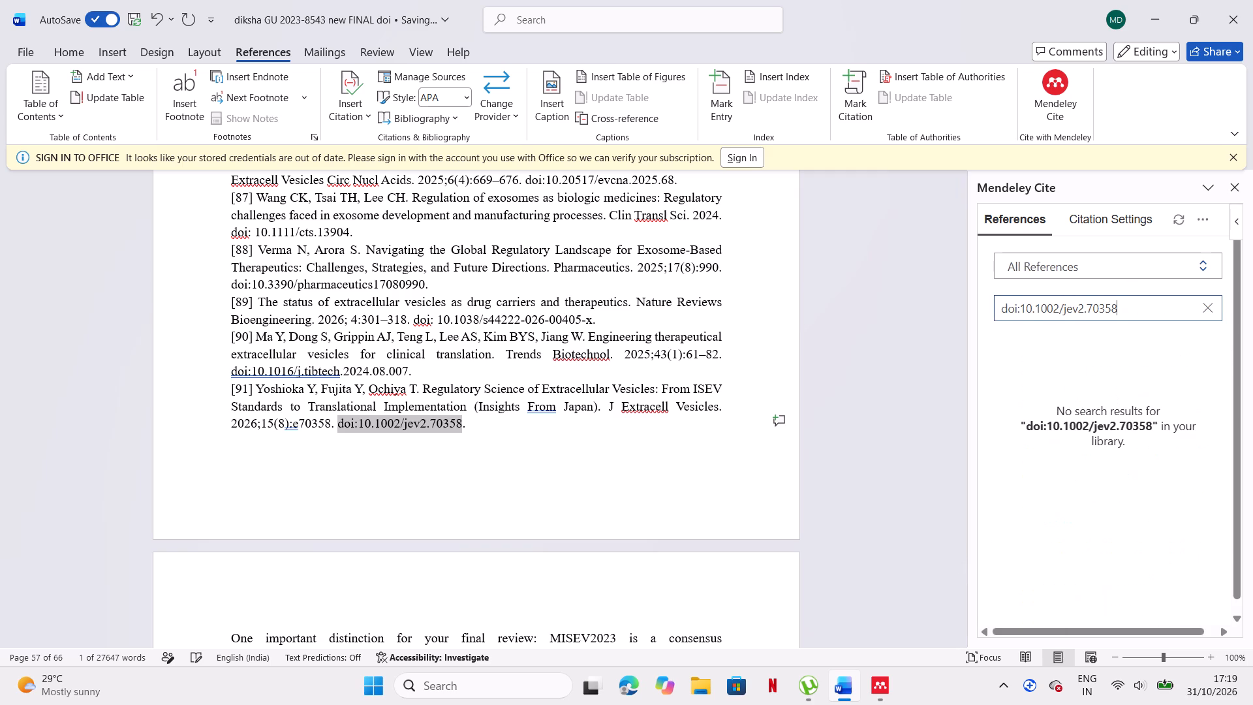
left_click(1028, 305)
key("BackSpace")
key("BackSpace")
key("BackSpace")
key("BackSpace")
key("BackSpace")
key("BackSpace")
key("BackSpace")
key("BackSpace")
key("BackSpace")
key("BackSpace")
key("BackSpace")
key("BackSpace")
key("BackSpace")
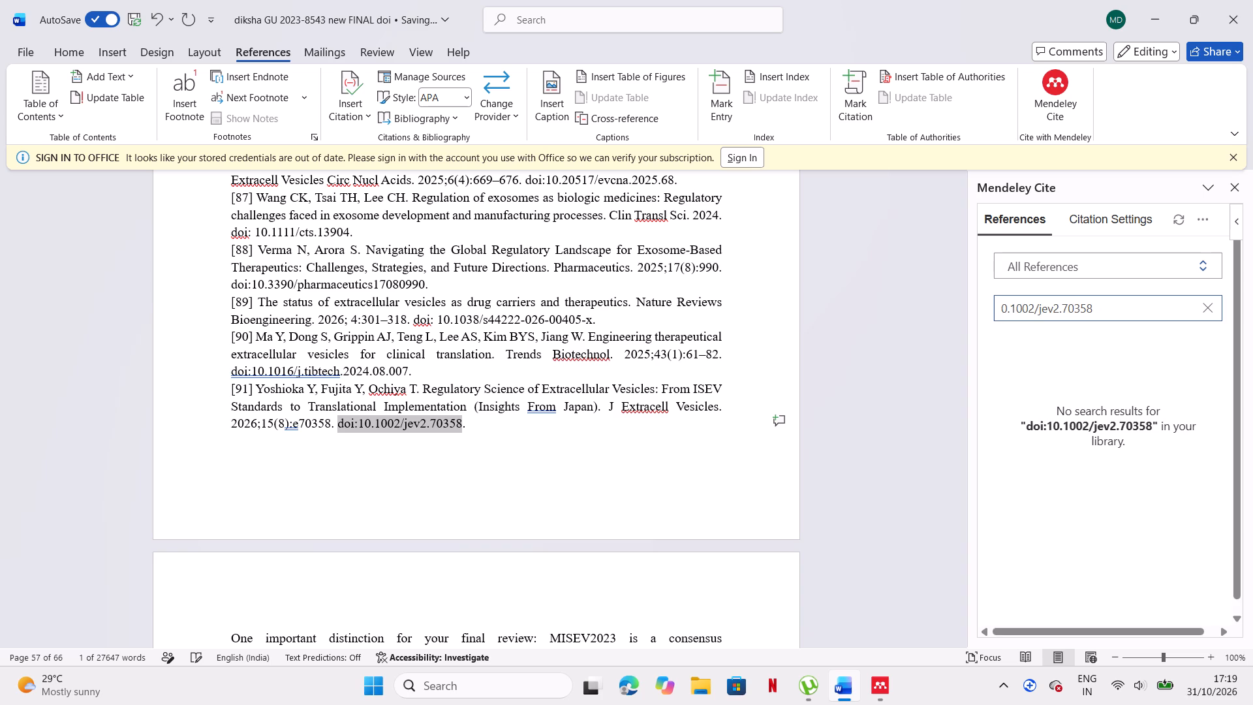
key("1")
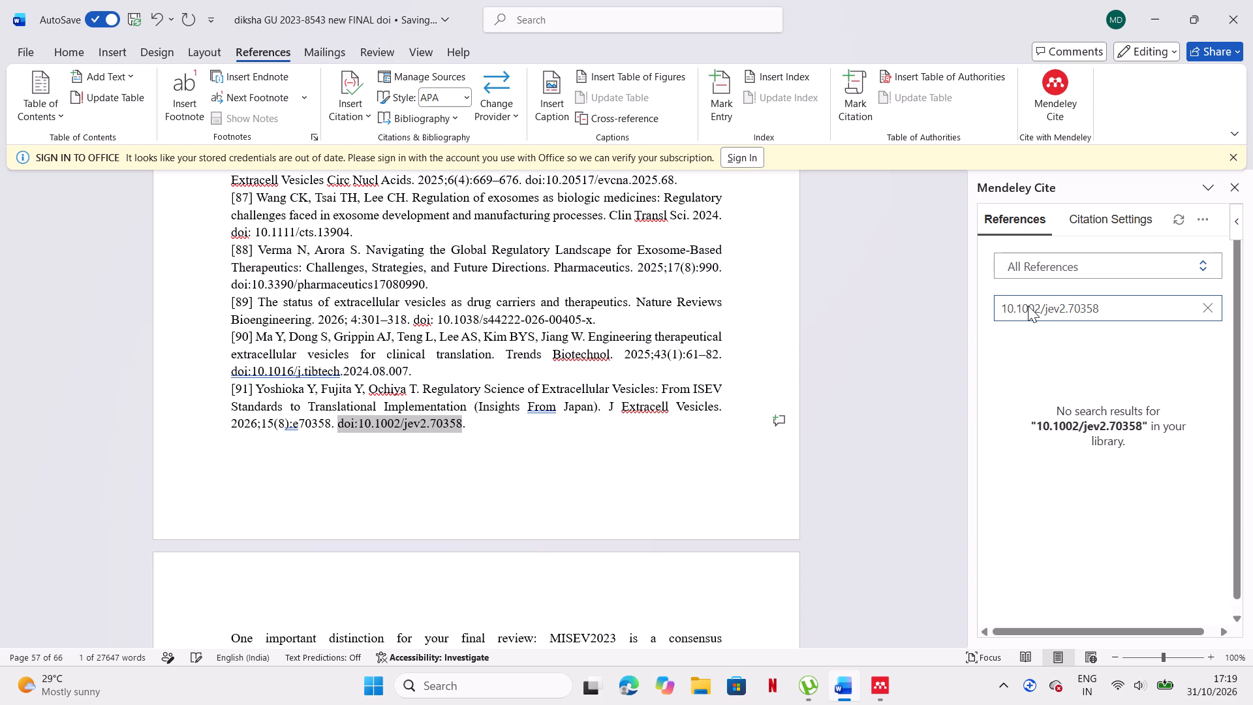
In Mendeley Reference Manager, manually add the reference for doi:10.1002/jev2.70358 using the identifier lookup.
left_click(878, 691)
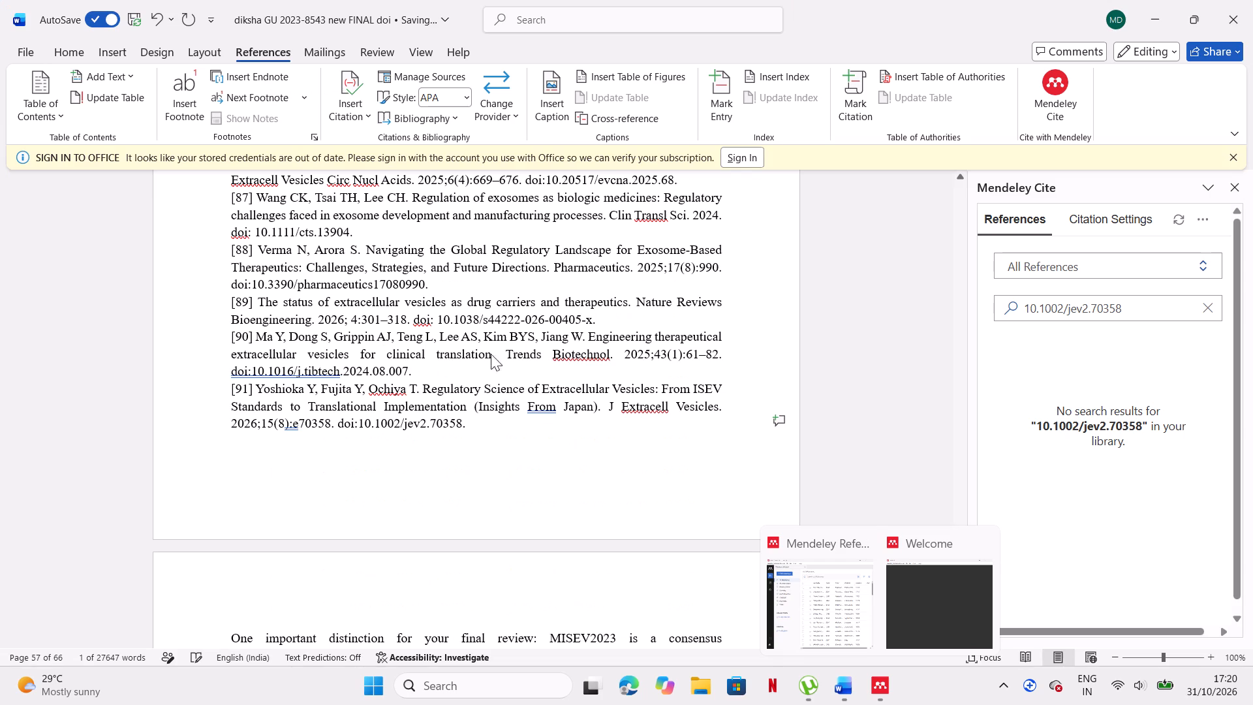
left_click(800, 610)
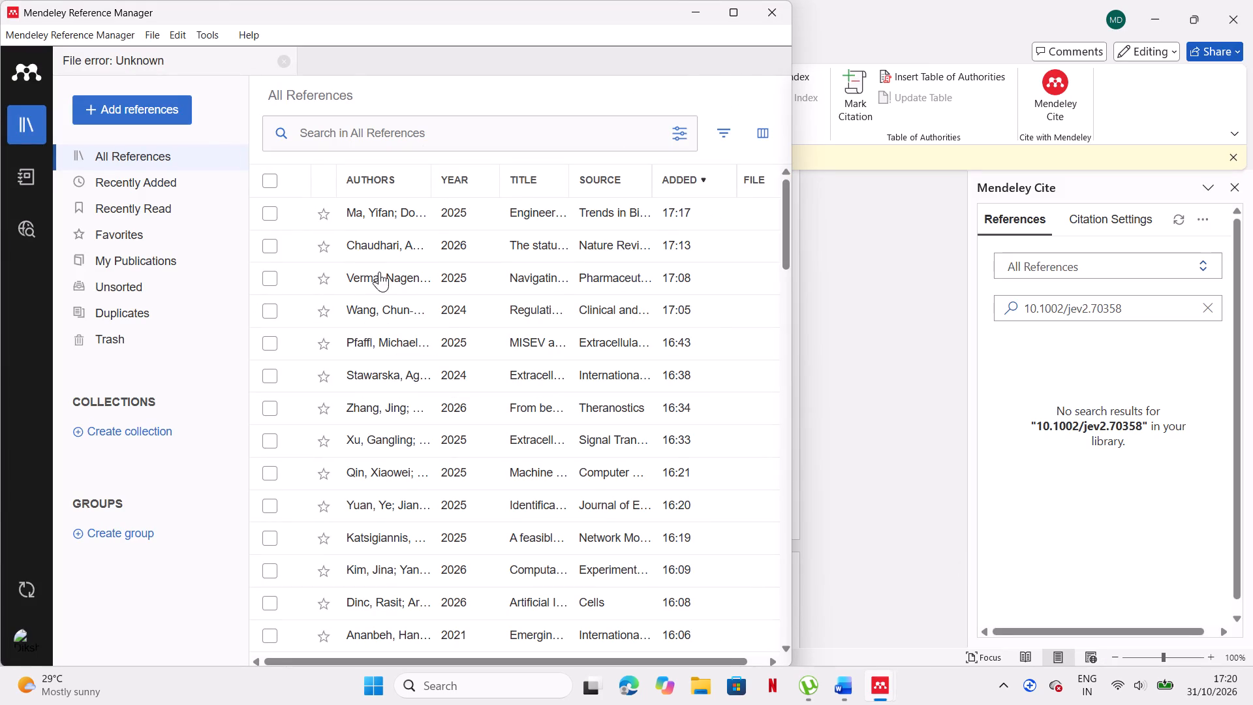
left_click(176, 117)
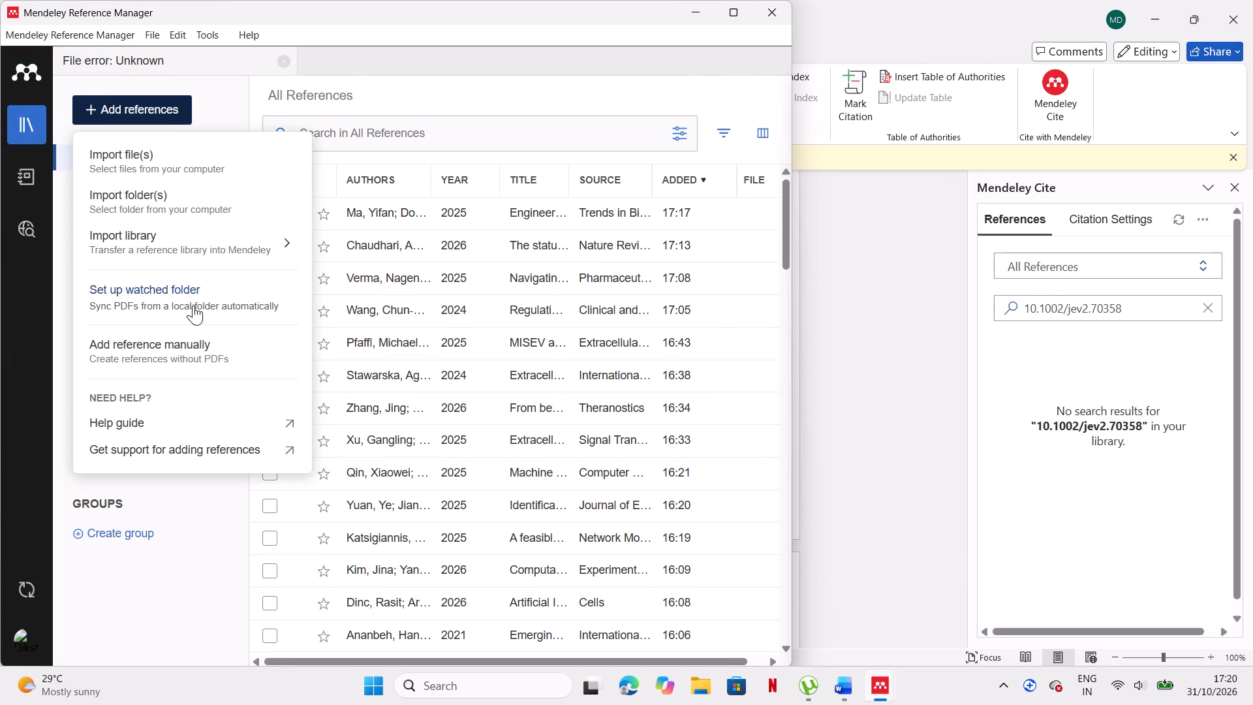
left_click(198, 343)
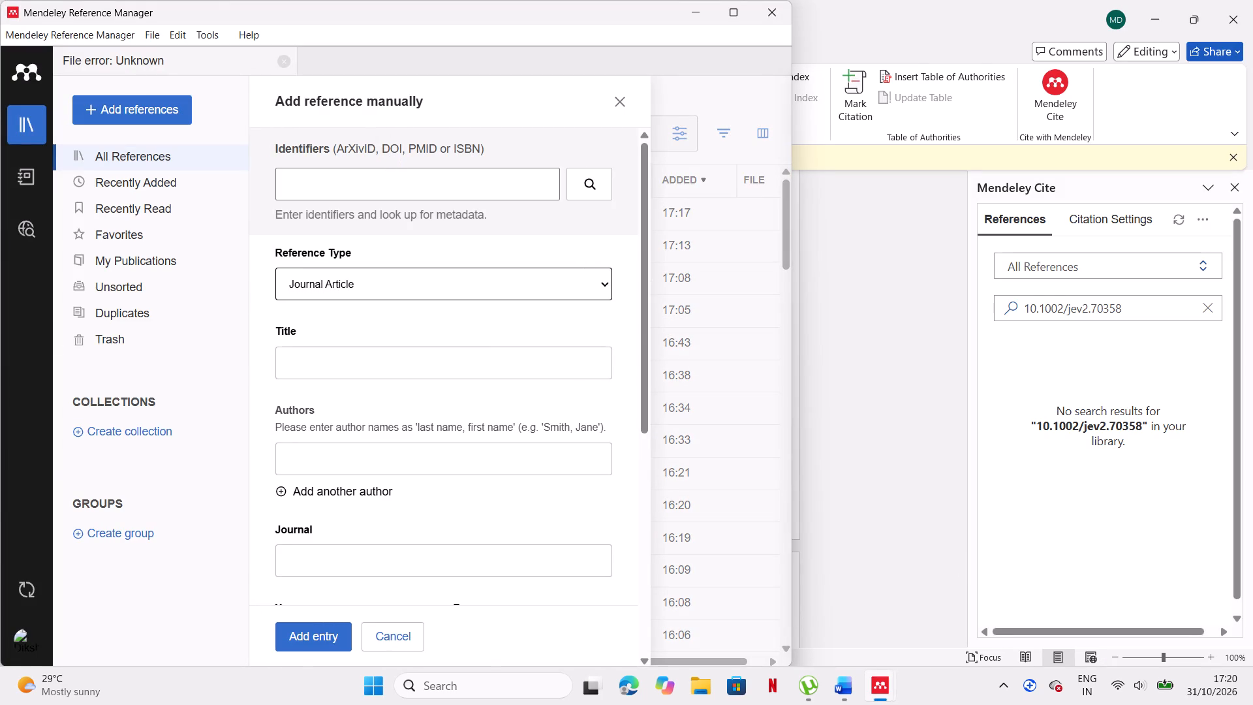
left_click(382, 180)
key("ctrl+v")
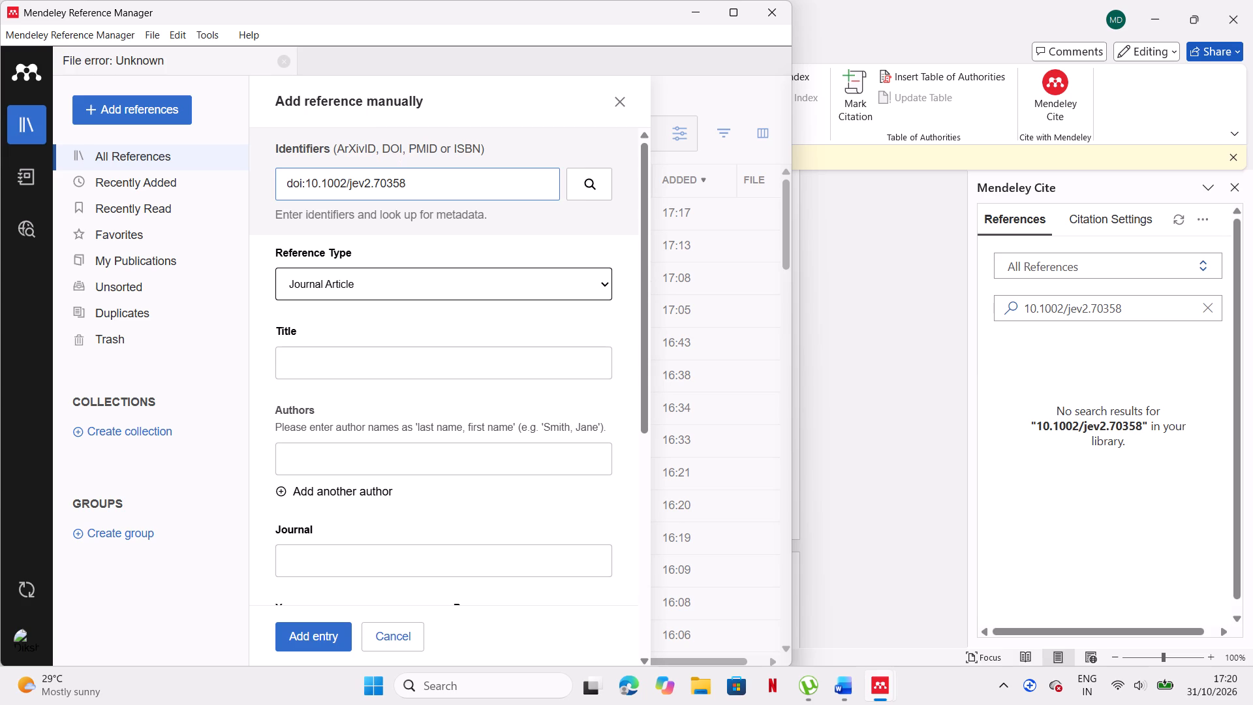
left_click(598, 183)
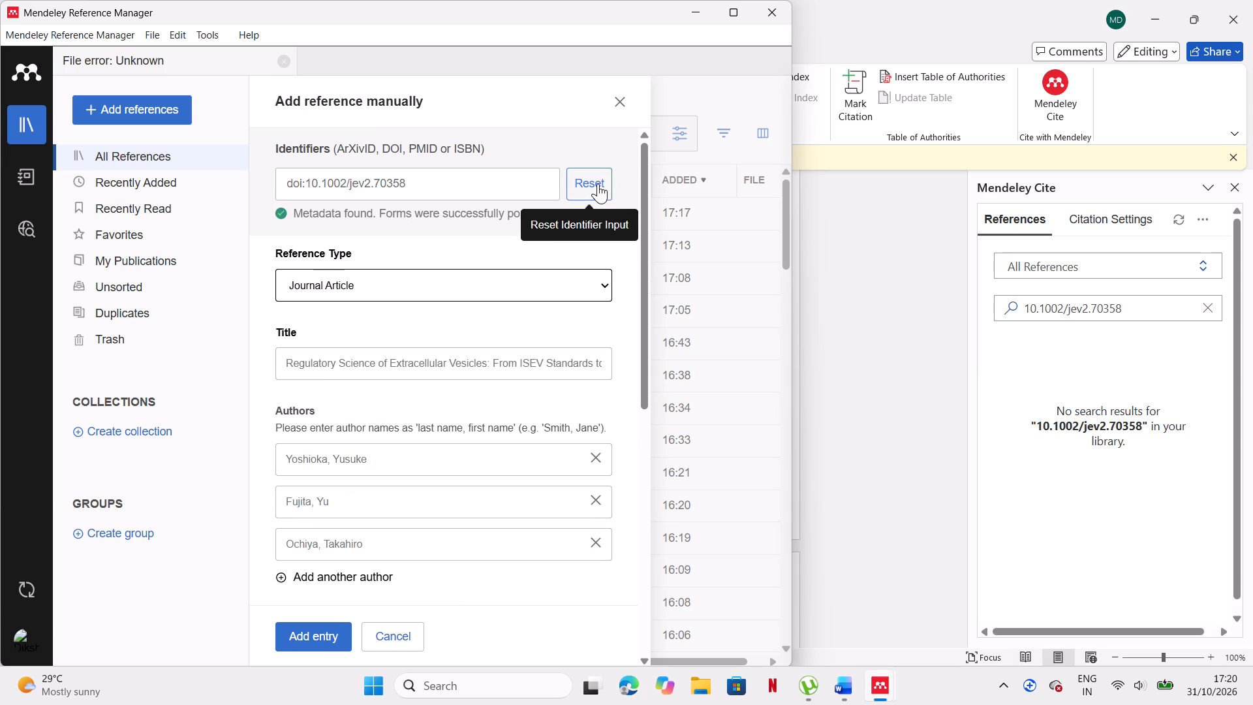
left_click(321, 637)
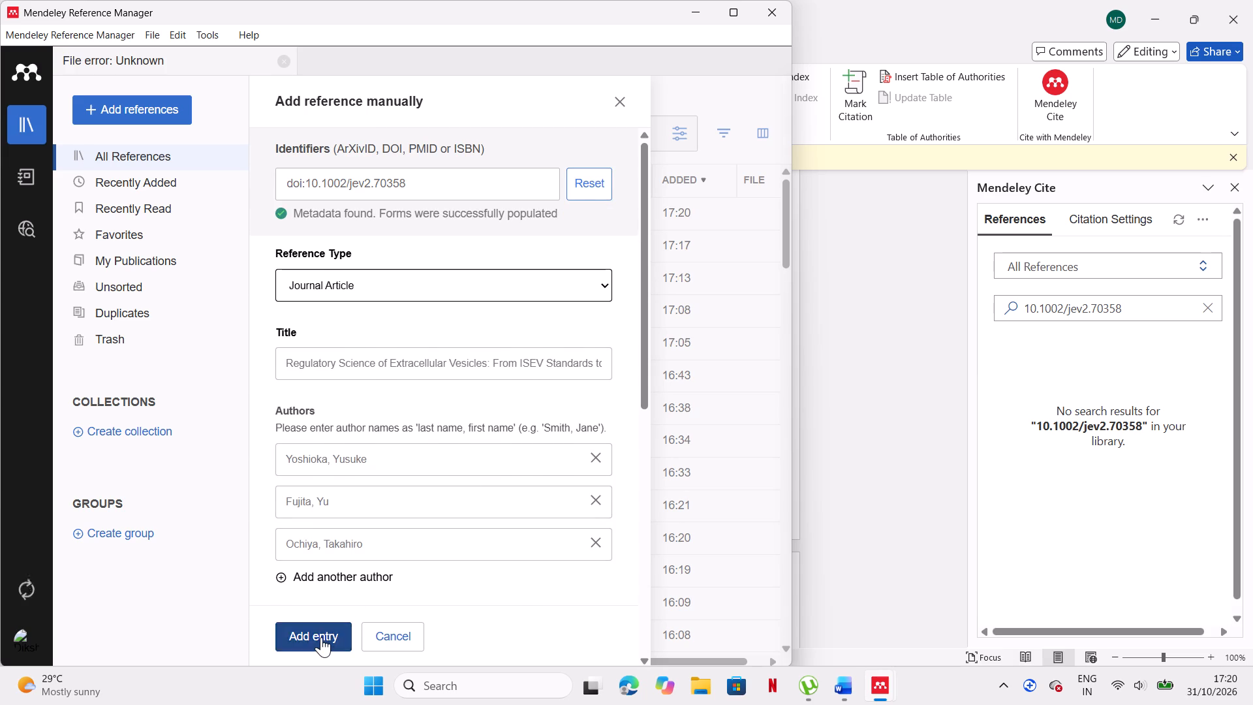
Back in Word, add doi:10.1002/jev2.70358 directly after the old [91] following "recent regulatory-science frameworks".
left_click(901, 489)
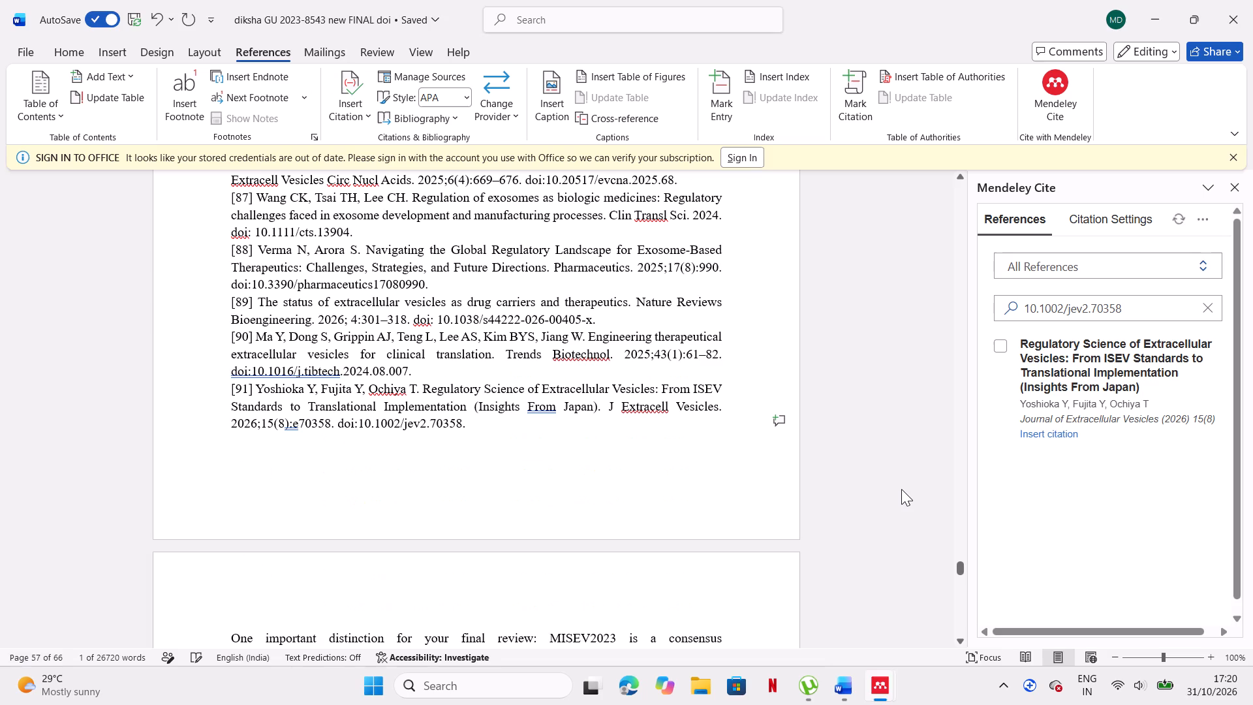
scroll(566, 432, "up", 6)
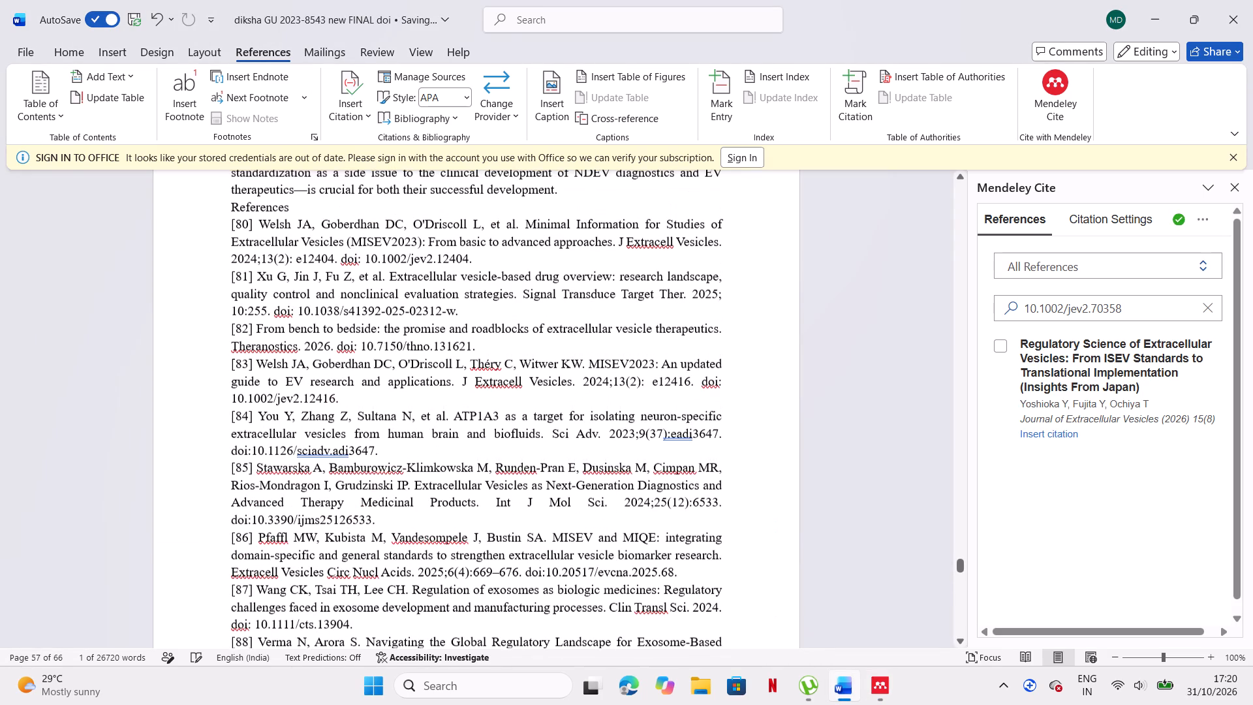
scroll(566, 432, "up", 2)
left_click(566, 432)
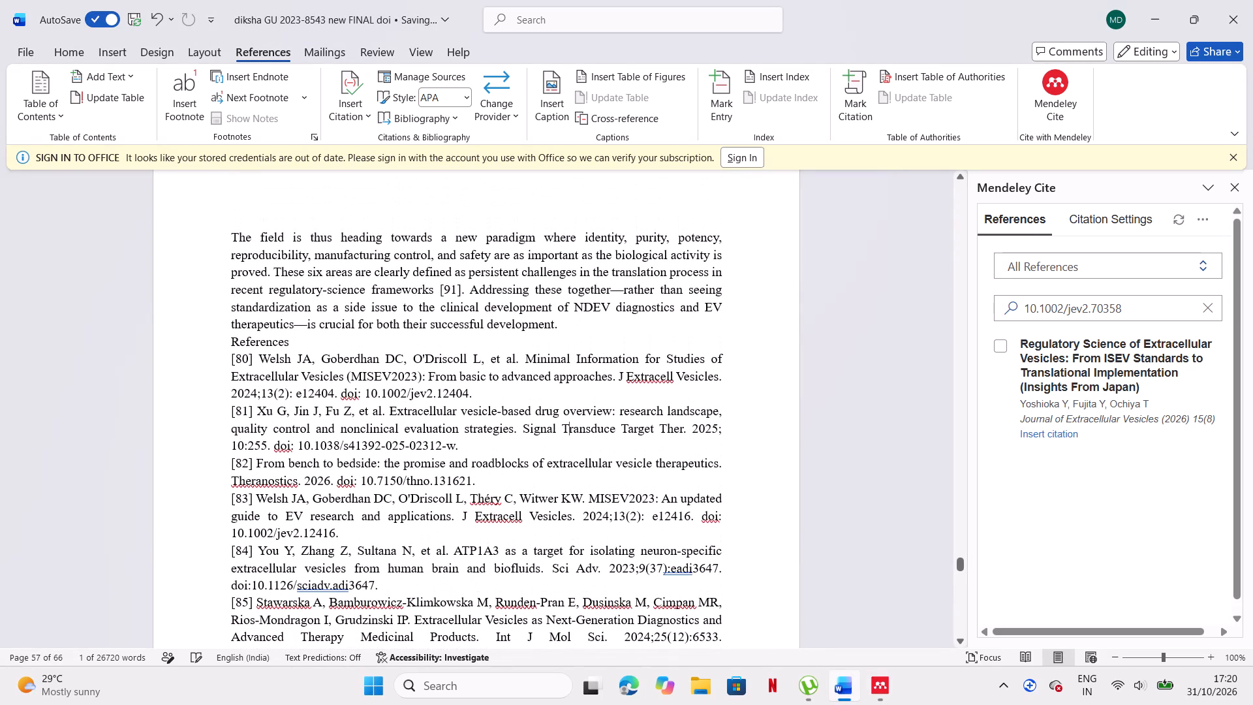
left_click(460, 292)
key("ctrl+v")
Replace the old [91] after "regulatory-science frameworks" with the Mendeley citation for "Regulatory Science of Extracellular Vesicles: From ISEV Standards to Translational Implementation".
left_click(485, 289)
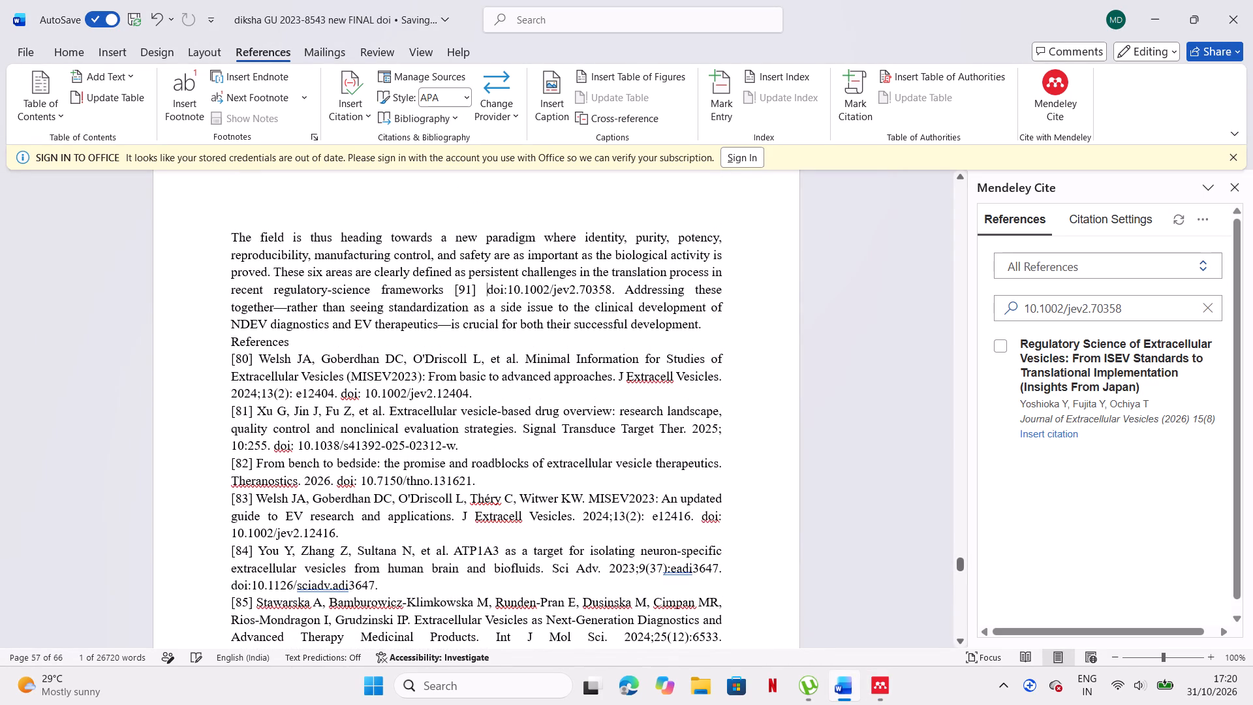
key("BackSpace")
key("BackSpace")
key("BackSpace")
key("BackSpace")
key("BackSpace")
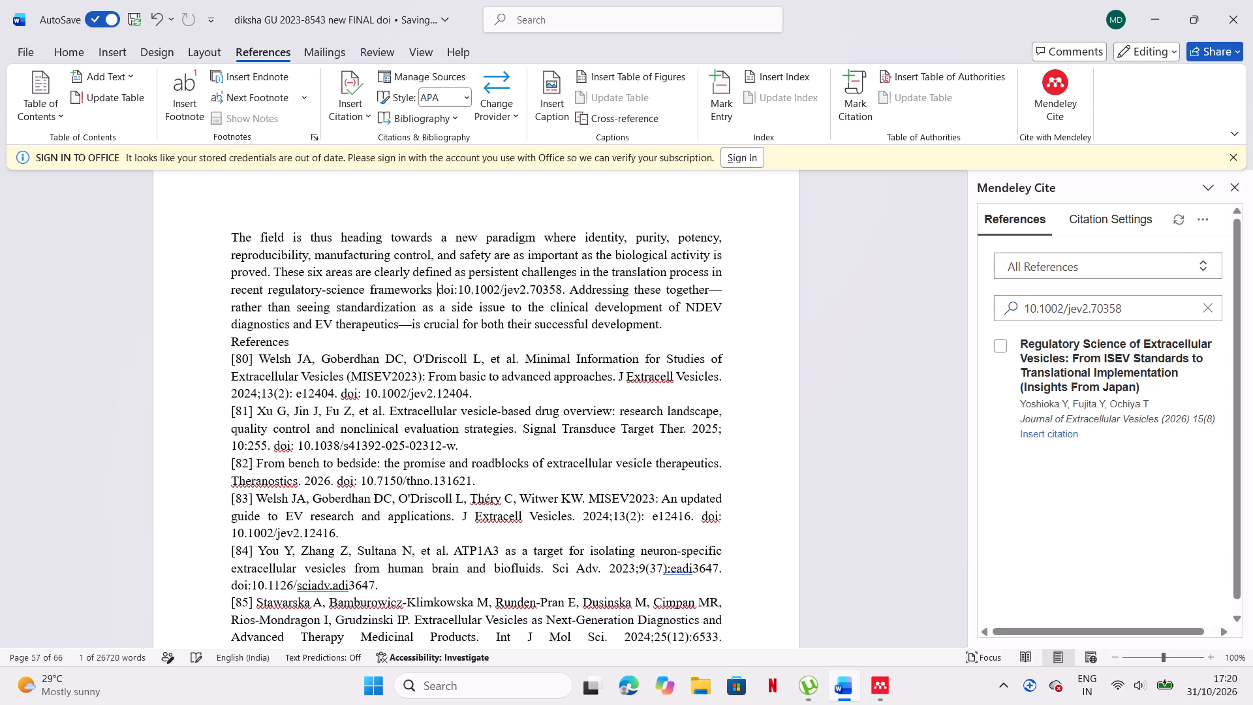
left_click(1055, 431)
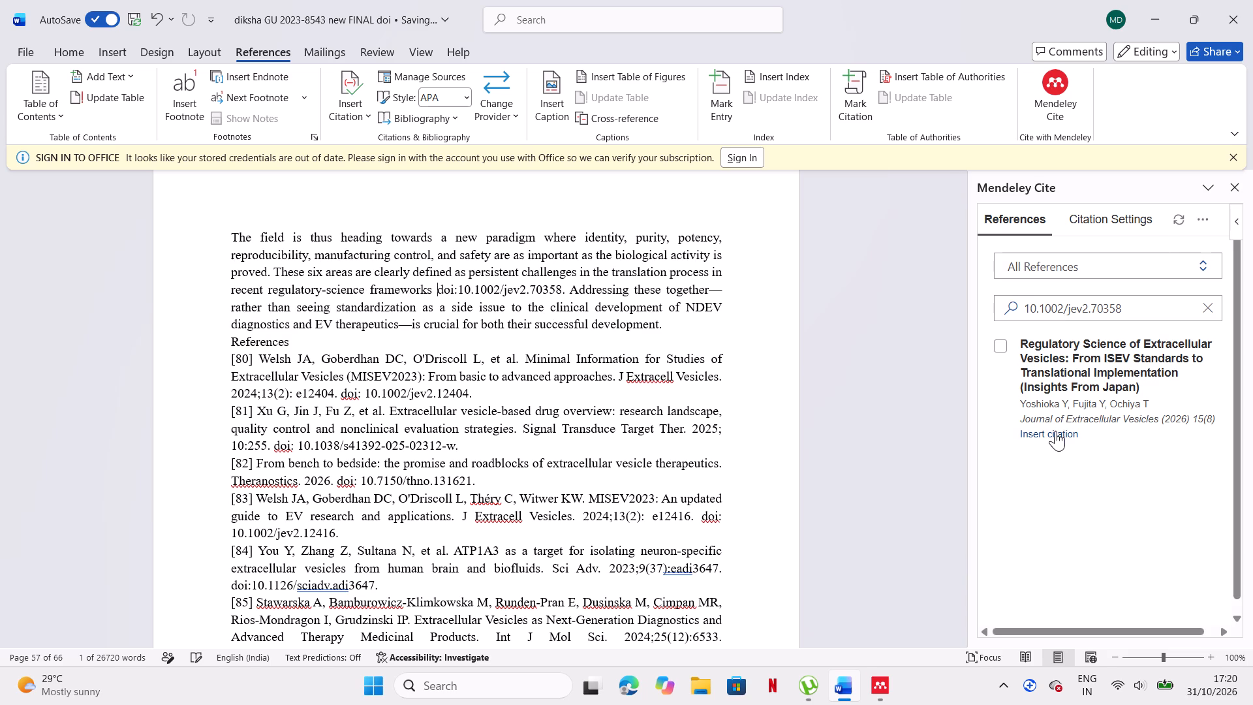
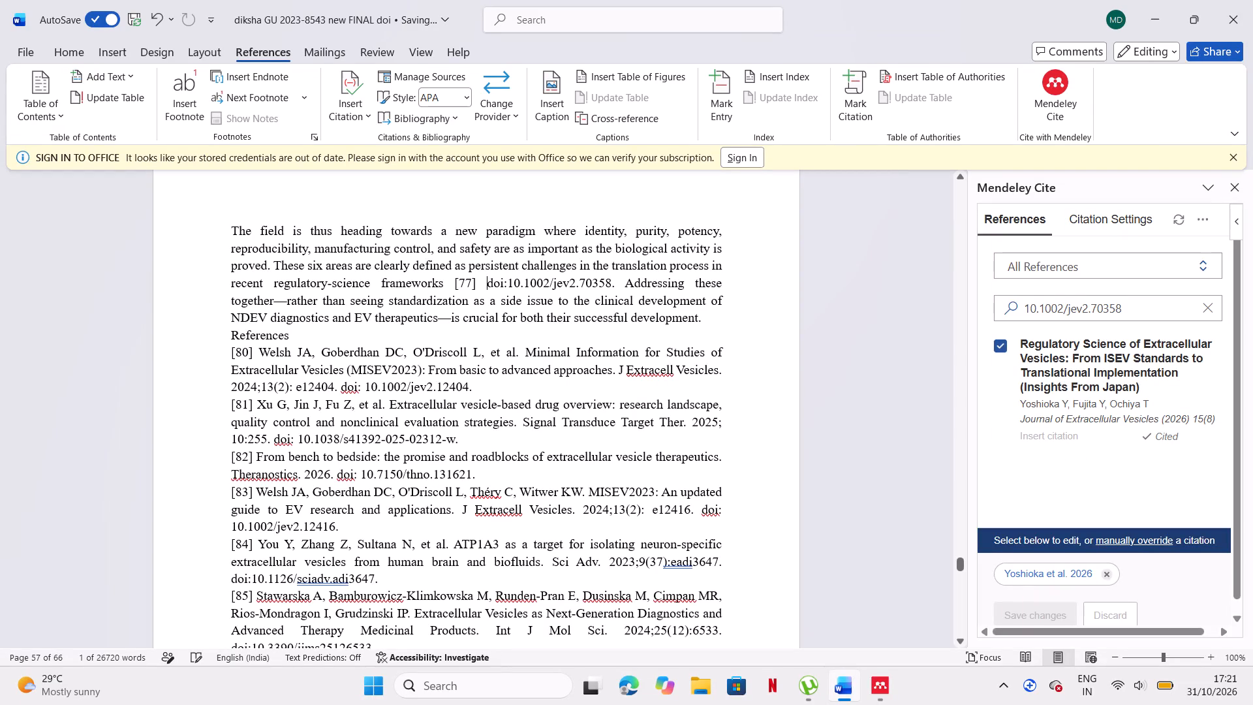
Make the [77] citation and doi:10.1002/jev2.70358 after "recent regulatory-science frameworks" bold.
left_click(478, 300)
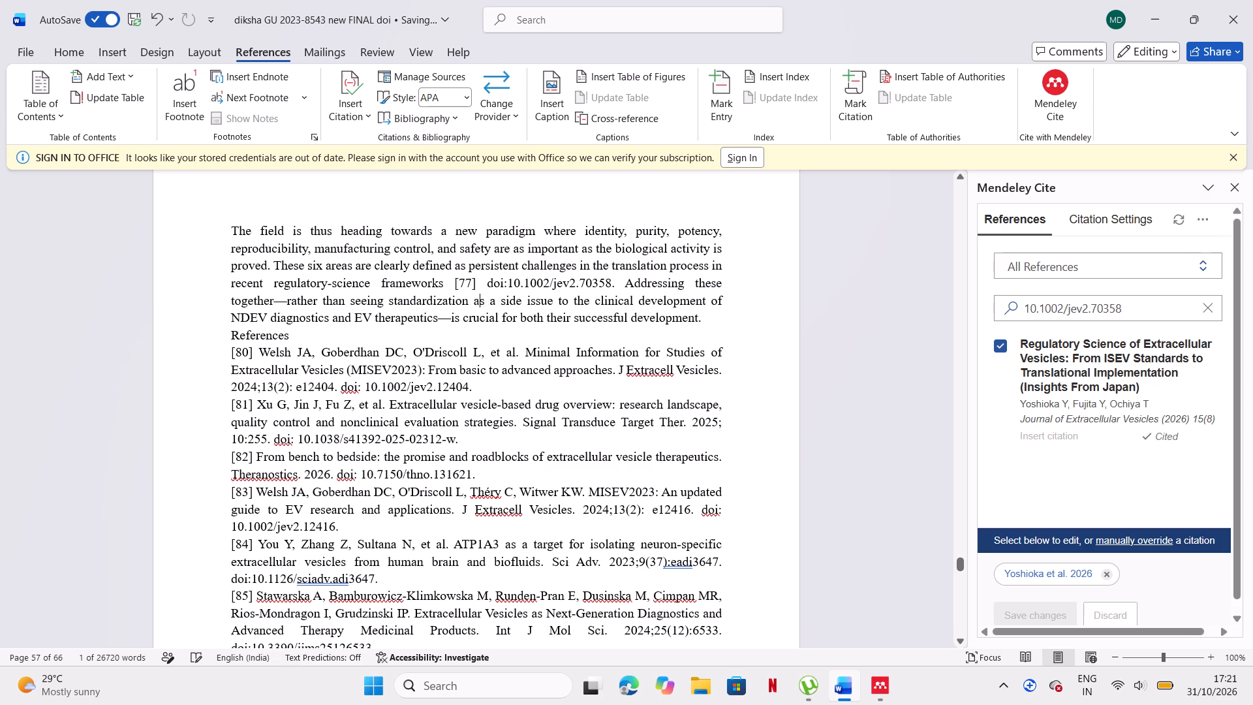
left_click_drag(469, 283, 480, 284)
double_click(480, 284)
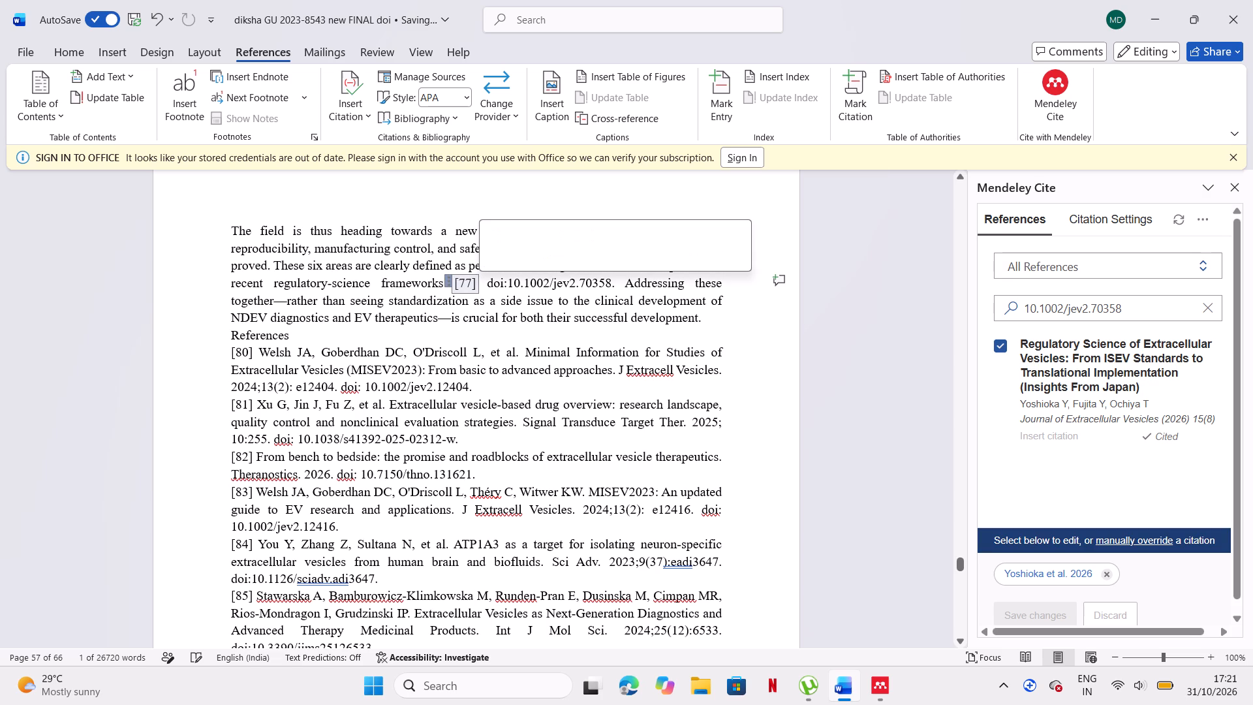
left_click(930, 460)
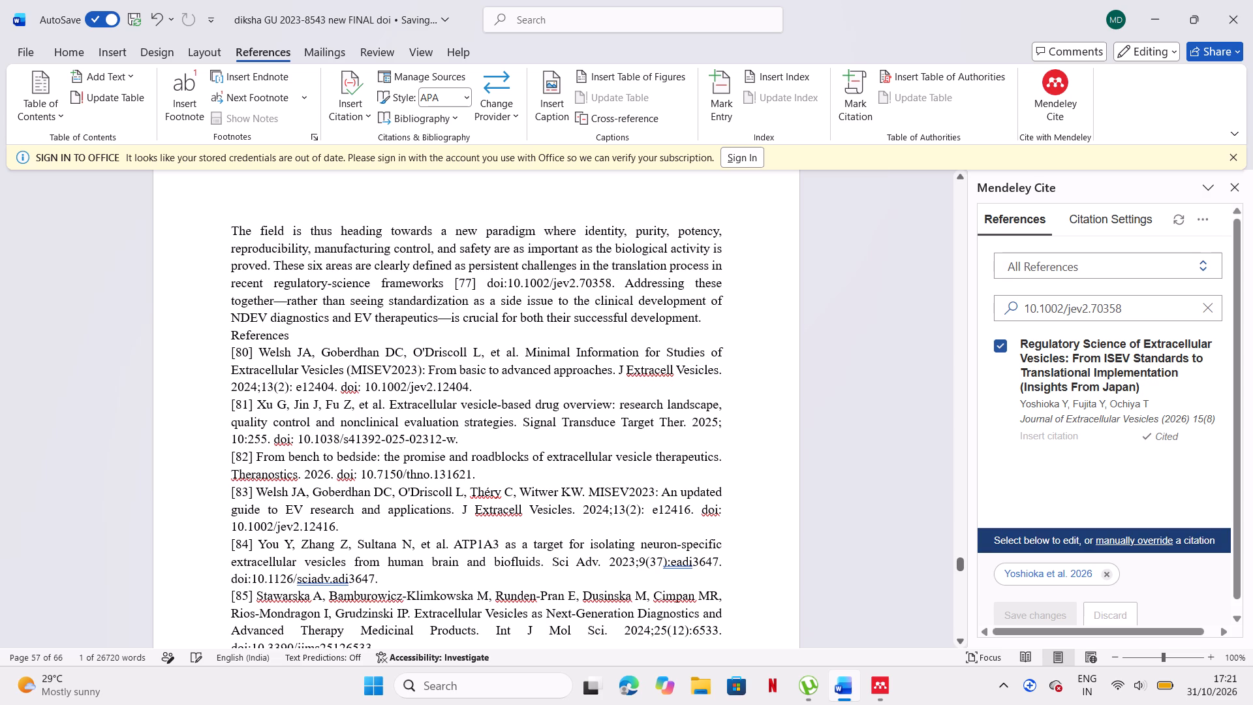
double_click(463, 283)
left_click(699, 370)
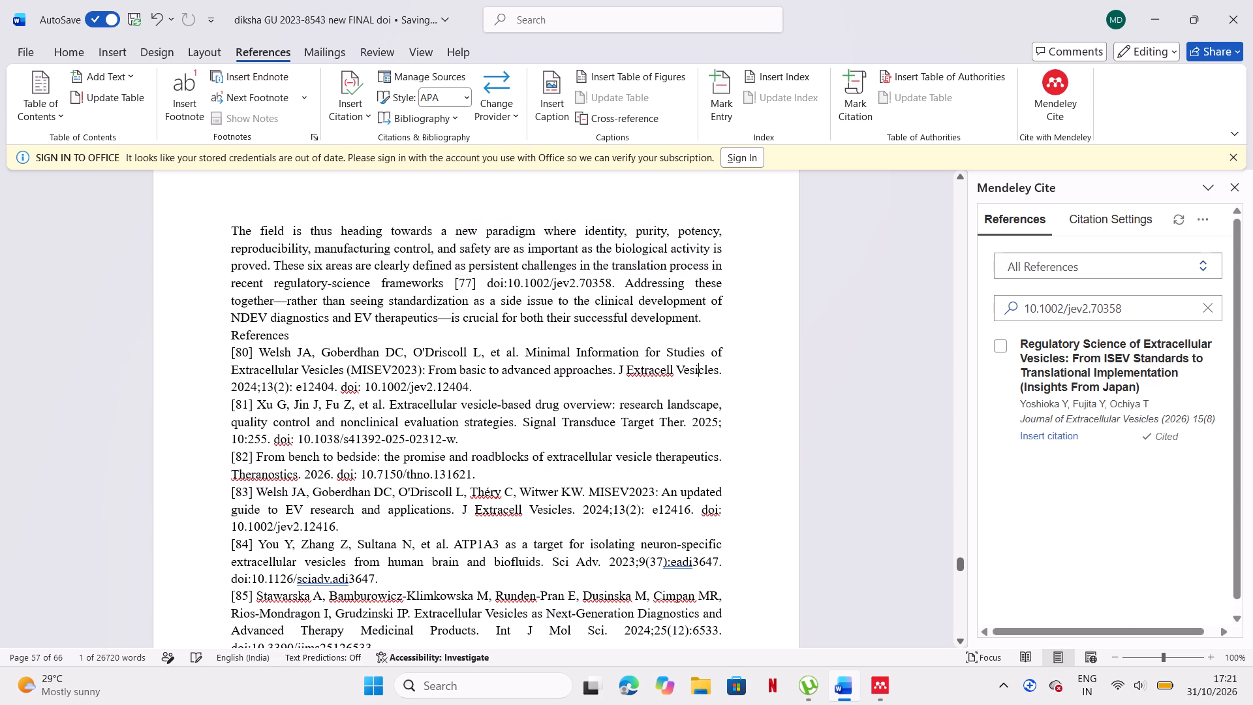
left_click_drag(447, 283, 613, 284)
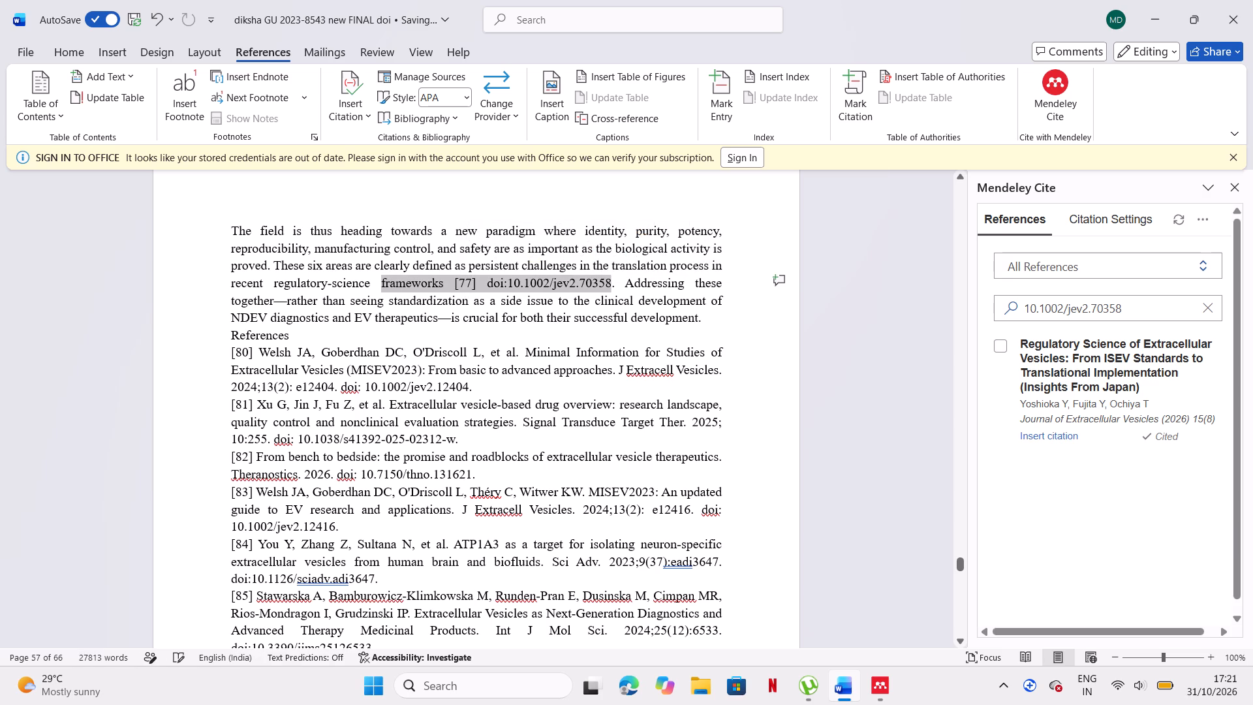
left_click(613, 284)
double_click(613, 284)
left_click(615, 284)
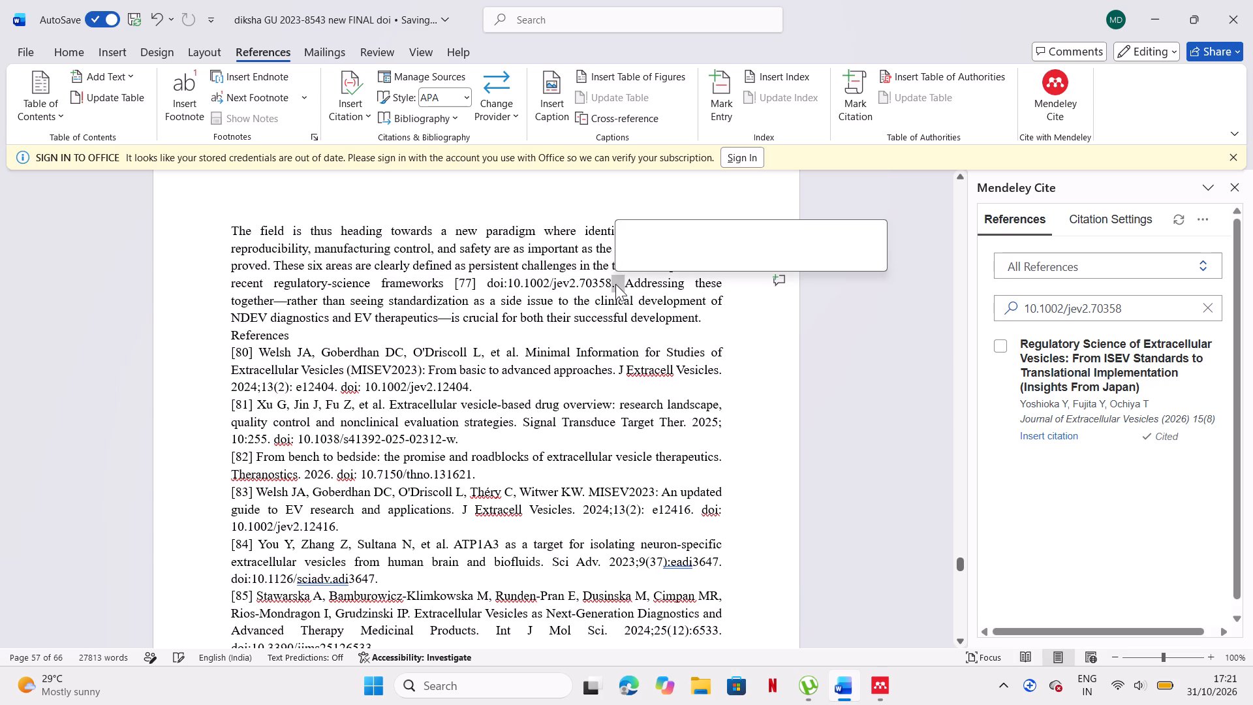
left_click_drag(451, 277, 505, 277)
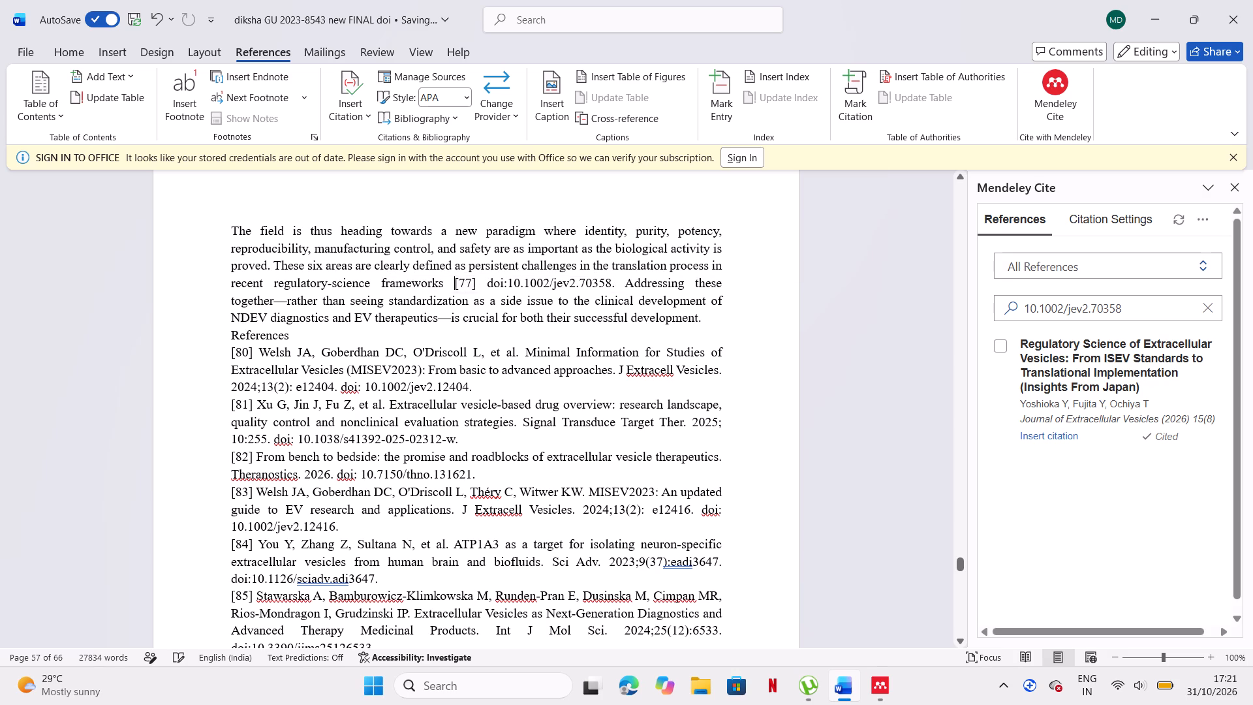
left_click_drag(505, 277, 613, 286)
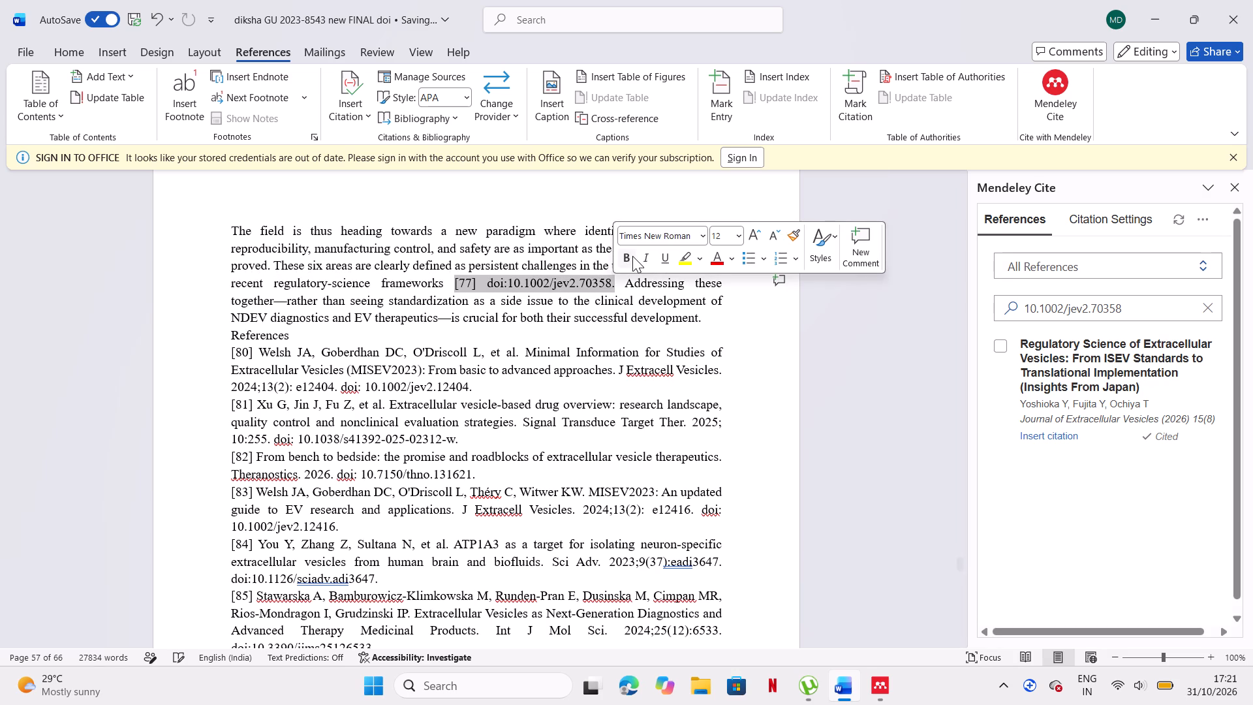
left_click(632, 256)
left_click(679, 438)
In section 11 Conclusions, delete the stray "<Cite refs=...>" placeholder after "important limitations, however" along with the blank line below it.
scroll(679, 438, "down", 5)
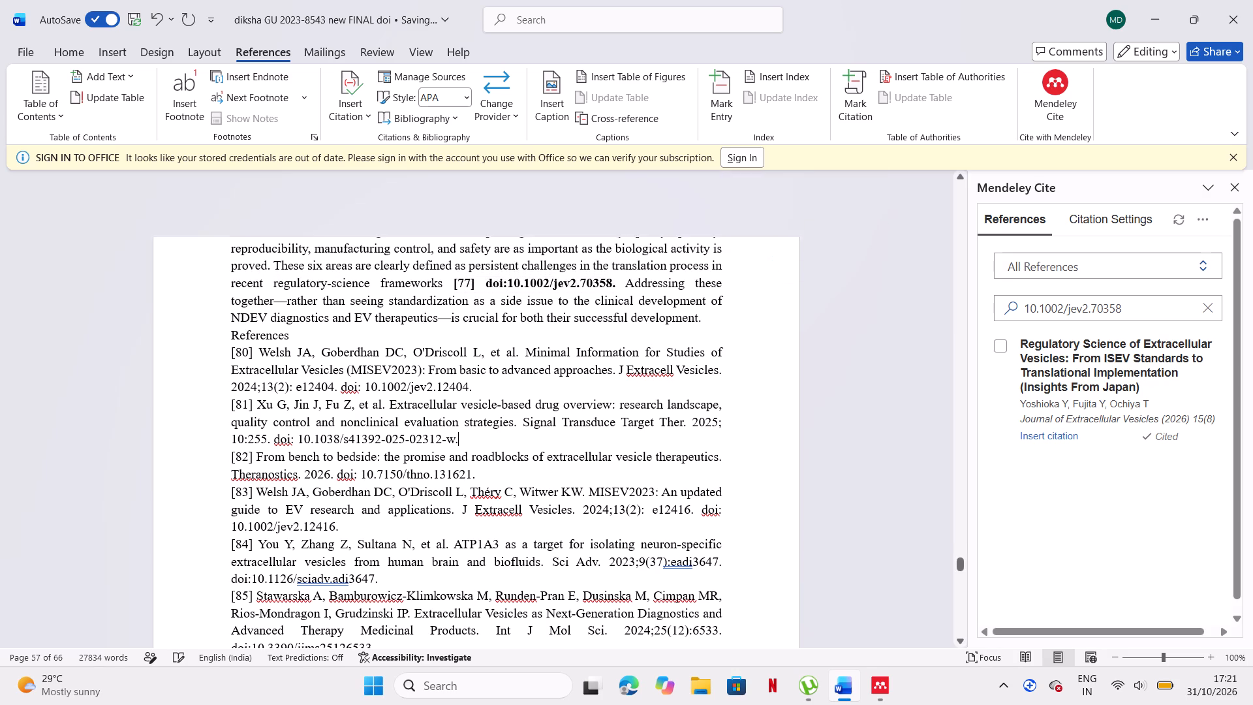
scroll(655, 420, "down", 2)
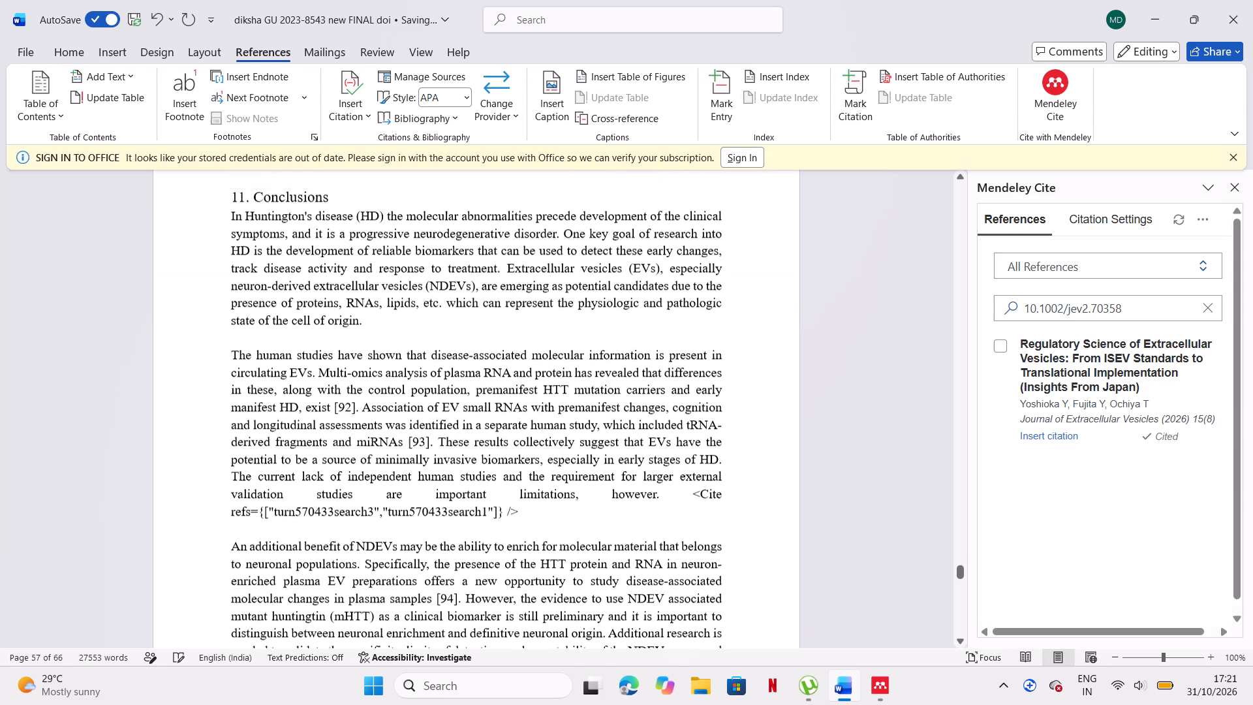
scroll(655, 420, "down", 1)
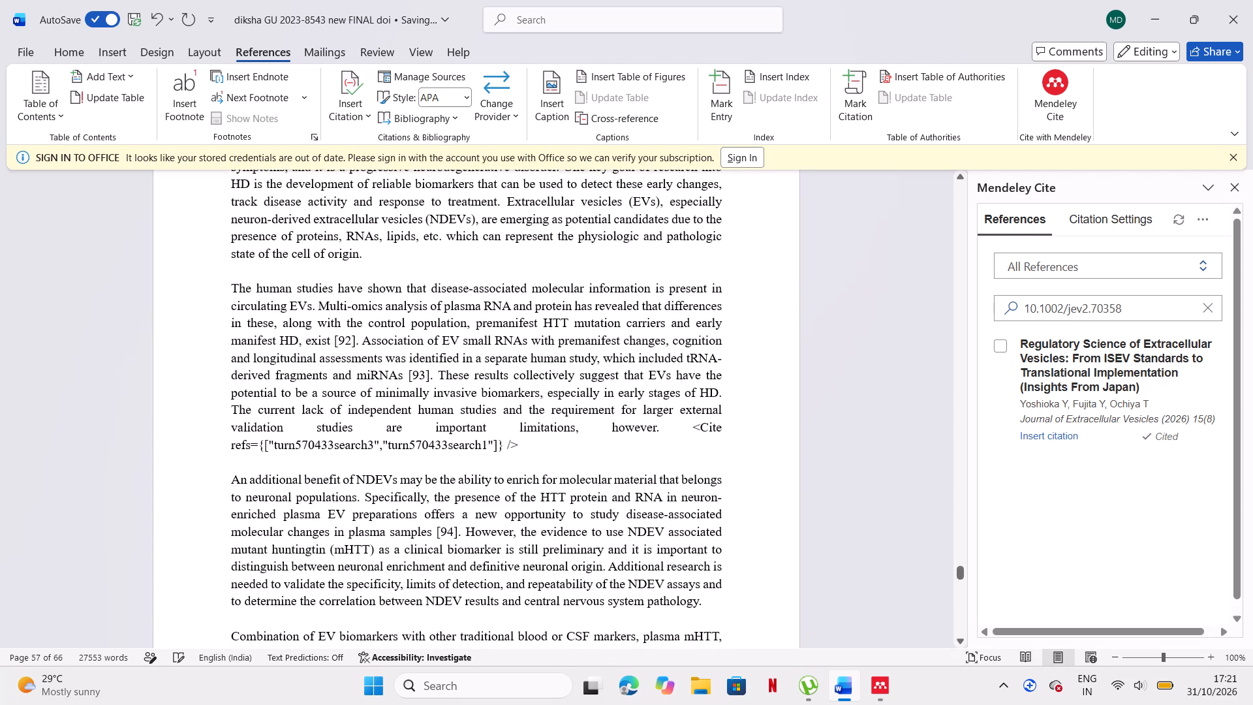
left_click(673, 430)
left_click_drag(668, 431, 672, 434)
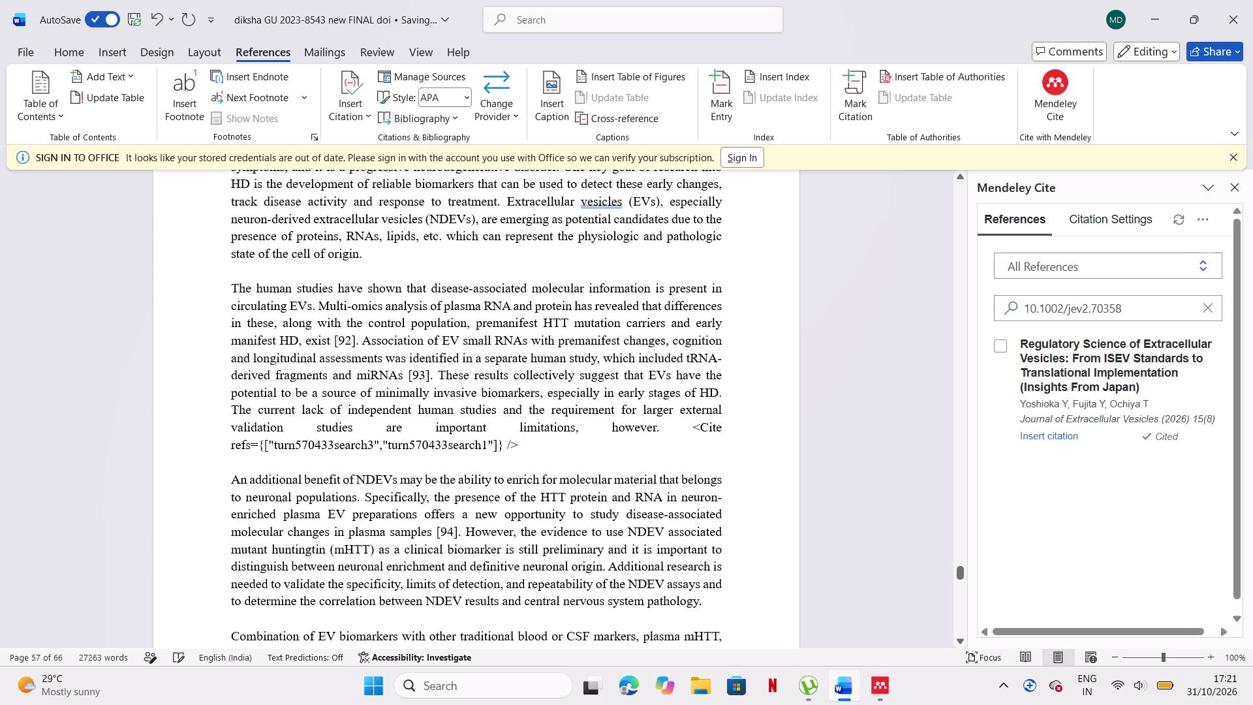
left_click_drag(672, 434, 662, 458)
key("BackSpace")
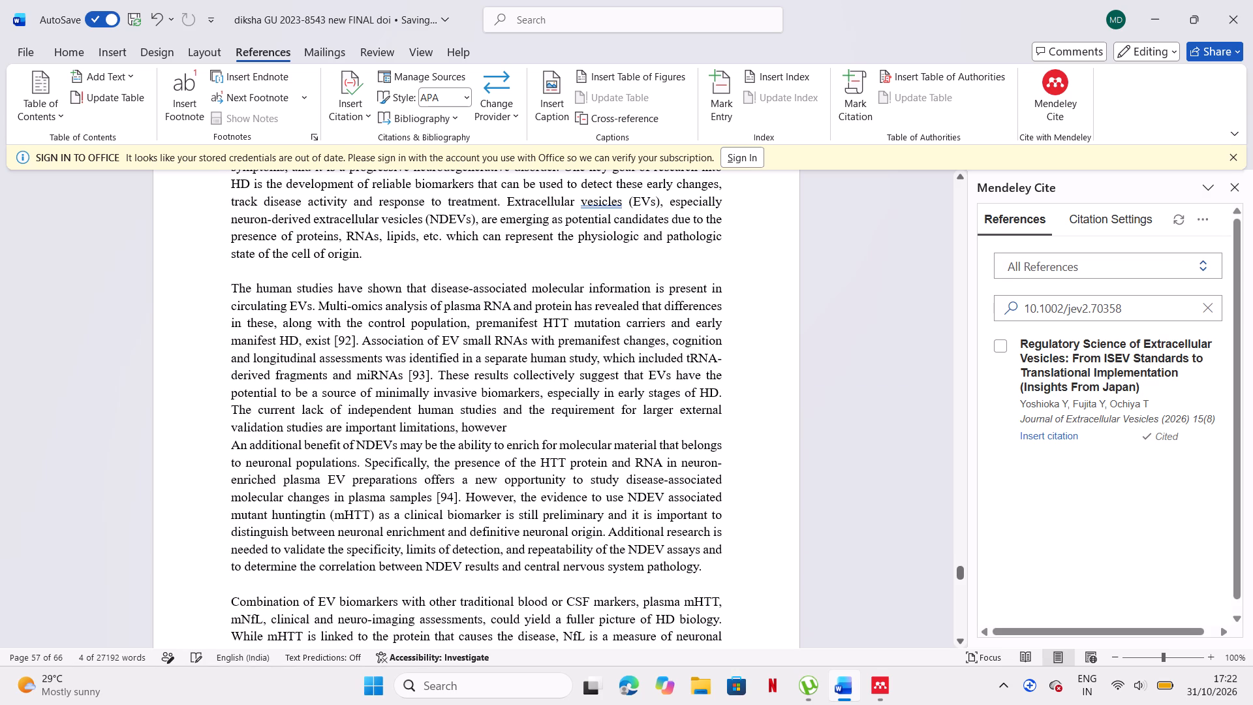
Join the "An additional benefit of NDEVs" paragraph onto the preceding one, directly after "however," with a comma.
left_click(234, 446)
key("BackSpace")
key("BackSpace")
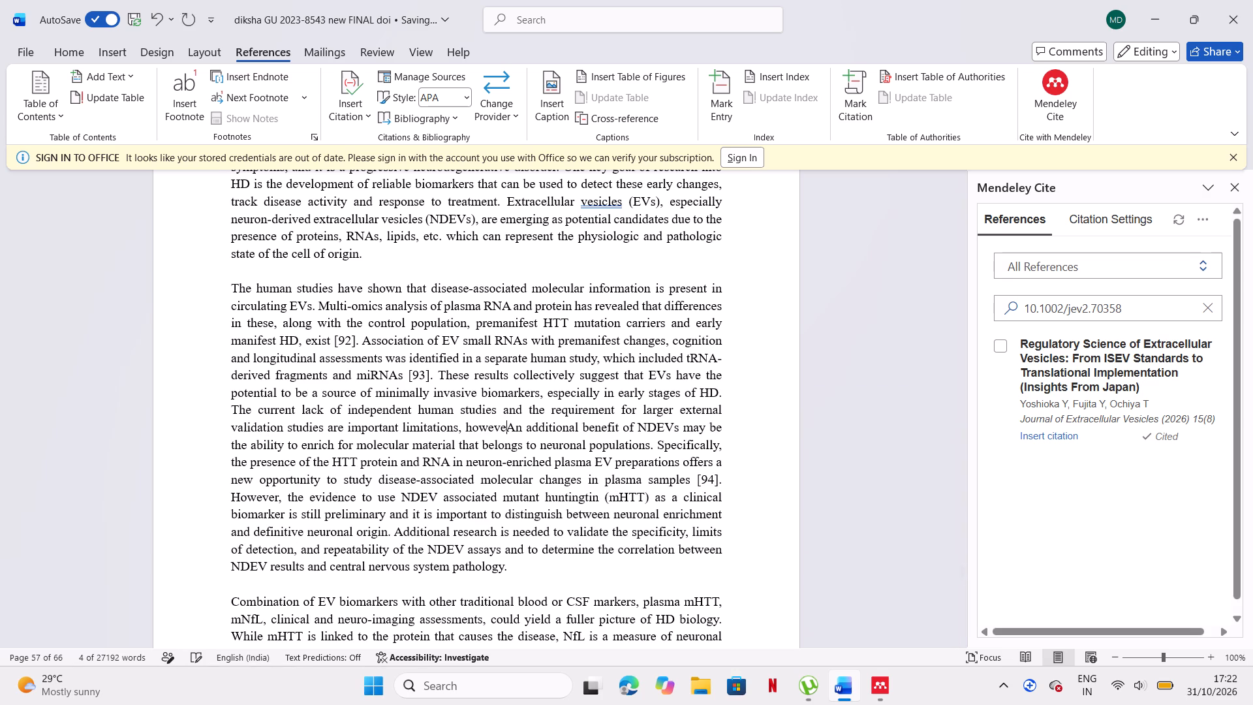
key("e")
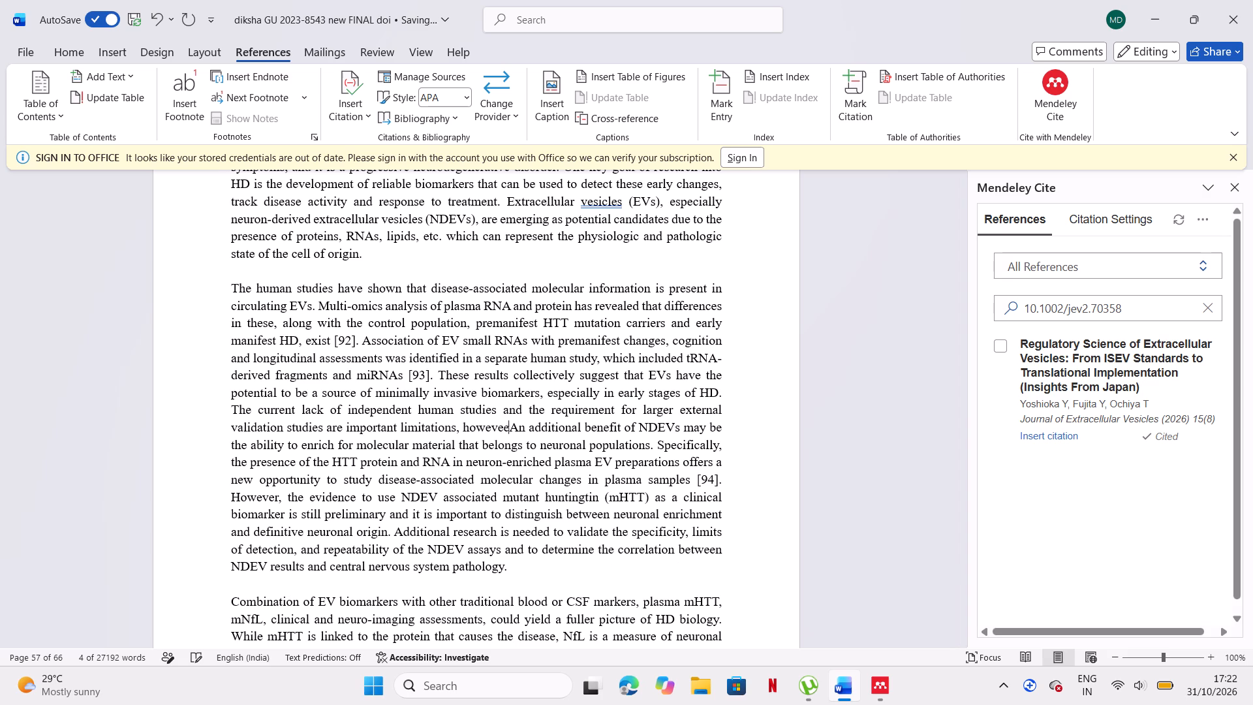
key("BackSpace")
key("r")
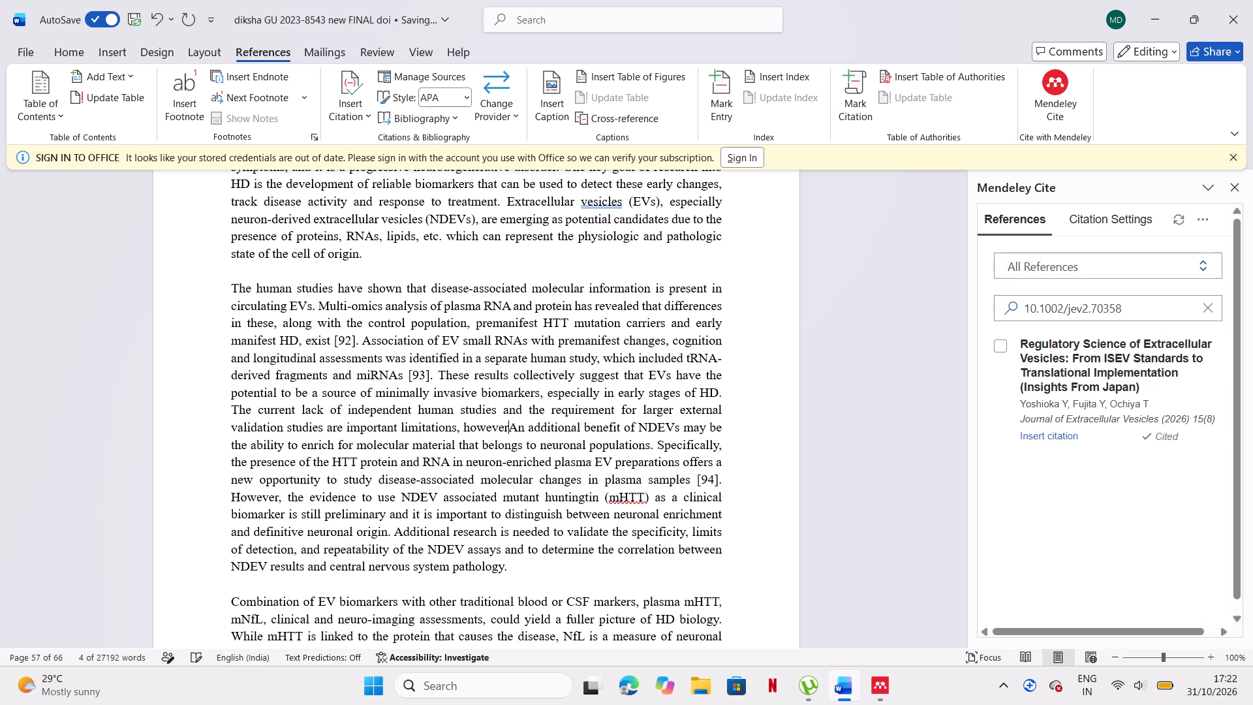
key("comma")
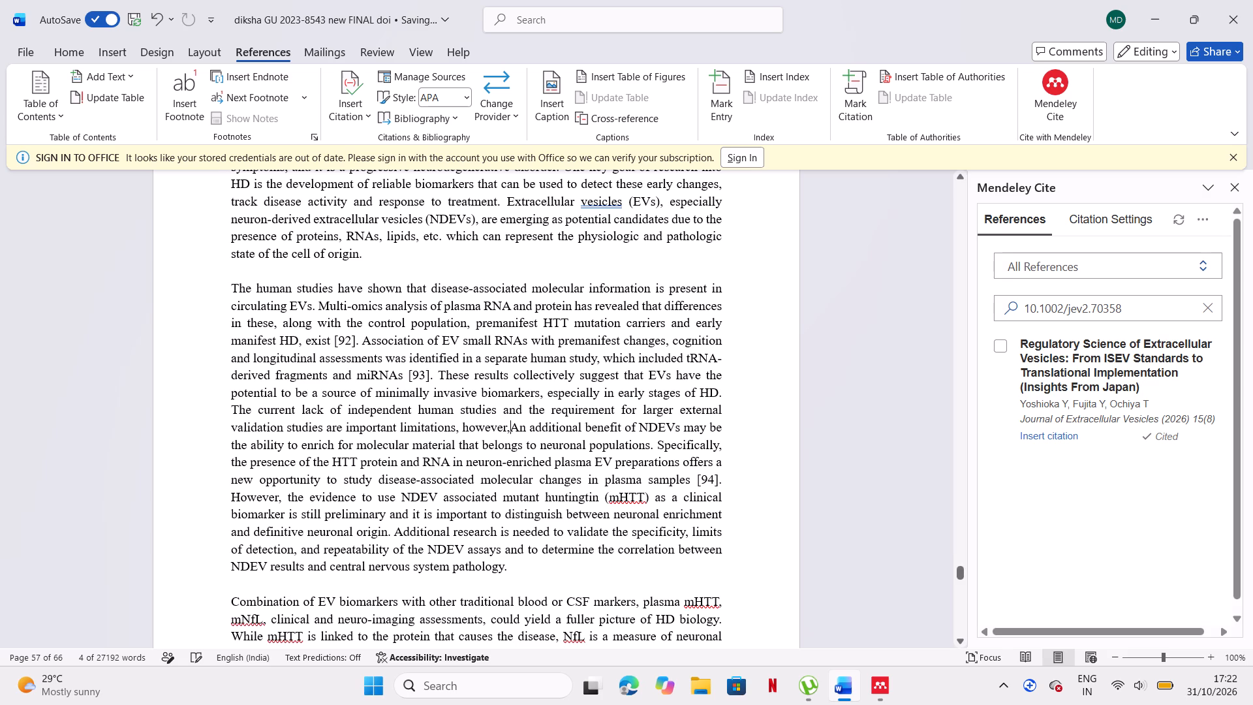
Look through the Conclusions section, from the end of section 10 down to the final References heading.
scroll(667, 511, "down", 1)
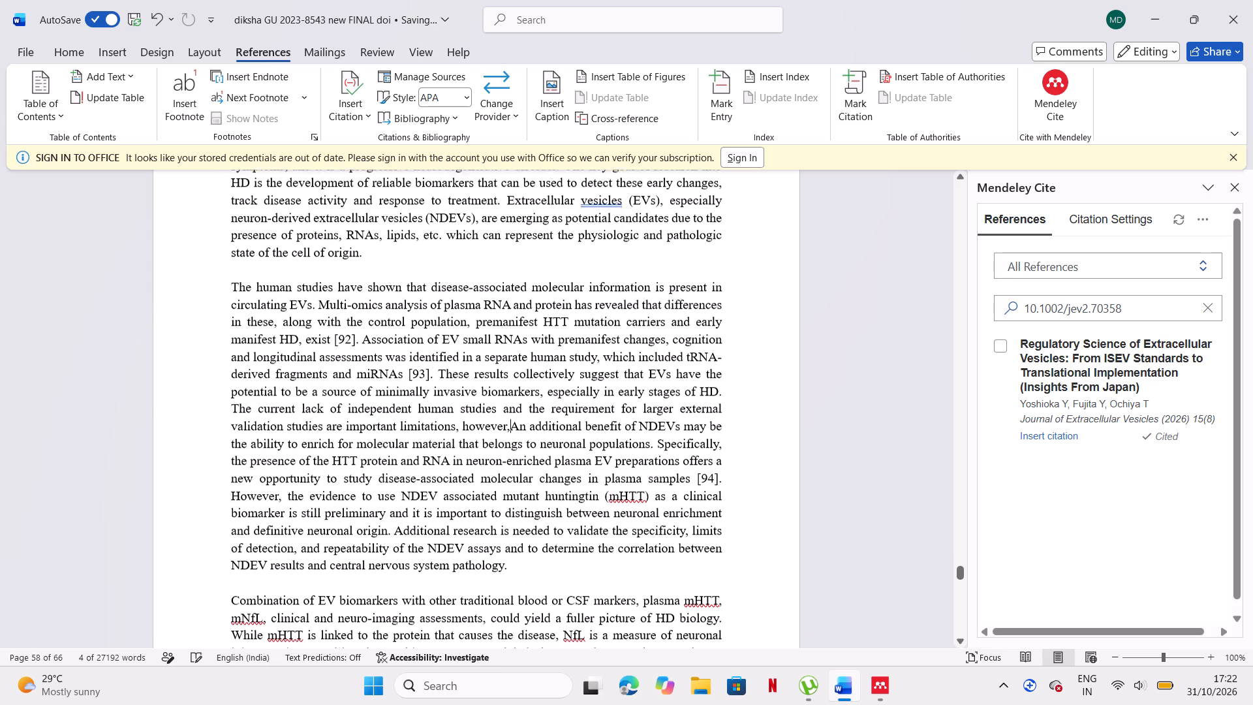
scroll(667, 511, "down", 3)
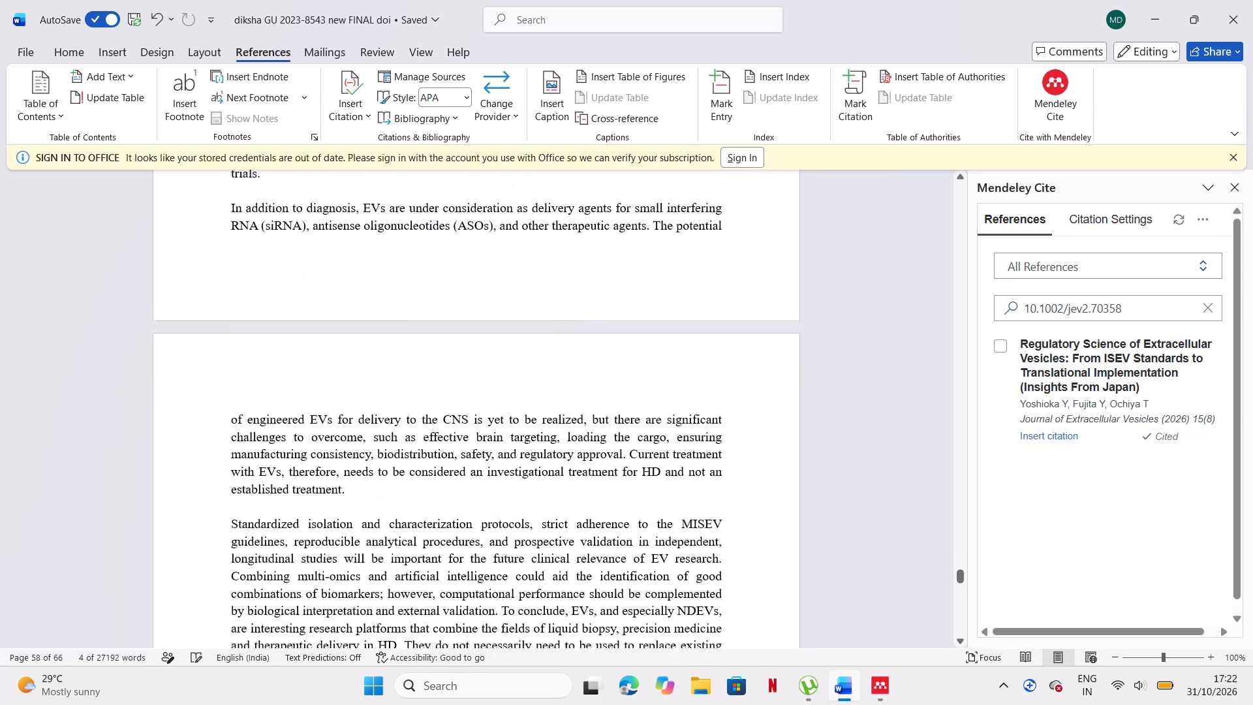
scroll(667, 511, "down", 1)
scroll(667, 511, "up", 4)
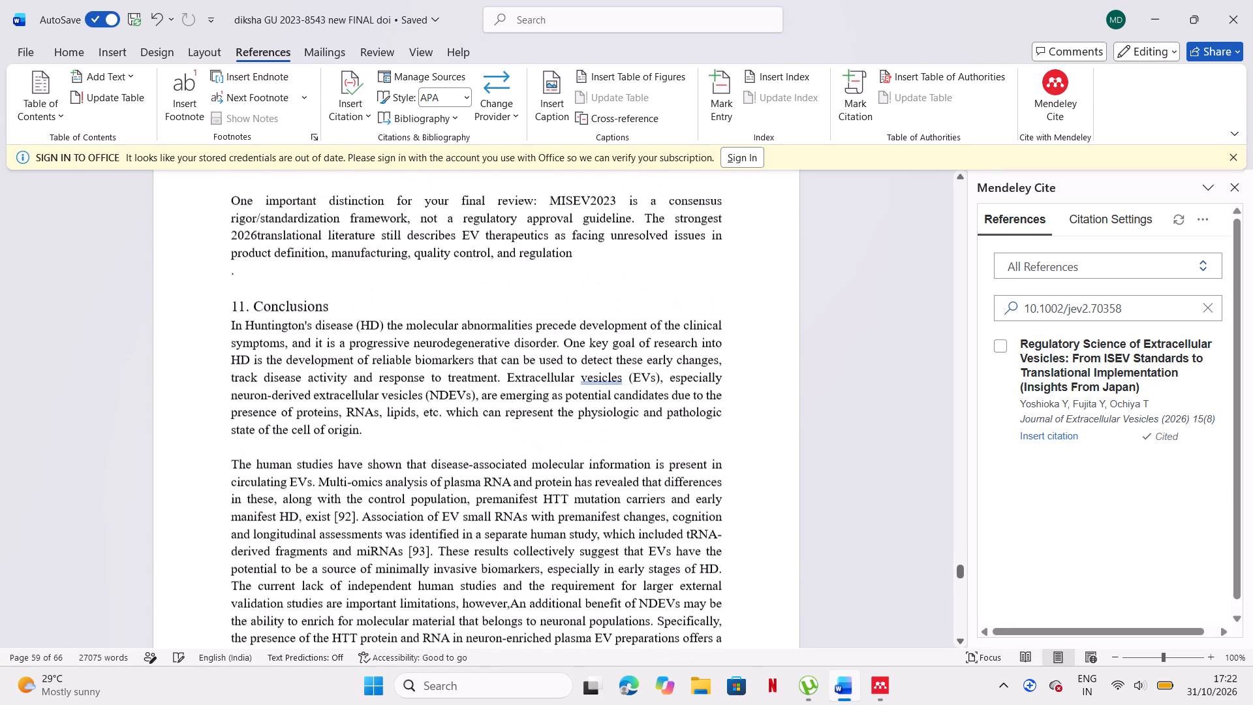
scroll(667, 511, "up", 1)
scroll(583, 488, "down", 1)
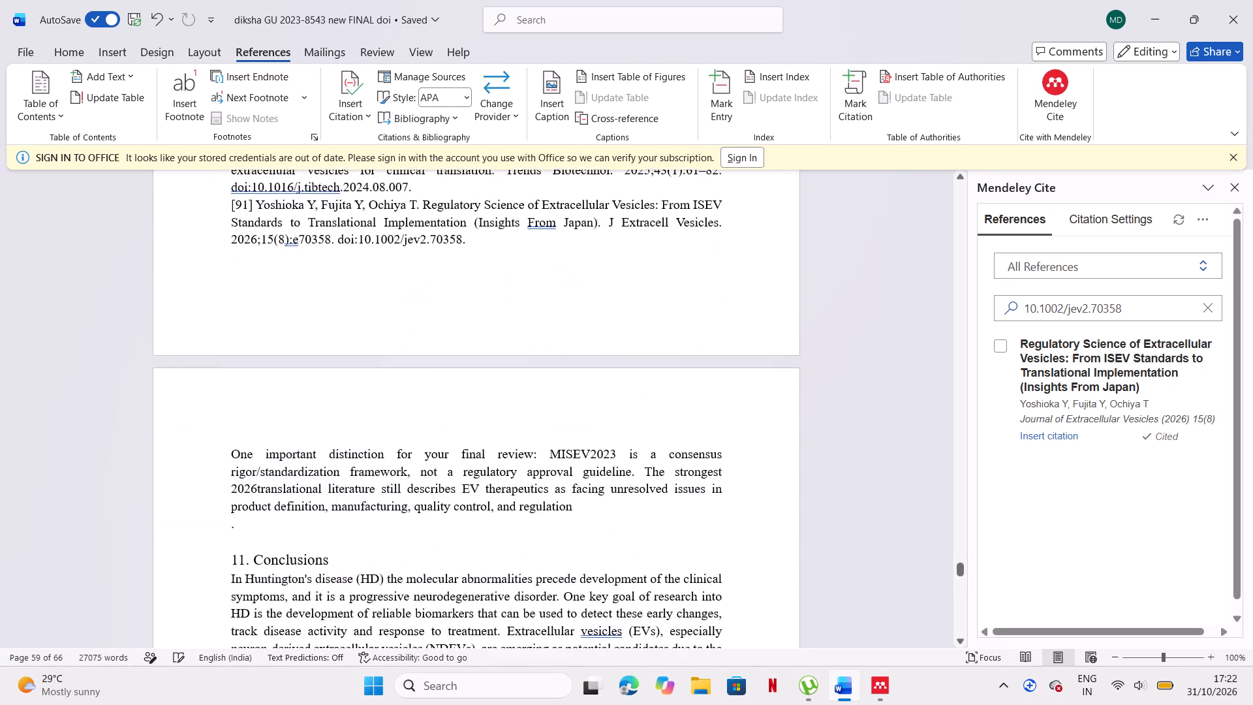
scroll(583, 488, "down", 3)
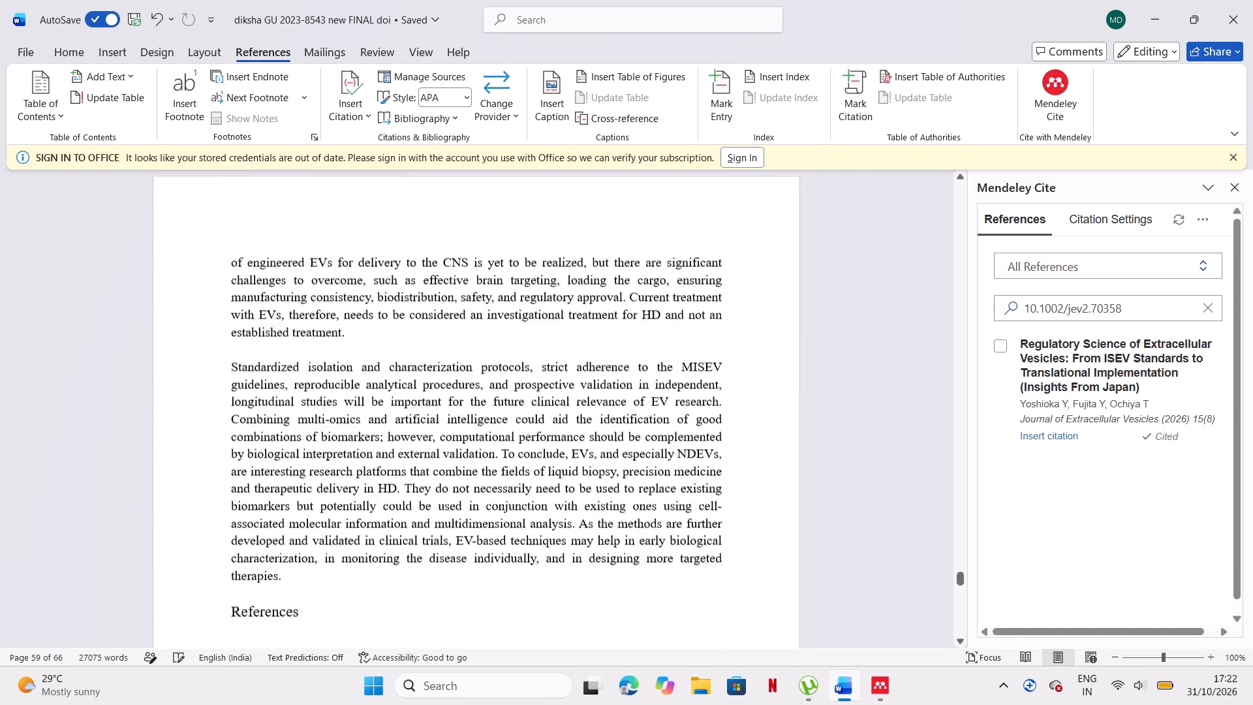
Join the "Combination of EV biomarkers" paragraph directly onto "central nervous system pathology", removing the blank line and the full stop between them.
scroll(594, 336, "up", 2)
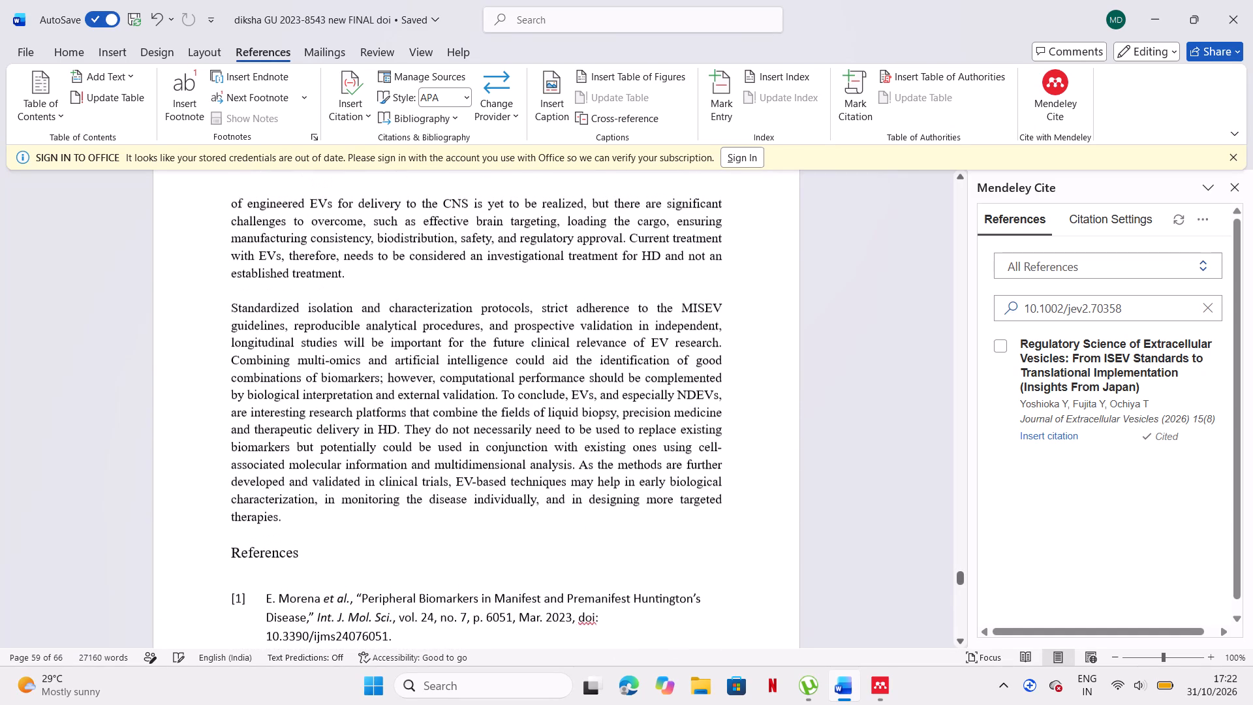
scroll(594, 336, "up", 3)
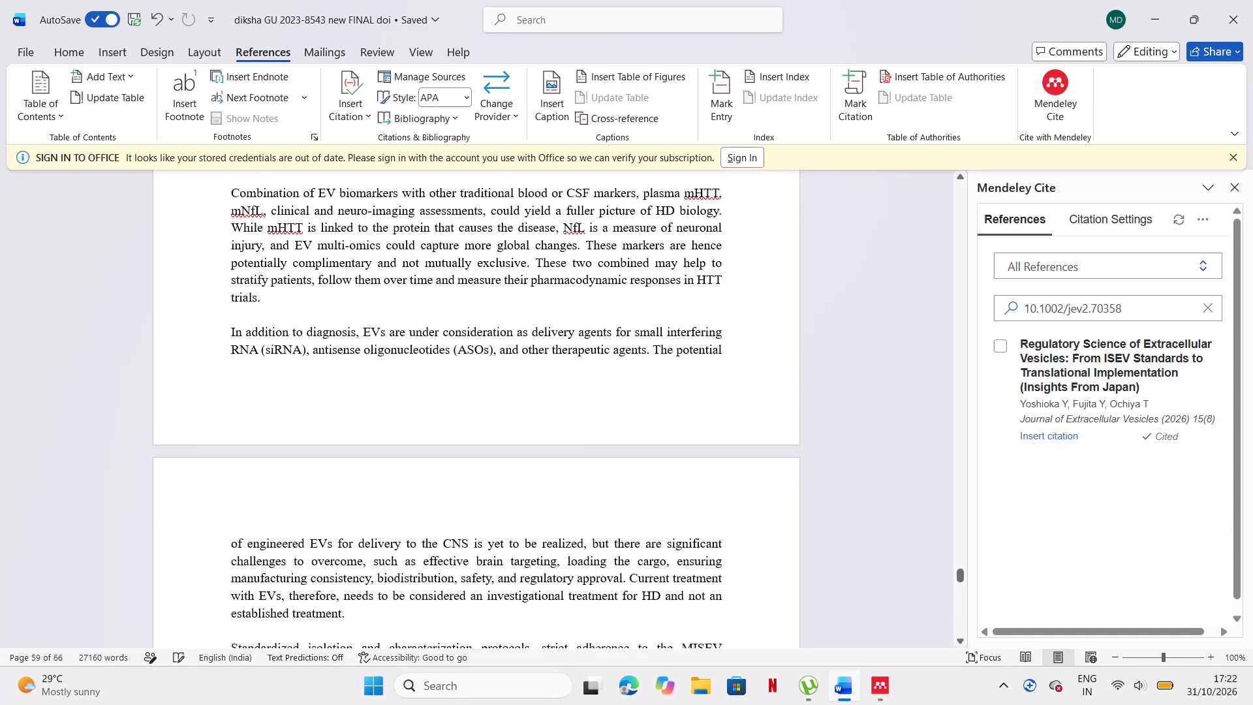
scroll(322, 322, "up", 1)
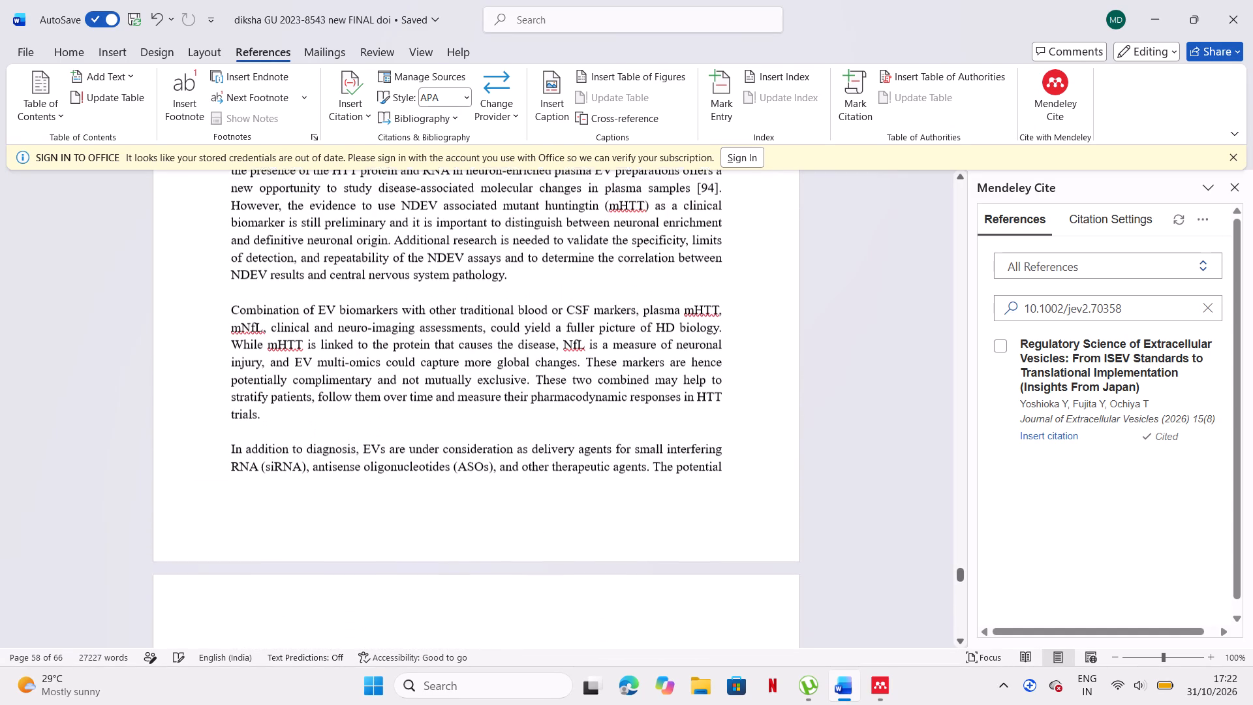
scroll(322, 322, "up", 1)
left_click(230, 330)
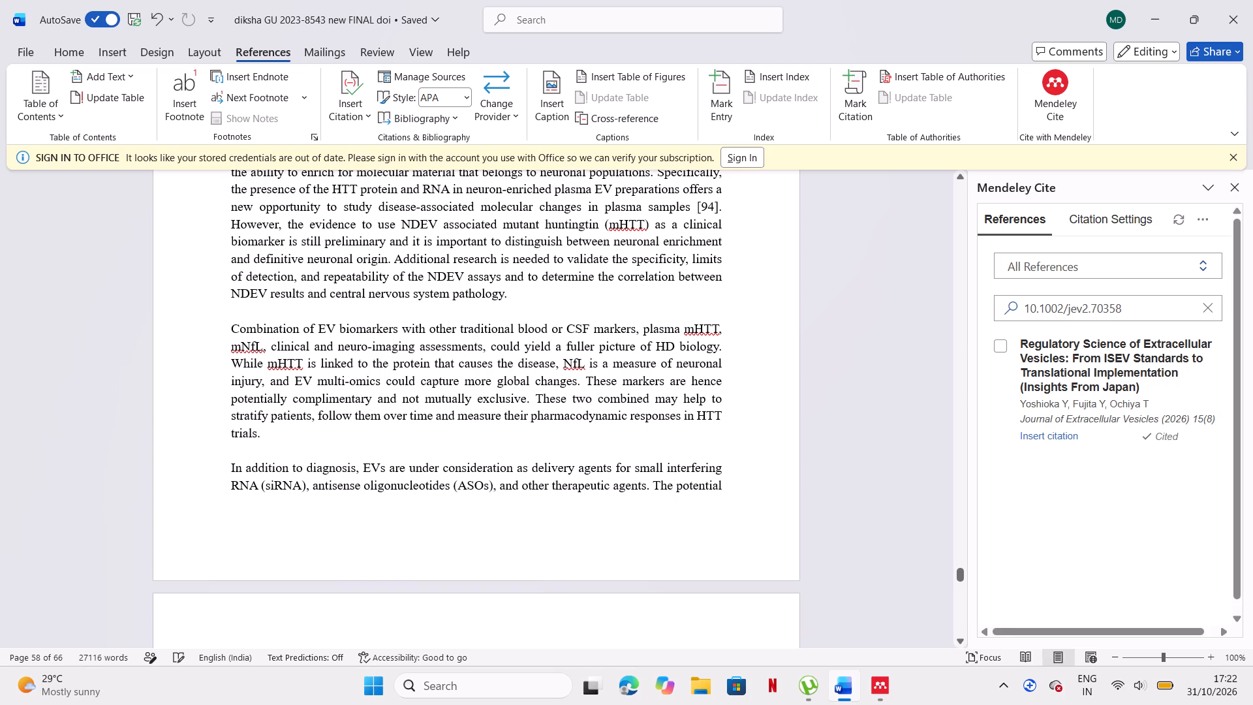
key("BackSpace")
key("BackSpace")
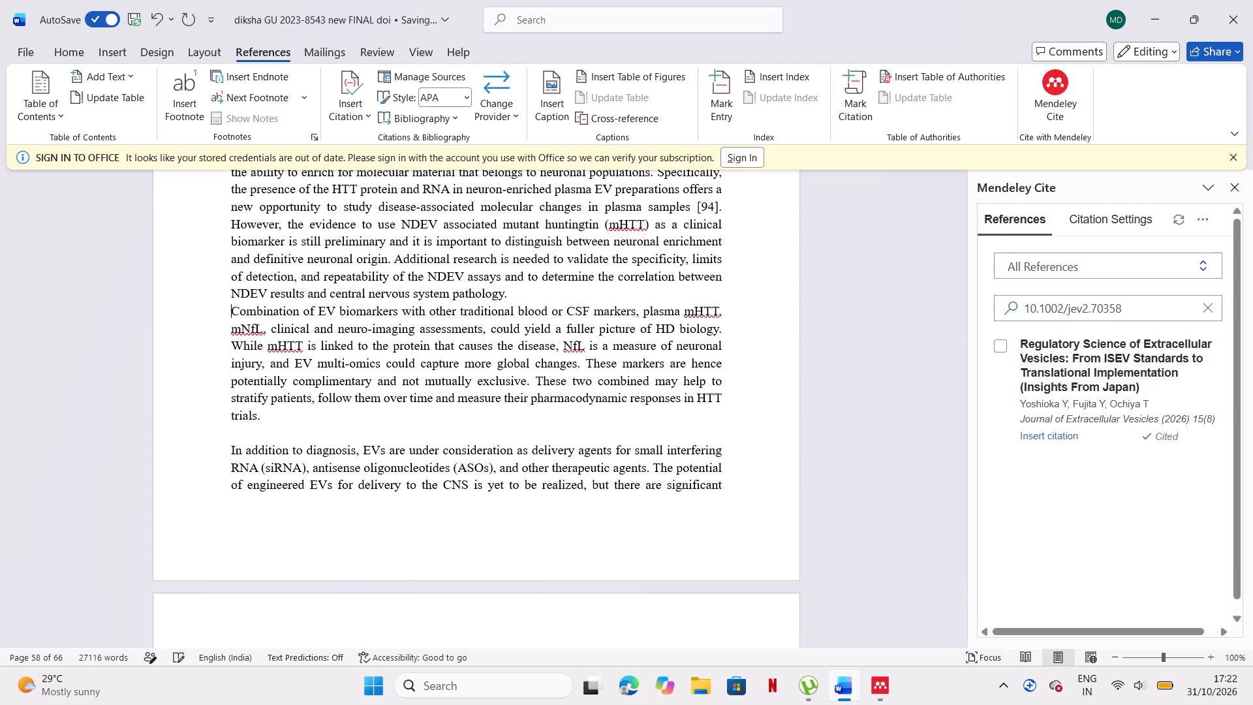
key("BackSpace")
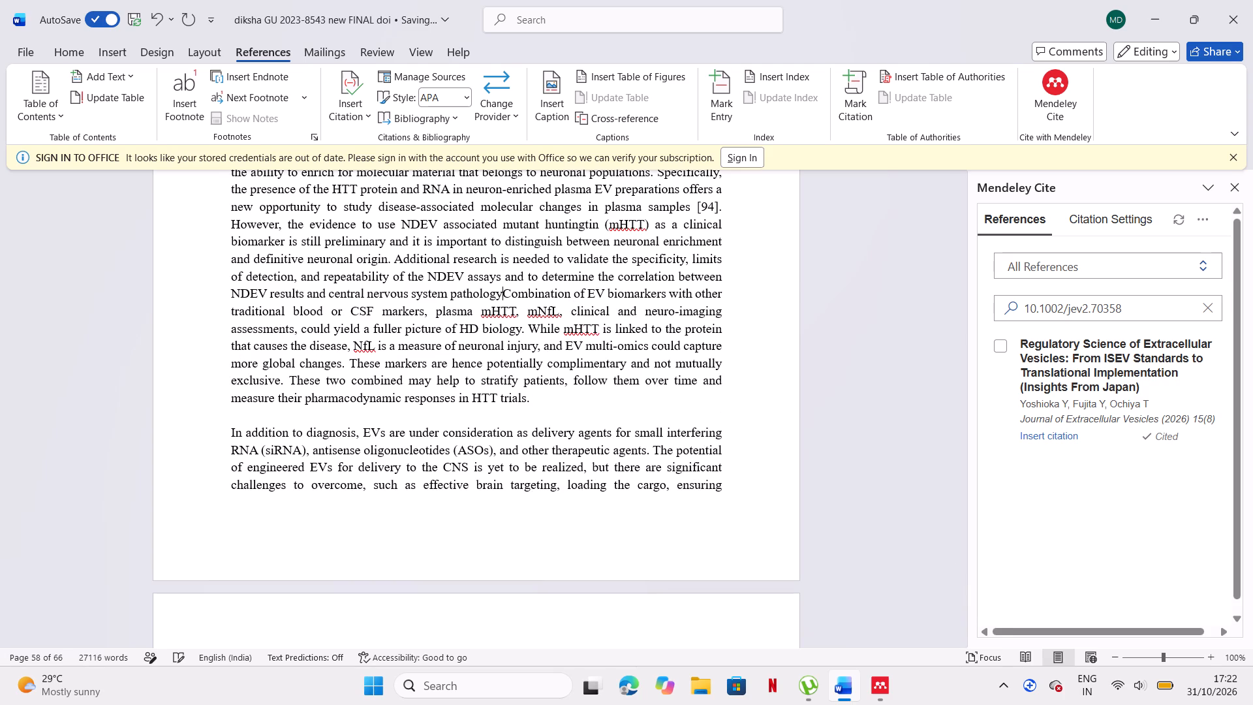
Remove the blank line before the "In addition to diagnosis" paragraph in the Conclusions.
left_click(230, 429)
key("BackSpace")
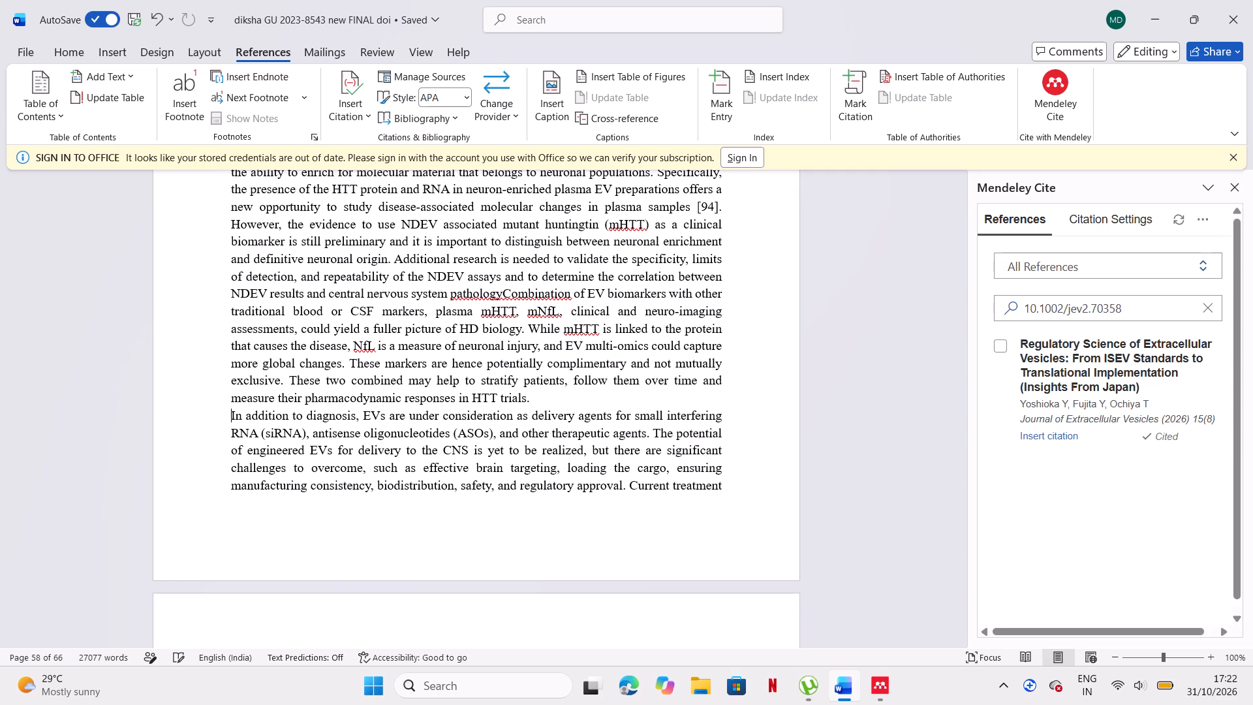
Review the remaining Conclusions text and the start of the final reference list, returning to the "human studies" paragraph.
scroll(230, 429, "down", 1)
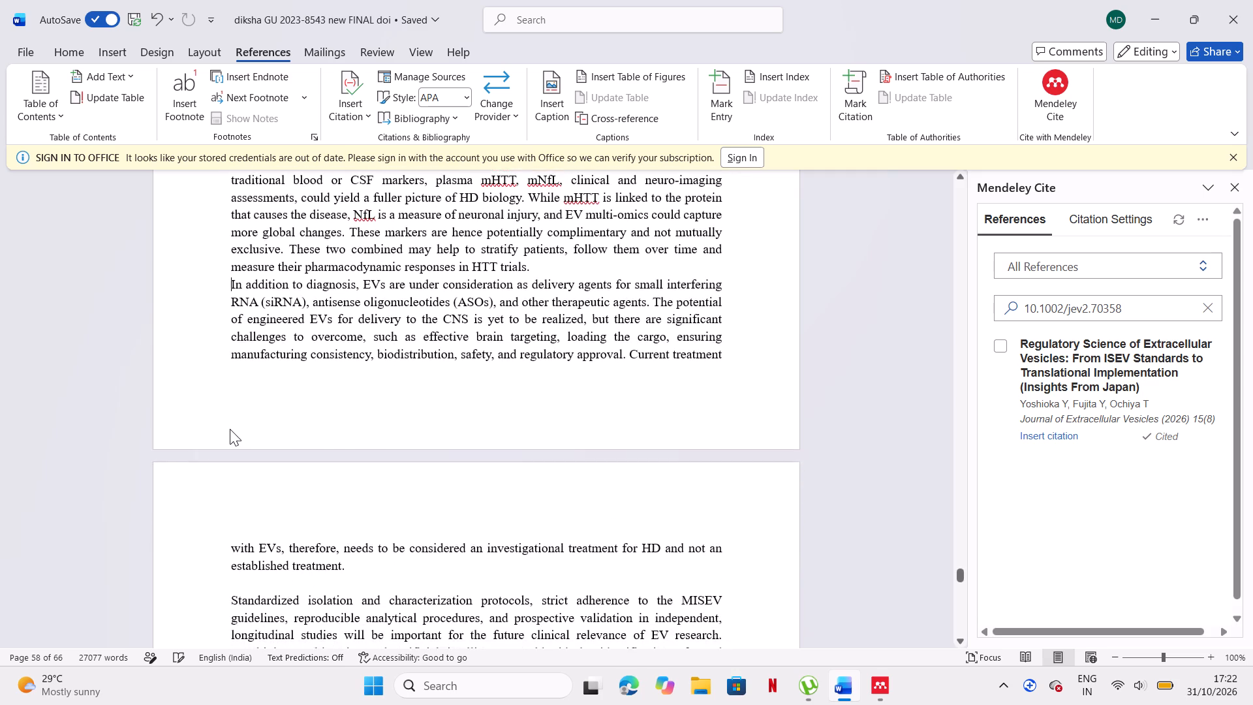
scroll(230, 429, "down", 3)
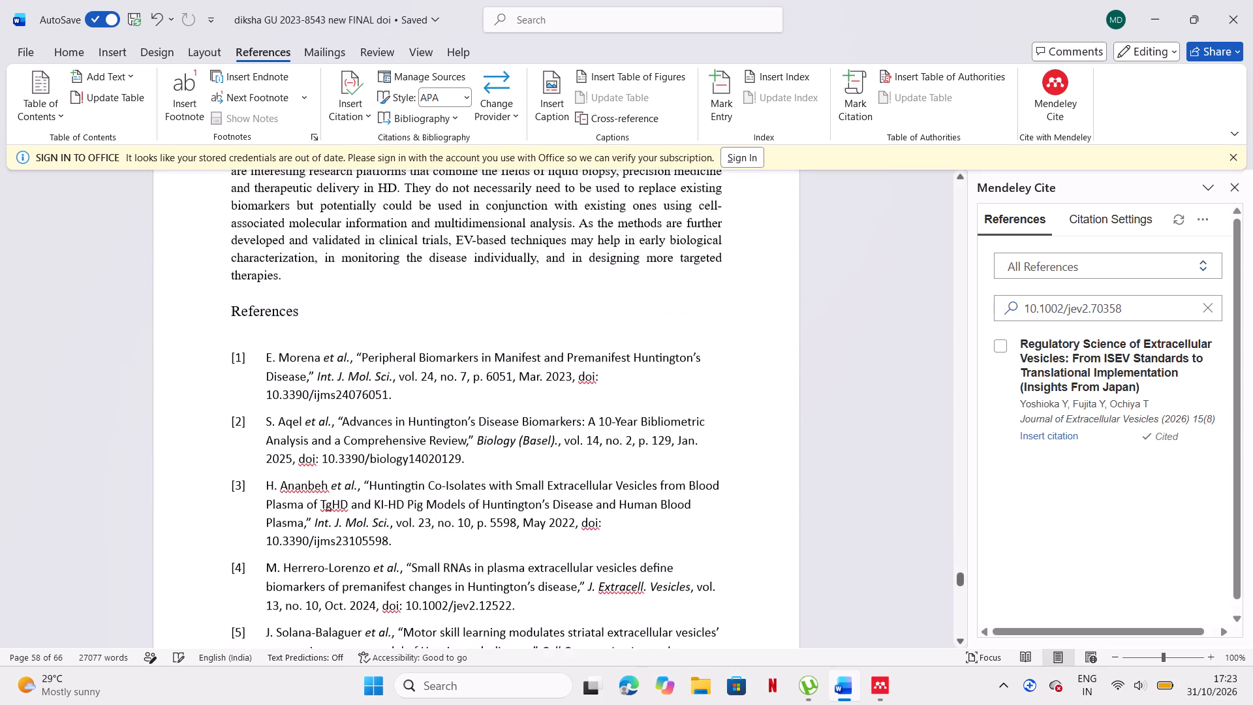
scroll(230, 429, "up", 6)
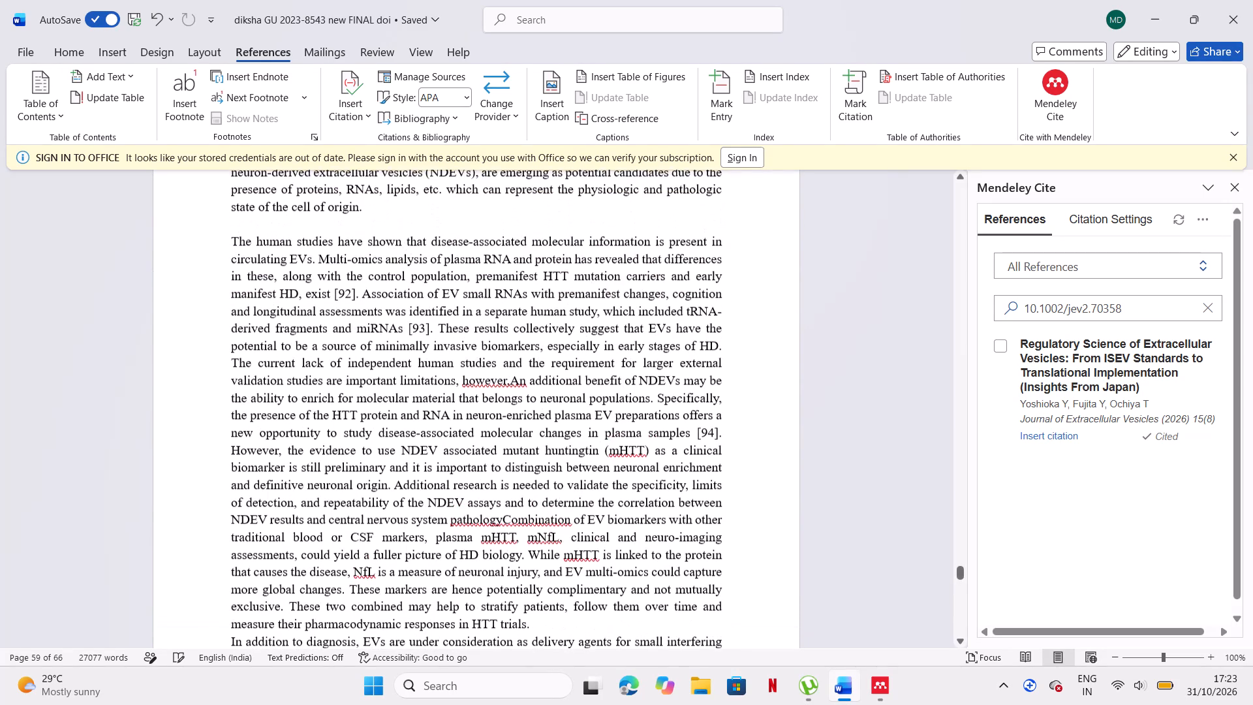
Delete the old citation numbers [92] and [93], with their full stops, from the "human studies" paragraph in the Conclusions.
scroll(230, 429, "up", 1)
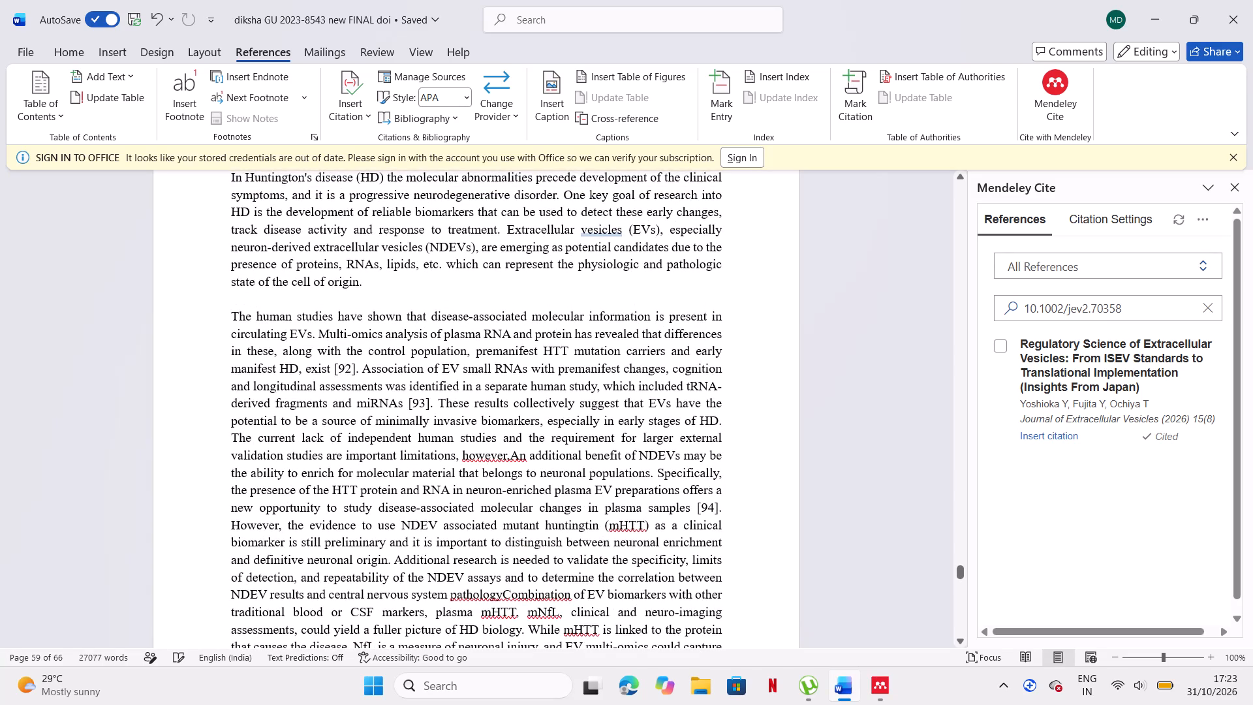
scroll(429, 433, "down", 1)
scroll(429, 433, "up", 1)
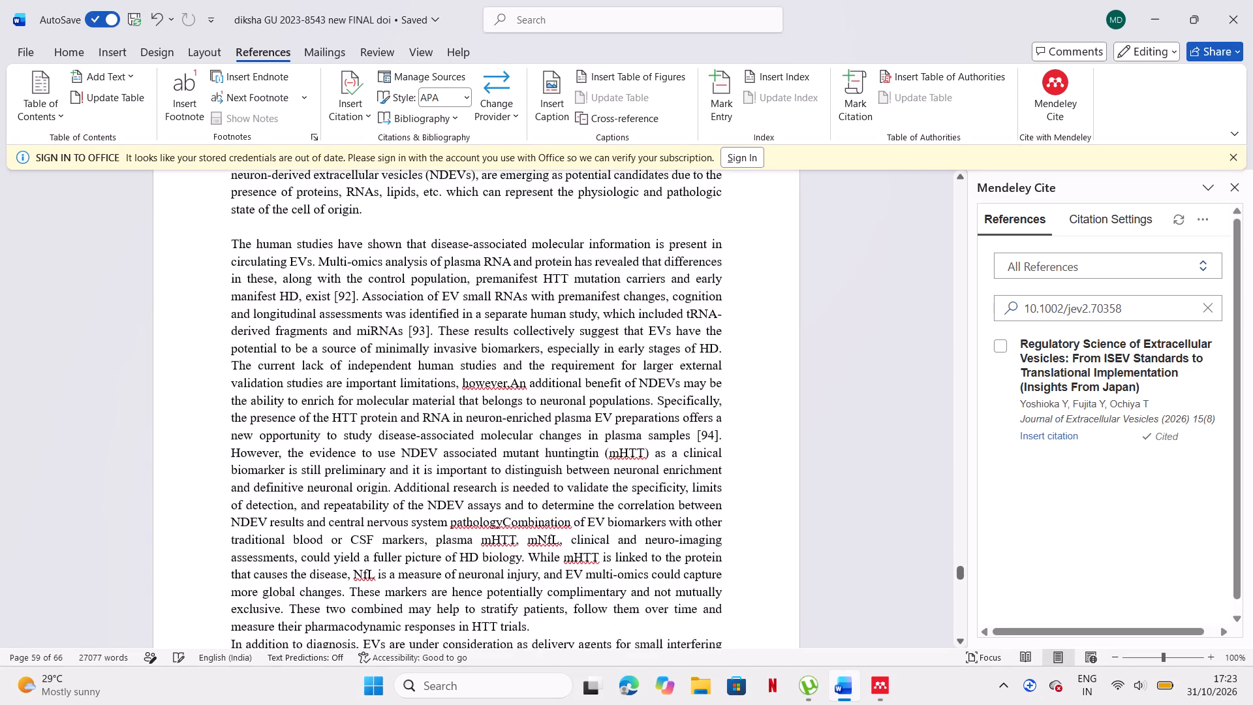
scroll(429, 433, "up", 1)
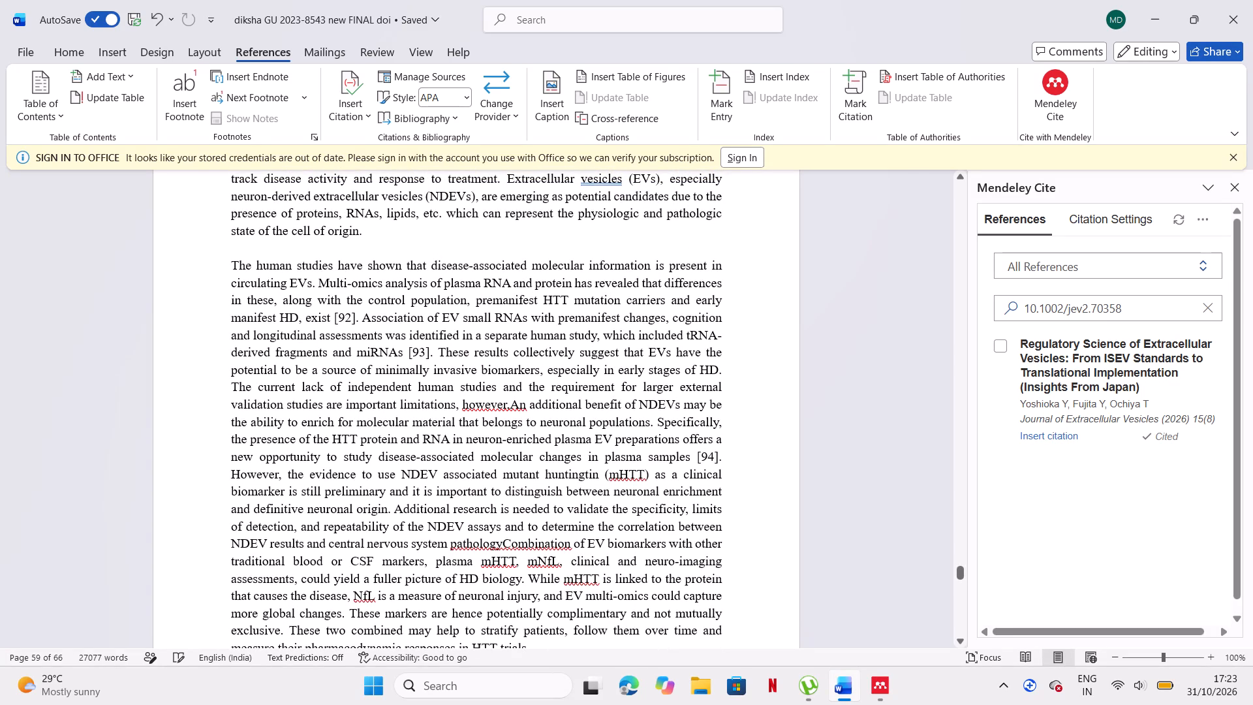
left_click_drag(333, 315, 357, 316)
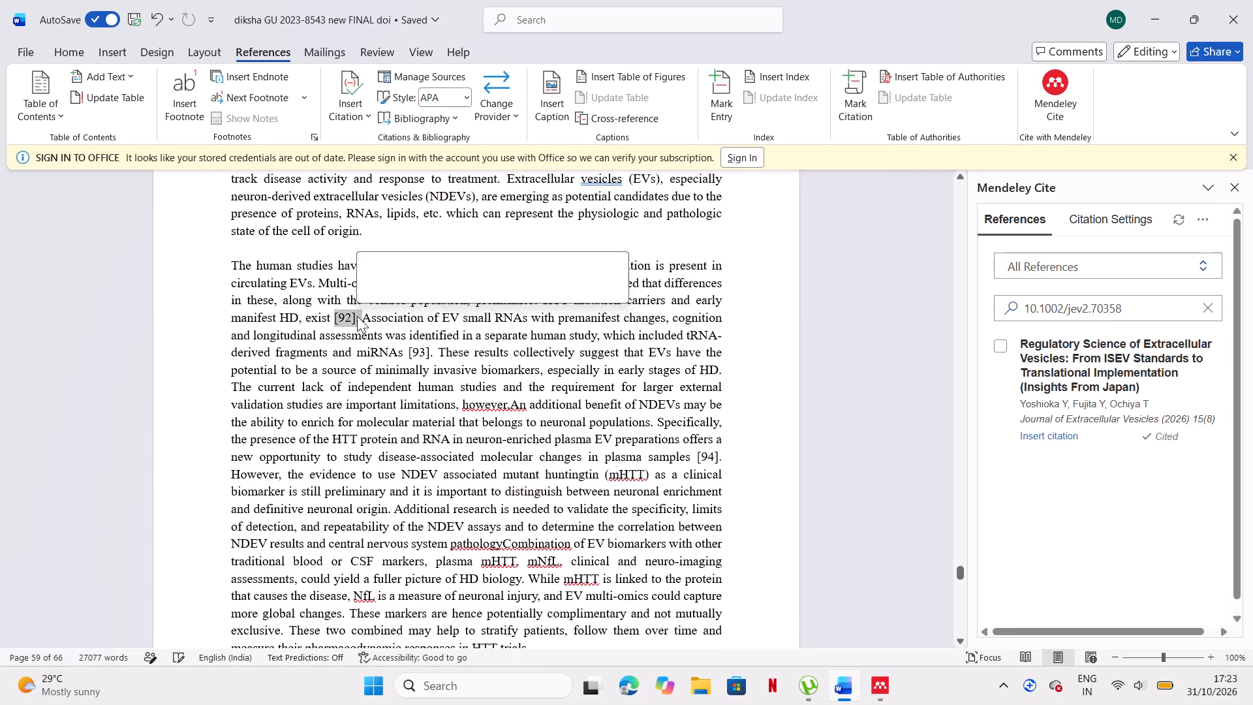
key("BackSpace")
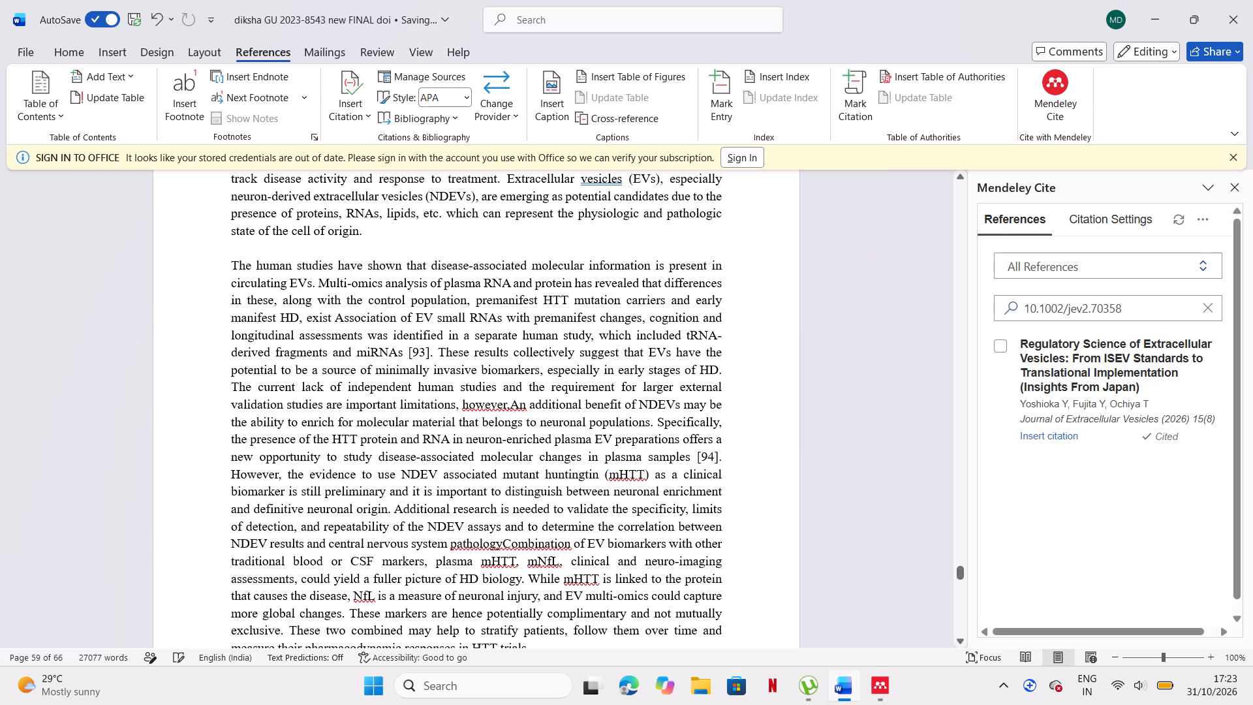
left_click_drag(429, 344, 408, 347)
key("BackSpace")
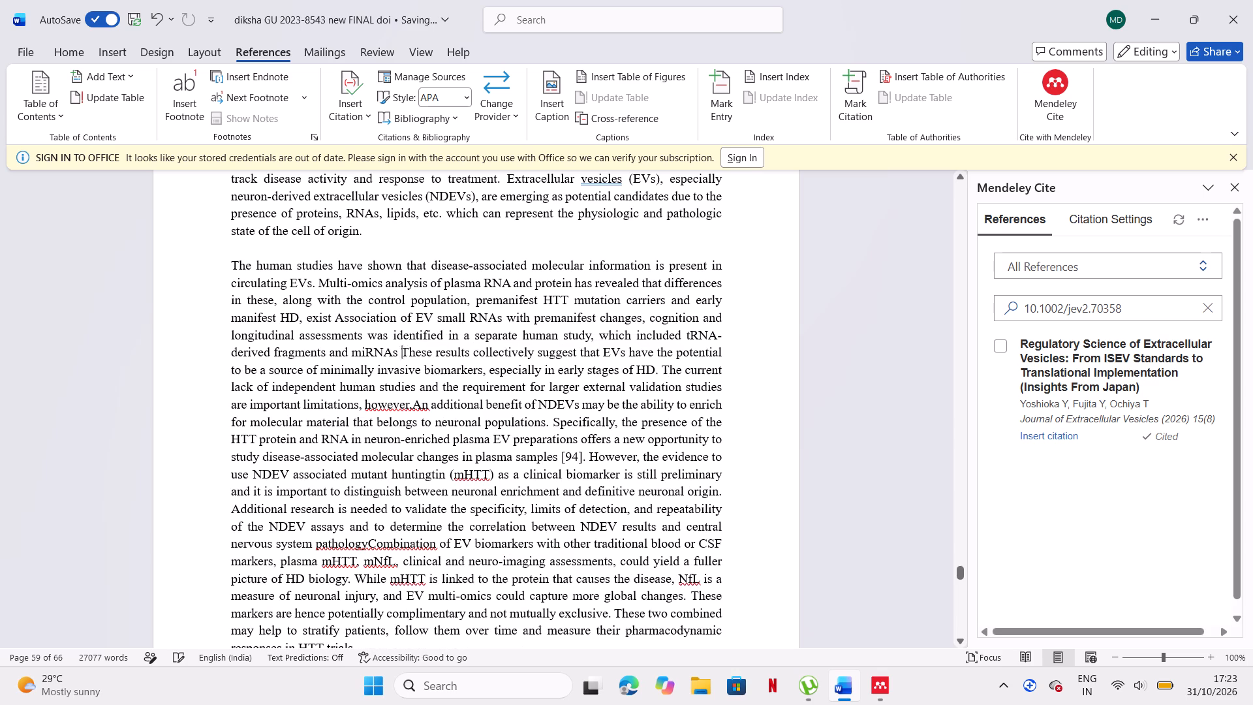
Replace the old citation number [94] after "changes in plasma samples" with a full stop directly after "samples".
scroll(408, 347, "down", 3)
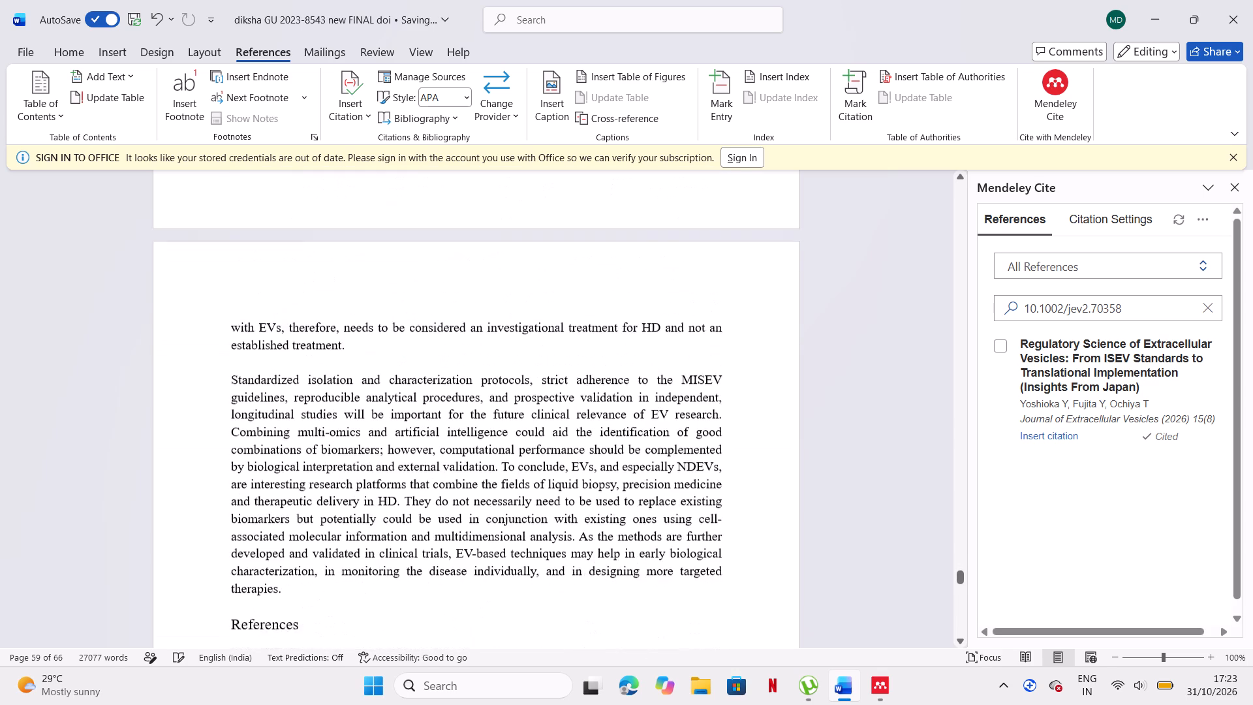
scroll(408, 347, "up", 4)
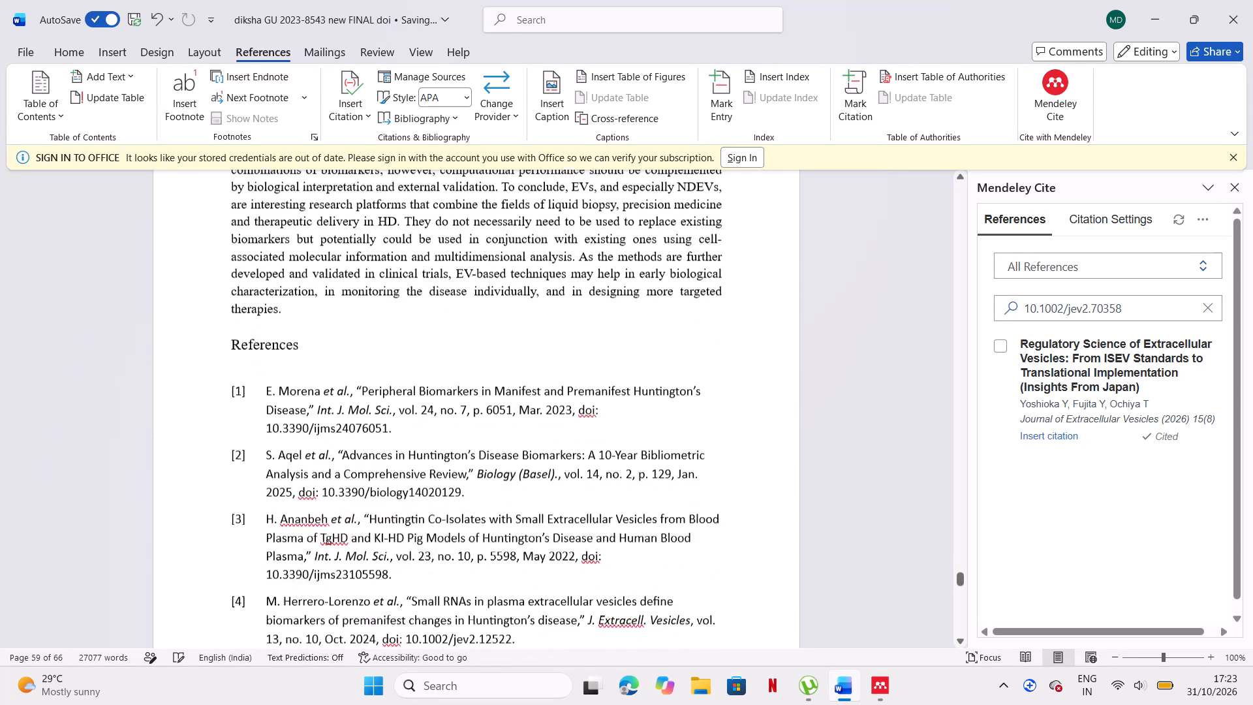
scroll(408, 347, "up", 4)
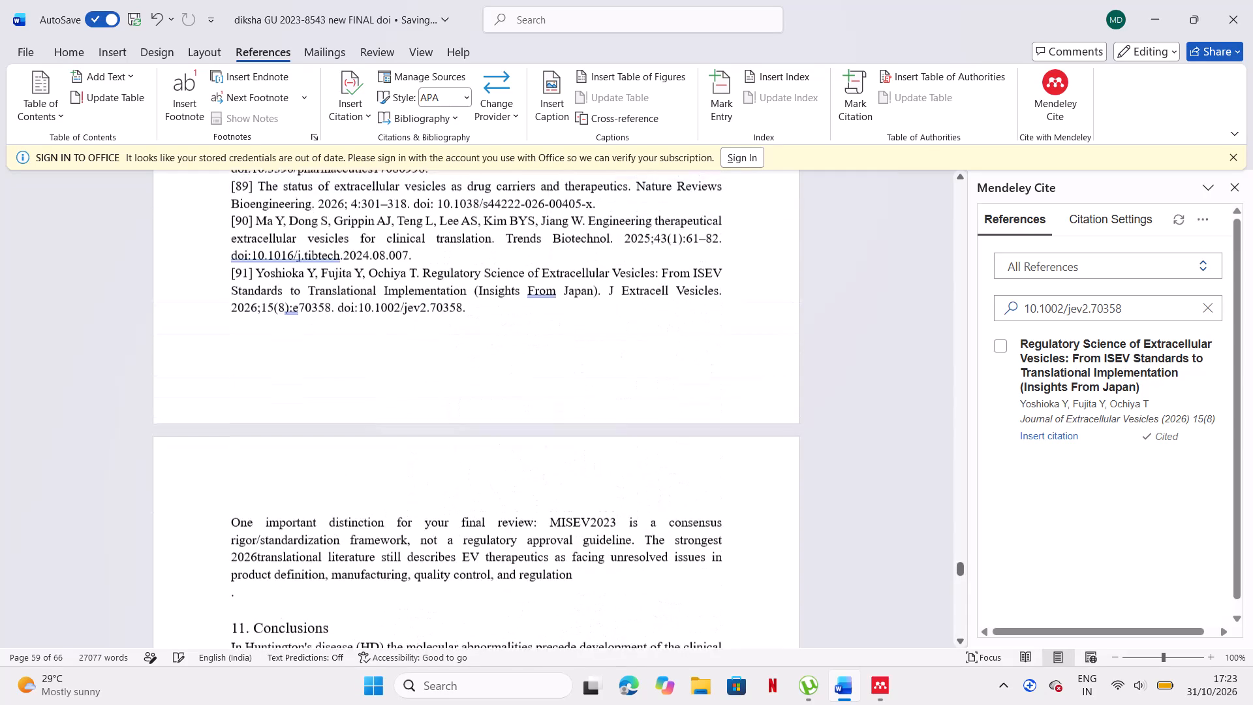
scroll(408, 347, "down", 1)
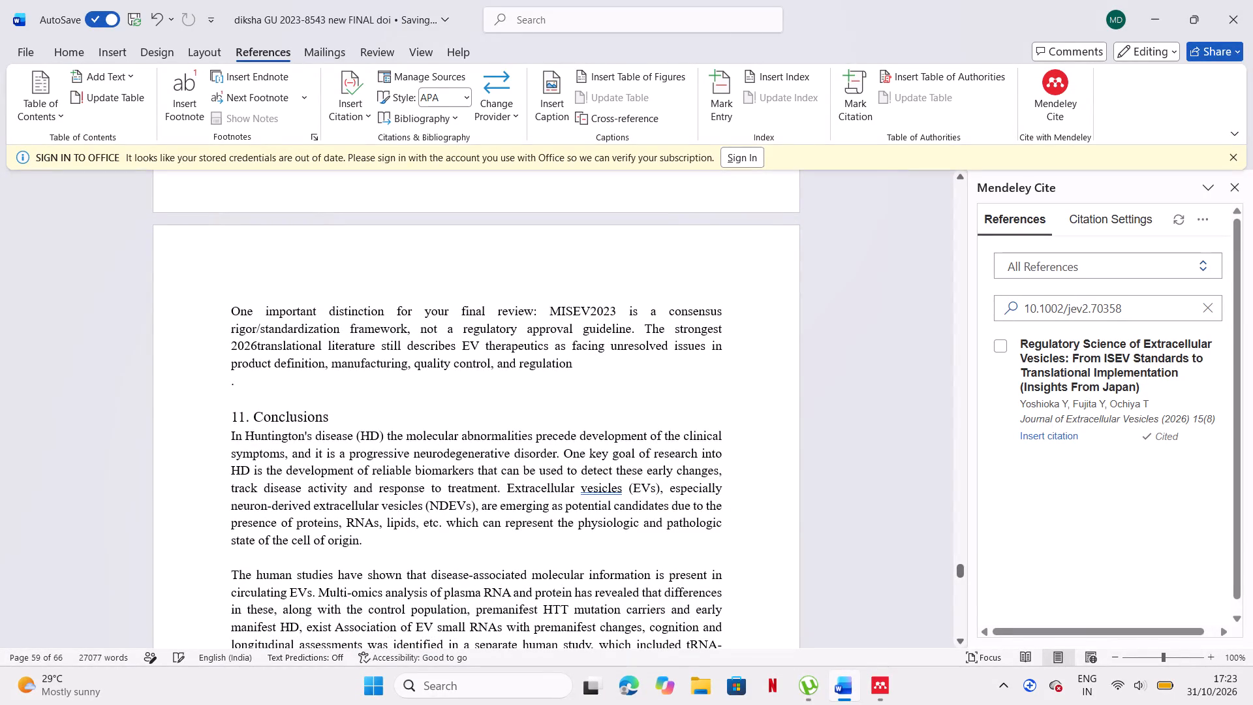
scroll(567, 379, "down", 2)
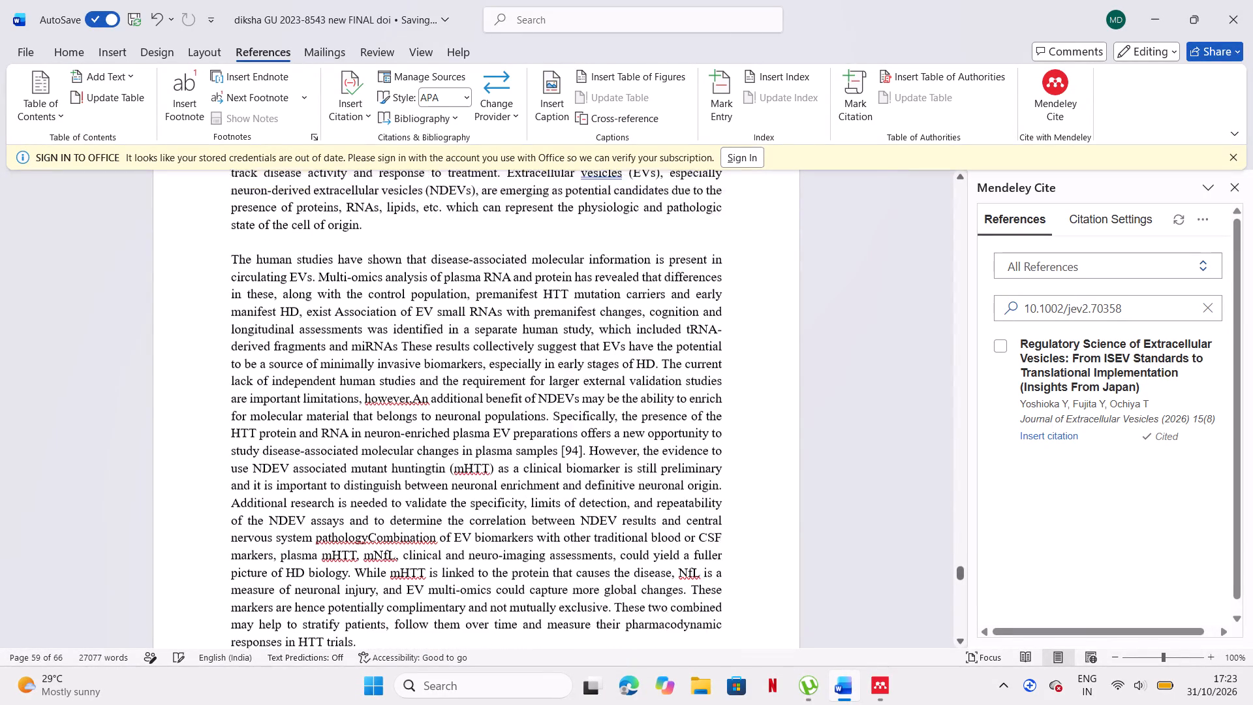
scroll(567, 379, "down", 1)
scroll(567, 379, "up", 1)
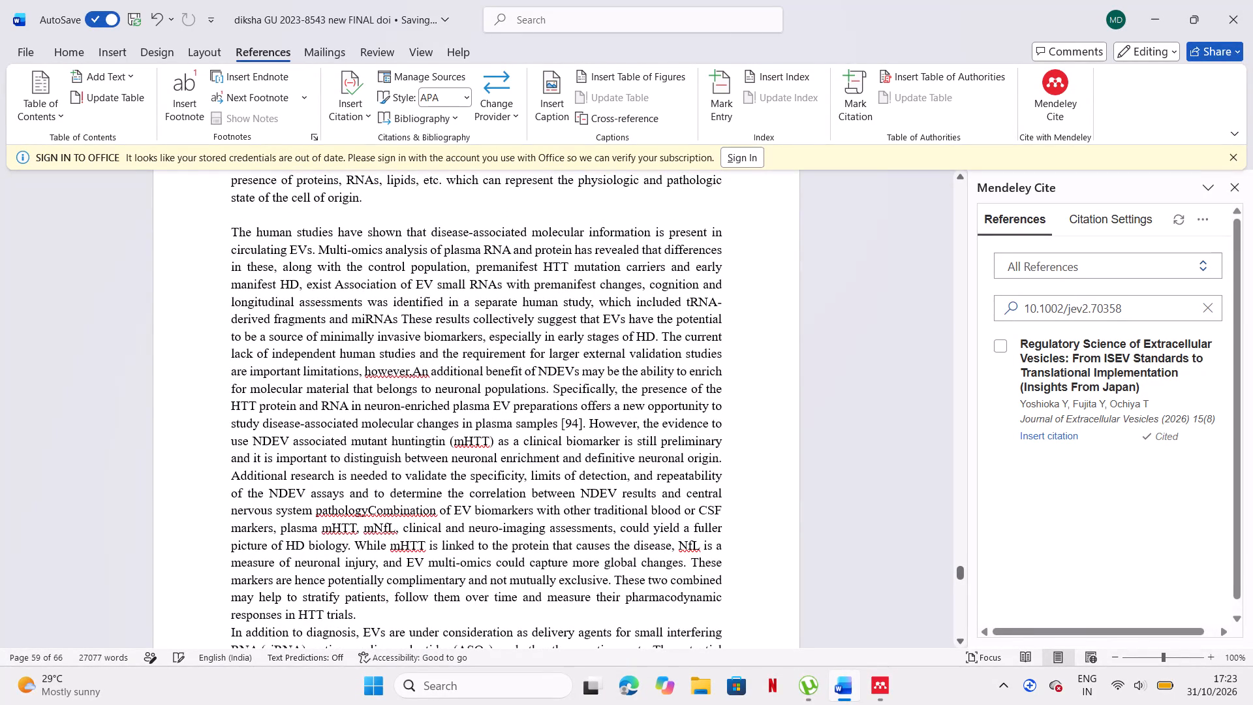
left_click_drag(582, 426, 564, 426)
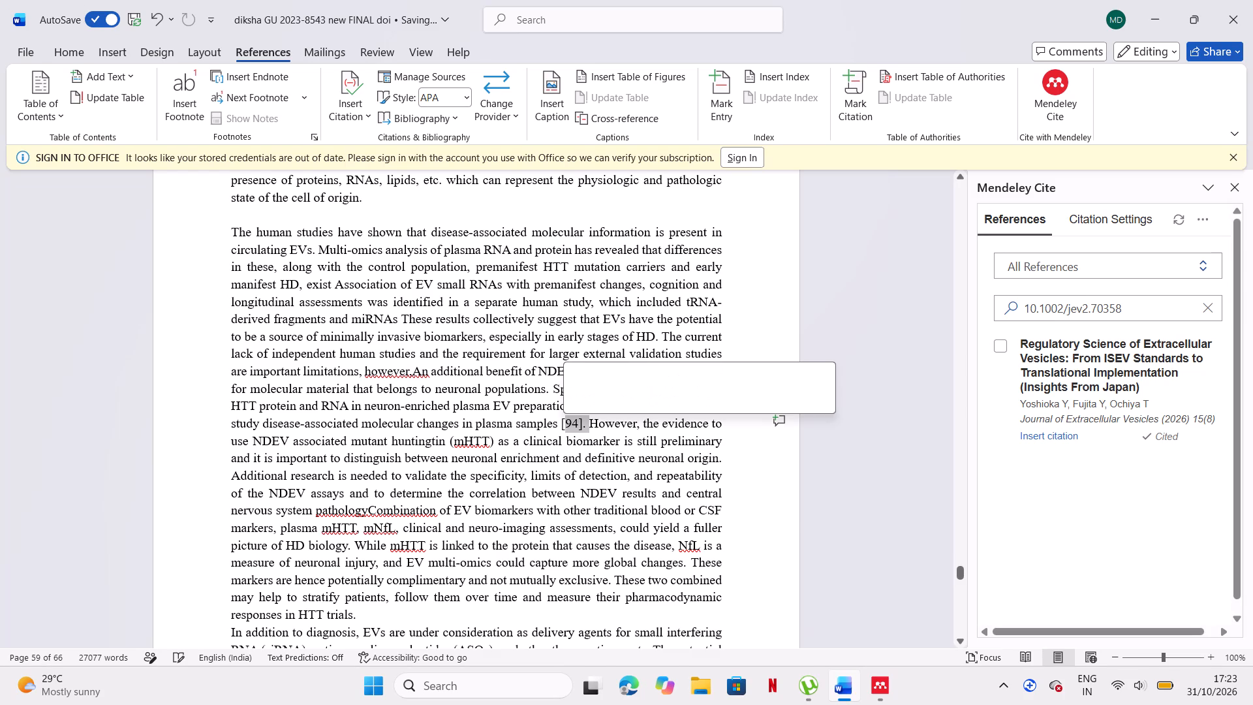
key("BackSpace")
key("BackSpace")
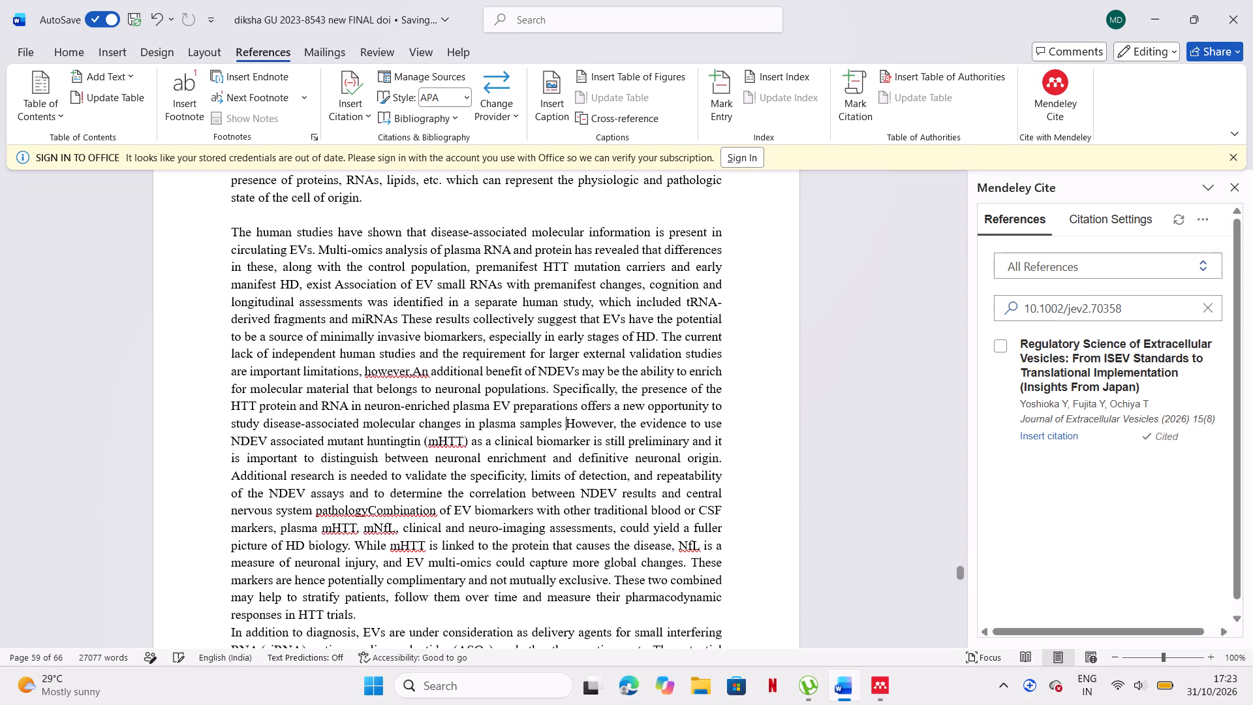
key("BackSpace")
key("period")
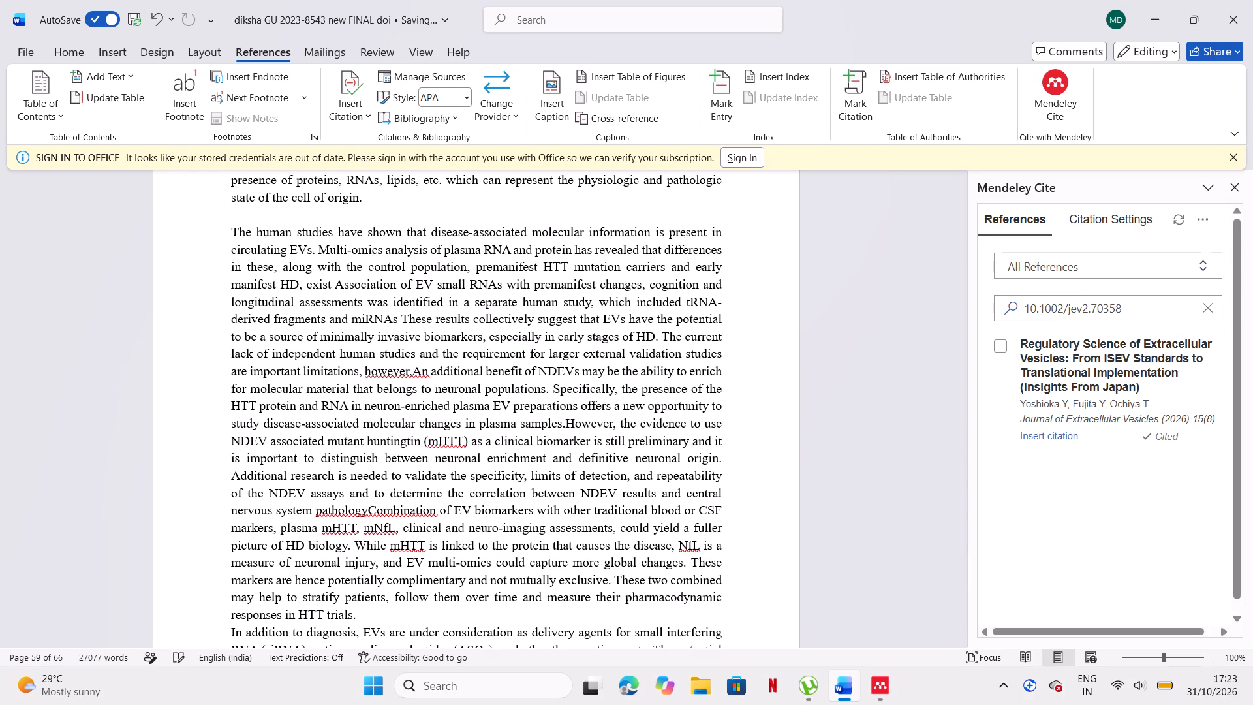
Delete the interim References list, heading and entries [80] to [91], that follows the "new paradigm" paragraph before the Conclusions.
scroll(581, 424, "up", 5)
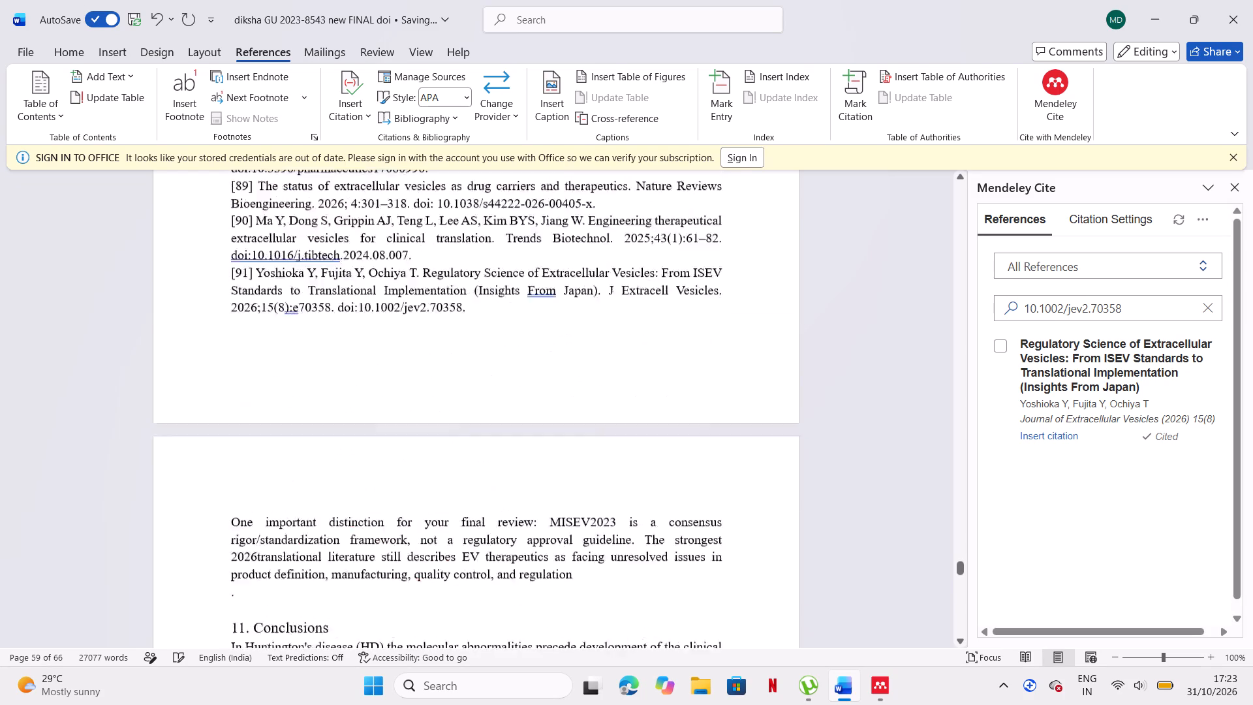
scroll(581, 424, "up", 2)
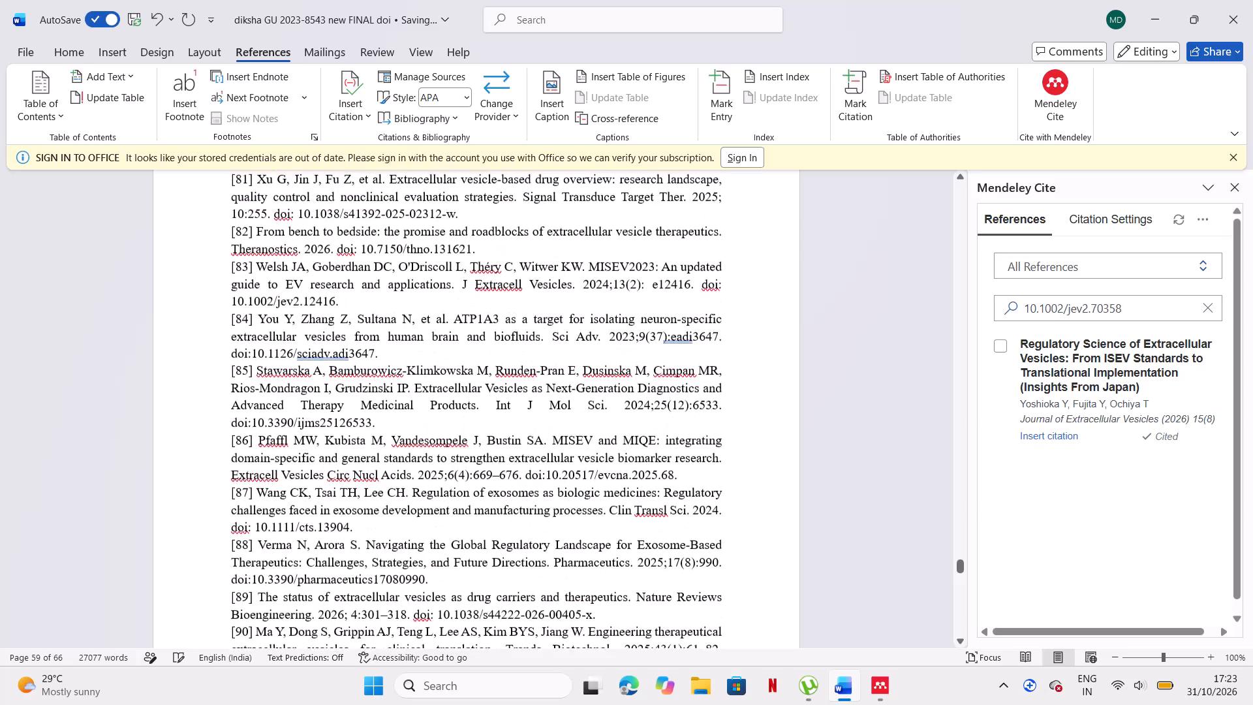
scroll(578, 437, "up", 2)
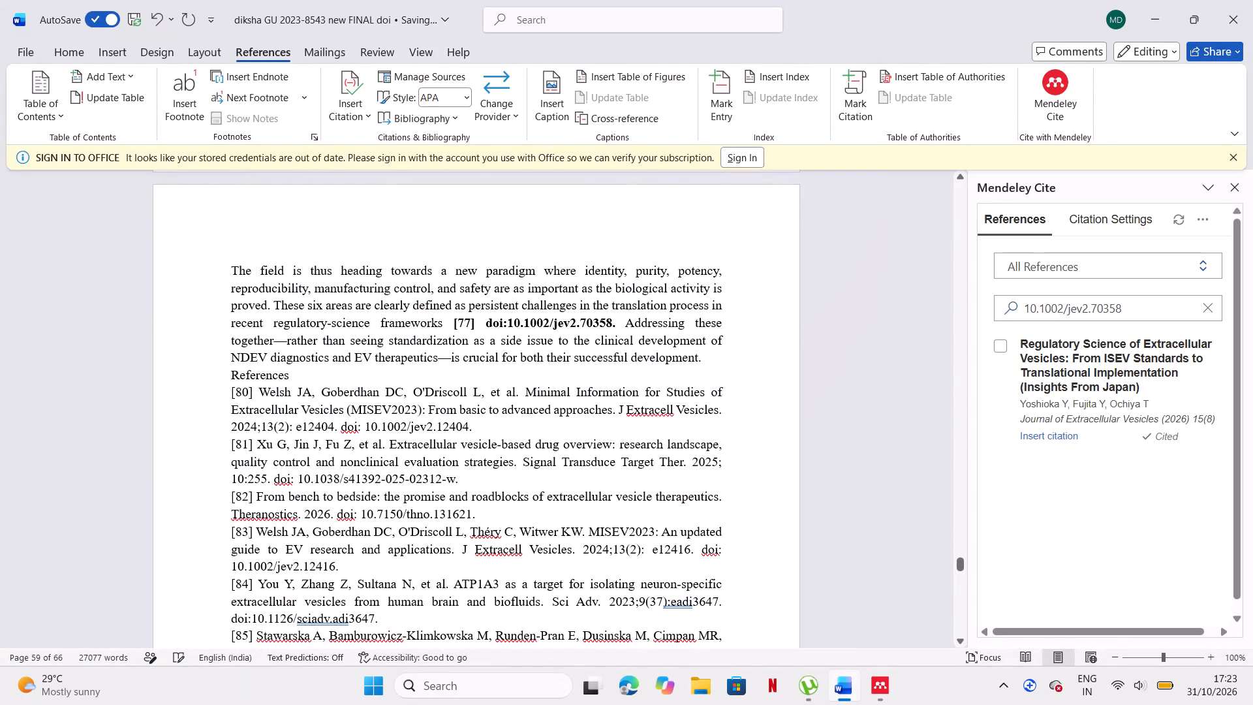
left_click_drag(227, 373, 418, 625)
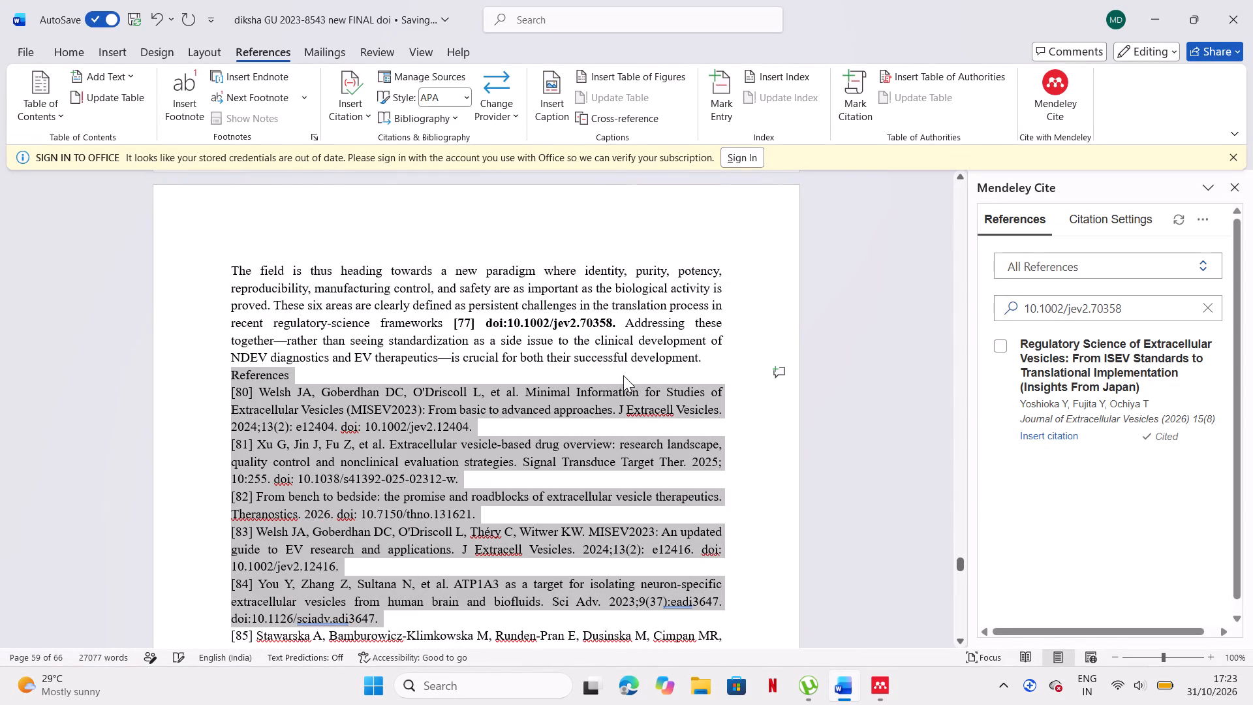
left_click(223, 373)
left_click_drag(226, 373, 360, 695)
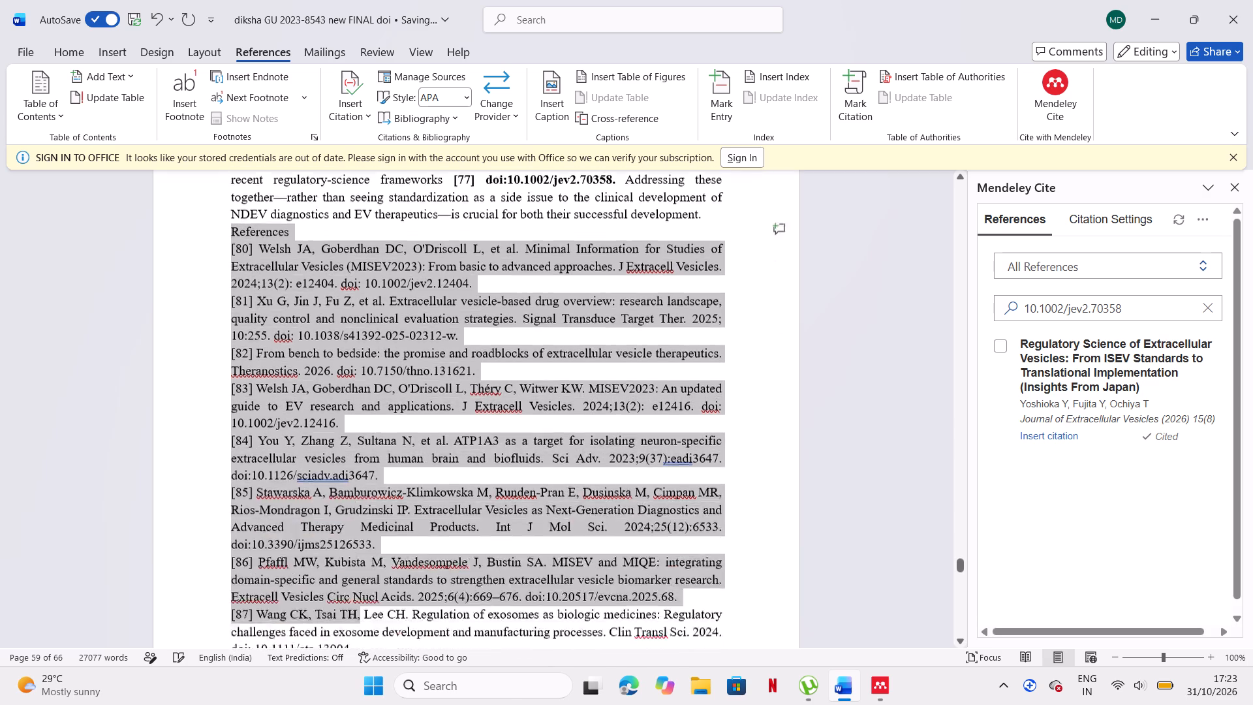
left_click_drag(360, 695, 405, 410)
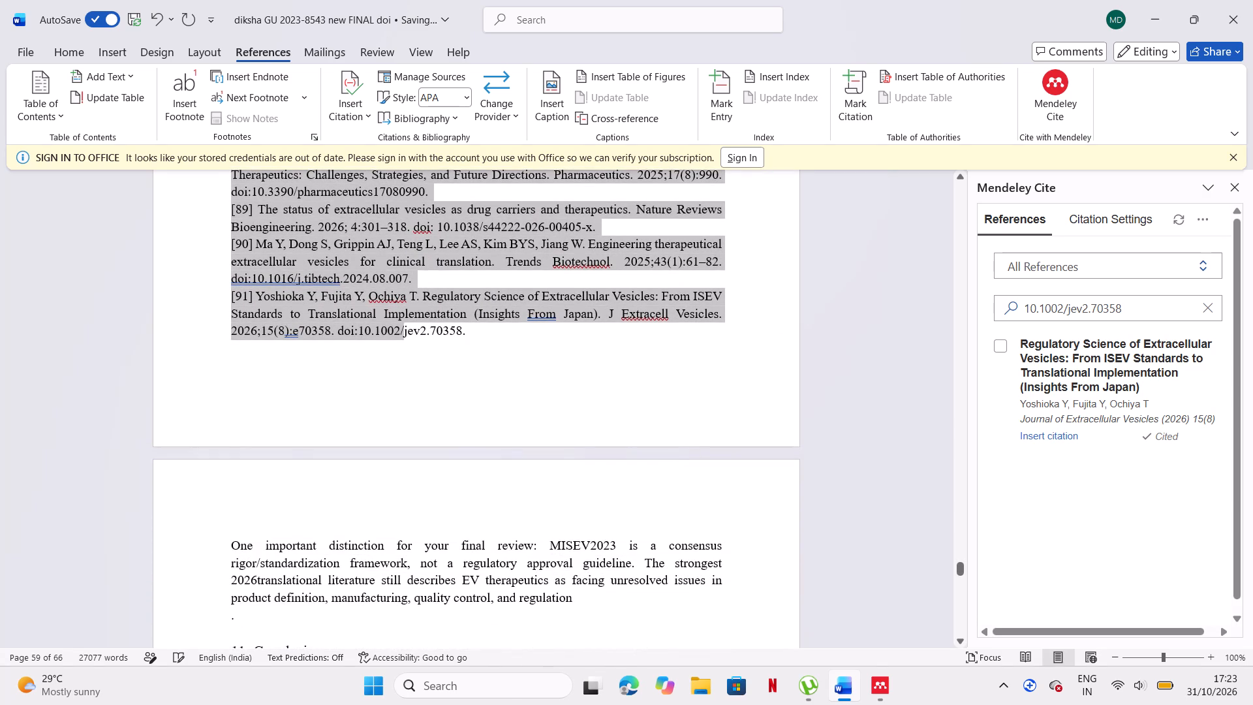
left_click_drag(405, 410, 521, 396)
key("BackSpace")
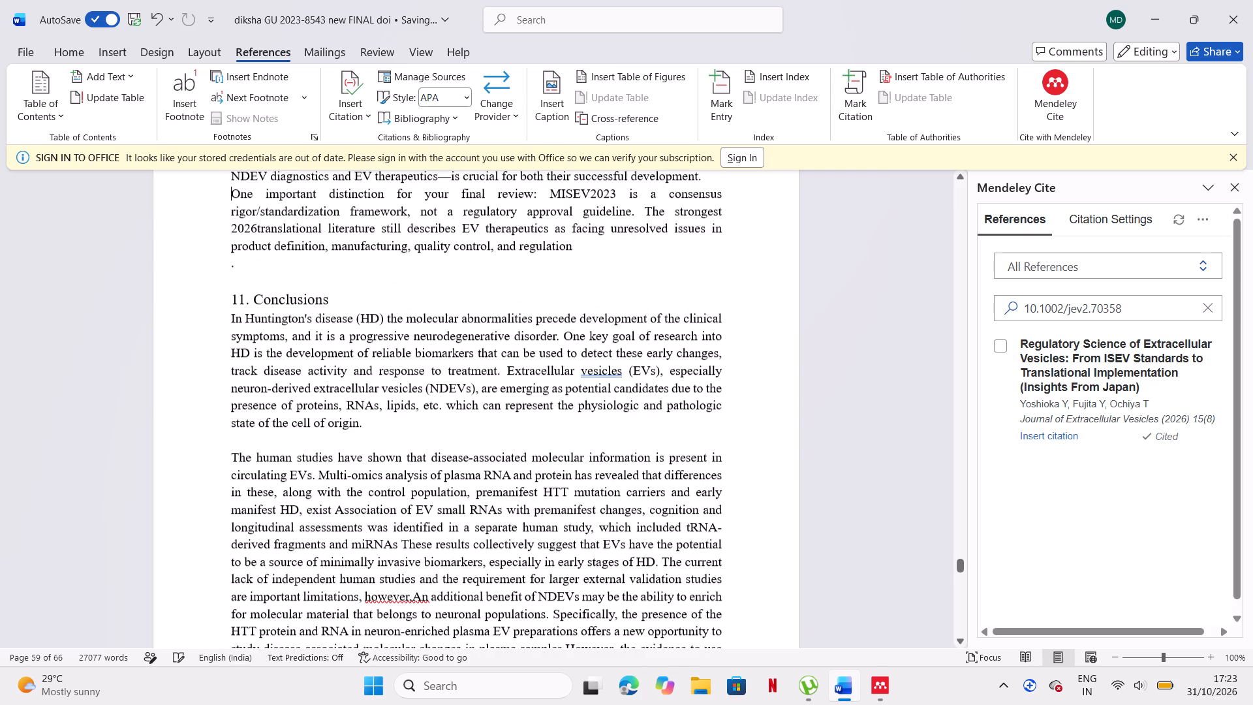
Delete the "One important distinction for your final review" paragraph, with the stray full stop and blank line above "11. Conclusions".
scroll(521, 396, "up", 1)
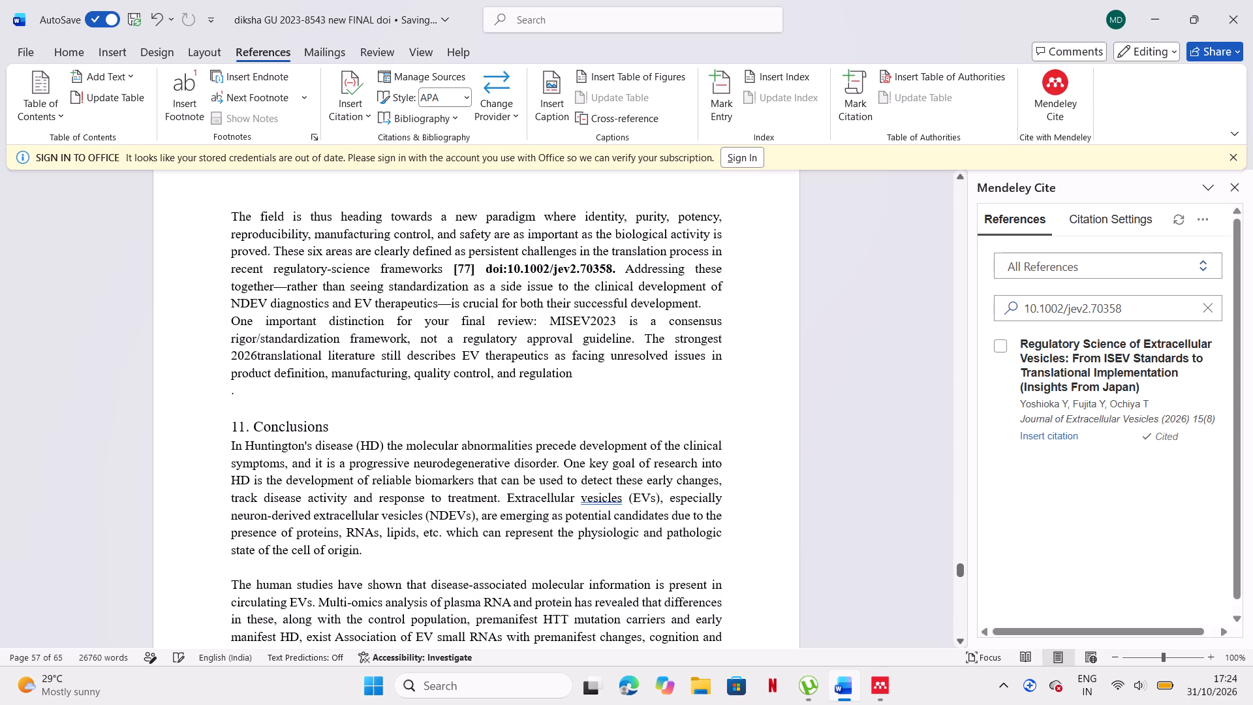
left_click_drag(234, 324, 525, 403)
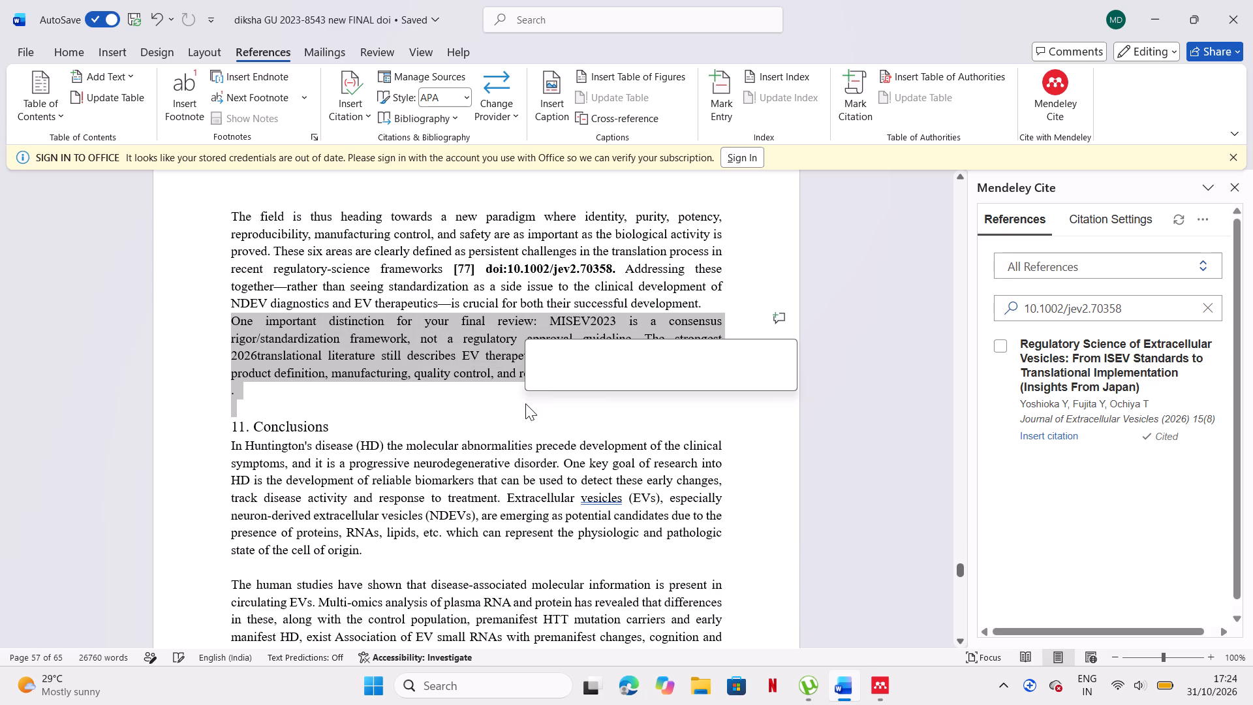
key("BackSpace")
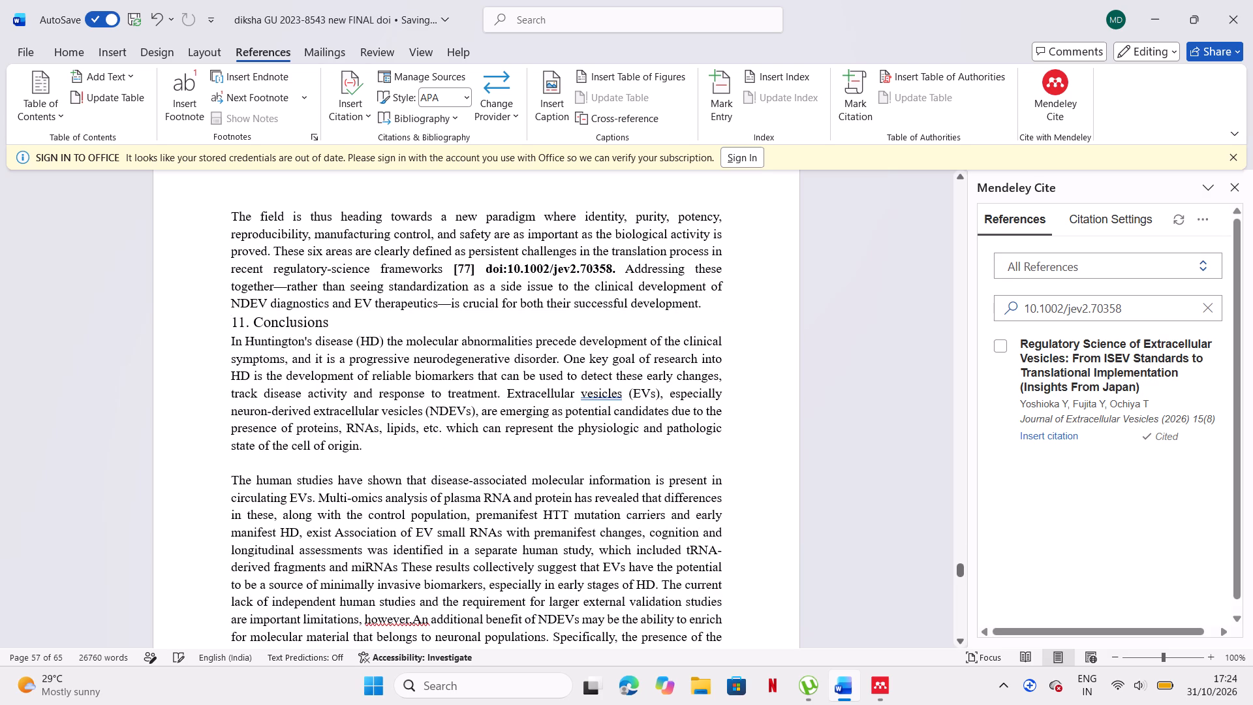
Join the "human studies" paragraph directly onto "state of the cell of origin." in the Conclusions, removing the blank line between them.
left_click(232, 478)
key("BackSpace")
key("BackSpace")
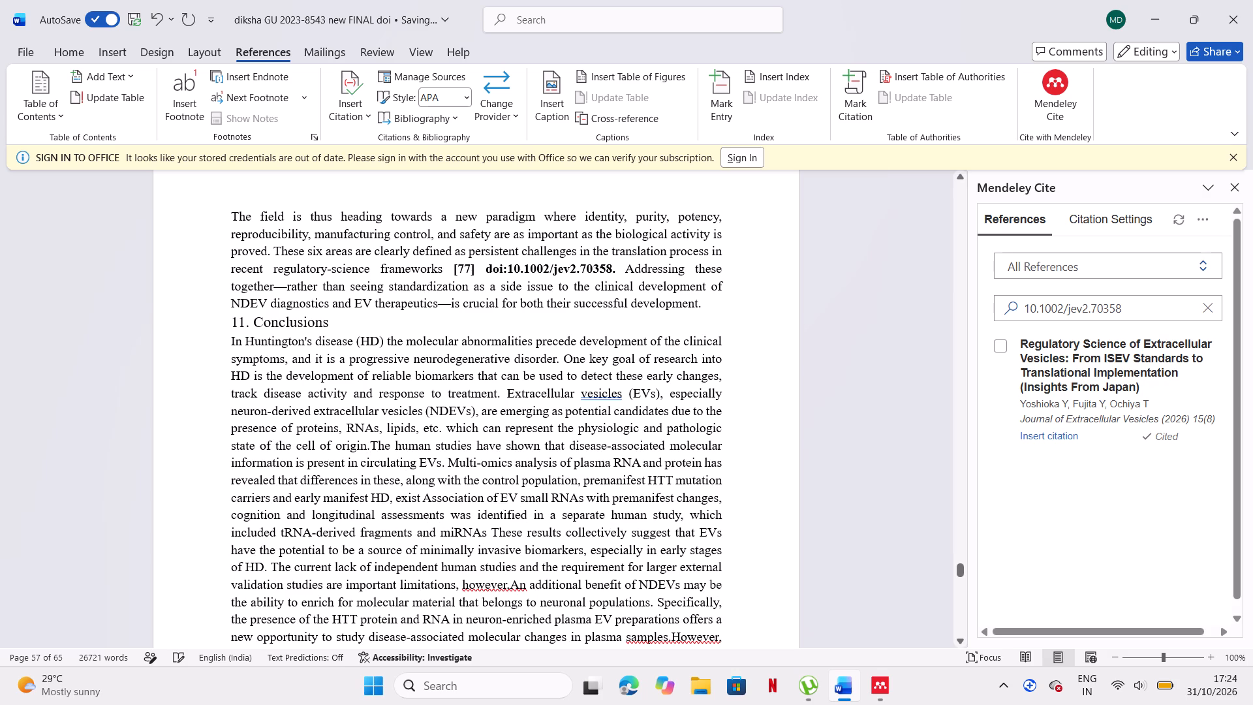
Insert a blank line between the end of the "new paradigm" paragraph and the "11. Conclusions" heading.
left_click(734, 306)
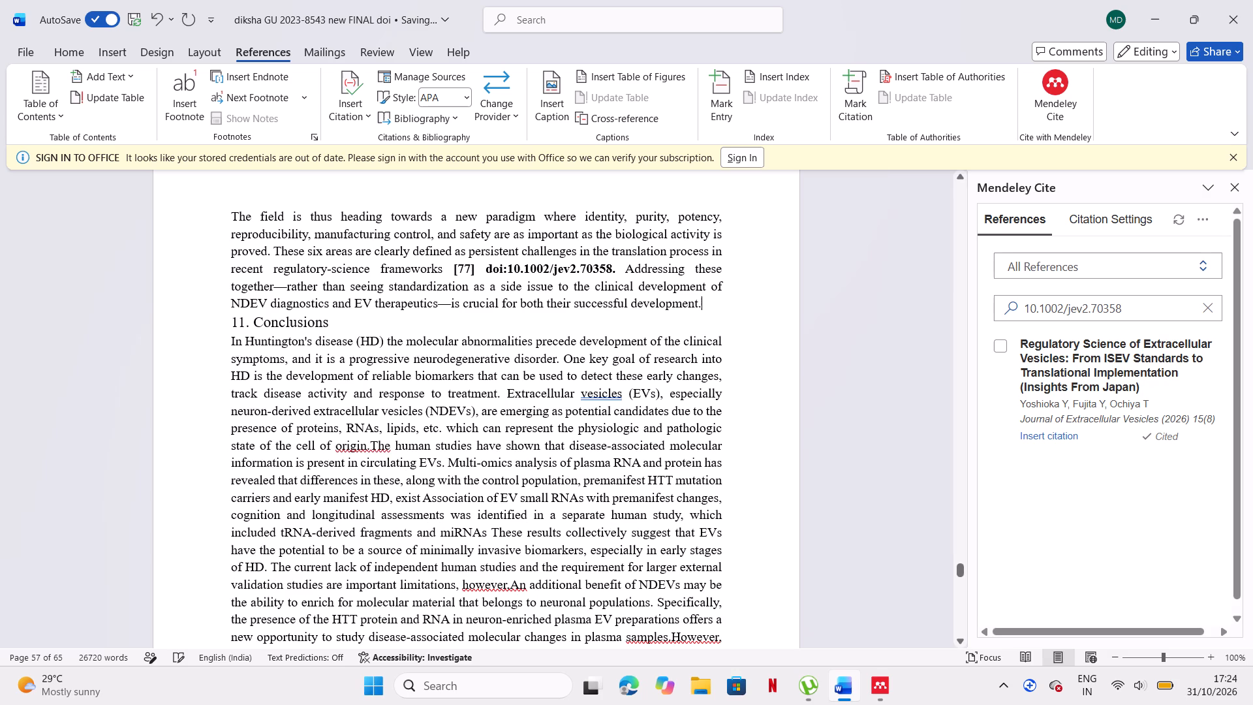
key("Return")
Look back through the cited text from the Conclusions up to the start of section 9, Clinical Translation.
scroll(610, 334, "up", 17)
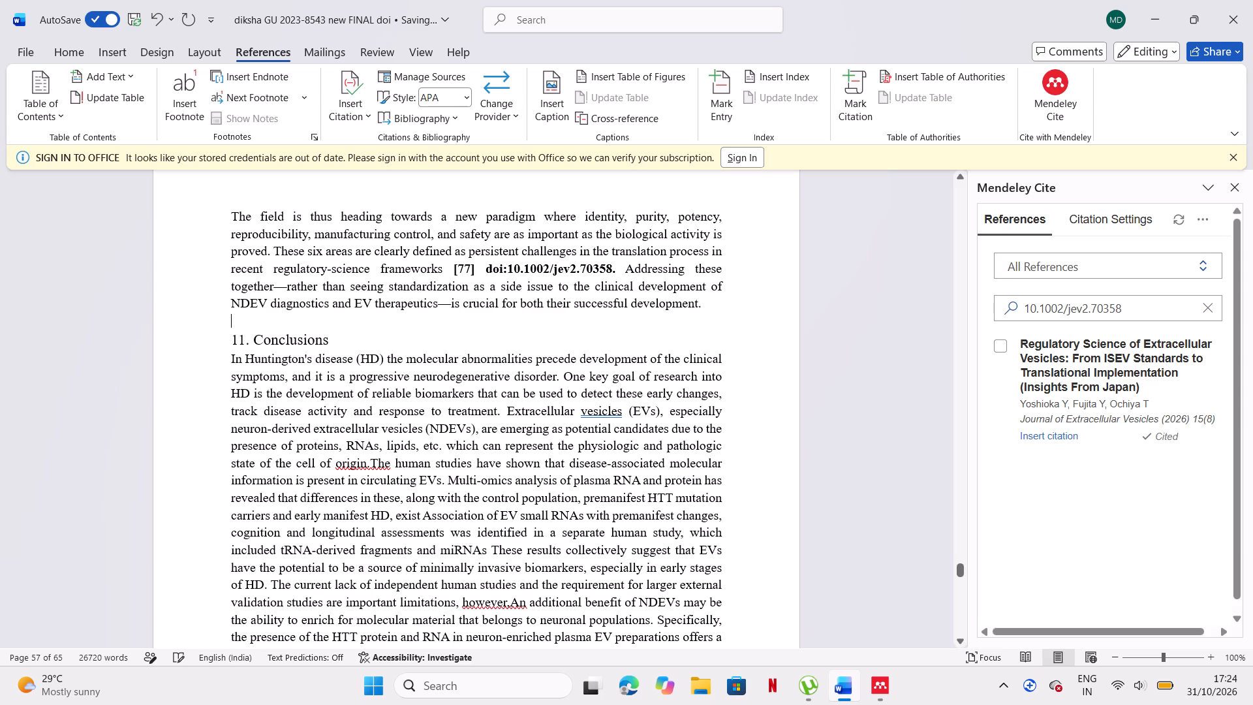
scroll(610, 334, "up", 20)
scroll(610, 334, "up", 2)
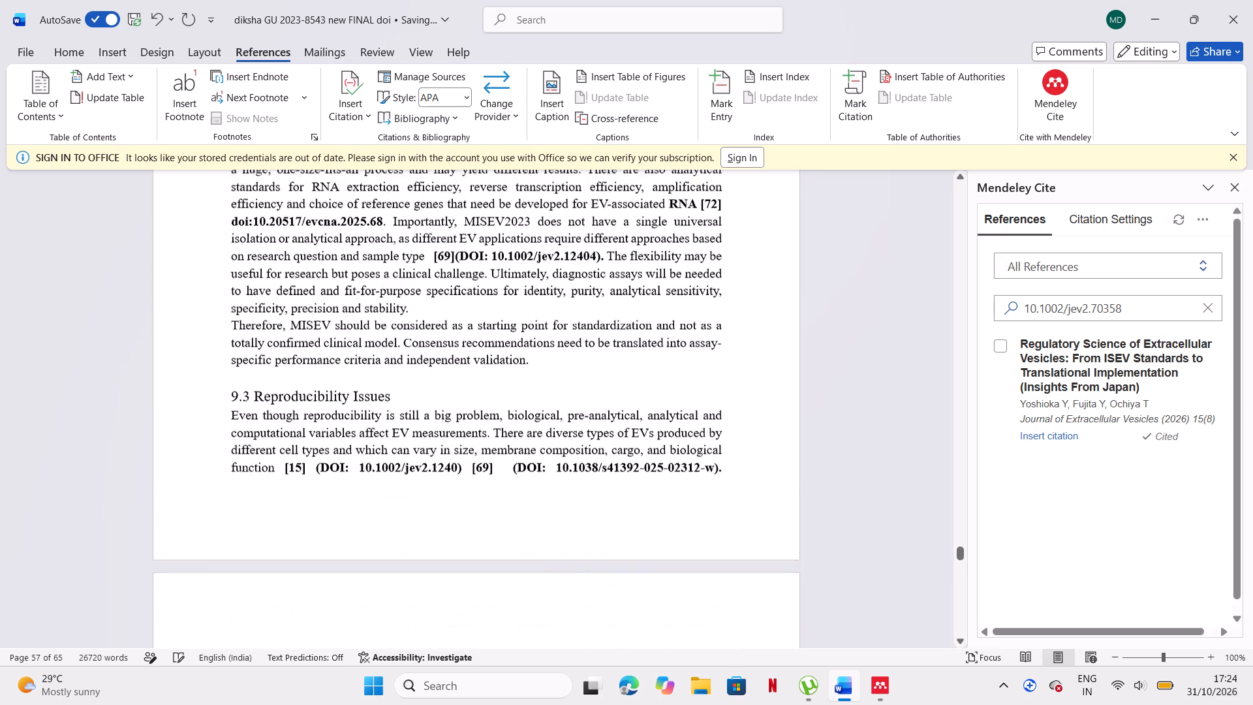
scroll(610, 334, "up", 6)
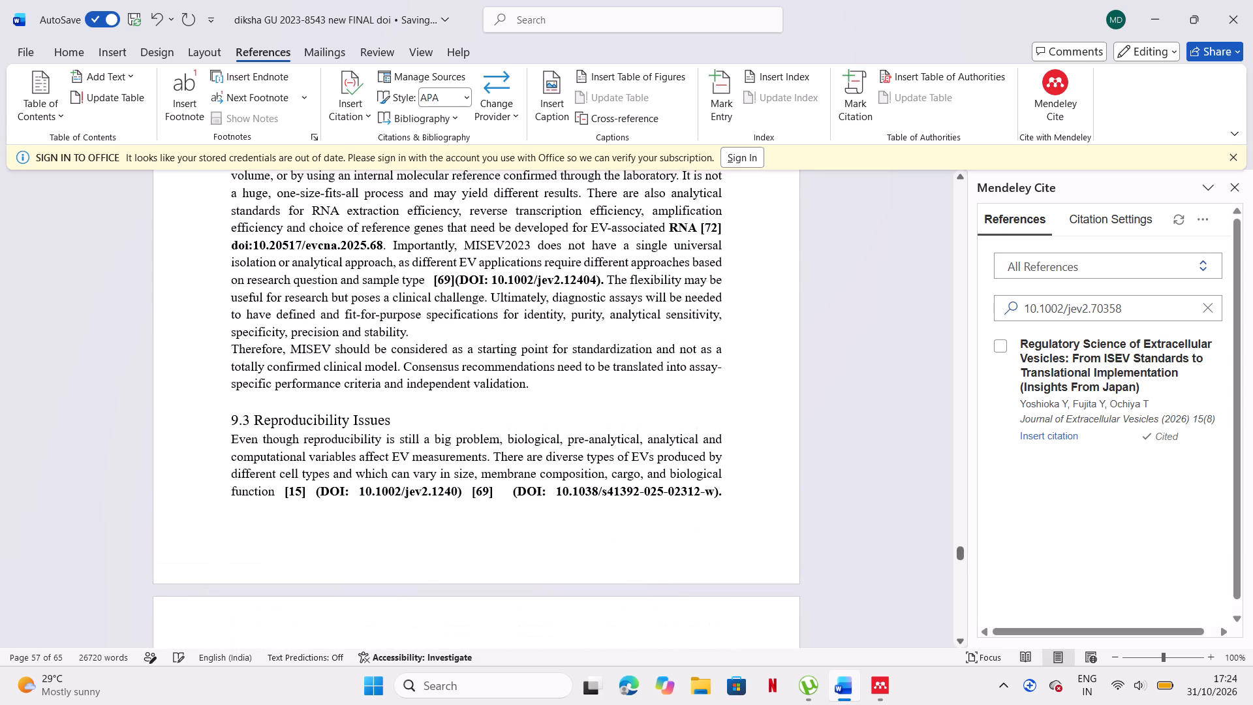
scroll(399, 340, "up", 19)
scroll(423, 317, "up", 2)
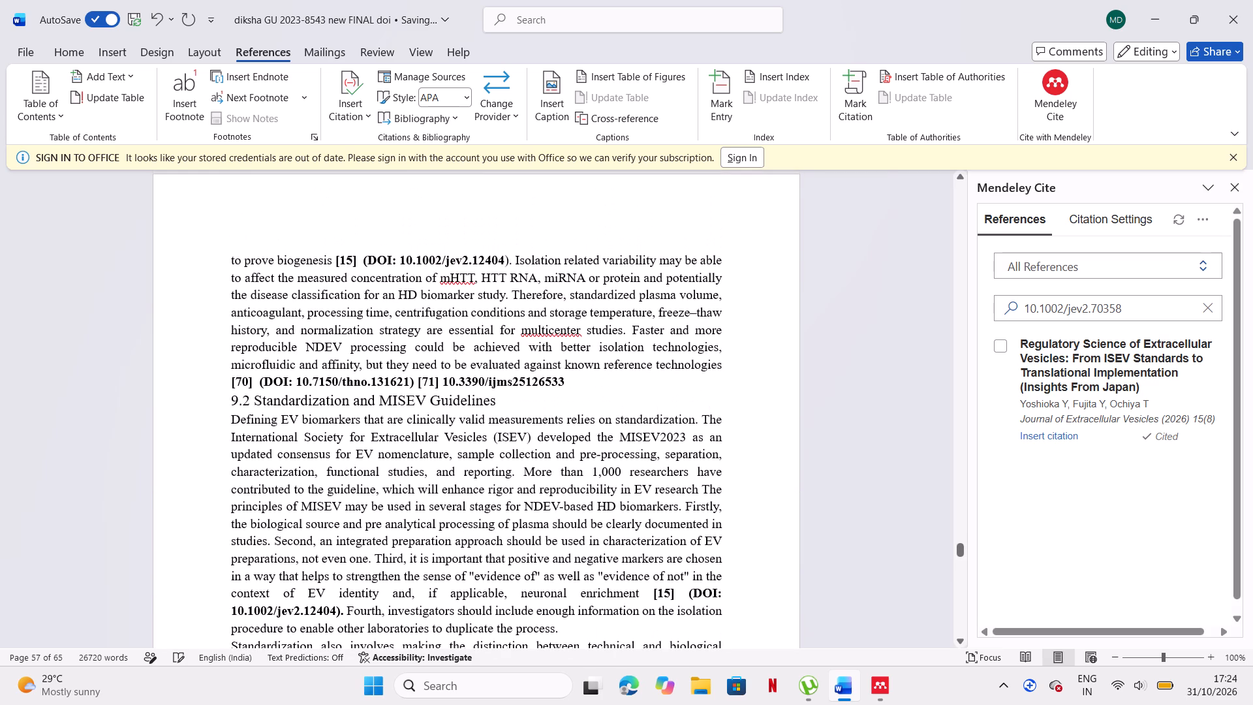
scroll(485, 296, "up", 20)
scroll(485, 296, "up", 4)
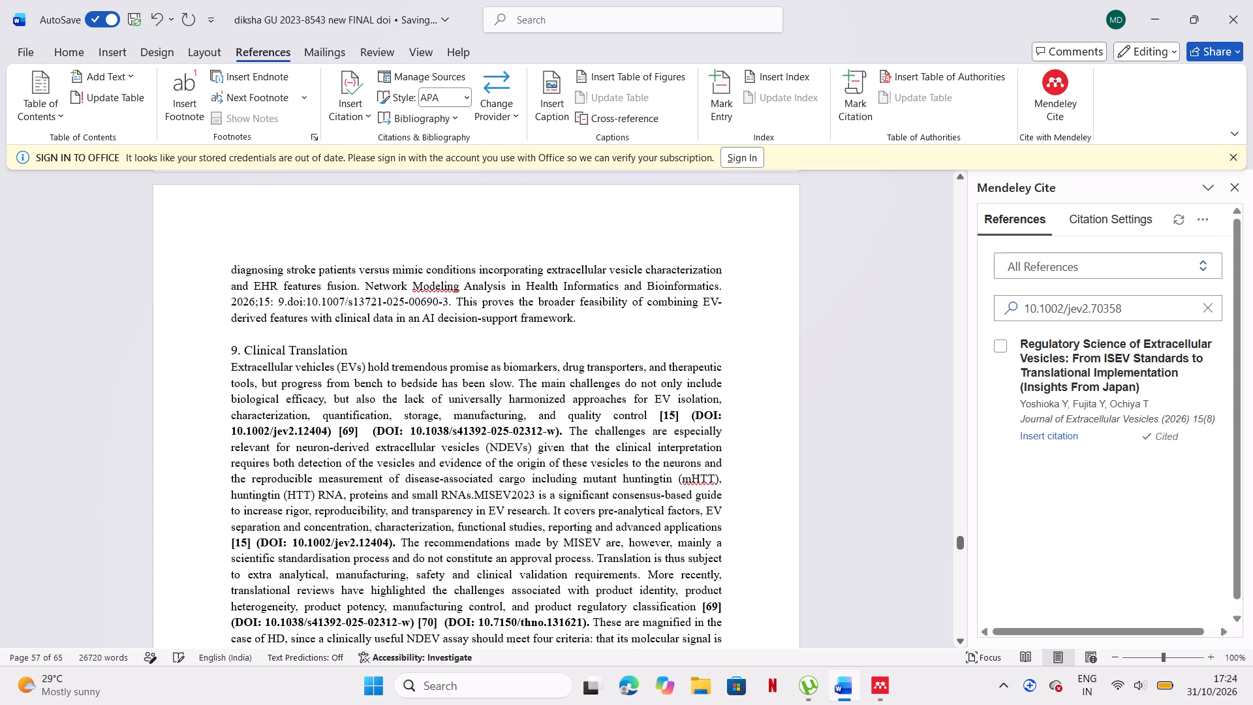
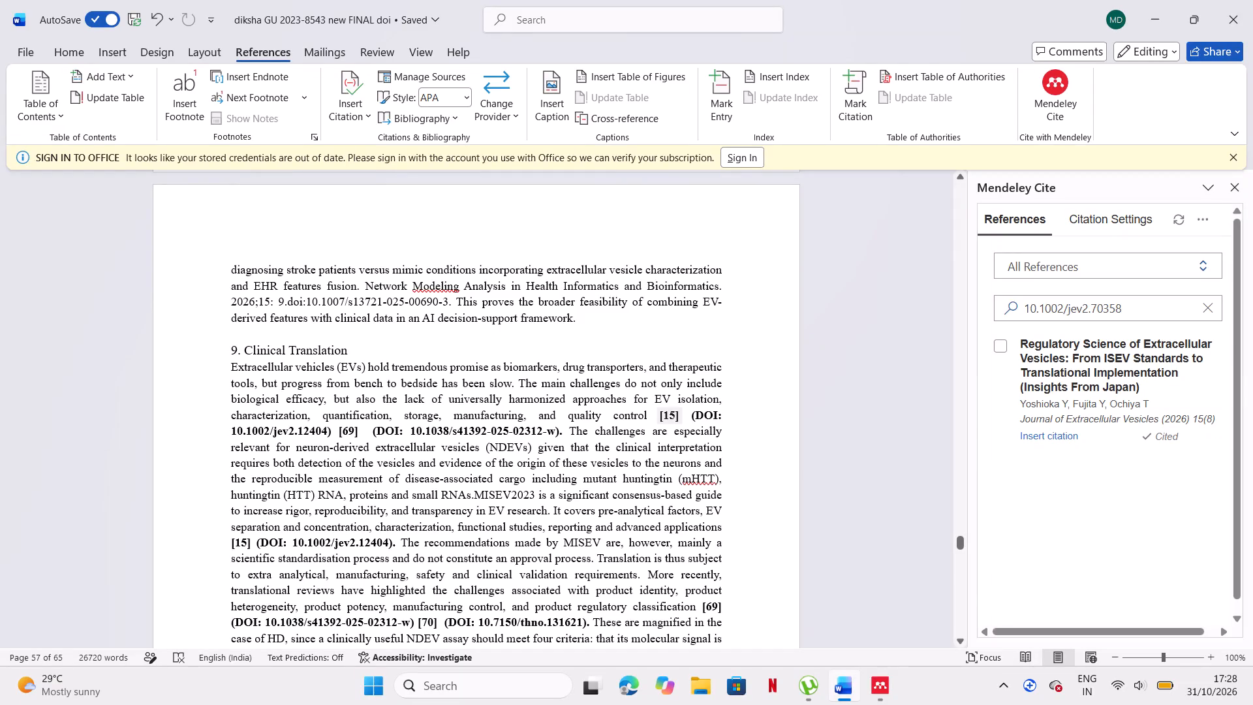
Search the Mendeley Cite references for DOI 10.3390/ijms23105598, copied from the first Introduction paragraph.
left_click(854, 299)
scroll(793, 281, "up", 18)
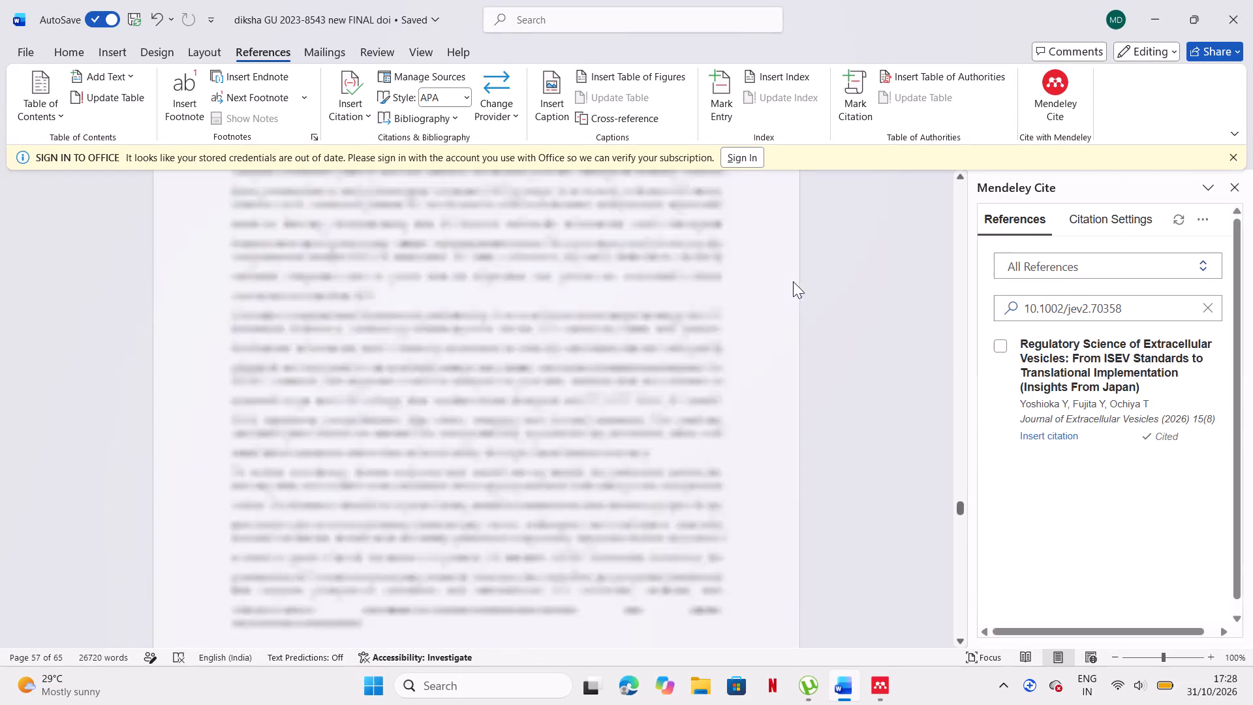
scroll(793, 281, "up", 19)
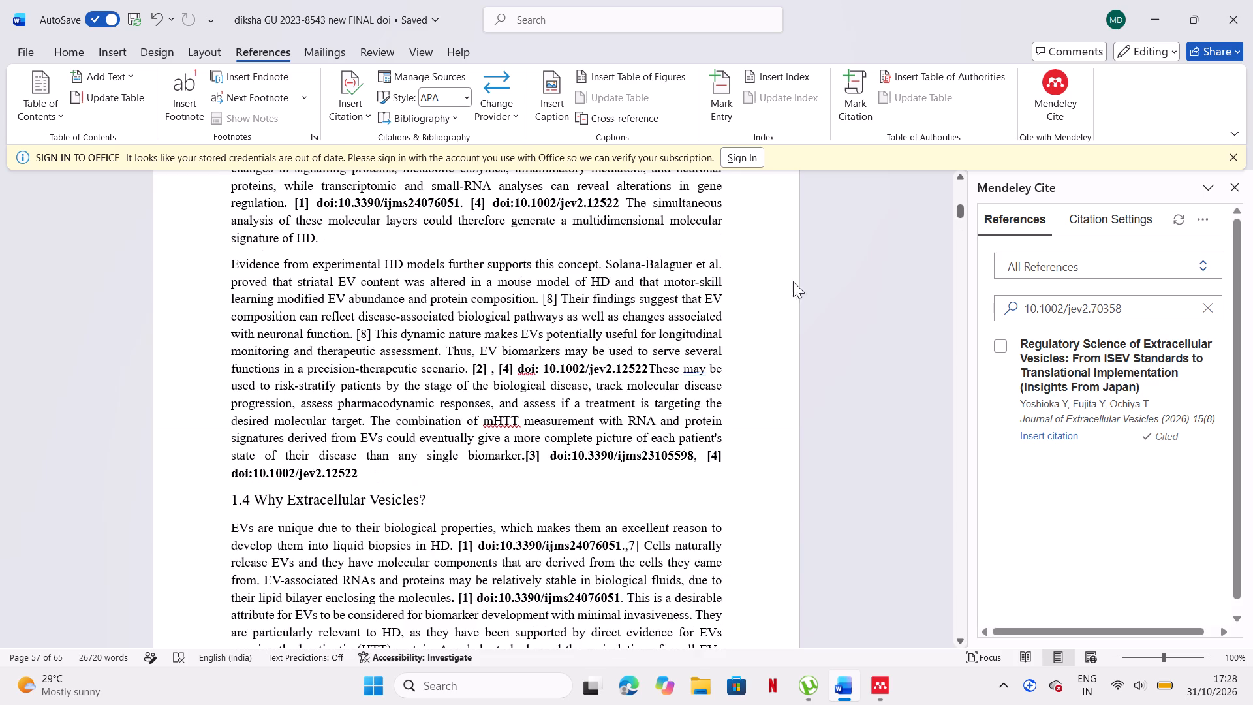
scroll(793, 281, "up", 16)
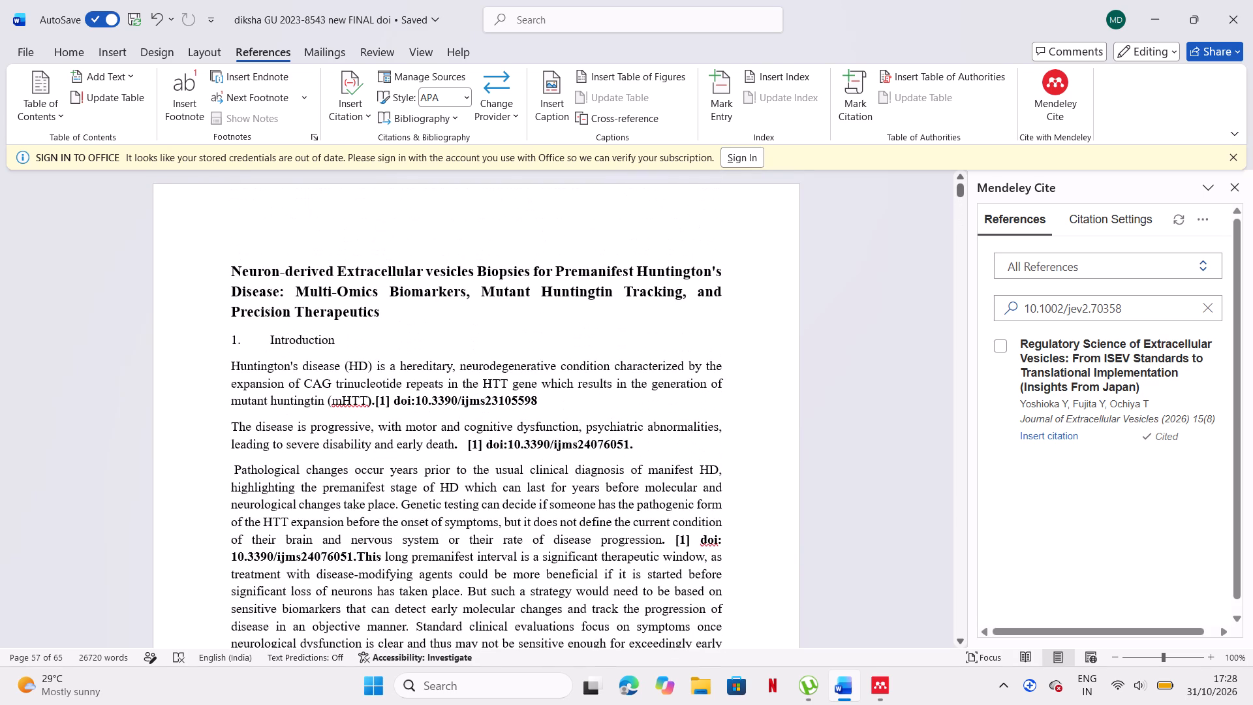
scroll(793, 281, "down", 1)
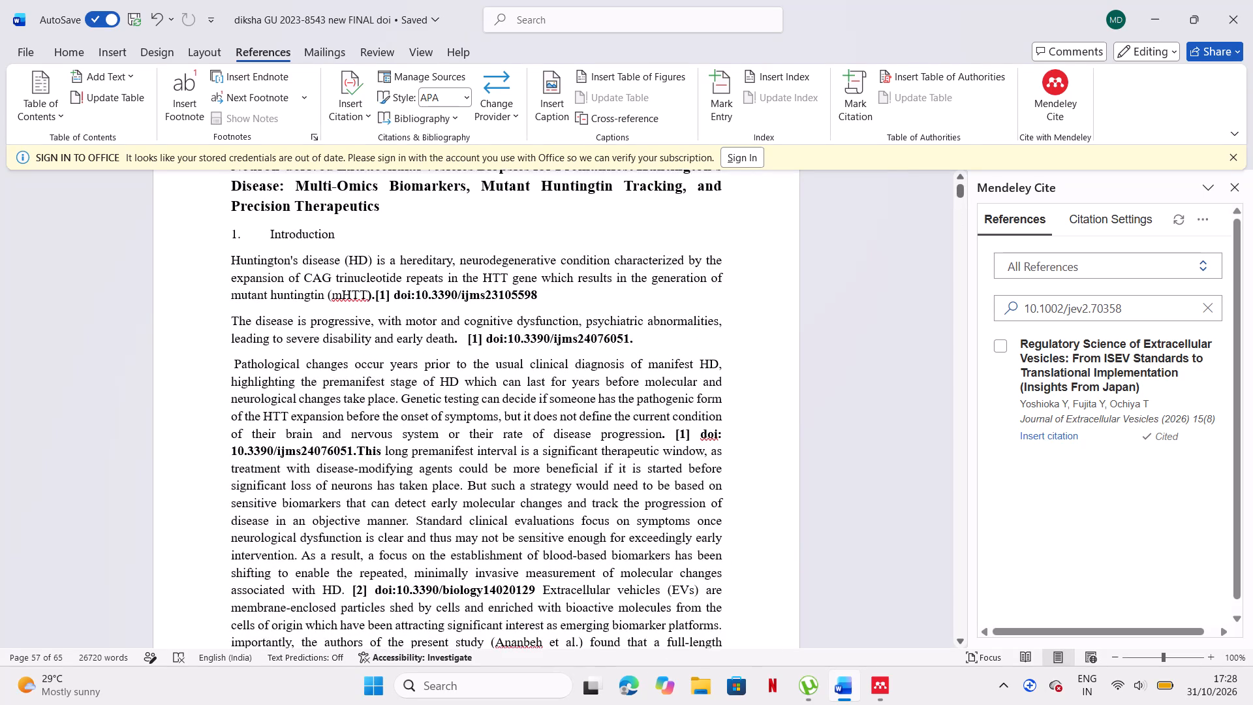
scroll(793, 281, "down", 2)
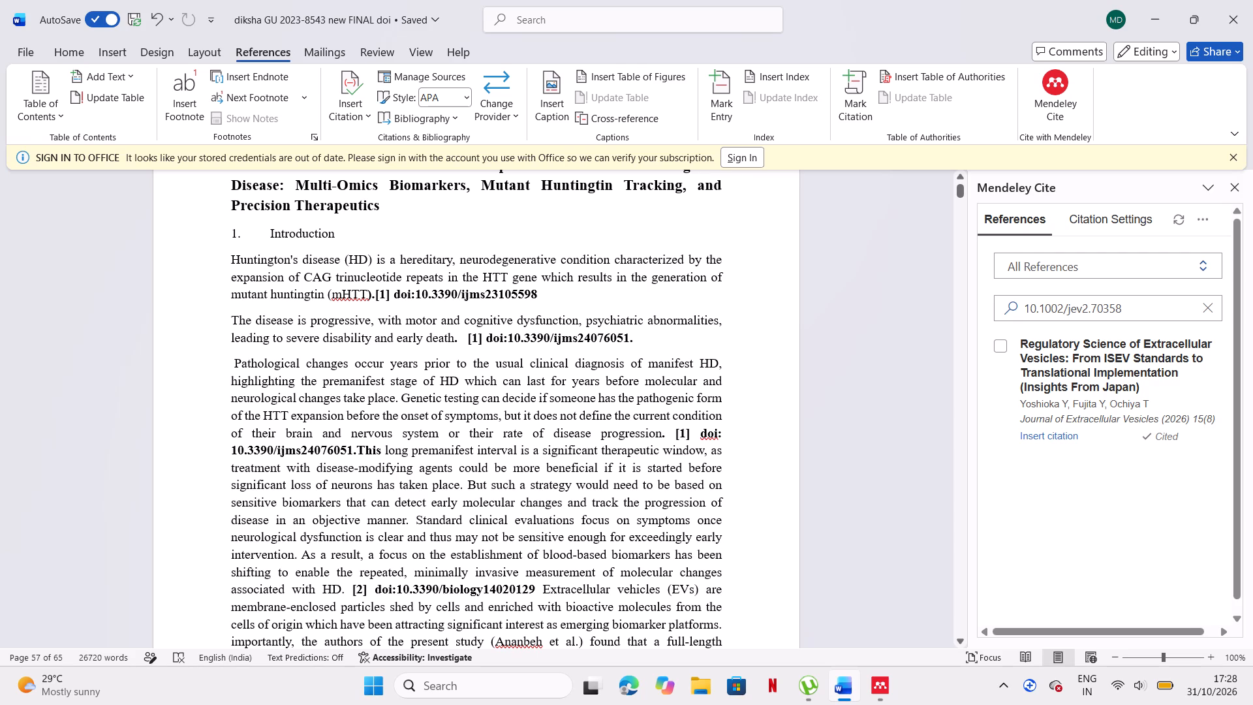
left_click_drag(418, 290, 544, 287)
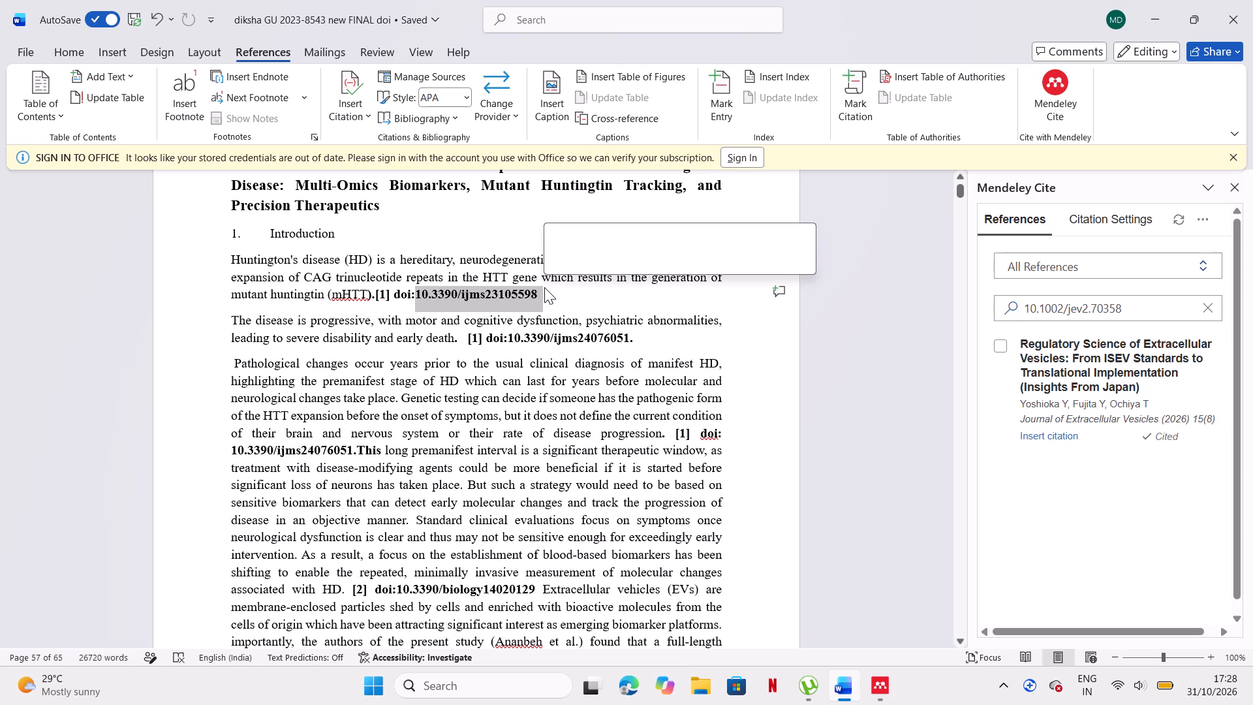
key("ctrl+c")
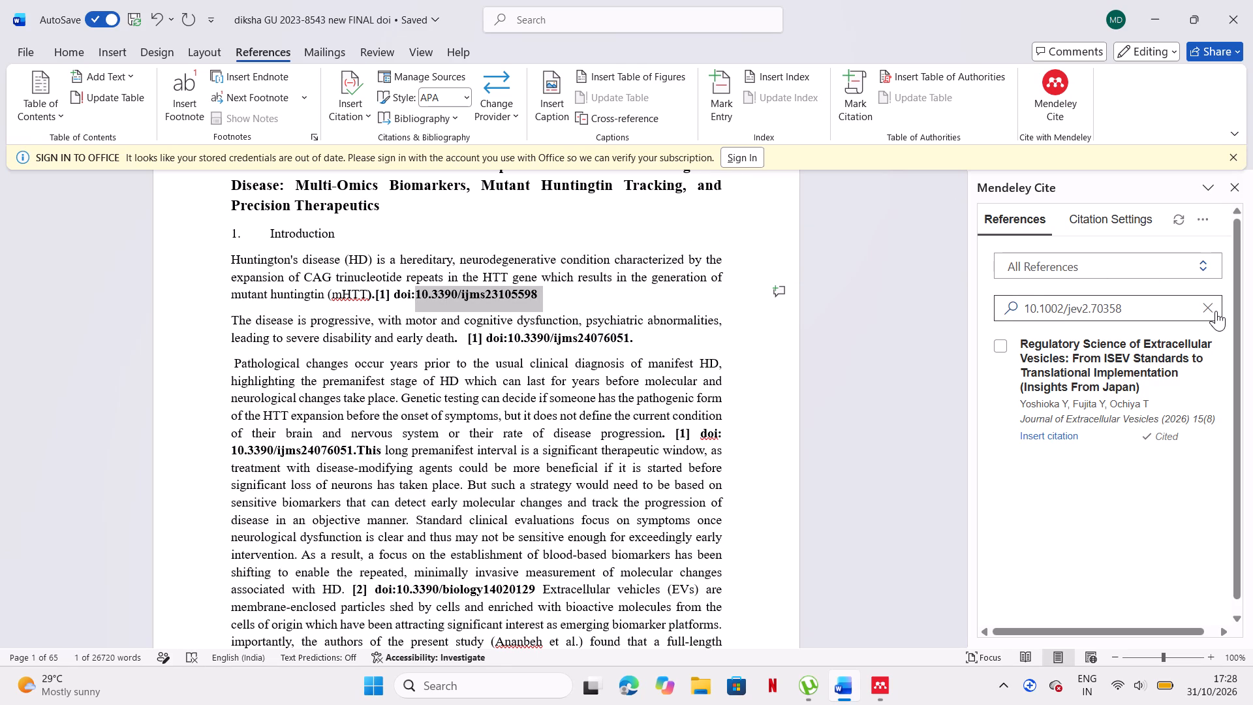
left_click(1216, 311)
left_click(1198, 311)
key("ctrl+v")
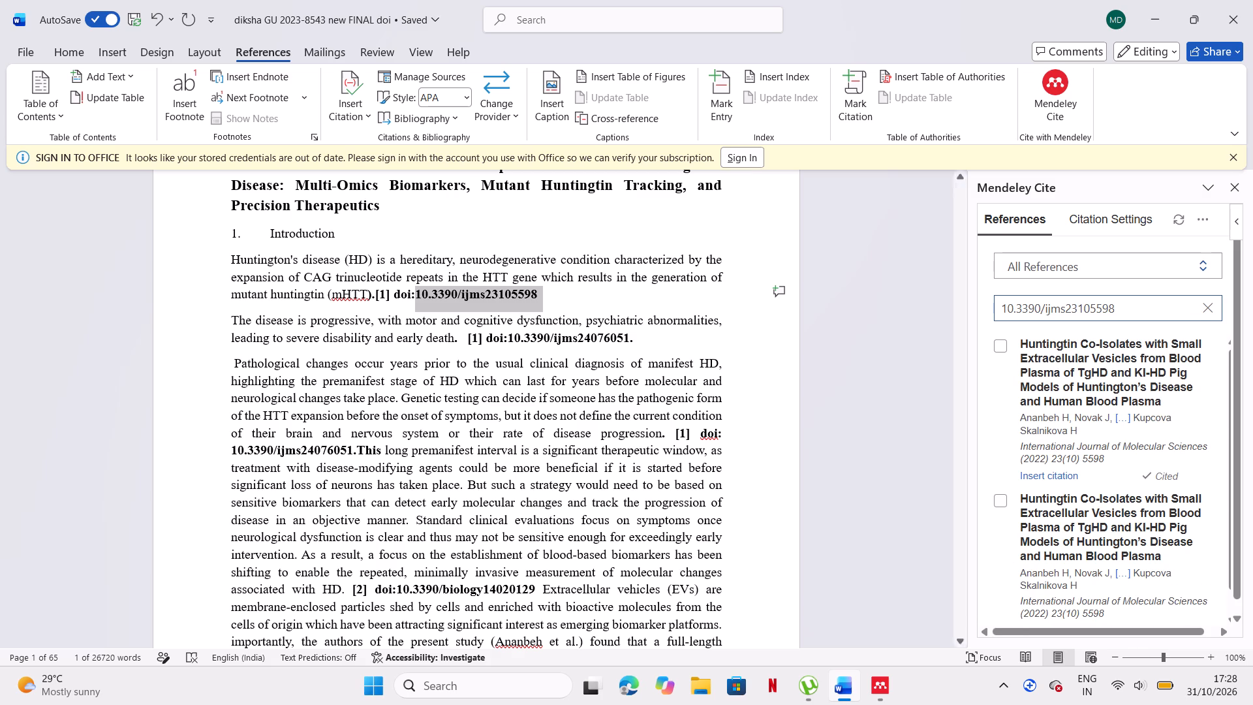
In Mendeley Reference Manager, find 10.3390/ijms23105598 and move the Ananbeh 2022 duplicate added at 14:09 to the trash.
left_click(891, 694)
left_click(844, 637)
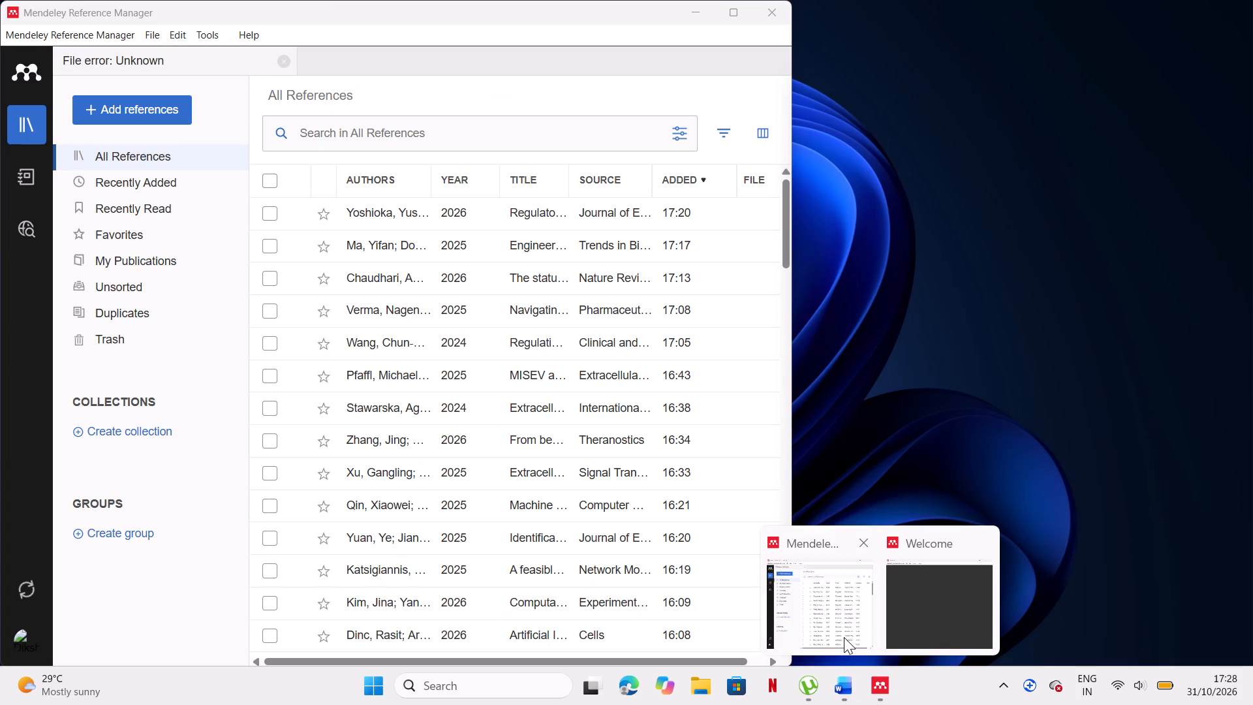
left_click(636, 142)
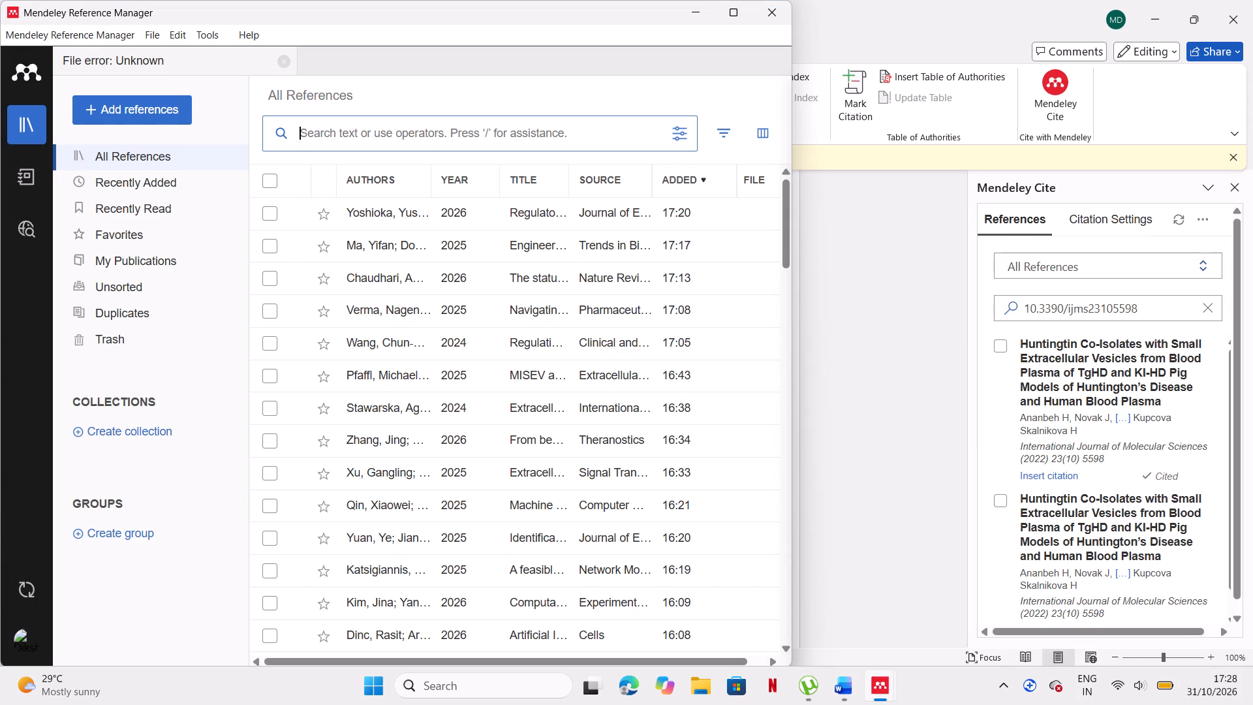
key("ctrl+v")
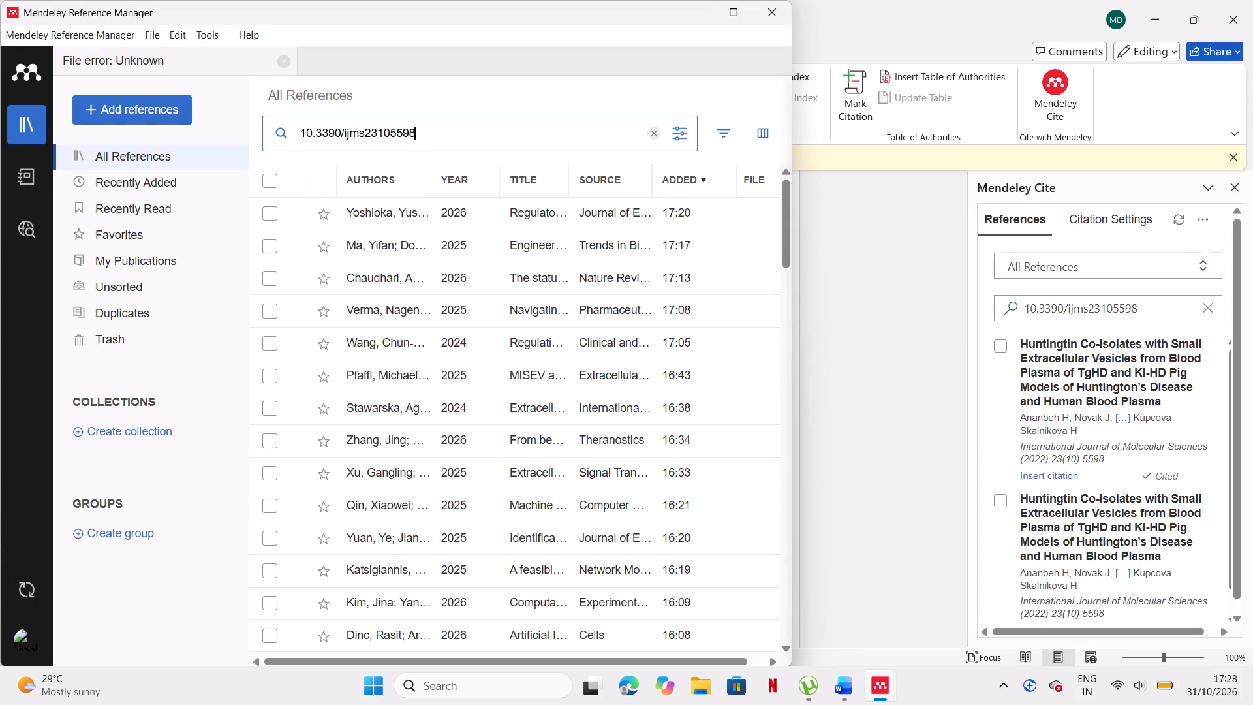
key("Return")
right_click(636, 142)
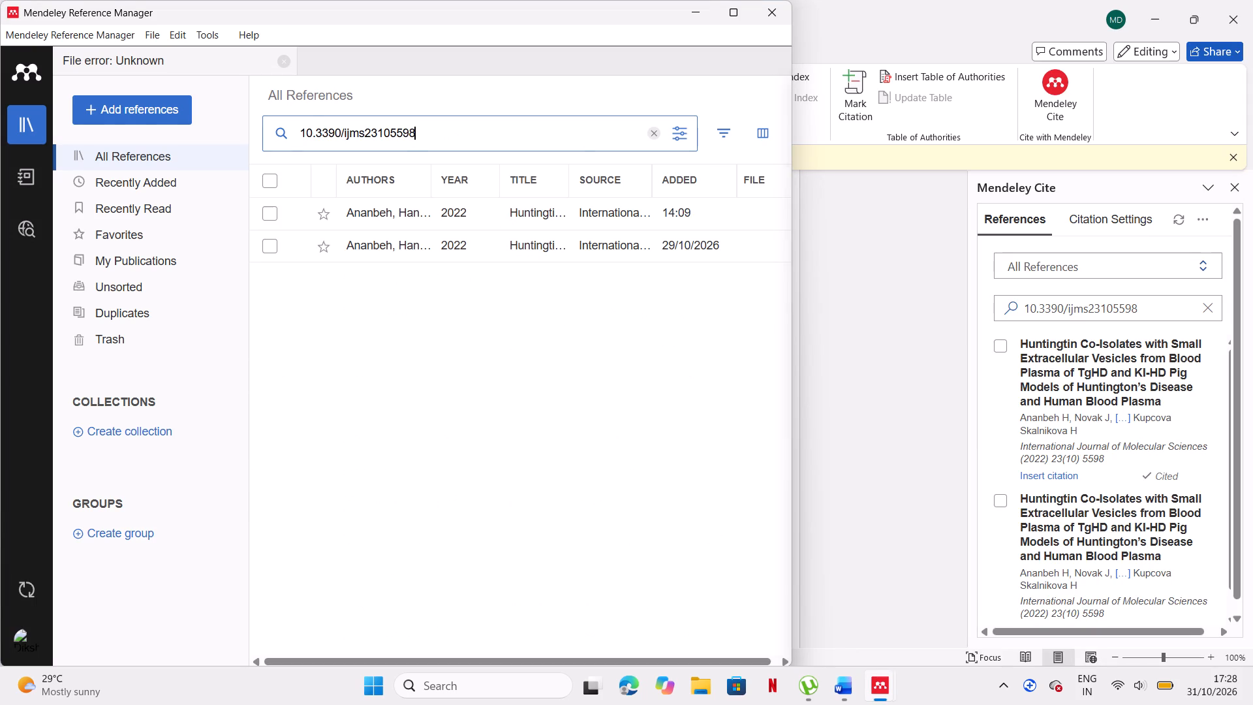
left_click(274, 211)
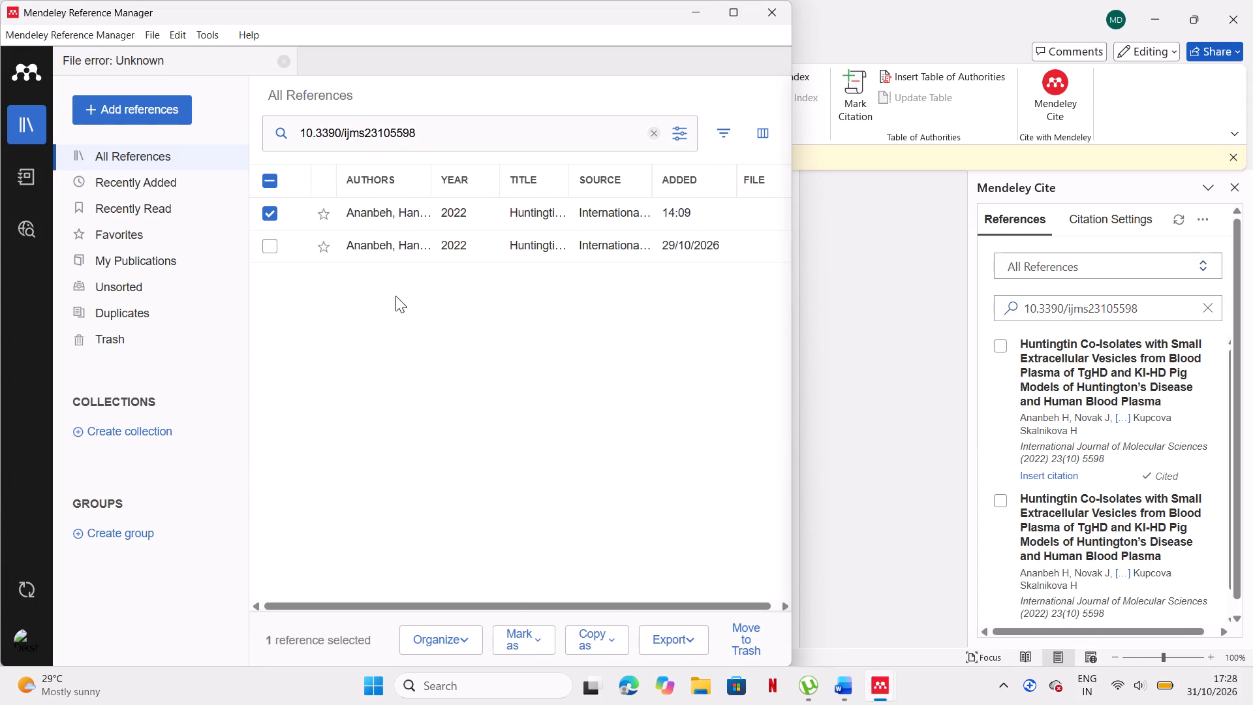
left_click(742, 634)
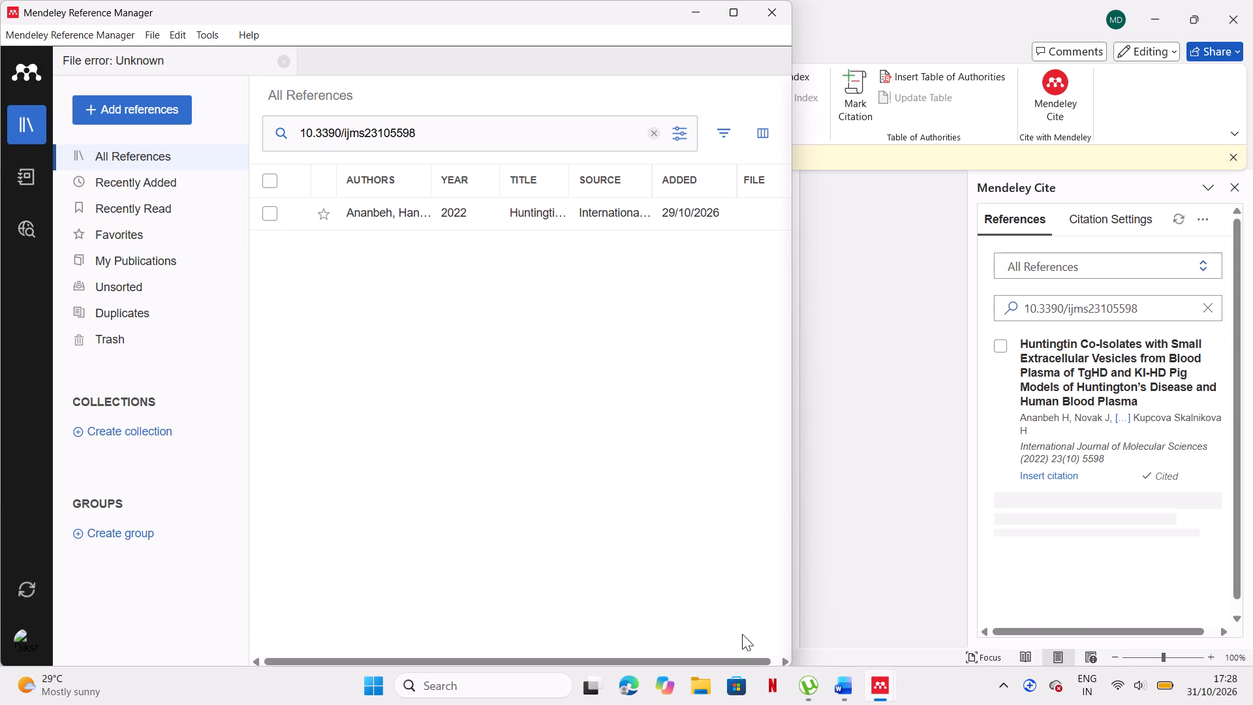
Back in Word, replace the citation after "mutant huntingtin (mHTT)." in the Introduction with the remaining Ananbeh 2022 Mendeley reference.
left_click(905, 539)
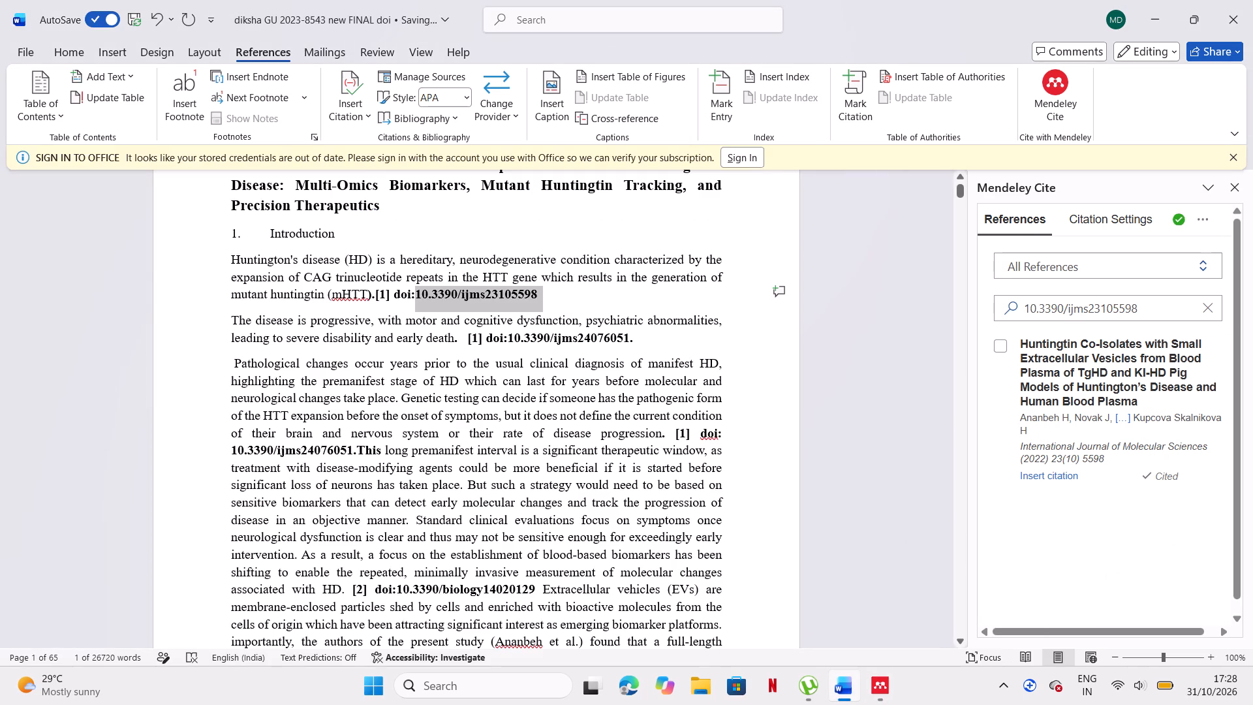
left_click(392, 295)
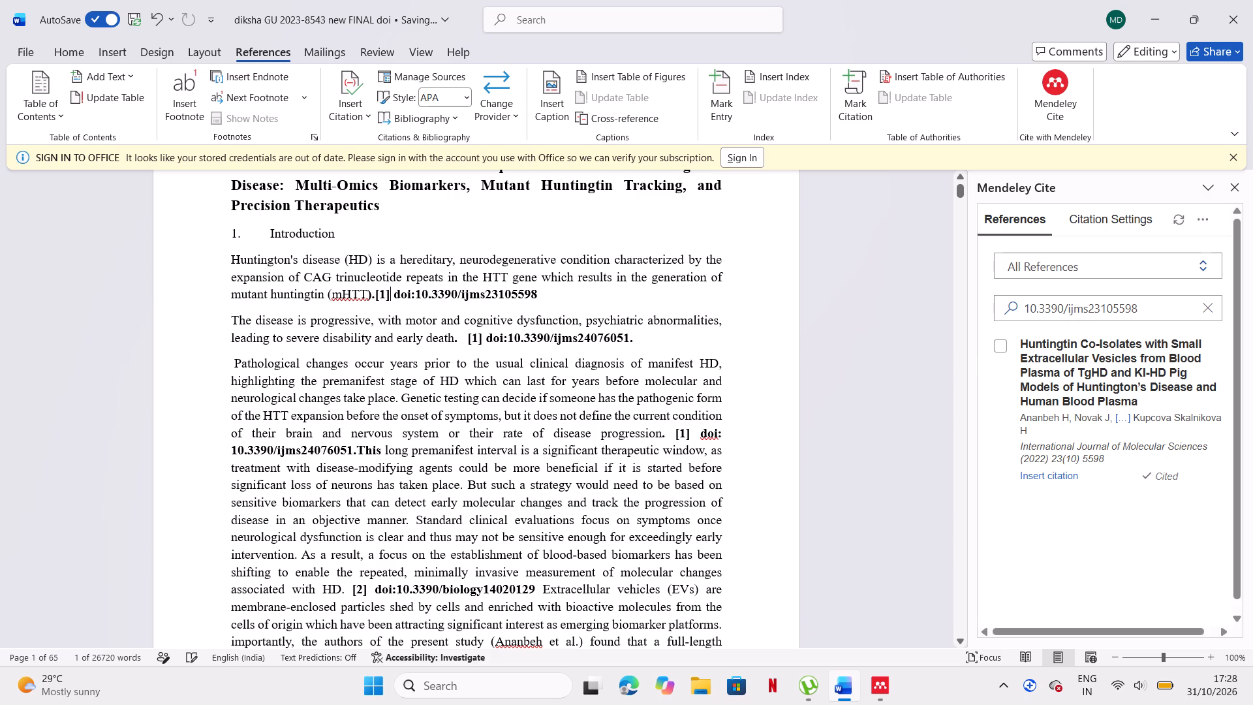
left_click(392, 295)
key("BackSpace")
key("BackSpace")
key("BackSpace")
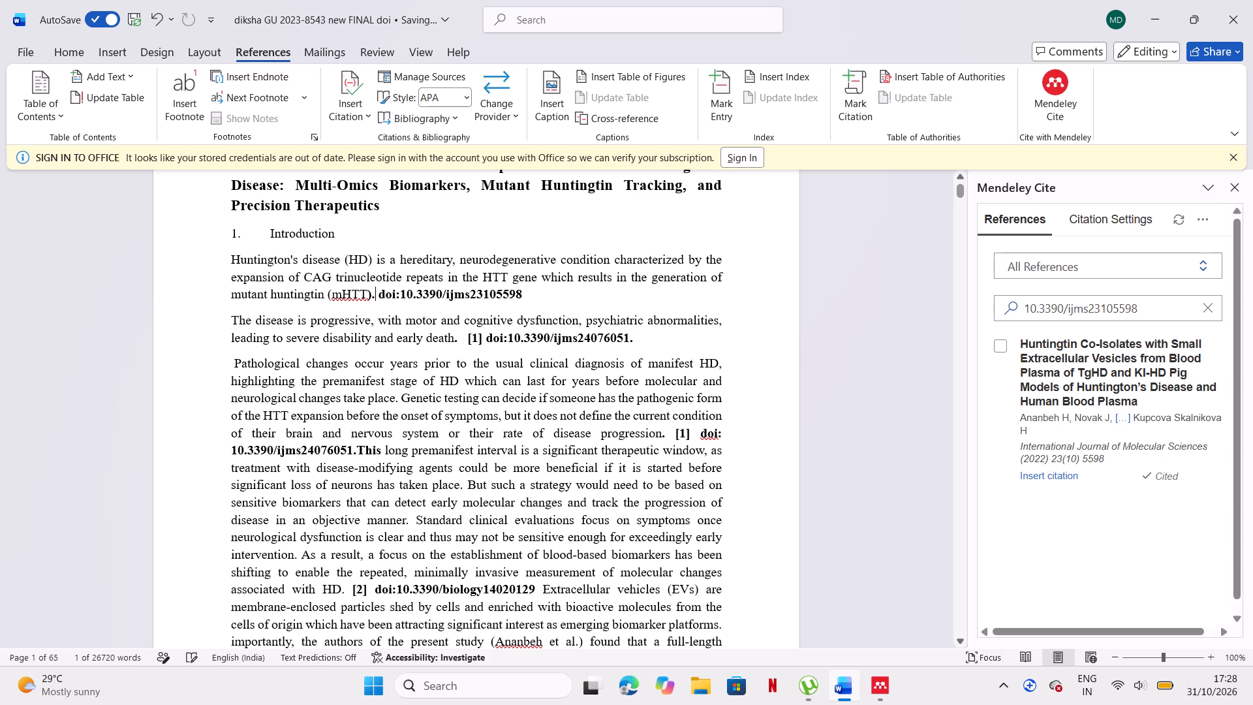
left_click(1064, 479)
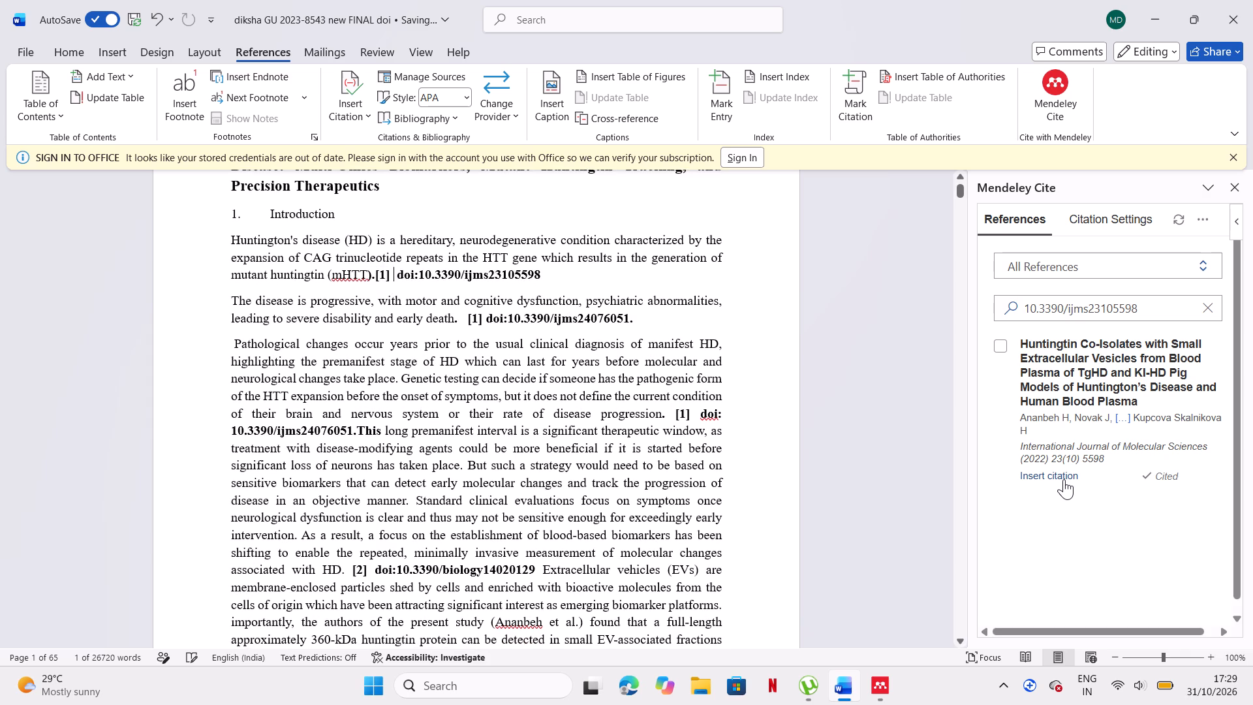
Search the Mendeley Cite references for DOI 10.3390/ijms24076051, copied from the second Introduction paragraph.
left_click(510, 317)
left_click_drag(510, 318, 626, 318)
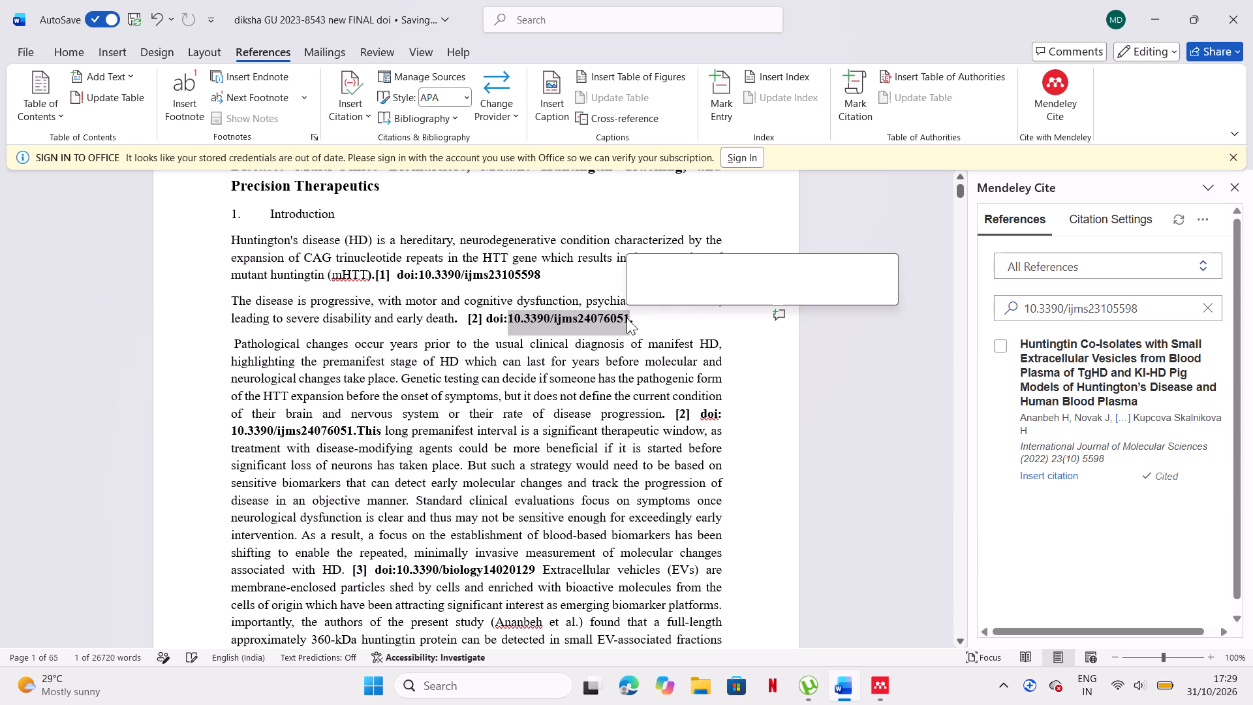
key("ctrl+c")
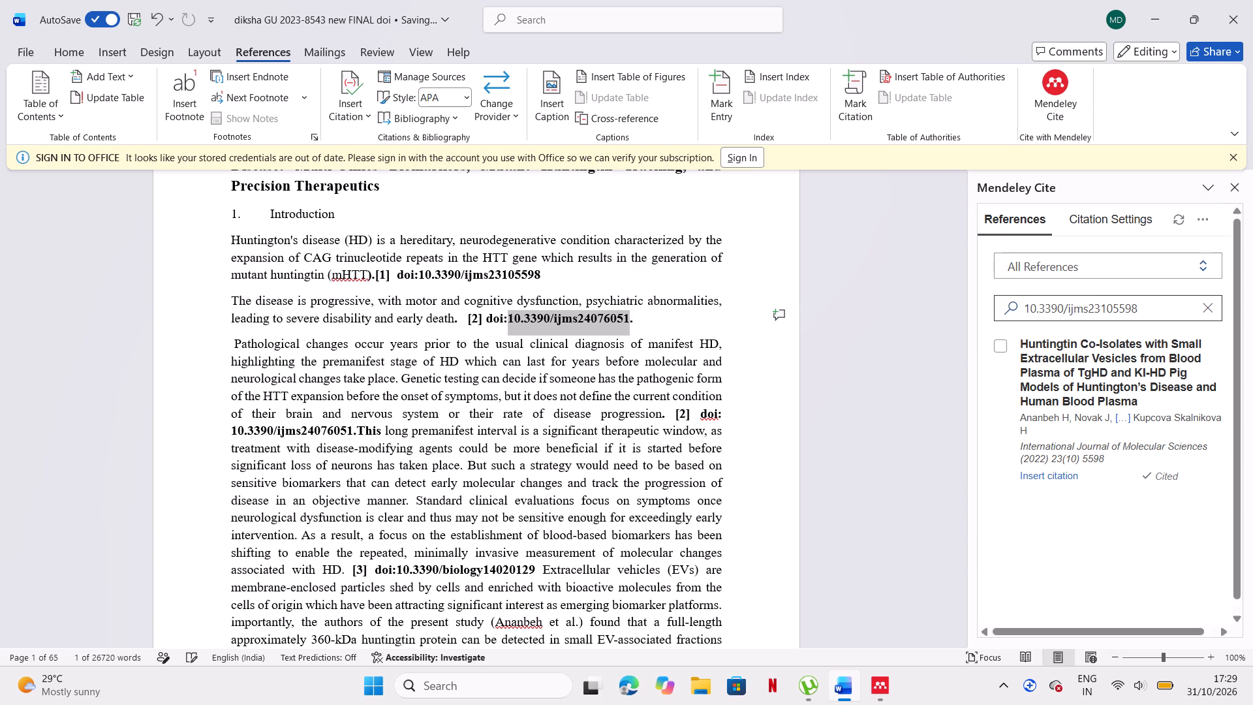
left_click(1205, 305)
left_click(1183, 307)
key("ctrl+v")
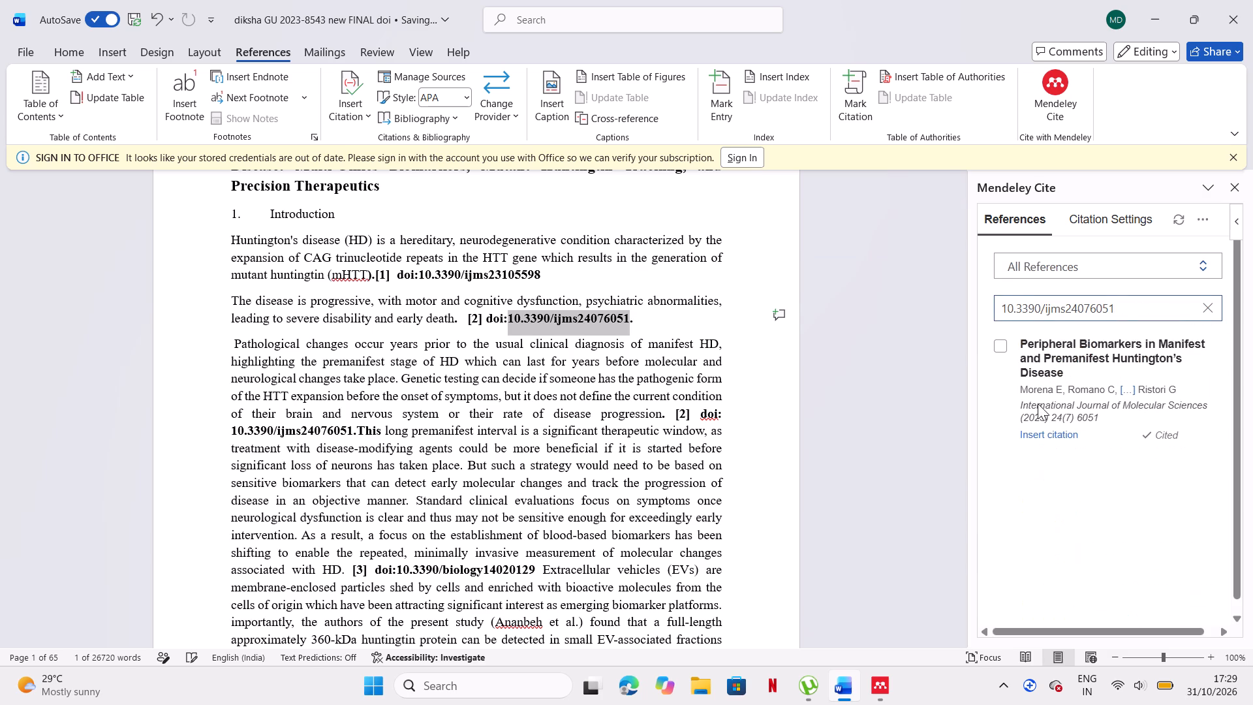
left_click(895, 449)
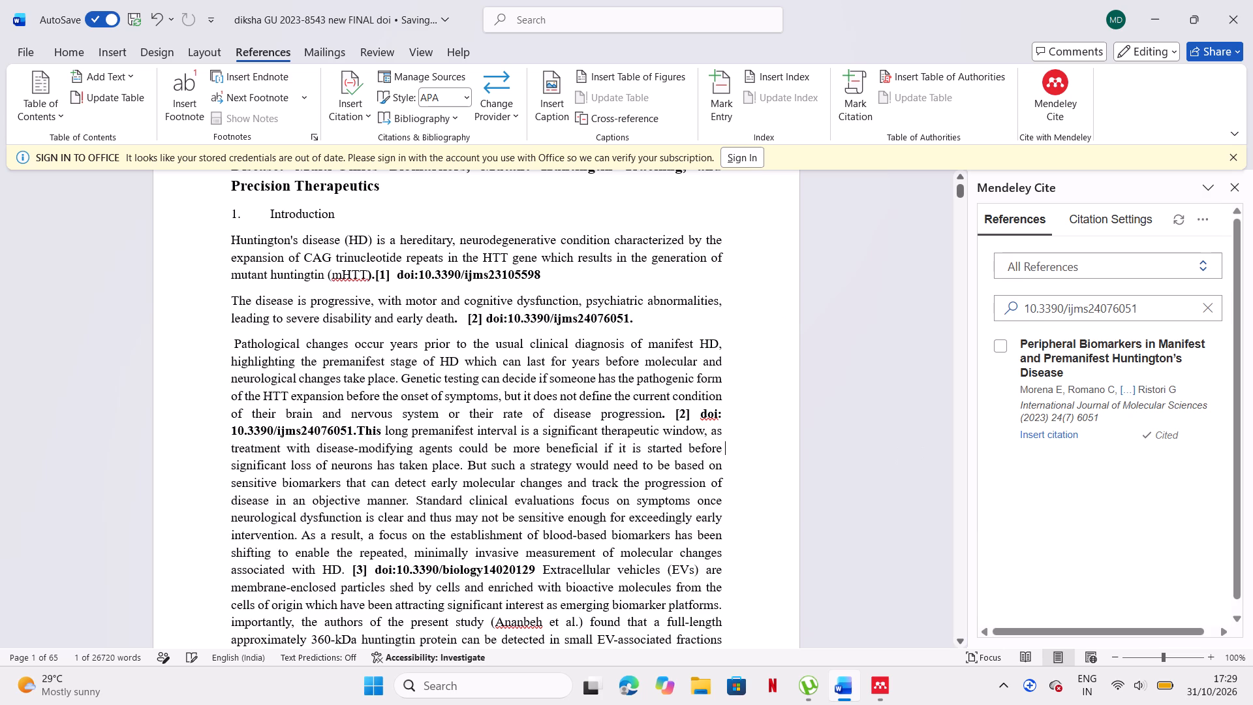
Make the [4] citation after "multiple aspects of HD biology" in section 1.1 bold.
scroll(895, 449, "down", 1)
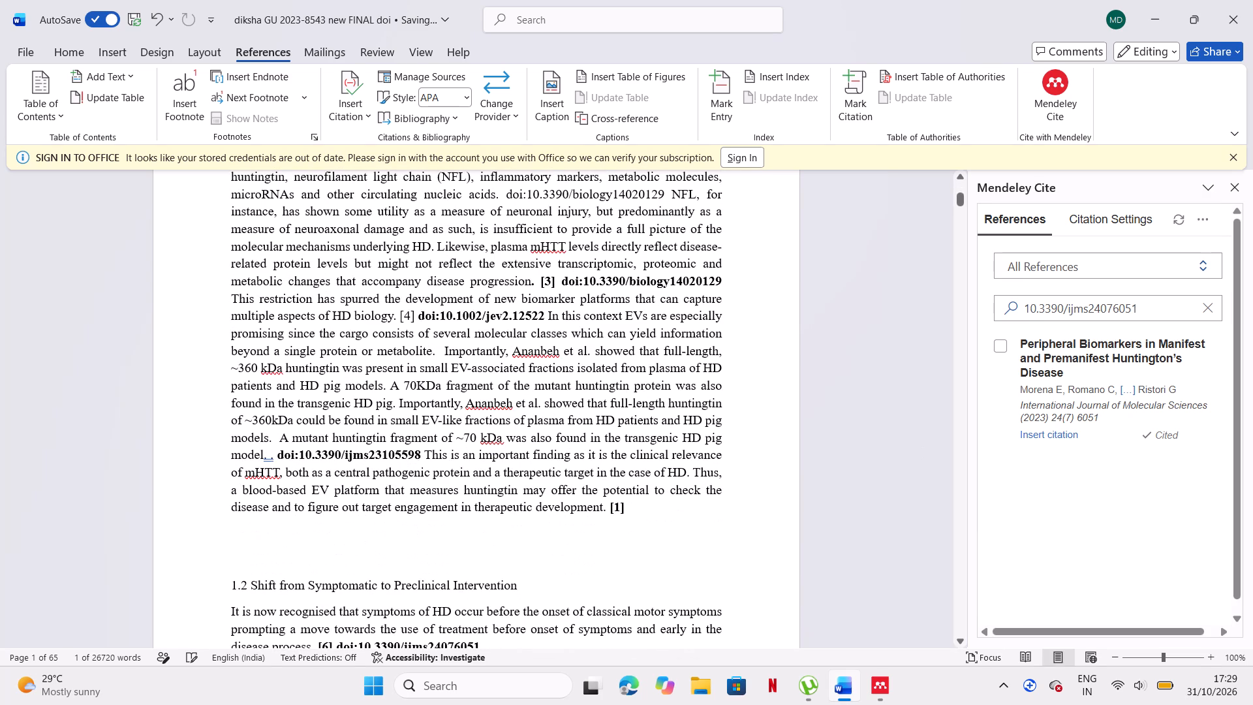
left_click_drag(401, 314, 412, 314)
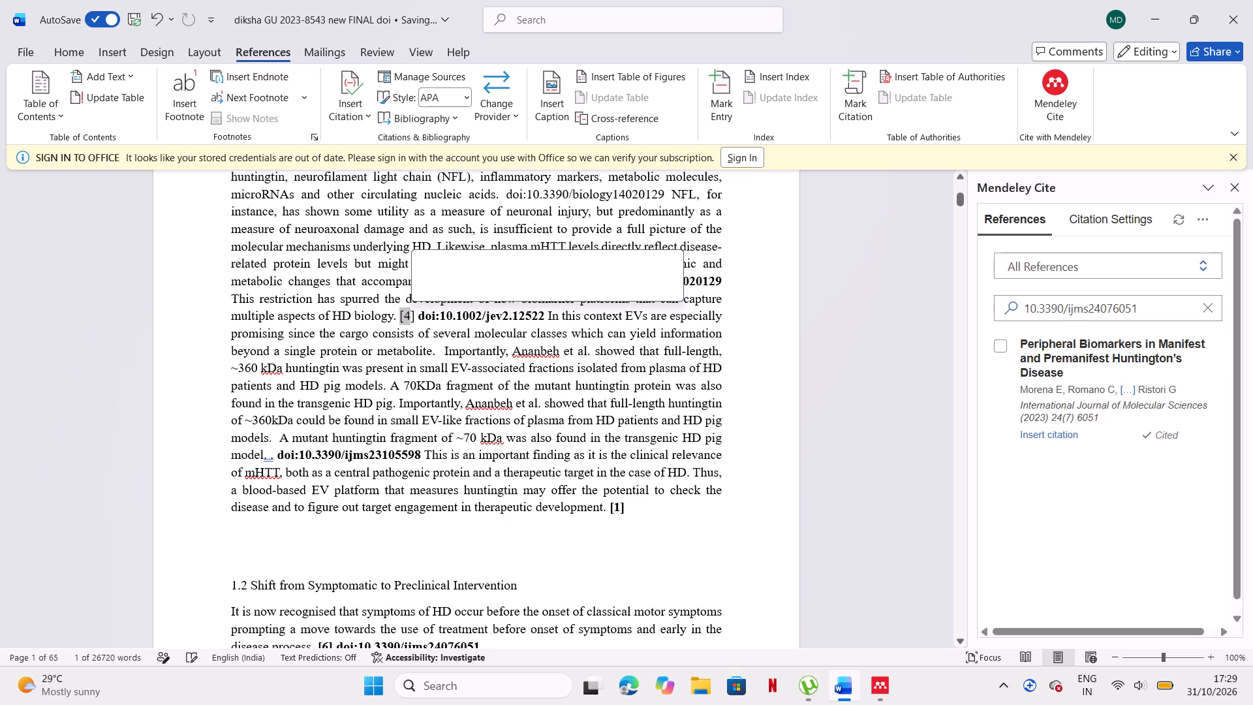
left_click_drag(416, 315, 397, 317)
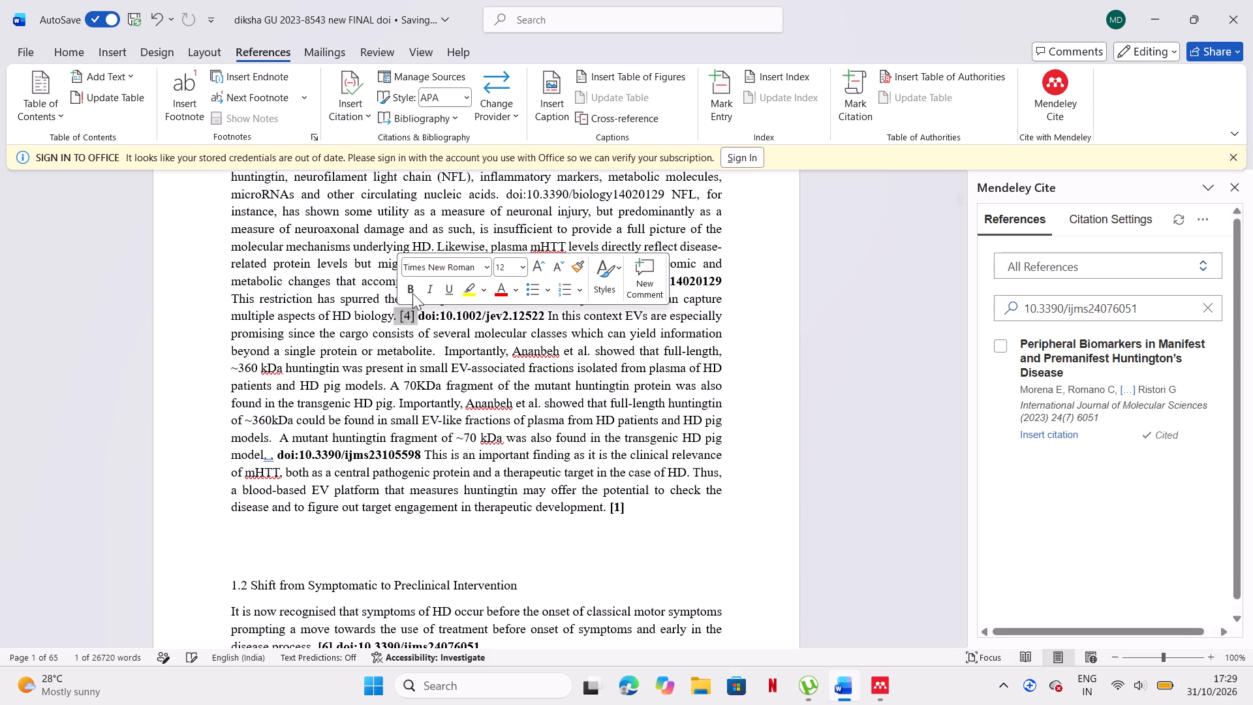
left_click(412, 293)
left_click(590, 433)
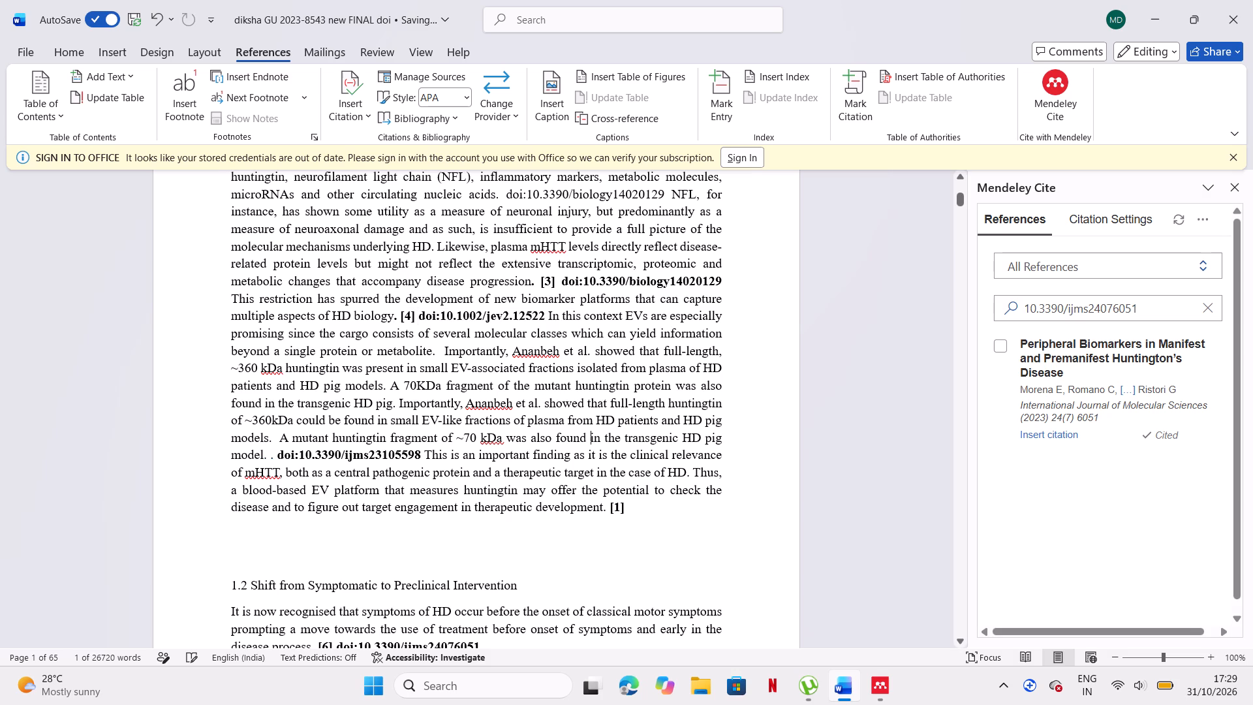
Review the citations in section 1.1, Huntington's Disease: Unmet Clinical Needs, from its closing citation back up to the heading.
scroll(699, 572, "down", 1)
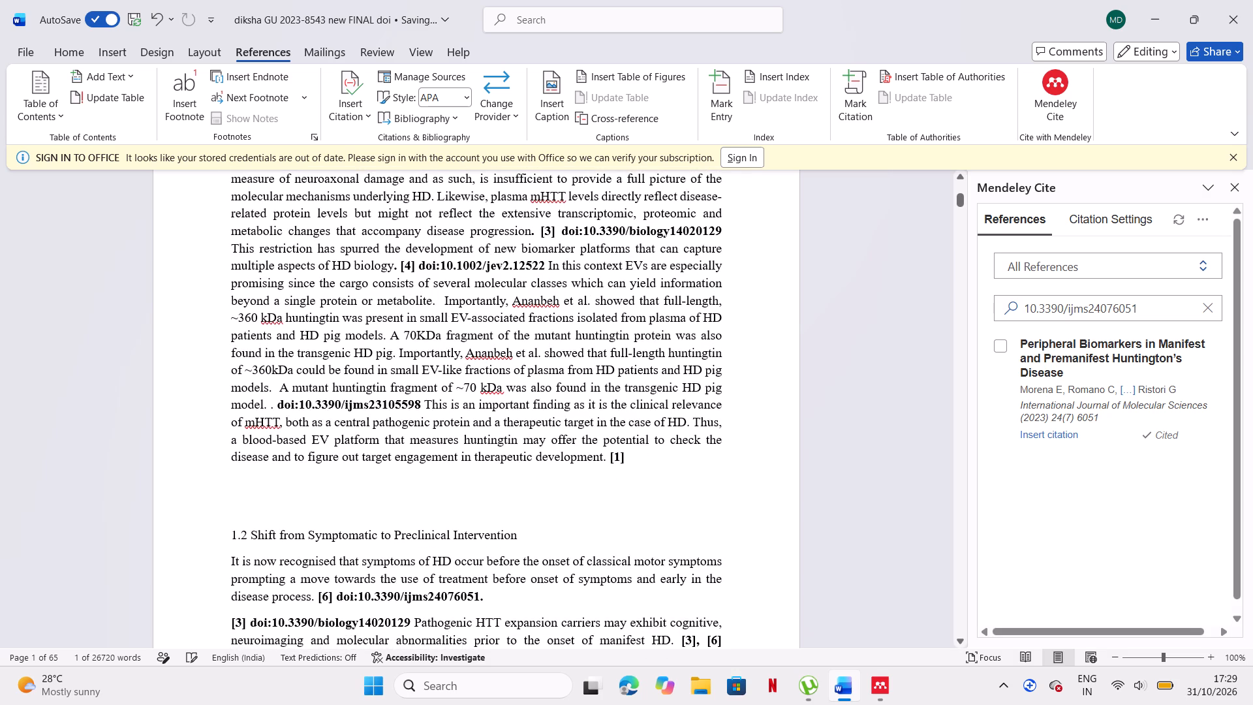
left_click(653, 467)
left_click(653, 467)
scroll(653, 467, "up", 1)
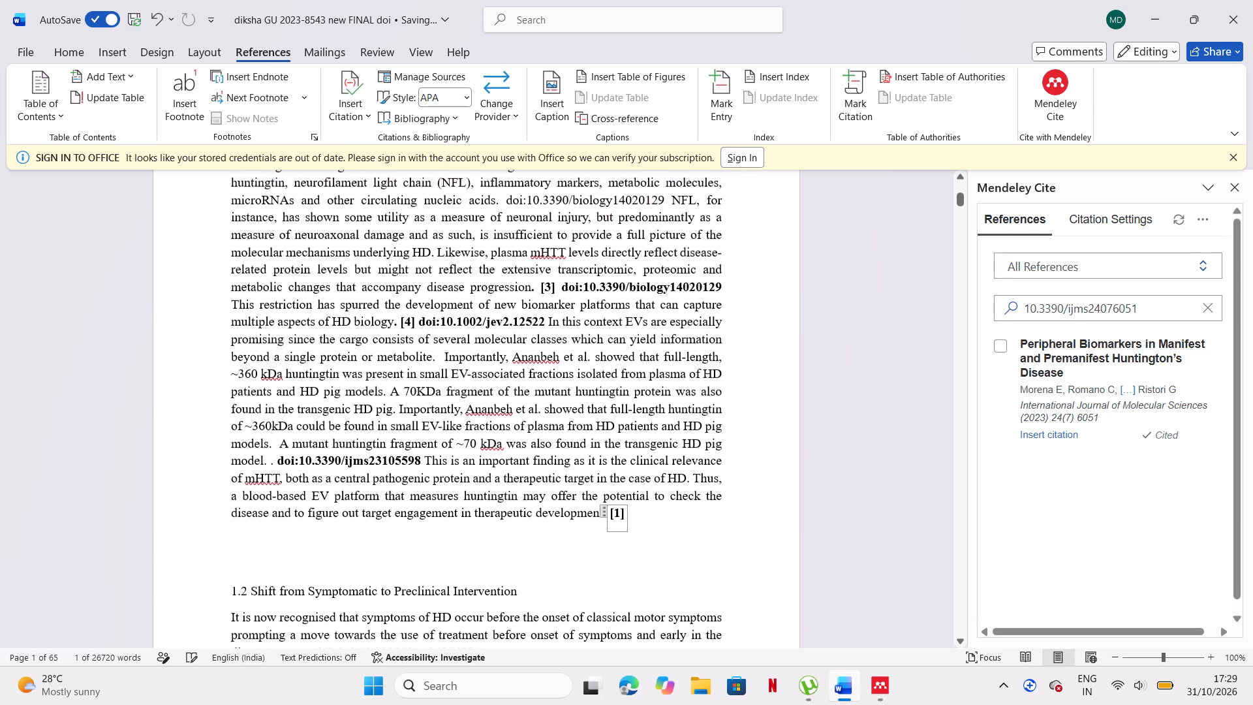
scroll(653, 467, "up", 3)
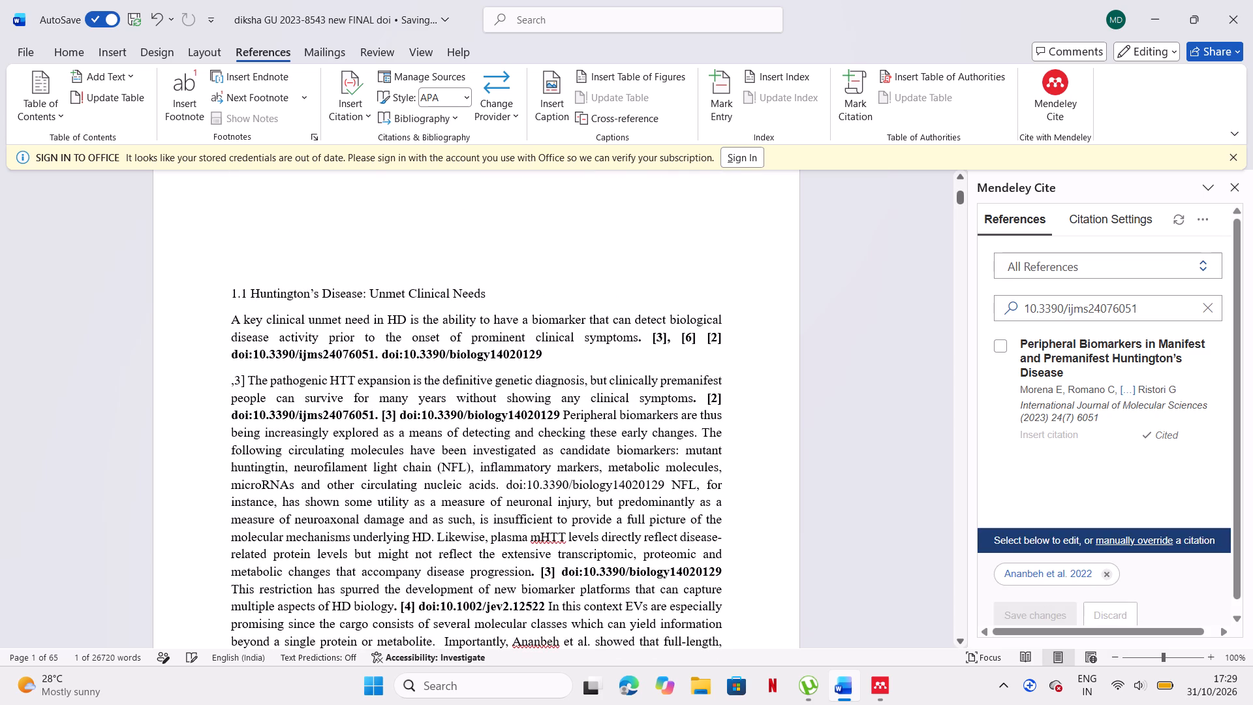
scroll(569, 348, "up", 2)
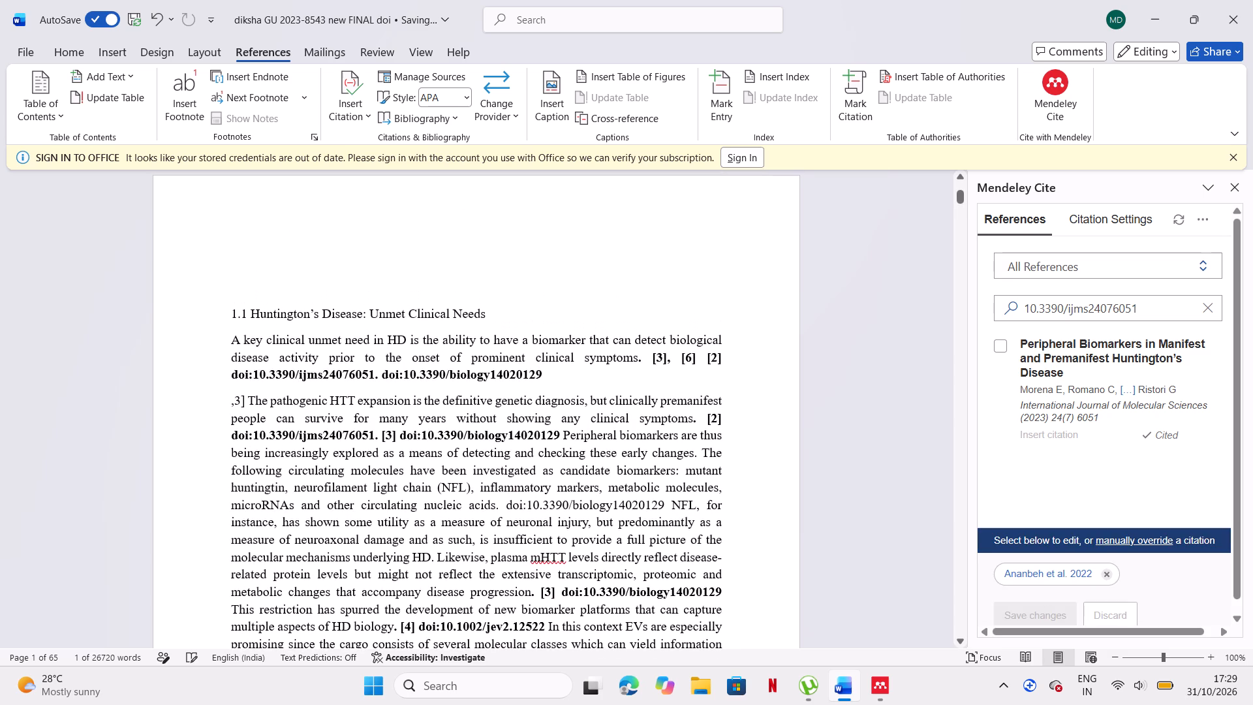
scroll(604, 251, "up", 1)
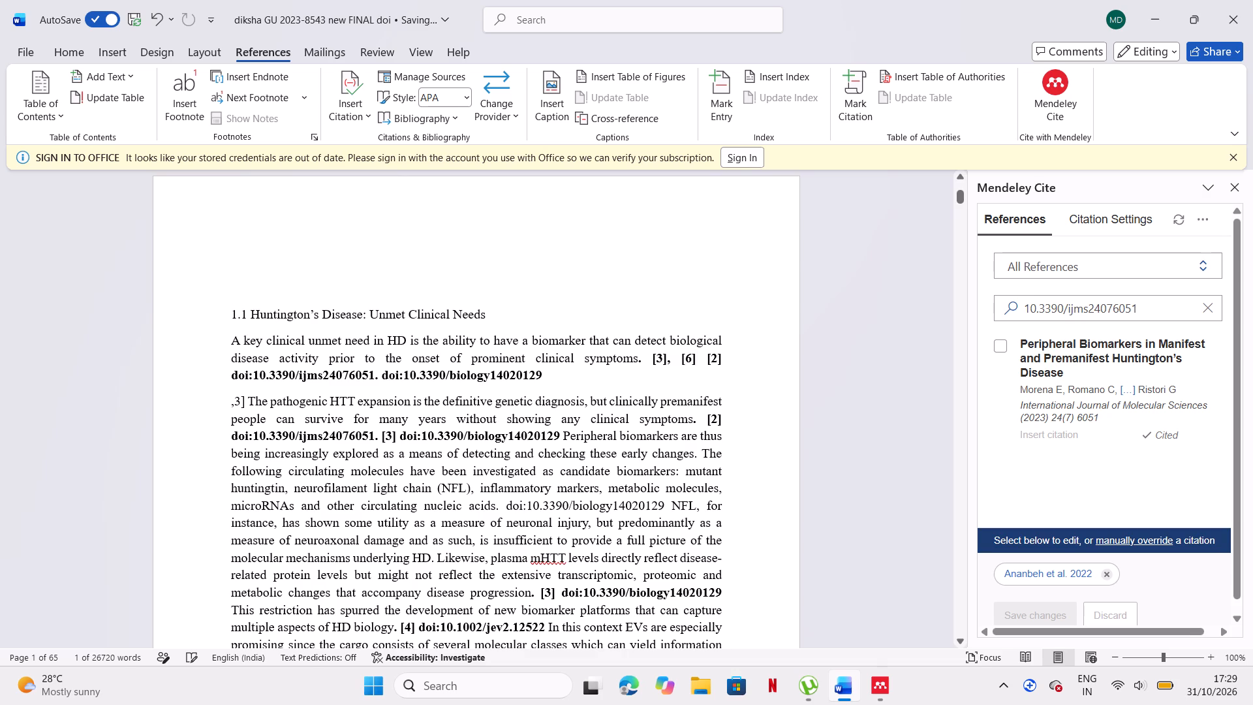
Copy doi:10.3390/ijms23105598 from the first Introduction paragraph and add it after the [1] citation closing section 1.1.
scroll(604, 251, "up", 4)
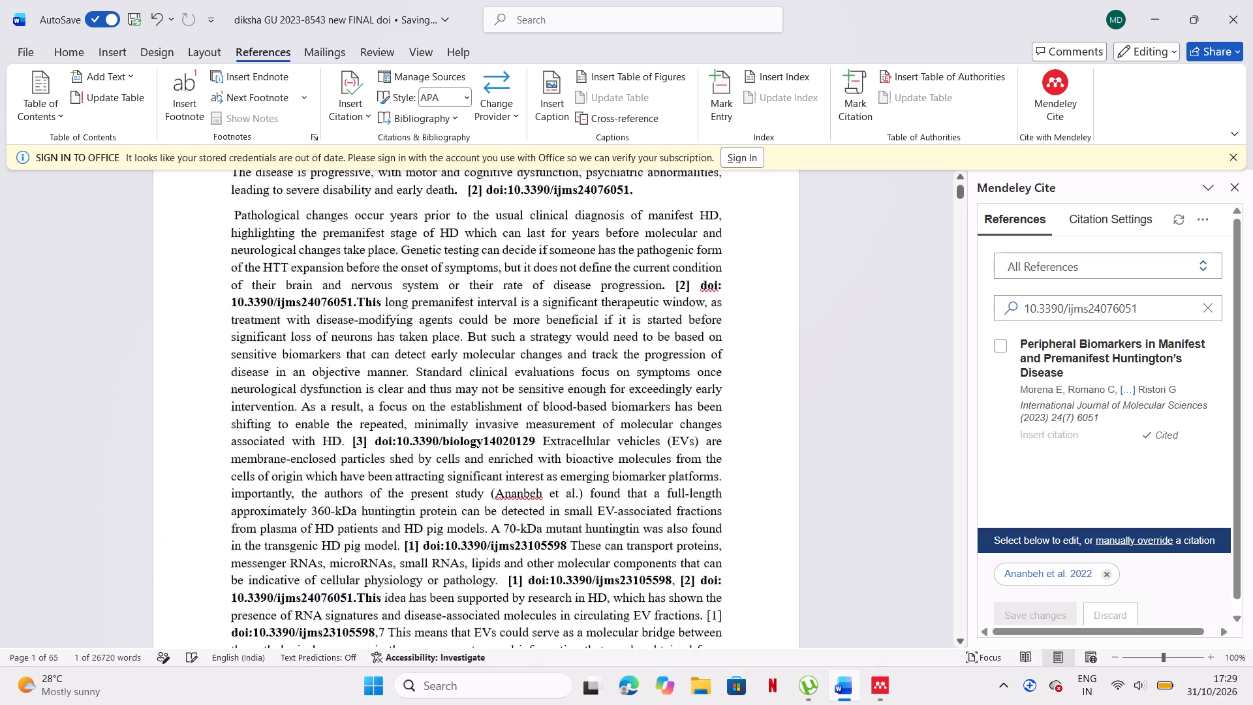
scroll(604, 251, "up", 1)
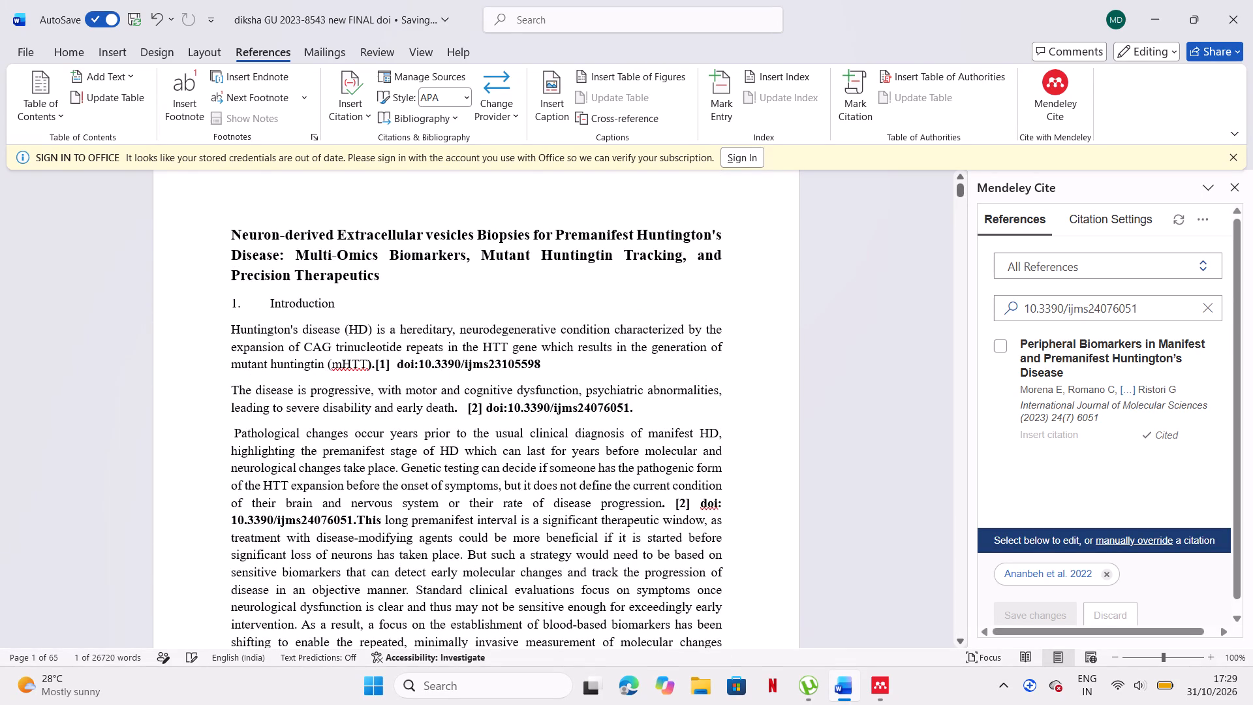
left_click_drag(401, 364, 550, 363)
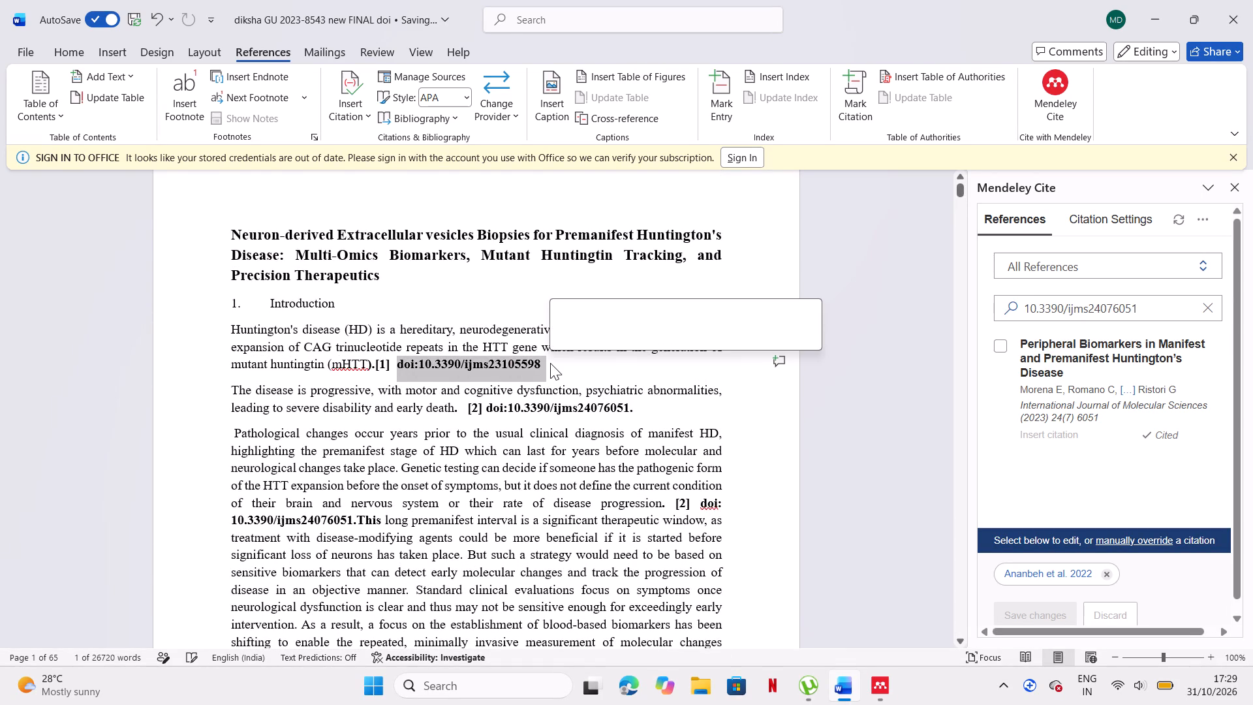
key("ctrl+c")
scroll(550, 363, "down", 5)
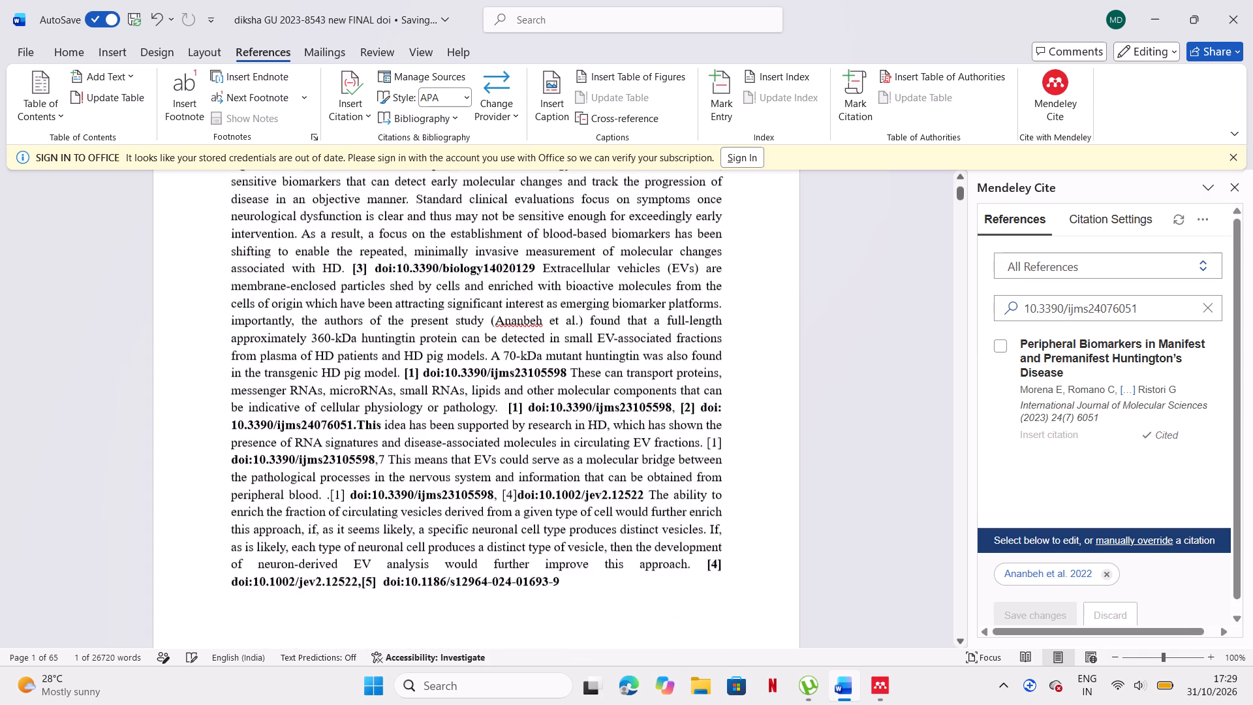
scroll(550, 363, "down", 7)
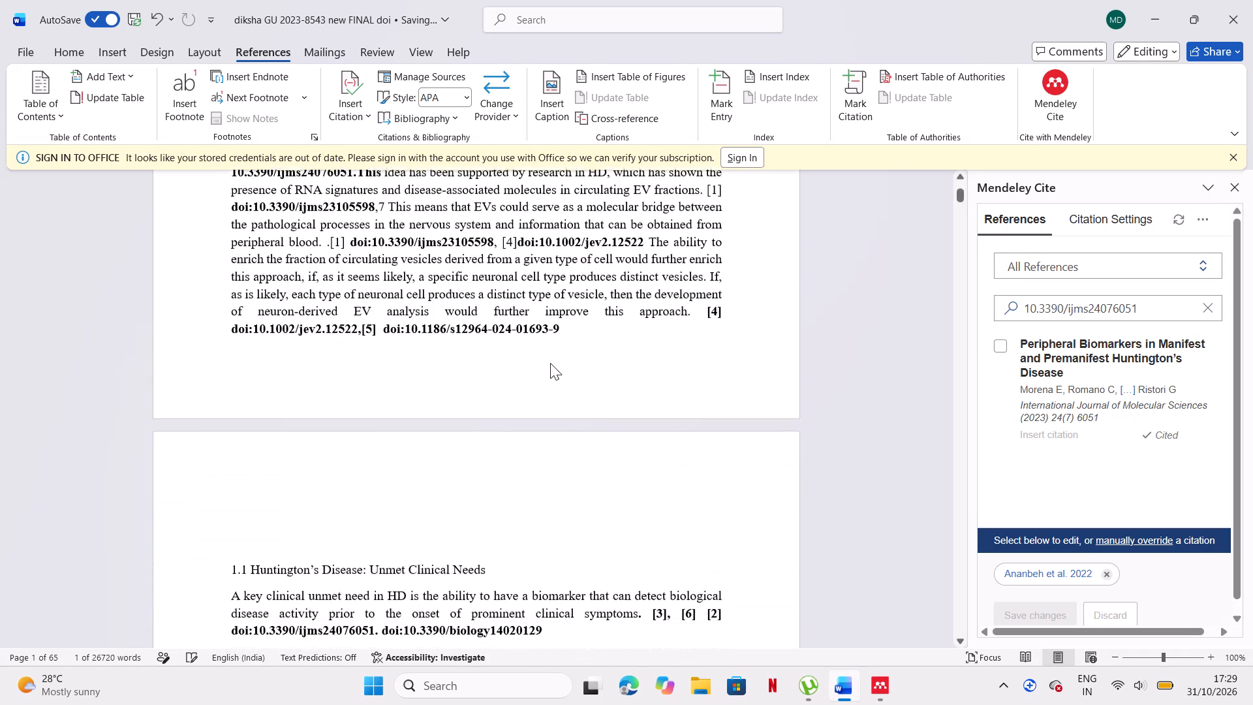
scroll(550, 363, "down", 3)
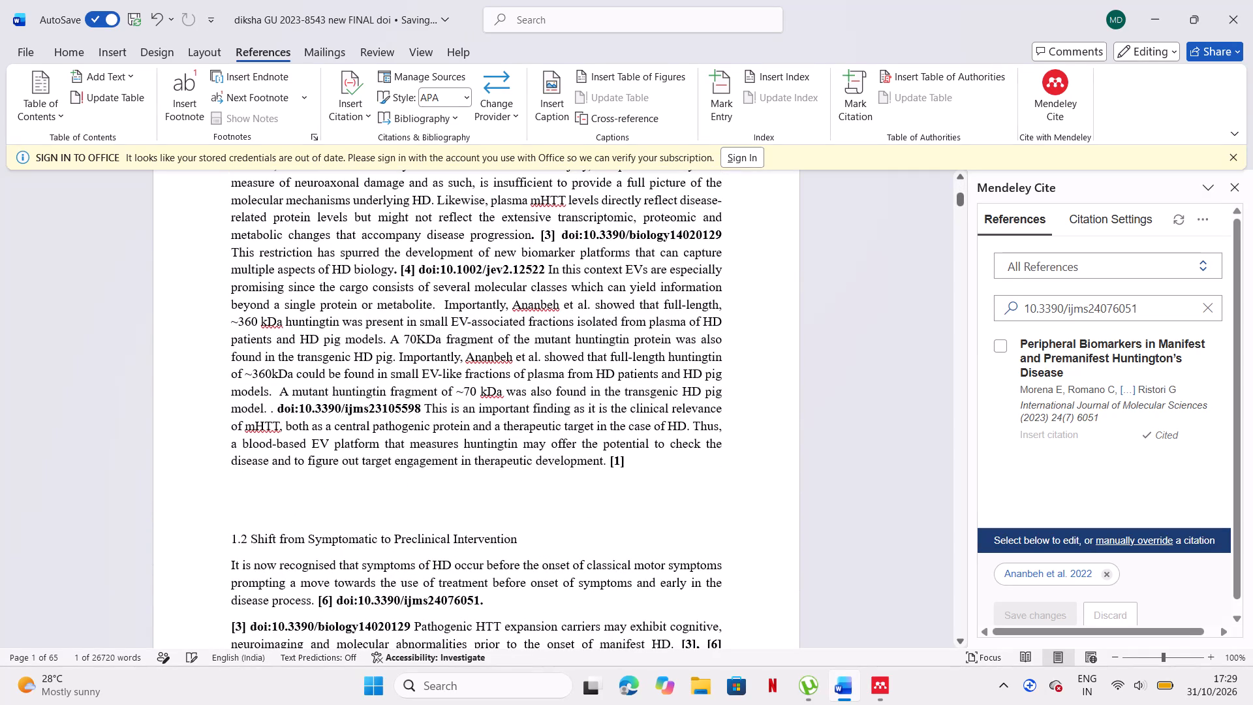
left_click(634, 465)
key("ctrl+v")
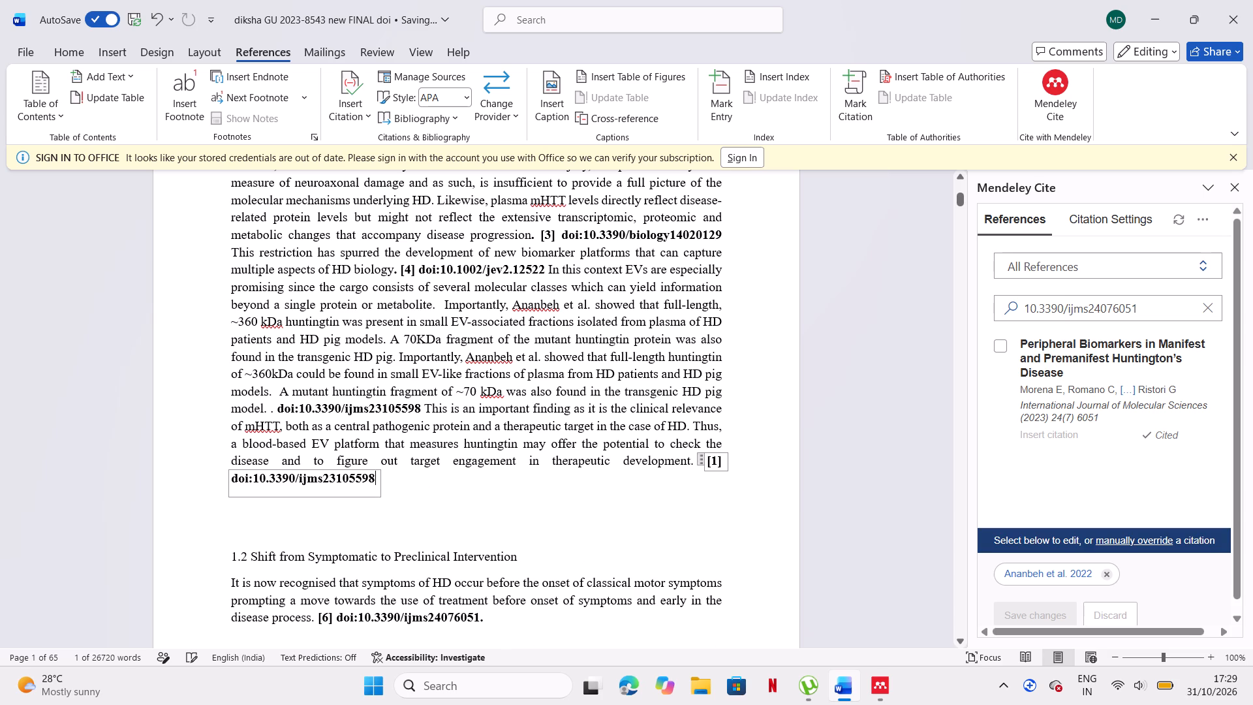
Delete the unnumbered doi:10.3390/ijms23105598 and its stray period after "transgenic HD pig model." in section 1.1.
left_click_drag(271, 407, 397, 409)
key("BackSpace")
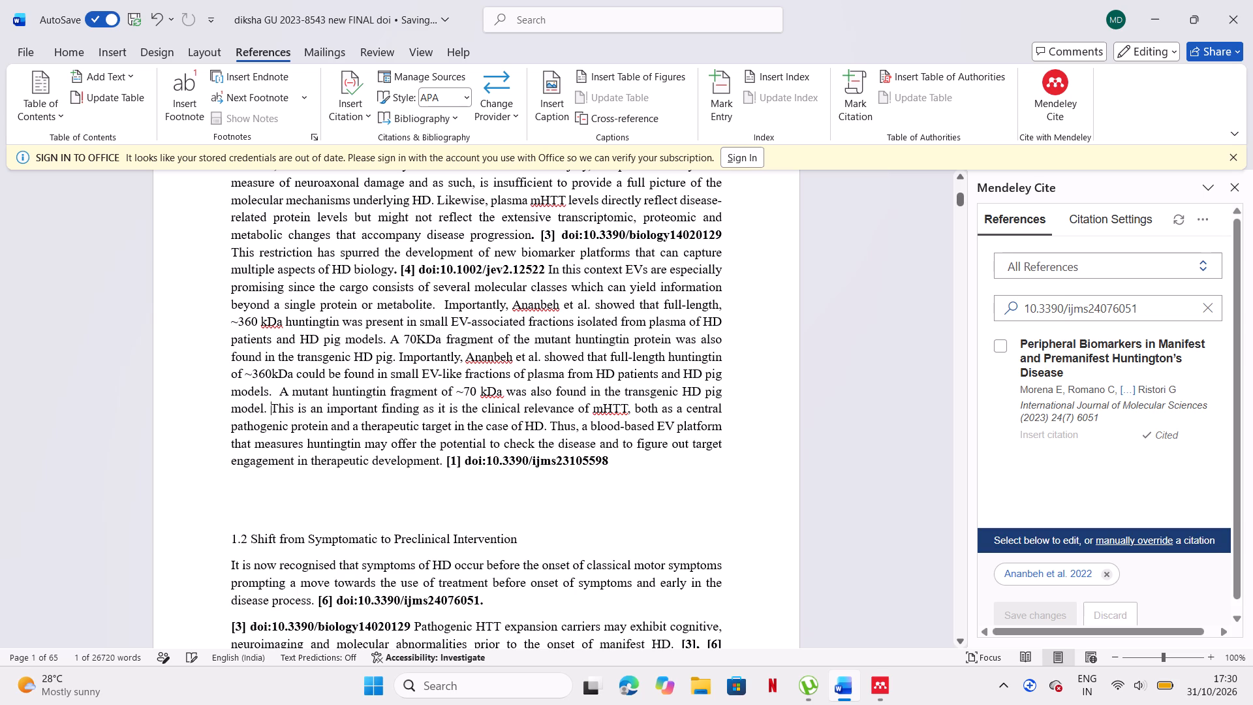
Search the Mendeley Cite references for DOI 10.1002/jev2.12522, copied from the [4] citation in section 1.1.
scroll(580, 301, "down", 2)
scroll(580, 301, "up", 1)
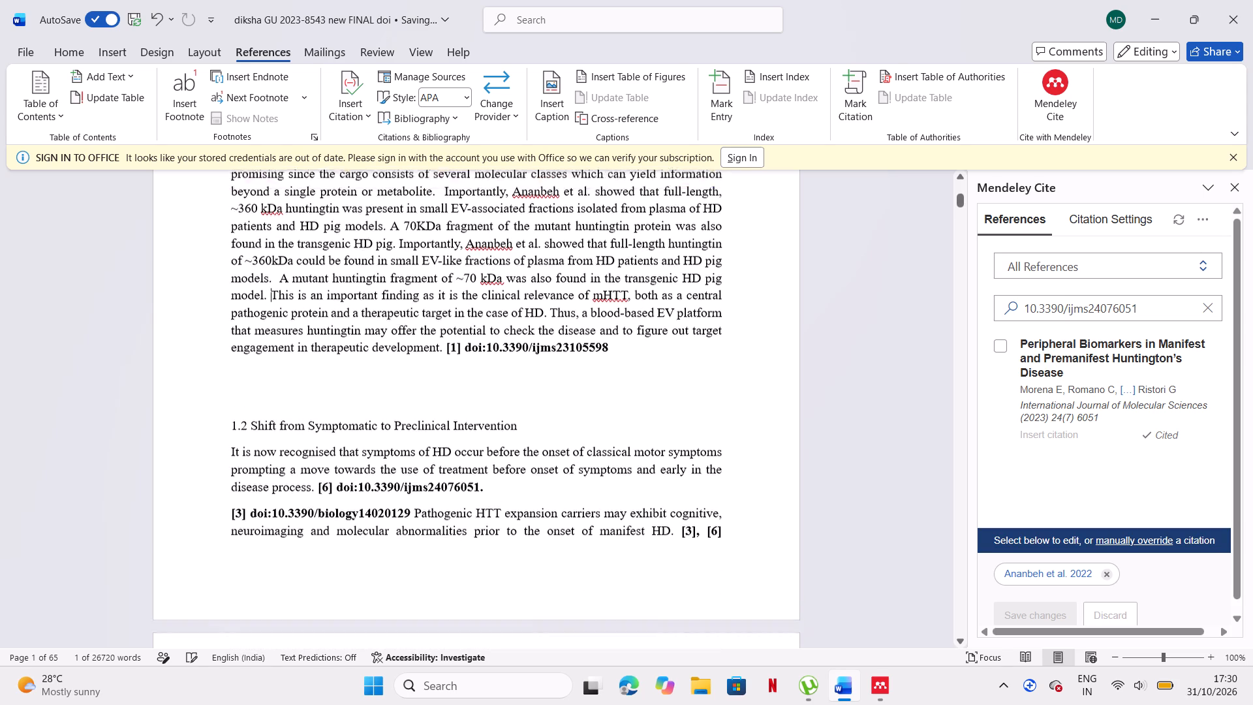
scroll(580, 301, "up", 1)
scroll(580, 301, "down", 1)
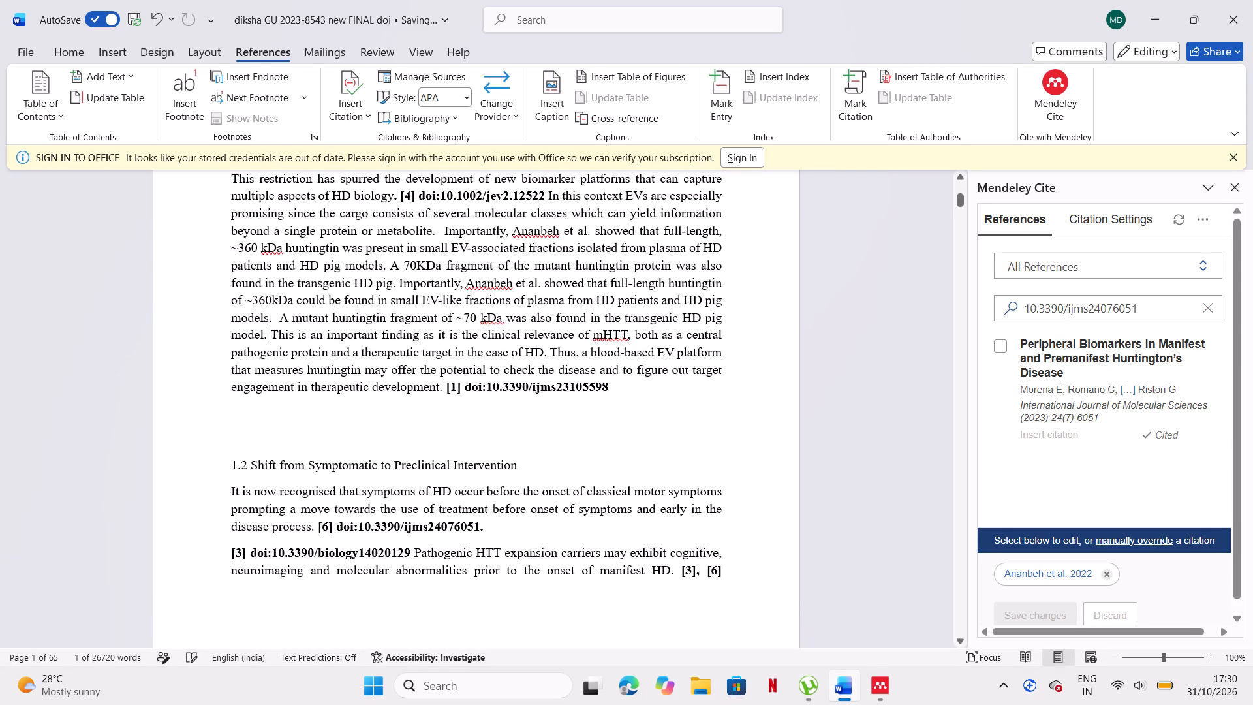
left_click_drag(440, 195, 540, 194)
key("ctrl+c")
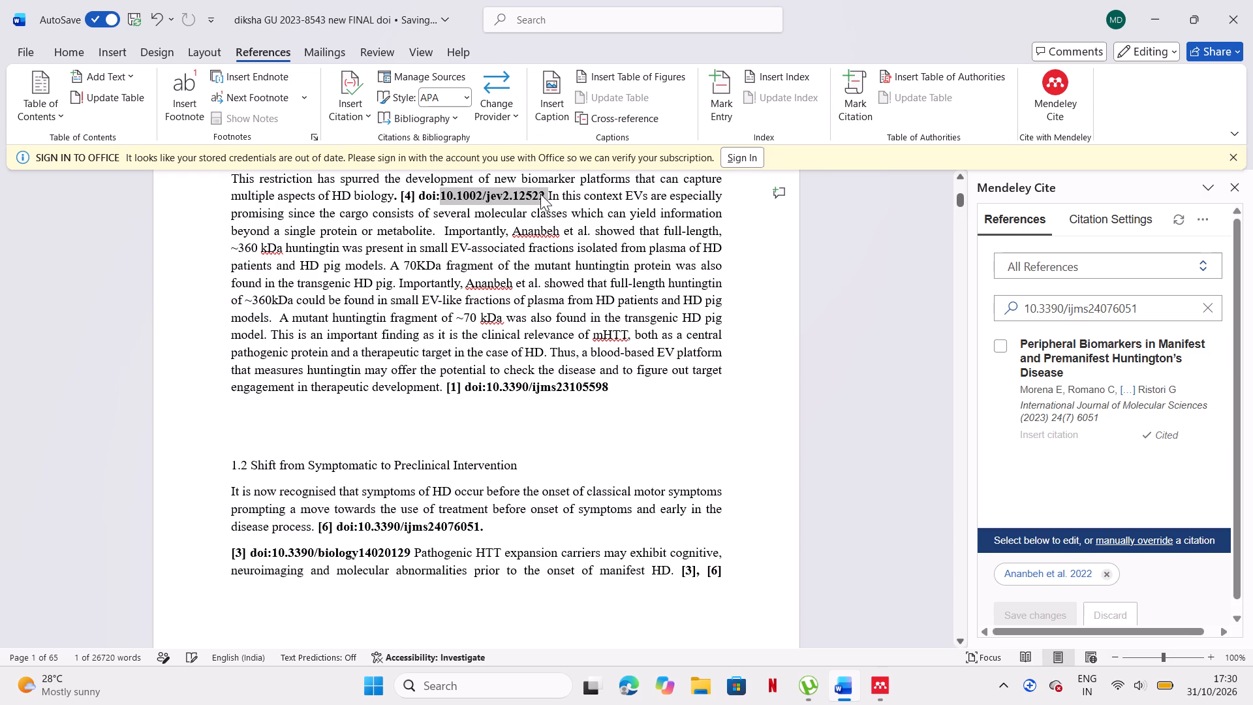
left_click(1209, 309)
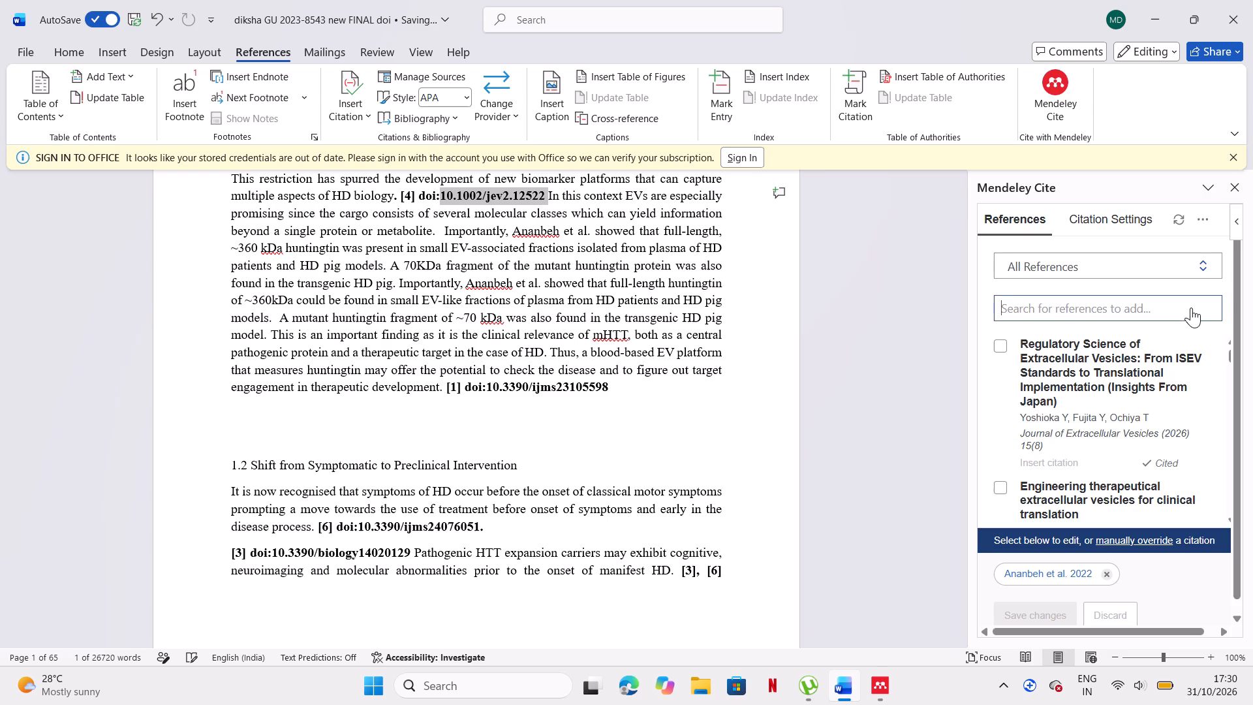
left_click(1191, 307)
key("ctrl+v")
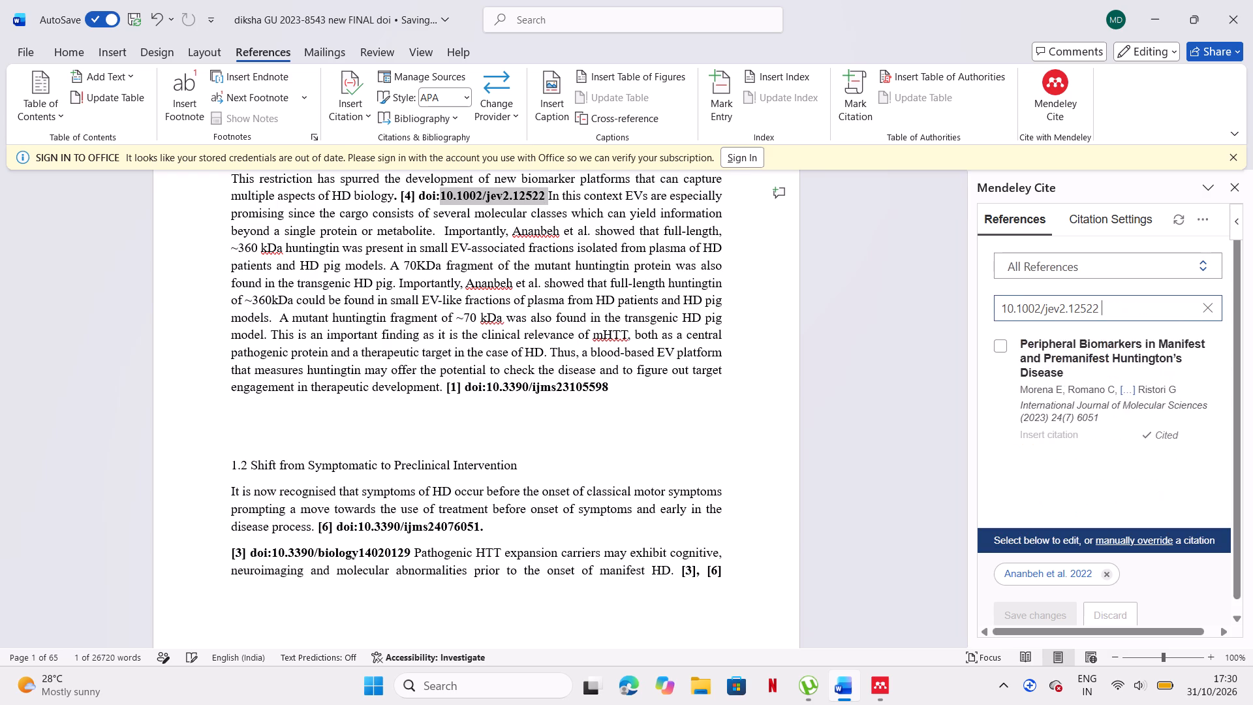
left_click(934, 397)
Remove the leftover "7]" after "several types of nucleic acids simultaneously." in section 1.3, Precision Medicine Paradigm in Huntington's Disease.
scroll(934, 397, "down", 1)
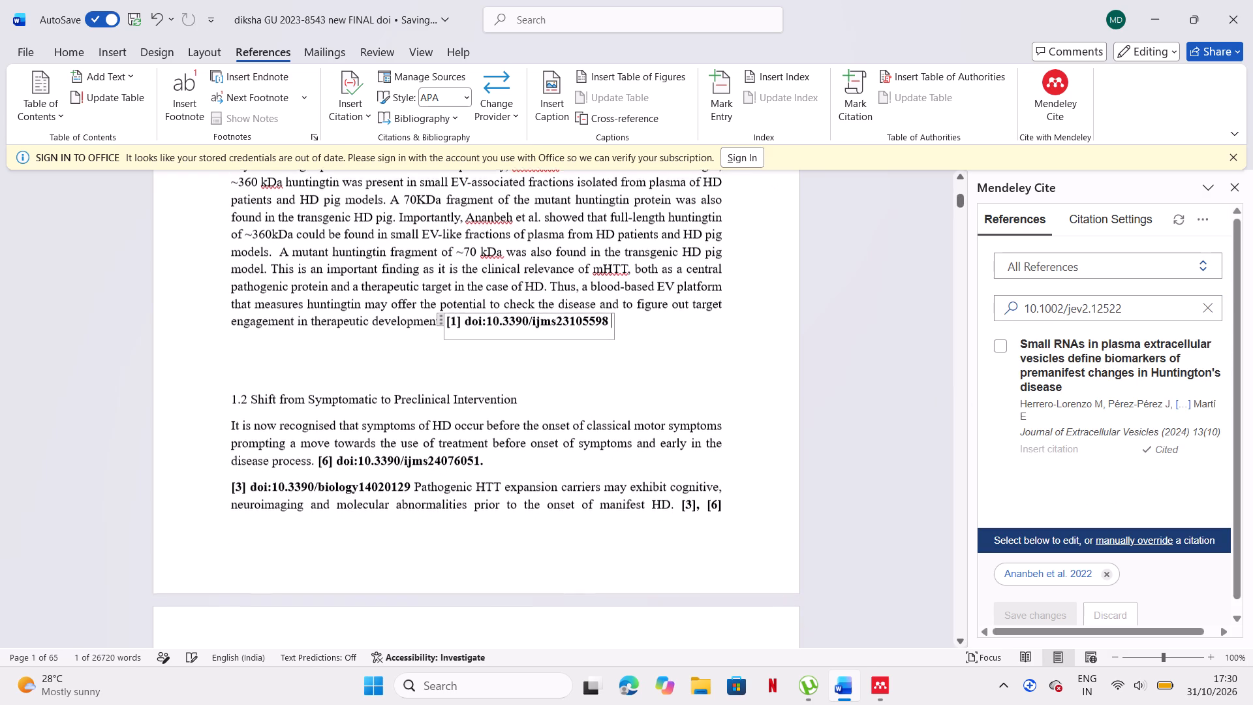
scroll(934, 397, "down", 4)
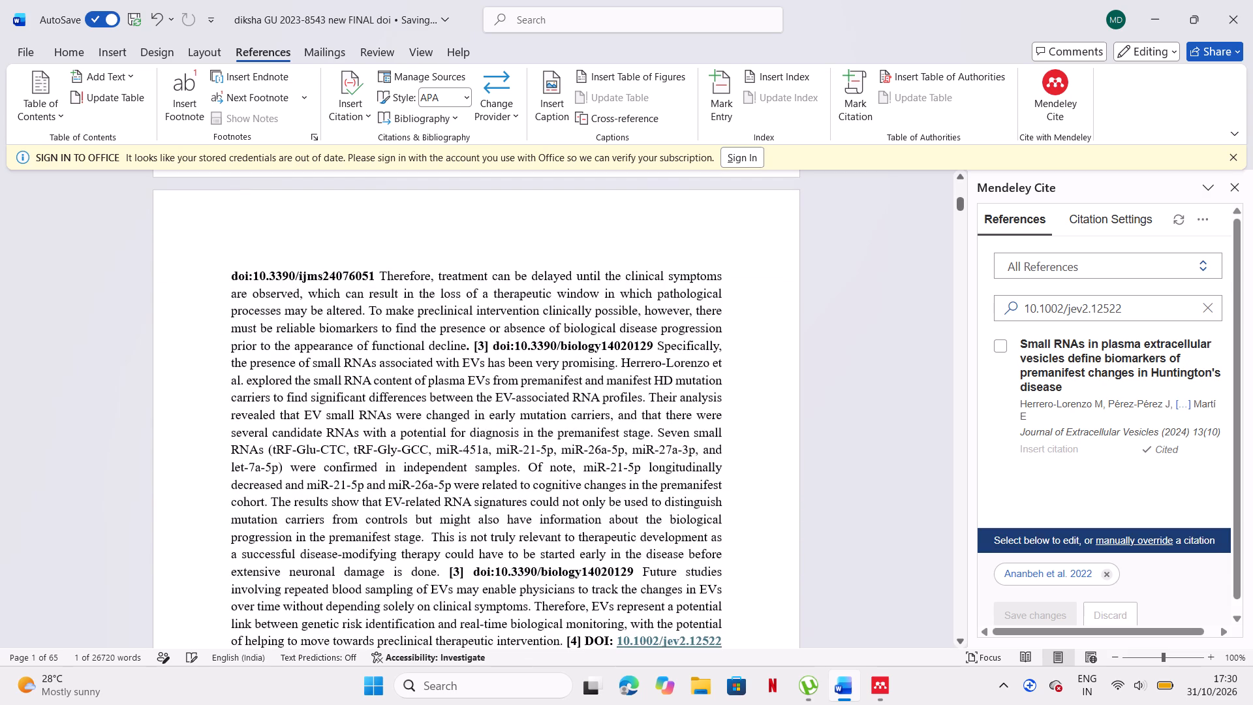
scroll(934, 397, "down", 4)
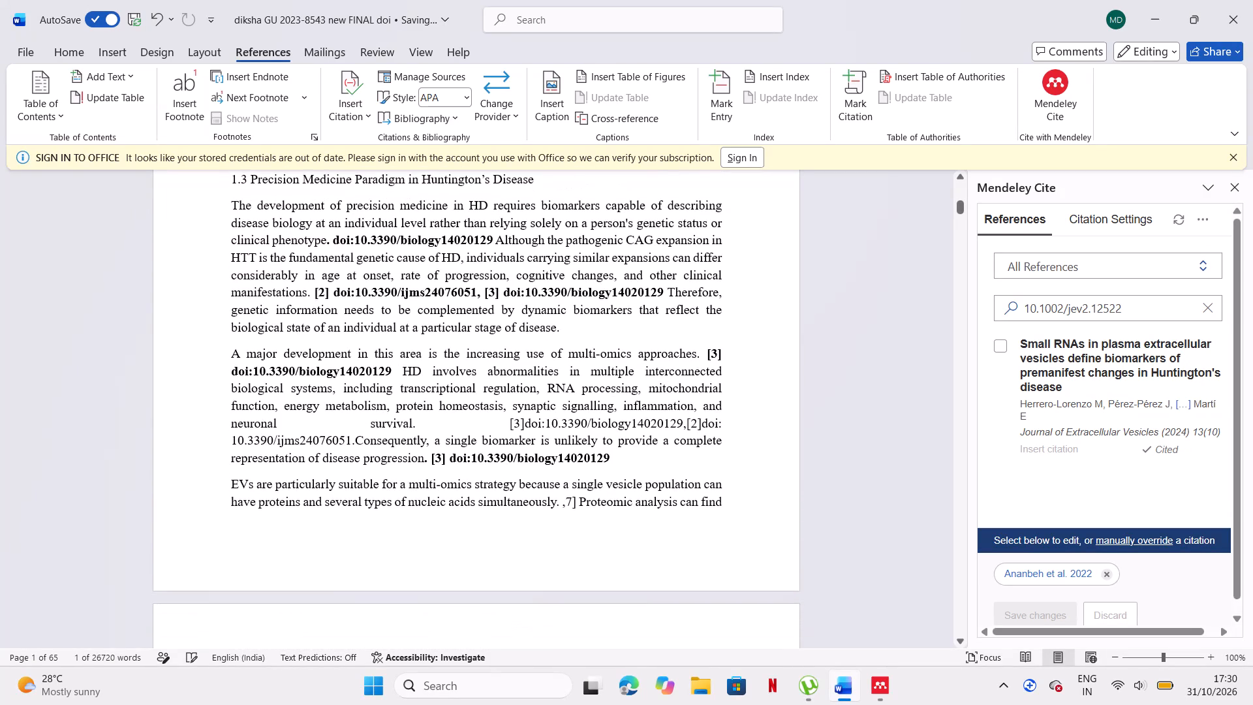
left_click(479, 424)
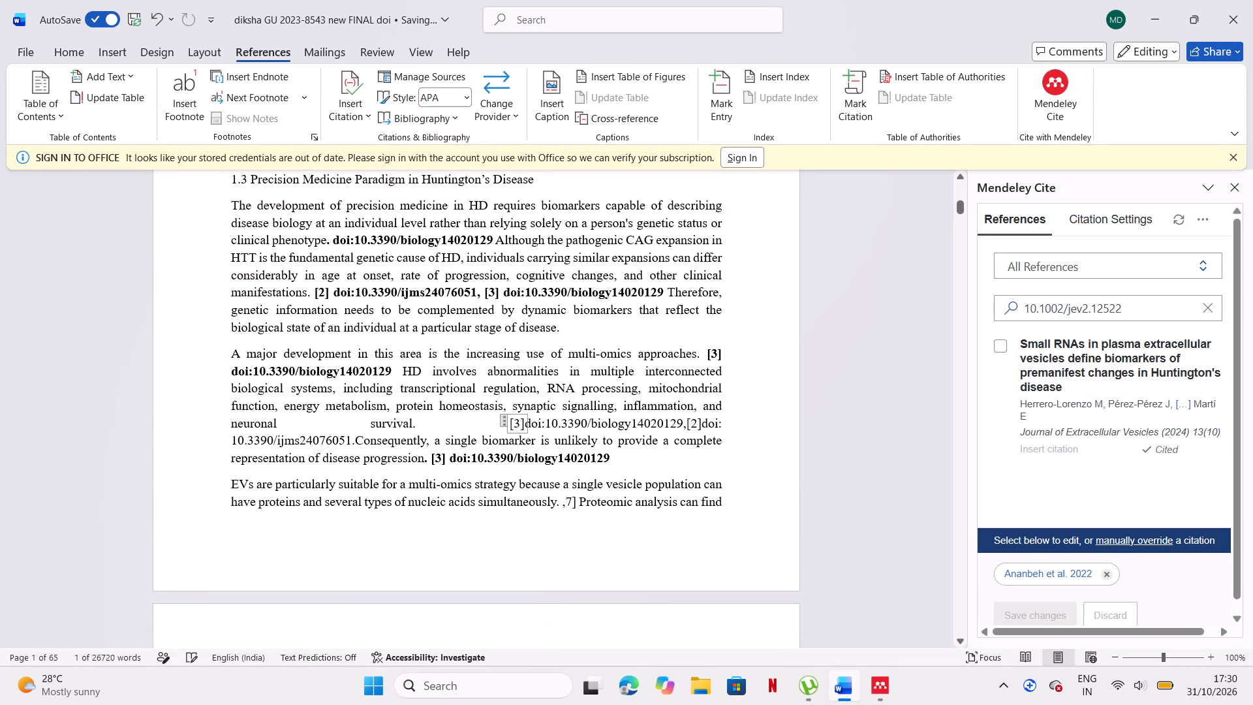
left_click(792, 494)
scroll(792, 494, "down", 4)
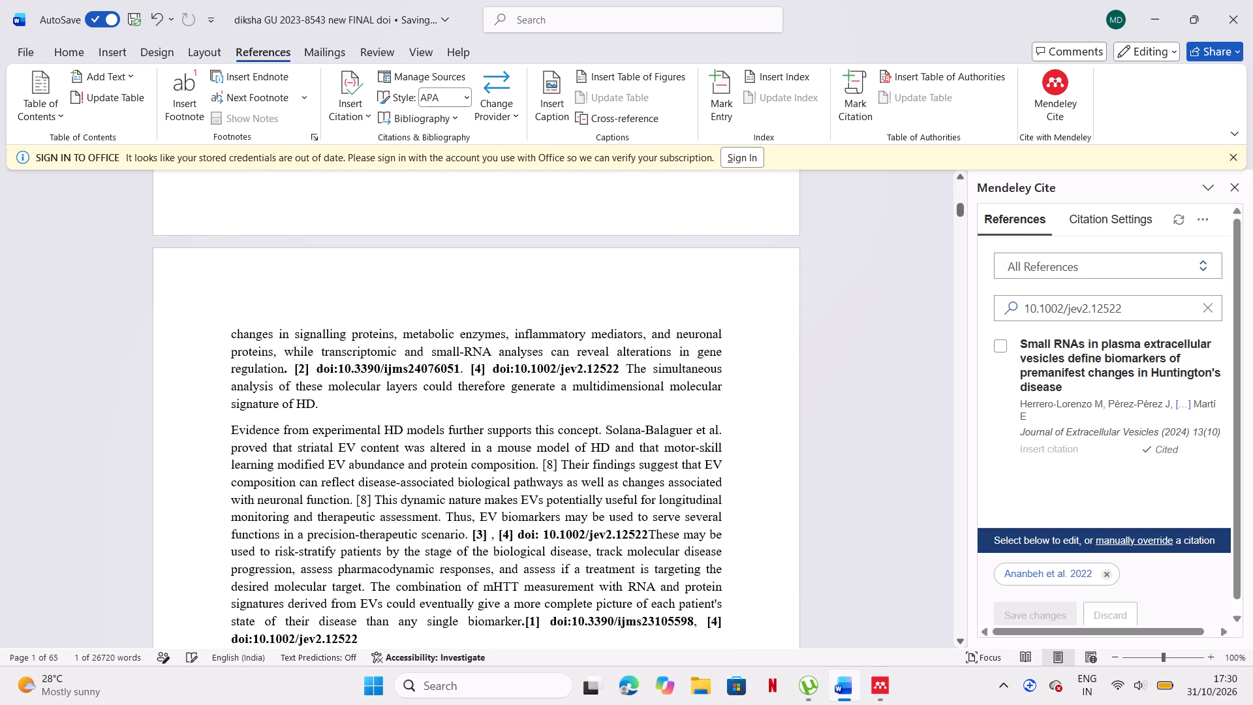
scroll(737, 362, "up", 1)
left_click(580, 296)
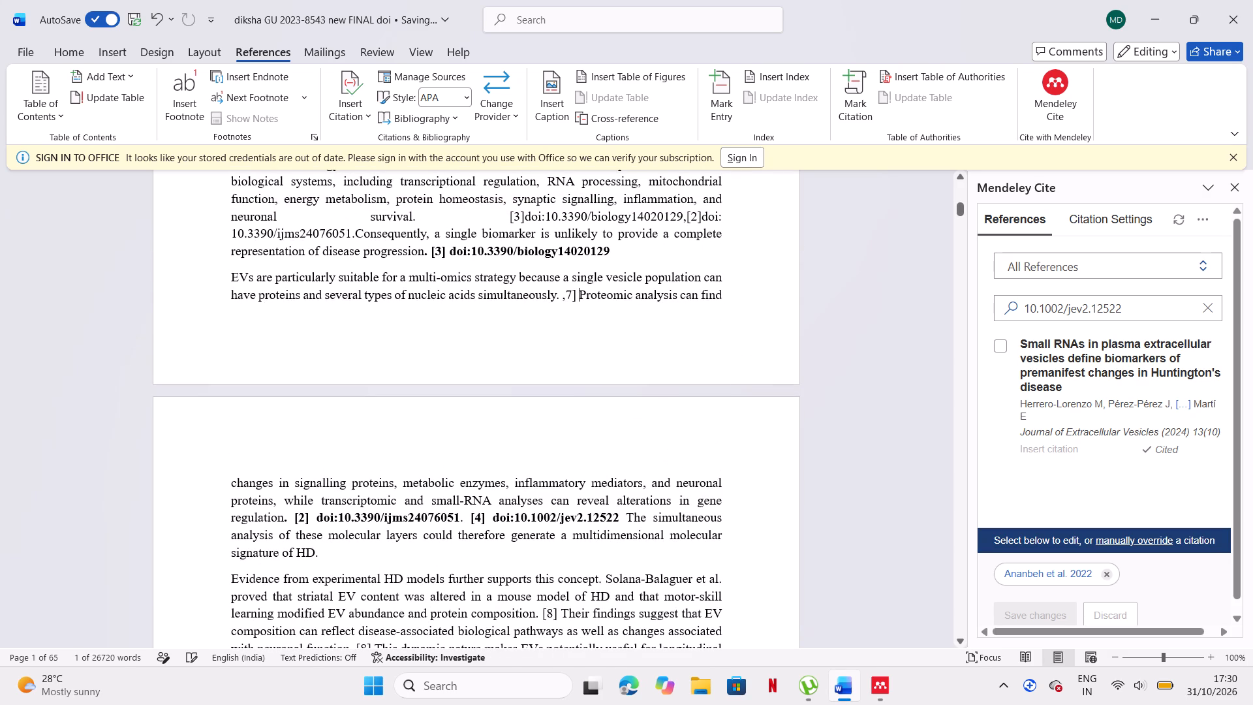
key("BackSpace")
key("BackSpace")
key("BackSpace")
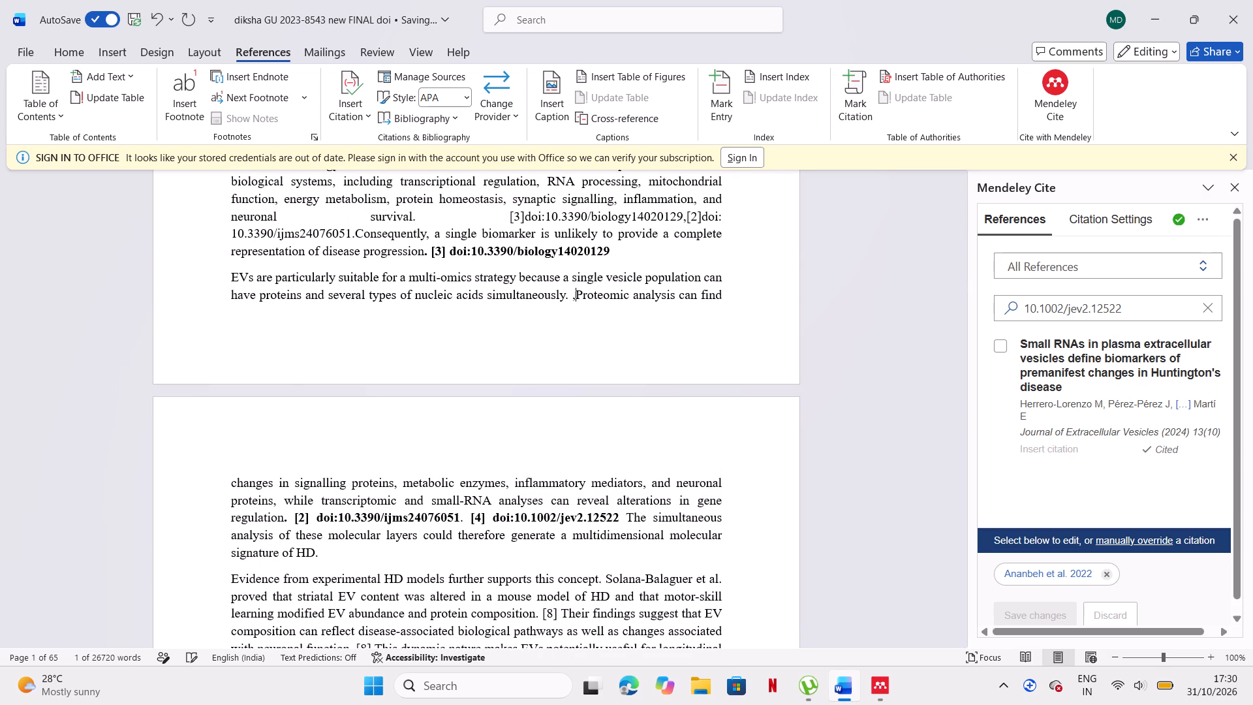
Delete the old References heading and its entries [1] to [8] just before section 2, Huntington's Disease Biology Relevant to EV Research.
scroll(580, 296, "down", 2)
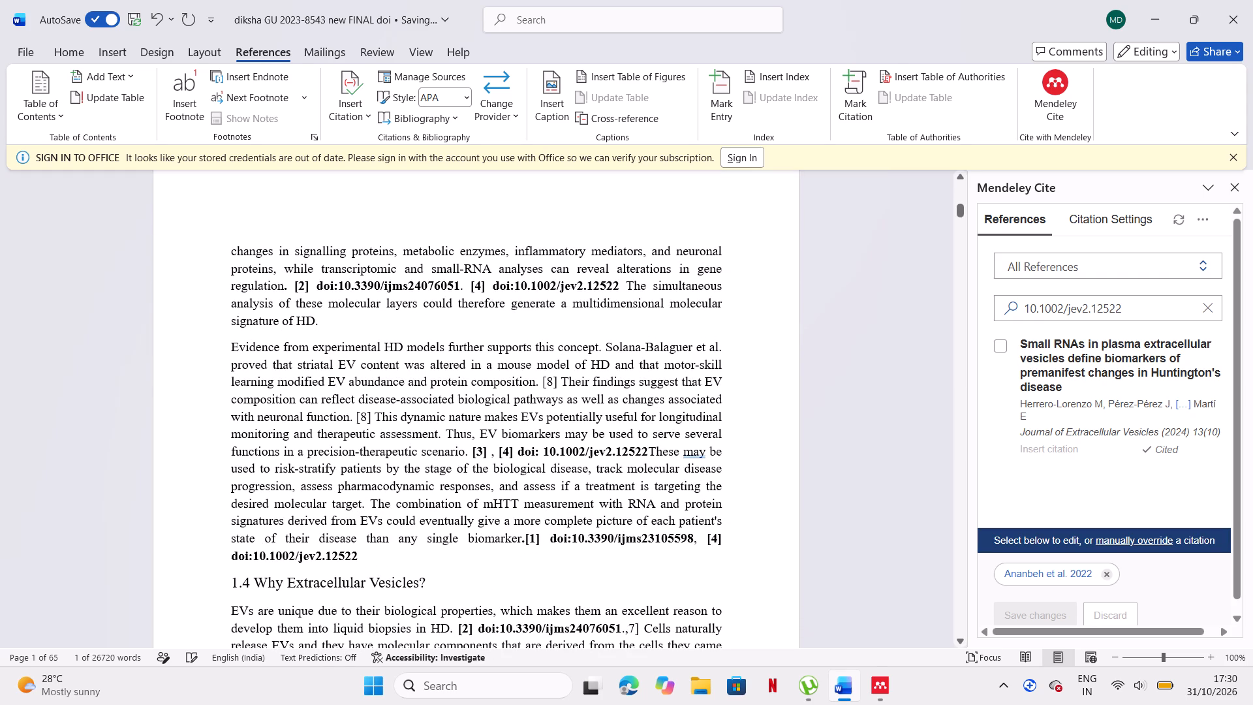
scroll(580, 296, "down", 4)
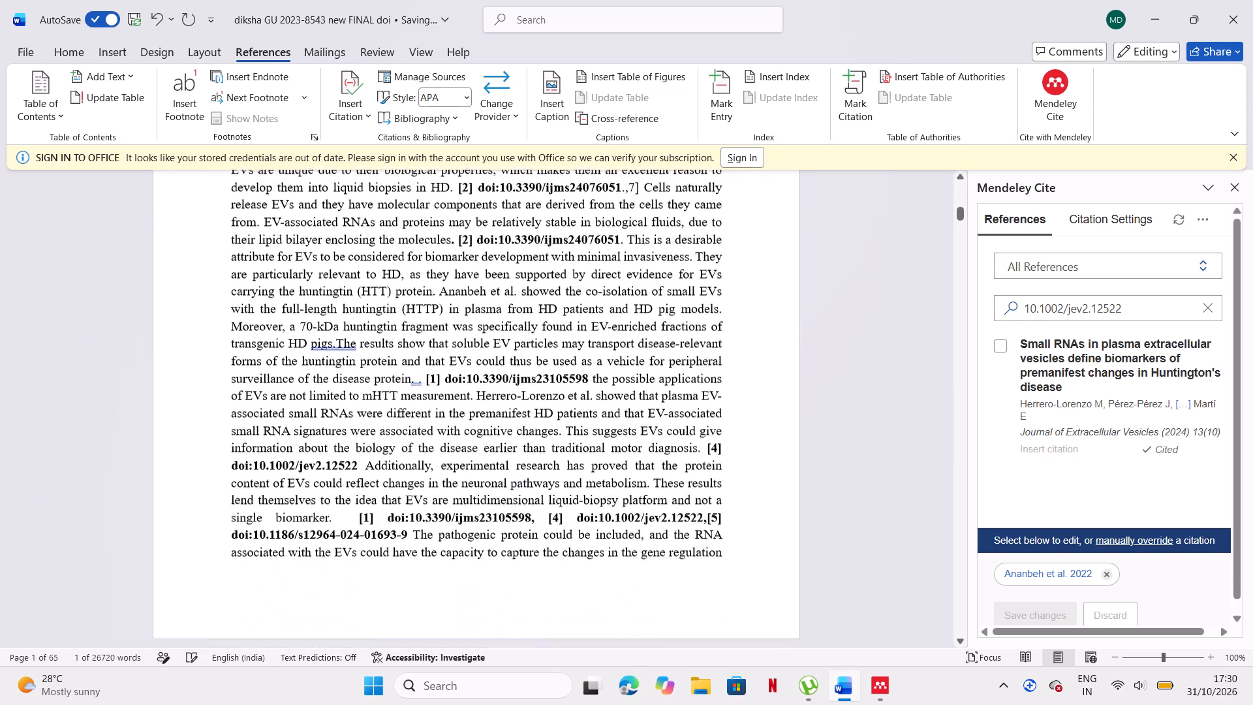
scroll(580, 296, "down", 4)
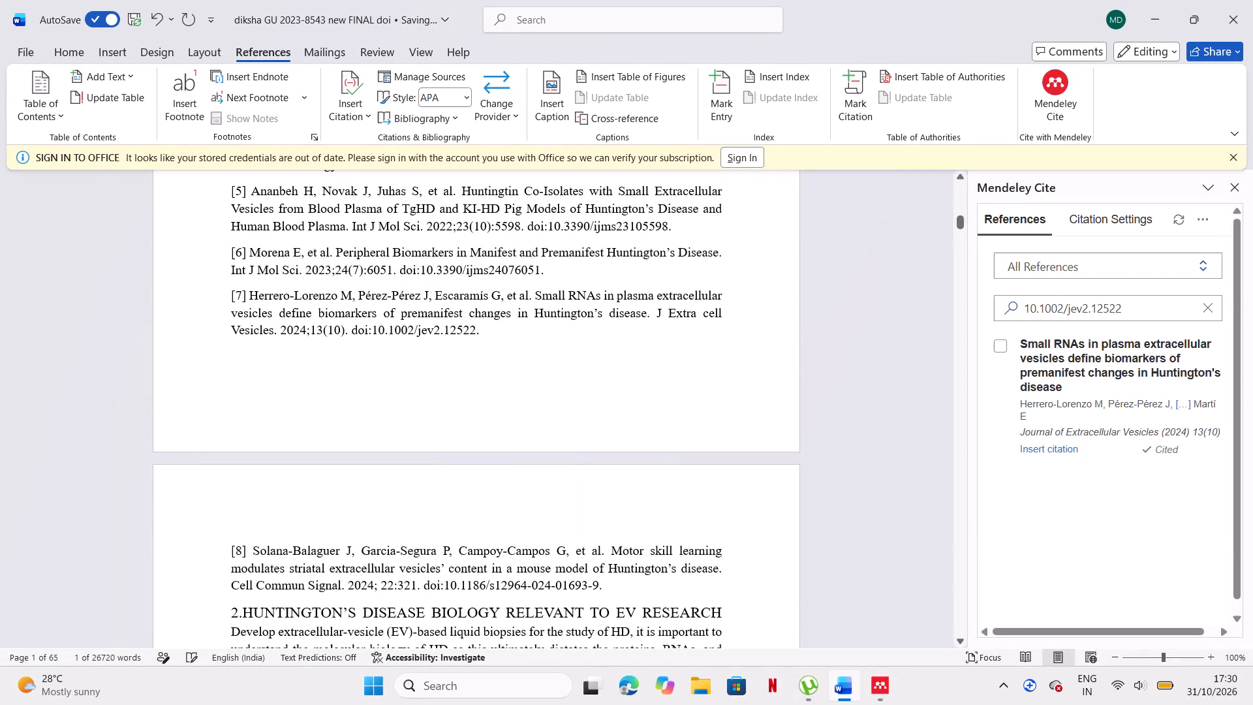
scroll(287, 296, "up", 5)
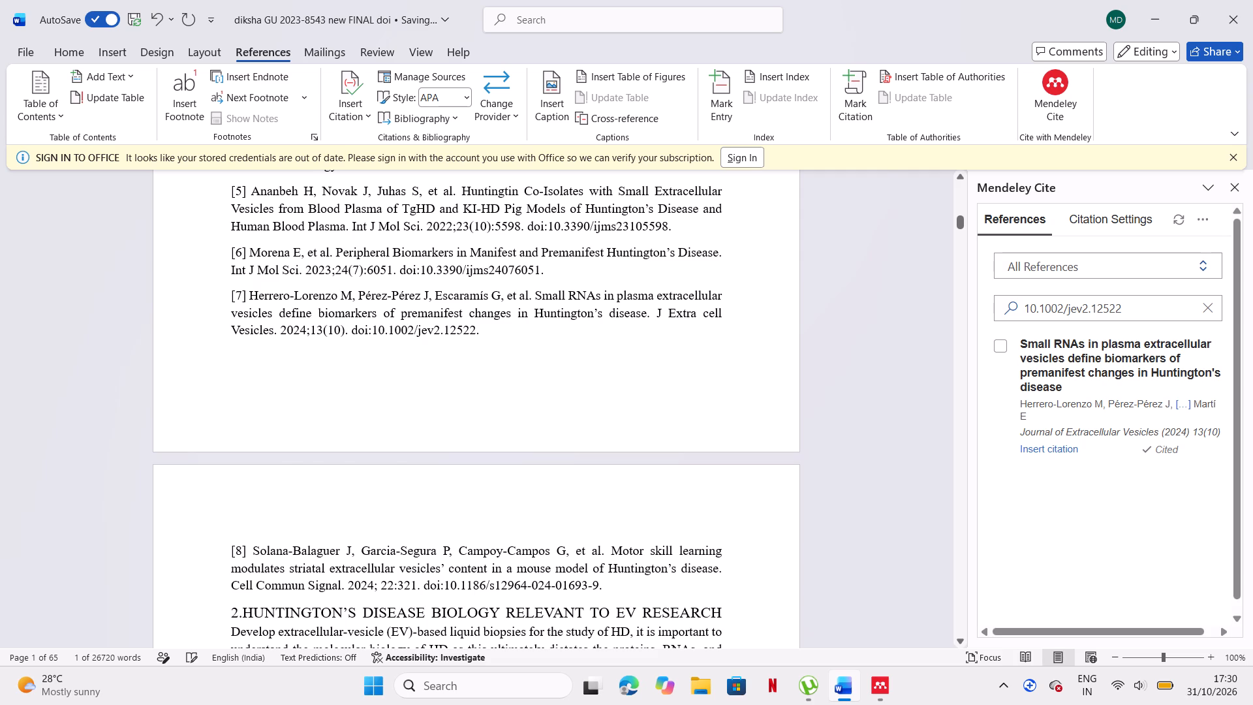
scroll(287, 296, "up", 3)
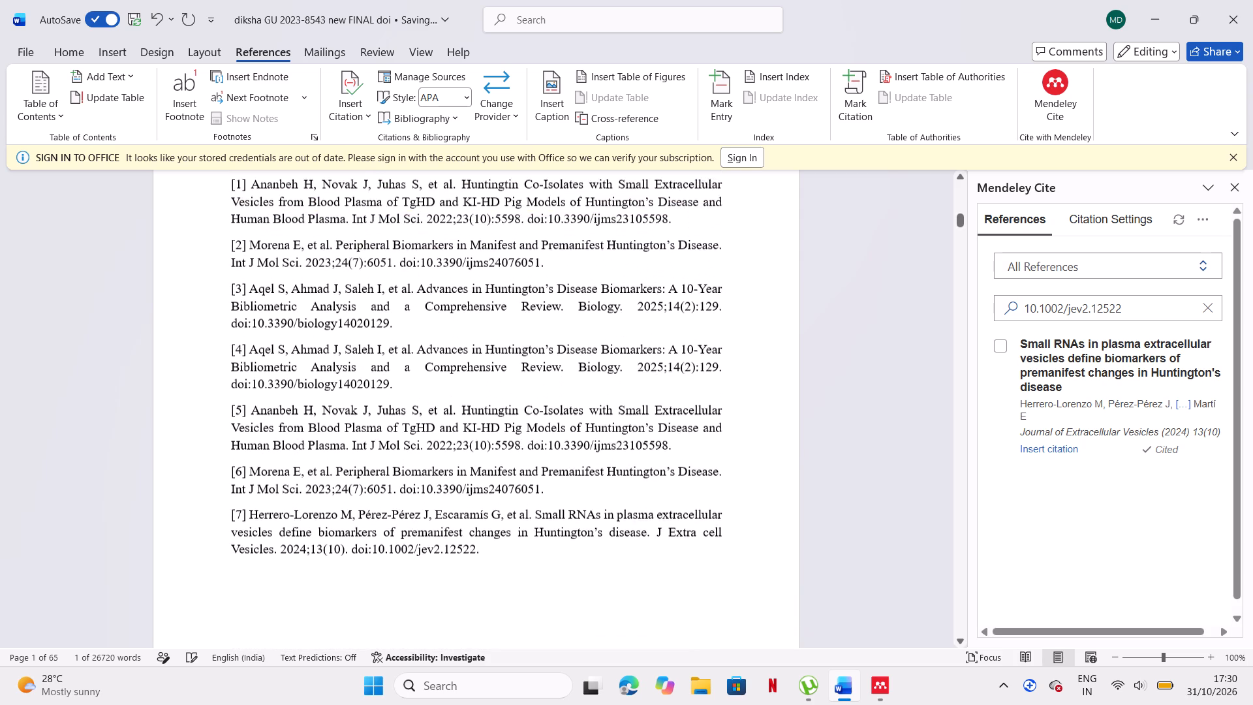
scroll(264, 310, "up", 1)
left_click_drag(230, 206, 284, 304)
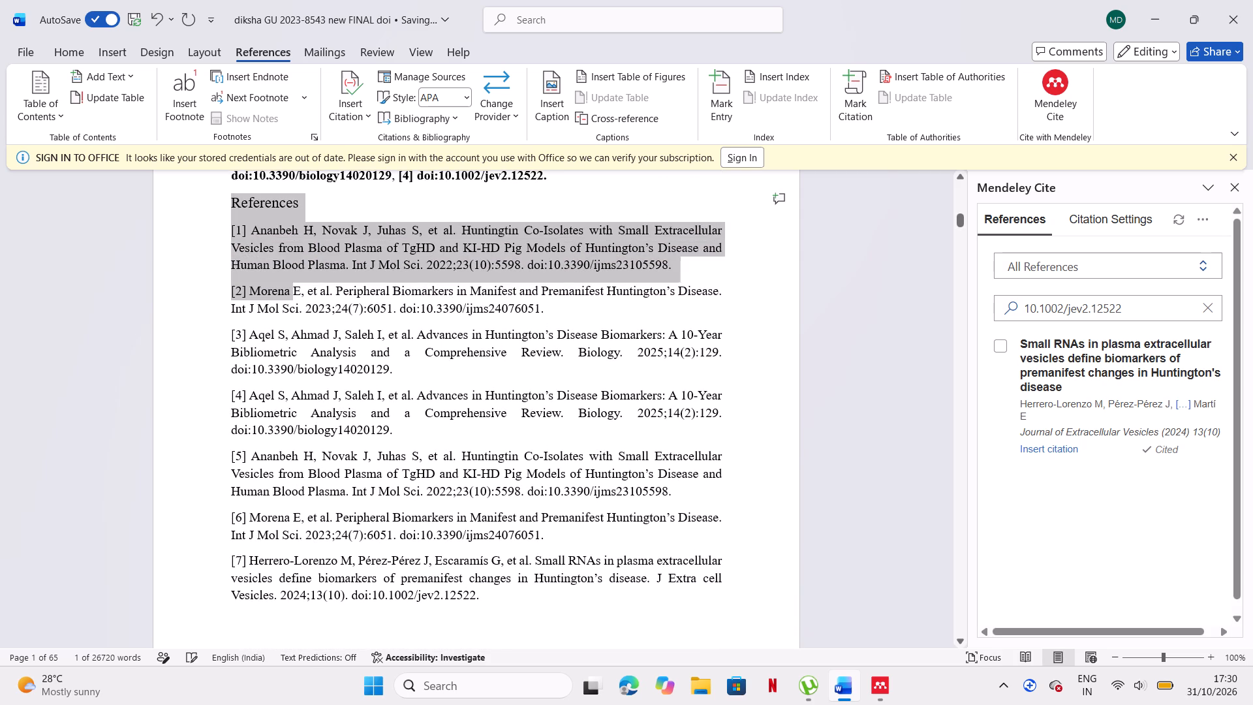
left_click_drag(284, 304, 433, 591)
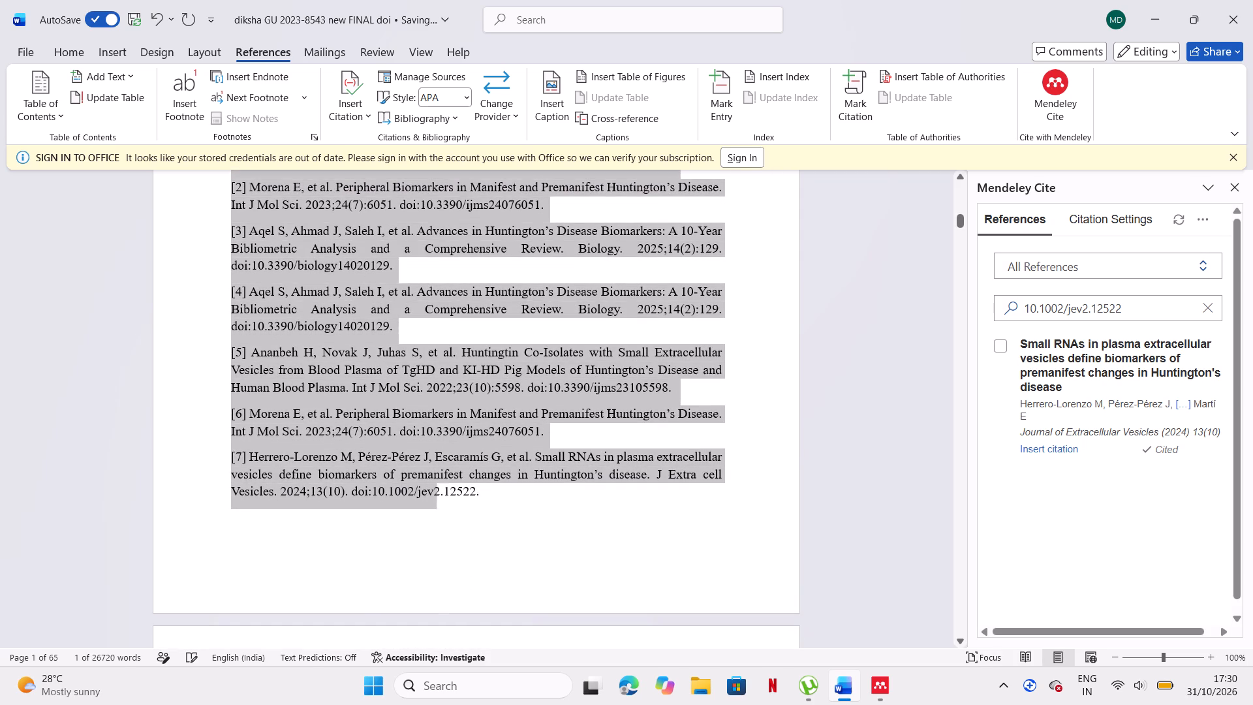
left_click_drag(433, 591, 516, 664)
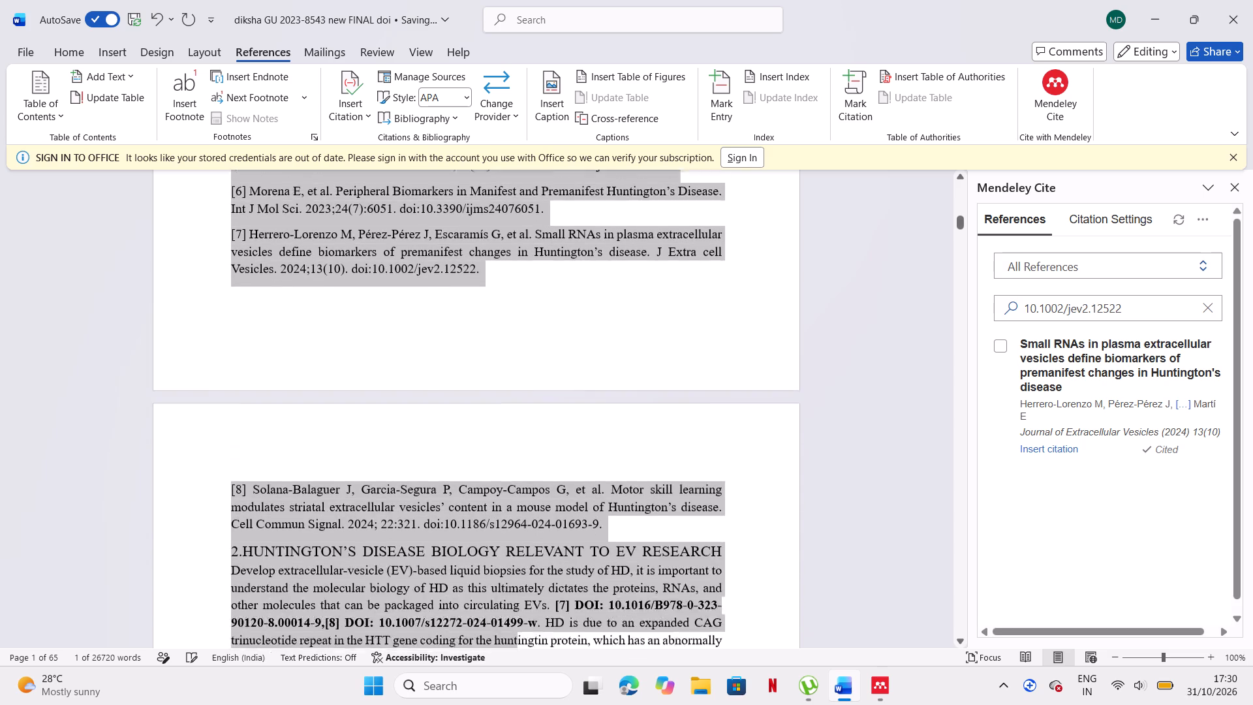
left_click_drag(516, 664, 678, 485)
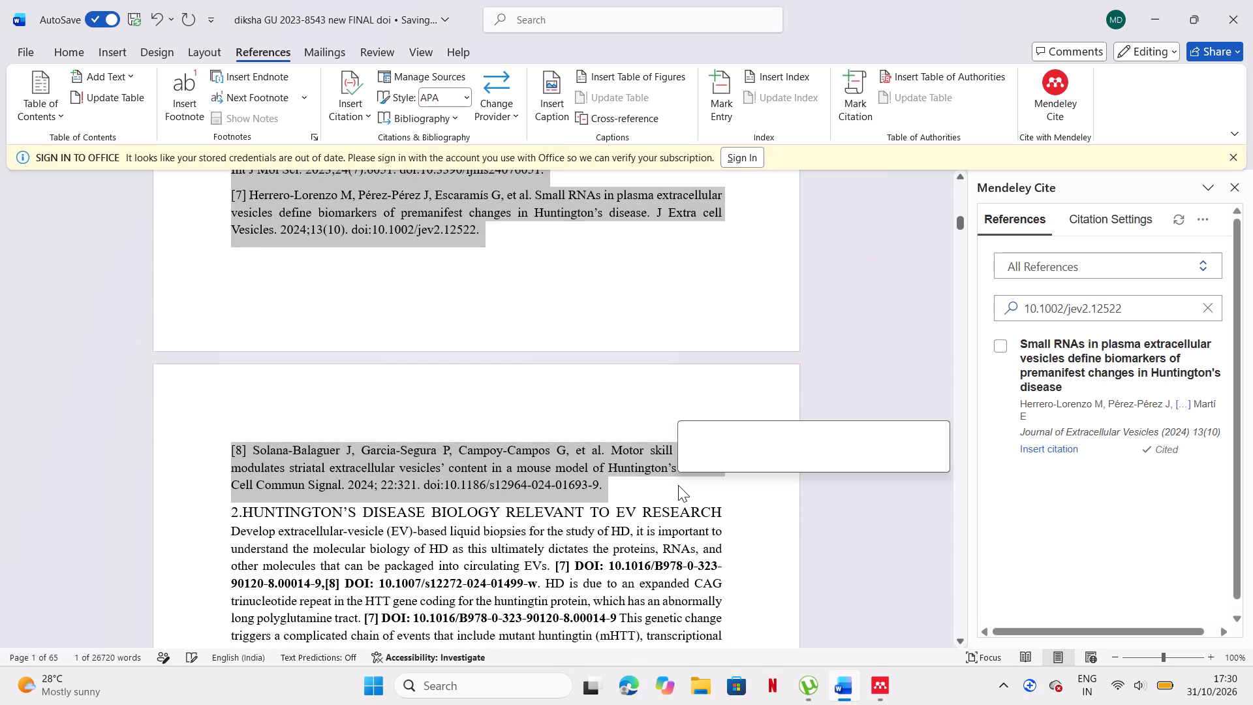
key("BackSpace")
Review the citations in section 2 from its opening paragraph to the heading 2.4 Disease Progression Before Clinical Onset.
scroll(678, 485, "up", 1)
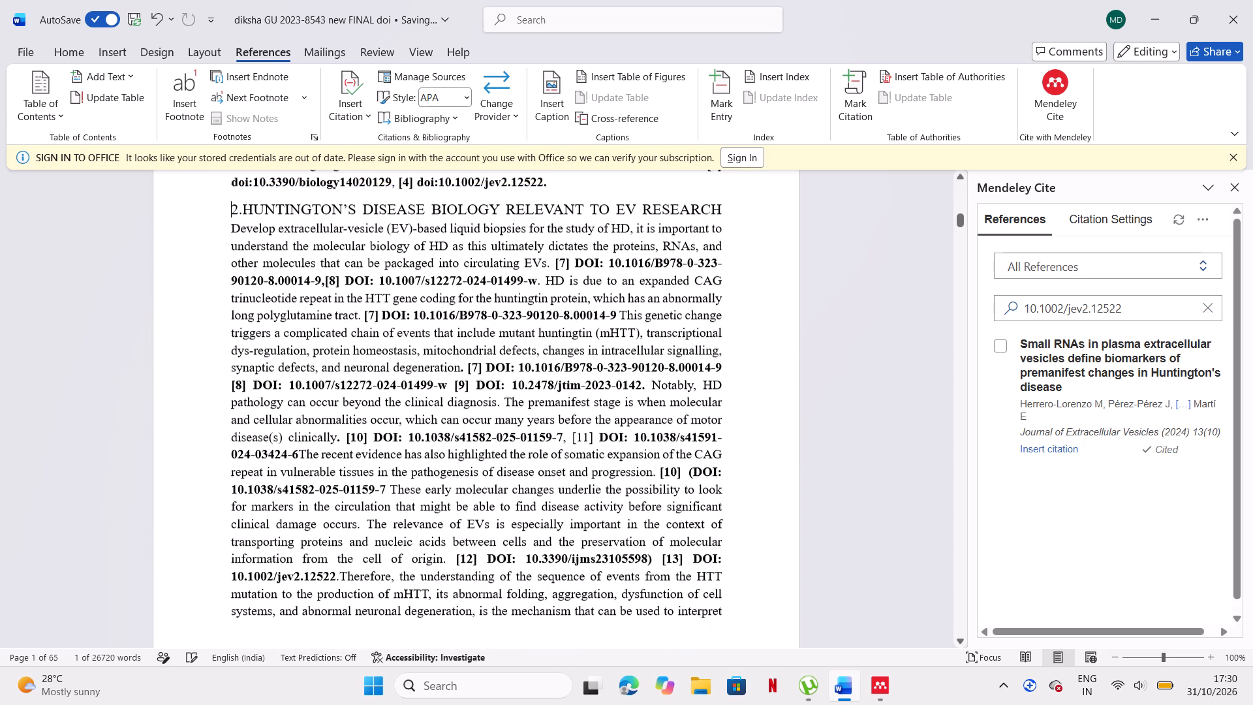
scroll(678, 485, "up", 1)
scroll(678, 485, "down", 1)
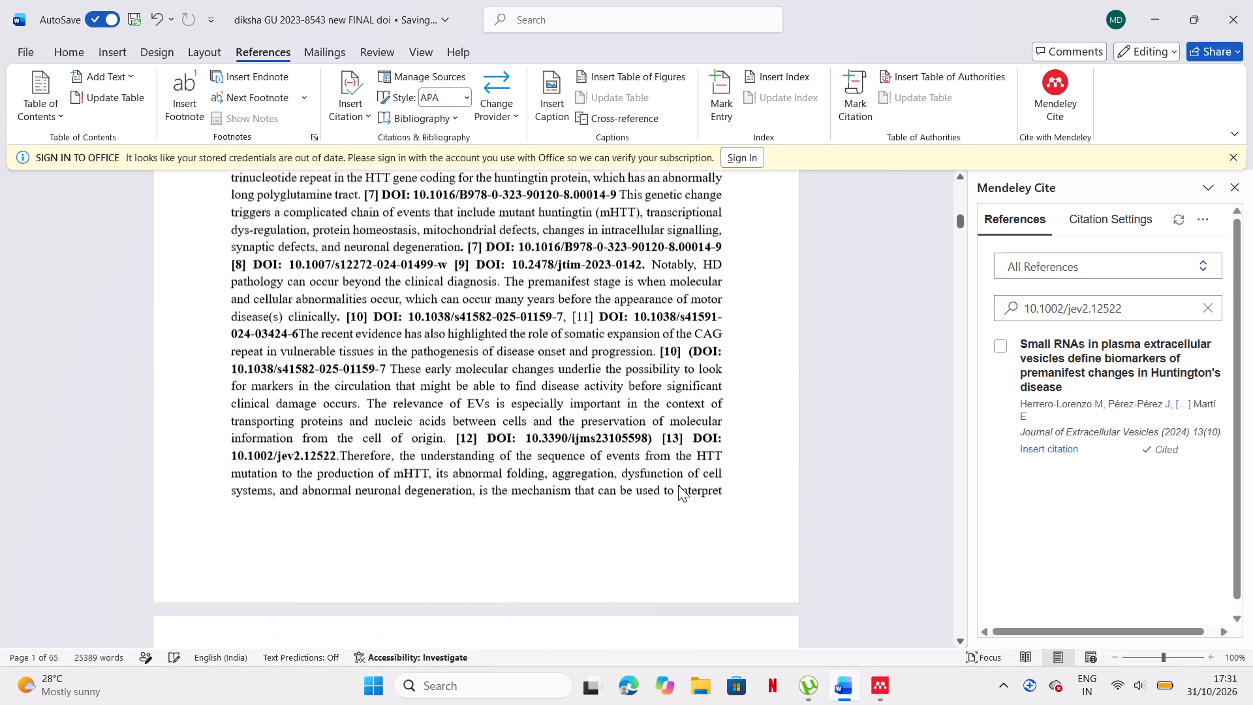
scroll(678, 485, "down", 1)
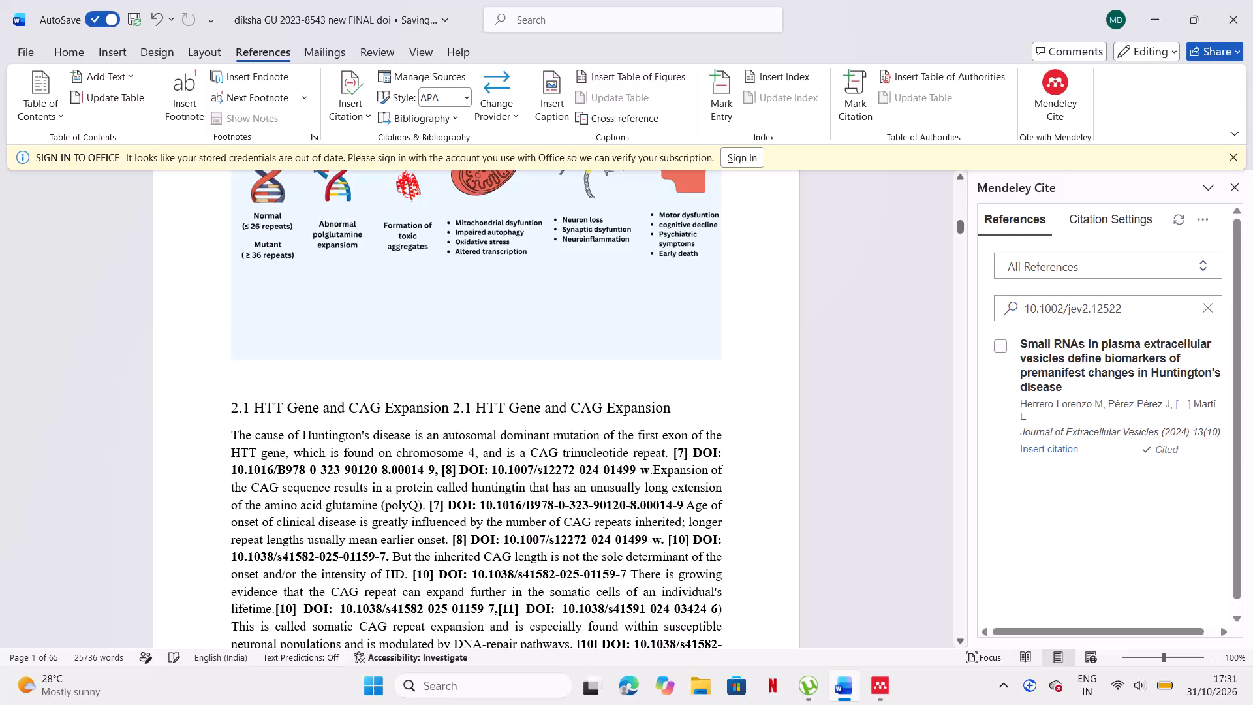
scroll(534, 495, "down", 6)
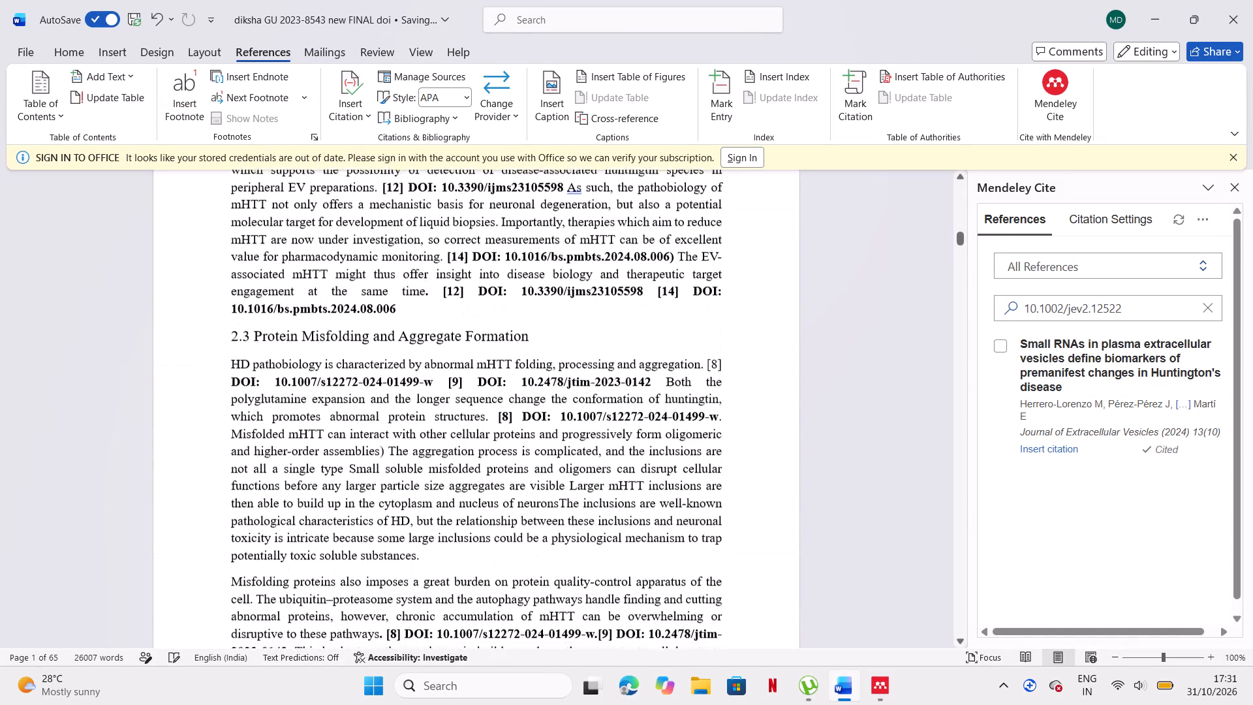
scroll(534, 495, "down", 4)
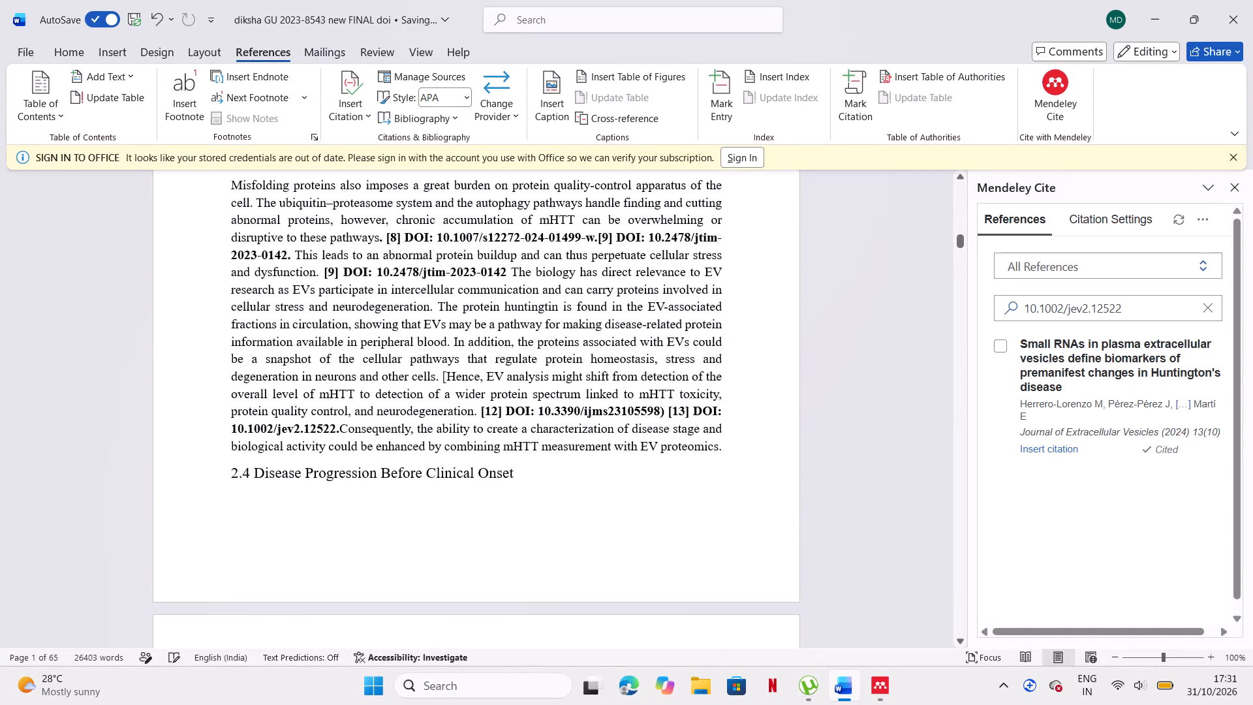
Delete the old References list at the end of section 2, from its heading through "Outline the biology of extracellular".
scroll(534, 495, "down", 4)
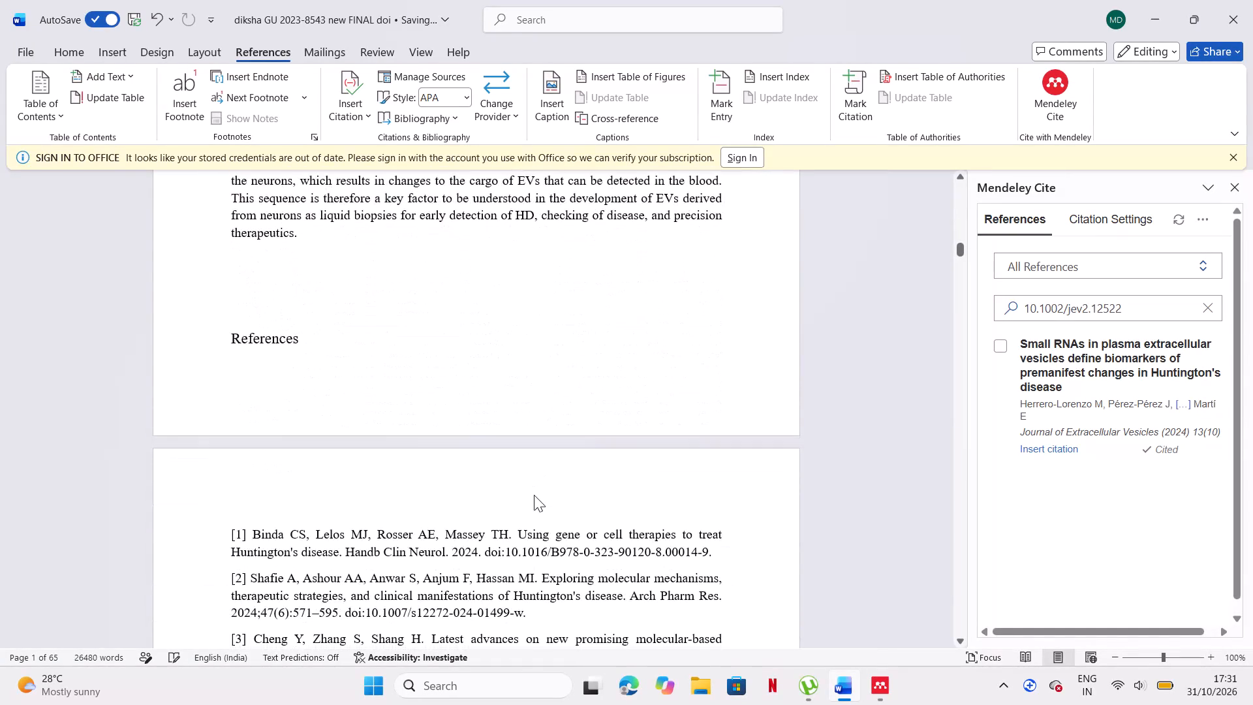
scroll(534, 495, "up", 1)
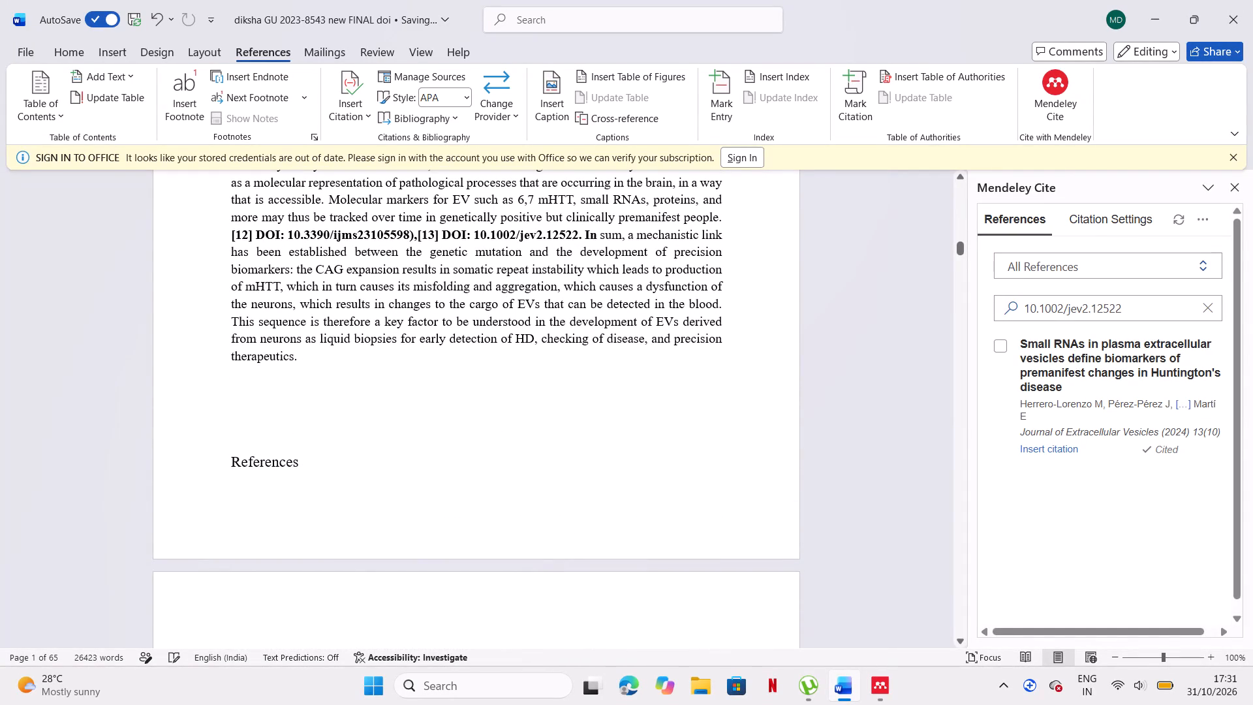
left_click(283, 389)
left_click_drag(240, 384, 266, 386)
left_click_drag(266, 386, 419, 628)
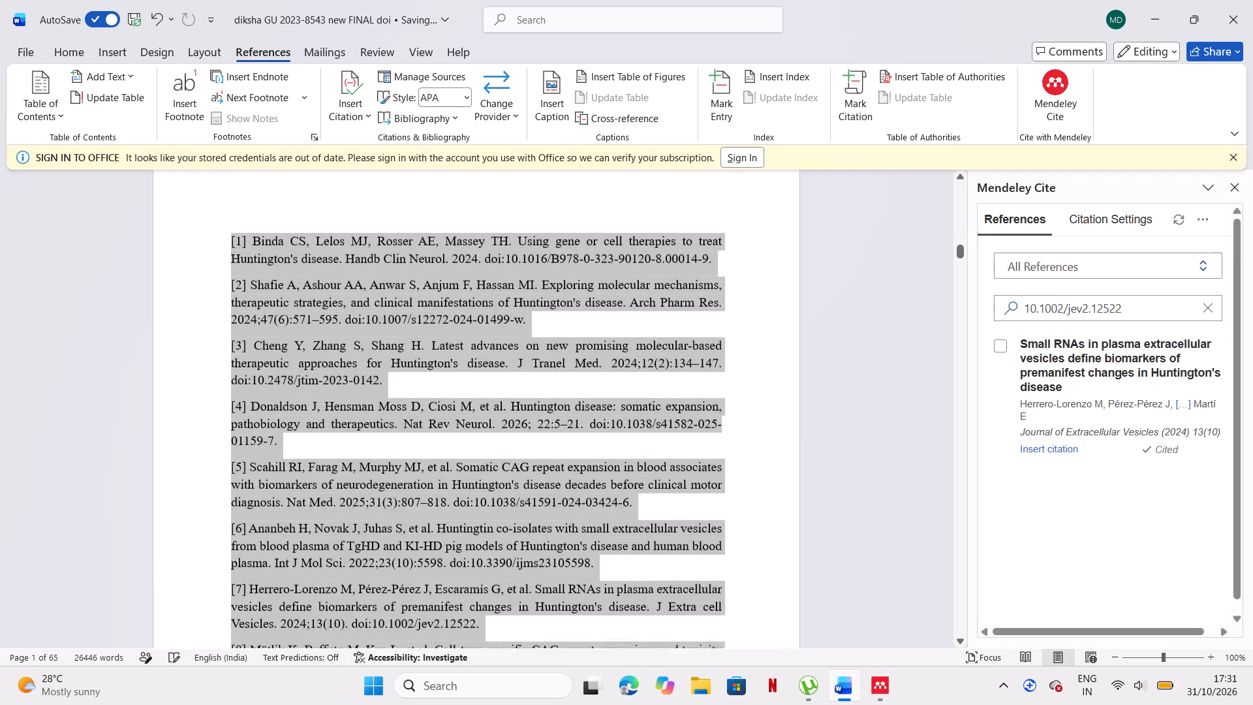
left_click_drag(419, 628, 504, 494)
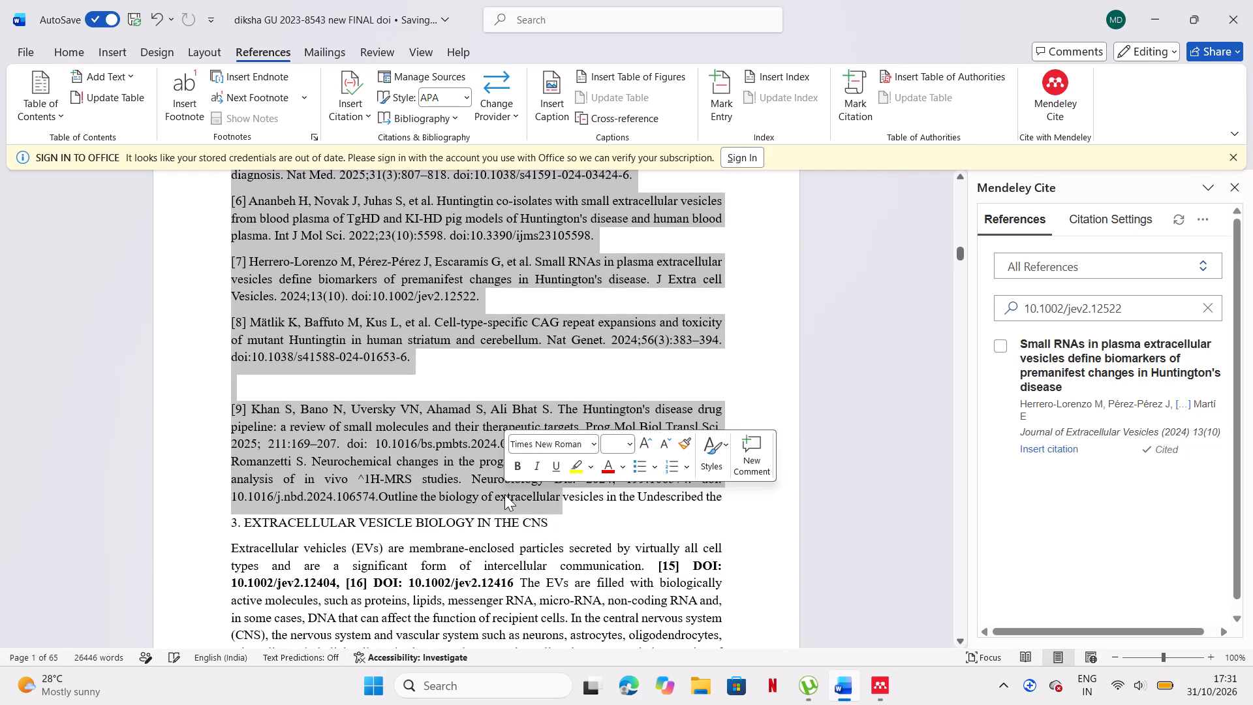
key("BackSpace")
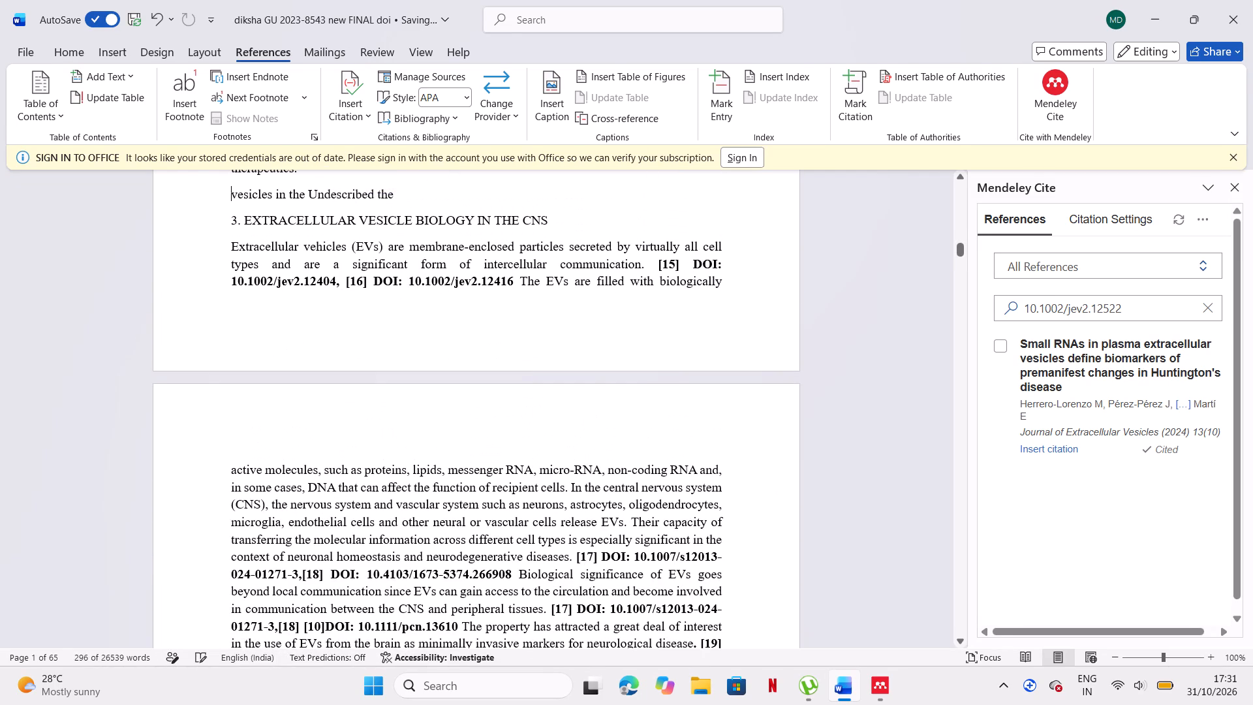
Remove the leftover line "vesicles in the Undescribed the" above the heading of section 3.
scroll(636, 220, "up", 1)
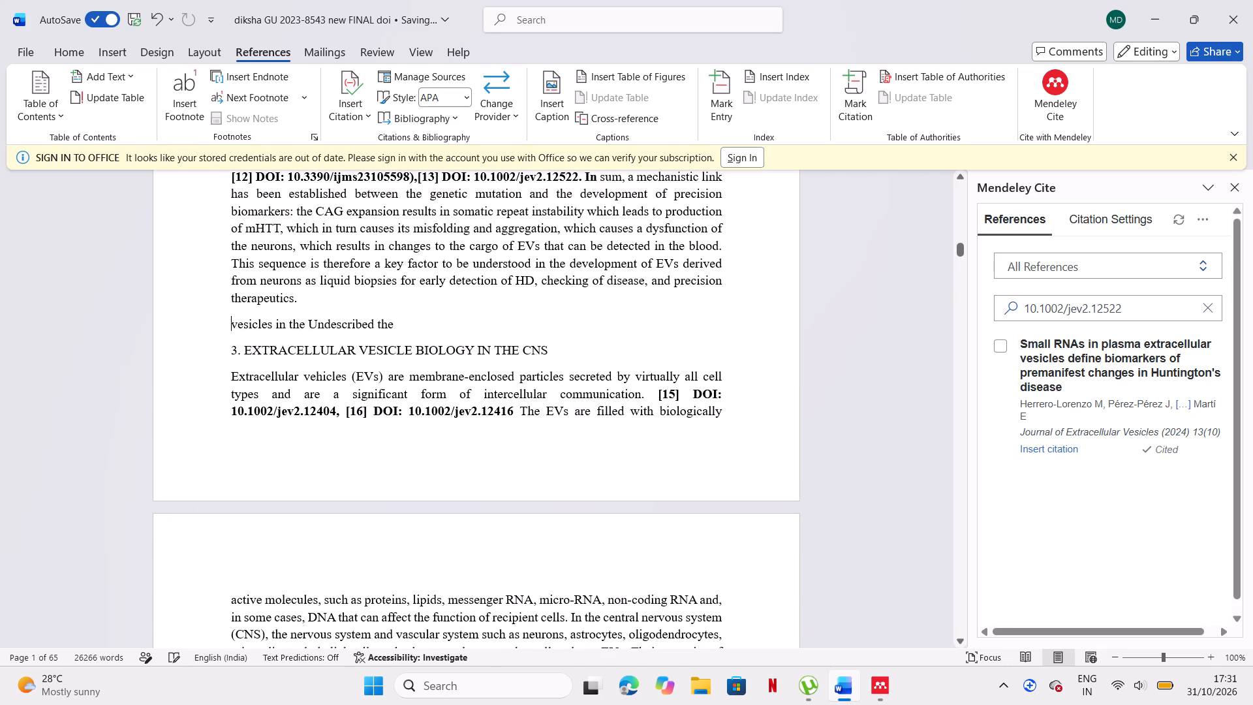
left_click(583, 326)
scroll(583, 326, "up", 1)
key("BackSpace")
key("BackSpace")
key("BackSpace")
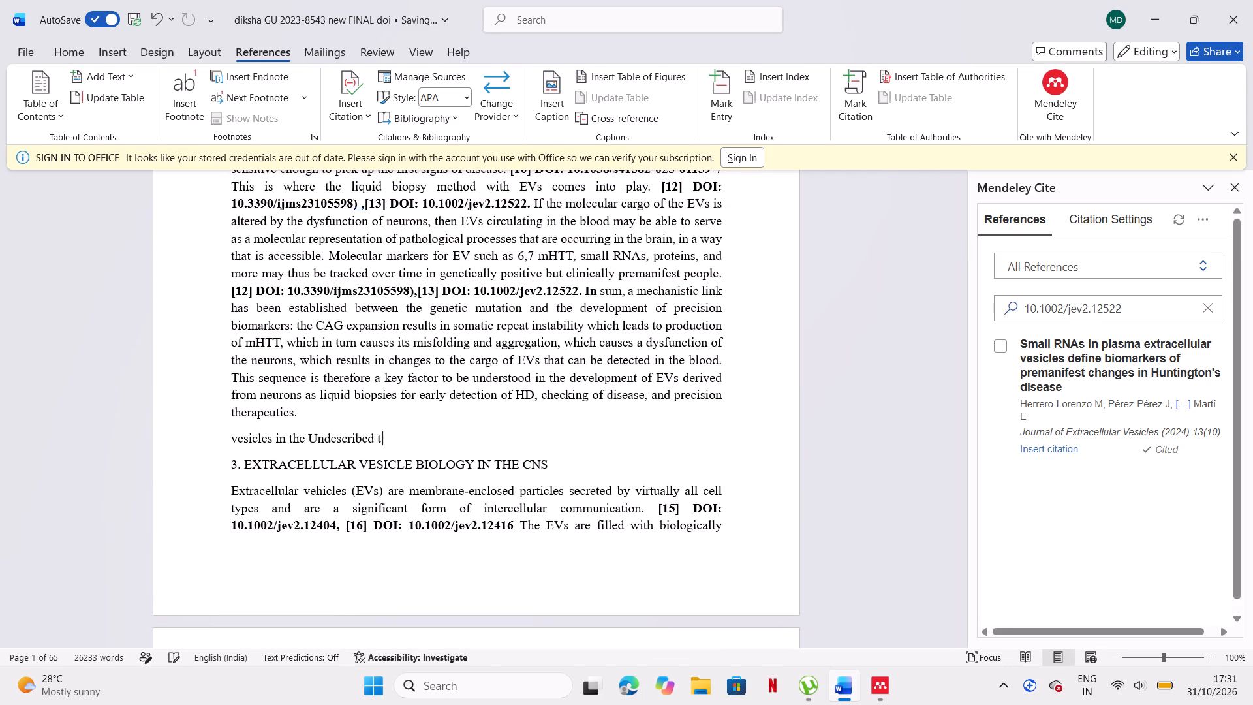
key("BackSpace")
key("BackSpace")
key("BackSpace")
key("BackSpace")
key("BackSpace")
key("BackSpace")
key("BackSpace")
key("BackSpace")
key("BackSpace")
key("BackSpace")
key("BackSpace")
key("BackSpace")
key("BackSpace")
key("BackSpace")
key("BackSpace")
key("BackSpace")
key("BackSpace")
key("BackSpace")
key("BackSpace")
key("BackSpace")
key("BackSpace")
key("BackSpace")
key("BackSpace")
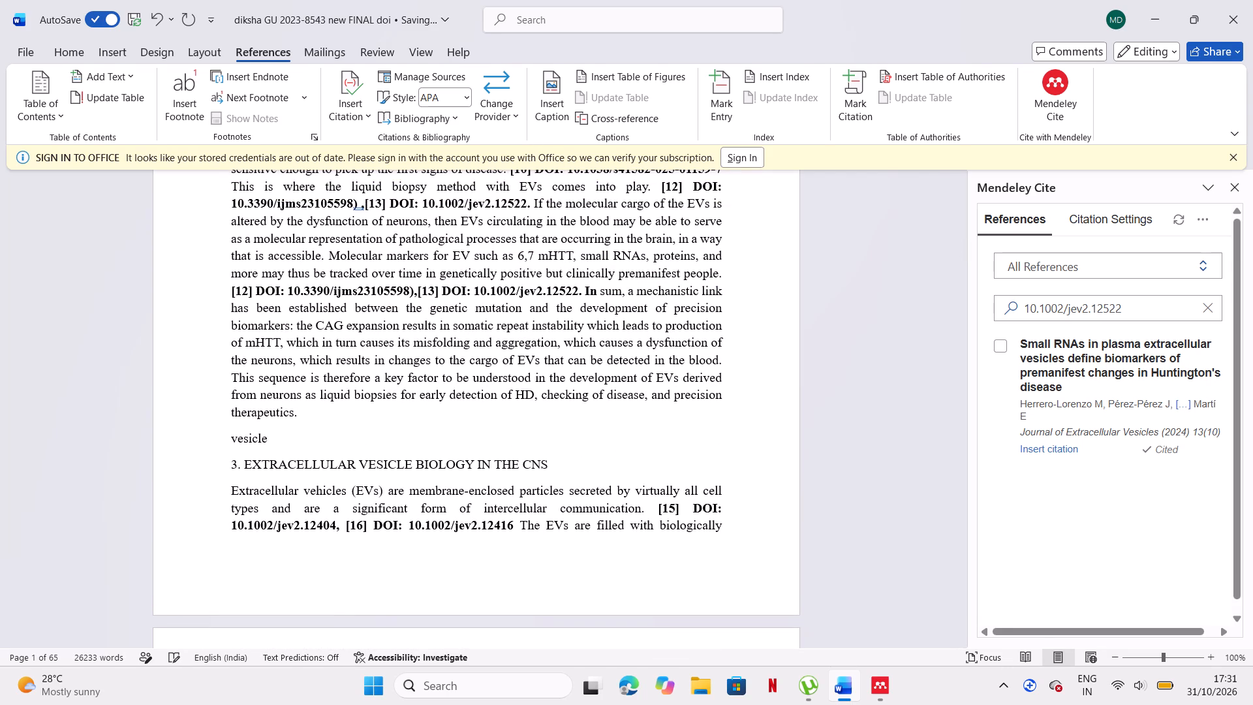
key("BackSpace")
key("BackSpace")
key("BackSpace")
key("BackSpace")
key("BackSpace")
key("BackSpace")
key("BackSpace")
key("BackSpace")
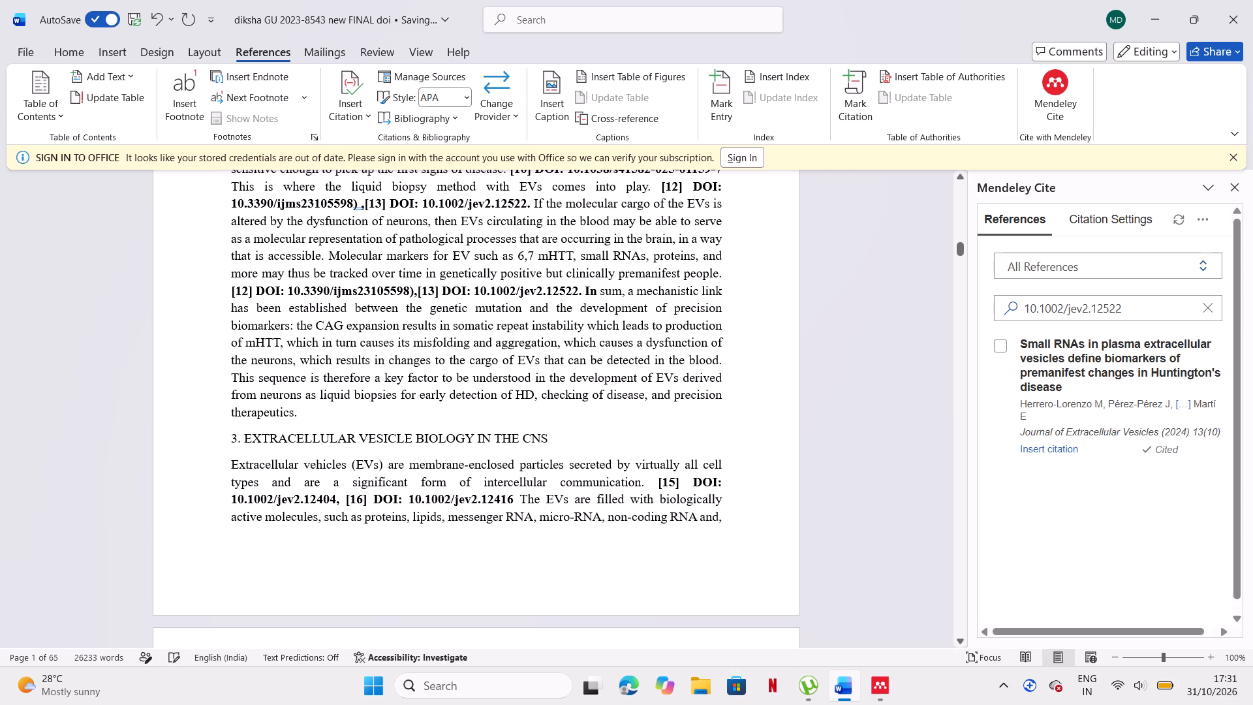
Enlarge the heading "3. EXTRACELLULAR VESICLE BIOLOGY IN THE CNS" by one font size step, keeping it non-bold.
left_click_drag(232, 439, 515, 448)
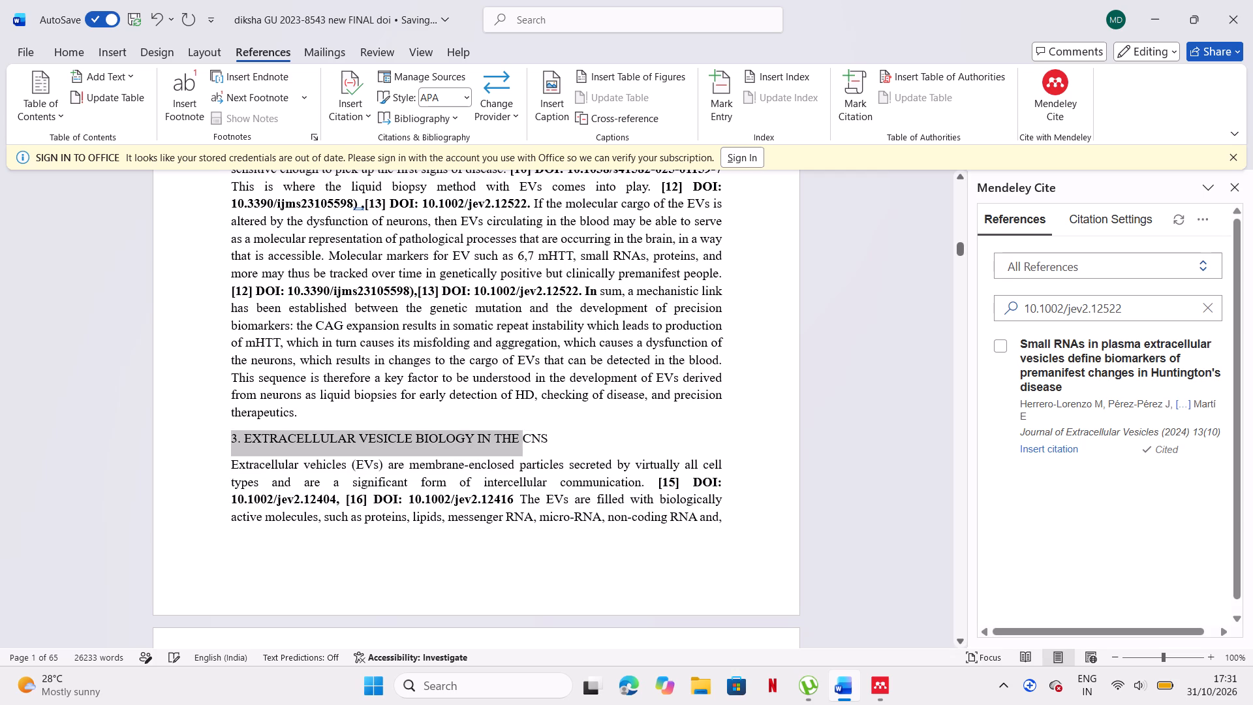
left_click_drag(515, 448, 617, 451)
left_click(628, 422)
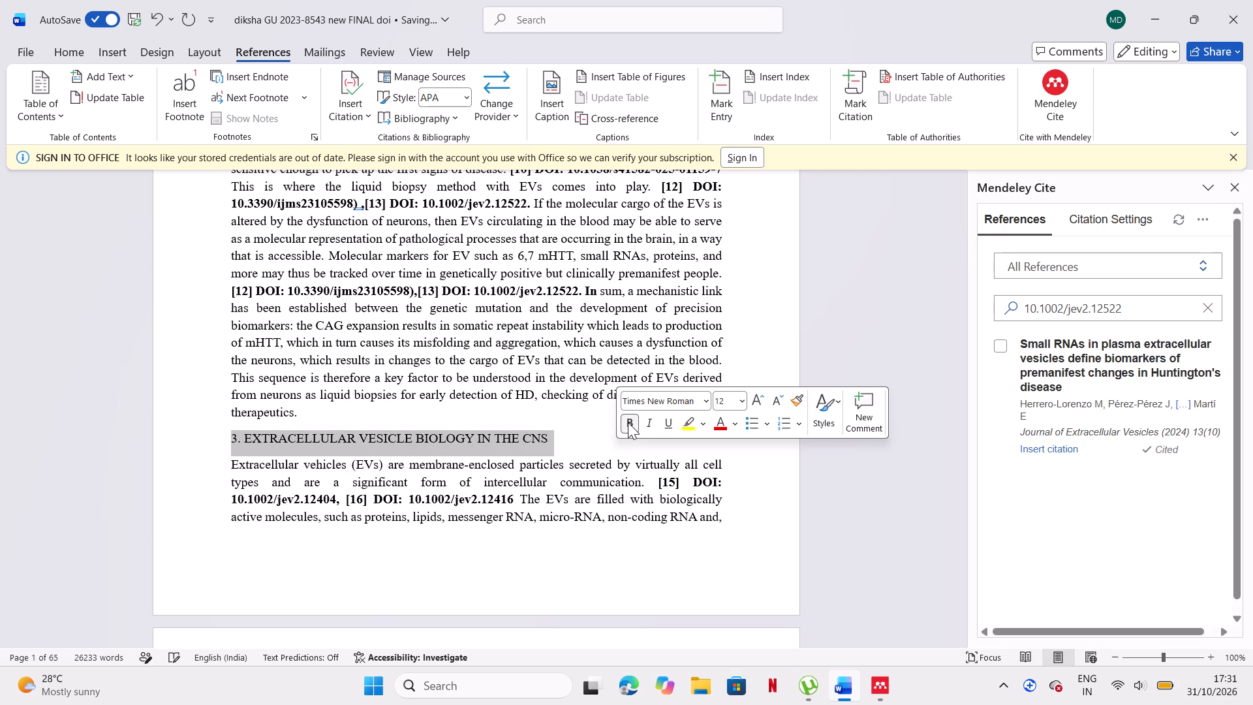
left_click(628, 422)
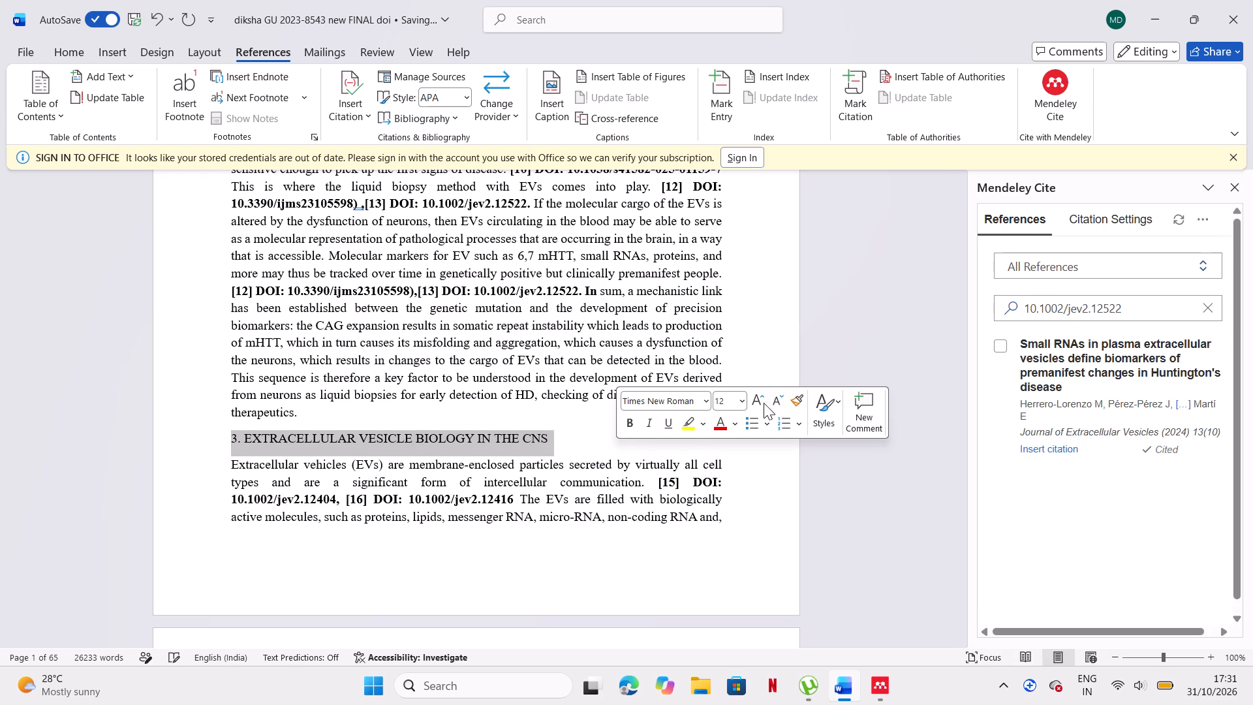
left_click(755, 403)
left_click(785, 532)
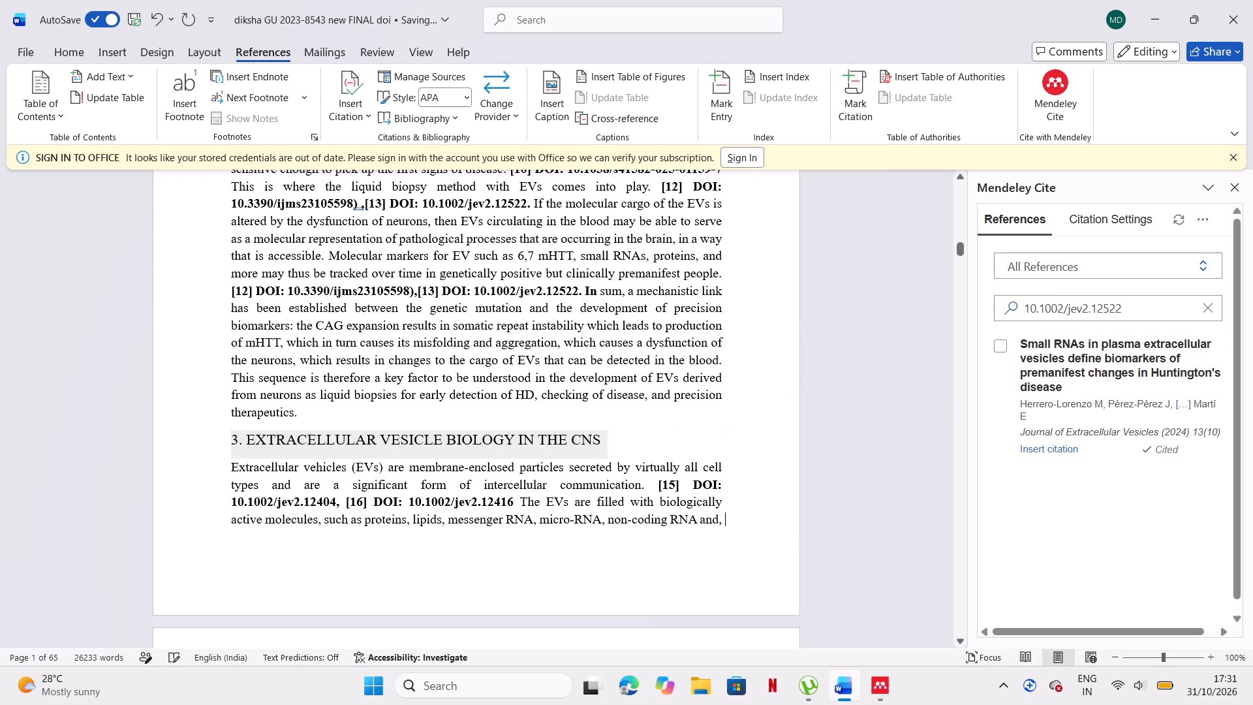
Review the text and citations in section 3 around Micro vesicles, Small EVs and 3.2 EV Biogenesis.
scroll(785, 532, "down", 20)
scroll(785, 532, "down", 15)
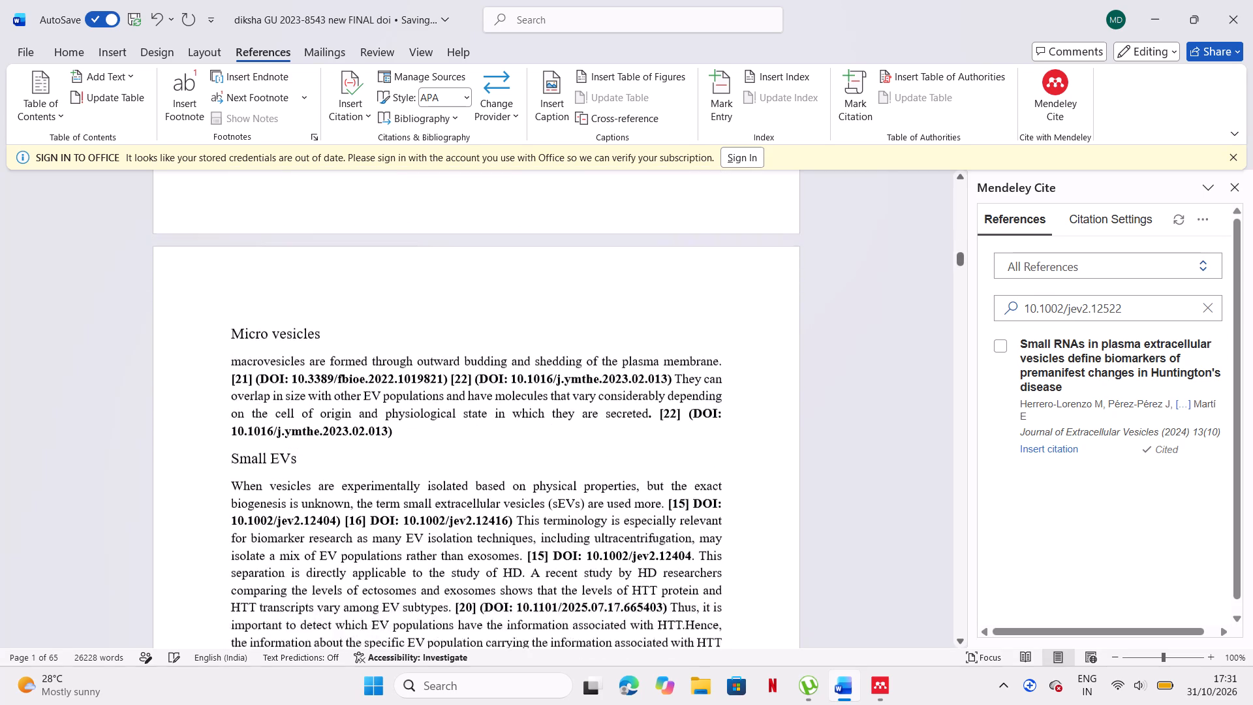
scroll(778, 513, "down", 1)
scroll(778, 513, "up", 1)
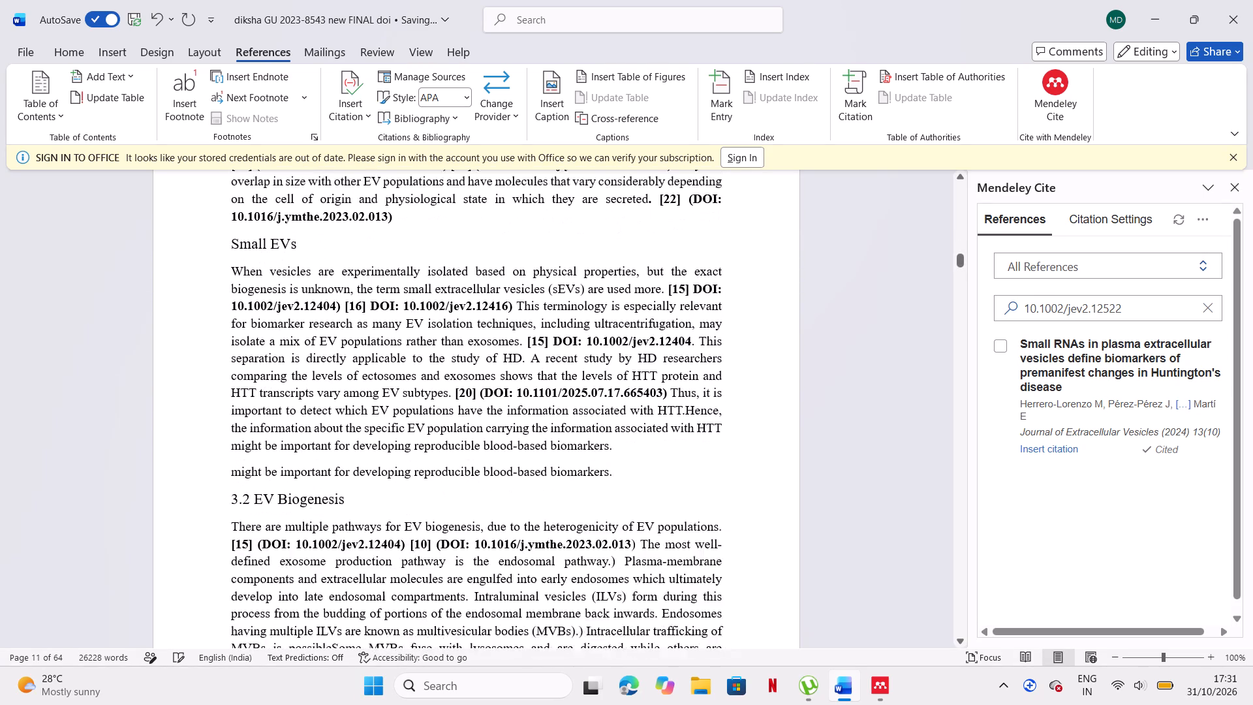
scroll(778, 513, "up", 1)
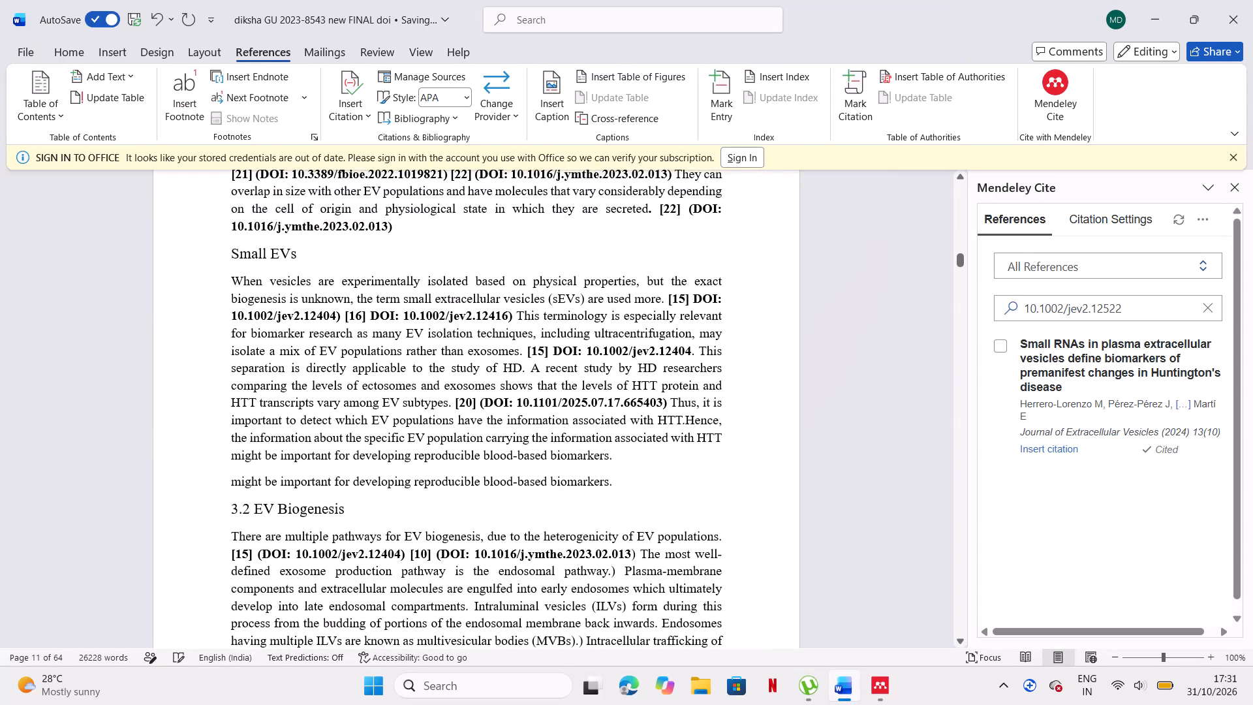
scroll(778, 513, "up", 1)
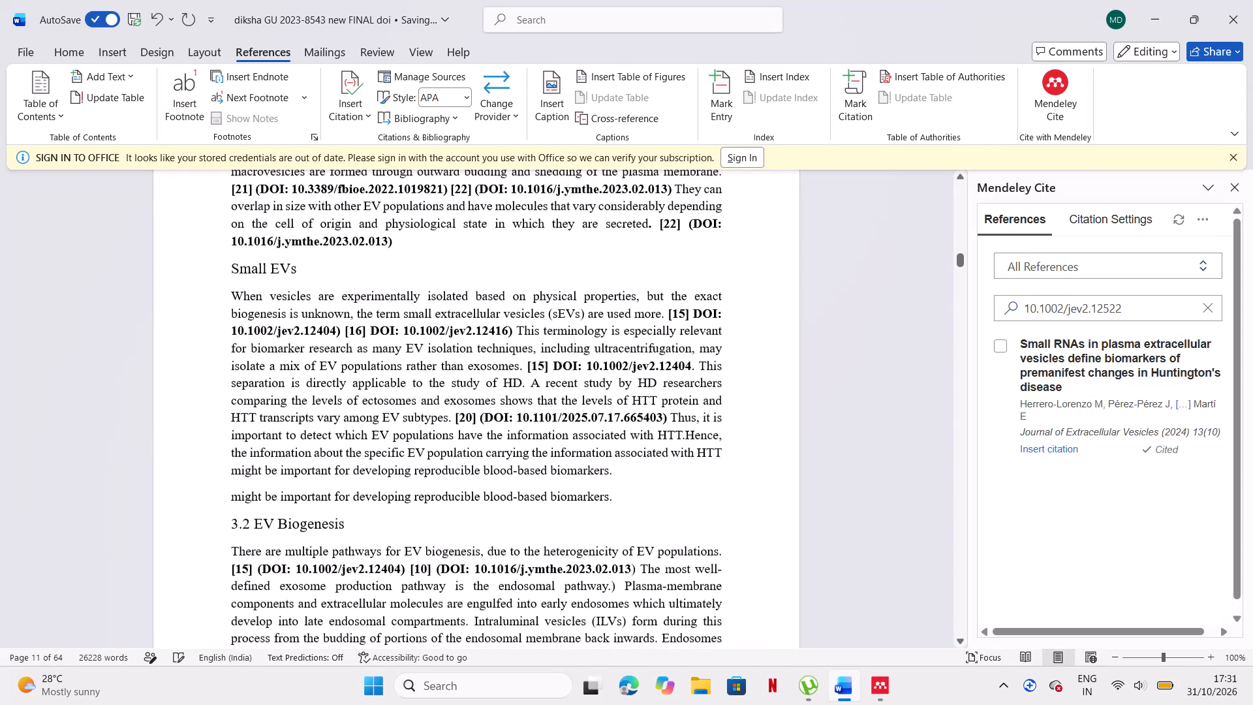
scroll(778, 513, "up", 2)
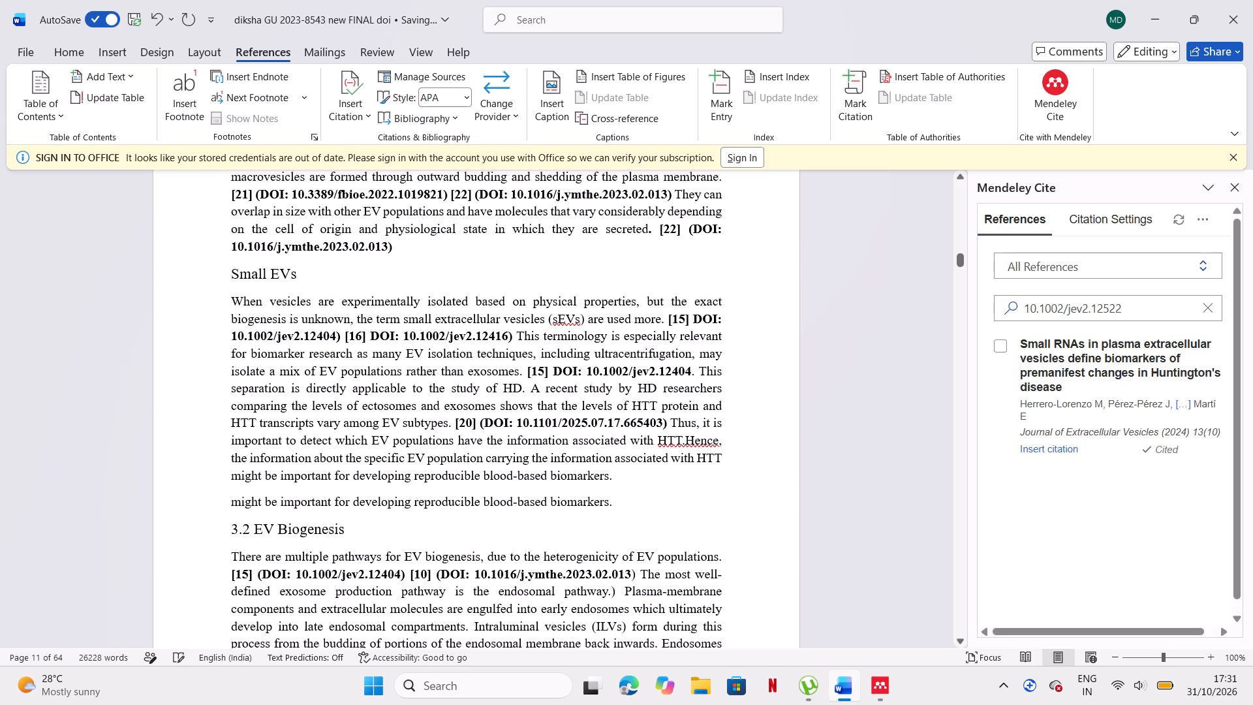
scroll(664, 509, "down", 1)
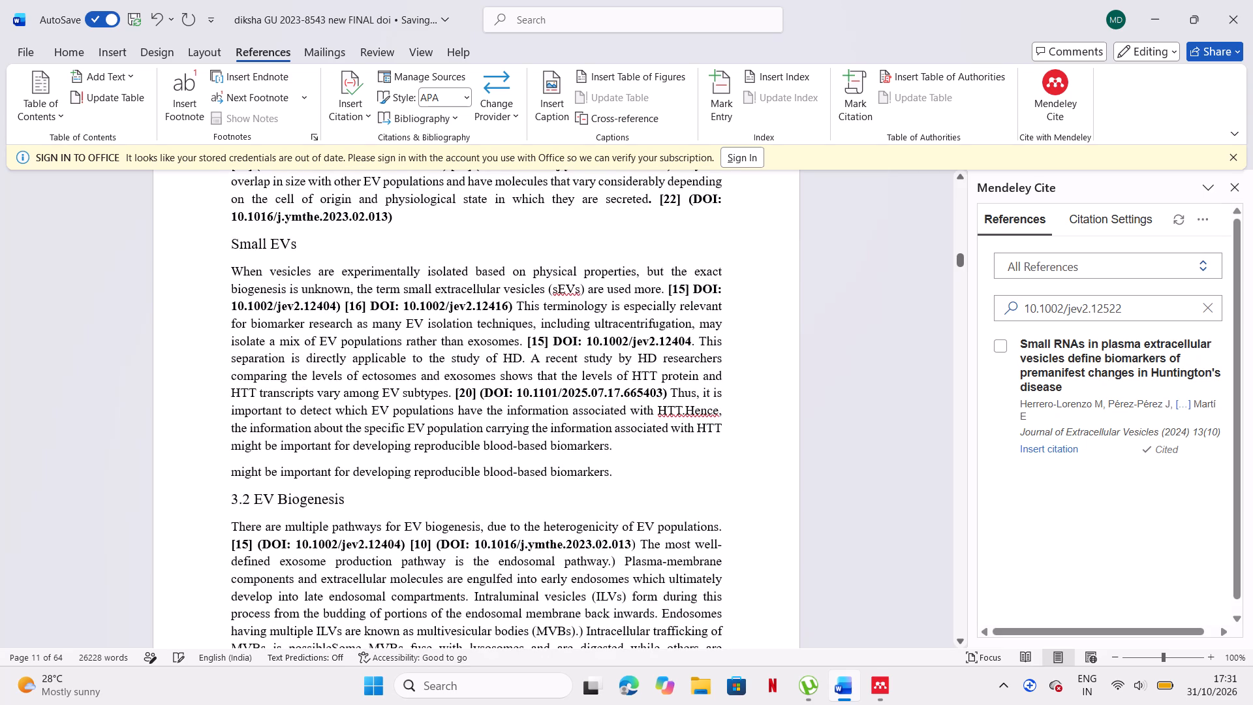
scroll(664, 509, "down", 2)
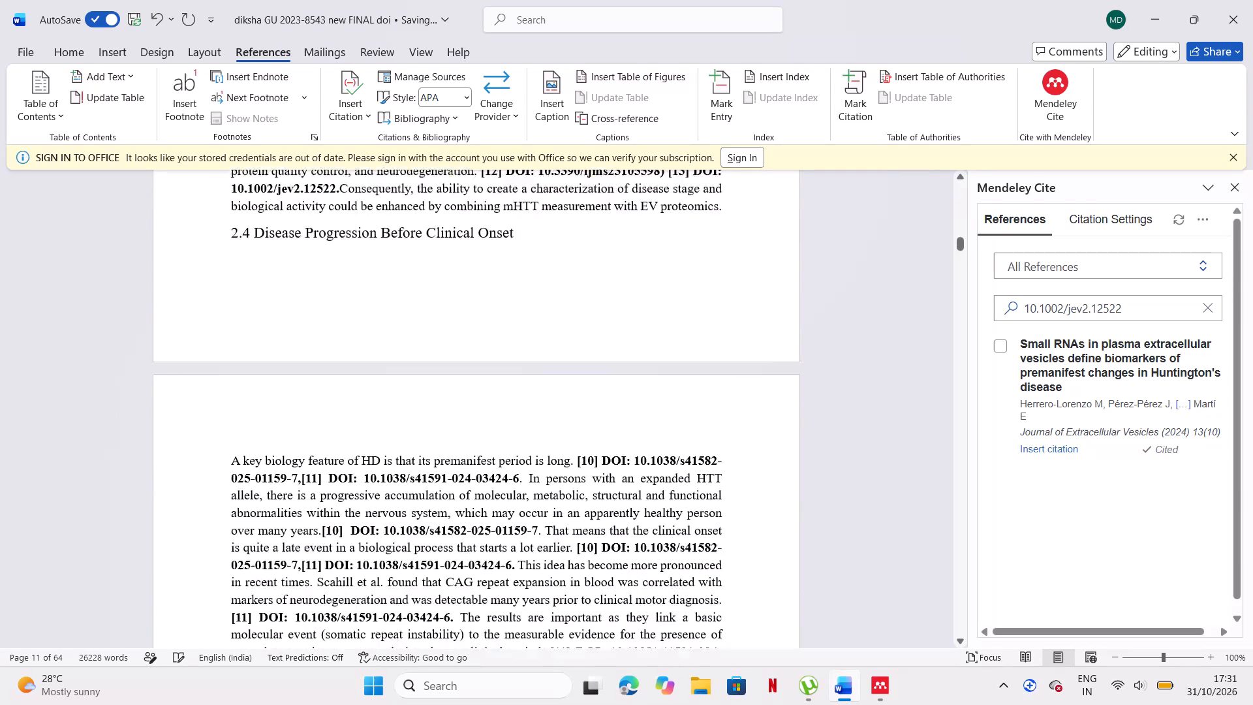
Set the heading "3.5 Neuron-Derived Extracellular Vesicles" to 14 pt, non-bold.
scroll(664, 509, "down", 9)
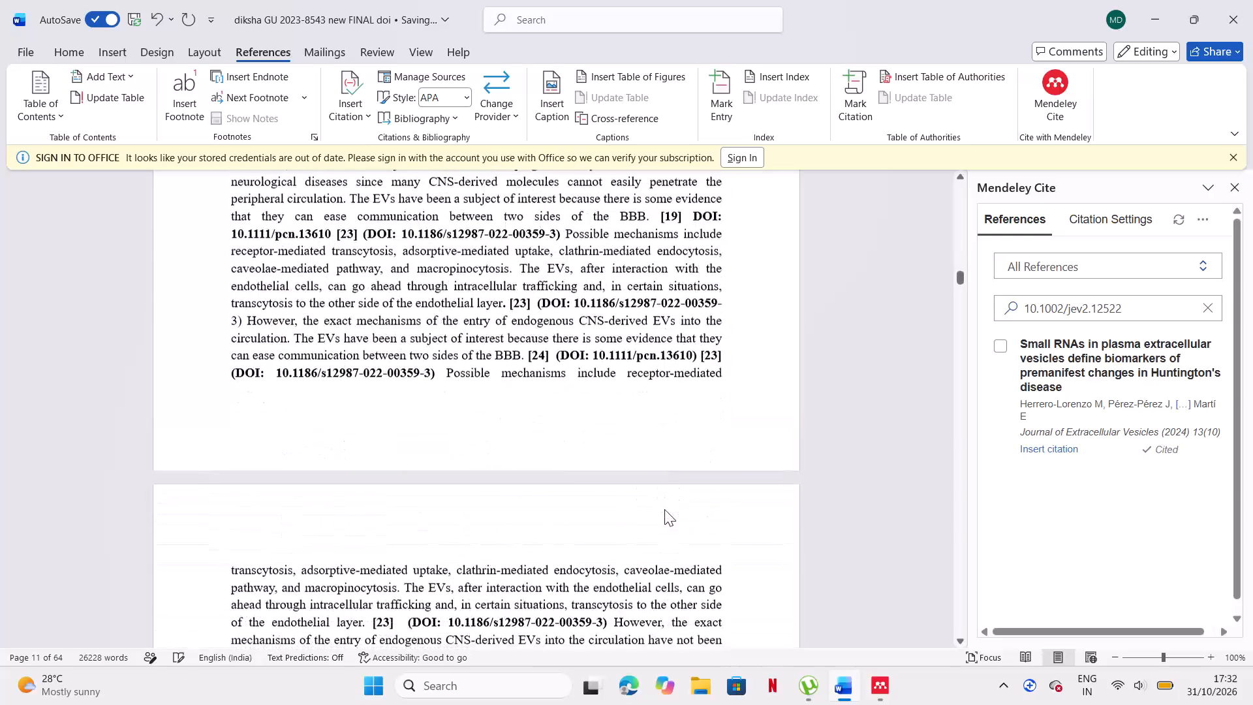
scroll(664, 509, "down", 3)
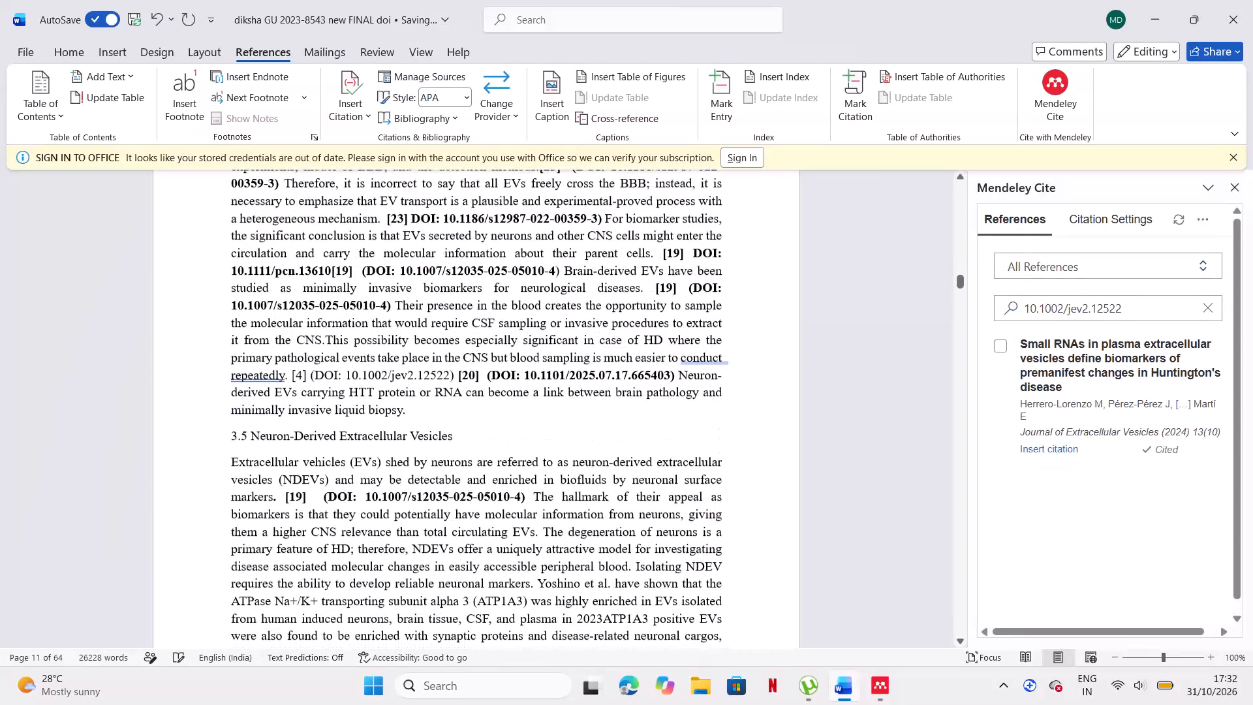
left_click_drag(456, 446, 232, 437)
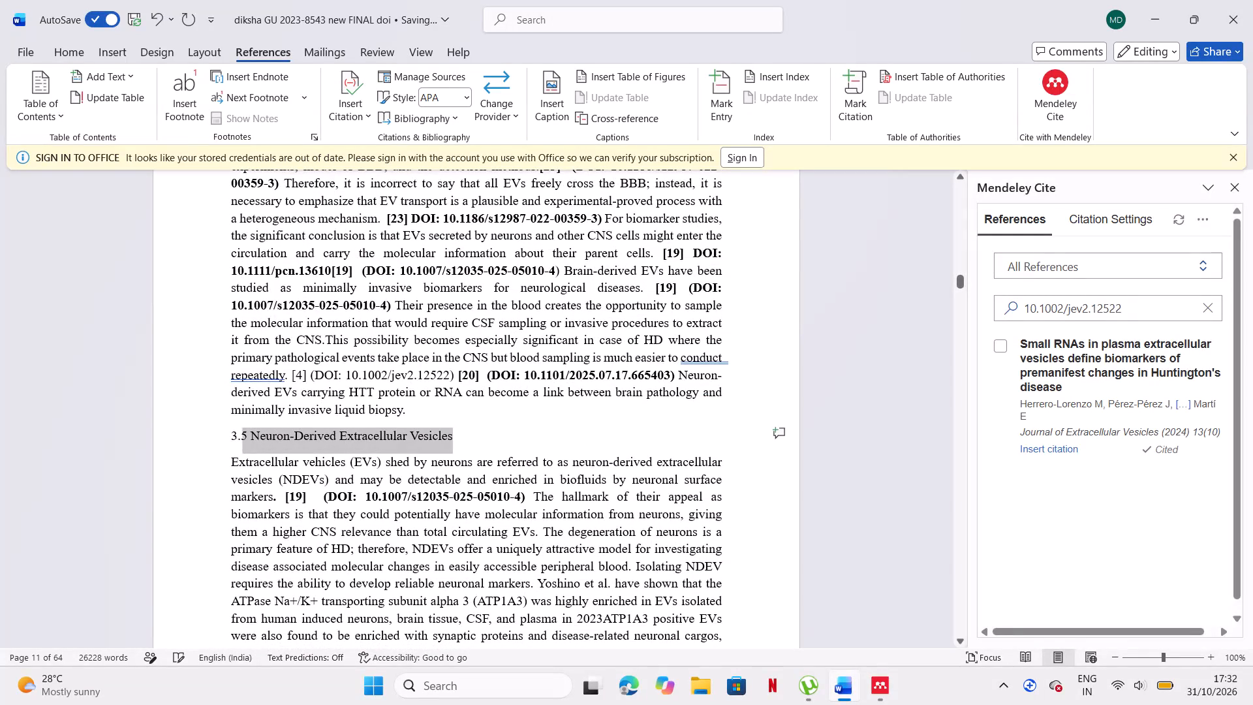
left_click_drag(232, 437, 223, 435)
left_click(239, 405)
left_click(239, 405)
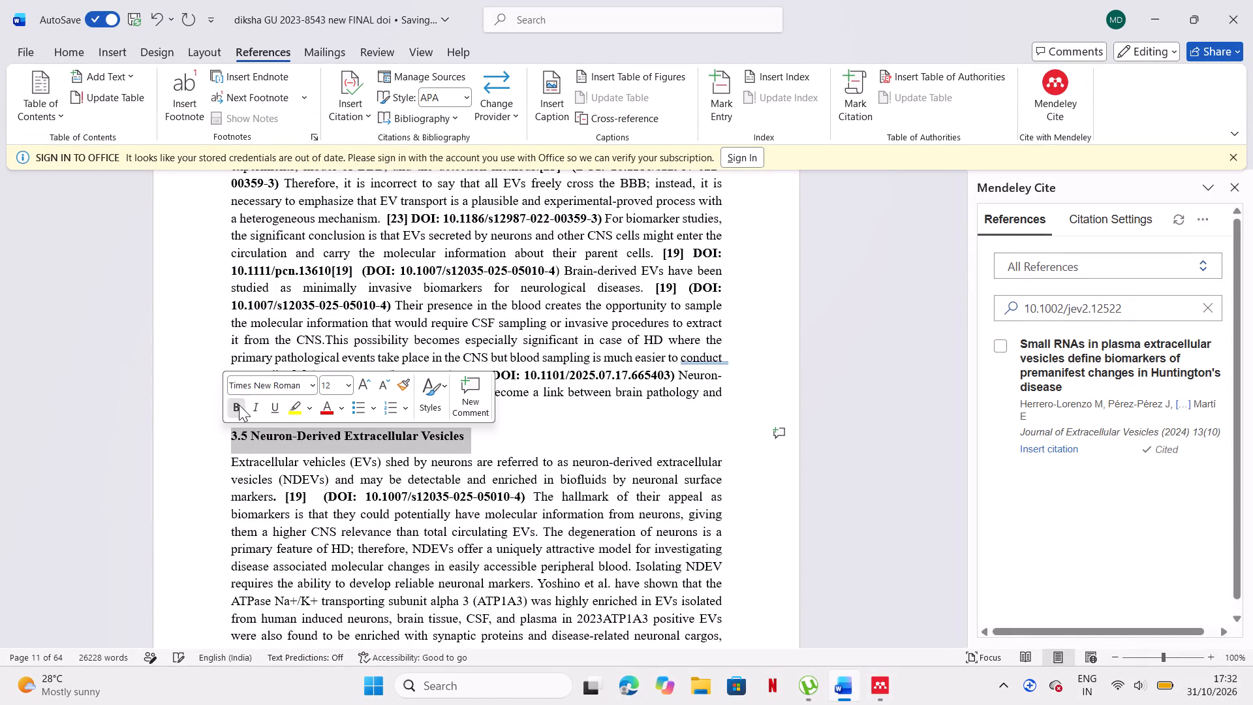
left_click(361, 377)
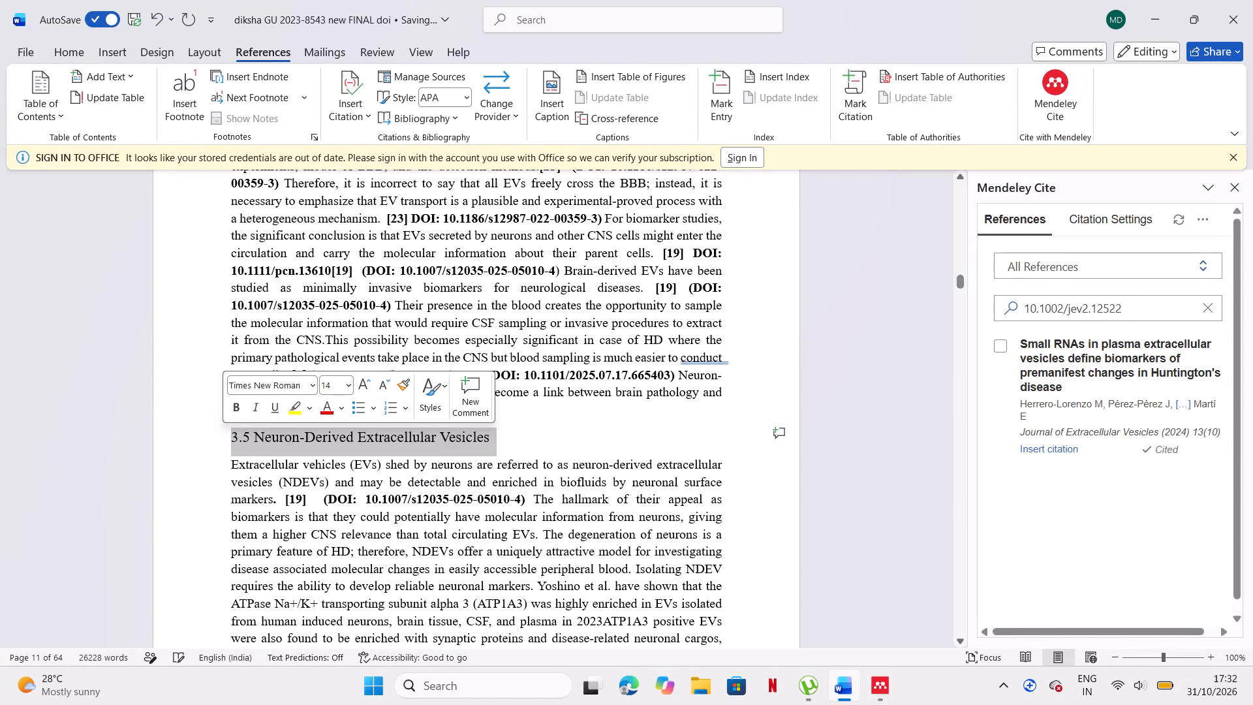
left_click(559, 414)
Delete the old References heading, entries [1] to [12] and the stray text after them, just before section 4.
scroll(559, 414, "down", 4)
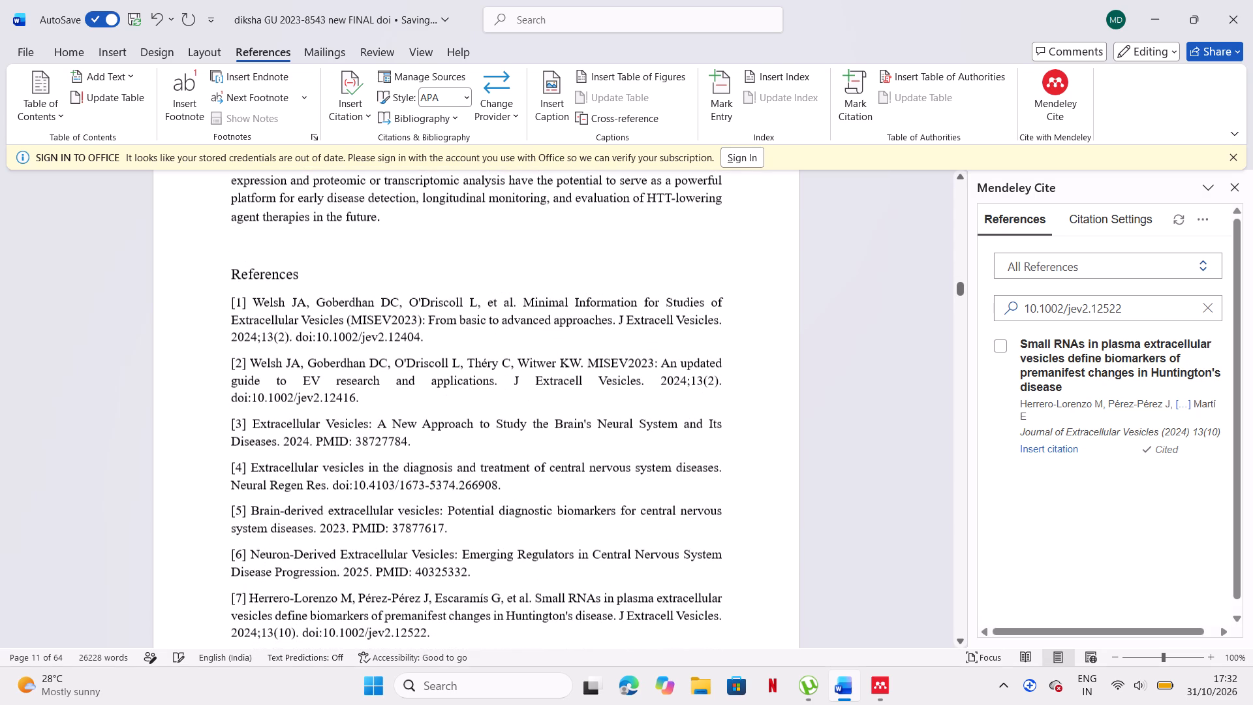
left_click_drag(230, 242, 423, 670)
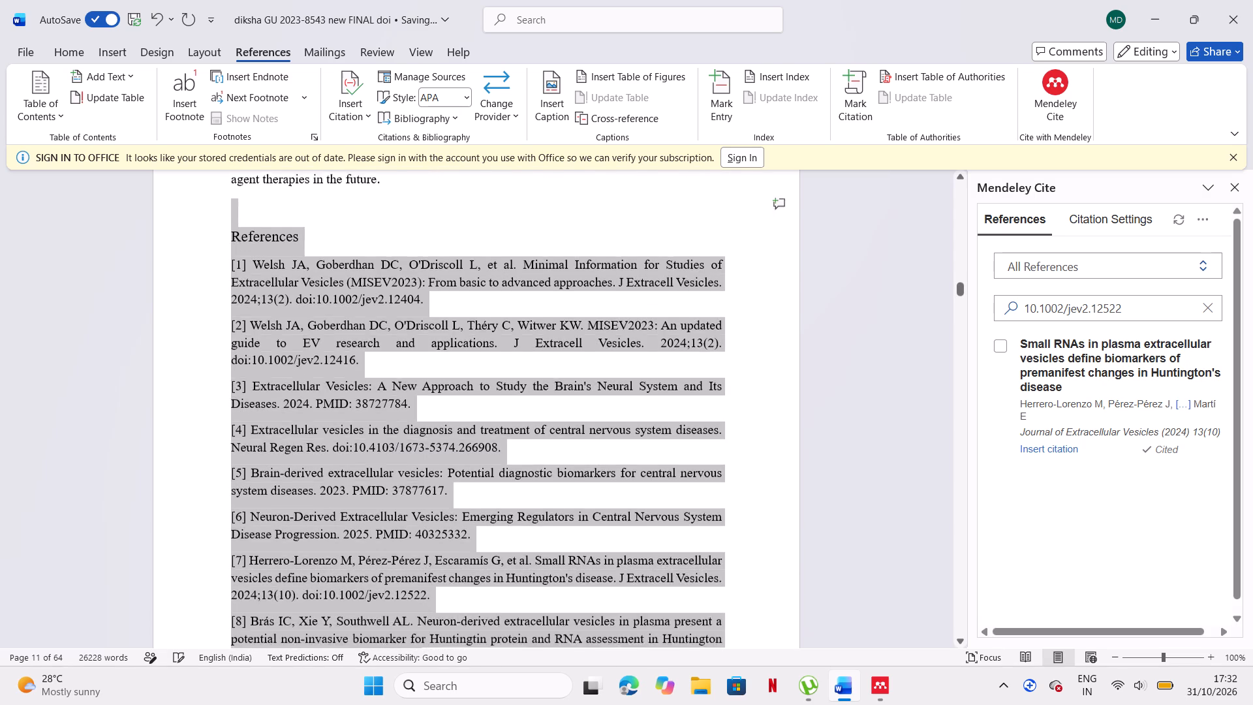
left_click_drag(423, 670, 526, 524)
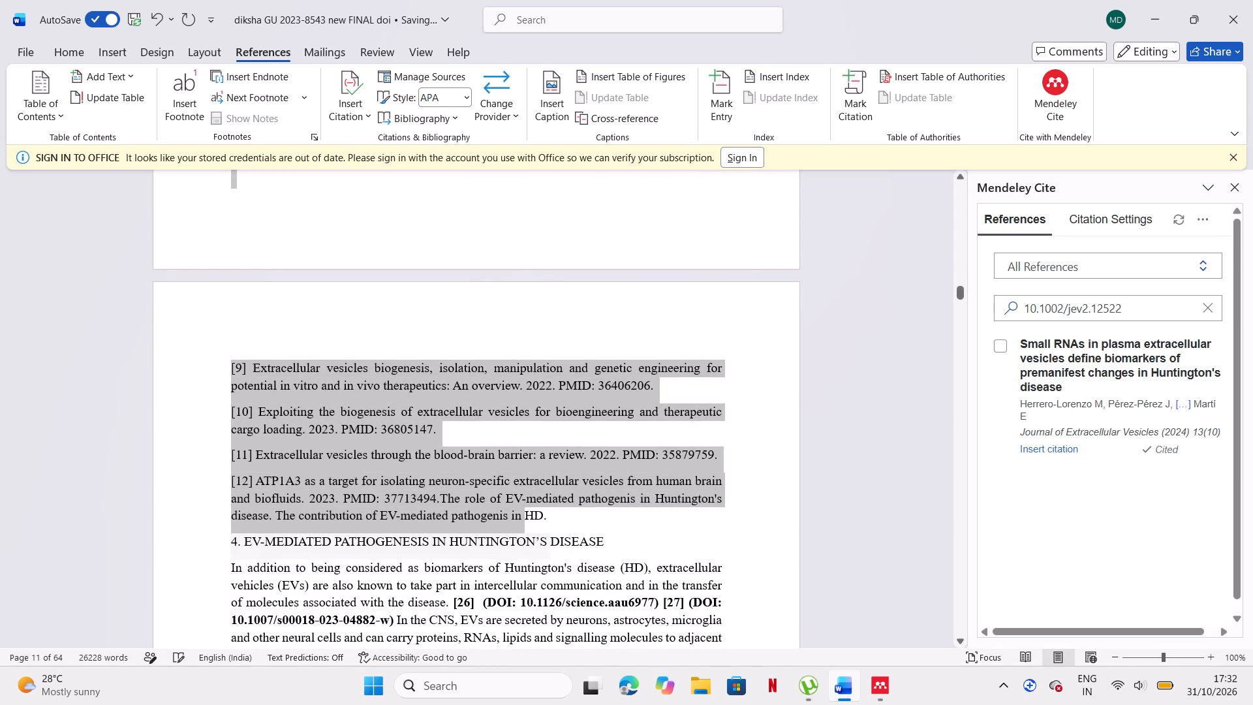
left_click_drag(526, 524, 608, 515)
key("BackSpace")
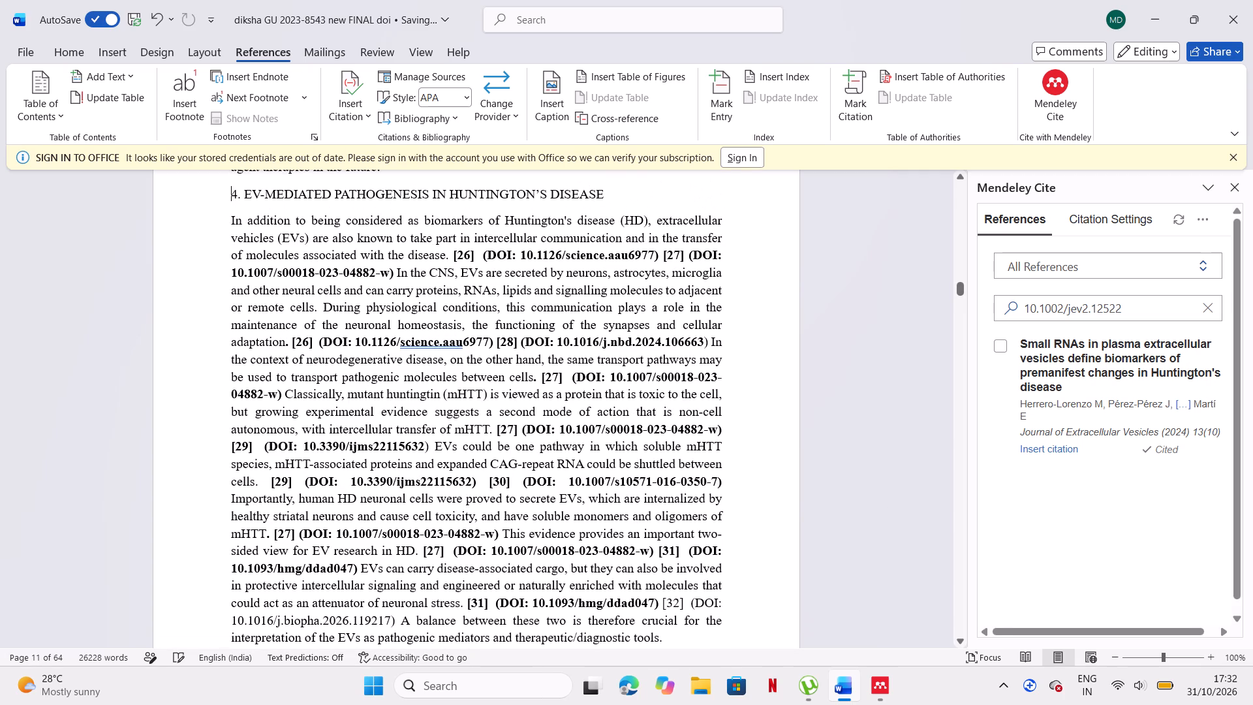
Enlarge the heading "4. EV-MEDIATED PATHOGENESIS IN HUNTINGTON'S DISEASE" by one font size step.
scroll(608, 515, "up", 1)
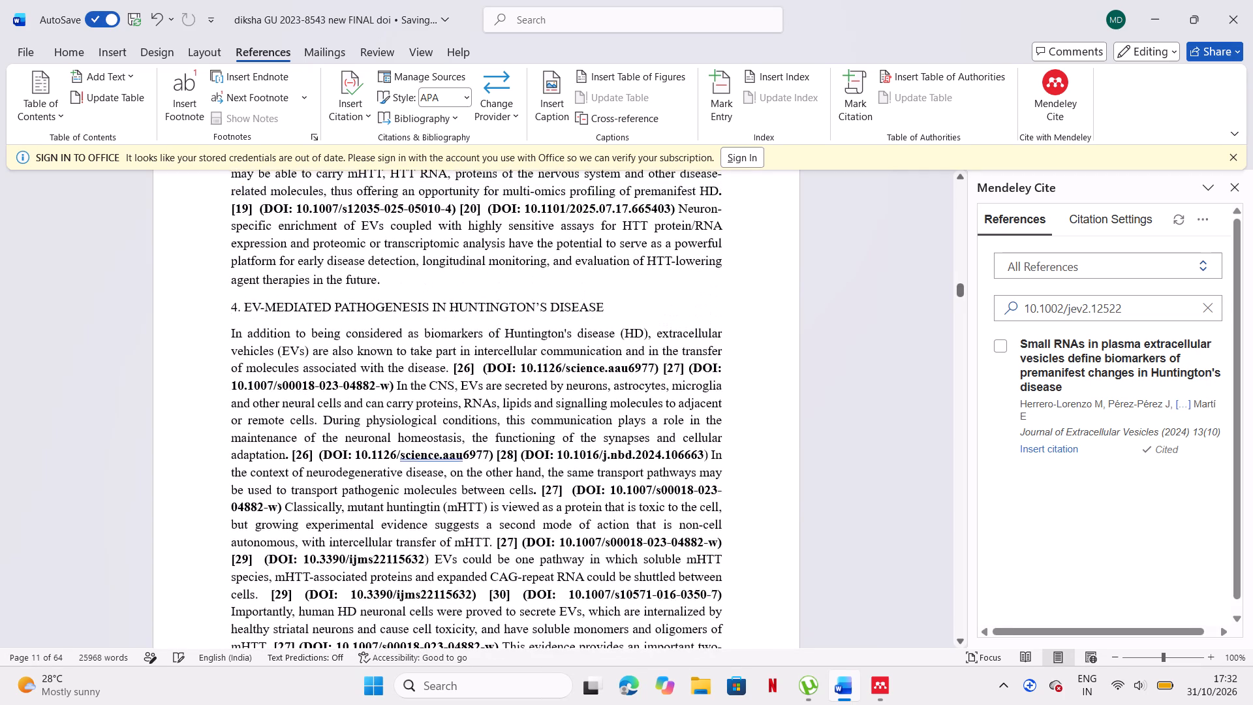
left_click_drag(643, 314, 227, 307)
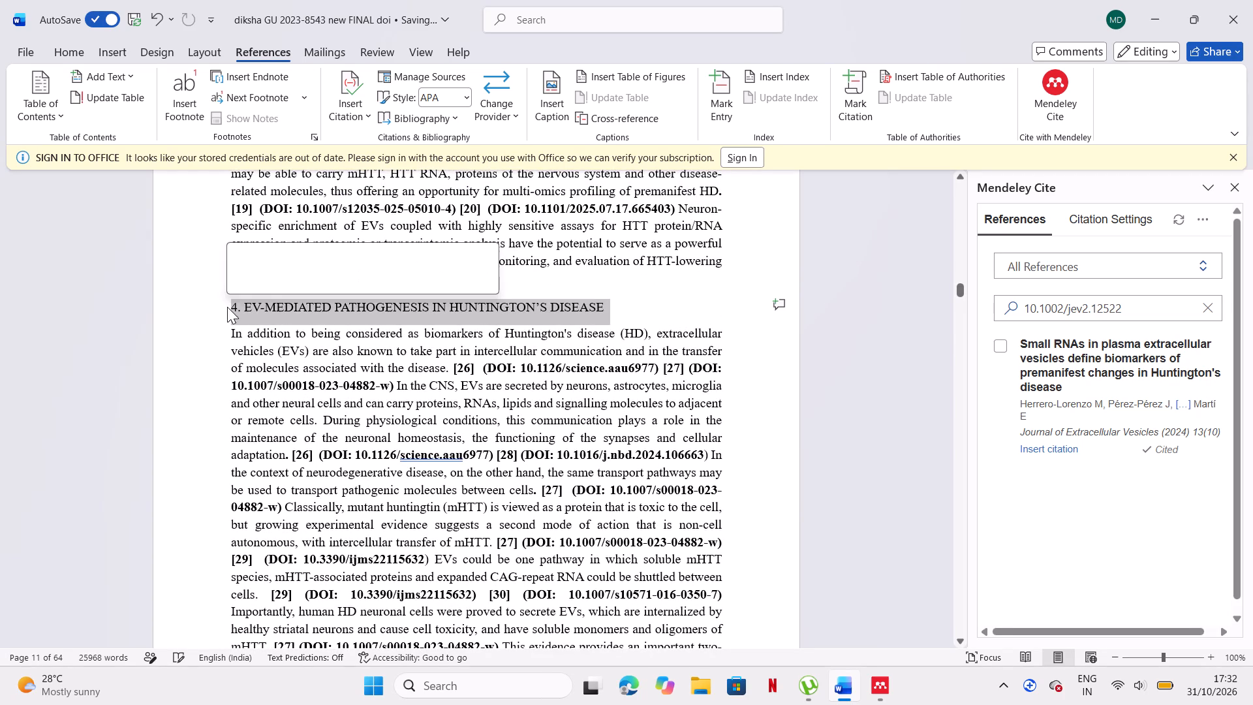
left_click(364, 258)
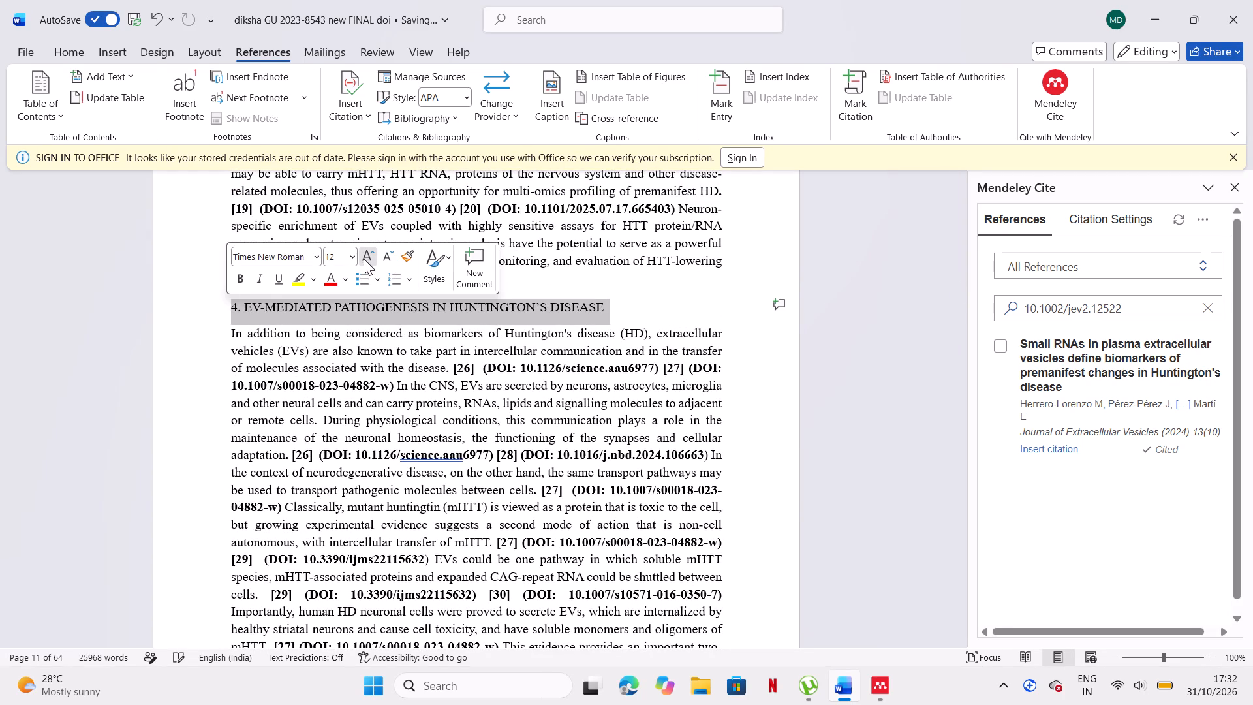
scroll(400, 448, "down", 4)
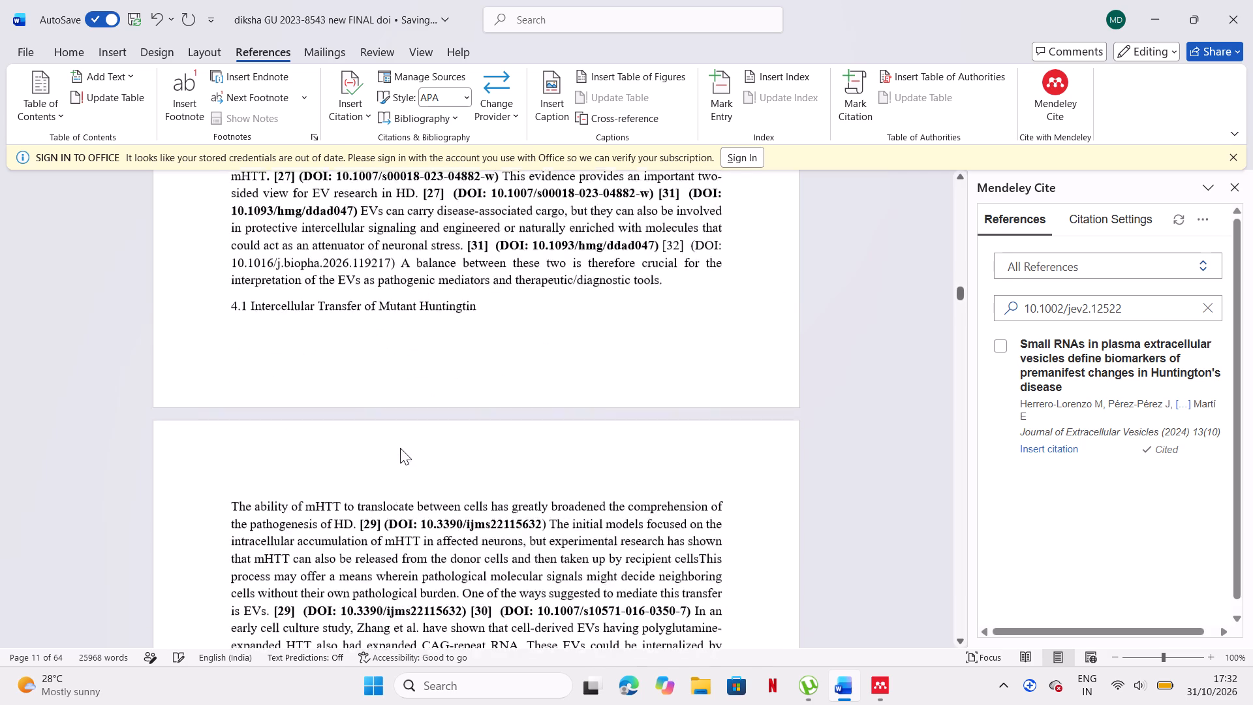
Enlarge the heading "4.3 Neuron–Glia Communication" by one font size step.
scroll(400, 448, "down", 4)
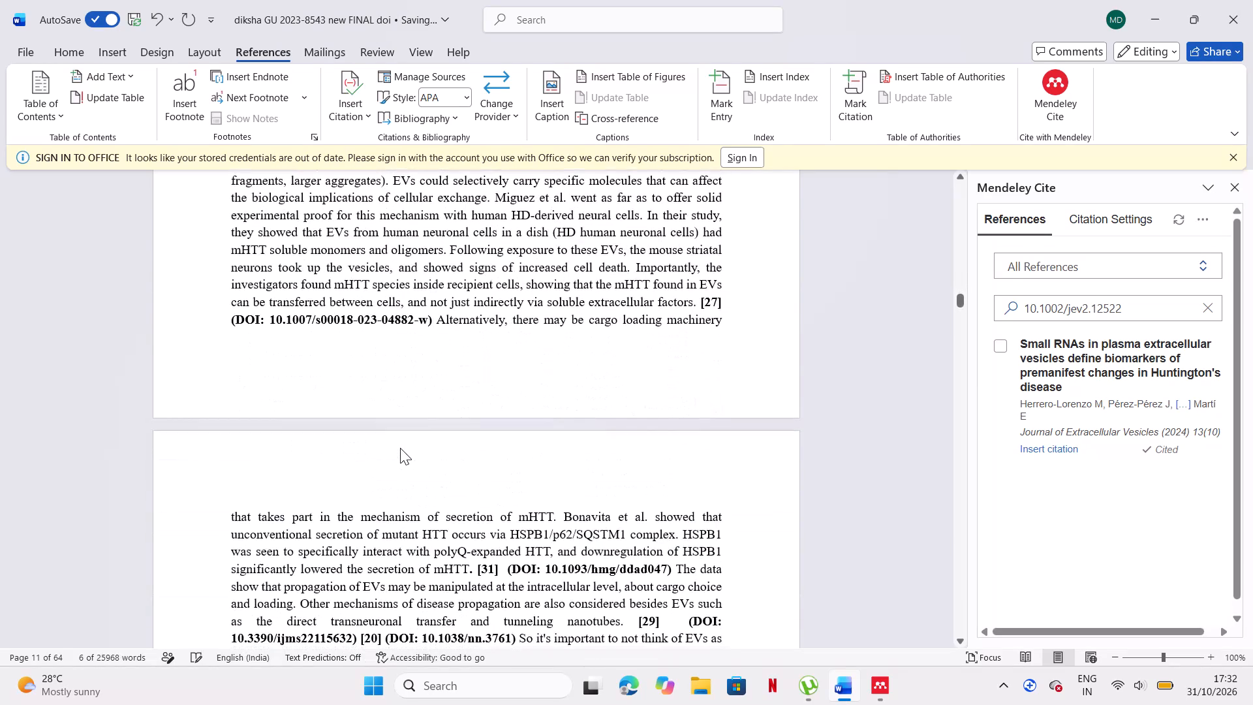
scroll(400, 448, "down", 2)
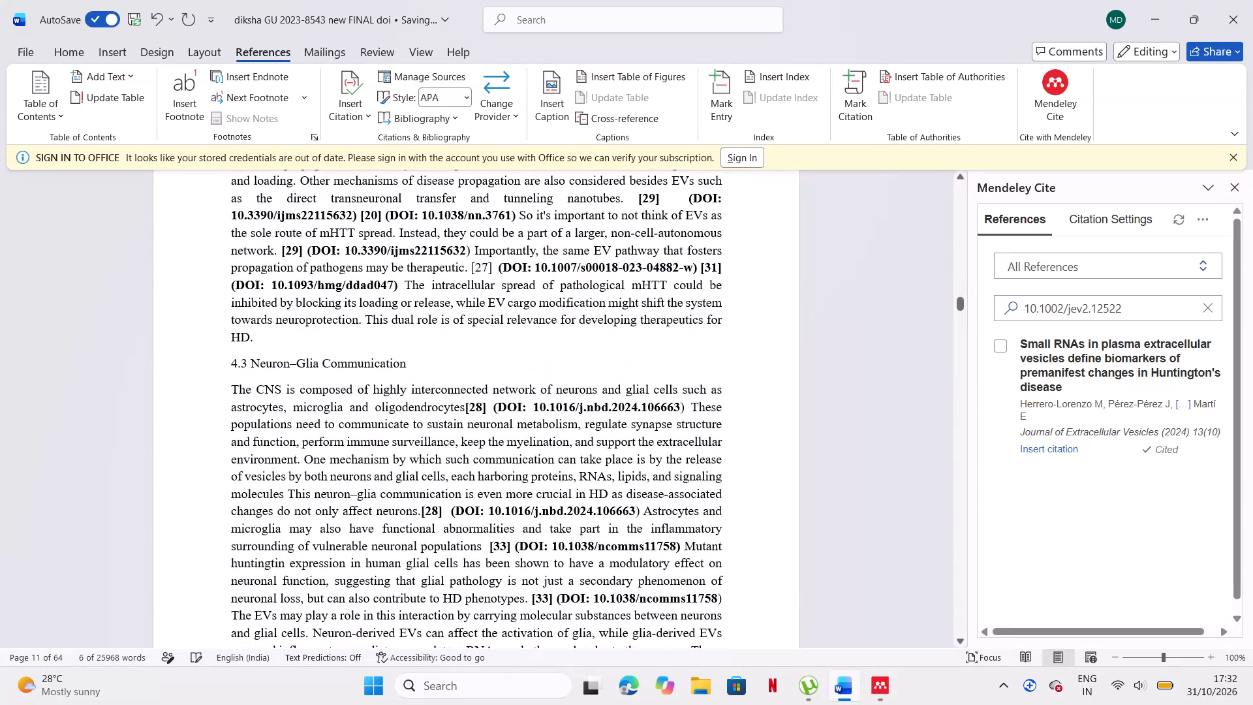
left_click_drag(437, 378, 183, 374)
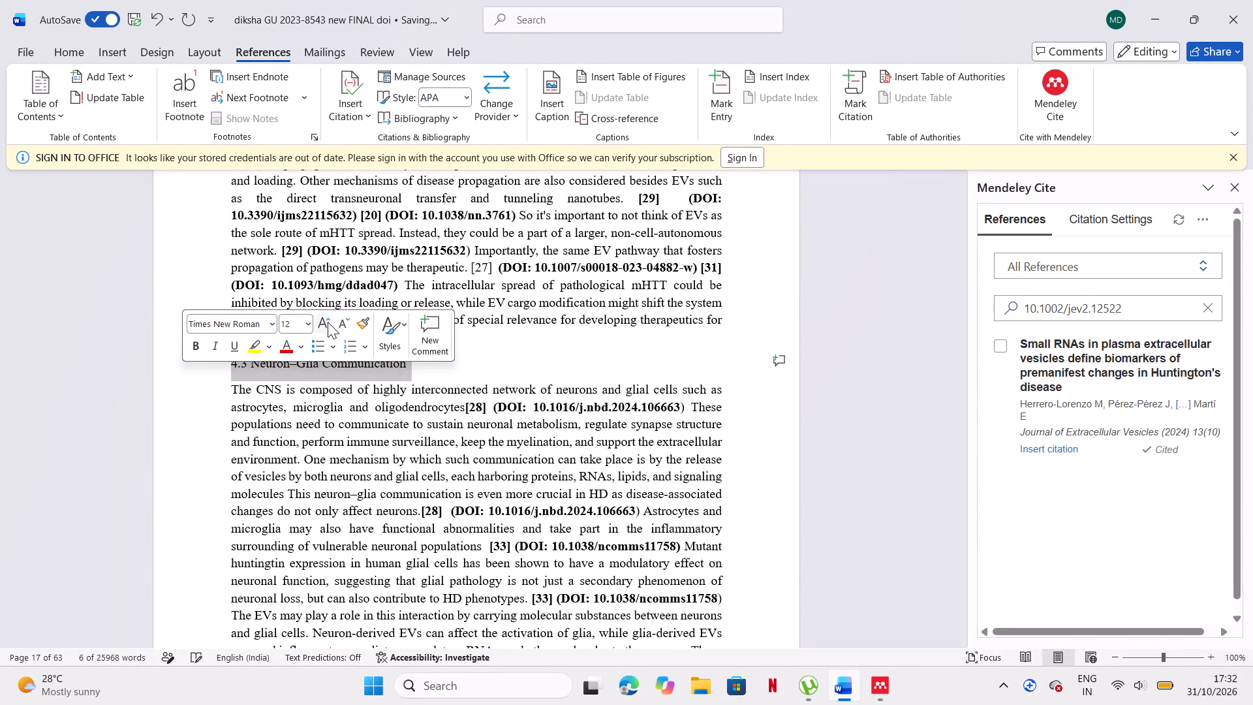
left_click(328, 322)
Delete the old References heading and entries [13] to [23] just before section 5.
scroll(377, 462, "down", 4)
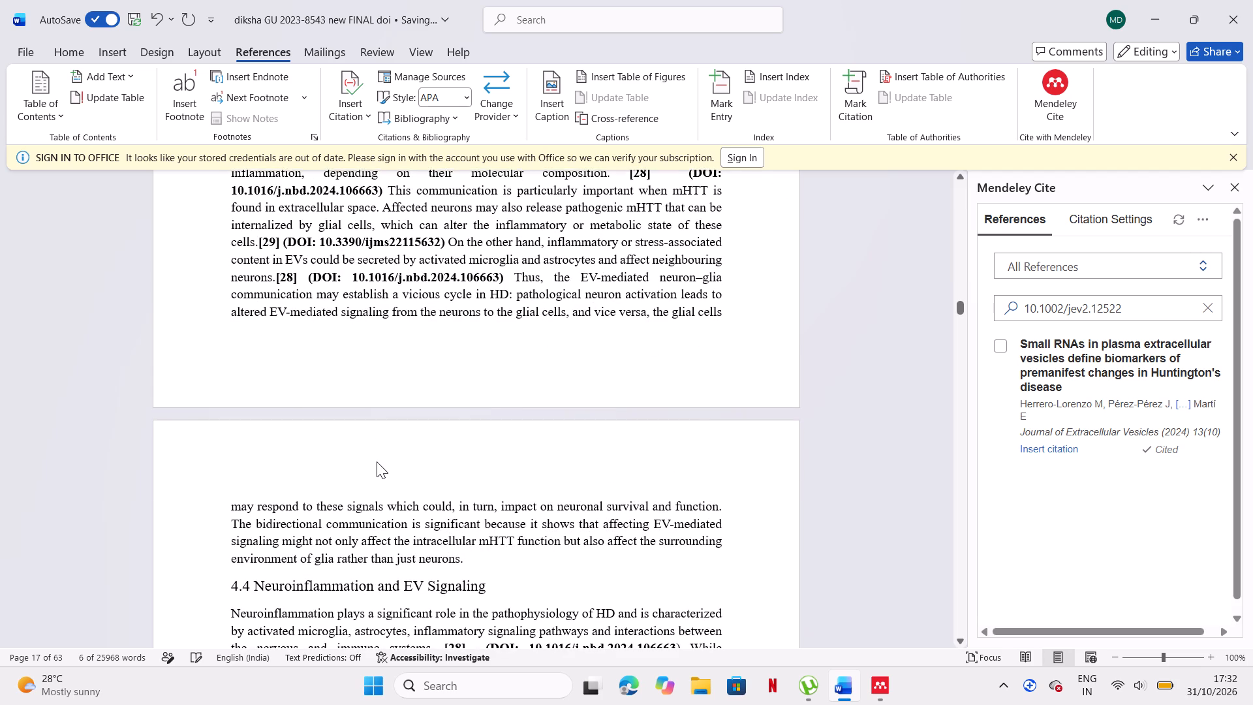
scroll(422, 569, "down", 8)
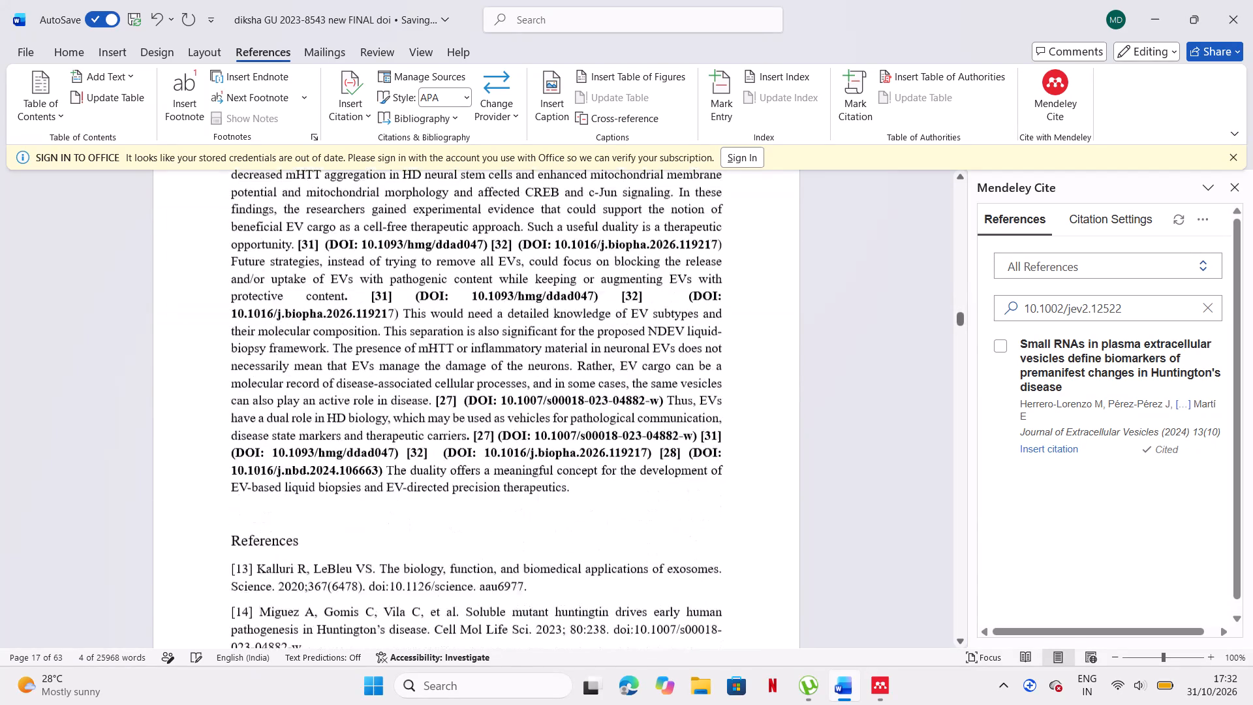
scroll(422, 569, "down", 1)
scroll(422, 569, "up", 2)
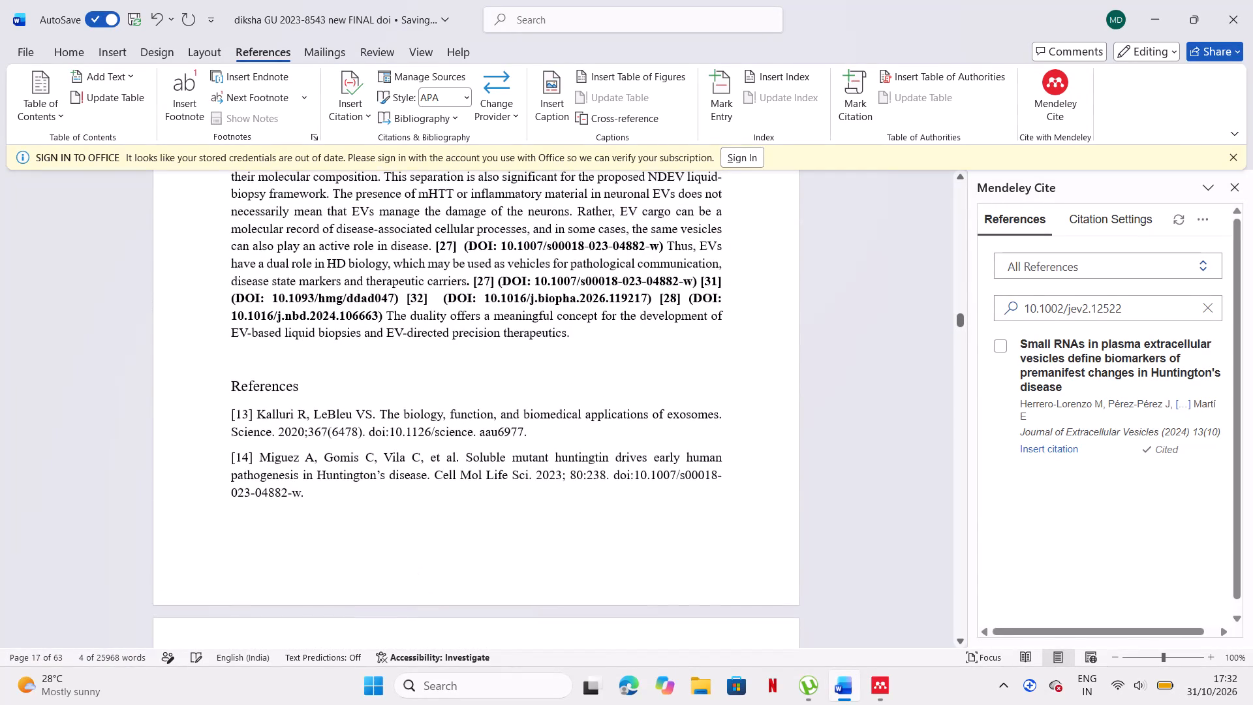
left_click_drag(223, 377, 396, 674)
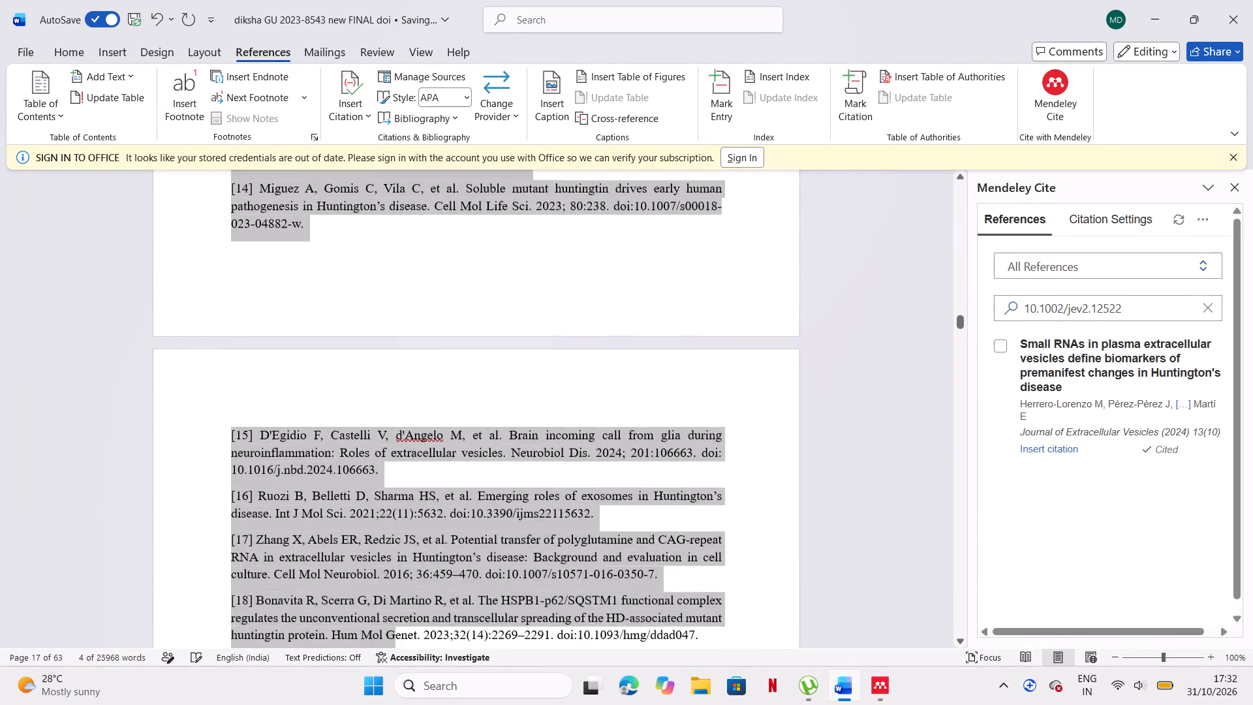
left_click_drag(396, 674, 423, 292)
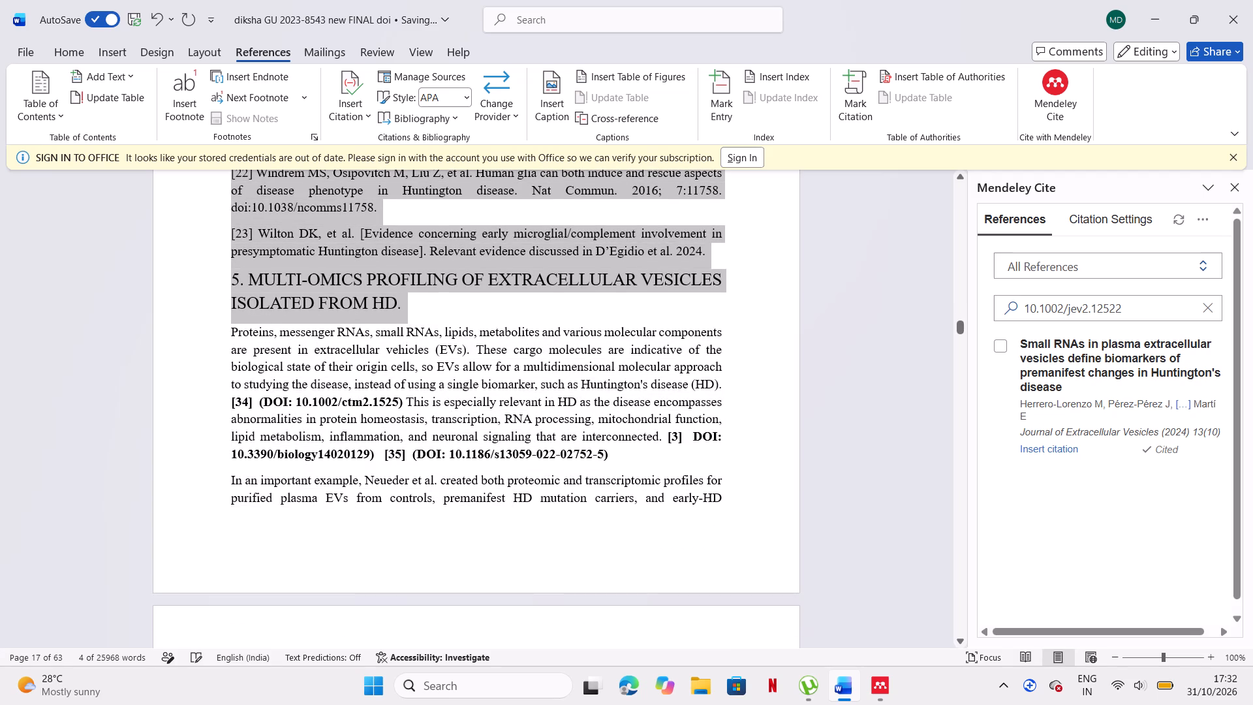
left_click_drag(423, 292, 546, 248)
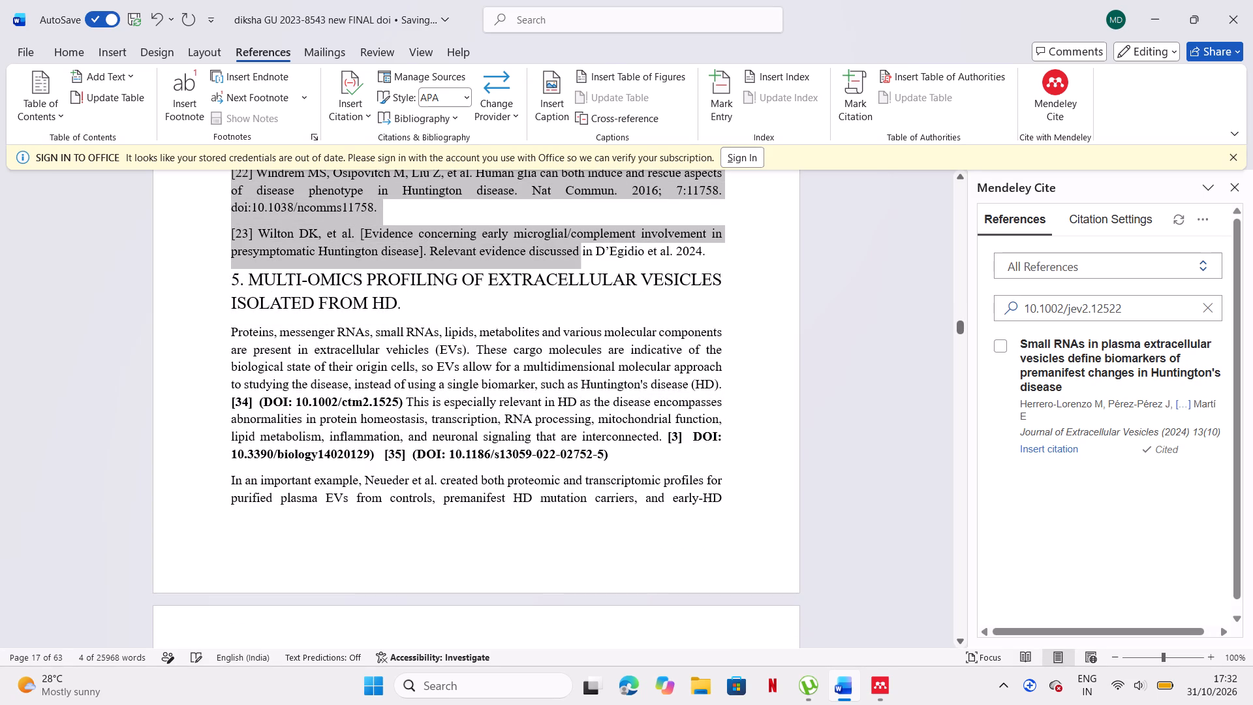
left_click_drag(546, 248, 722, 248)
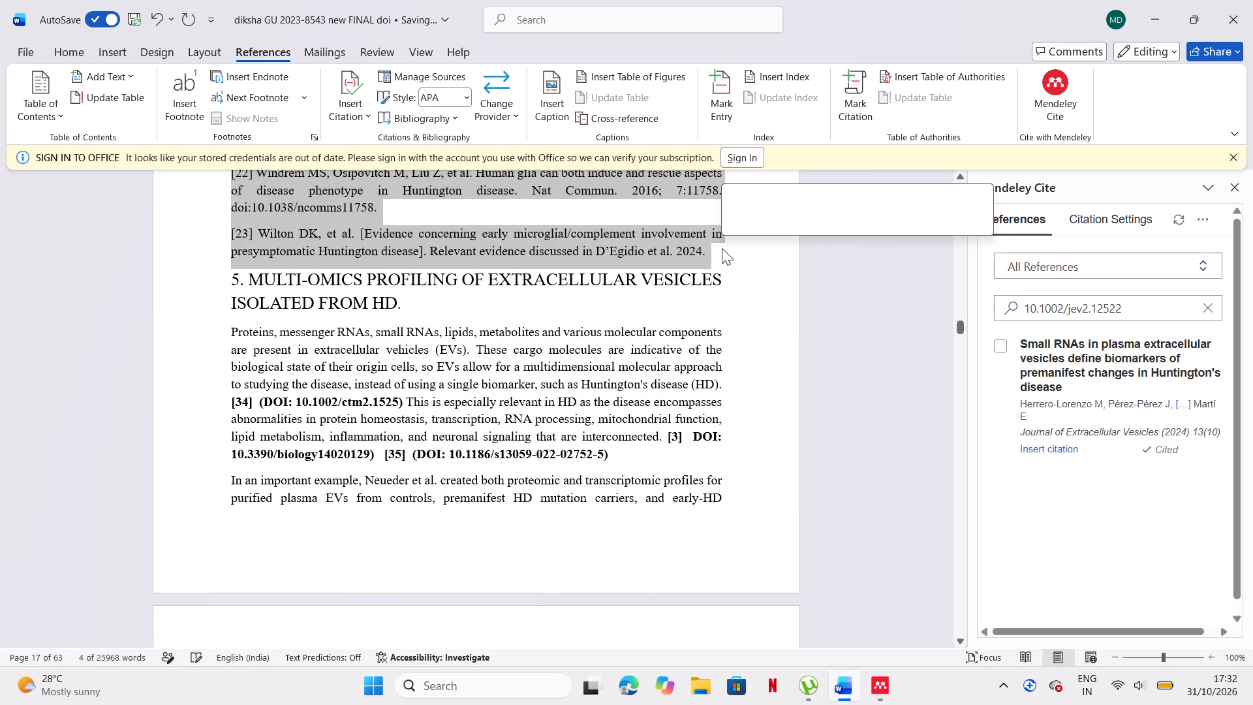
key("BackSpace")
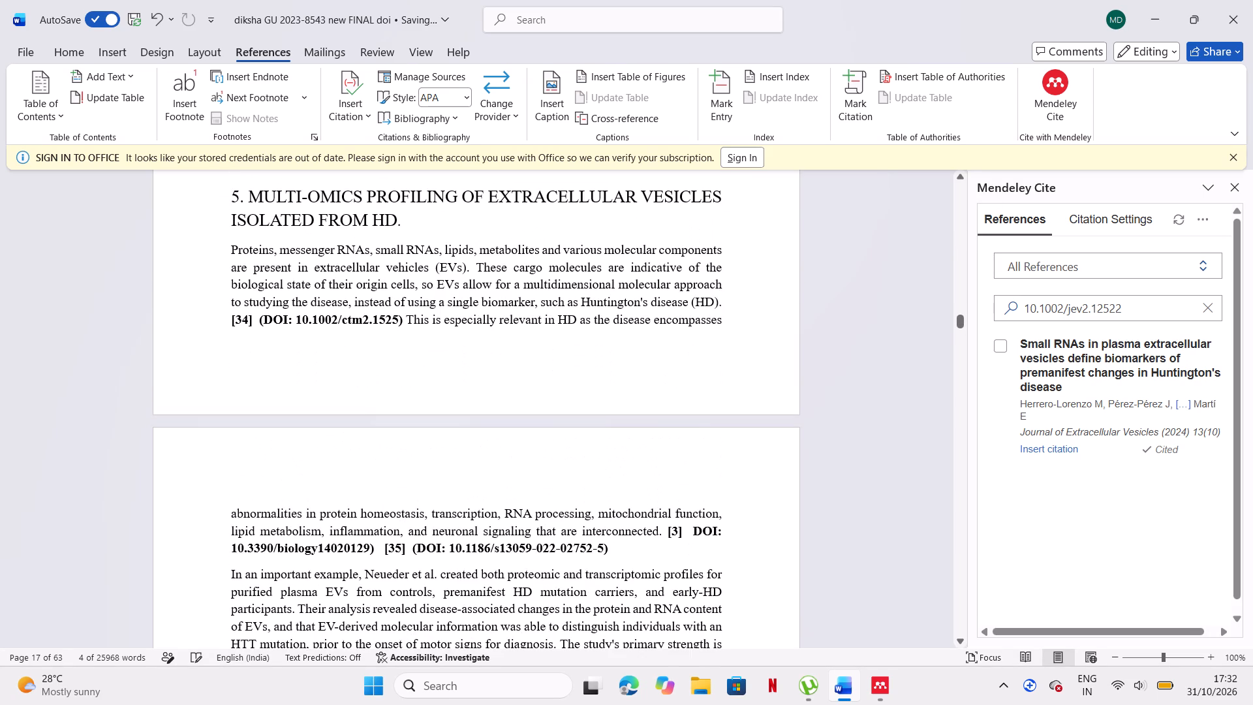
Set the heading "5. MULTI-OMICS PROFILING OF EXTRACELLULAR VESICLES ISOLATED FROM HD." to 14 pt.
left_click_drag(229, 195, 400, 224)
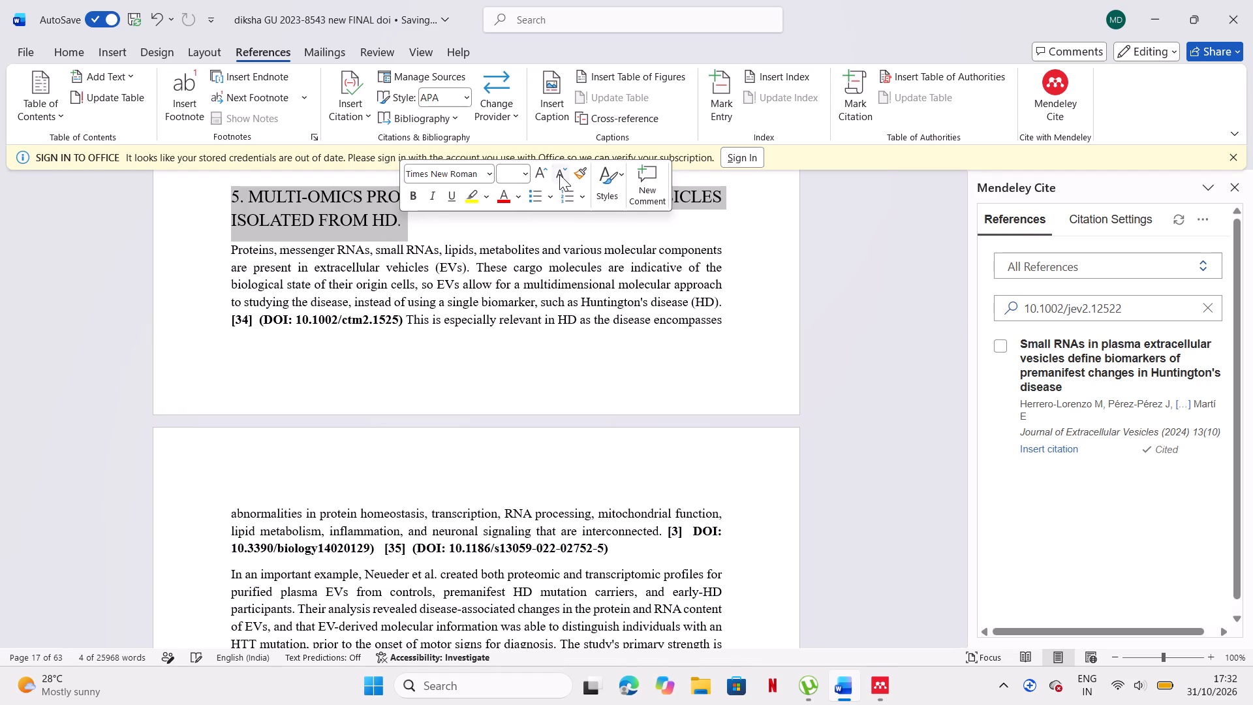
left_click(559, 174)
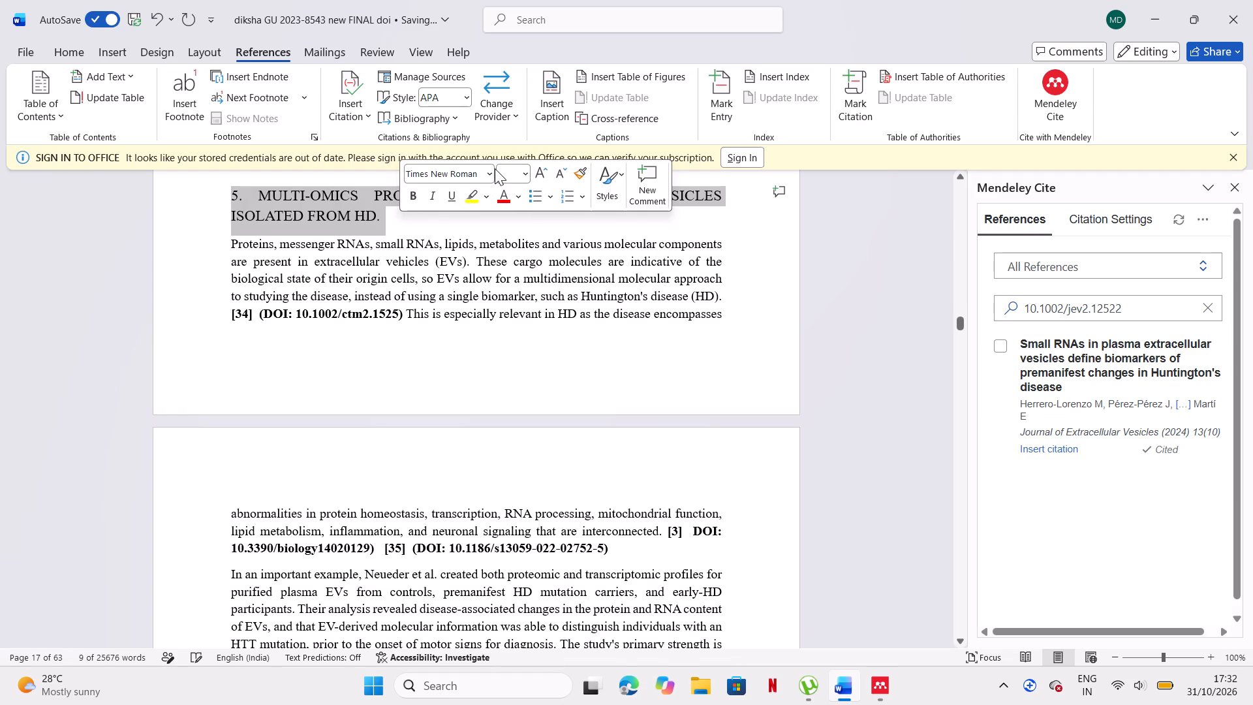
left_click(527, 172)
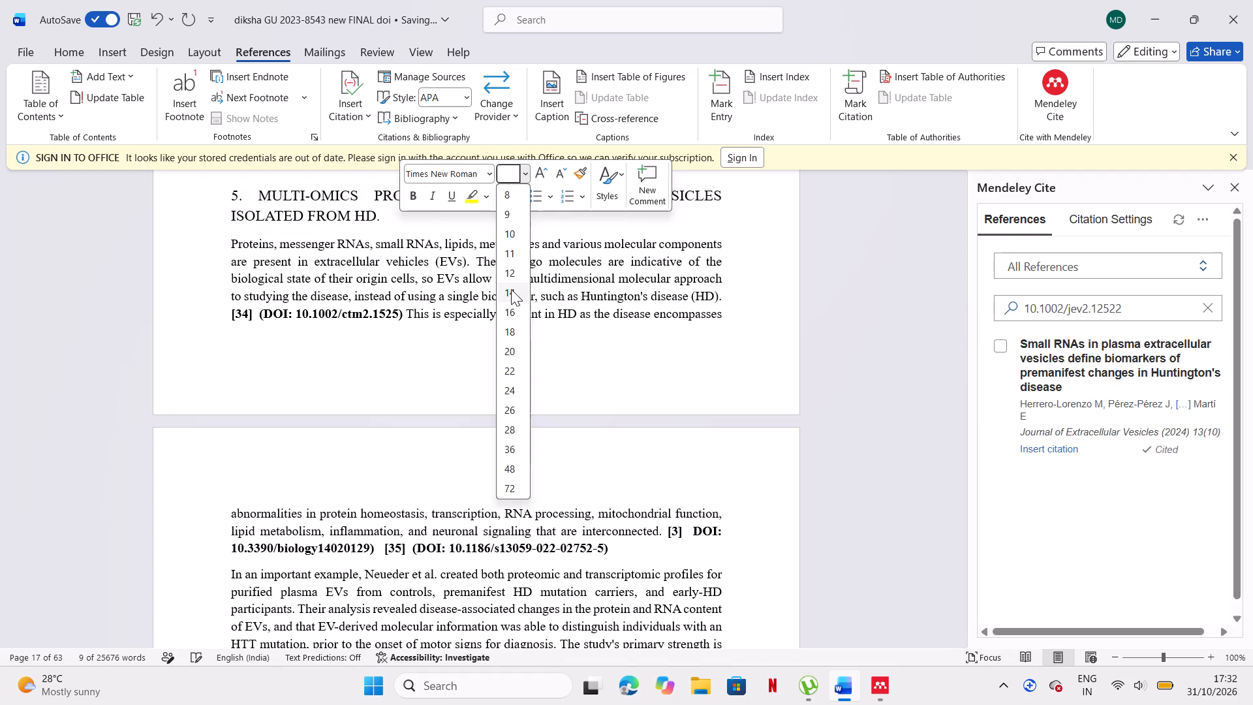
left_click(511, 289)
left_click(510, 358)
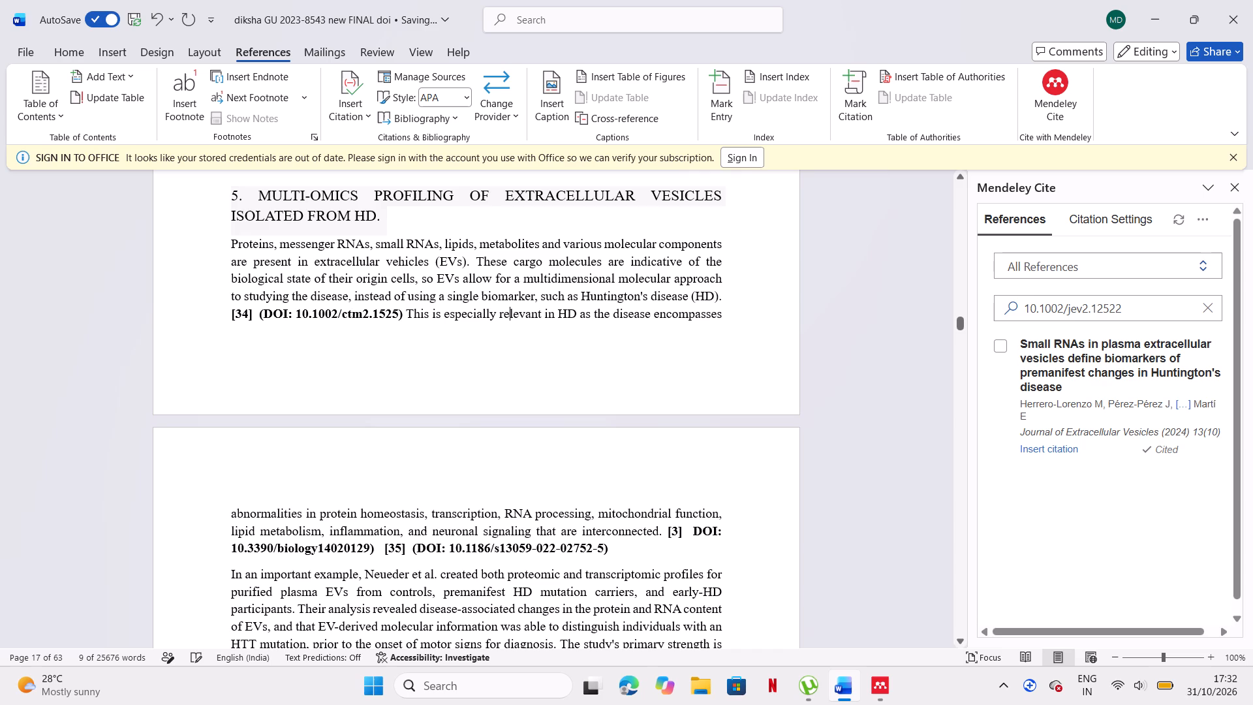
Enlarge the heading "5.1 Proteomics" by one font size step.
scroll(510, 358, "down", 4)
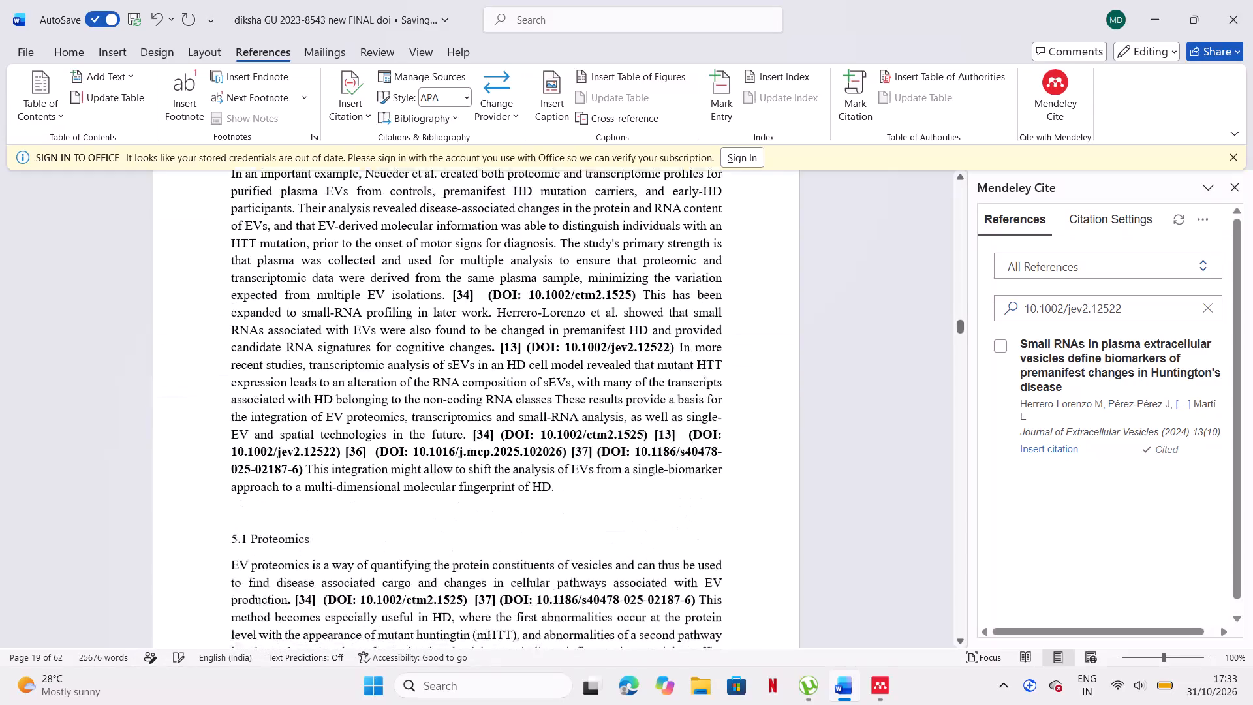
scroll(510, 358, "down", 1)
scroll(510, 358, "up", 1)
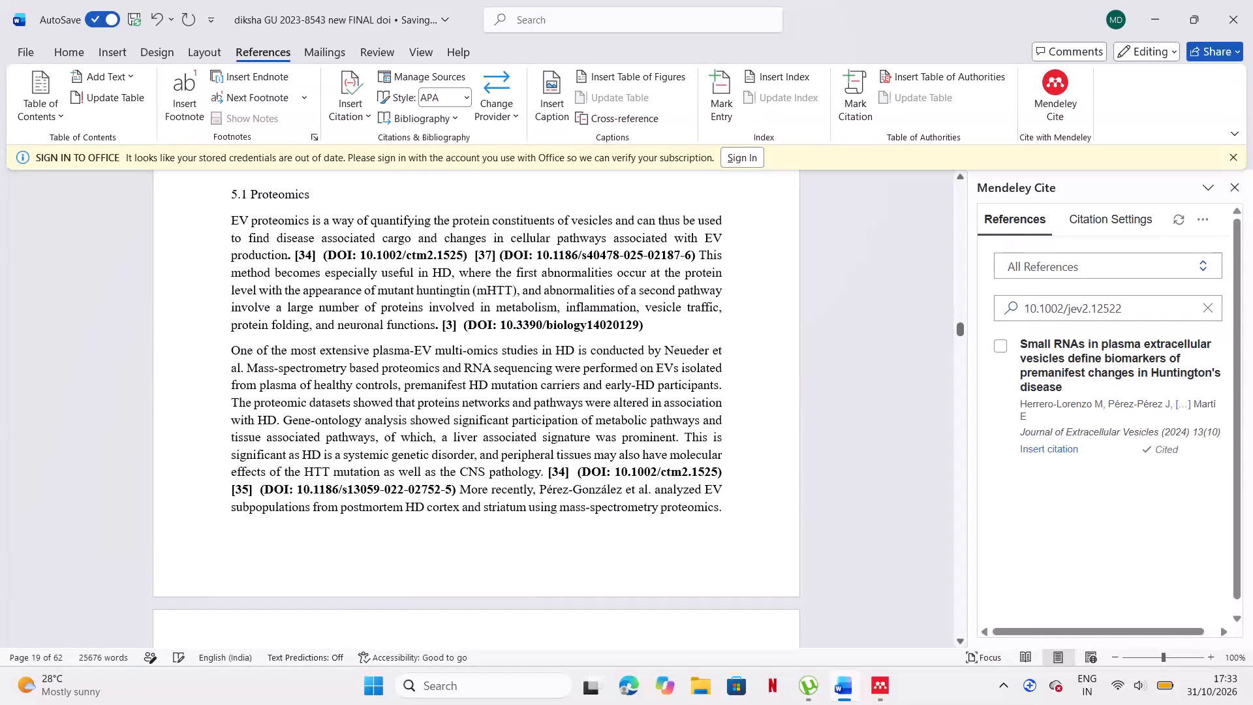
left_click_drag(313, 187, 206, 185)
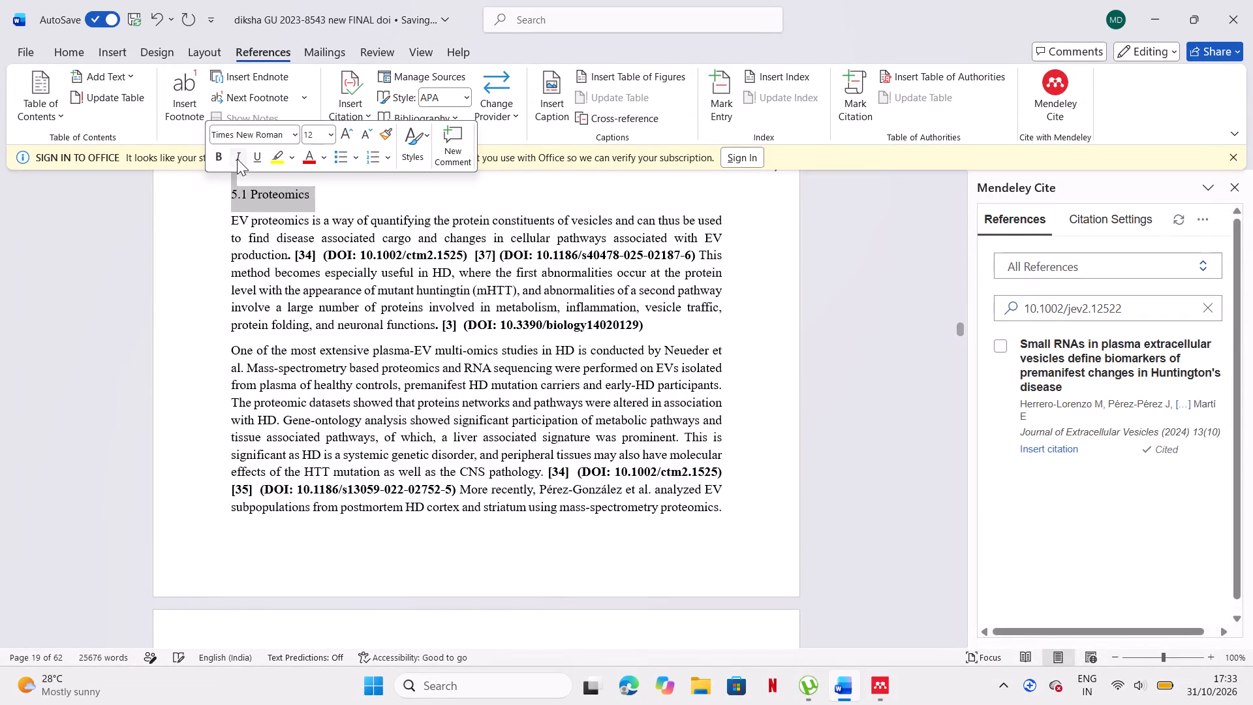
left_click(343, 130)
Review the text, citations, Table 2 and Figure 4 from the transcriptomics part of section 5 through section 7.
scroll(421, 519, "down", 5)
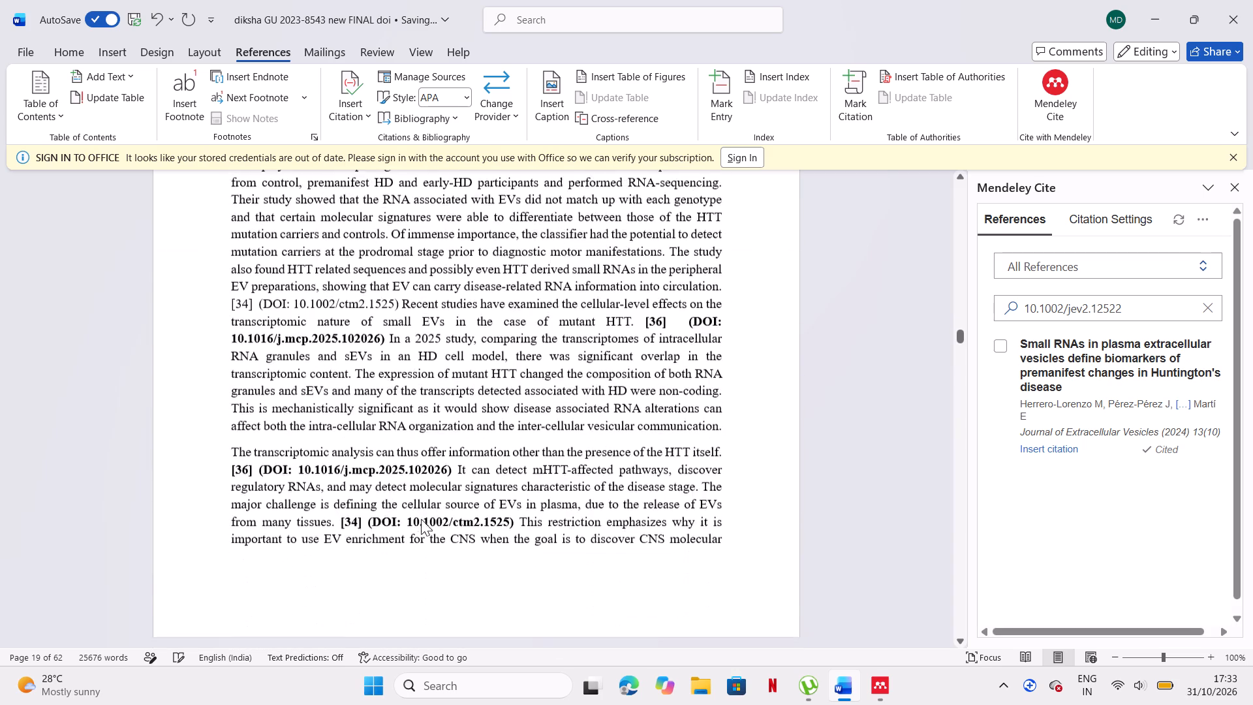
scroll(421, 519, "down", 2)
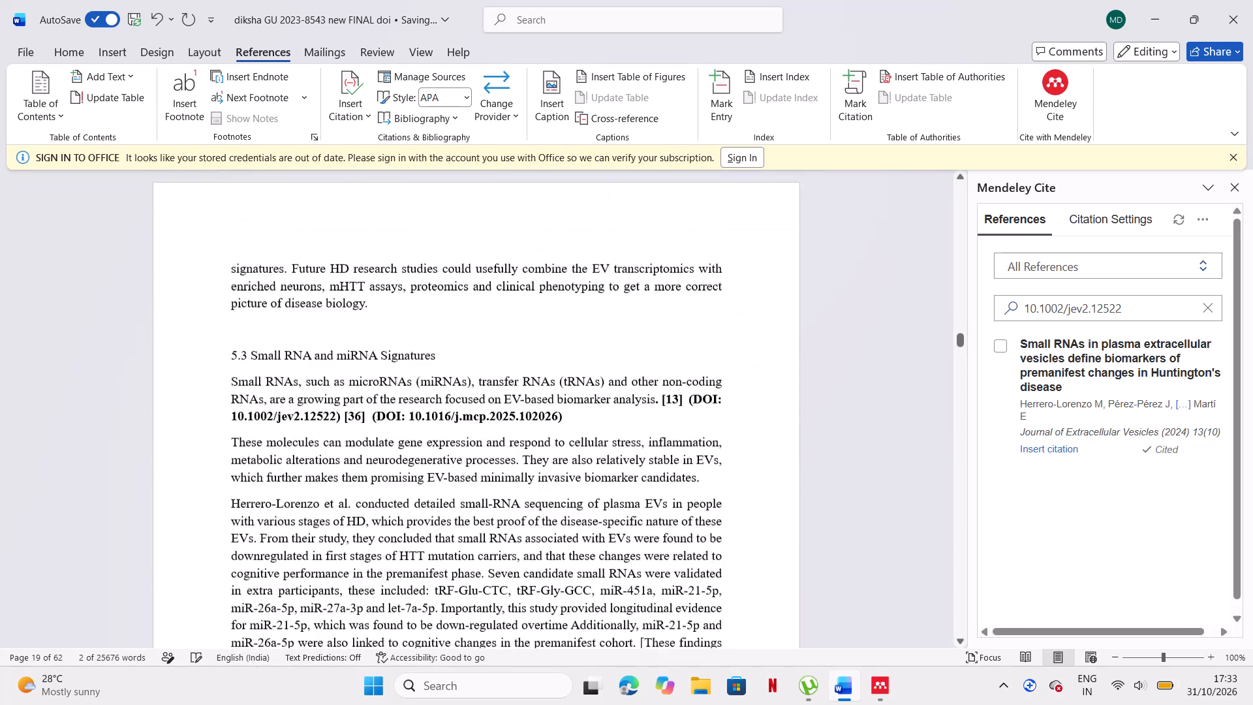
scroll(421, 519, "down", 2)
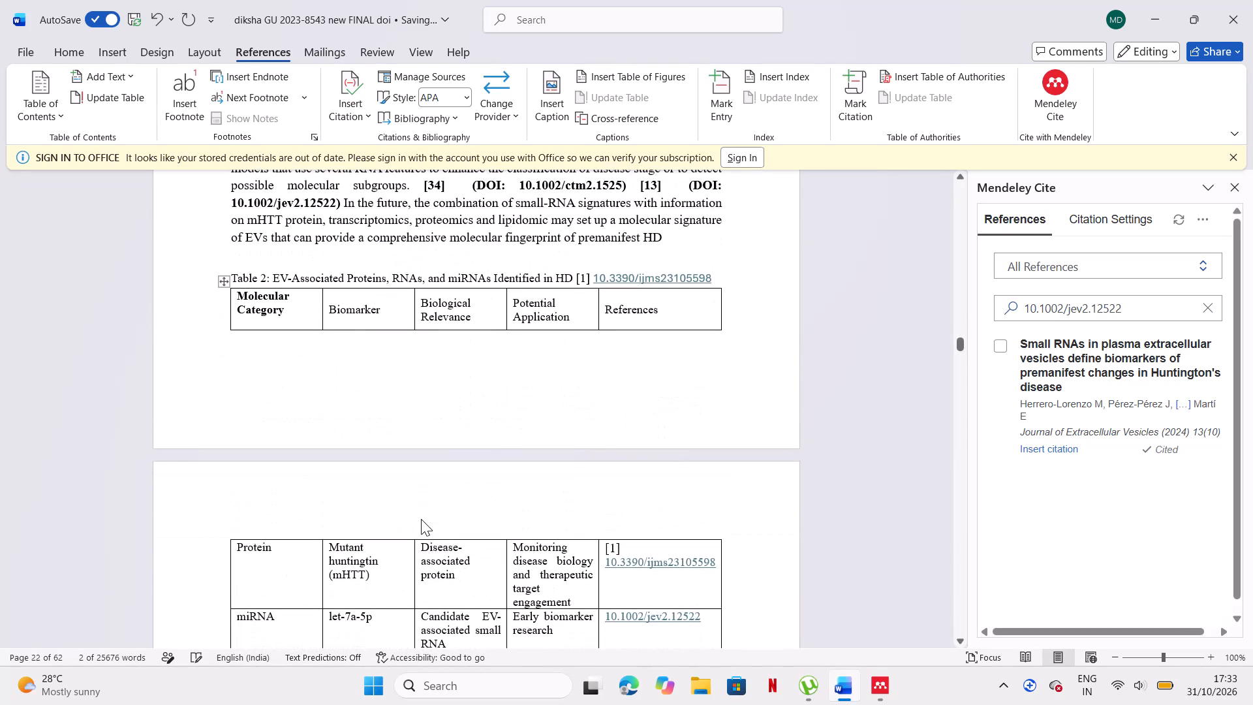
scroll(421, 519, "down", 7)
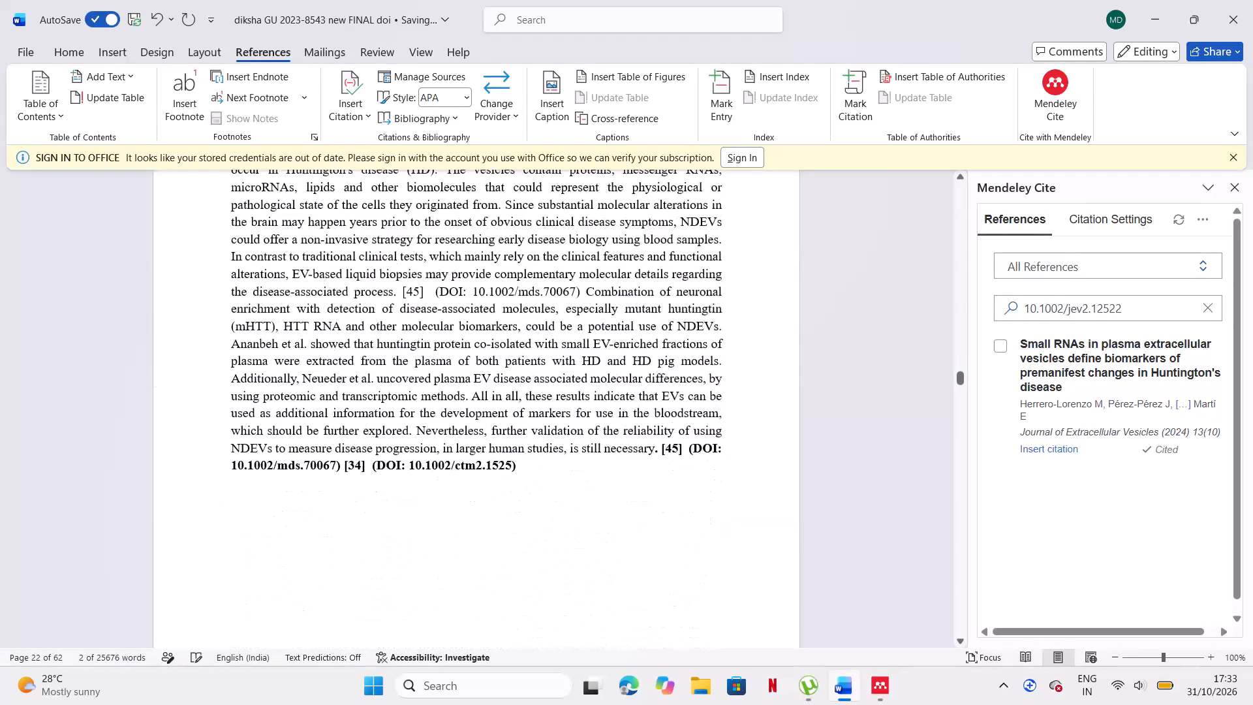
scroll(421, 519, "down", 8)
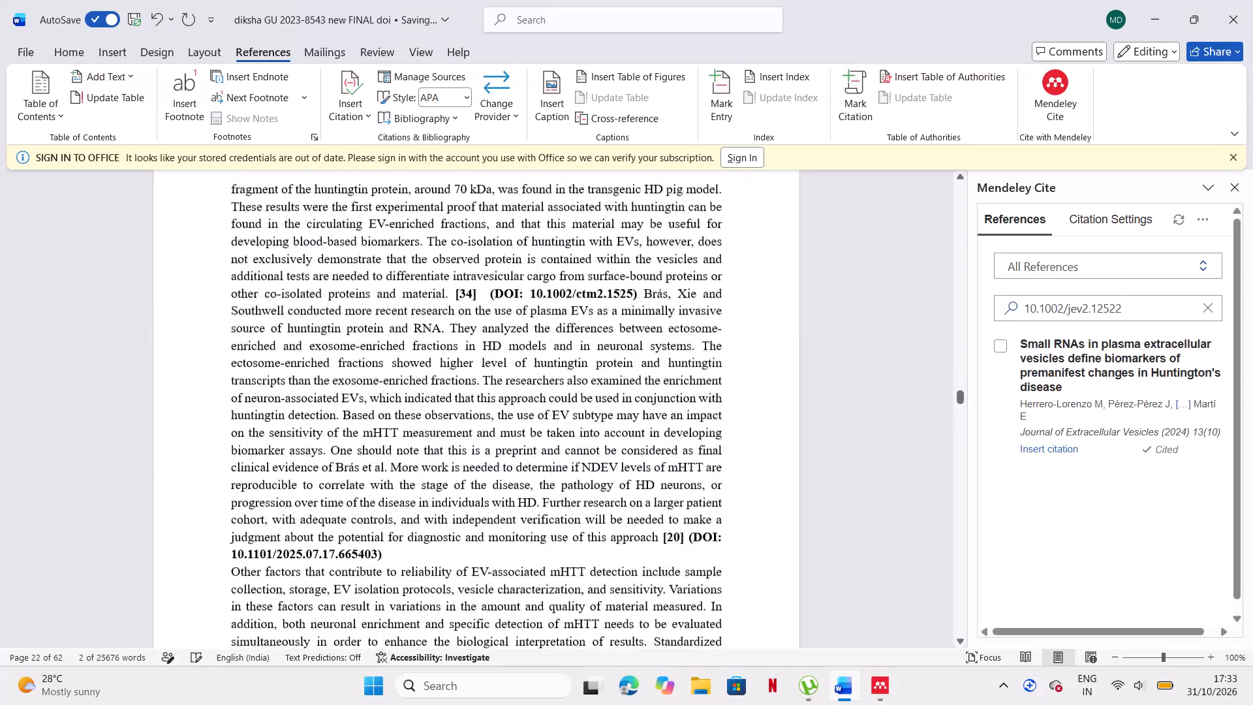
scroll(421, 519, "down", 10)
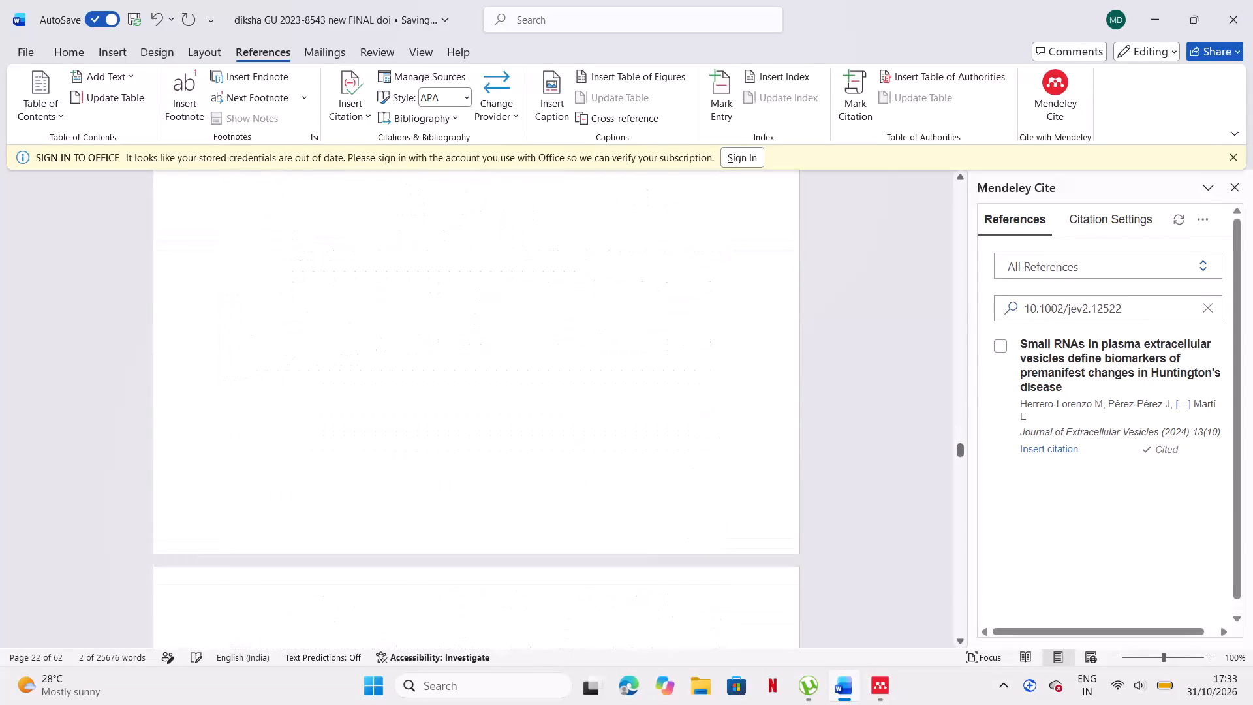
scroll(421, 519, "down", 3)
scroll(421, 519, "up", 8)
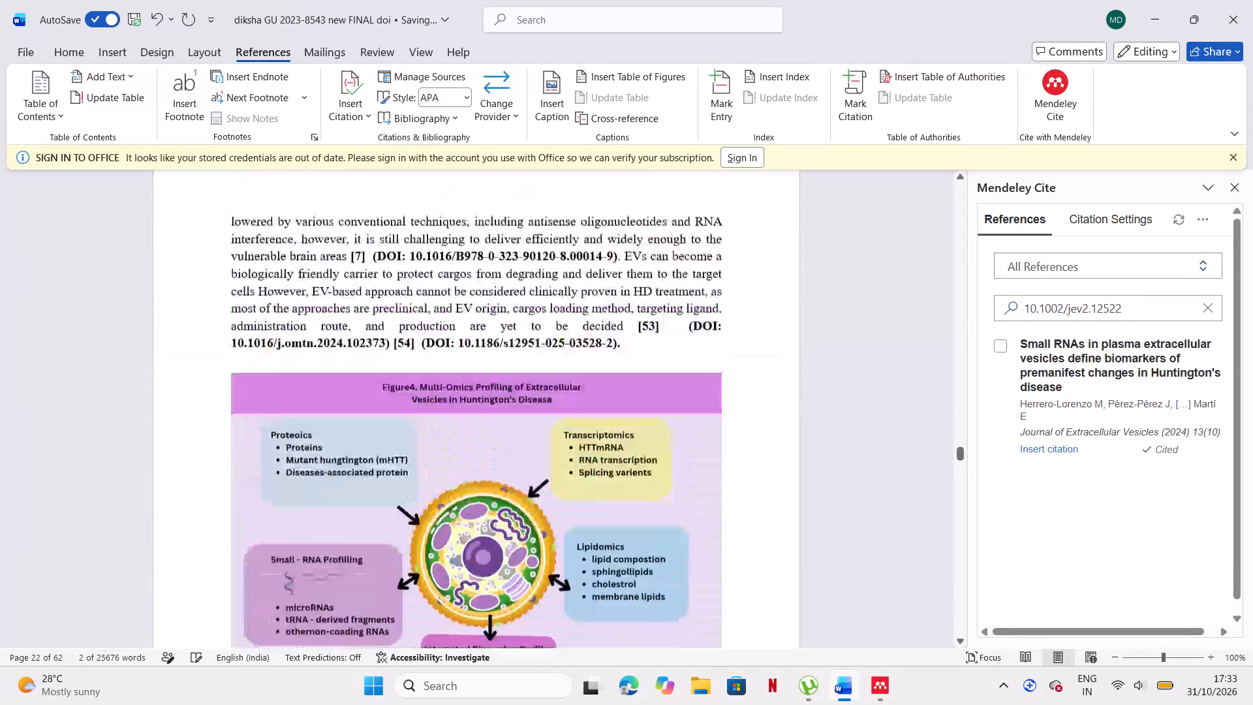
Examine the layout of the whole document in a multi-page overview, from section 7 back to the first pages.
scroll(421, 519, "down", 1)
scroll(421, 519, "down", 4, "ctrl")
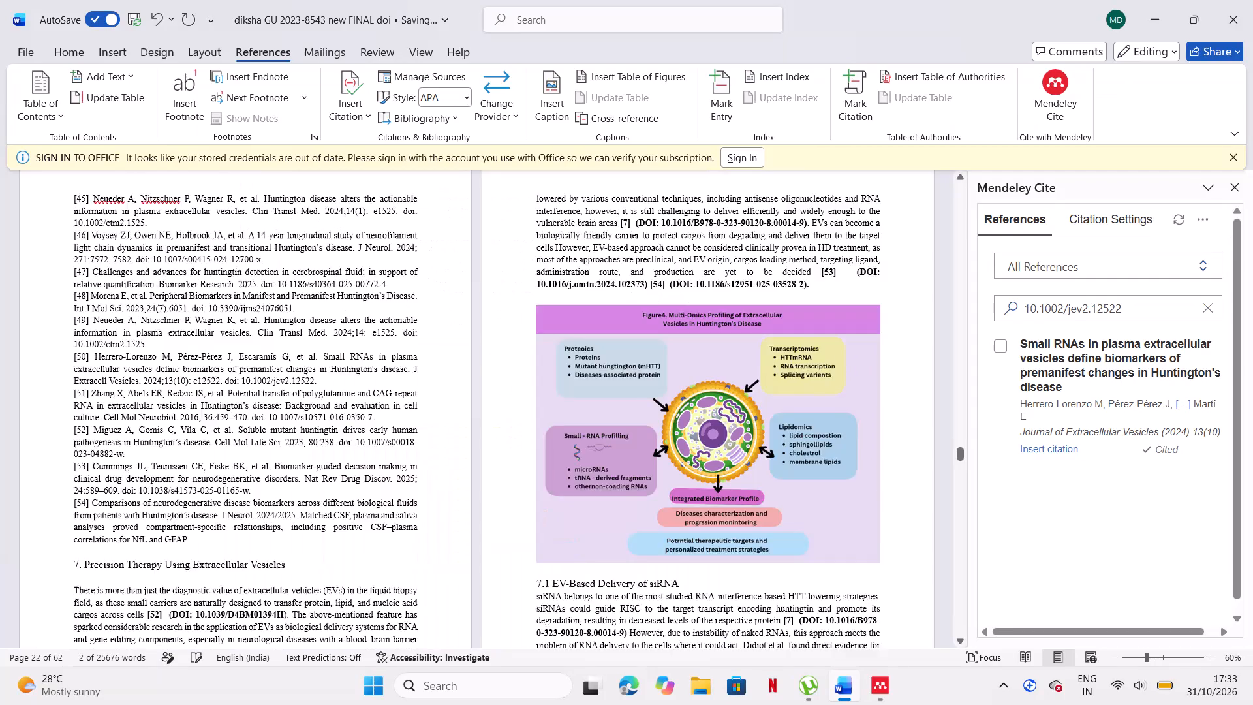
scroll(421, 519, "down", 3, "ctrl")
scroll(421, 519, "up", 4)
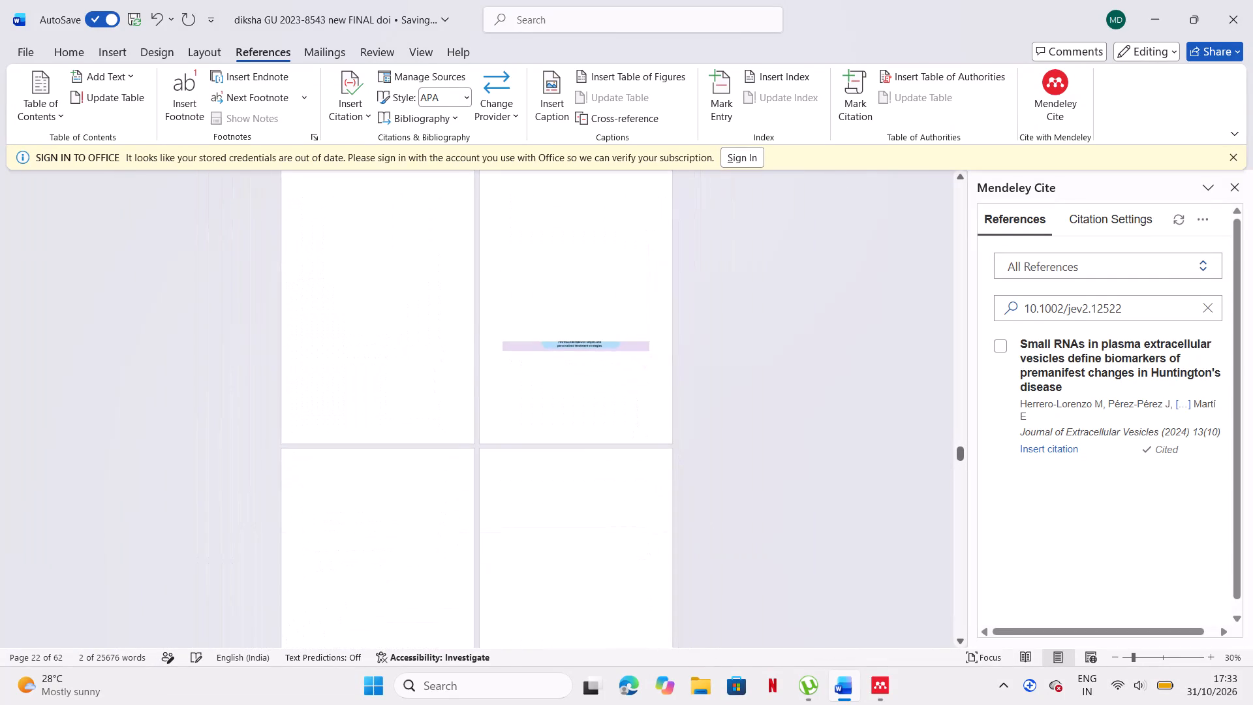
scroll(421, 519, "up", 8)
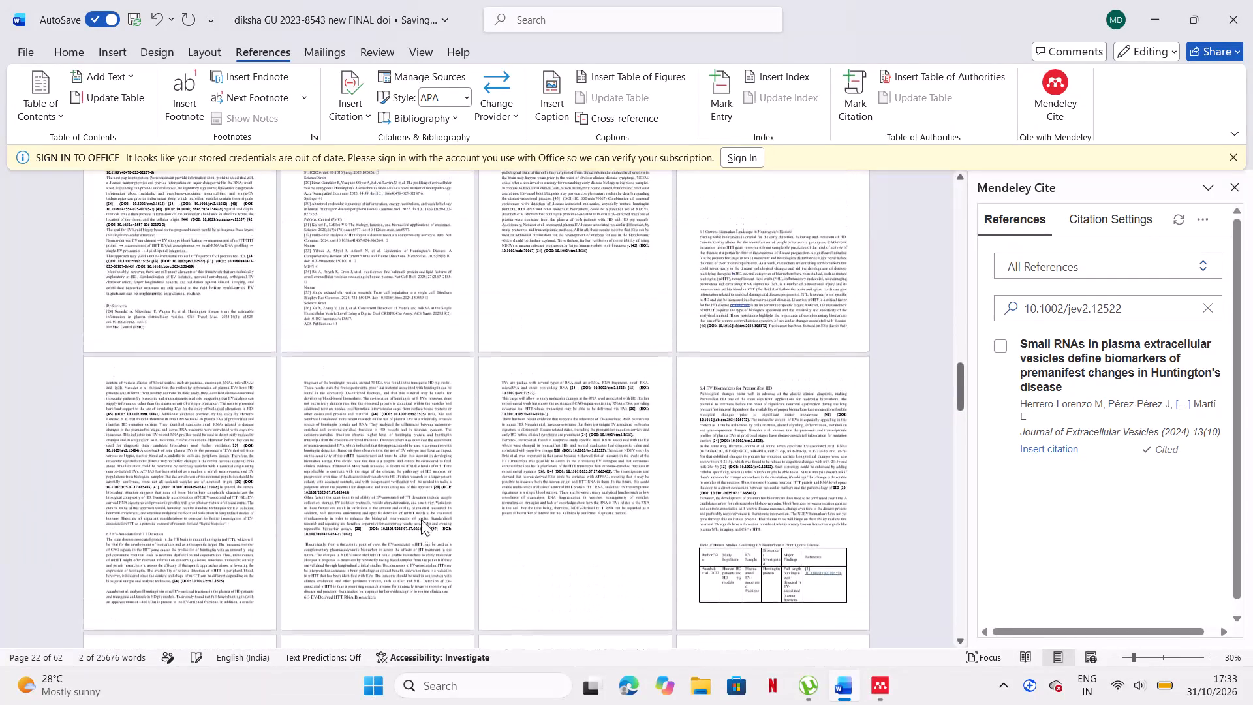
scroll(421, 519, "up", 20)
scroll(421, 519, "up", 20)
scroll(421, 519, "up", 20)
scroll(421, 519, "up", 20)
scroll(421, 519, "up", 20)
scroll(421, 519, "up", 20)
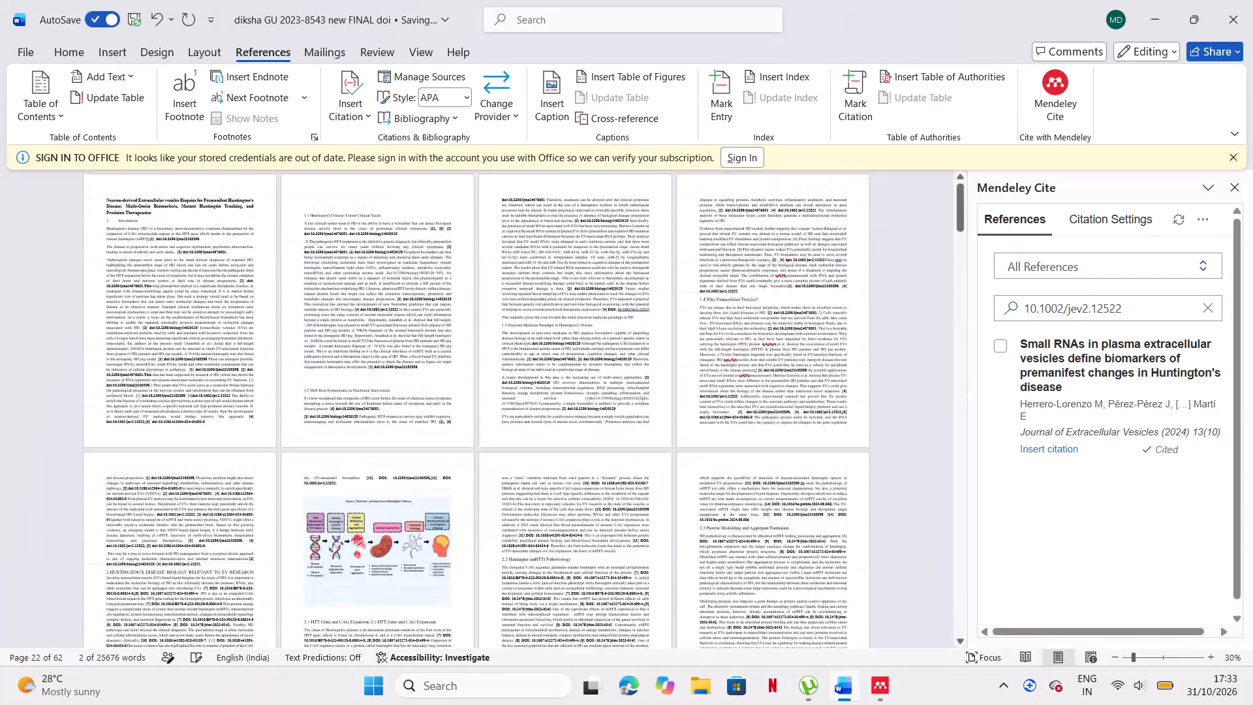
scroll(421, 519, "up", 3)
scroll(421, 519, "down", 7)
scroll(421, 519, "up", 1)
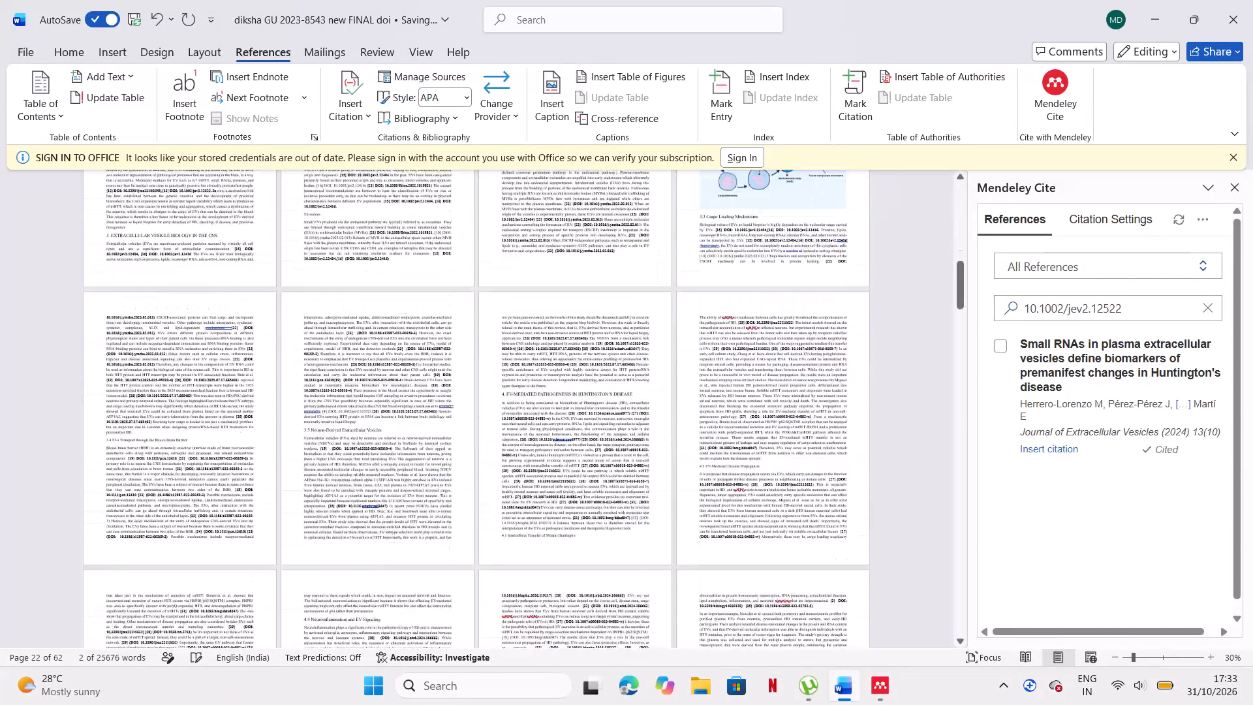
scroll(421, 519, "up", 3)
Place the text cursor on the blank line between Figure 1 and the heading "2.1 HTT Gene and CAG Expansion".
left_click(407, 516)
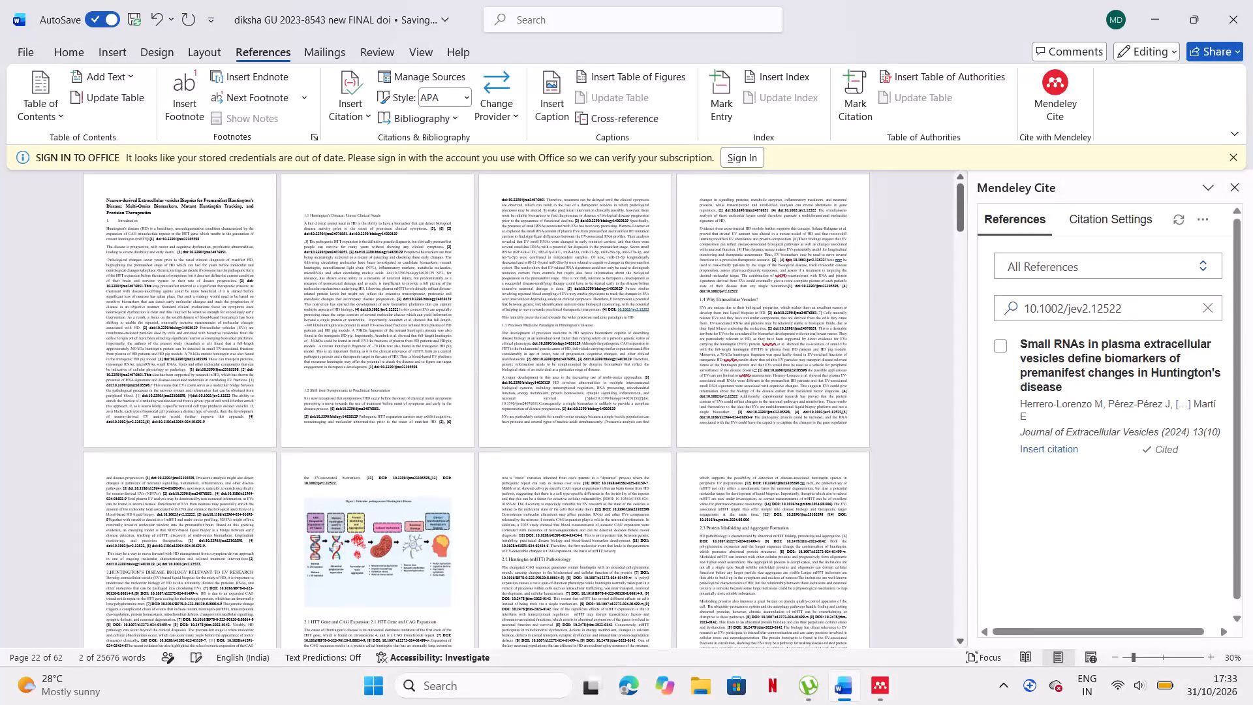
left_click(437, 487)
scroll(437, 487, "up", 5, "ctrl")
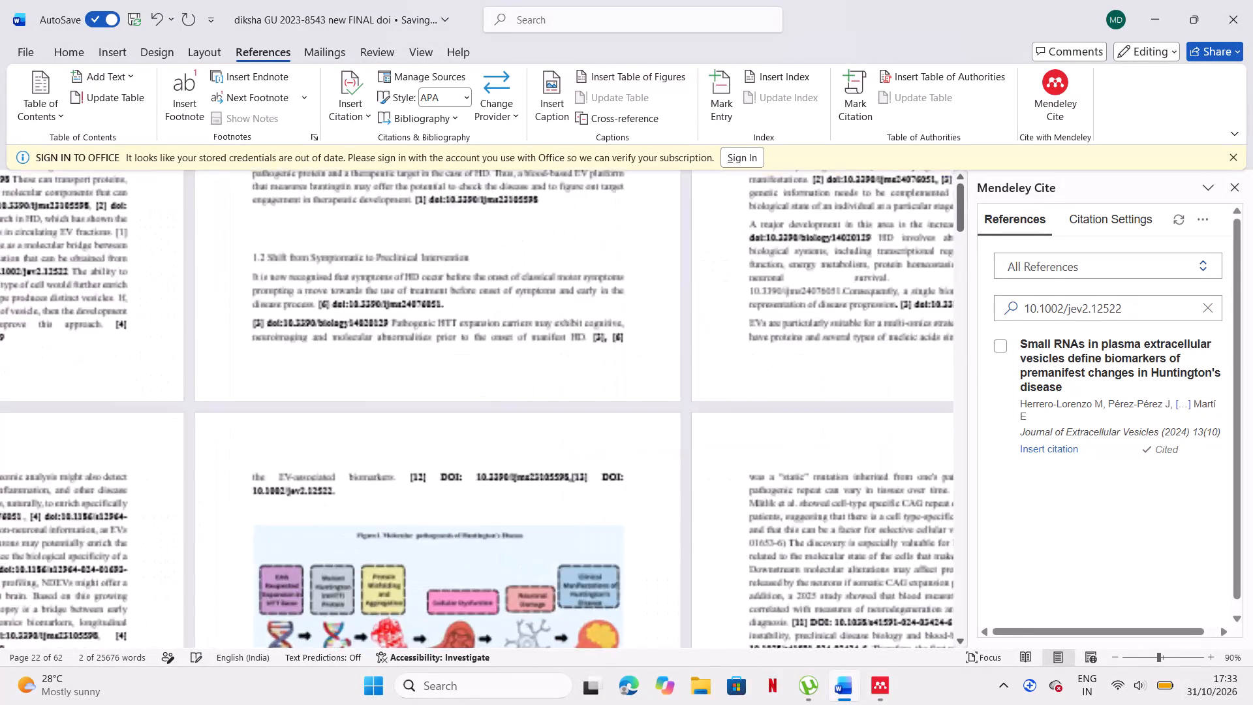
scroll(437, 487, "up", 4, "ctrl")
scroll(437, 487, "down", 4)
scroll(437, 487, "up", 1)
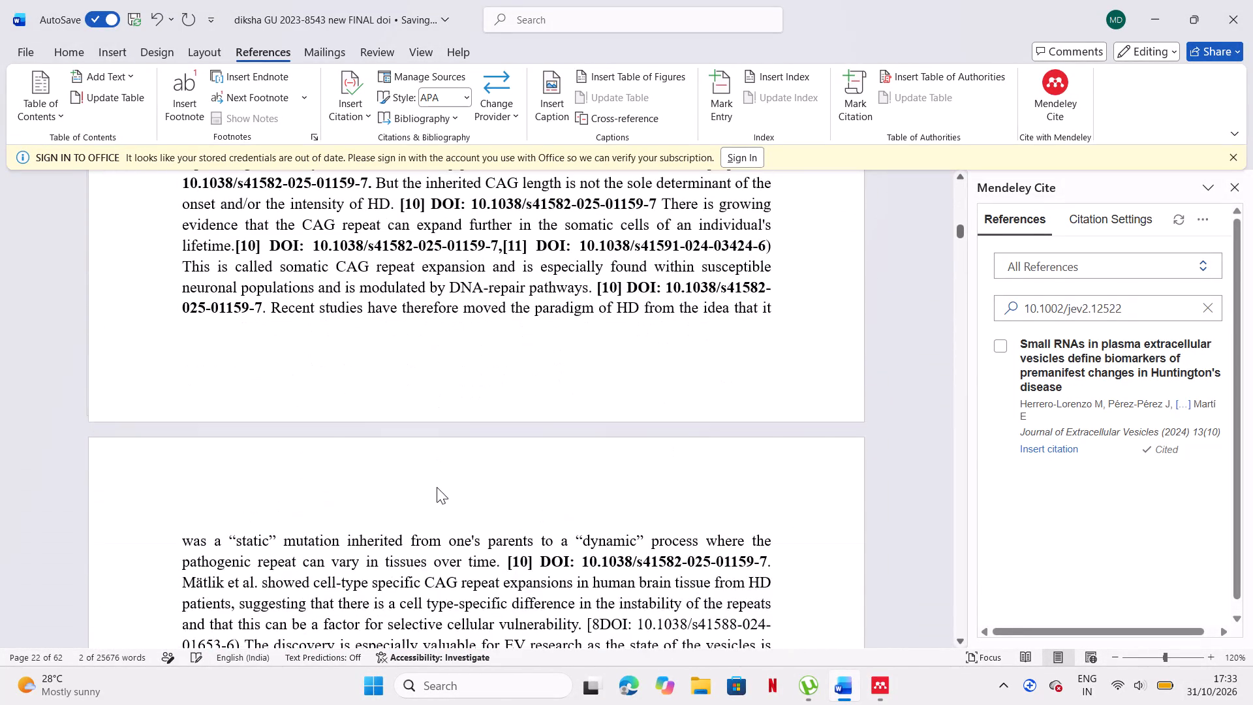
scroll(437, 487, "up", 3)
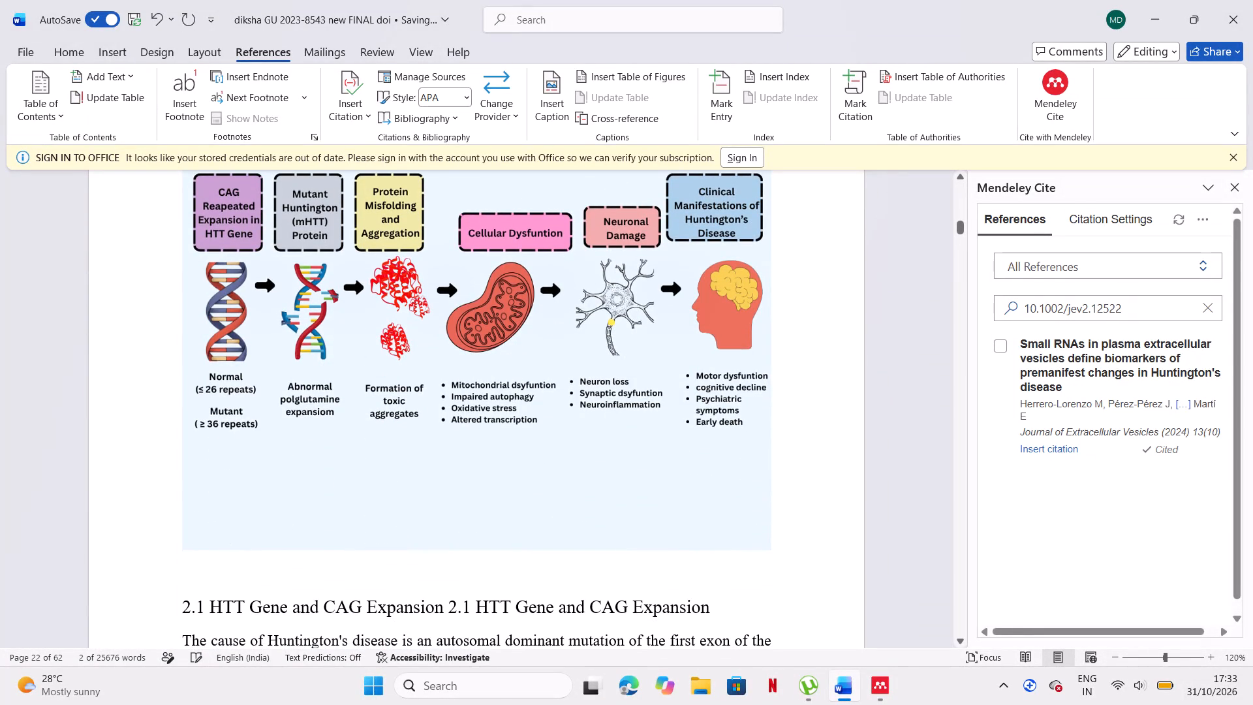
left_click(414, 566)
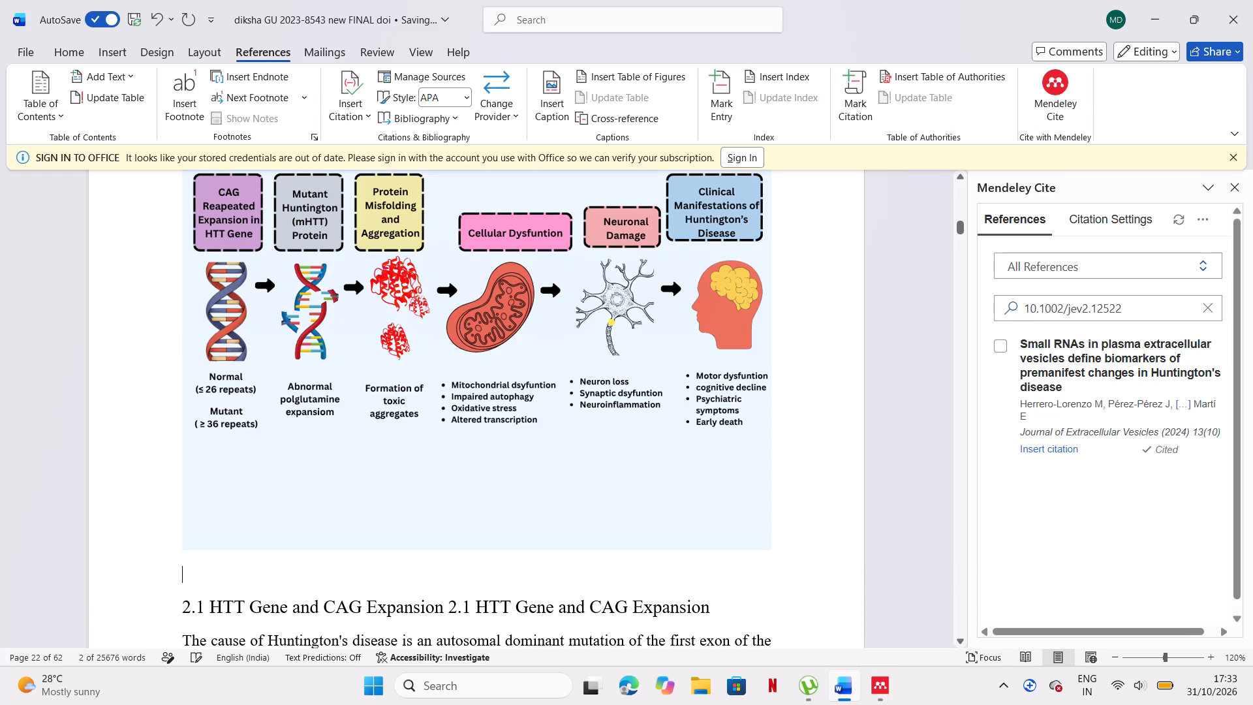
left_click(414, 566)
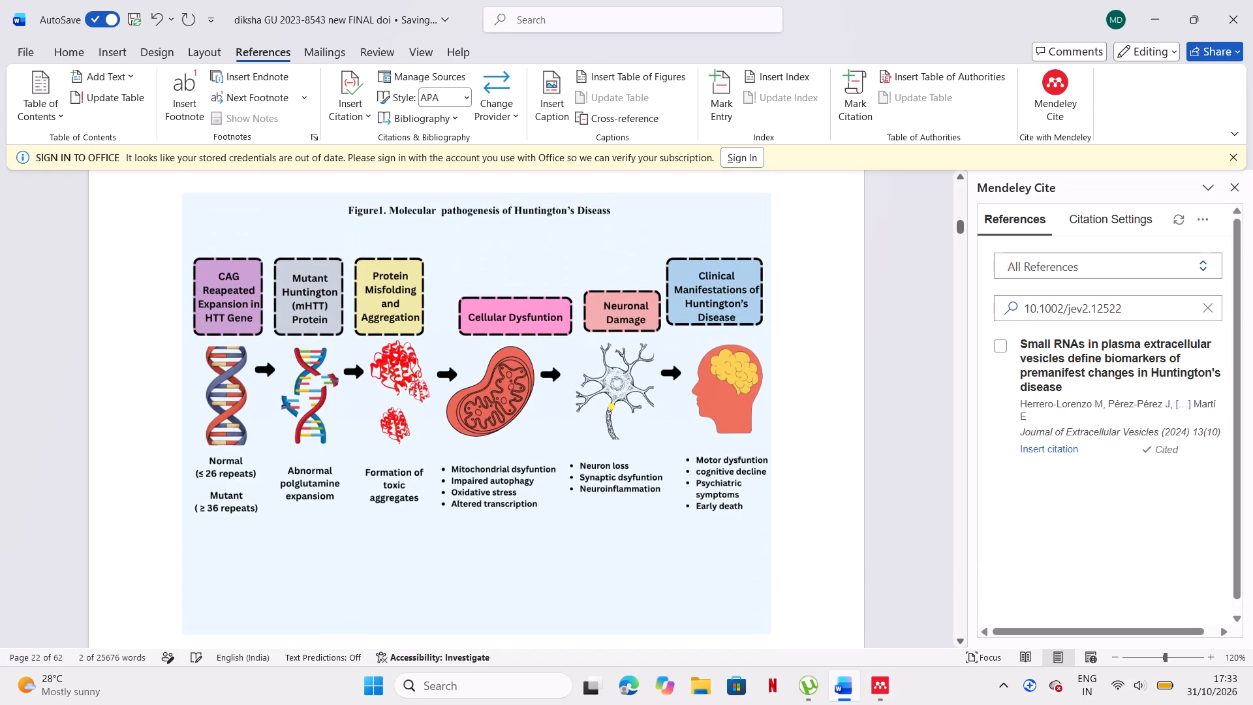
scroll(414, 566, "down", 2, "ctrl")
left_click(362, 578)
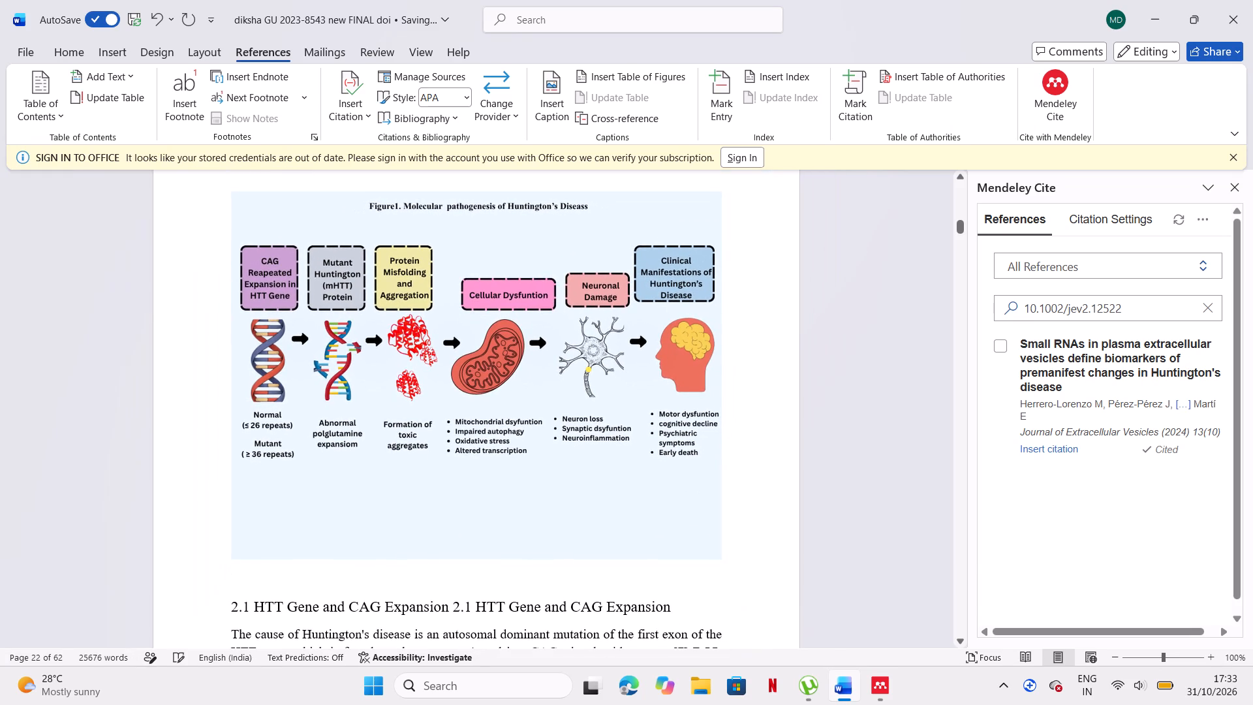
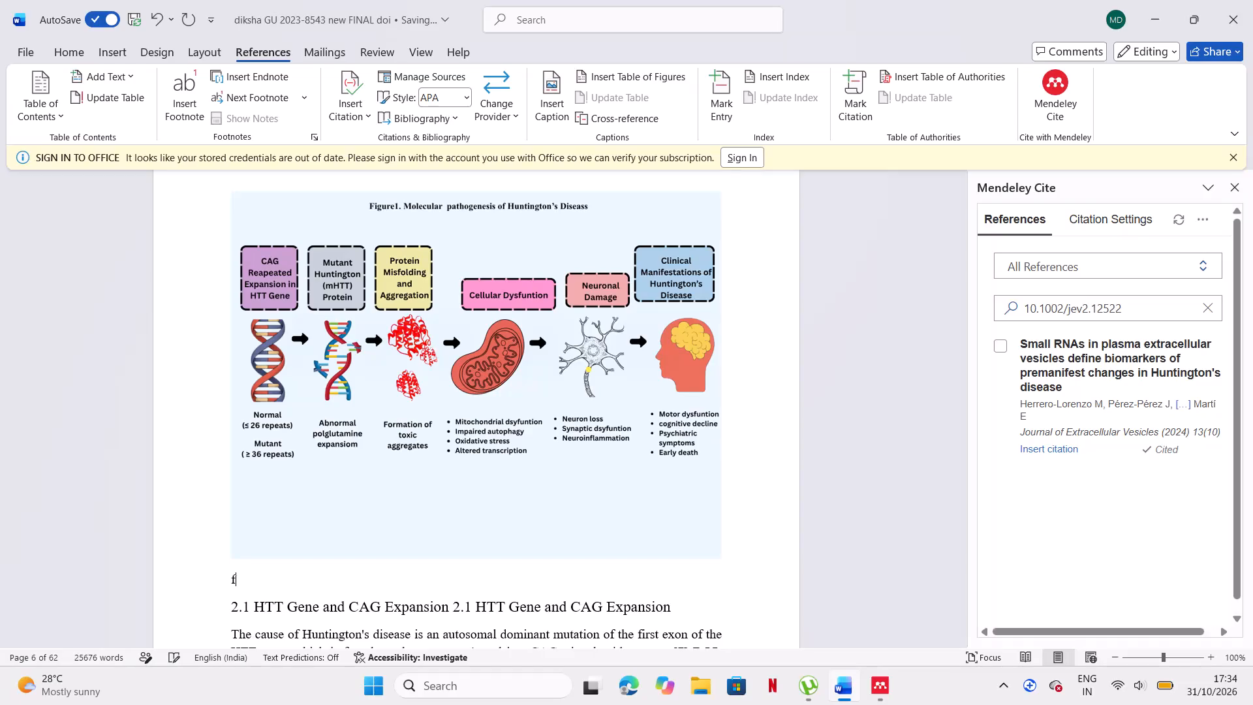
Start a caption reading "Figure1" on the blank line below the molecular pathogenesis figure, replacing the stray letter there.
key("BackSpace")
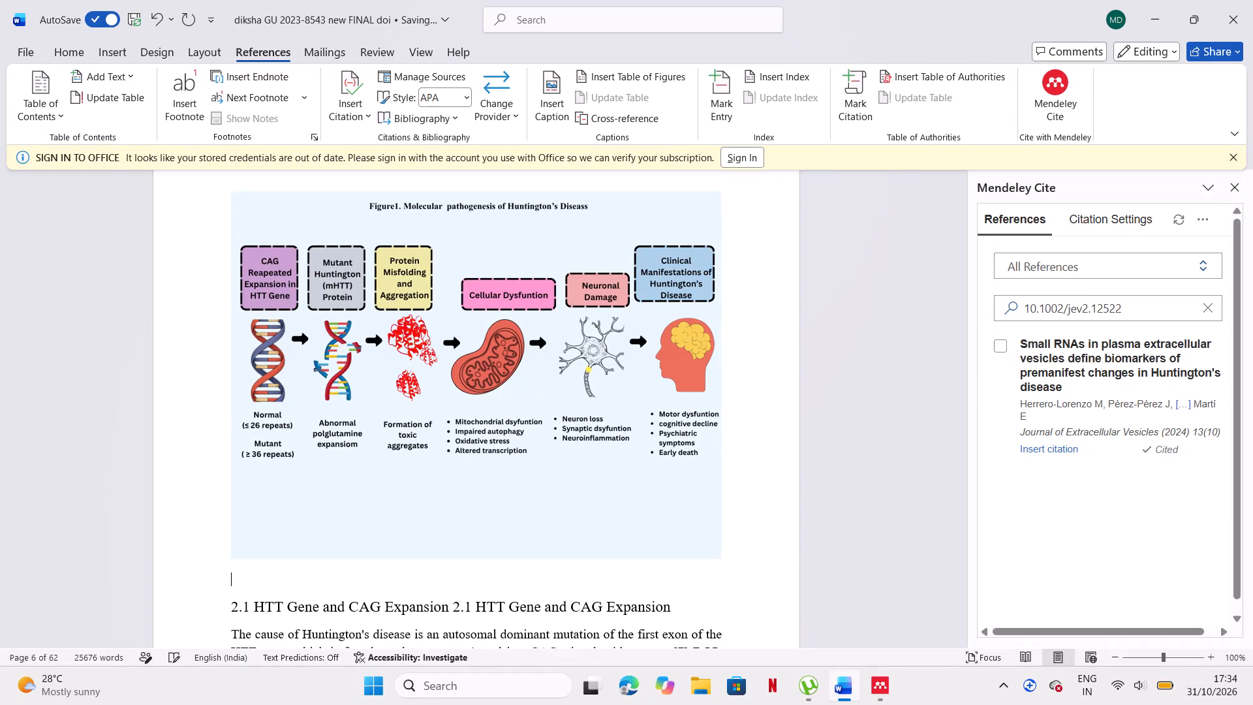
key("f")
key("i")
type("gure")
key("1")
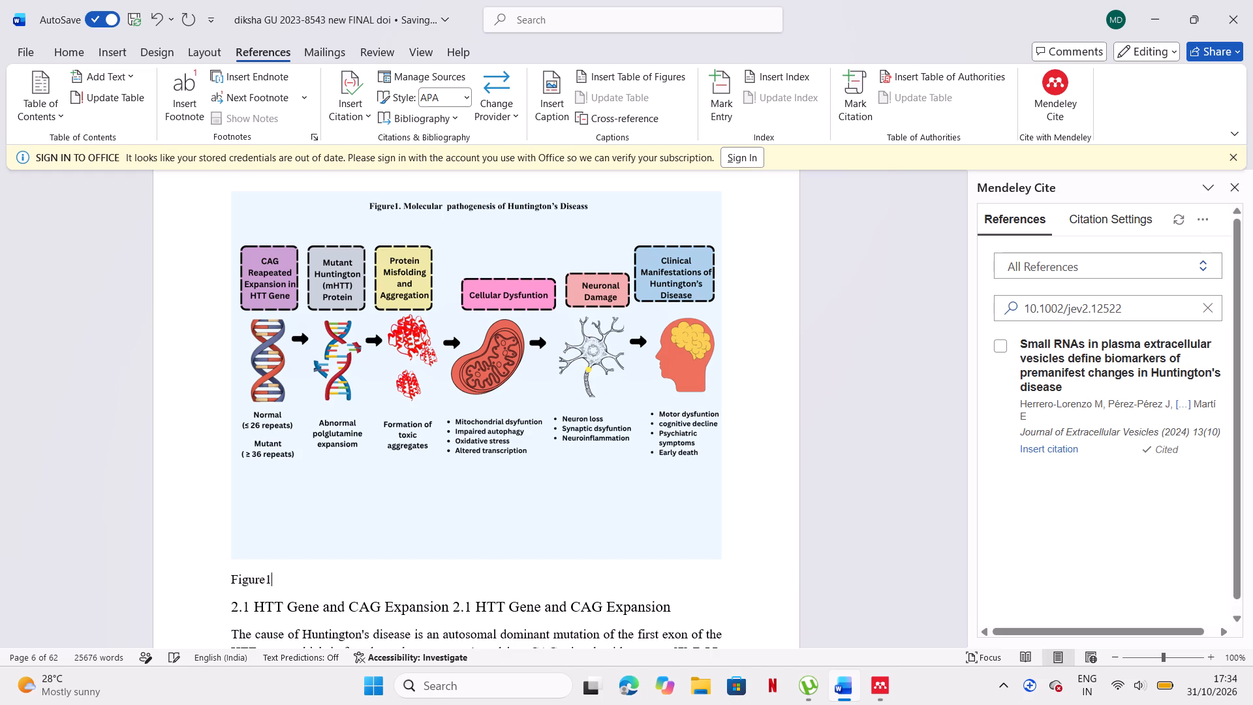
Complete the caption line after "Figure1" so it reads "Figure1. molecular pathogenesis of huntington's diseases".
type(".")
key("space")
type("mol")
type("ecular")
key("space")
type("p")
type("athogen")
key("e")
type("sis of")
key("space")
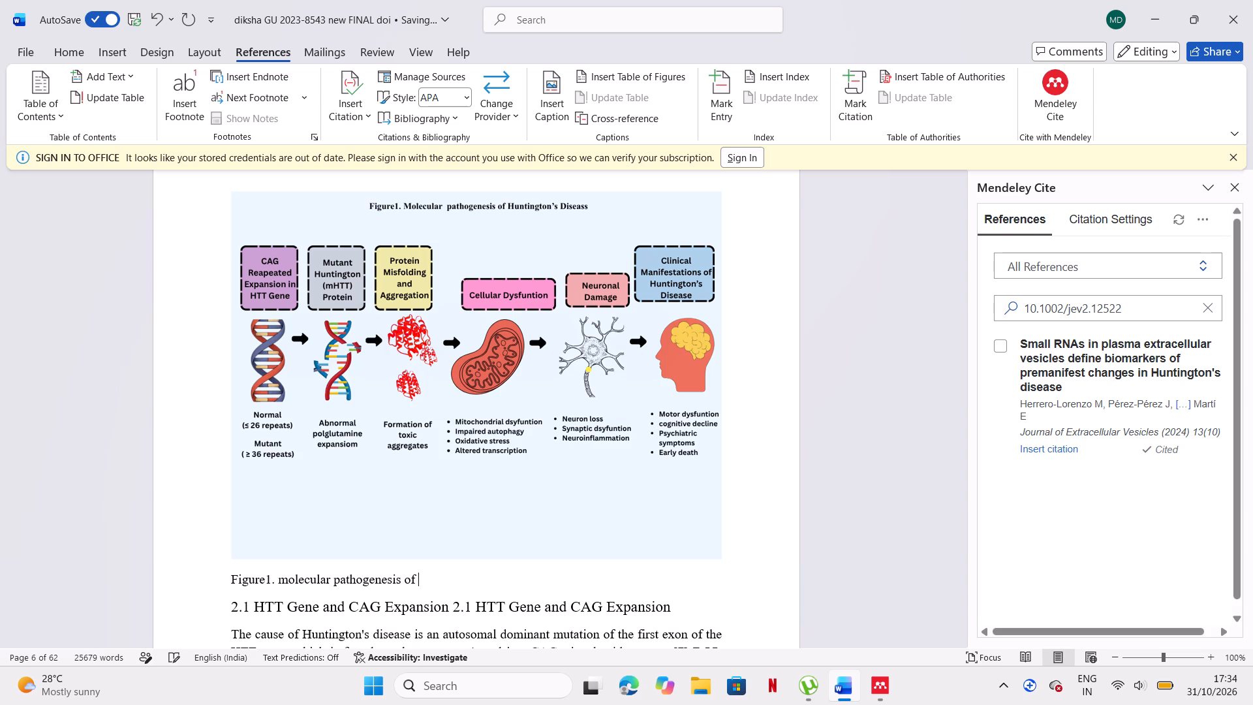
type("hun")
type("ting")
type("ton")
type("'s")
key("space")
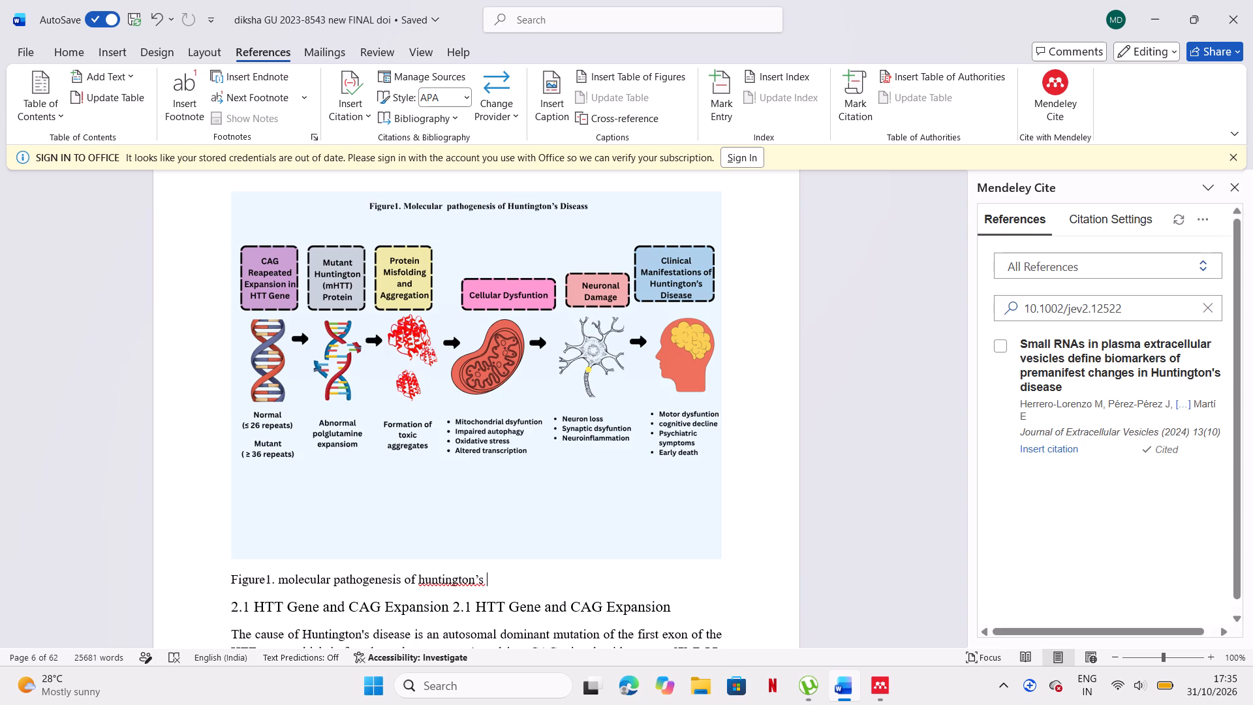
key("space")
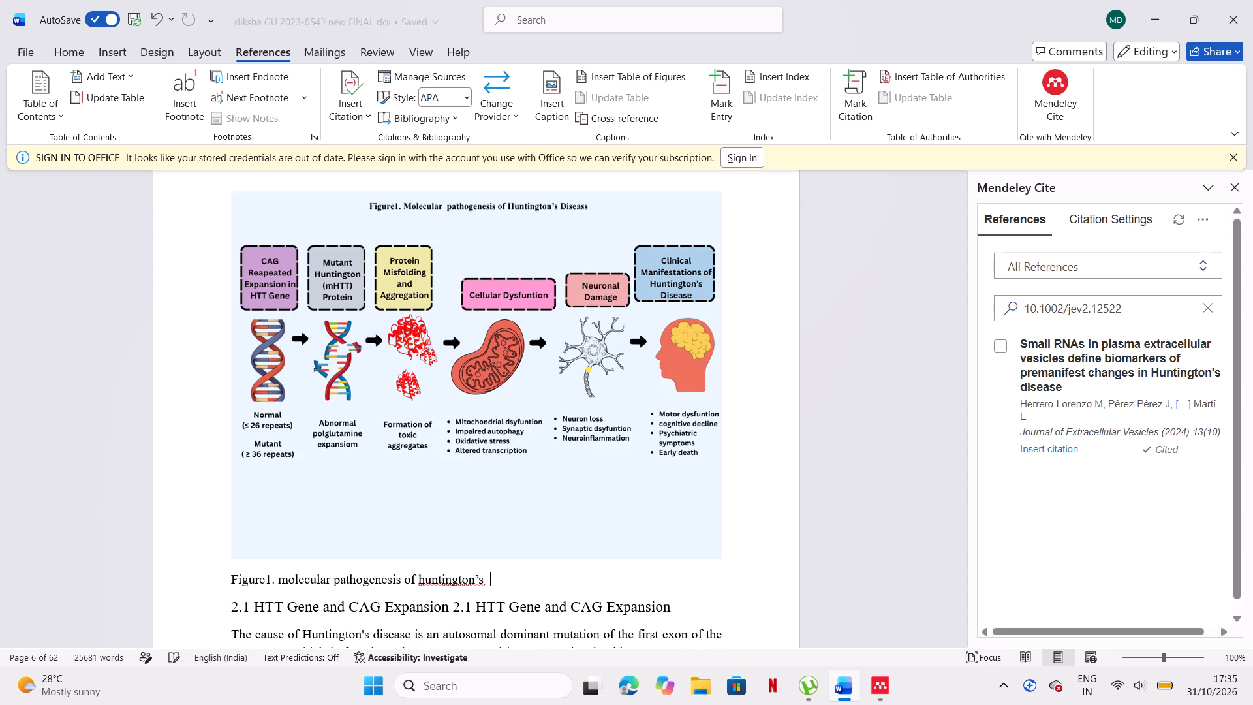
key("BackSpace")
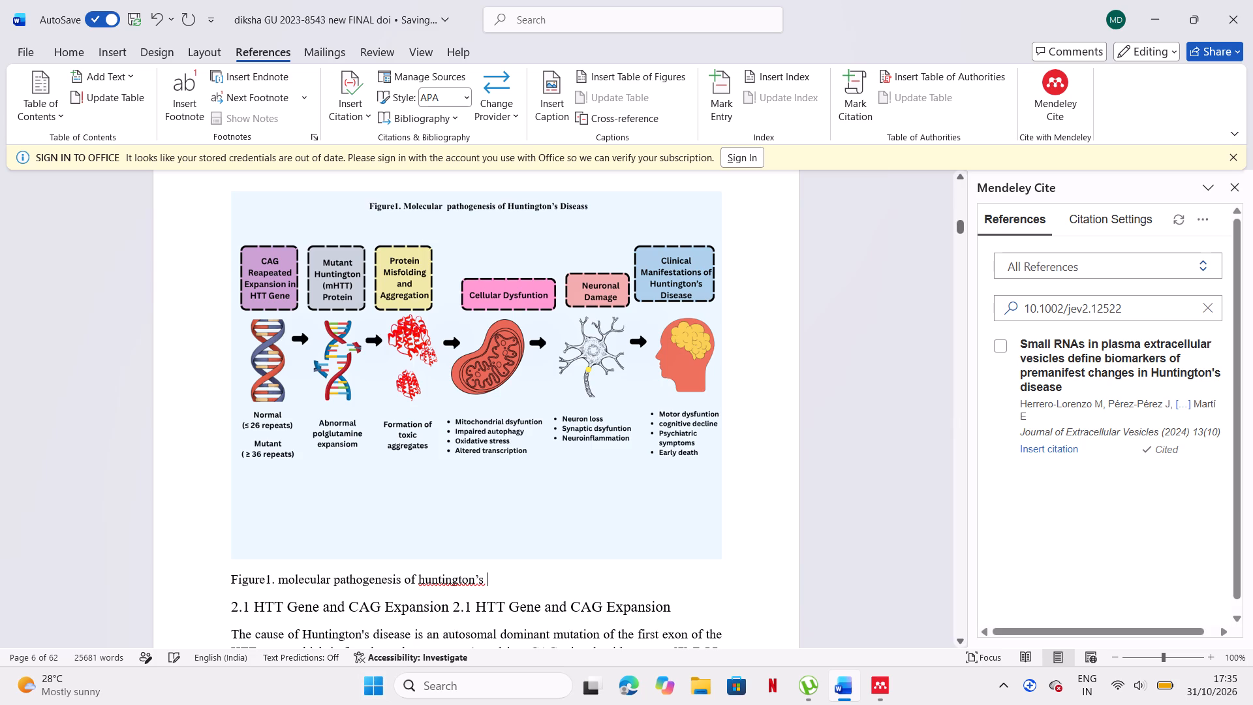
left_click(495, 581)
type("di")
type("sea")
type("ses")
Centre the Figure 1 caption line beneath the figure.
left_click_drag(534, 585, 230, 583)
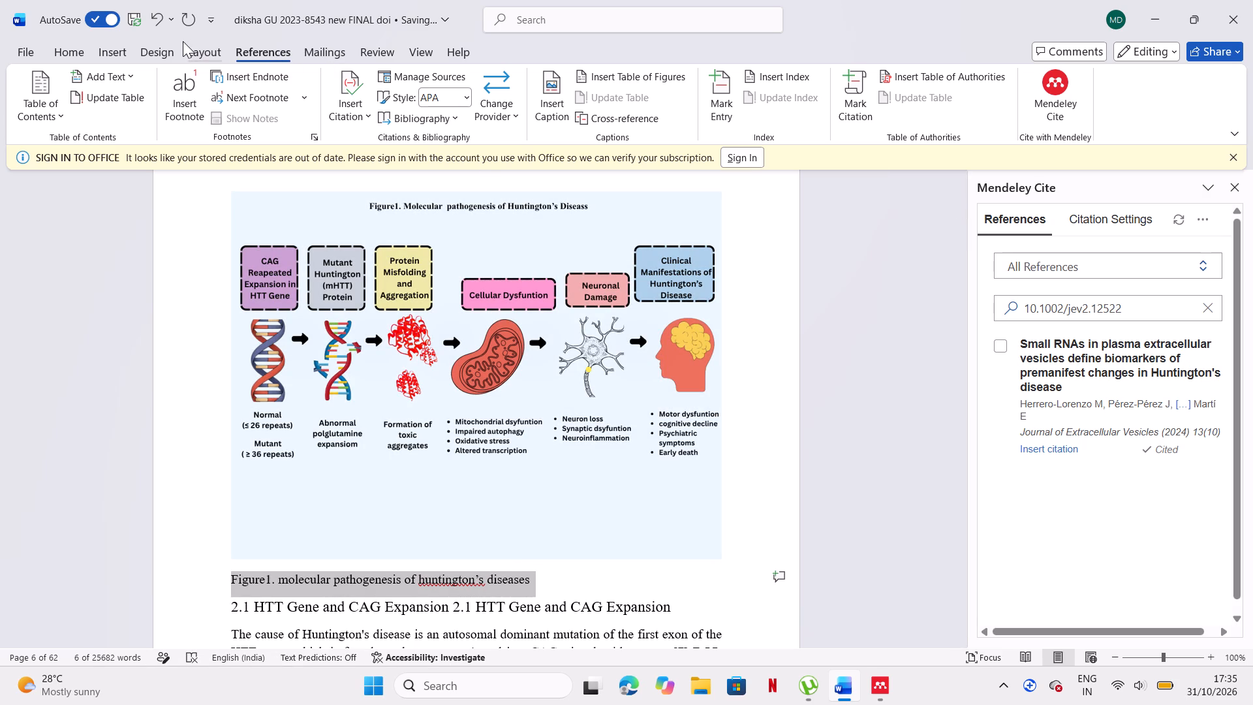
left_click(120, 45)
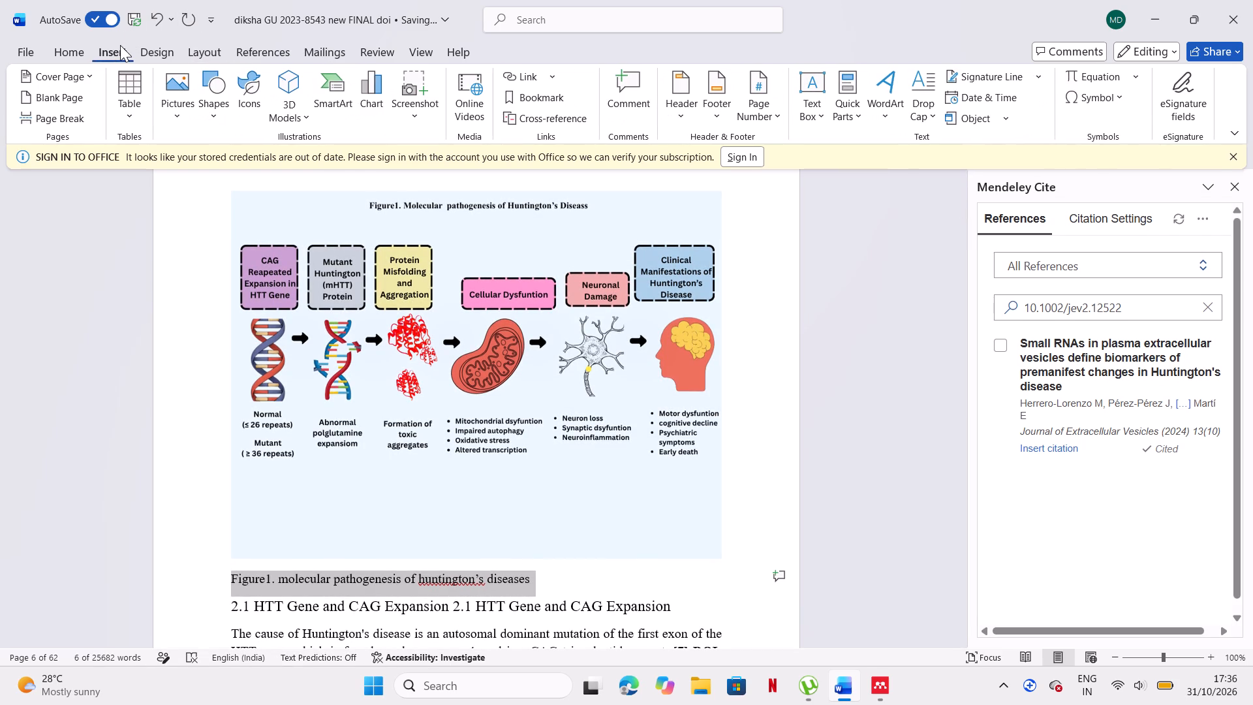
left_click(84, 50)
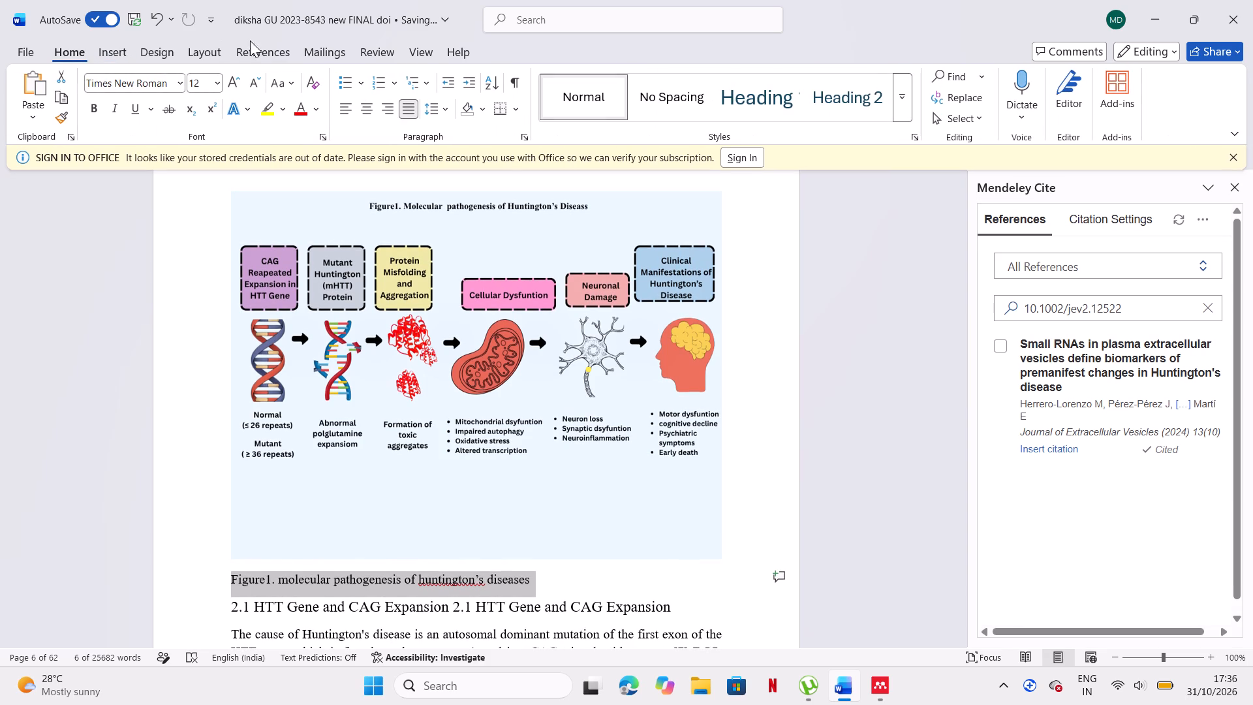
left_click(368, 104)
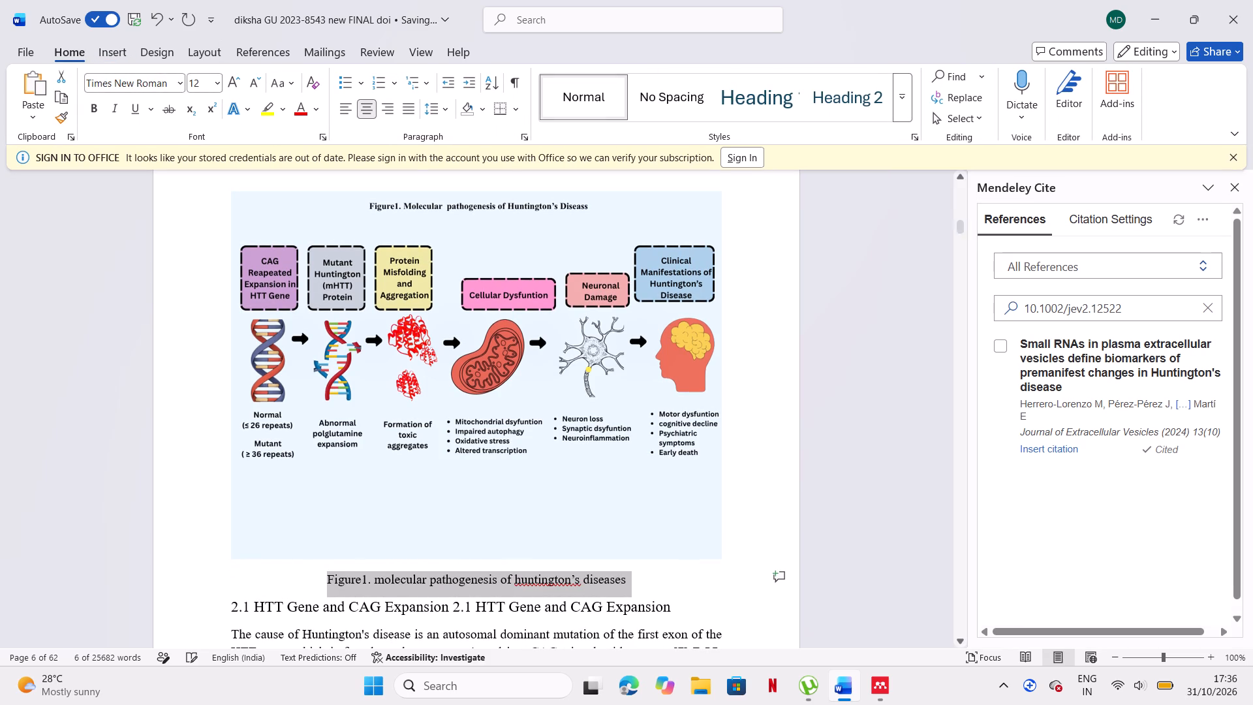
Correct "huntington's" in the Figure 1 caption to the suggested spelling "Huntington's".
left_click(535, 576)
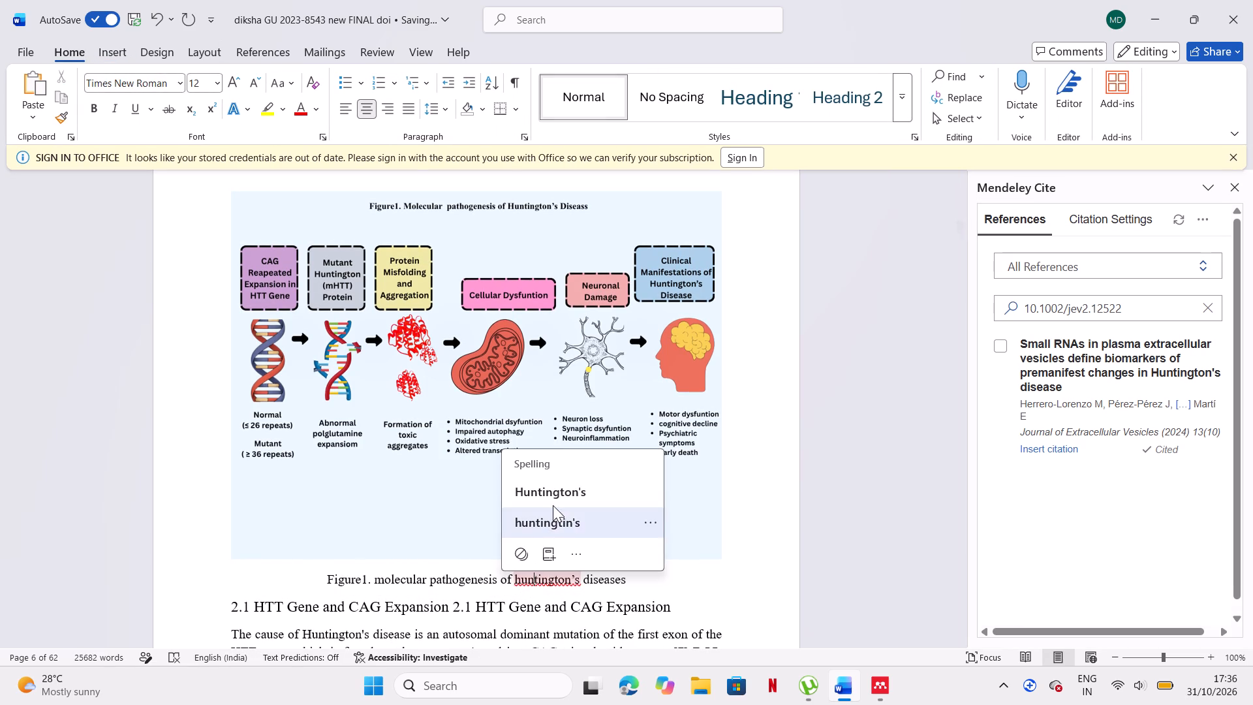
left_click(563, 490)
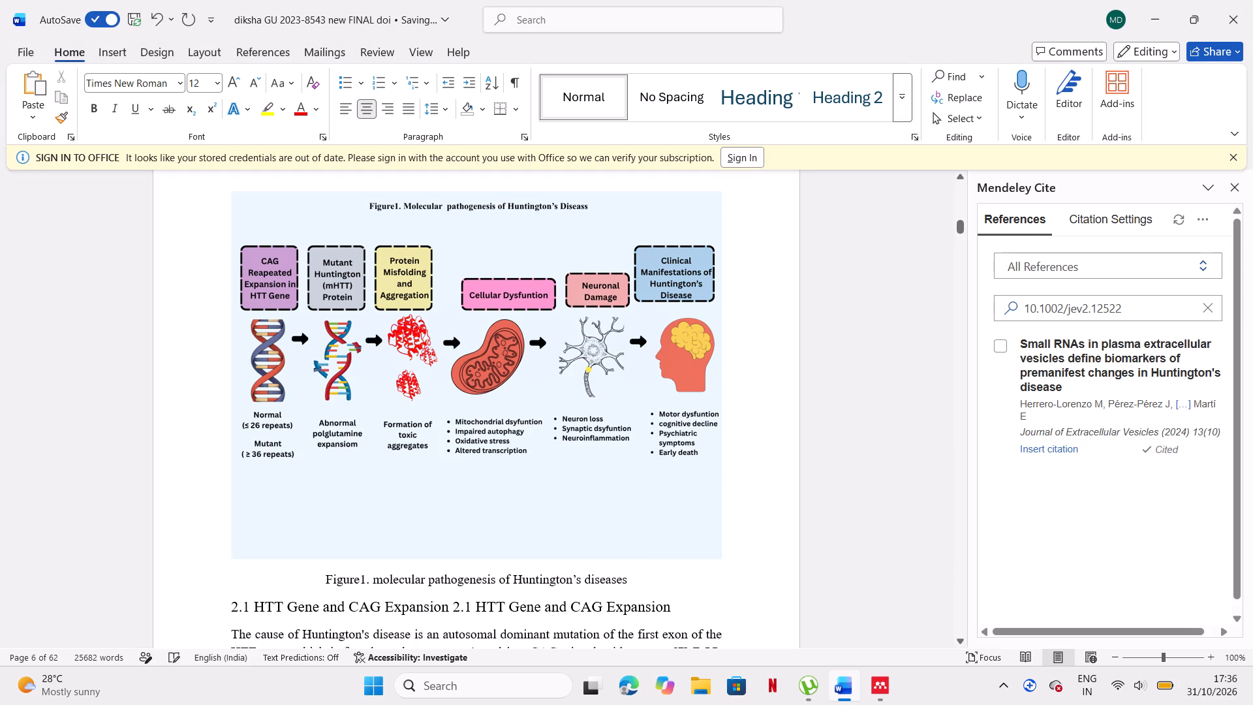
Select the entire caption line beneath Figure 1, from "Figure1." through "diseases".
left_click(678, 584)
left_click_drag(678, 584, 662, 582)
left_click_drag(327, 582, 330, 582)
left_click_drag(330, 582, 617, 585)
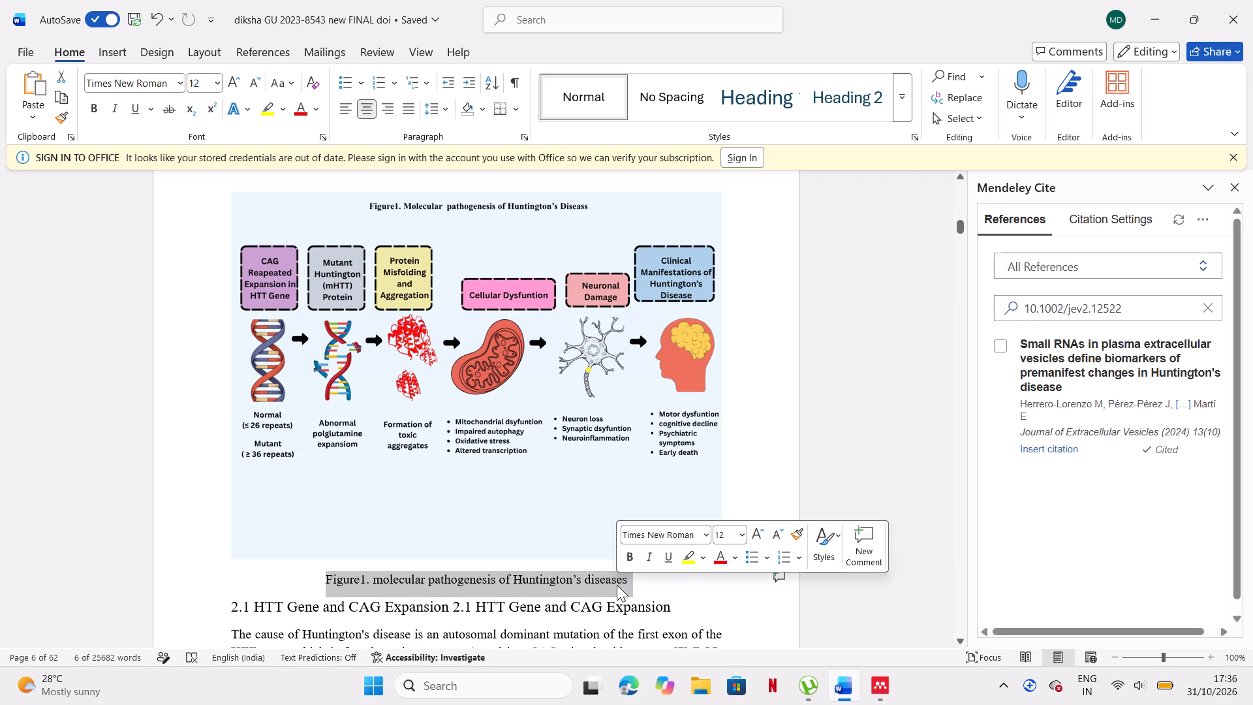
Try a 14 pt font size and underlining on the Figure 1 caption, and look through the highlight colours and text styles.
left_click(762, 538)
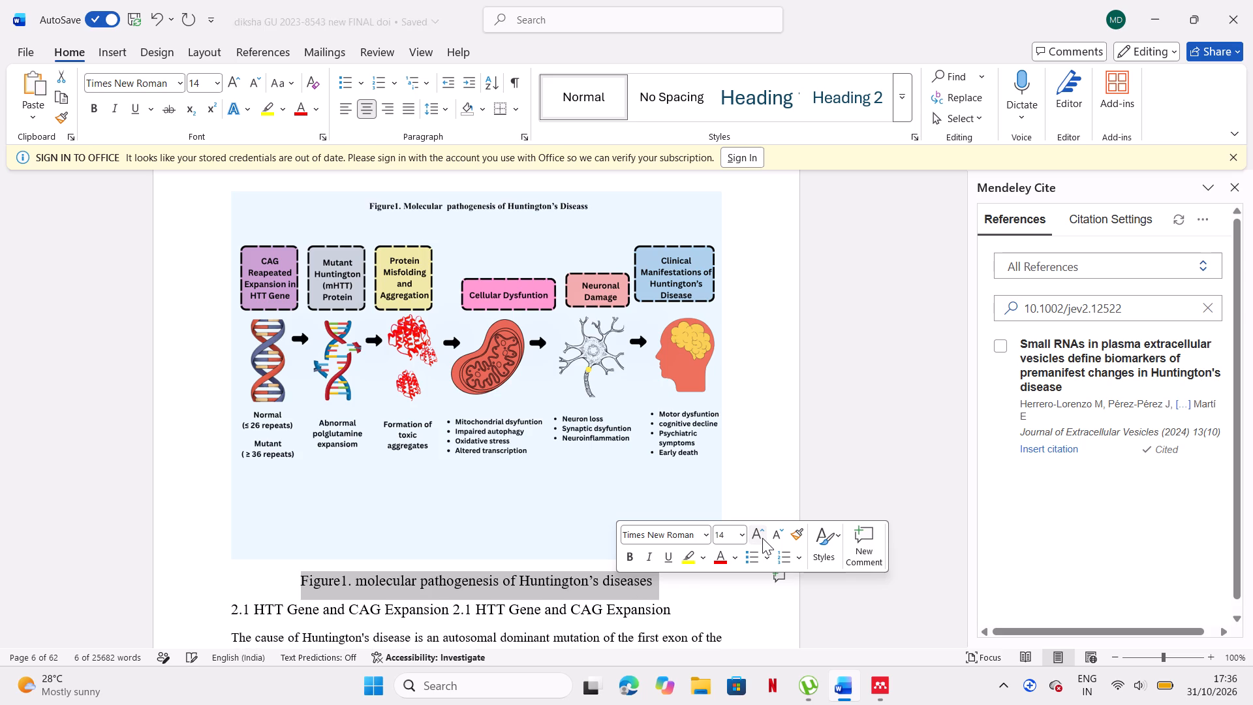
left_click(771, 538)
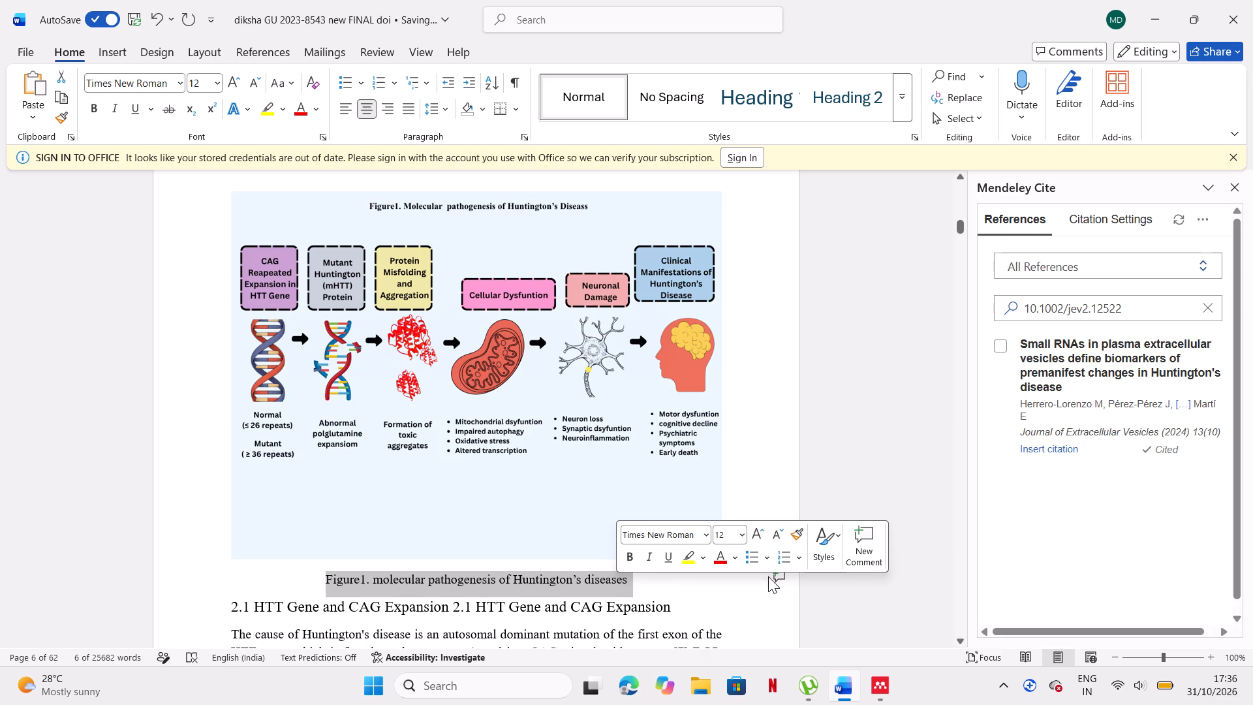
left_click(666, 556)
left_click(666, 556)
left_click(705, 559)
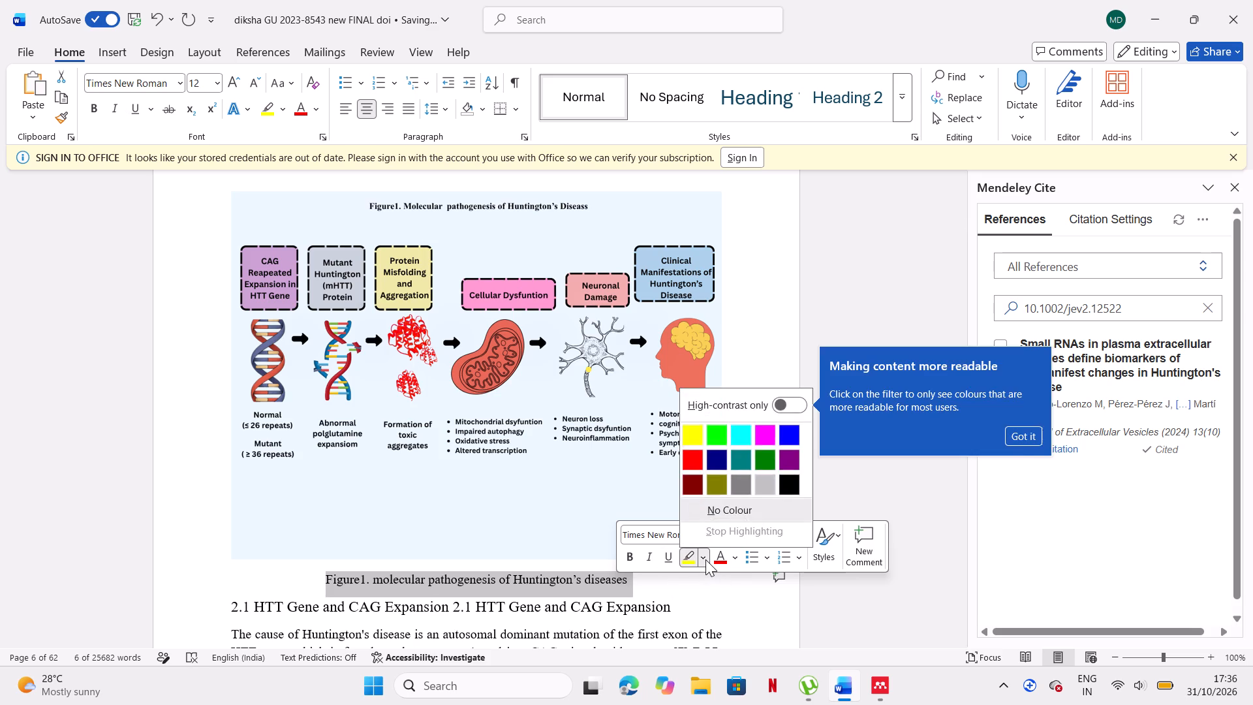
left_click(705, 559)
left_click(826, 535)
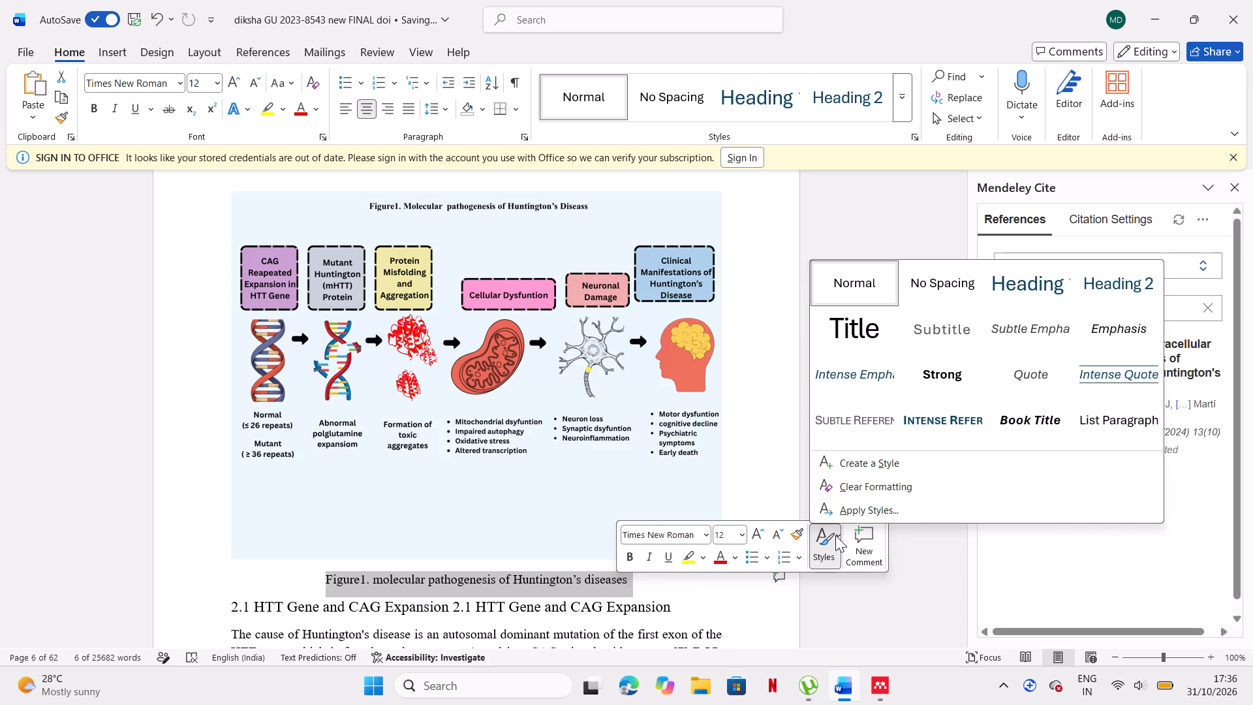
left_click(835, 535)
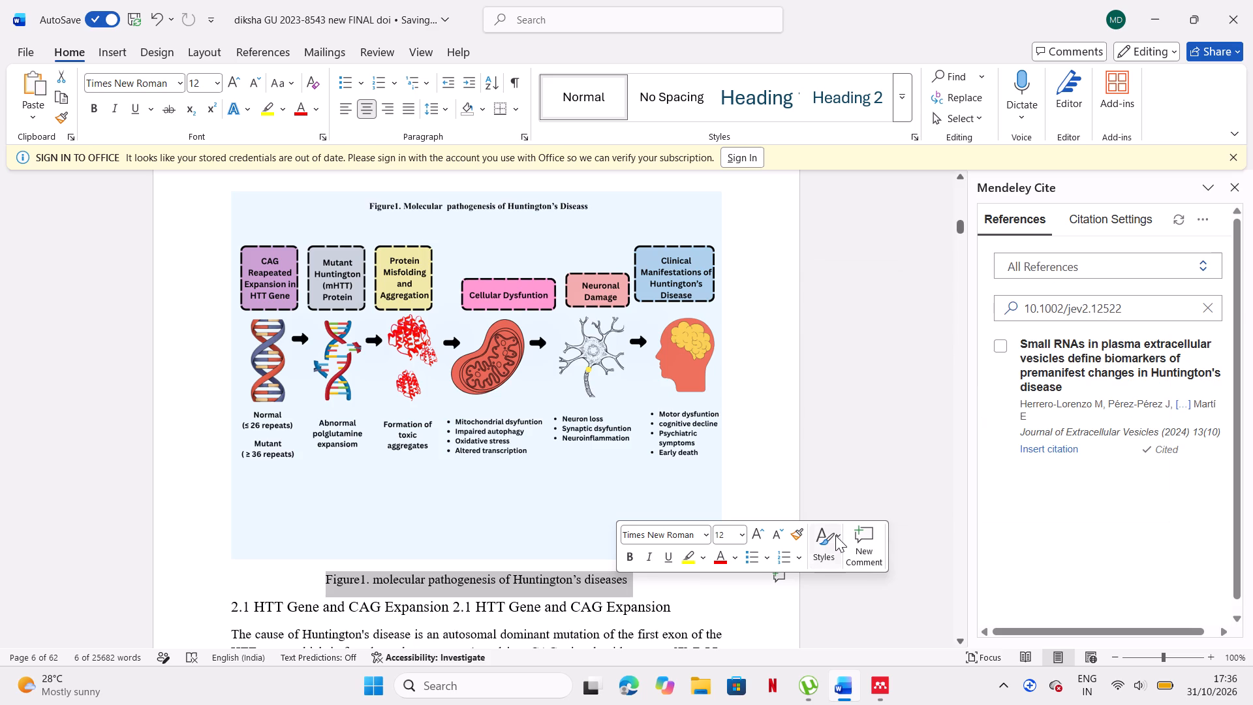
Convert the selected Figure 1 caption to sentence case.
left_click(279, 83)
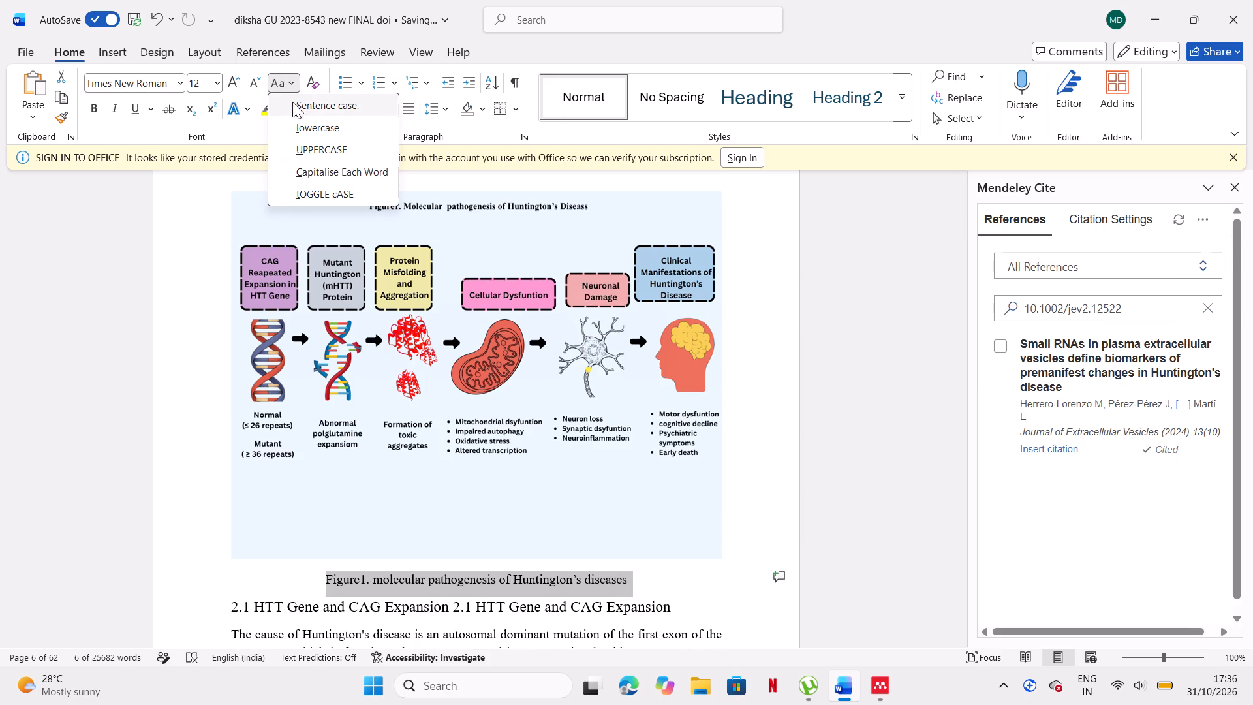
left_click(317, 108)
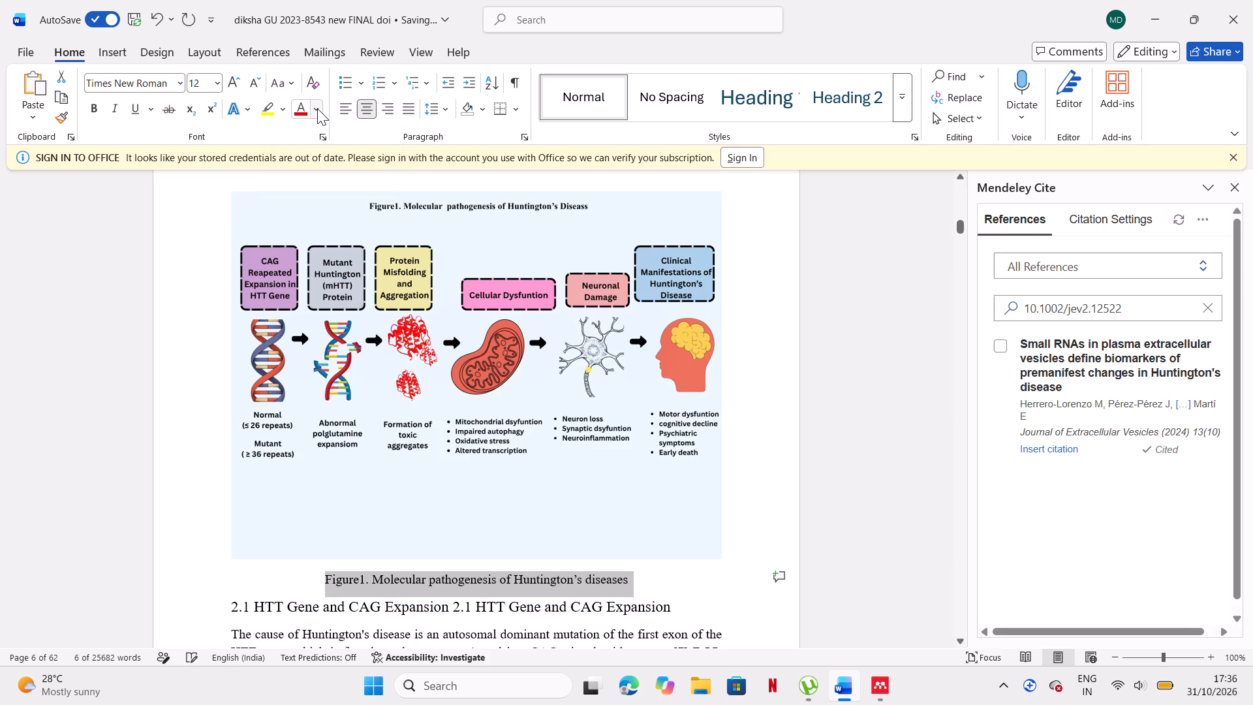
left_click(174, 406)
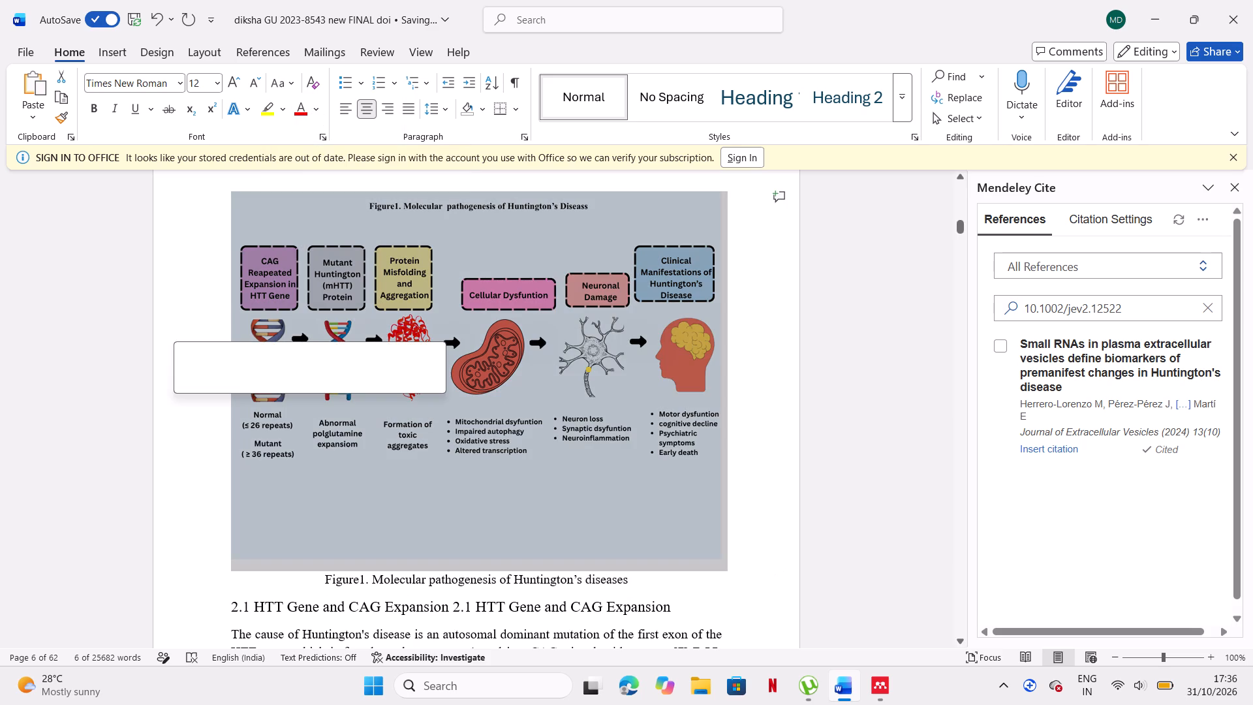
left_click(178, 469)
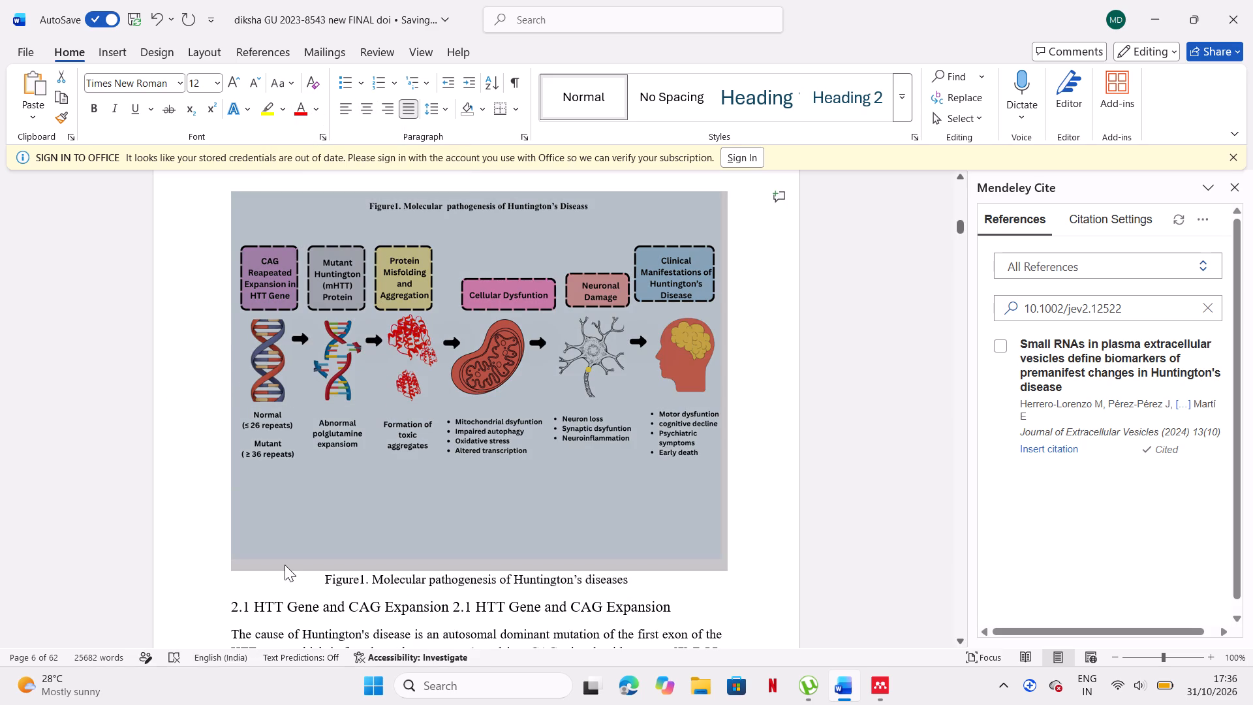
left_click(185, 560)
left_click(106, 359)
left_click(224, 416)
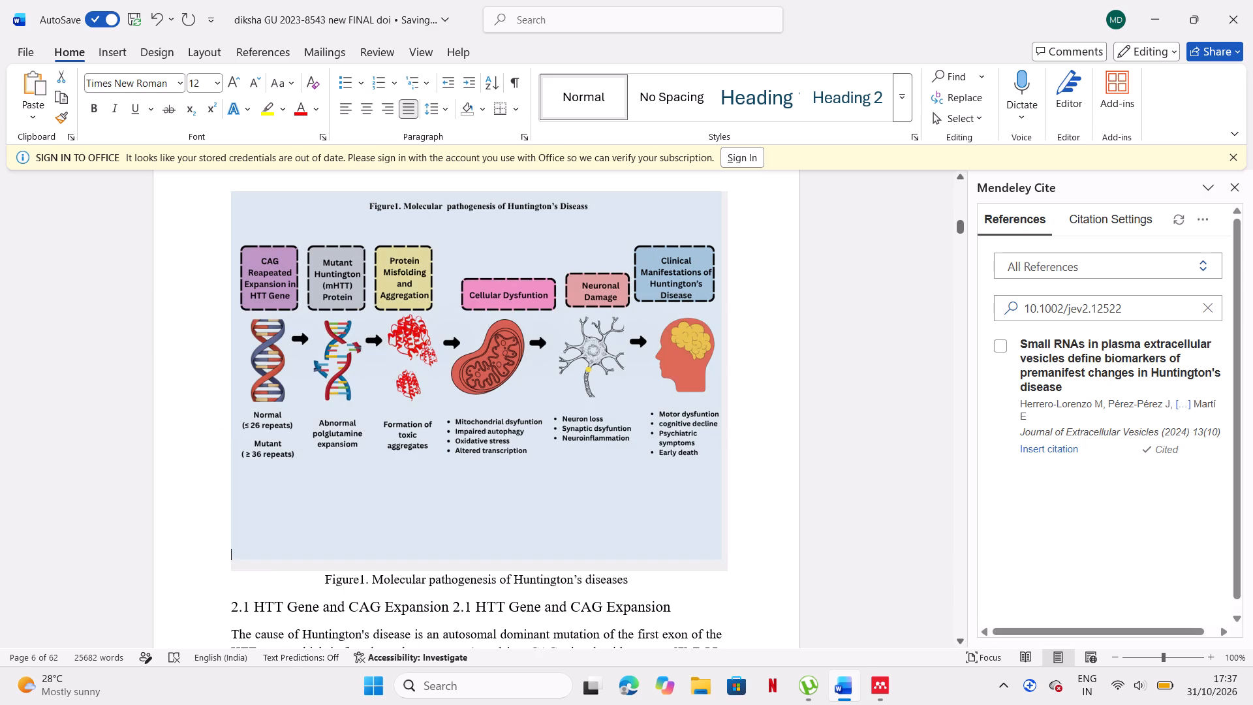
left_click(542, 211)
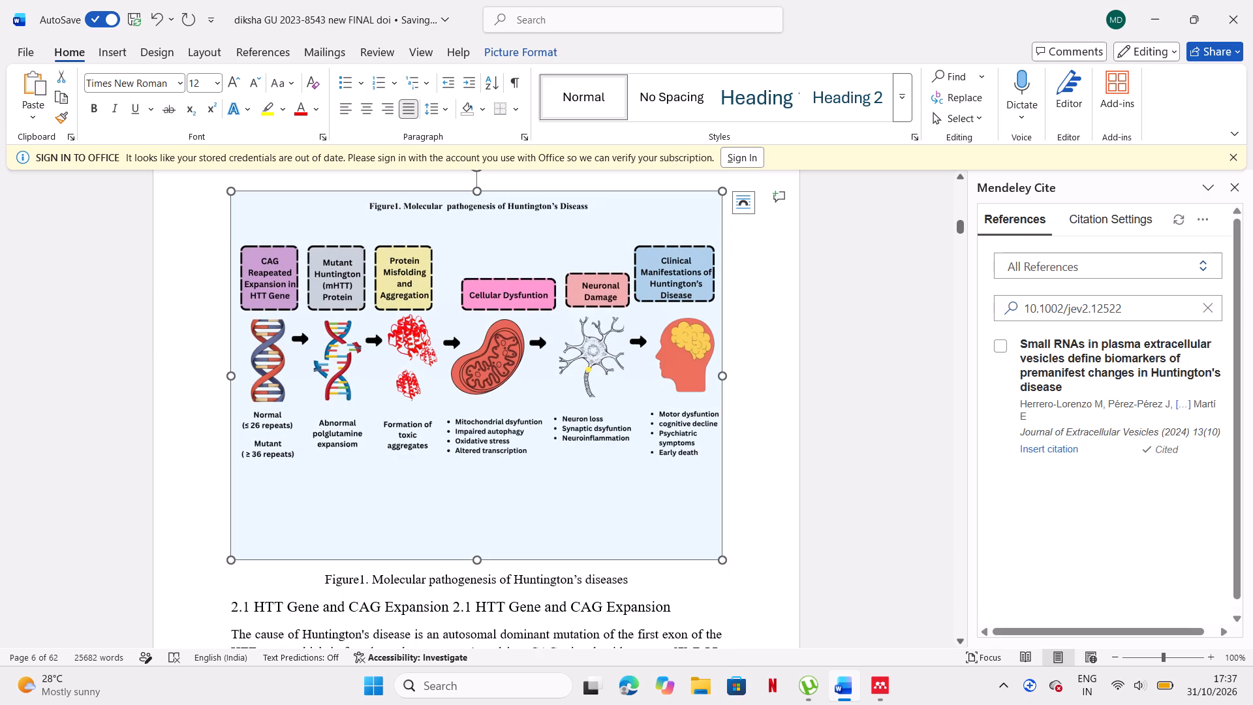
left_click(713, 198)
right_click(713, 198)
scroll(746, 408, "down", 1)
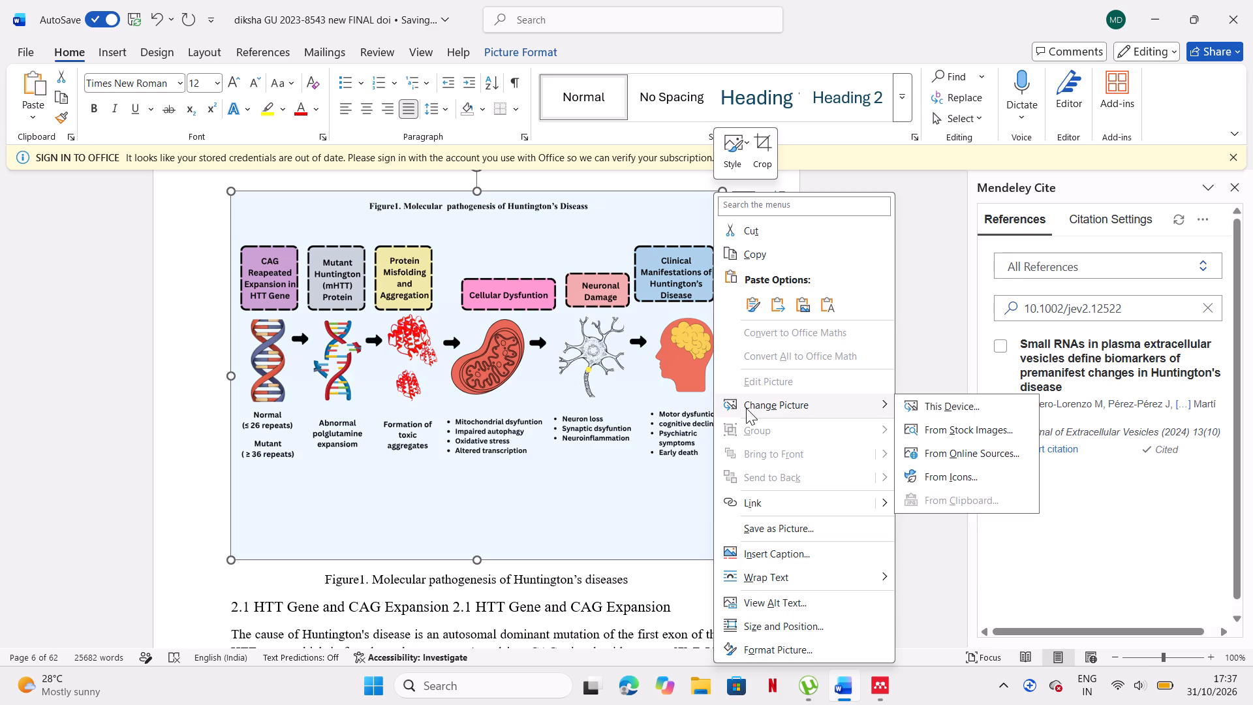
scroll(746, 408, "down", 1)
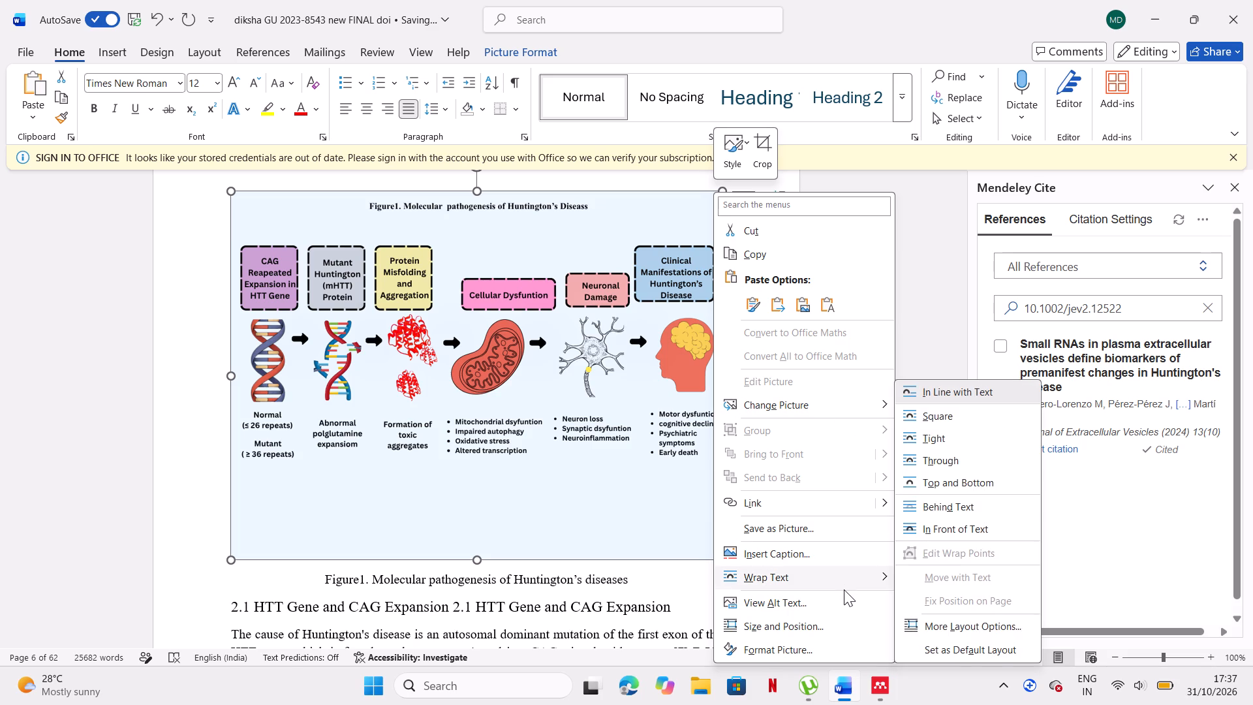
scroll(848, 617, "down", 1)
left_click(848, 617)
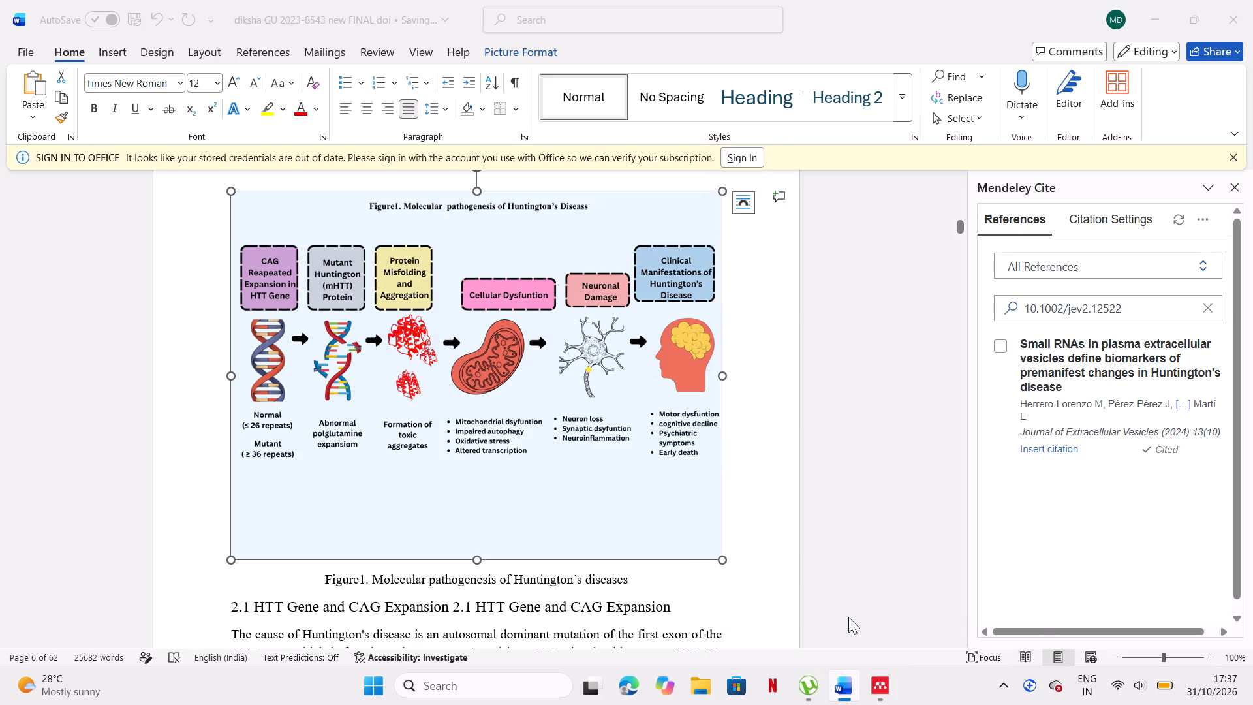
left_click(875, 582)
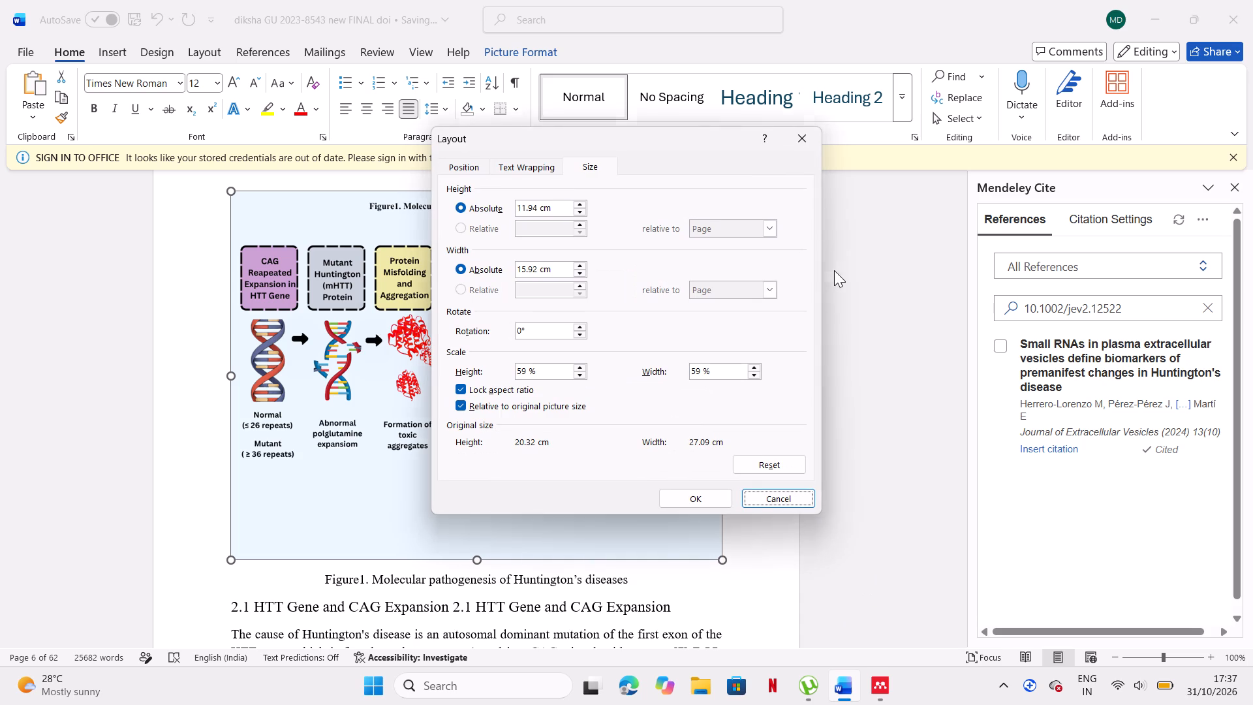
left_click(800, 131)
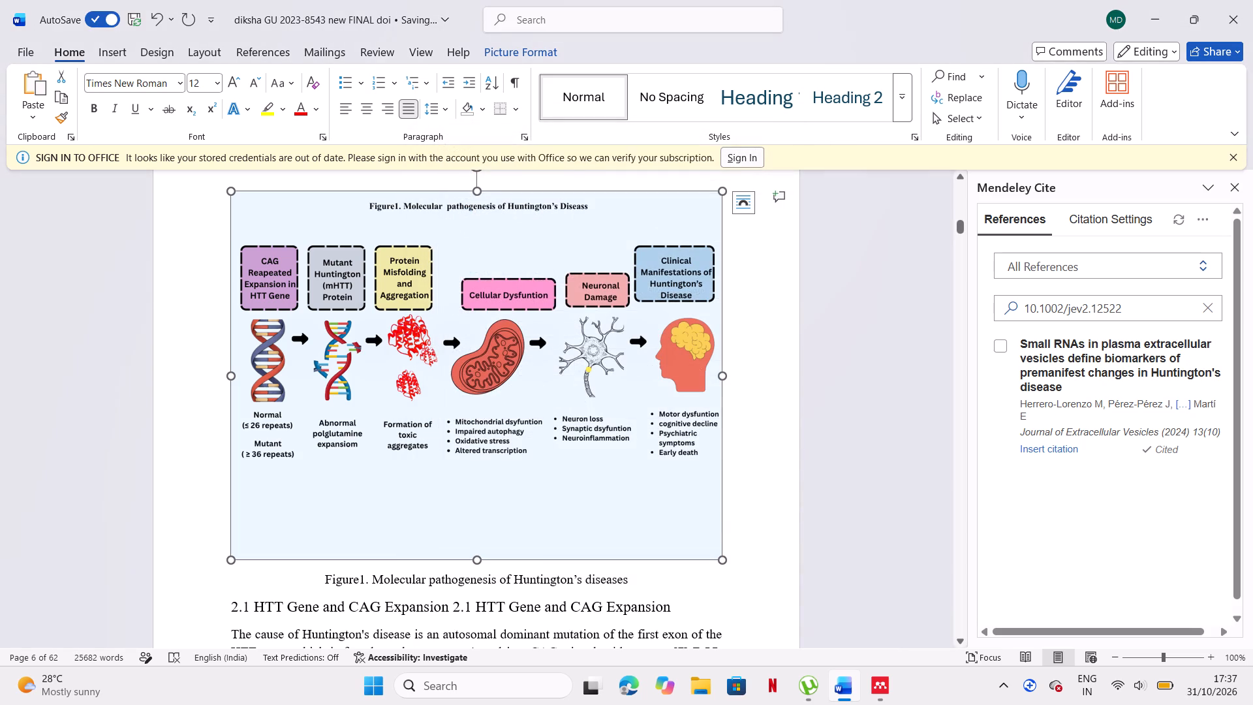
Enlarge the Figure 1 picture slightly from its corner, keeping its proportions, so it extends just past the text's right margin.
left_click_drag(721, 191, 719, 199)
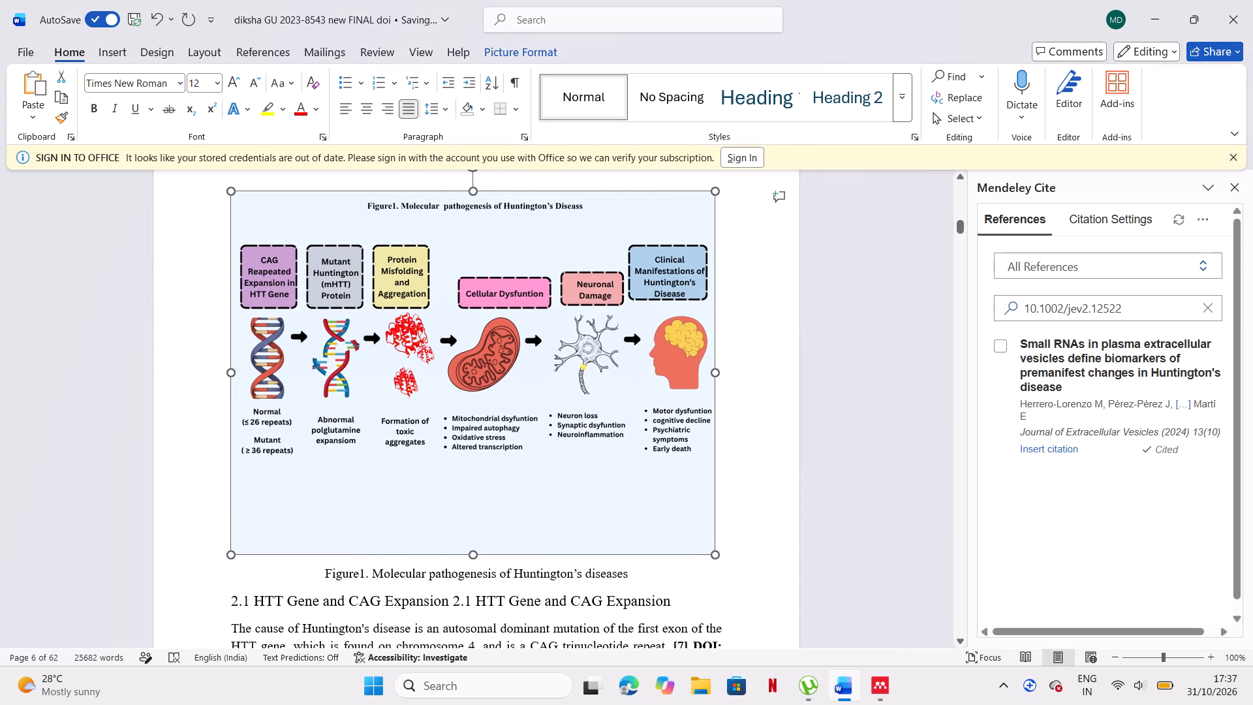
left_click_drag(719, 199, 733, 198)
left_click(779, 278)
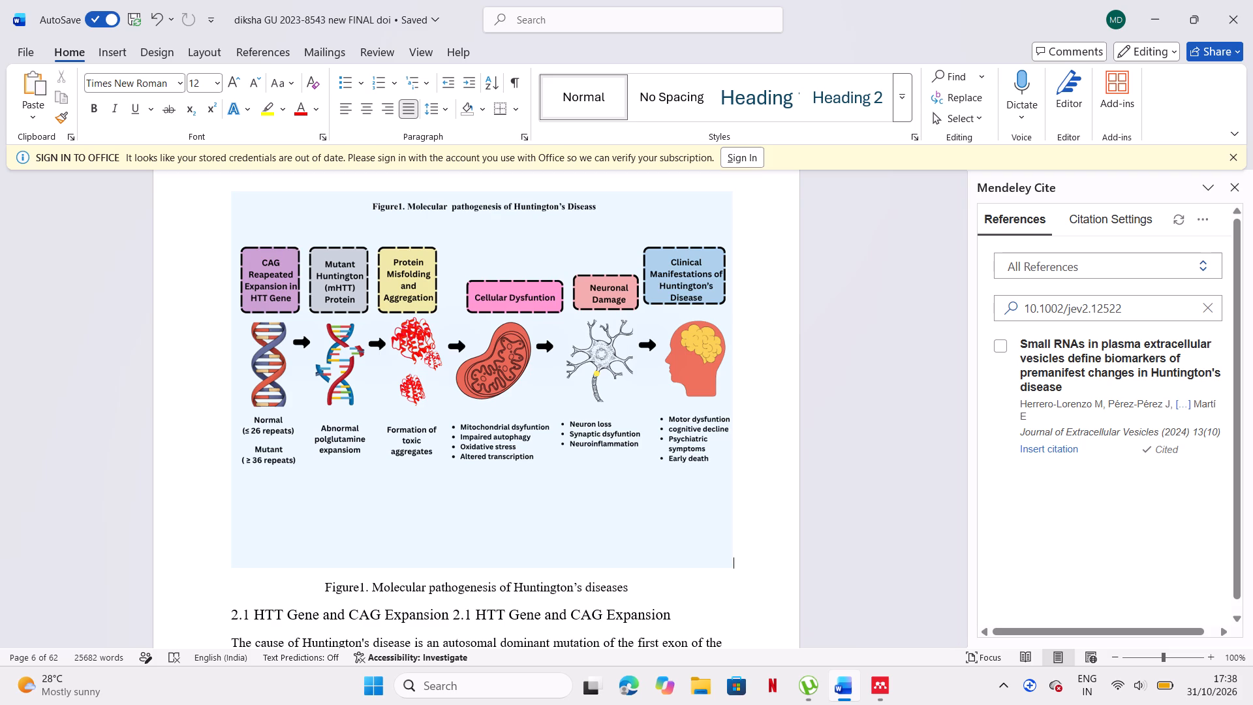
Review the resized Figure 1, its caption, and the text of sections 2.1 to 2.3 that follows it.
scroll(832, 519, "right", 1)
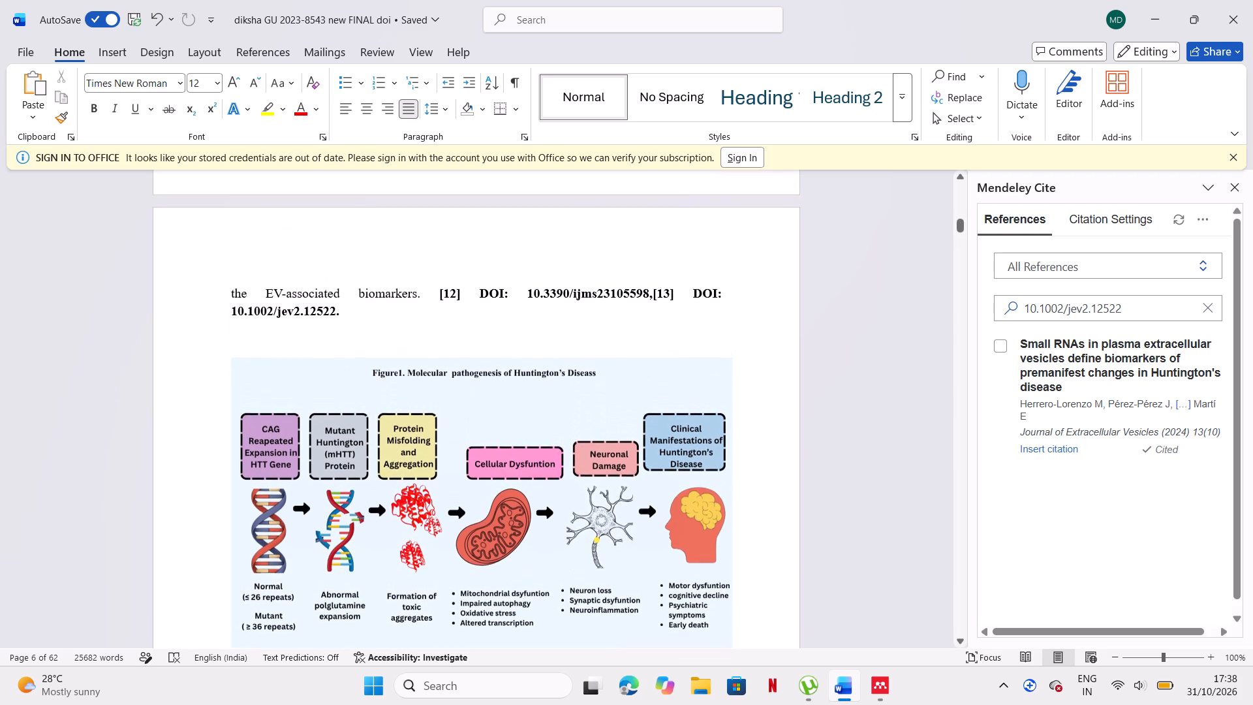
scroll(832, 519, "right", 1)
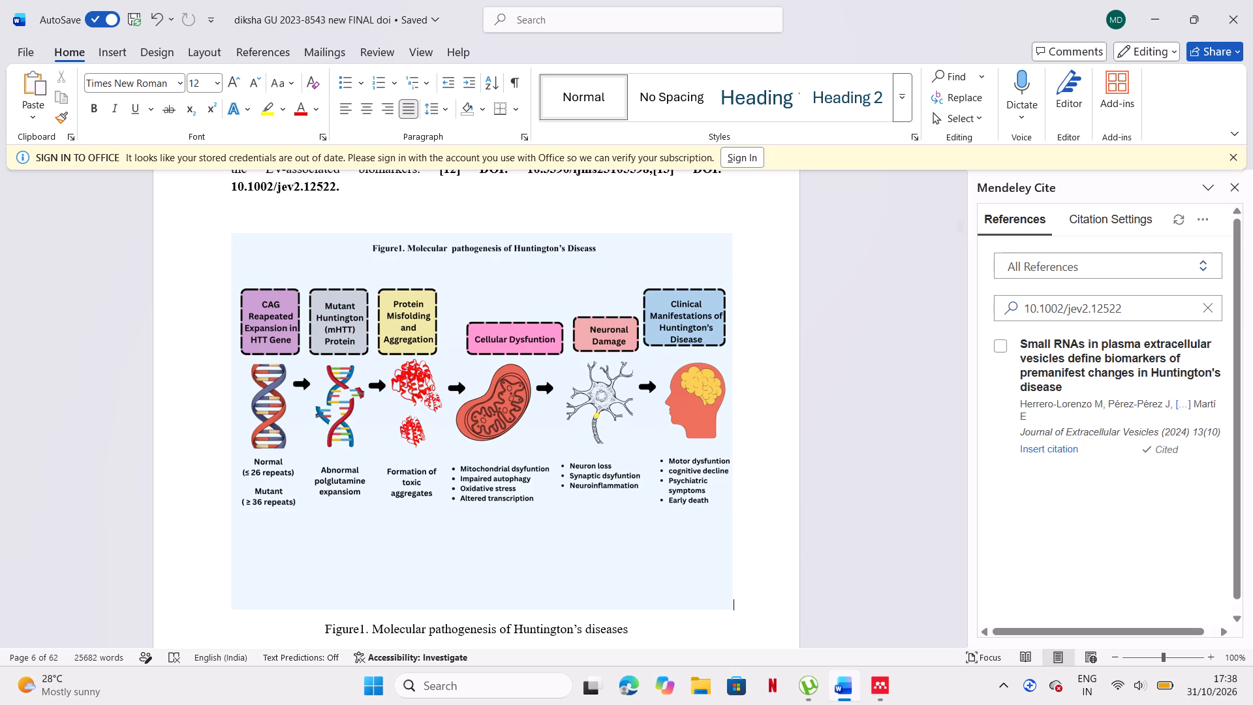
scroll(832, 519, "down", 1)
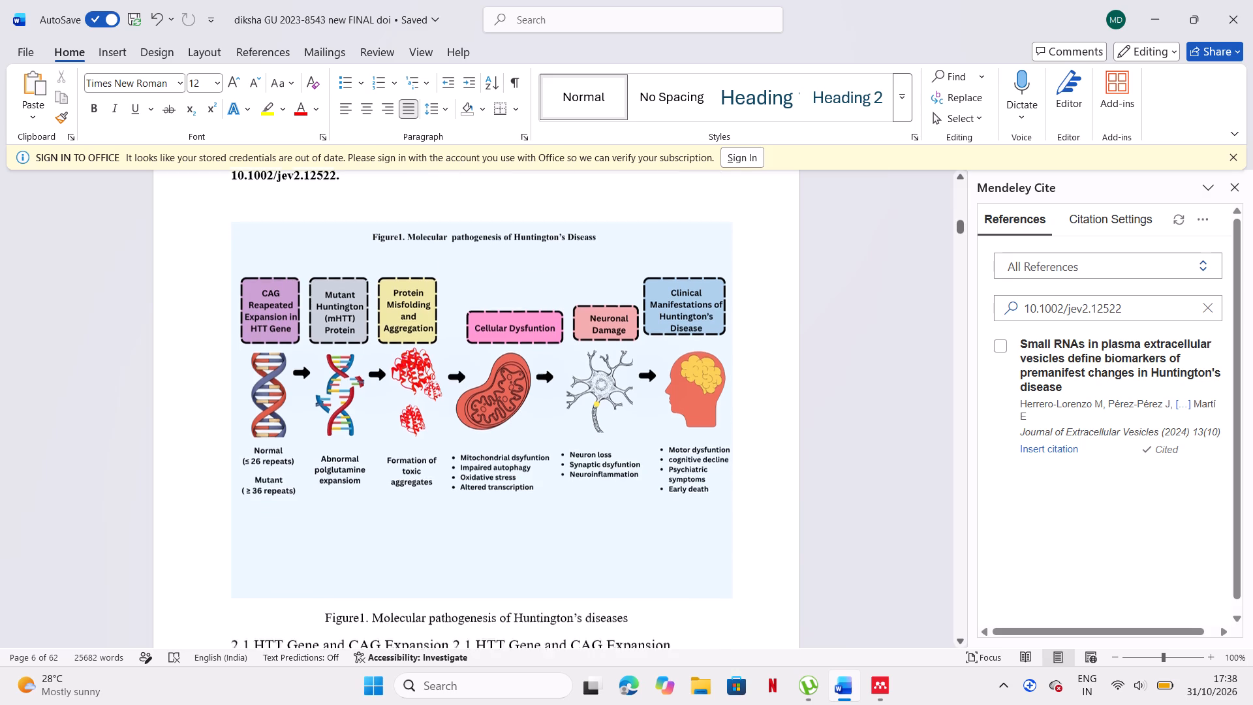
scroll(832, 519, "down", 1)
scroll(832, 519, "up", 5)
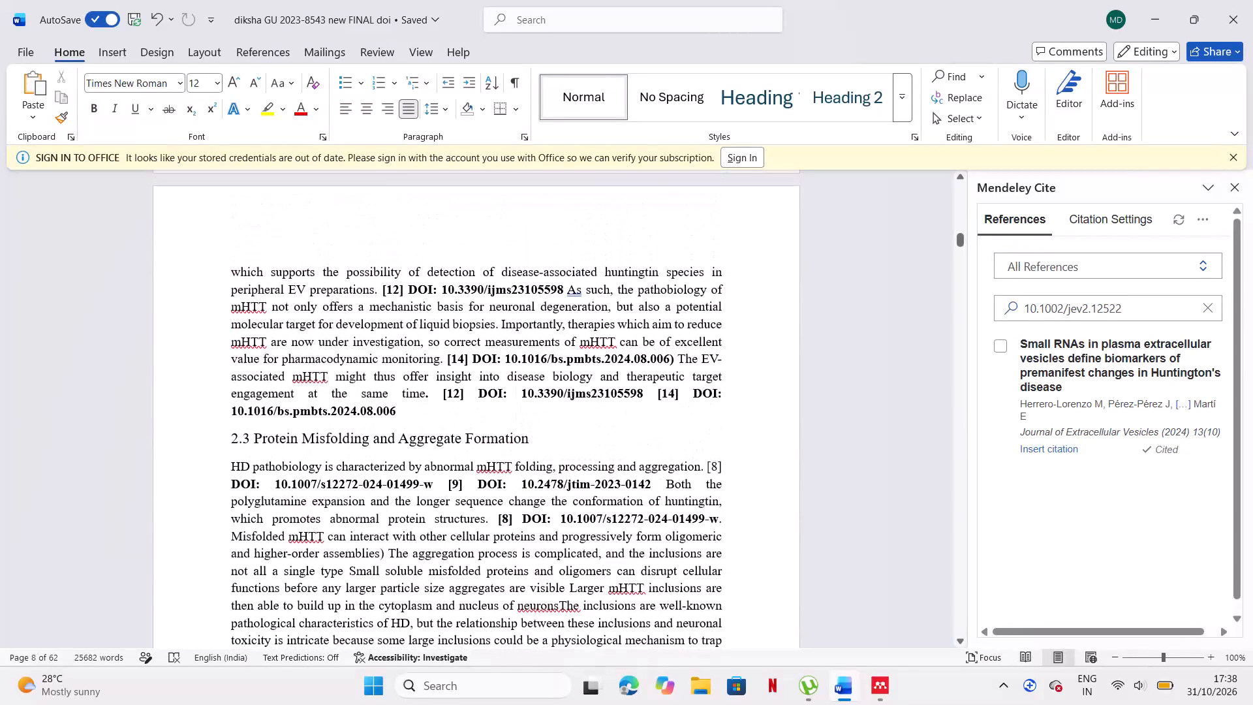
scroll(832, 519, "up", 1)
scroll(719, 457, "up", 1)
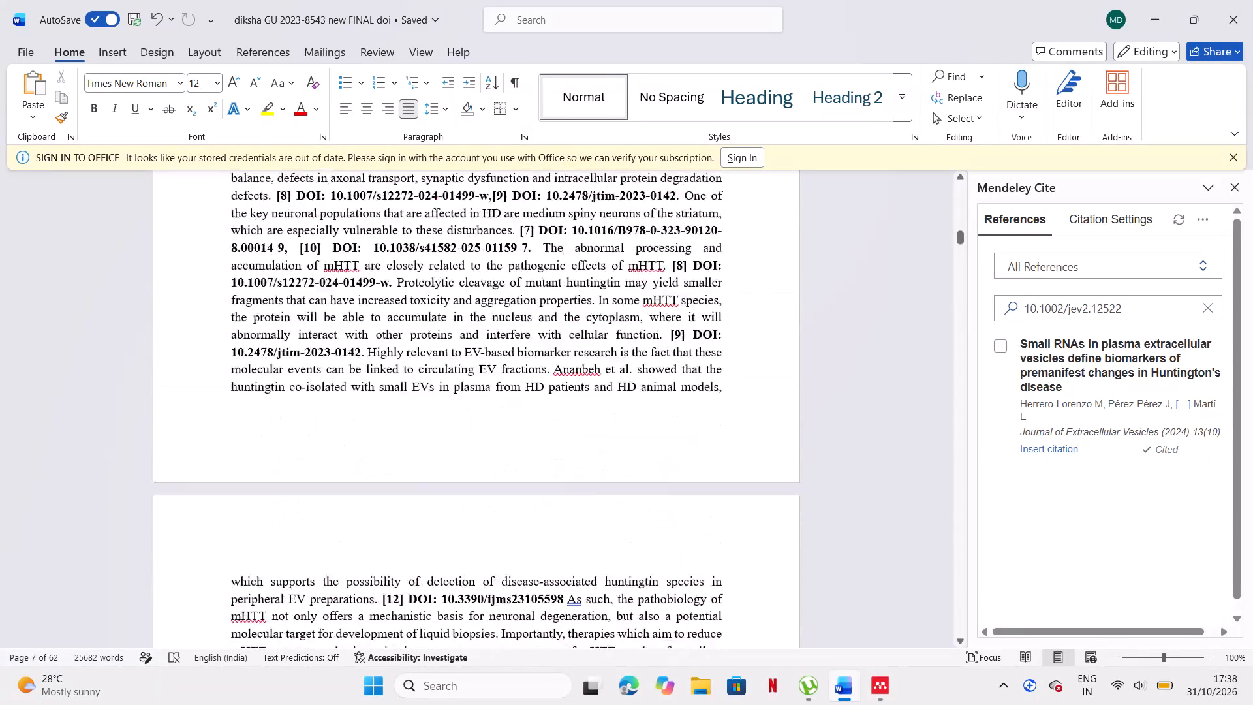
scroll(719, 457, "up", 5)
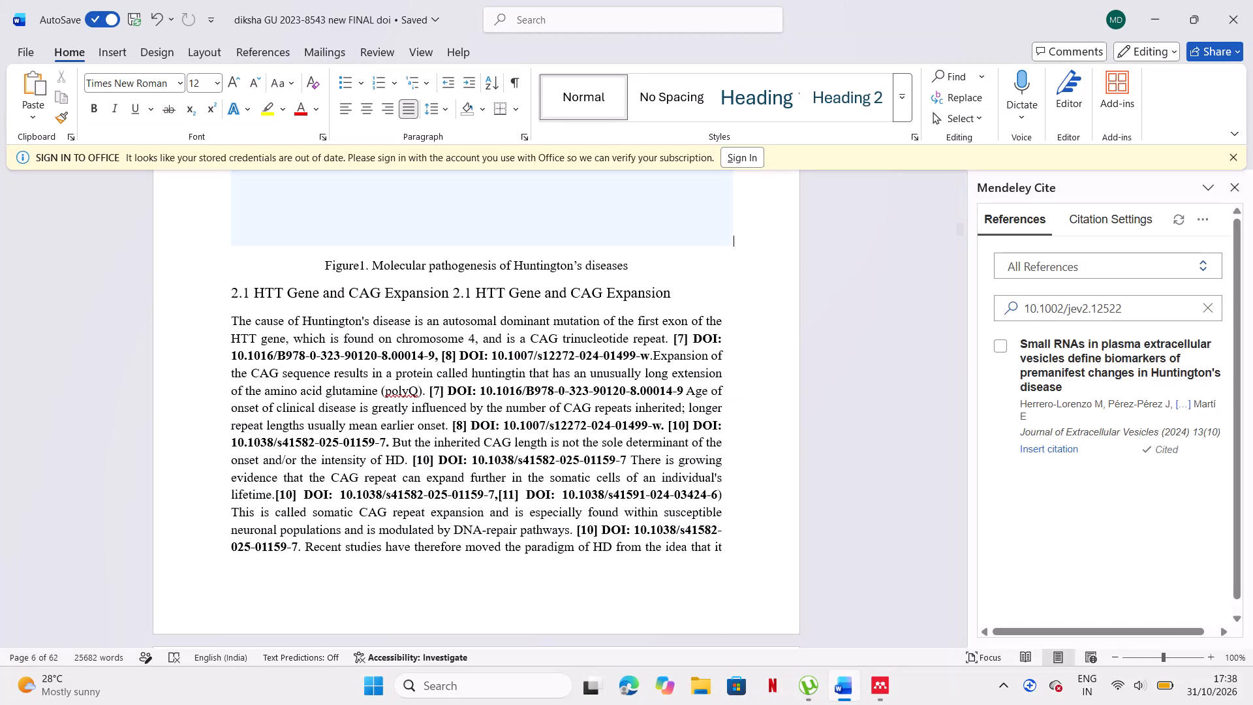
scroll(599, 441, "down", 1)
scroll(528, 322, "up", 1)
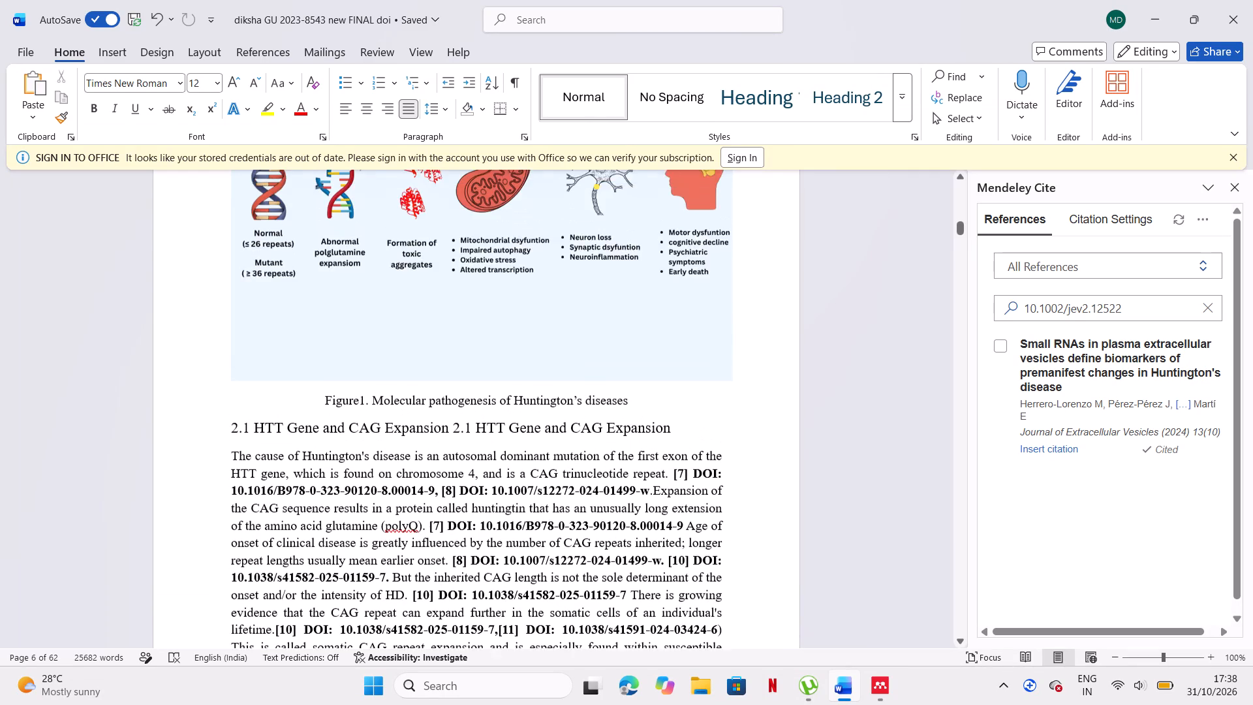
scroll(528, 322, "up", 2)
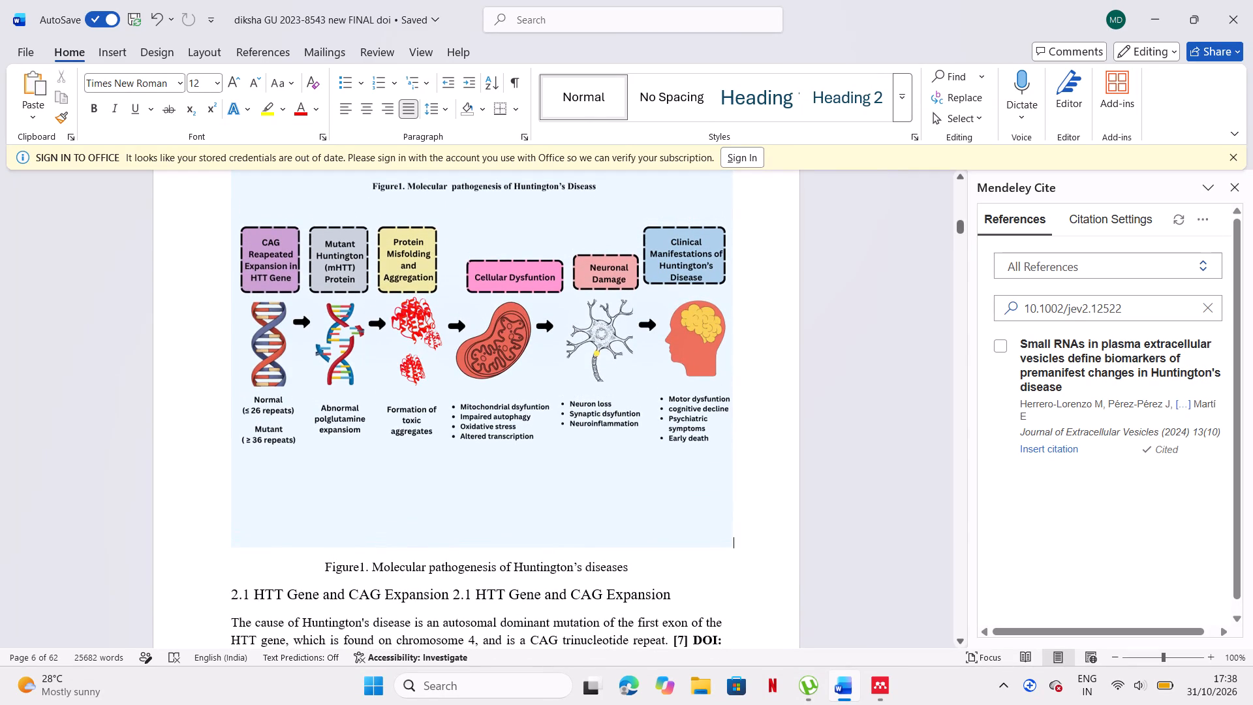
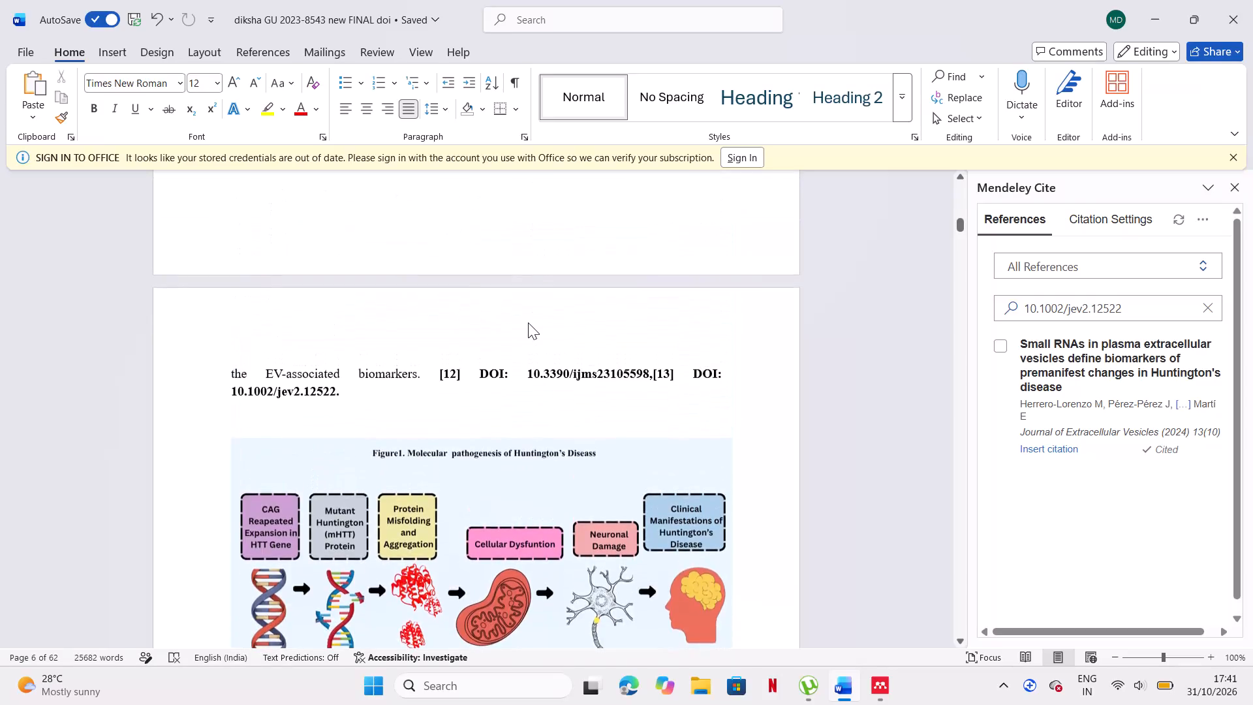
Insert a paragraph break after the heading "2.HUNTINGTON'S DISEASE BIOLOGY RELEVANT TO EV RESEARCH" to separate it from its body text.
scroll(528, 322, "up", 1)
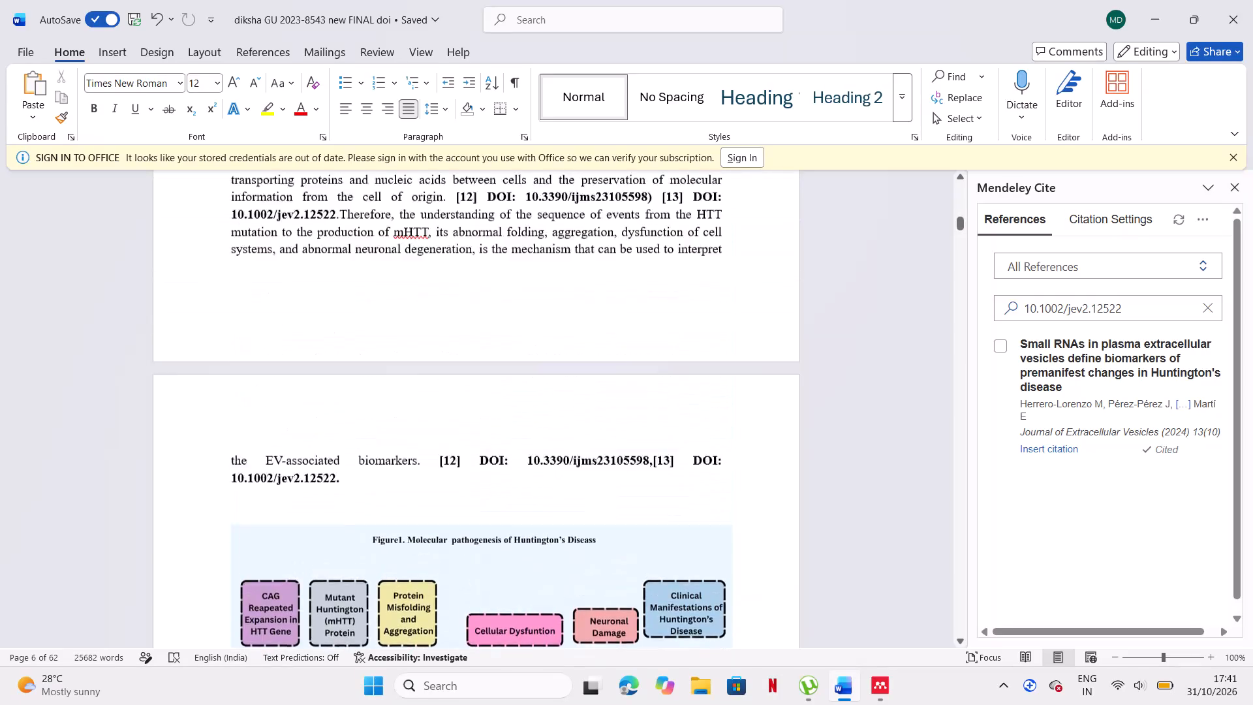
scroll(528, 322, "up", 1)
scroll(528, 322, "down", 2)
scroll(528, 322, "up", 2)
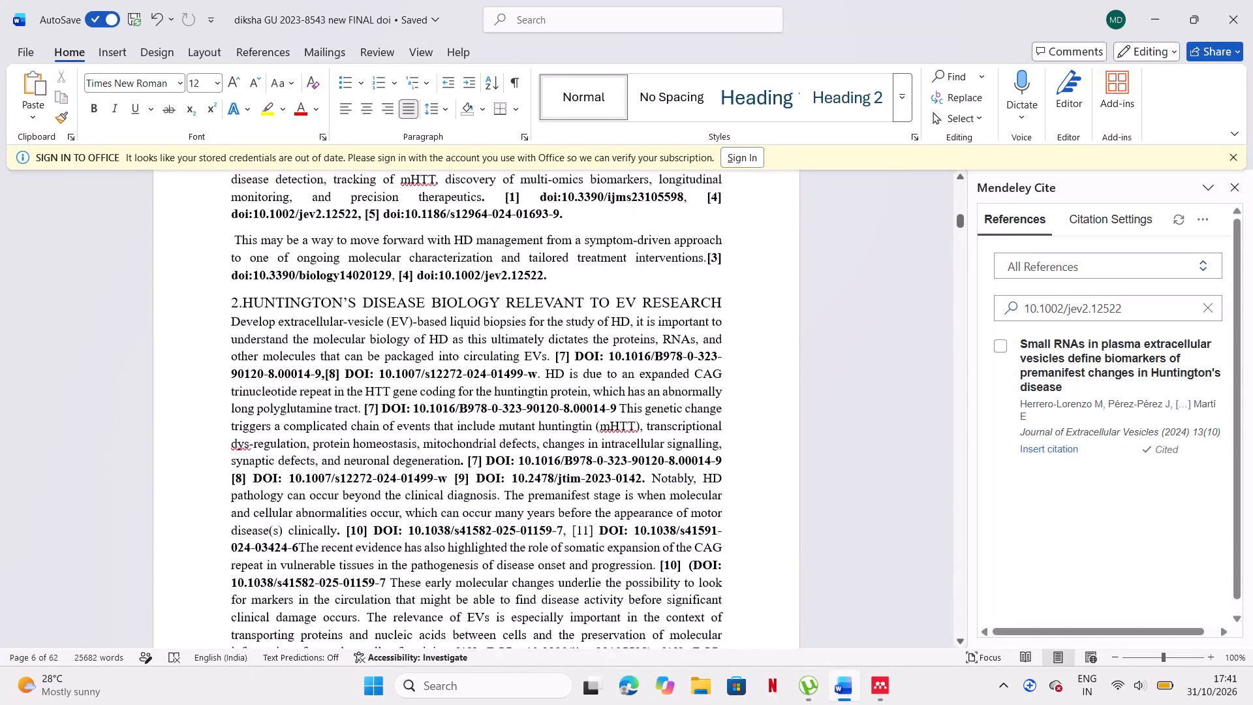
left_click(722, 309)
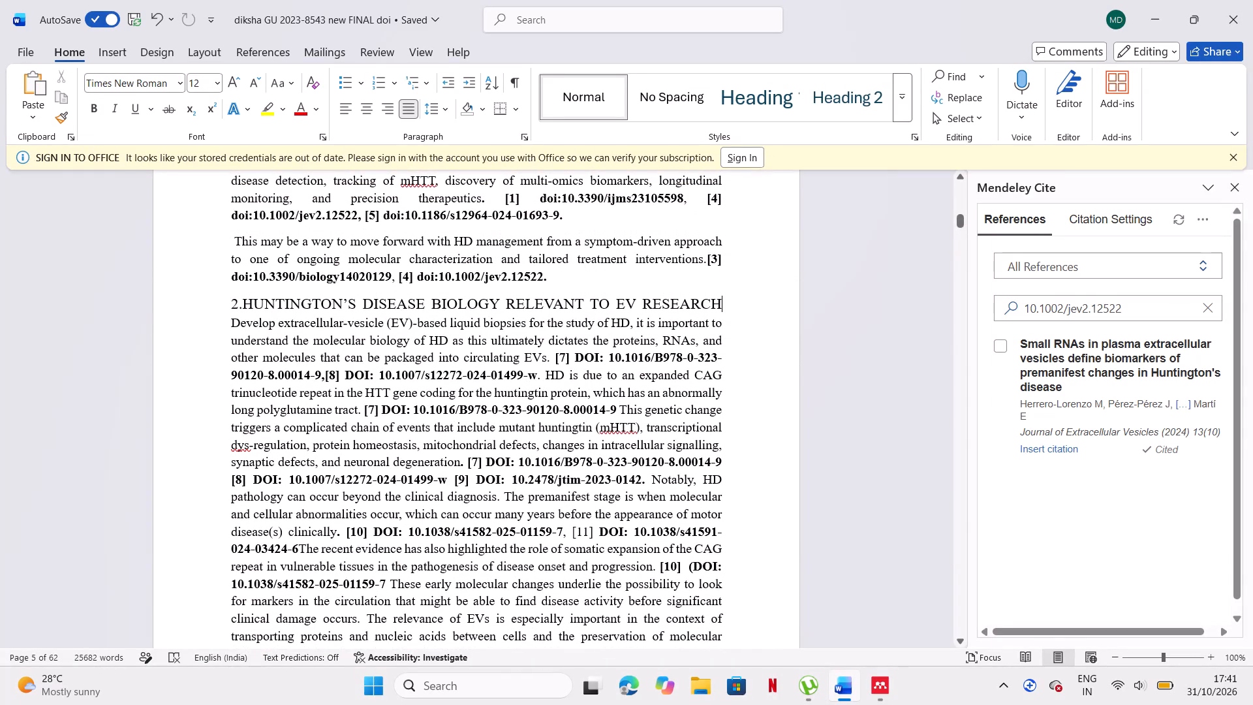
key("Return")
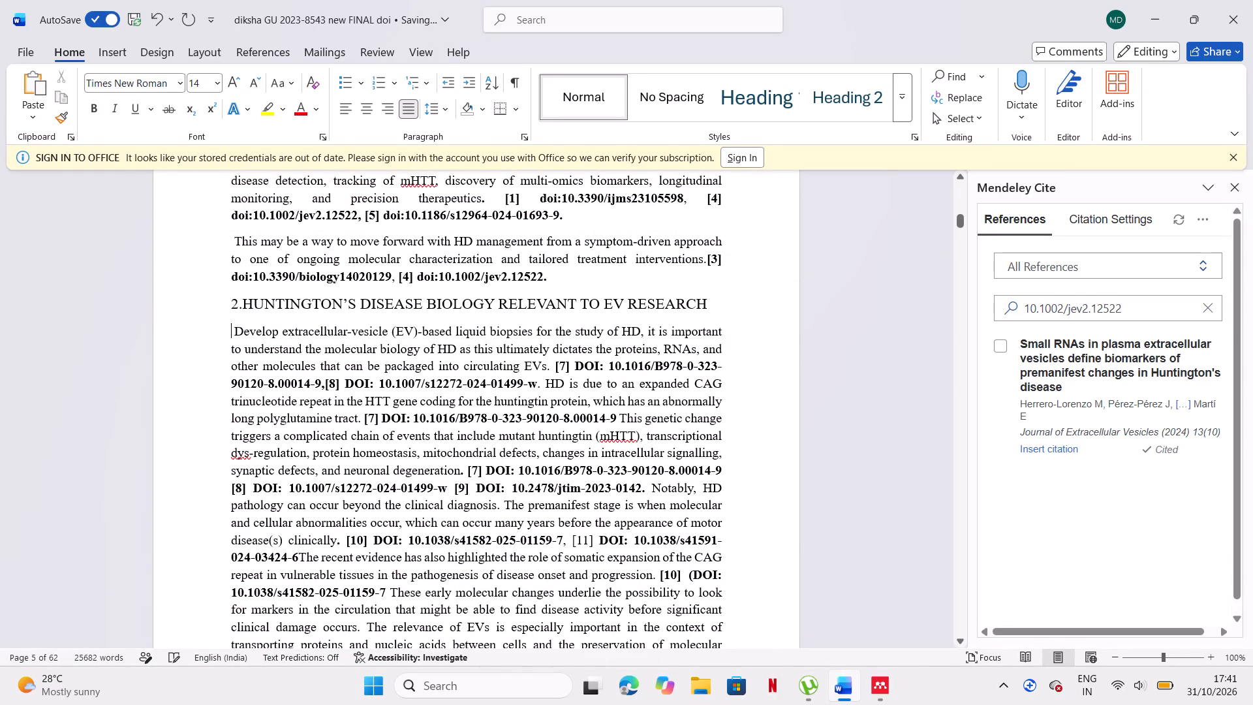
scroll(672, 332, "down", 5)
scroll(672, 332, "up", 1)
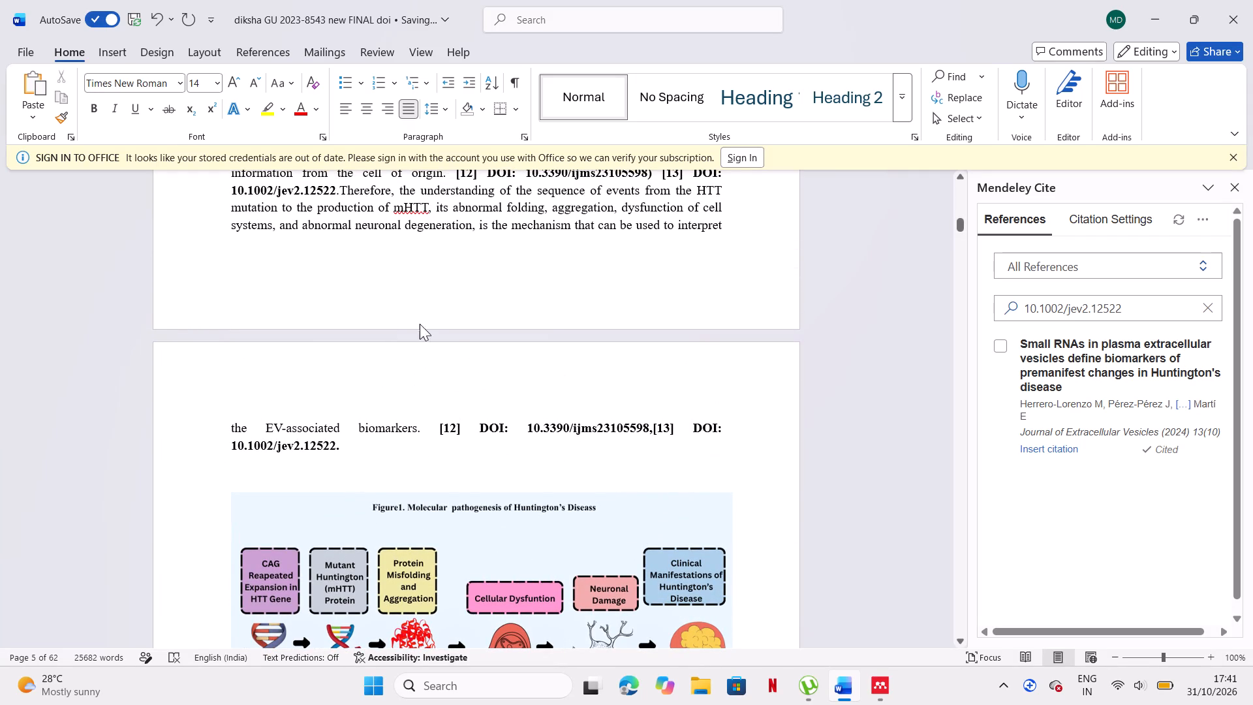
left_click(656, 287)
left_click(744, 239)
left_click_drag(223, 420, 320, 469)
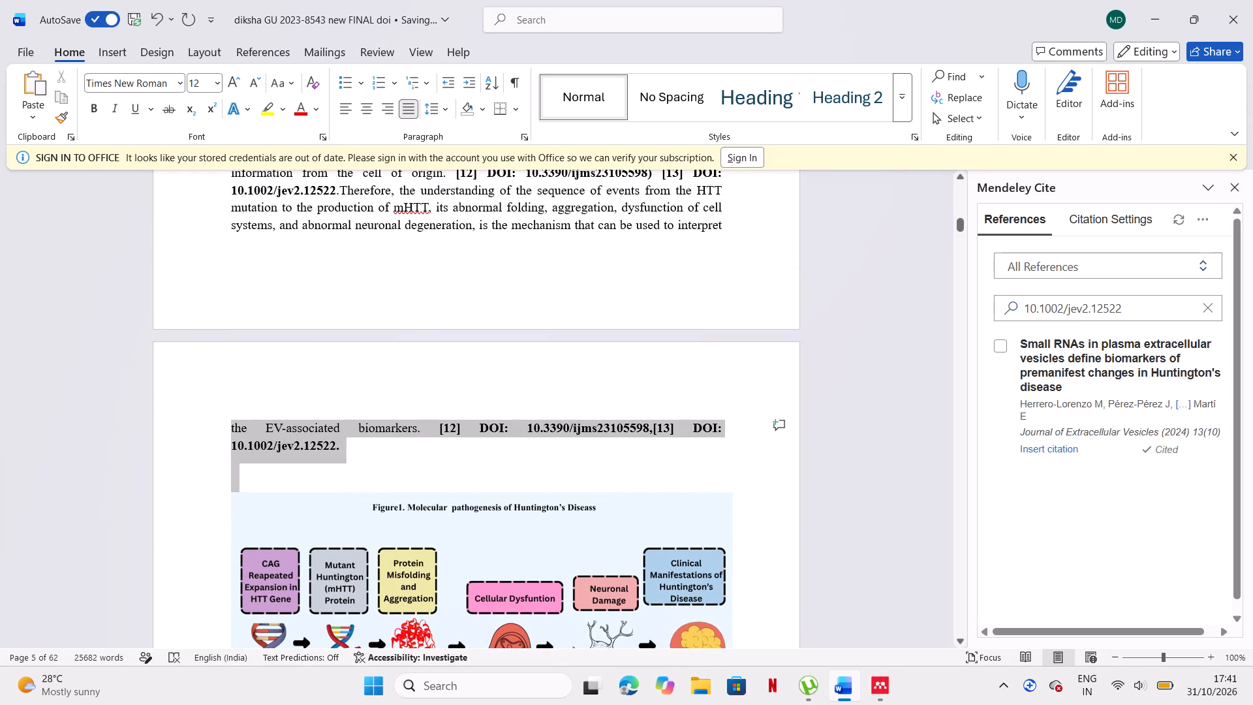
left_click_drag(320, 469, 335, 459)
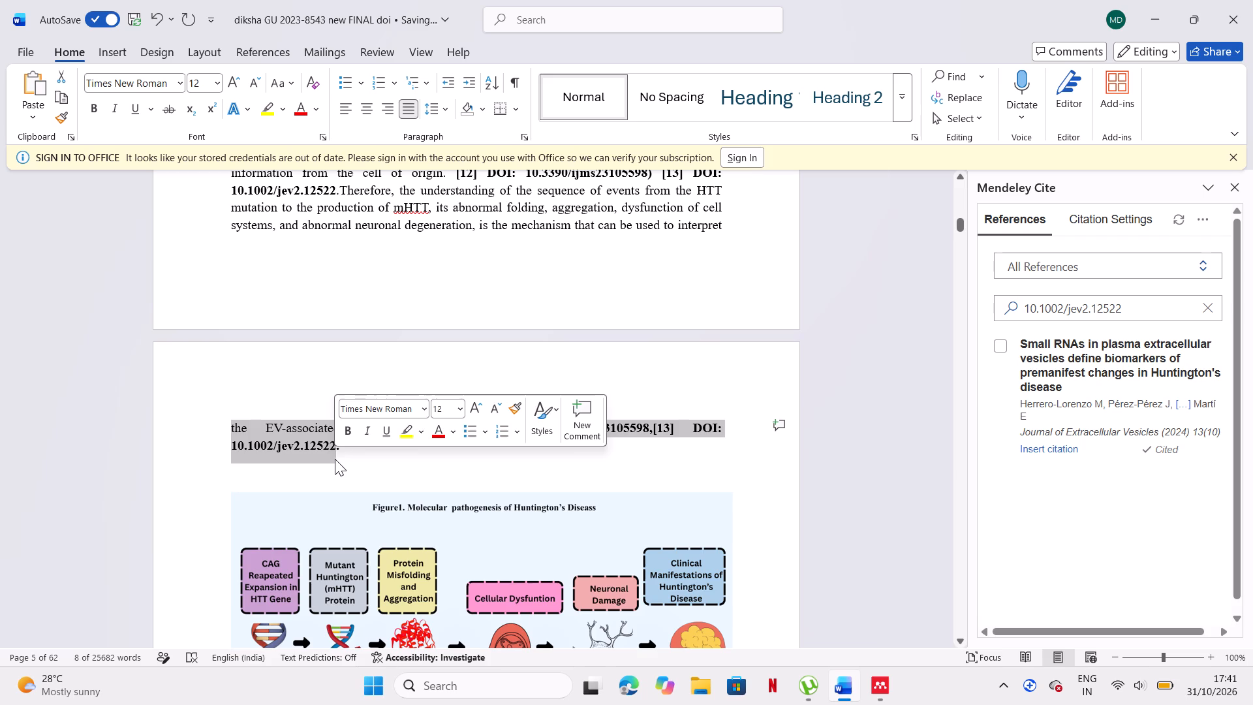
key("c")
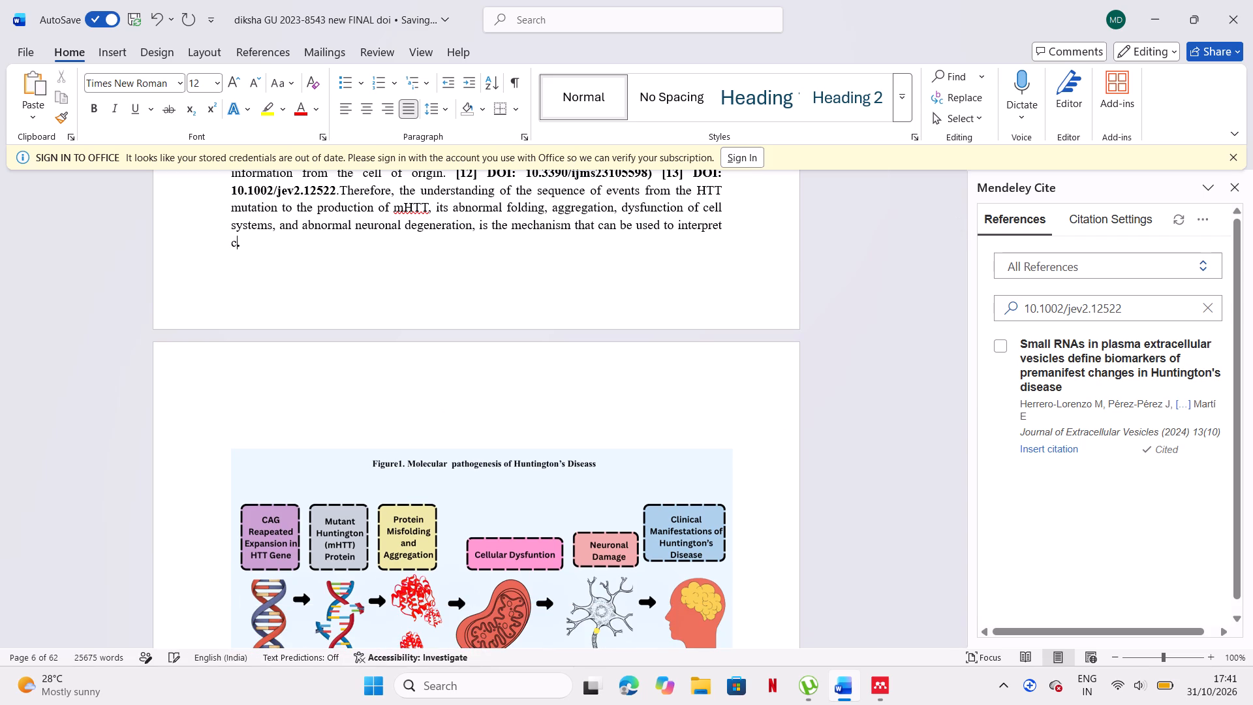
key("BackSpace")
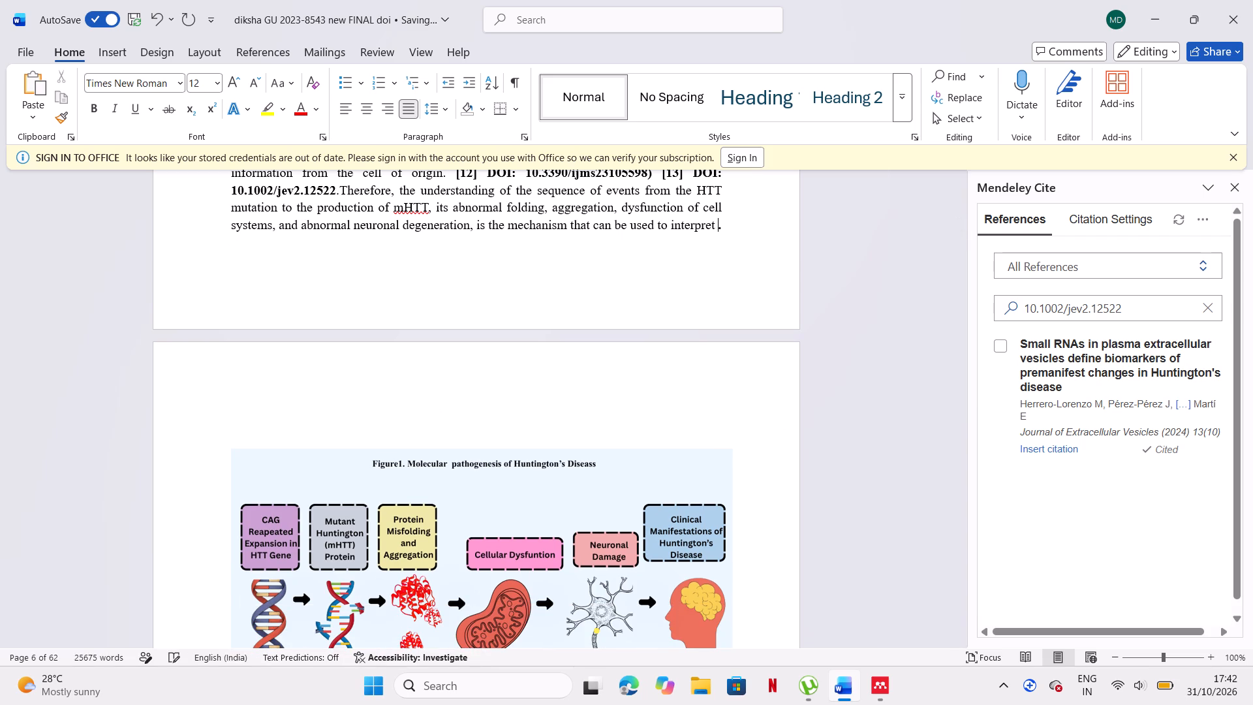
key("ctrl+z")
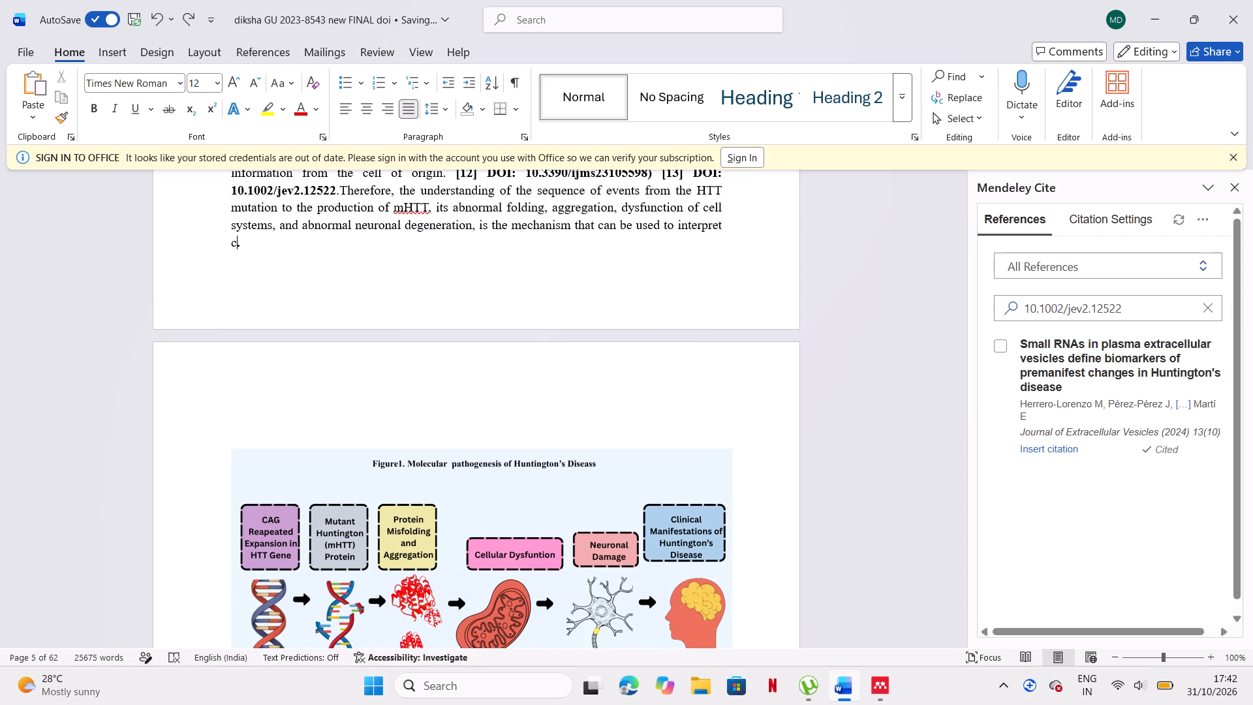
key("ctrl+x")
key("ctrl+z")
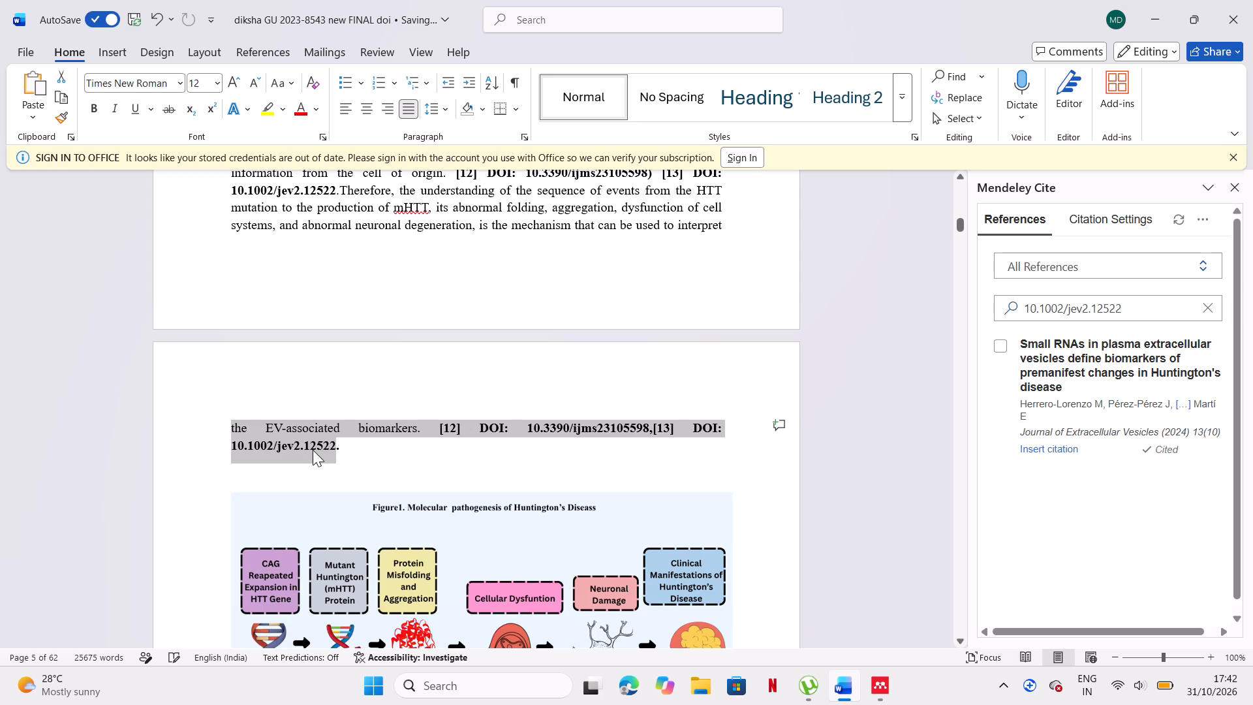
Copy the selected passage from "the EV-associated biomarkers" through its citations and paste it directly after "interpret" at the end of the preceding page.
key("ctrl+c")
left_click(542, 253)
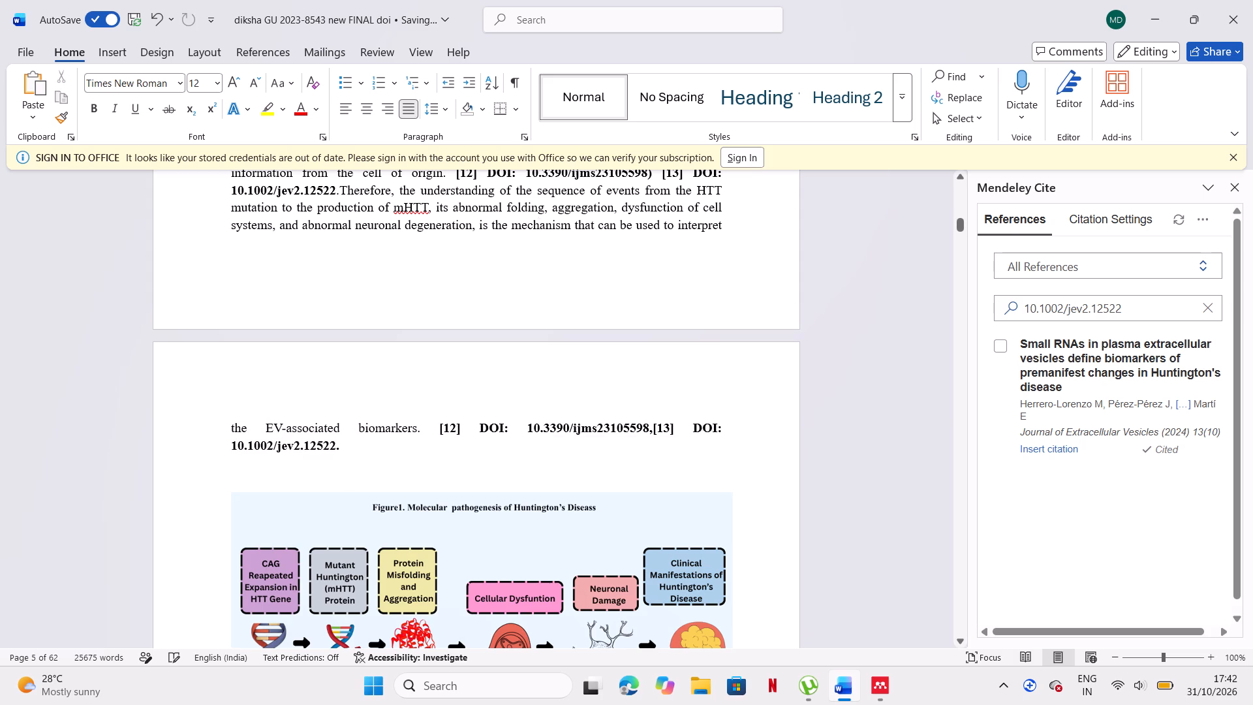
left_click(735, 233)
key("ctrl+v")
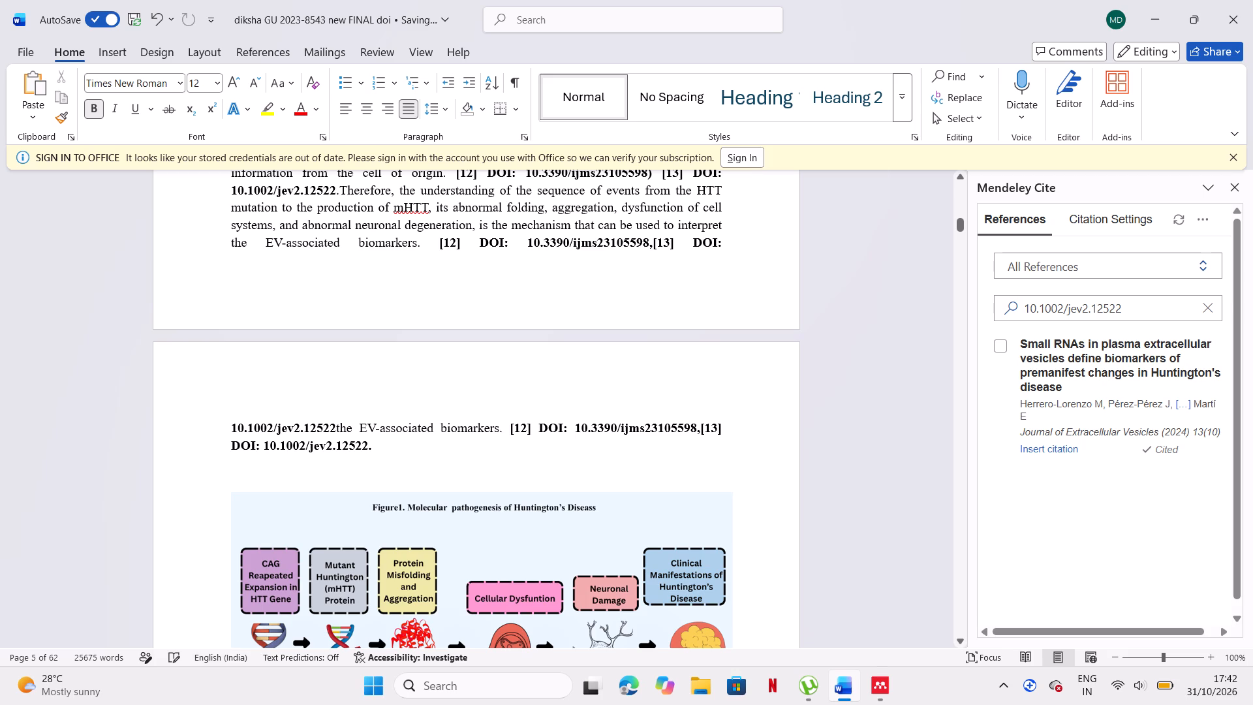
Separate the pasted DOI 10.1002/jev2.12522 from the duplicated text "the EV-associated biomarkers" with a space.
left_click_drag(336, 424, 366, 456)
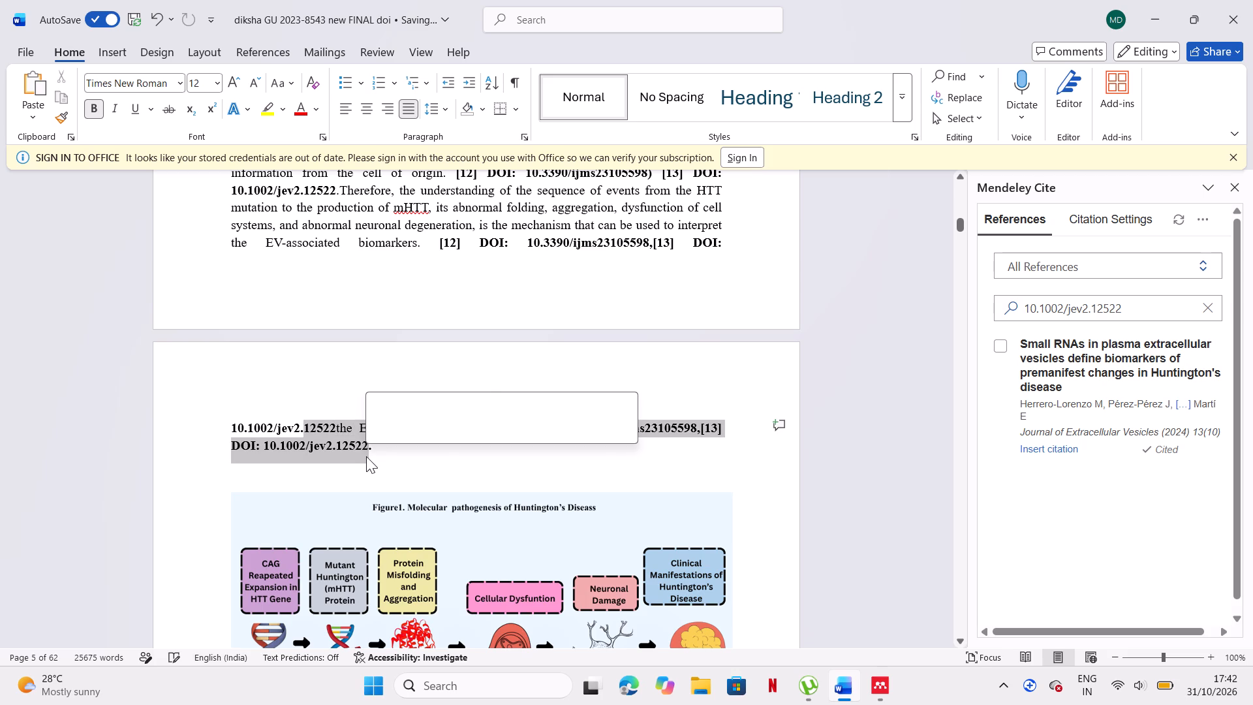
left_click(396, 463)
left_click(335, 426)
left_click_drag(335, 426, 374, 452)
left_click_drag(374, 452, 337, 424)
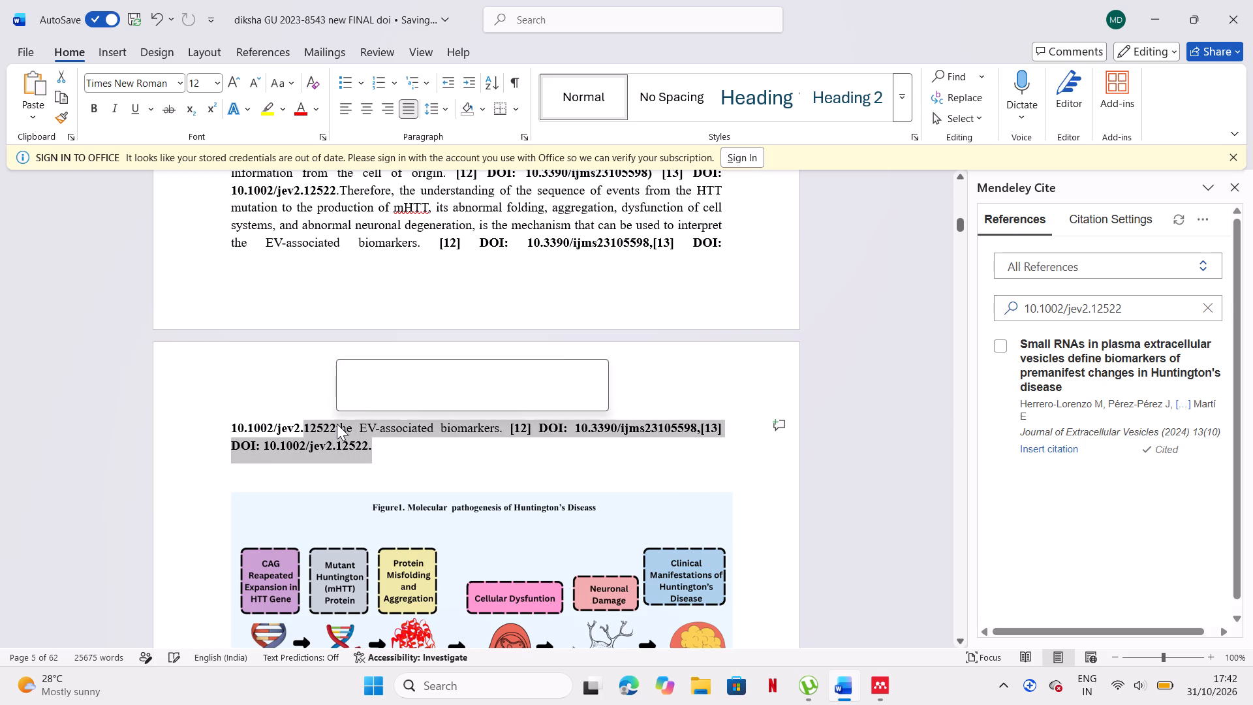
left_click(337, 424)
left_click_drag(334, 424, 363, 453)
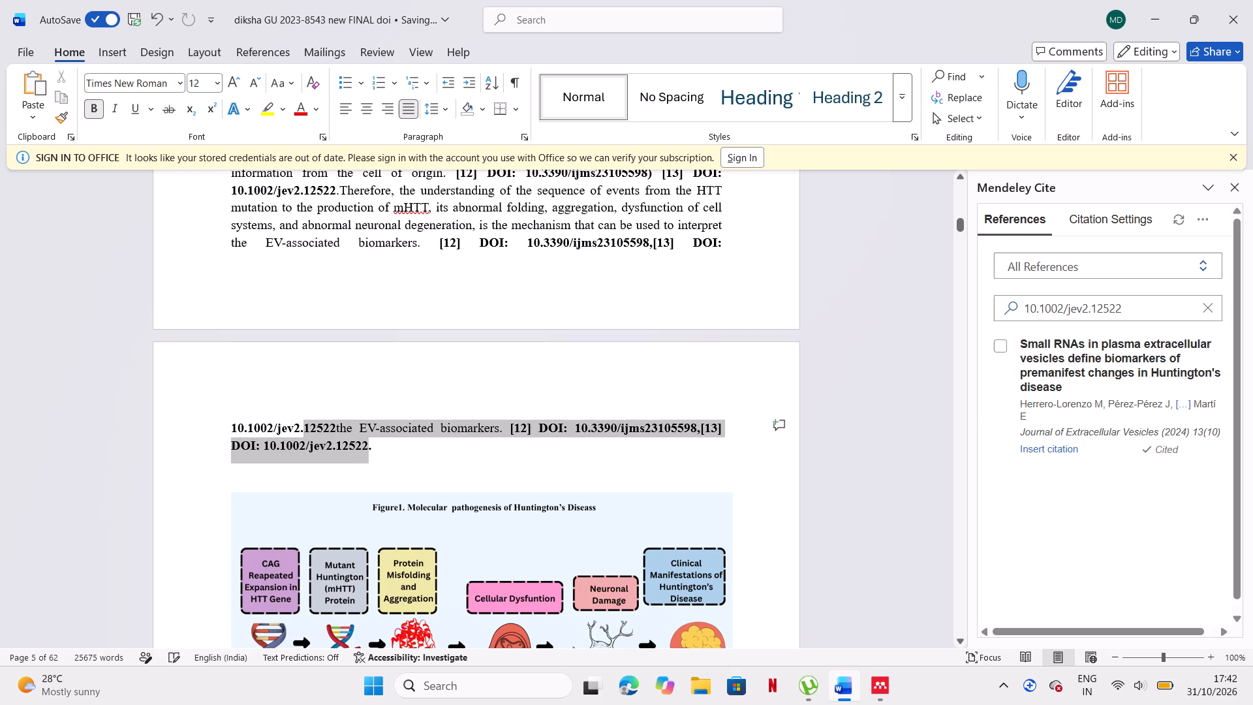
left_click_drag(363, 453, 371, 446)
left_click(371, 446)
left_click(333, 424)
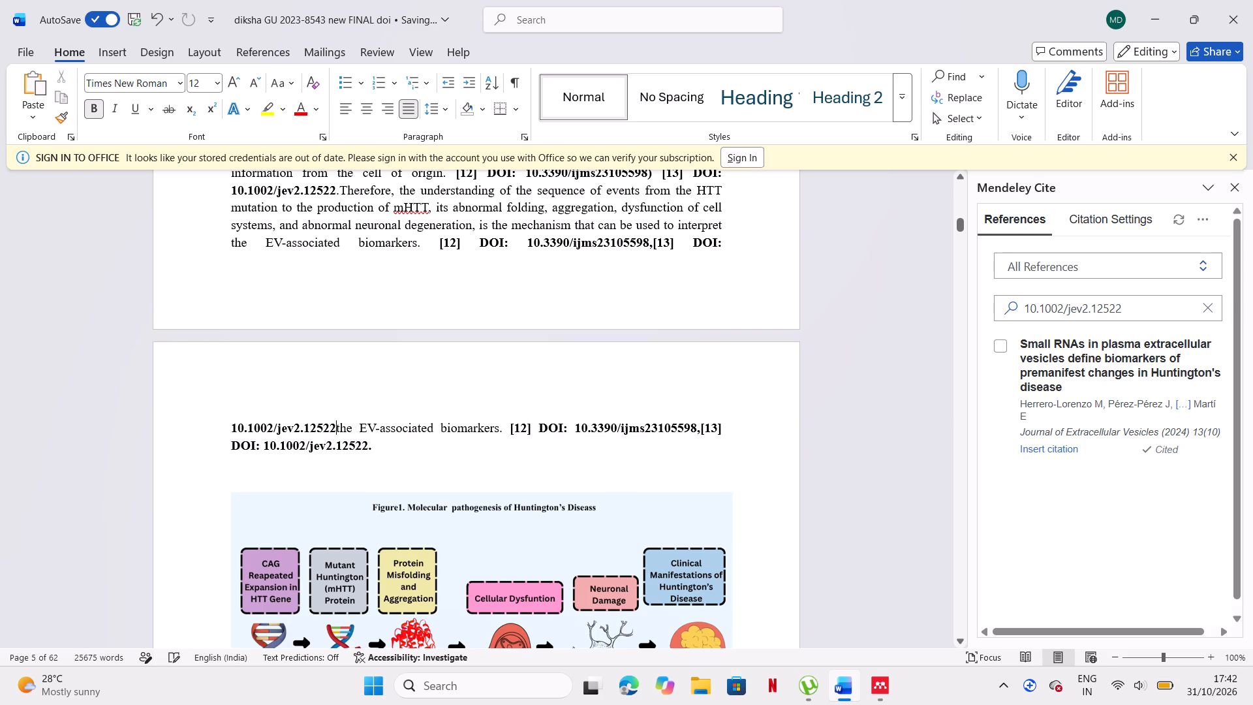
left_click_drag(333, 424, 373, 448)
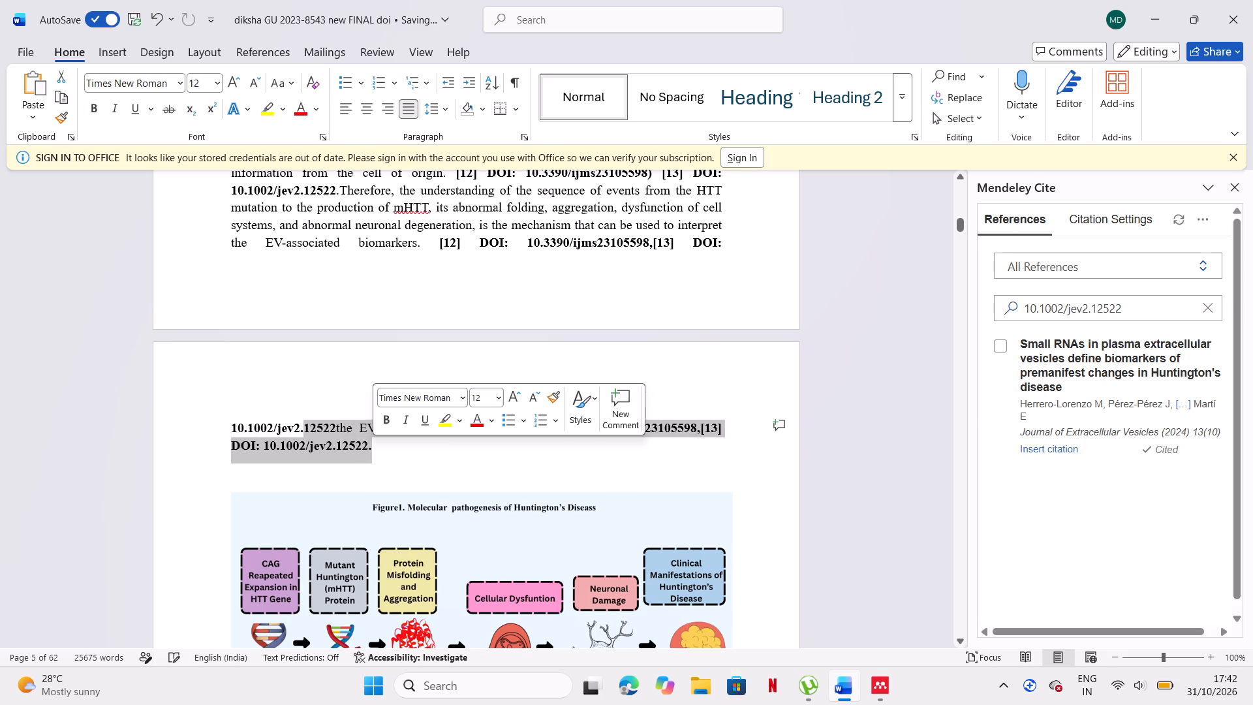
left_click(335, 426)
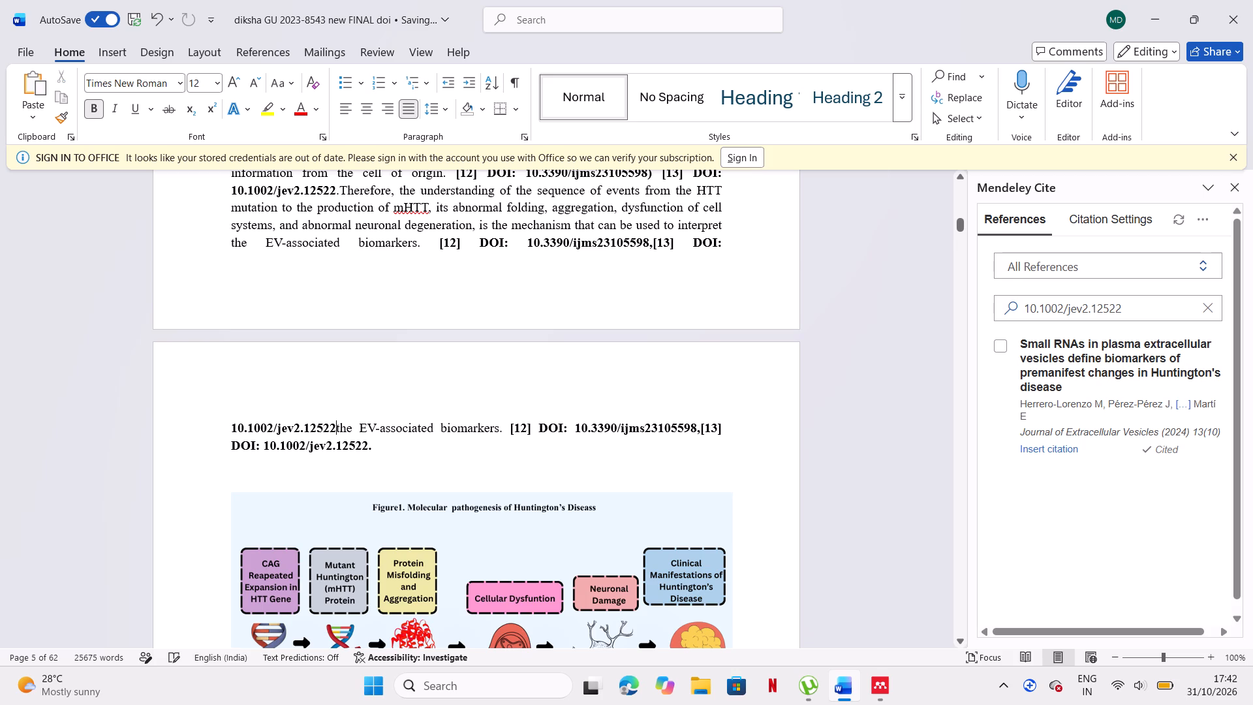
key("space")
Undo the last edit and try to select the duplicated passage from "the EV-associated biomarkers" through its final DOI above Figure 1.
left_click_drag(337, 426, 384, 454)
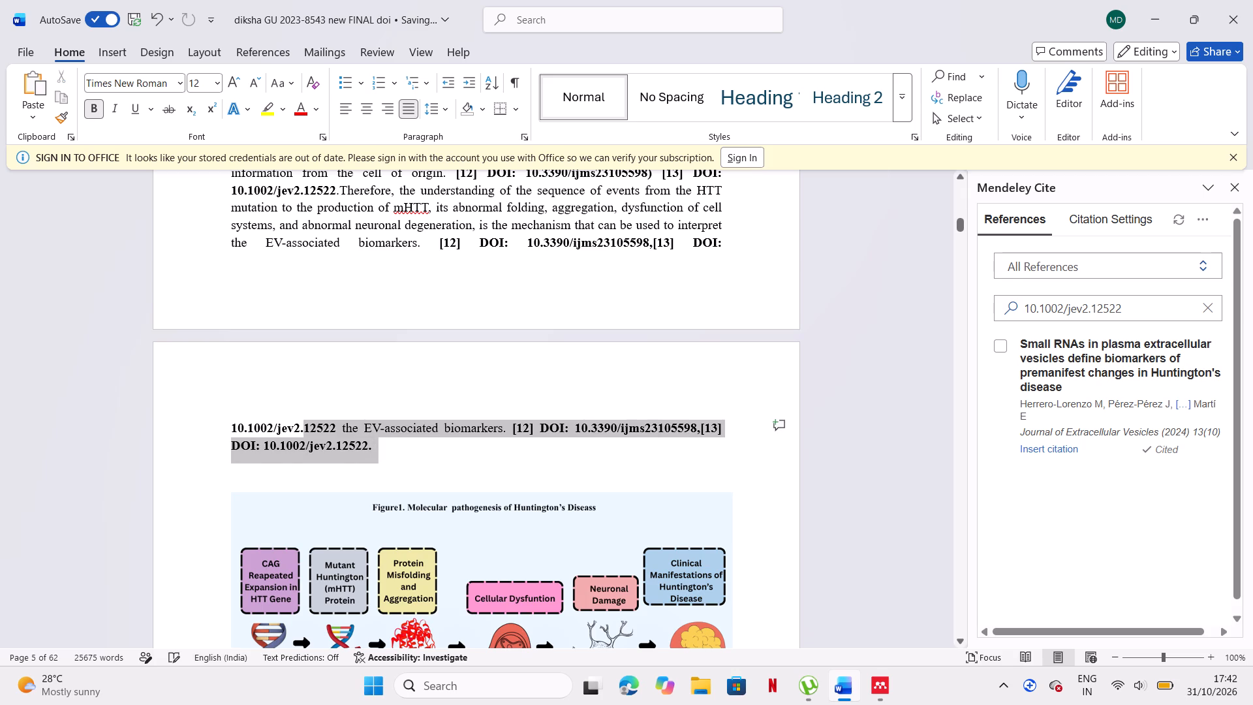
left_click(384, 454)
double_click(352, 429)
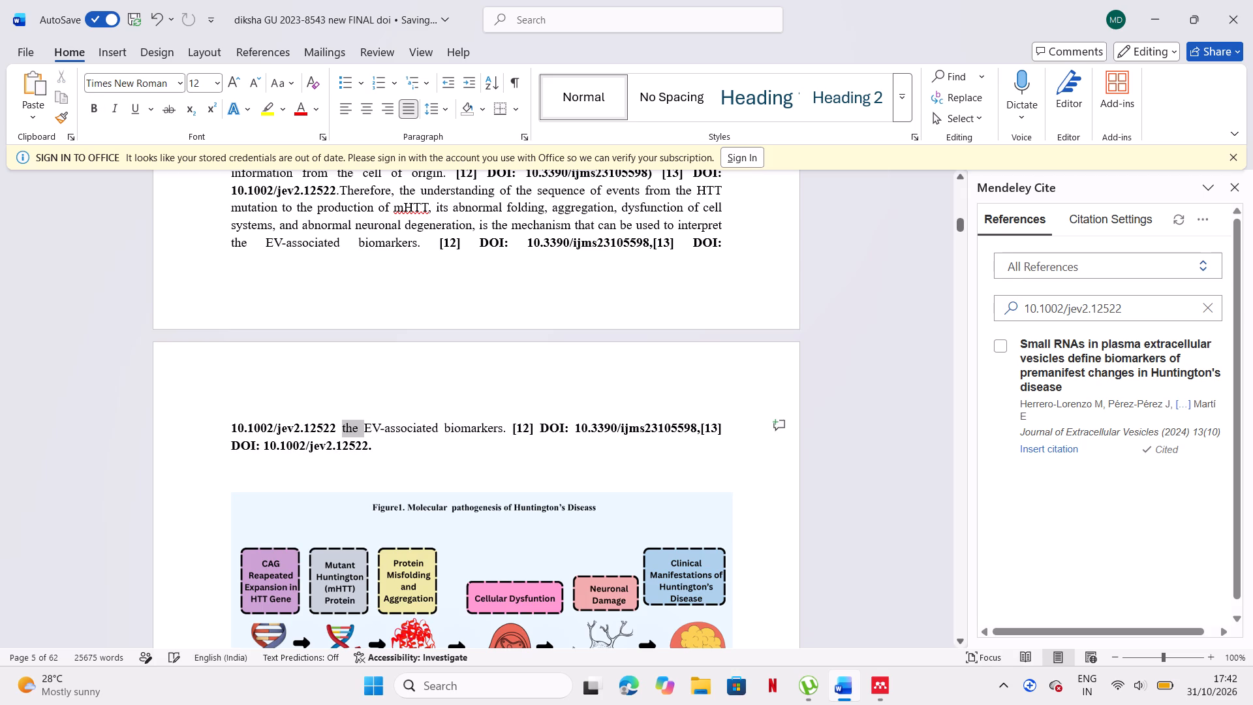
left_click_drag(347, 429, 370, 436)
left_click(370, 436)
key("ctrl+z")
left_click_drag(347, 426, 371, 443)
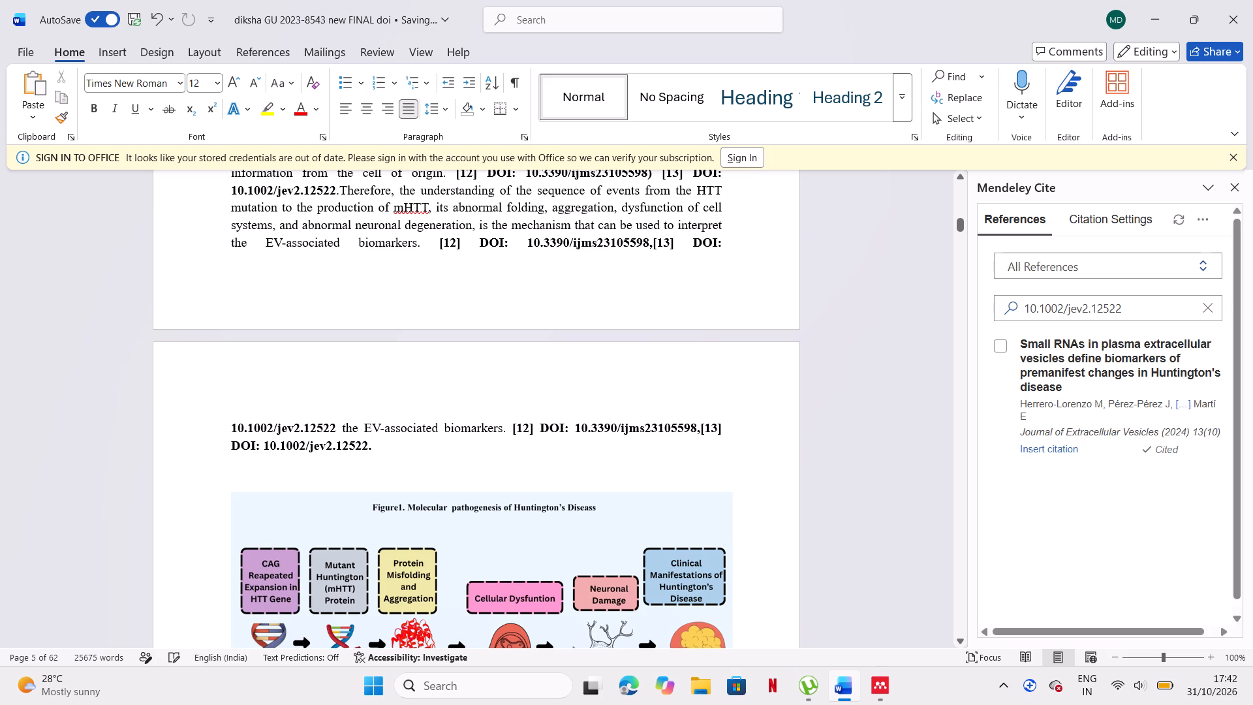
left_click(344, 427)
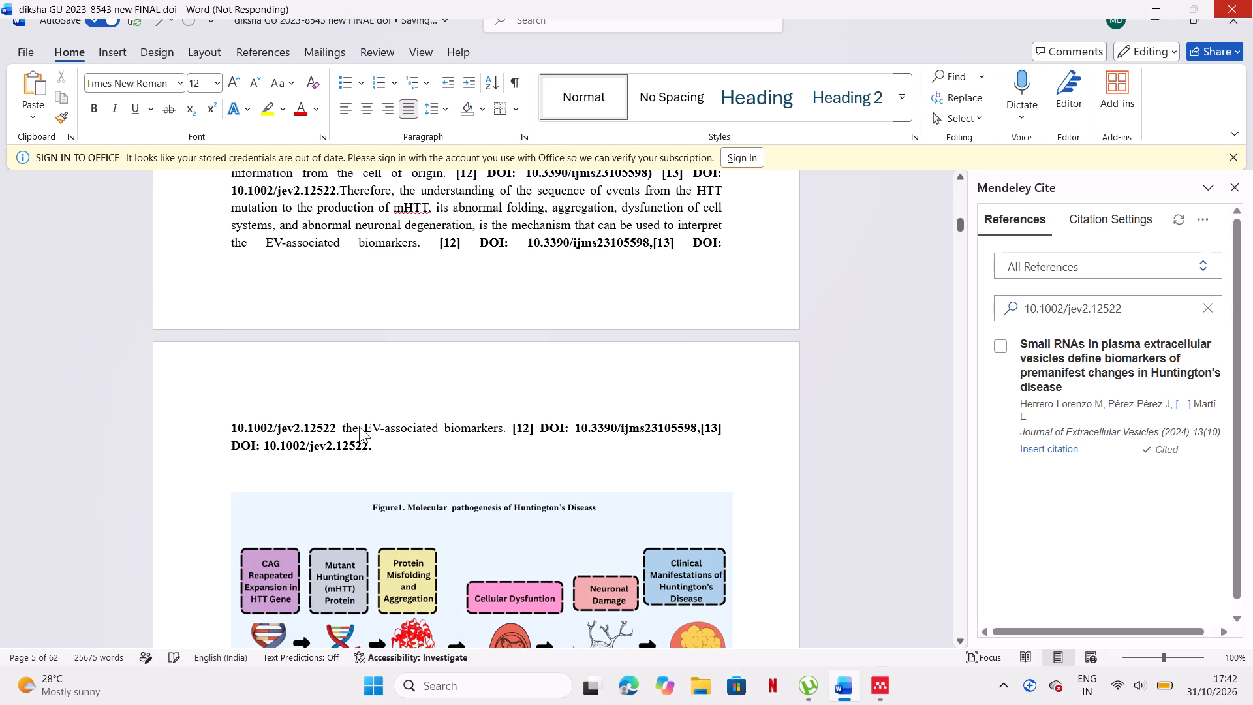
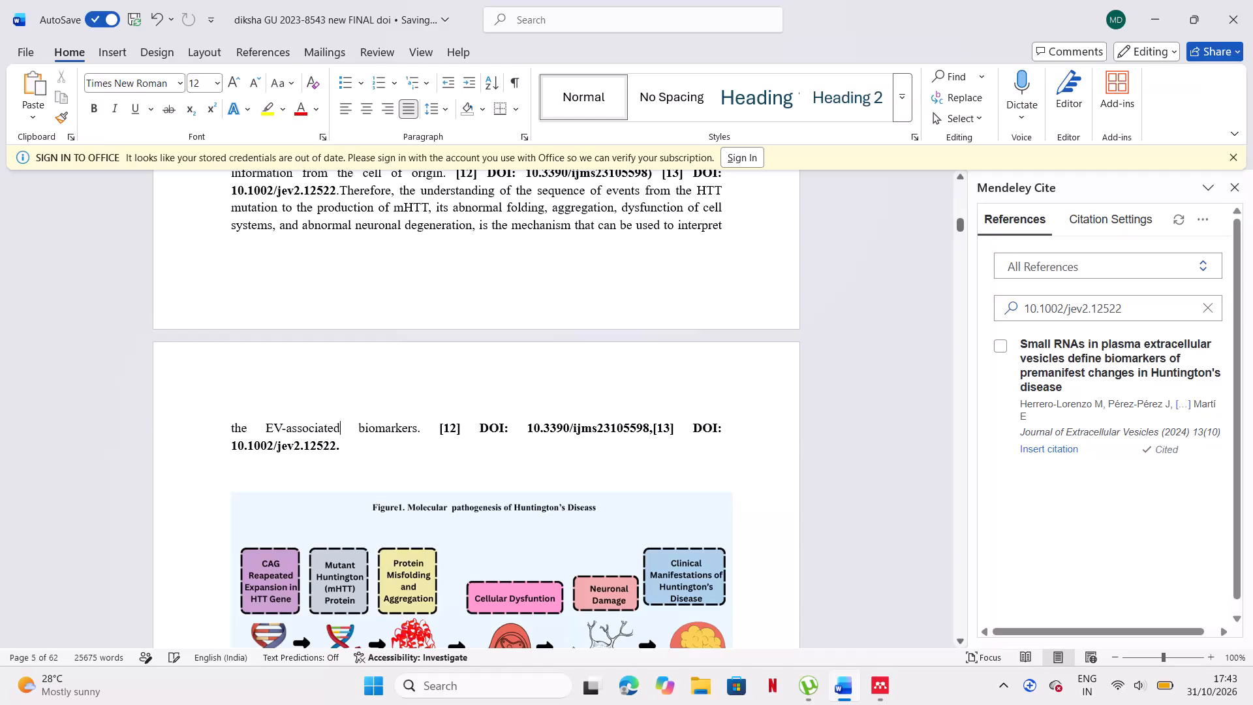
left_click(487, 480)
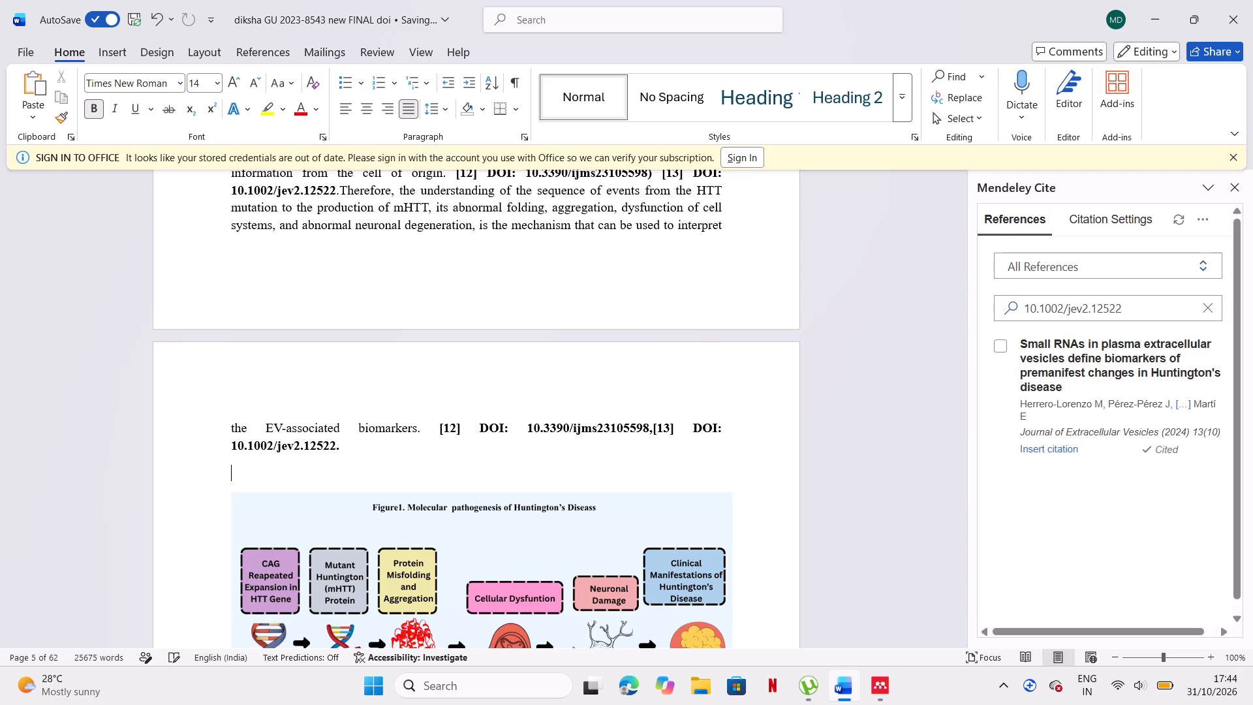
left_click(371, 698)
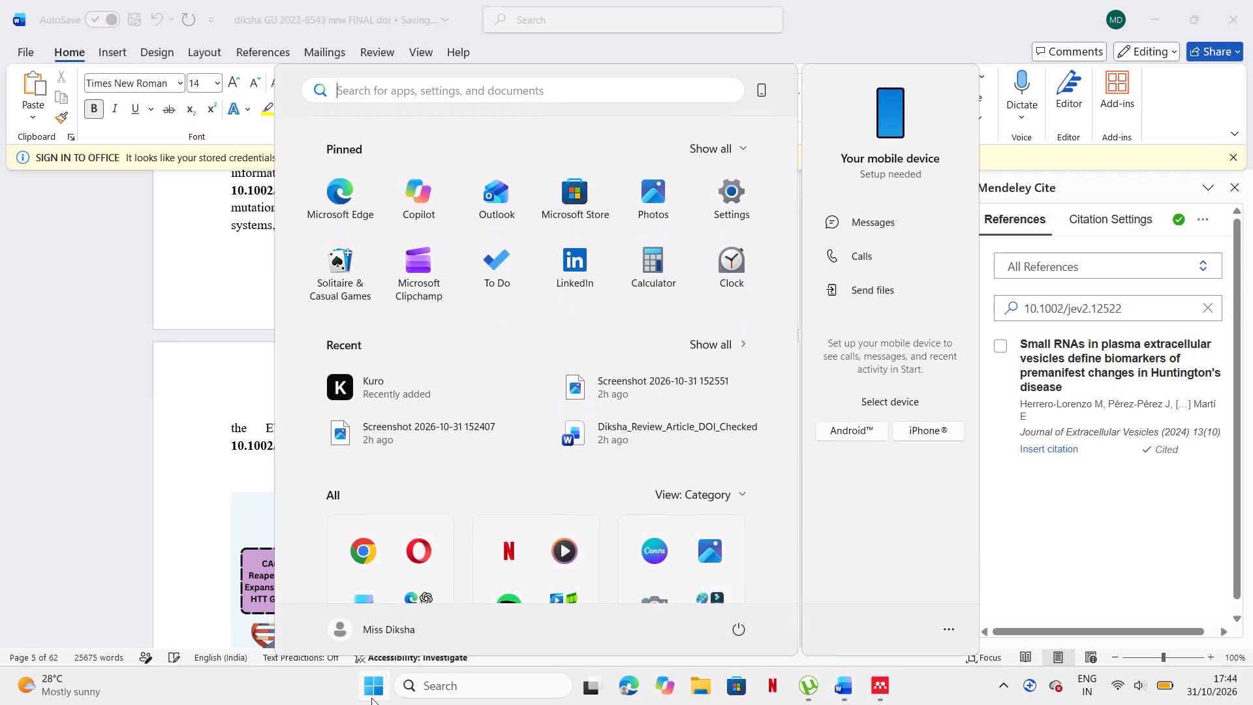
scroll(605, 238, "down", 3)
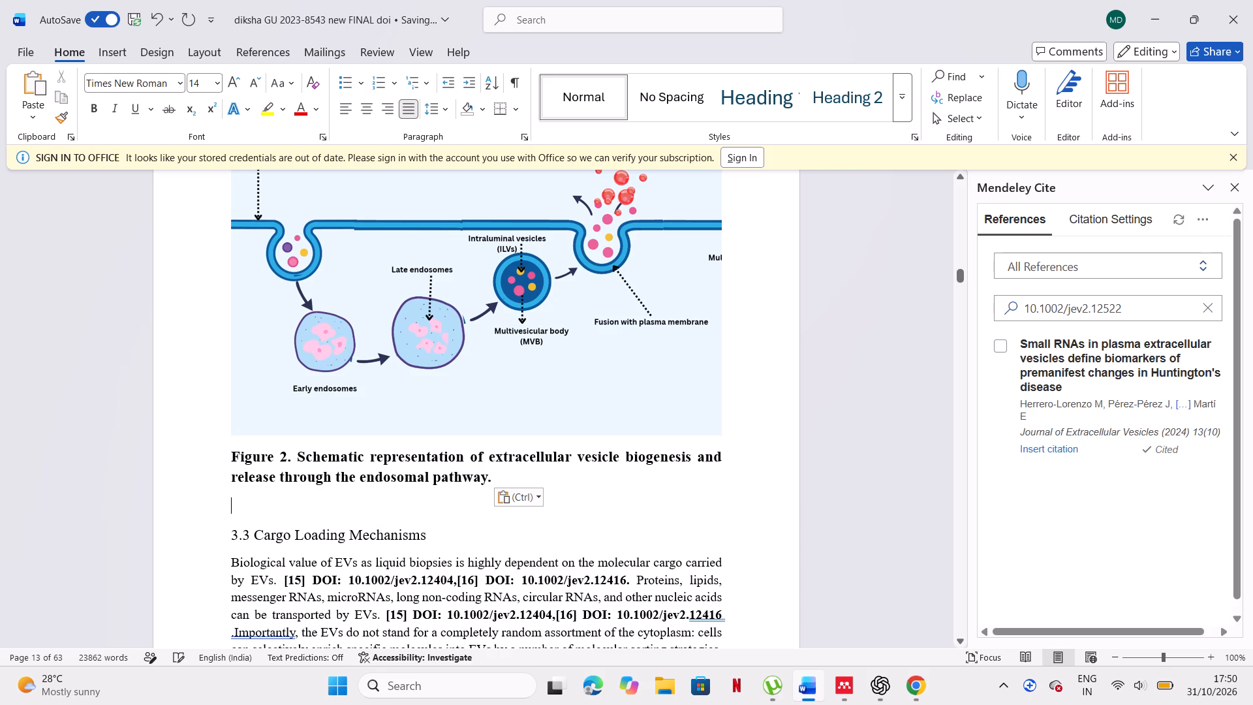
Reduce the Figure 2 caption to 12 pt and remove its bold formatting.
left_click_drag(234, 453, 517, 482)
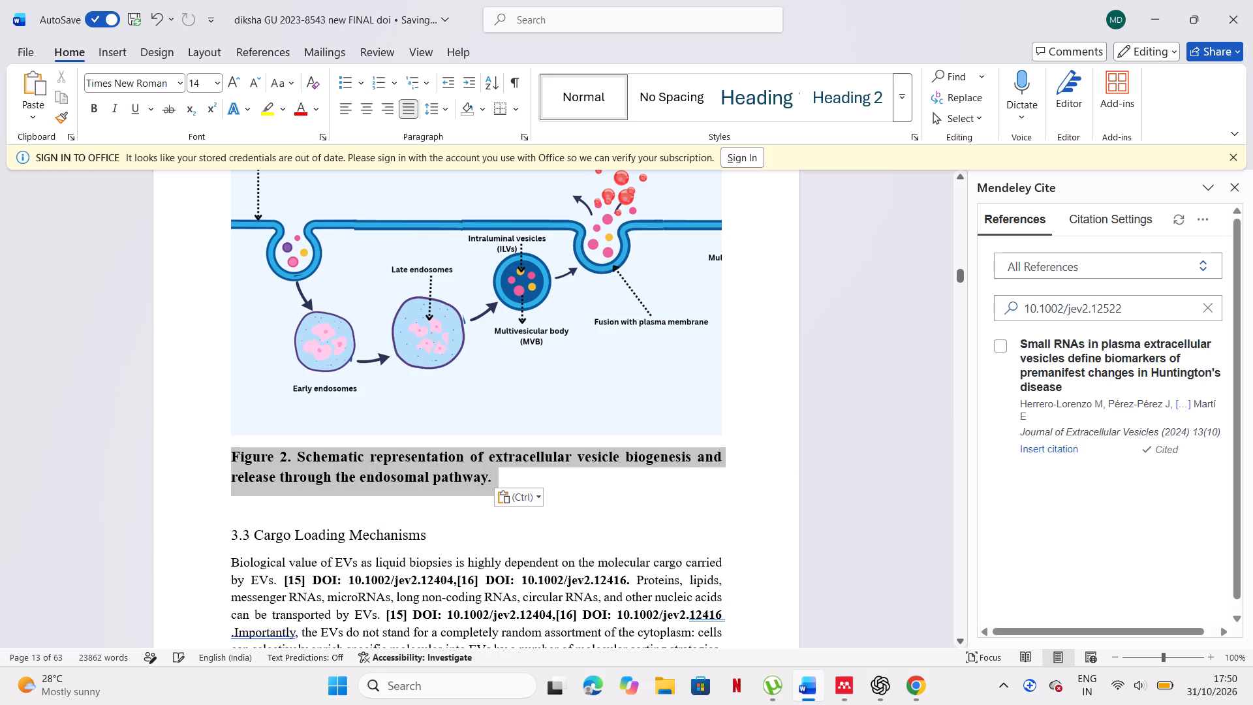
left_click(670, 430)
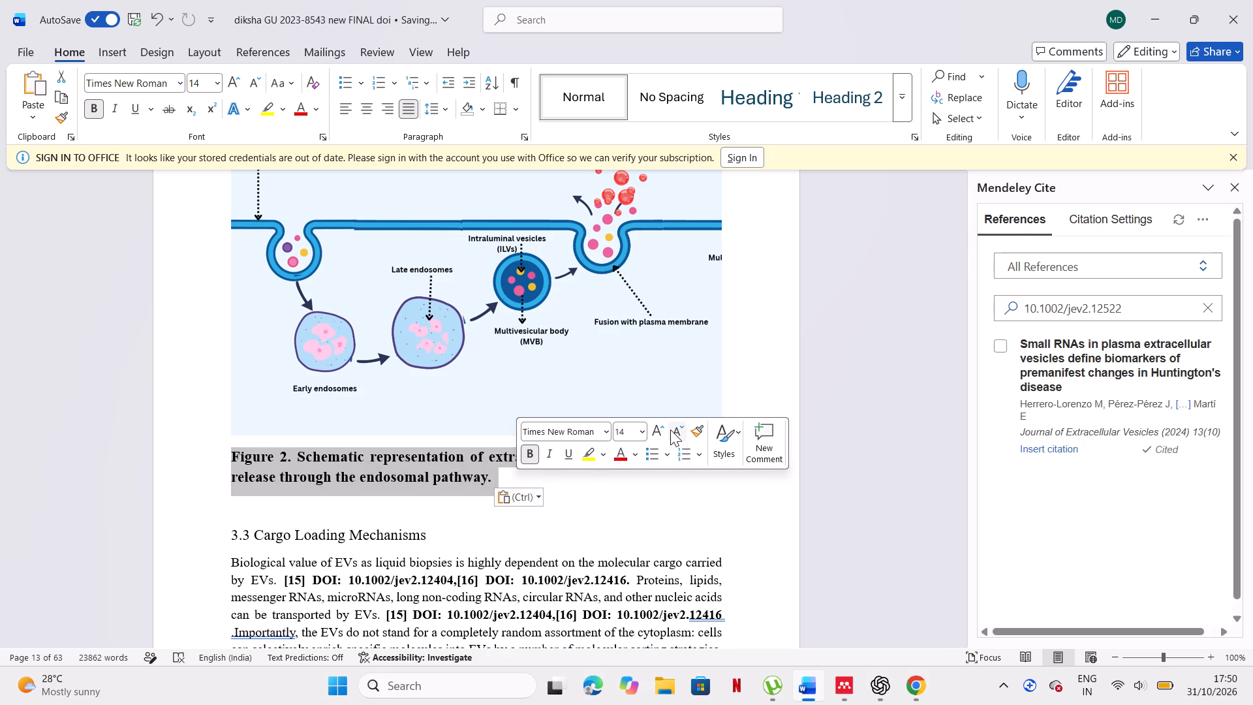
left_click(526, 450)
left_click(608, 484)
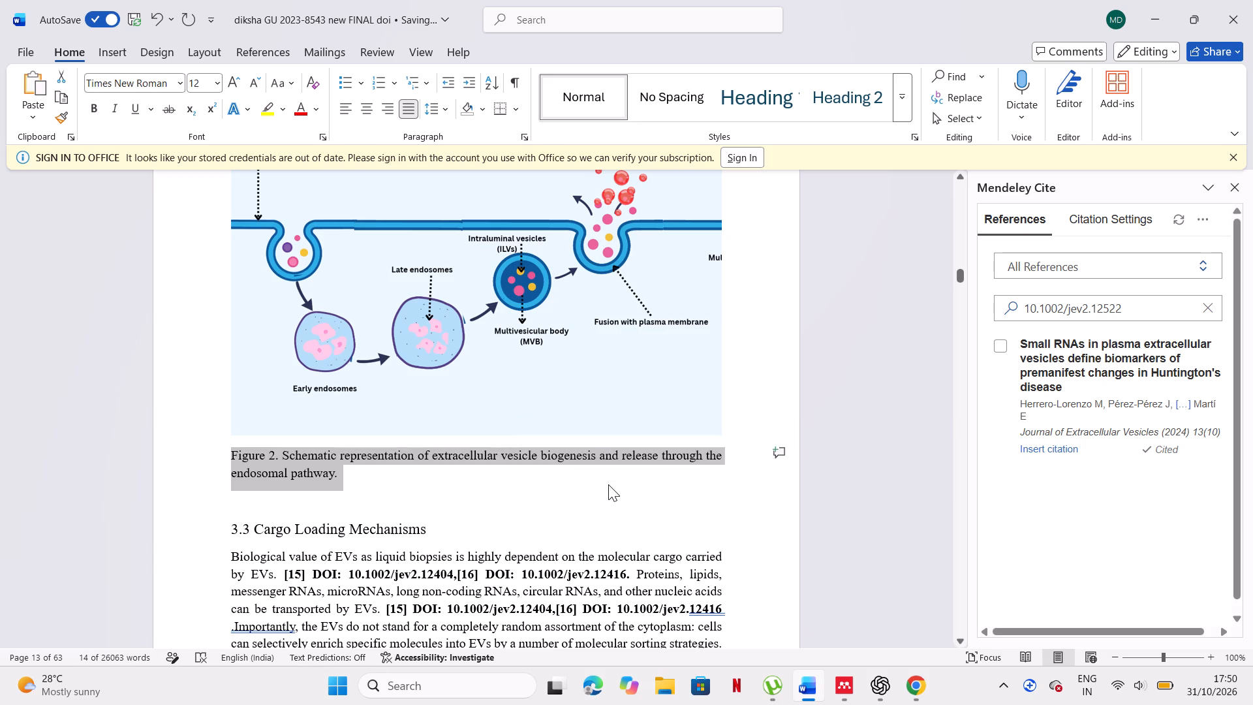
Review the pages from Figure 2 through Table 2 for layout gaps, heading consistency and citation formatting.
scroll(608, 484, "up", 2)
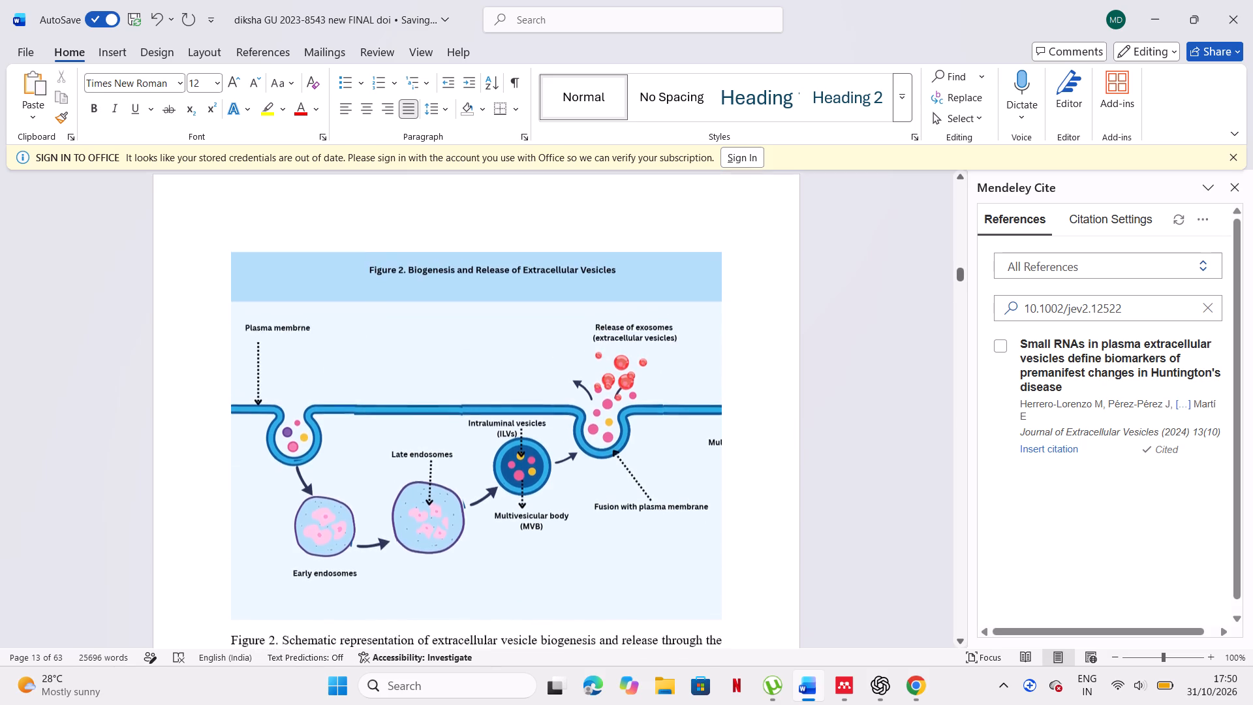
scroll(608, 484, "up", 1)
scroll(608, 484, "down", 3)
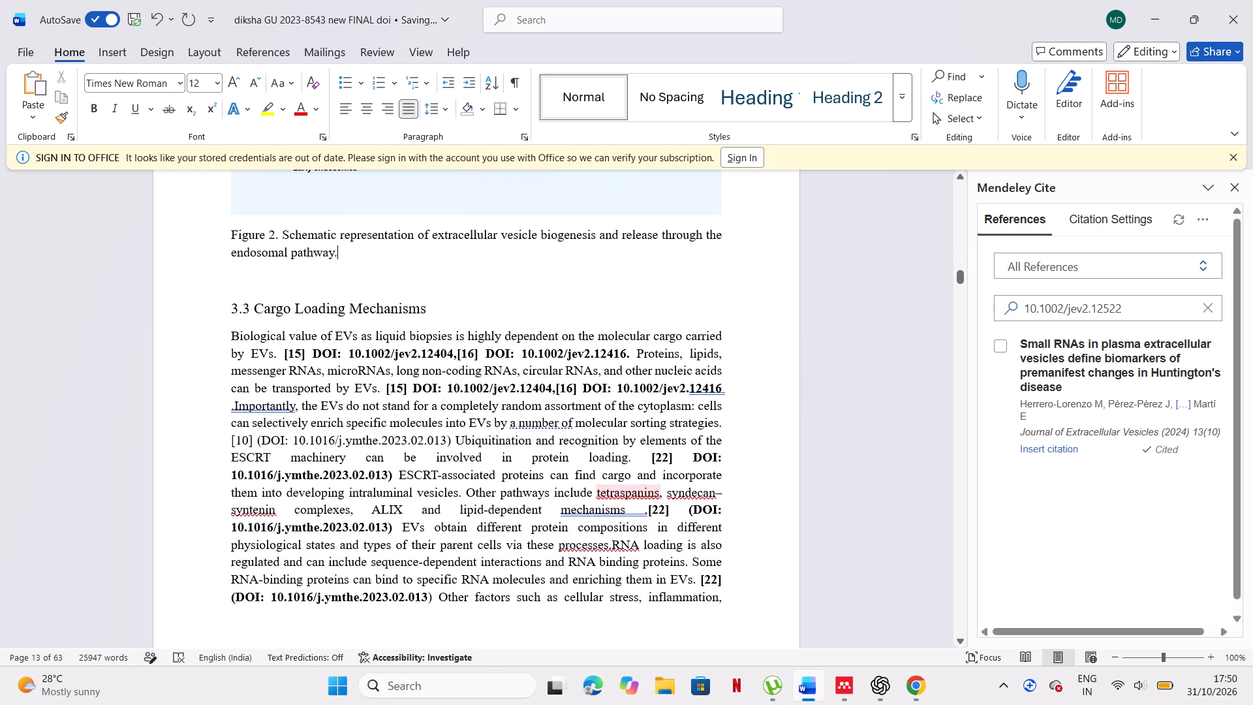
scroll(608, 484, "down", 4)
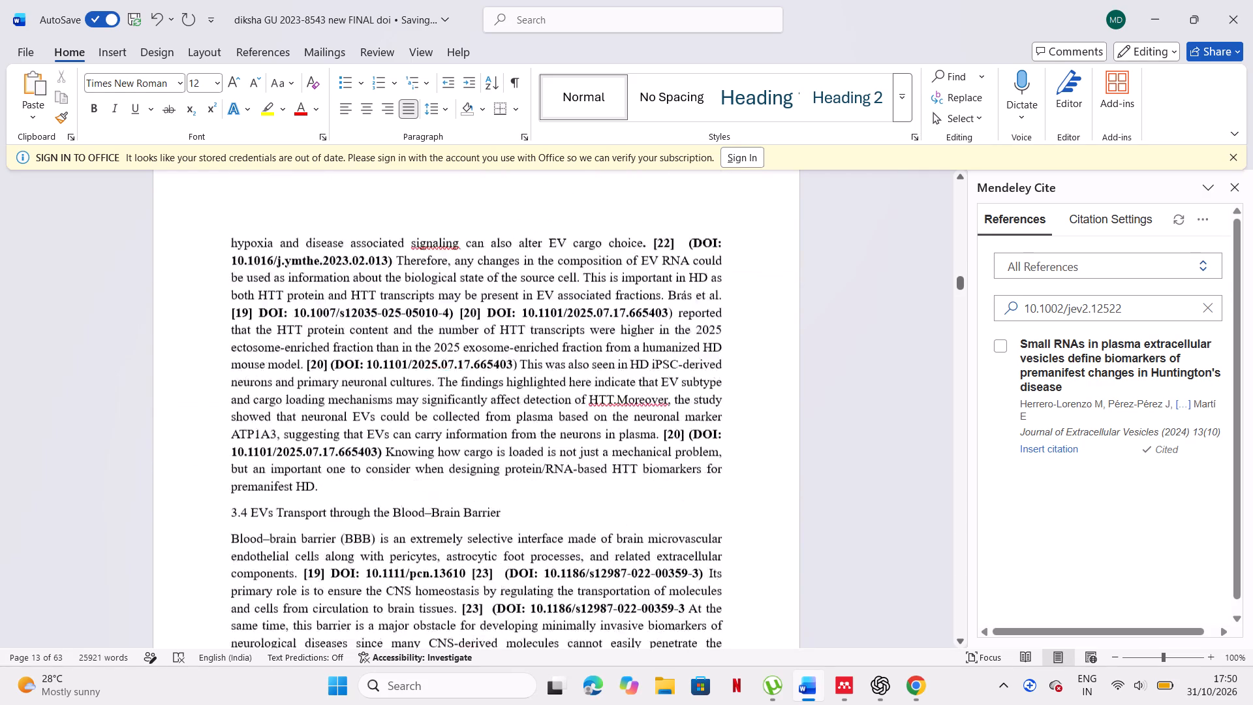
scroll(608, 484, "down", 7)
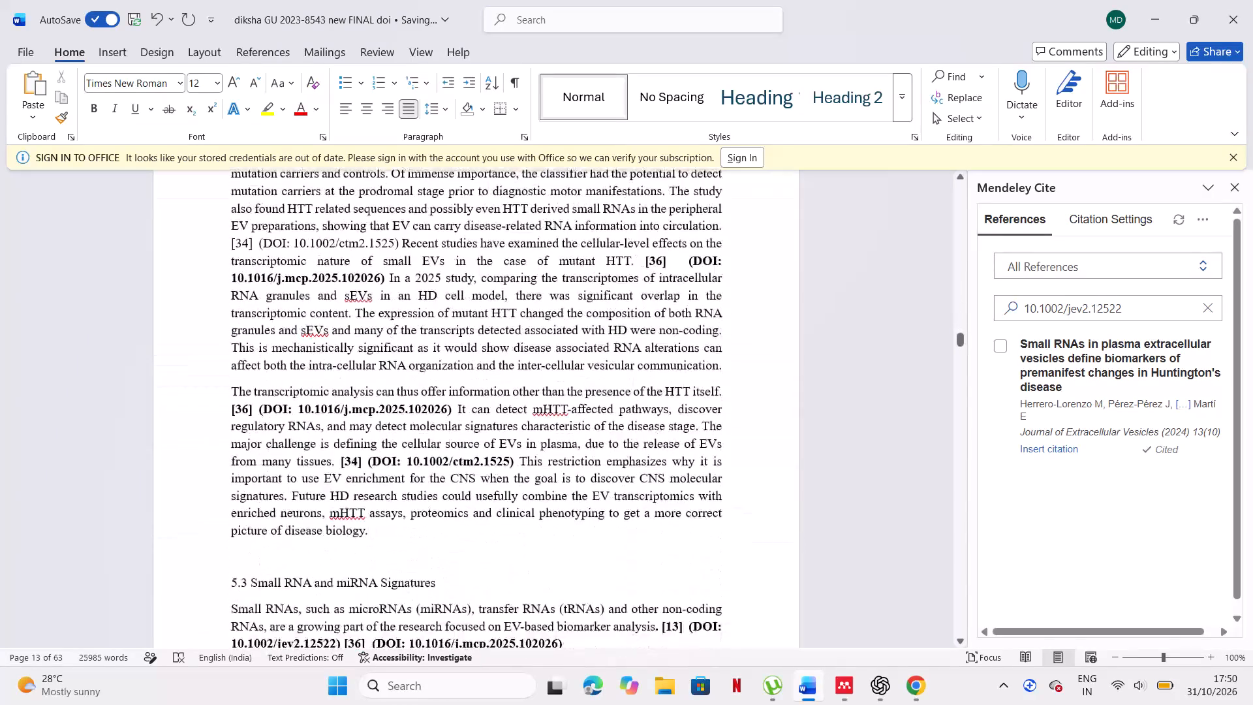
scroll(608, 484, "down", 5)
scroll(608, 484, "up", 4)
scroll(608, 484, "down", 1)
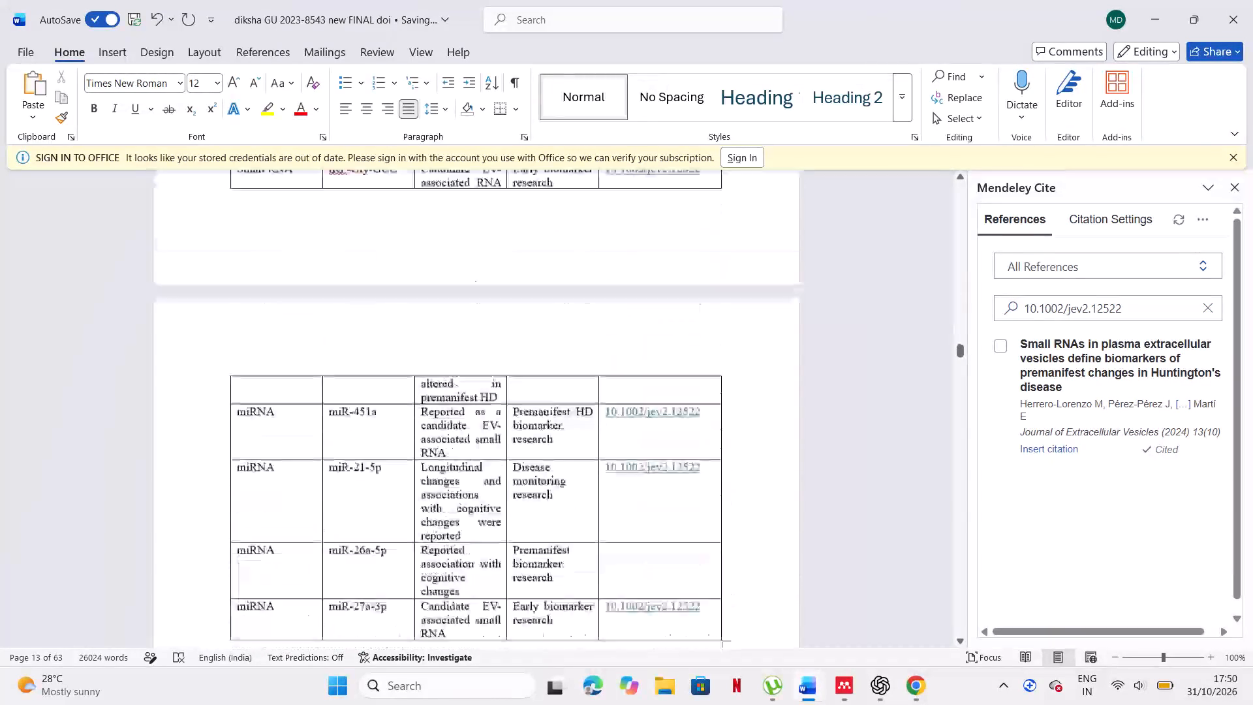
scroll(608, 484, "down", 4)
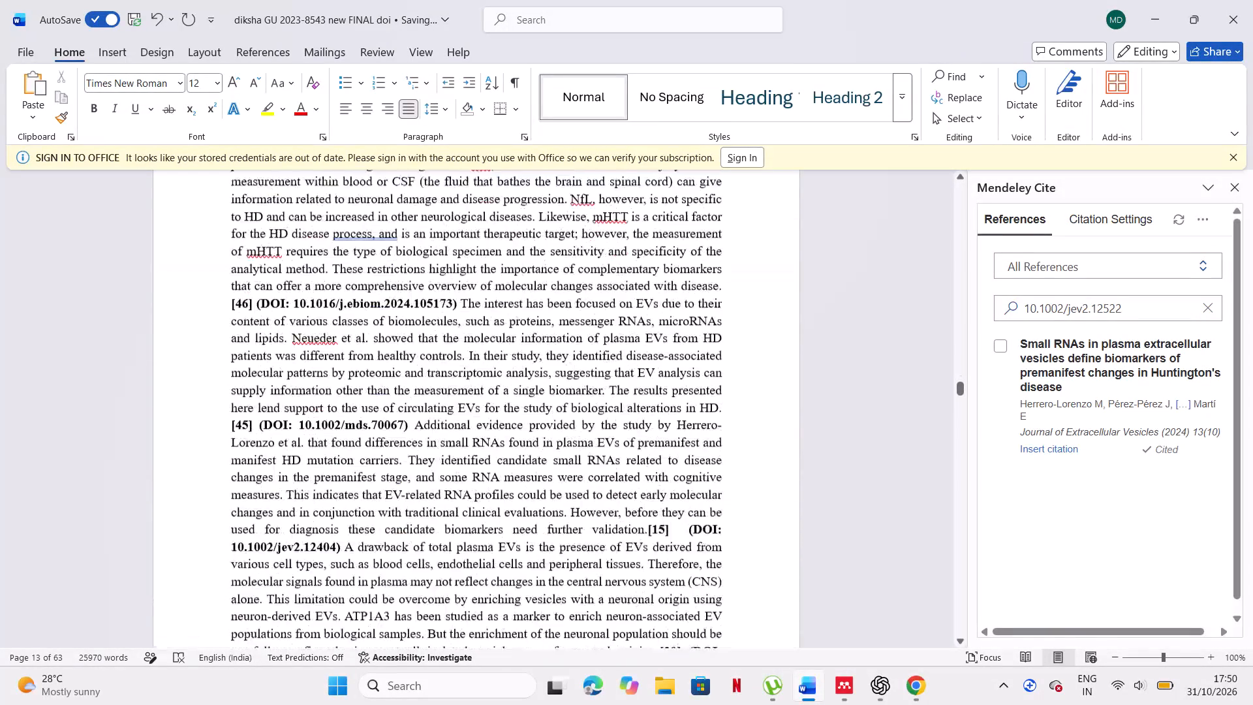
scroll(608, 484, "down", 4)
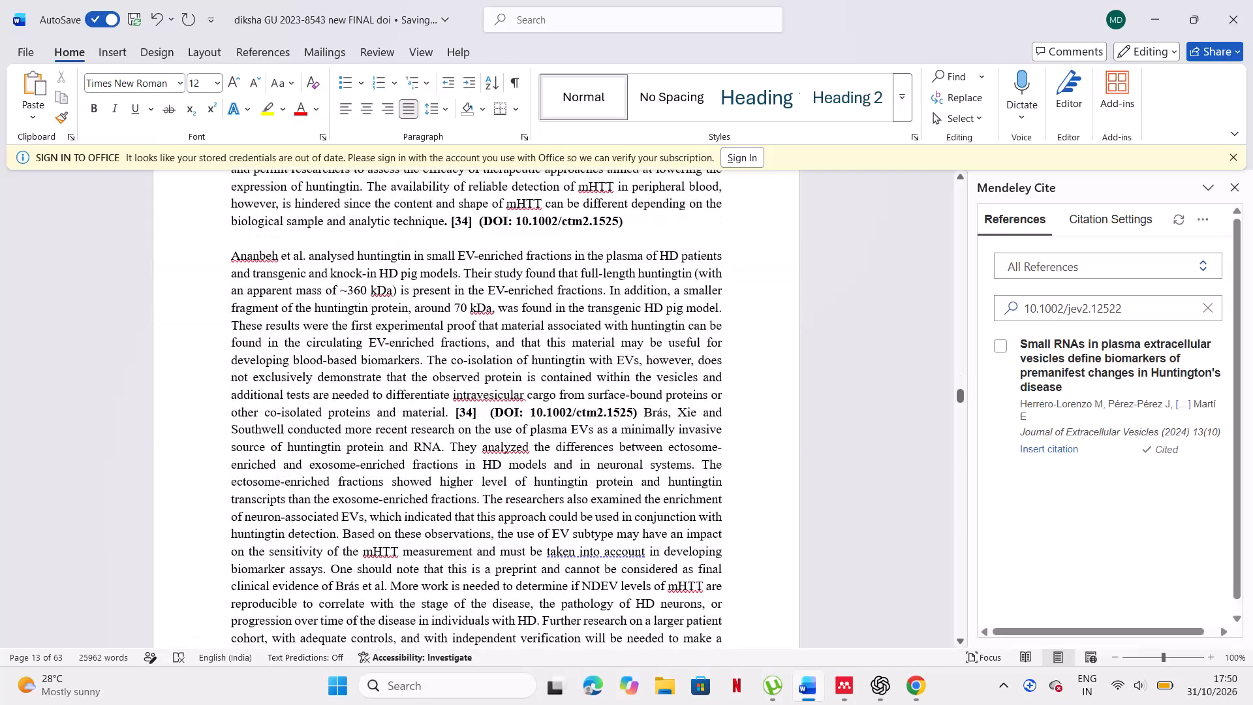
scroll(608, 484, "down", 4)
scroll(608, 484, "up", 1)
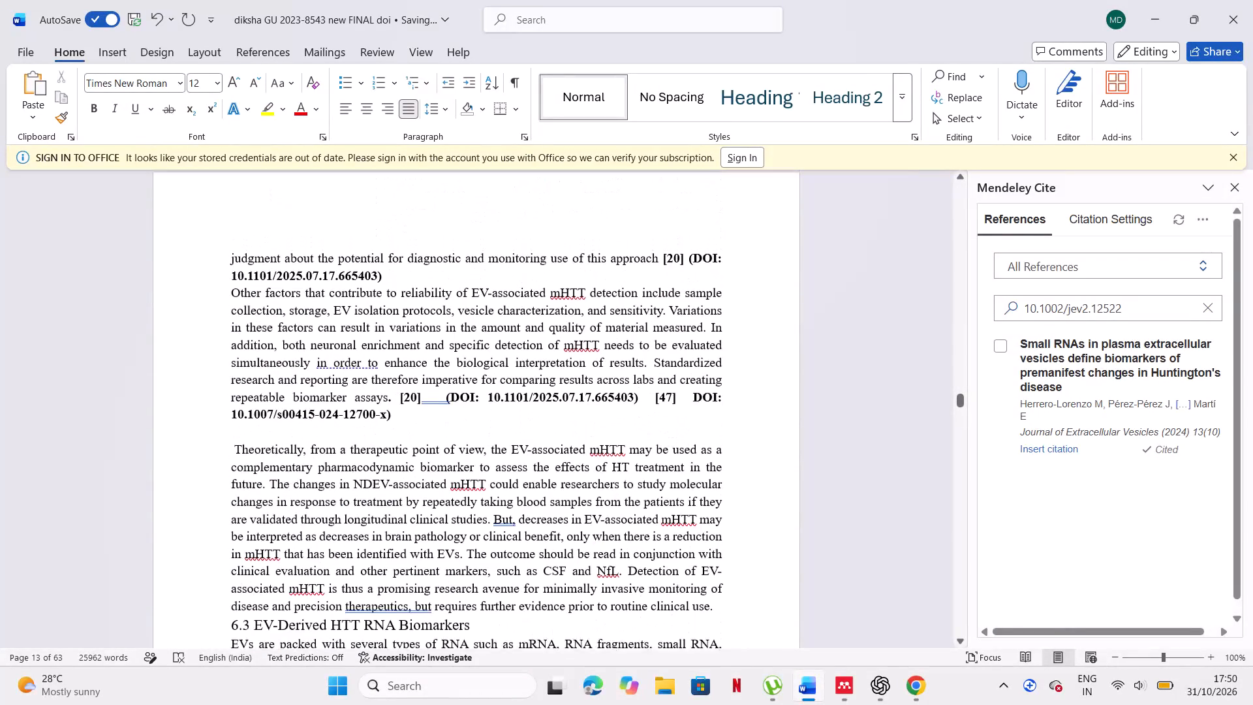
scroll(608, 484, "down", 4)
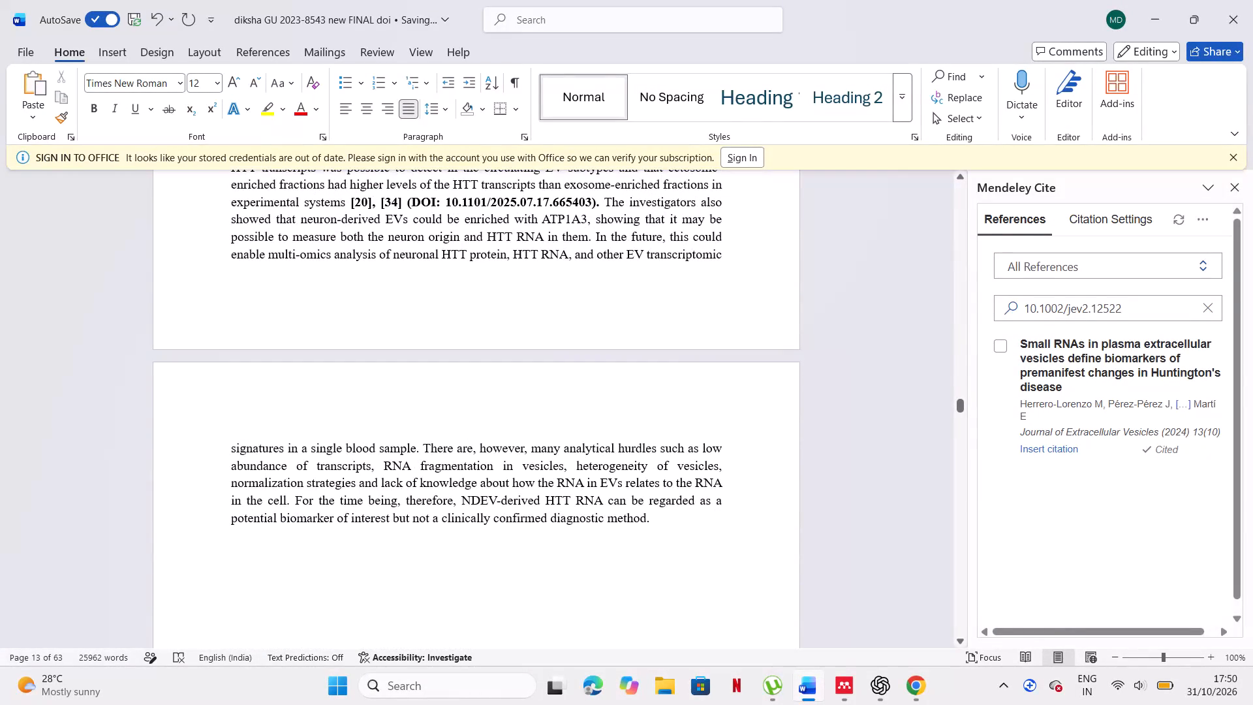
scroll(608, 484, "down", 3)
scroll(608, 484, "up", 5)
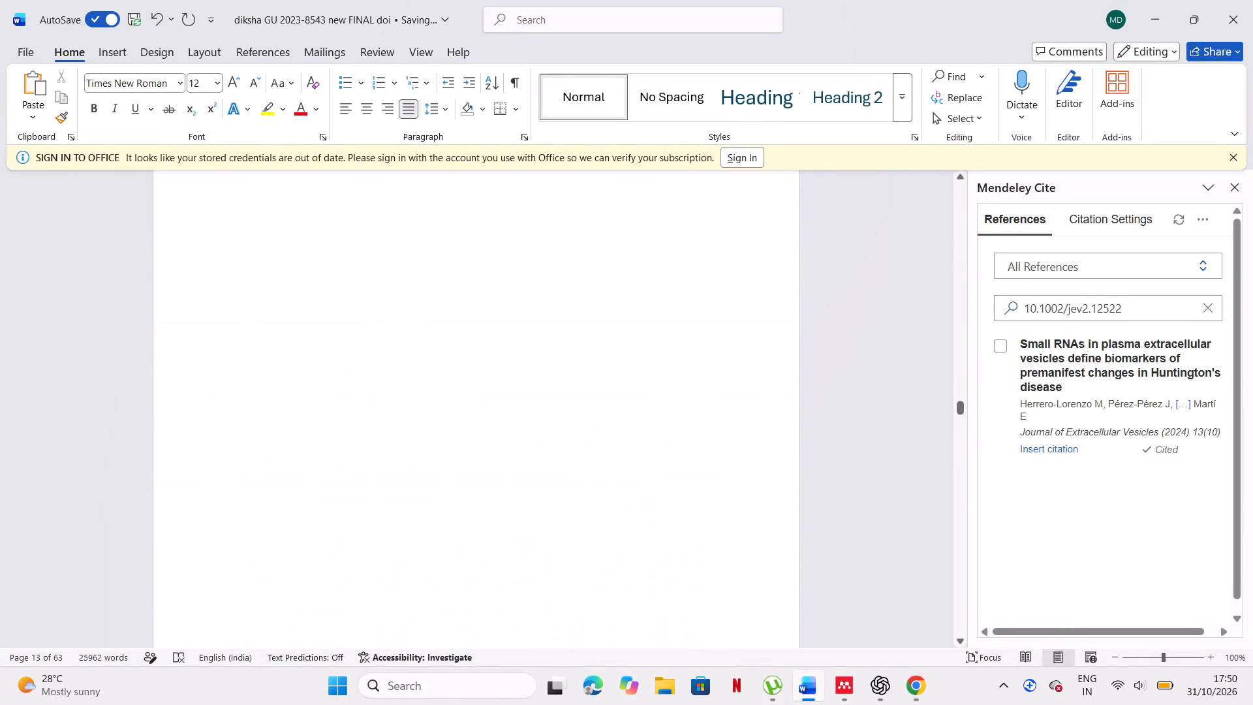
scroll(608, 484, "down", 6)
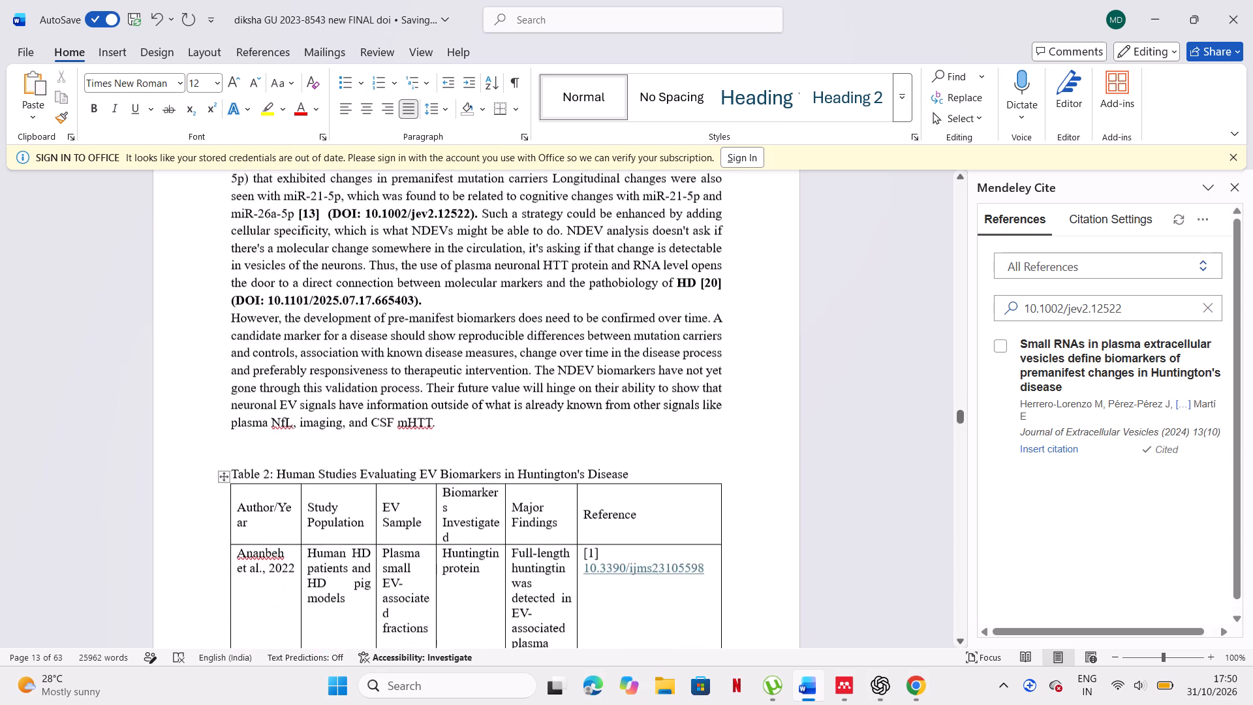
scroll(608, 484, "down", 4)
scroll(608, 484, "up", 6)
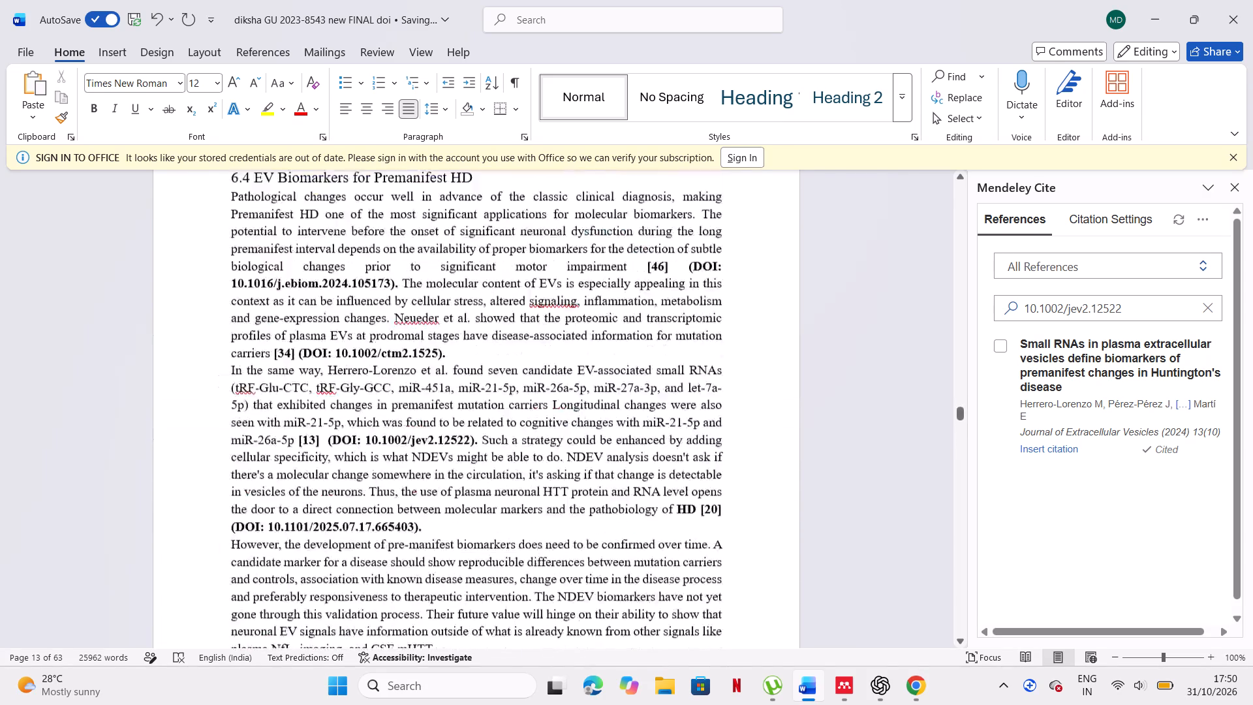
Delete the blank space between the end of section 6.3 and the 6.4 EV Biomarkers for Premanifest HD heading.
scroll(608, 484, "up", 2)
scroll(608, 484, "down", 1)
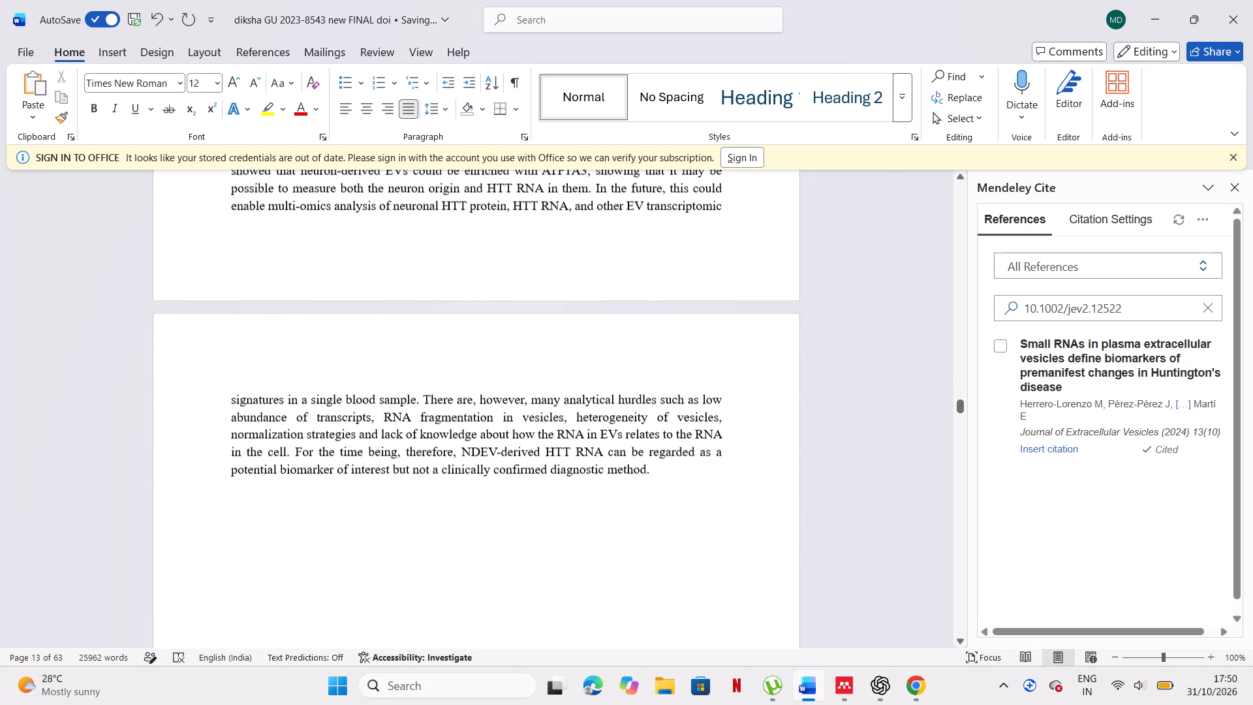
left_click(655, 491)
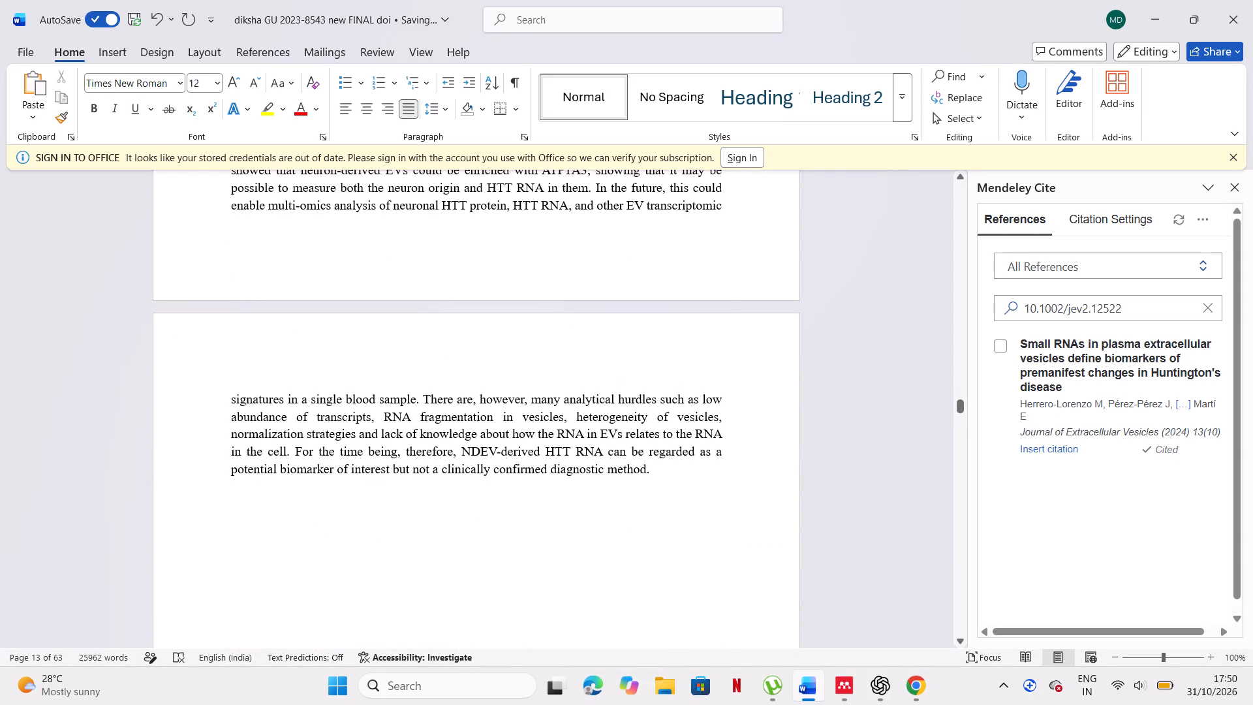
left_click(655, 471)
scroll(507, 535, "down", 1, "ctrl")
scroll(507, 535, "down", 2)
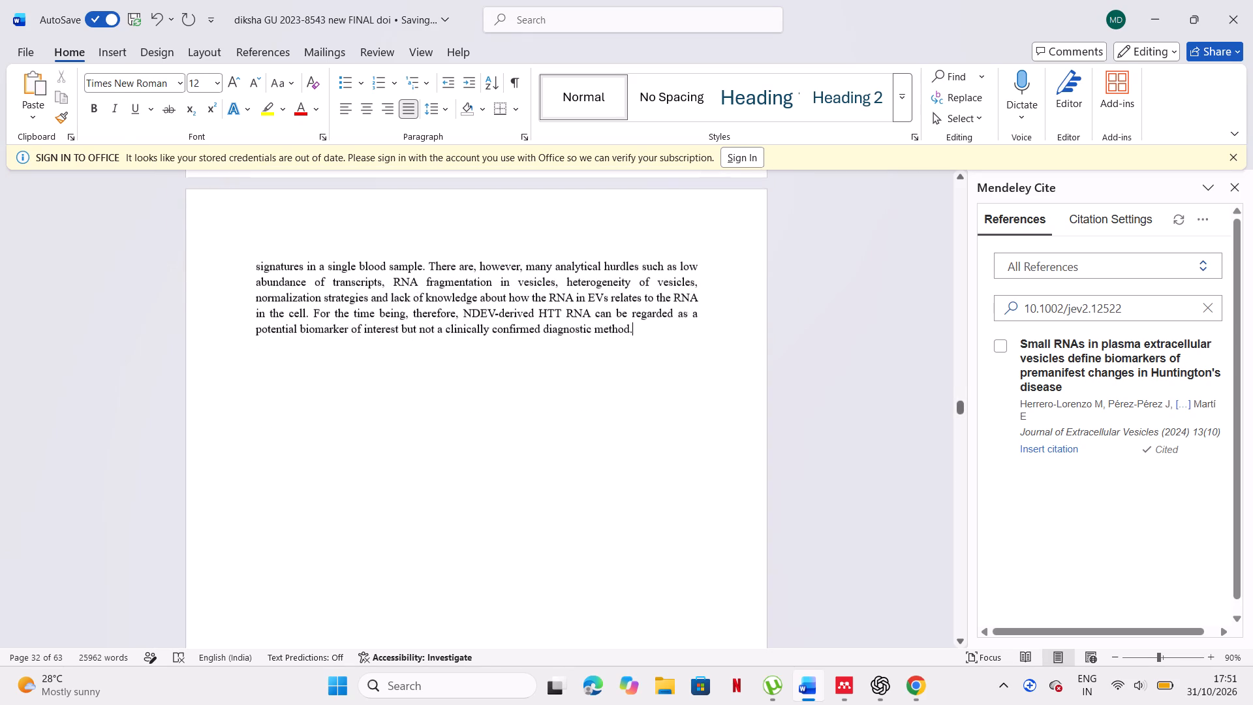
left_click(423, 435)
left_click_drag(322, 382, 432, 532)
scroll(432, 532, "down", 1)
left_click(432, 532)
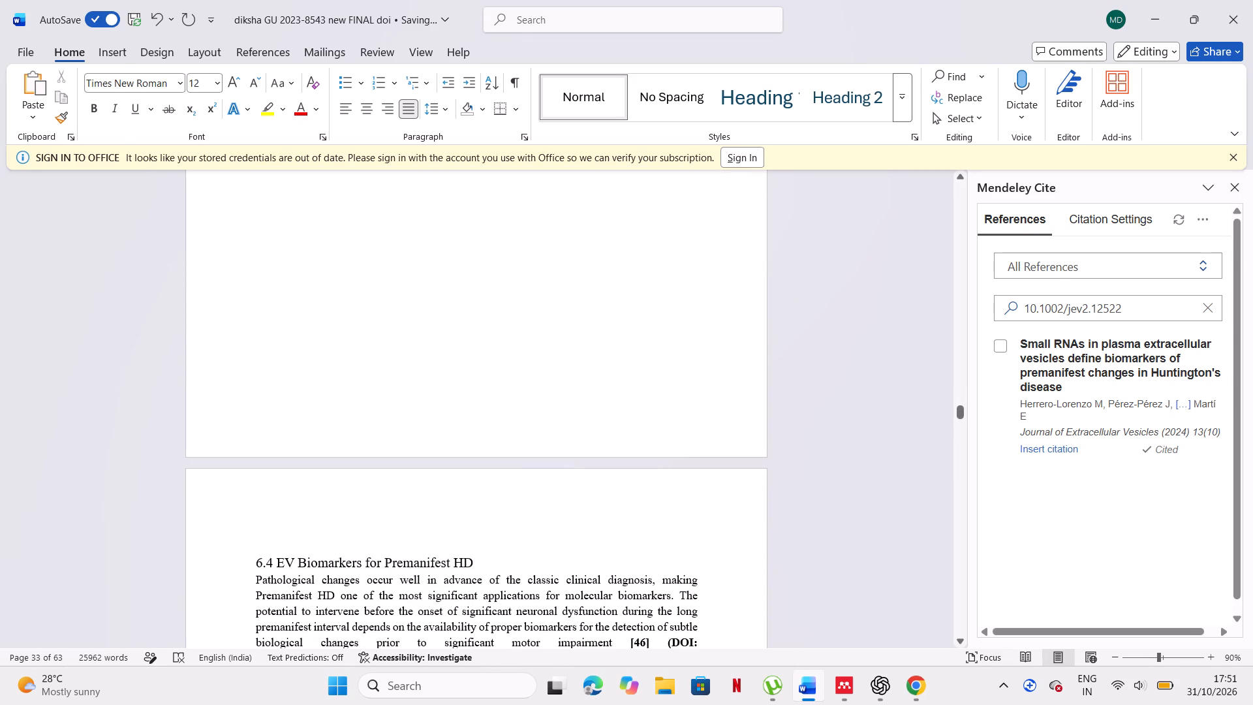
key("BackSpace")
key("BackSpace")
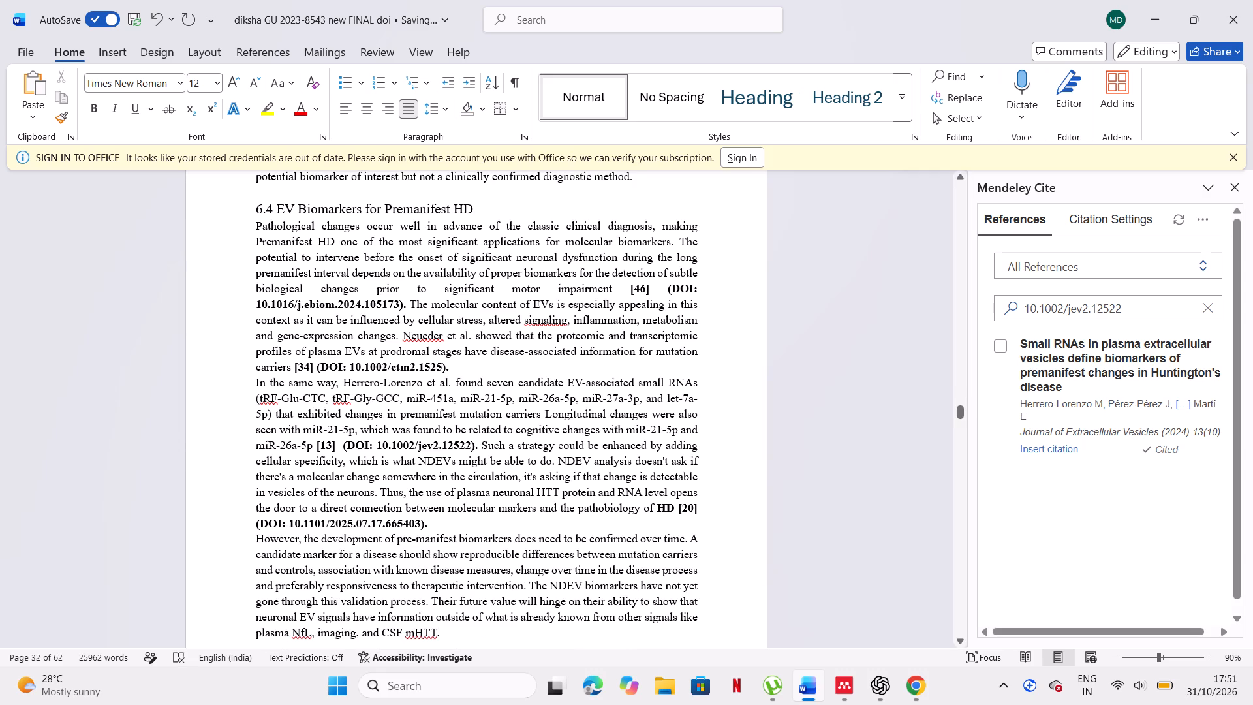
Space the 6.4 EV Biomarkers for Premanifest HD heading with one empty line above and one below it.
left_click(258, 208)
key("BackSpace")
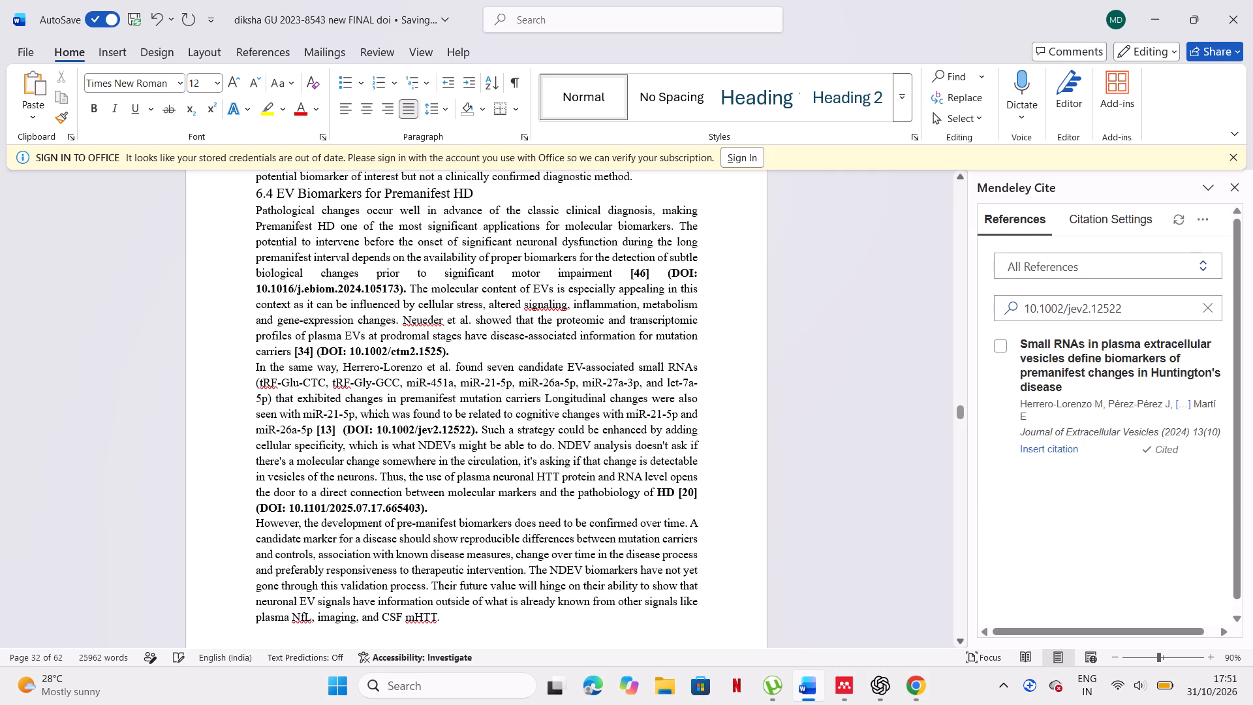
left_click(644, 183)
key("Return")
left_click_drag(493, 205, 251, 209)
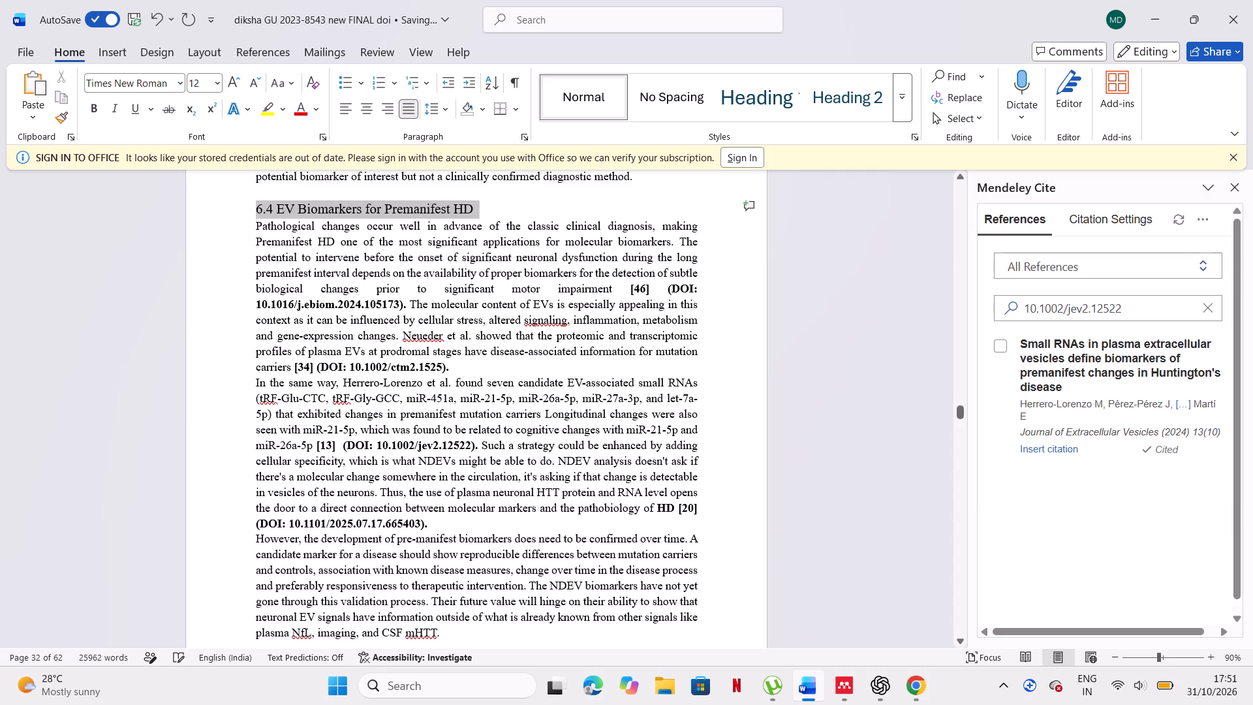
left_click_drag(251, 209, 251, 208)
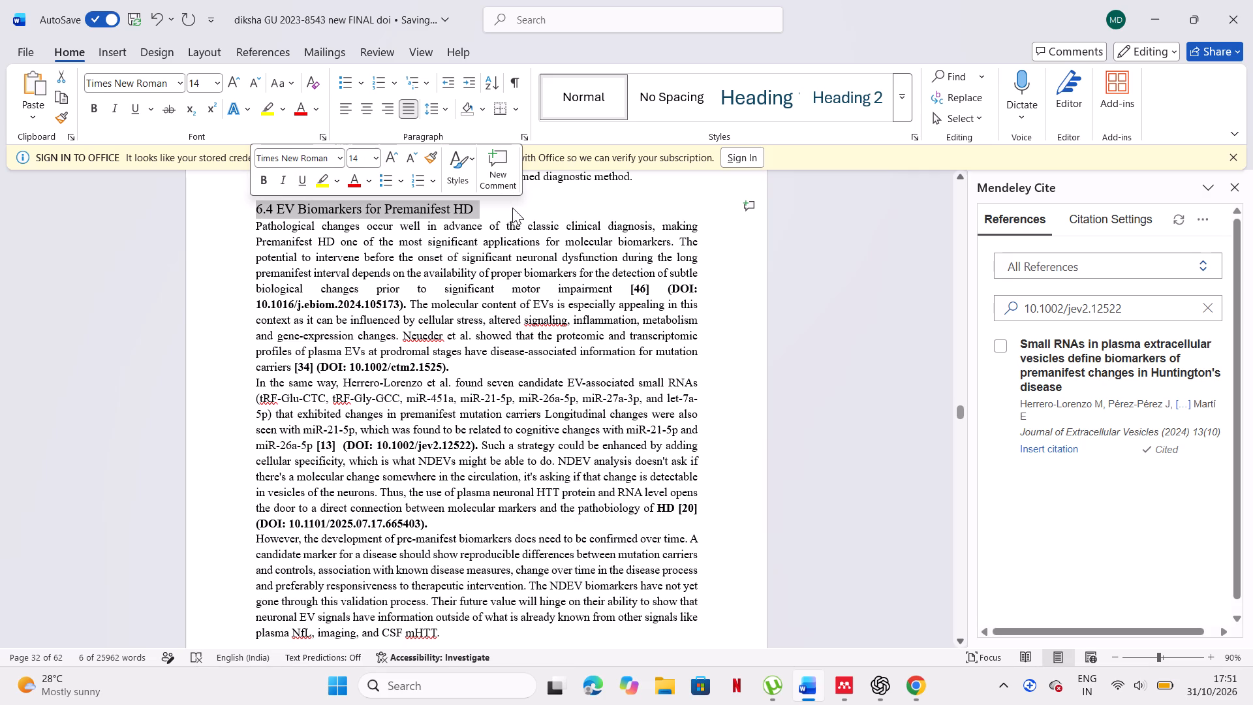
left_click(512, 208)
key("Return")
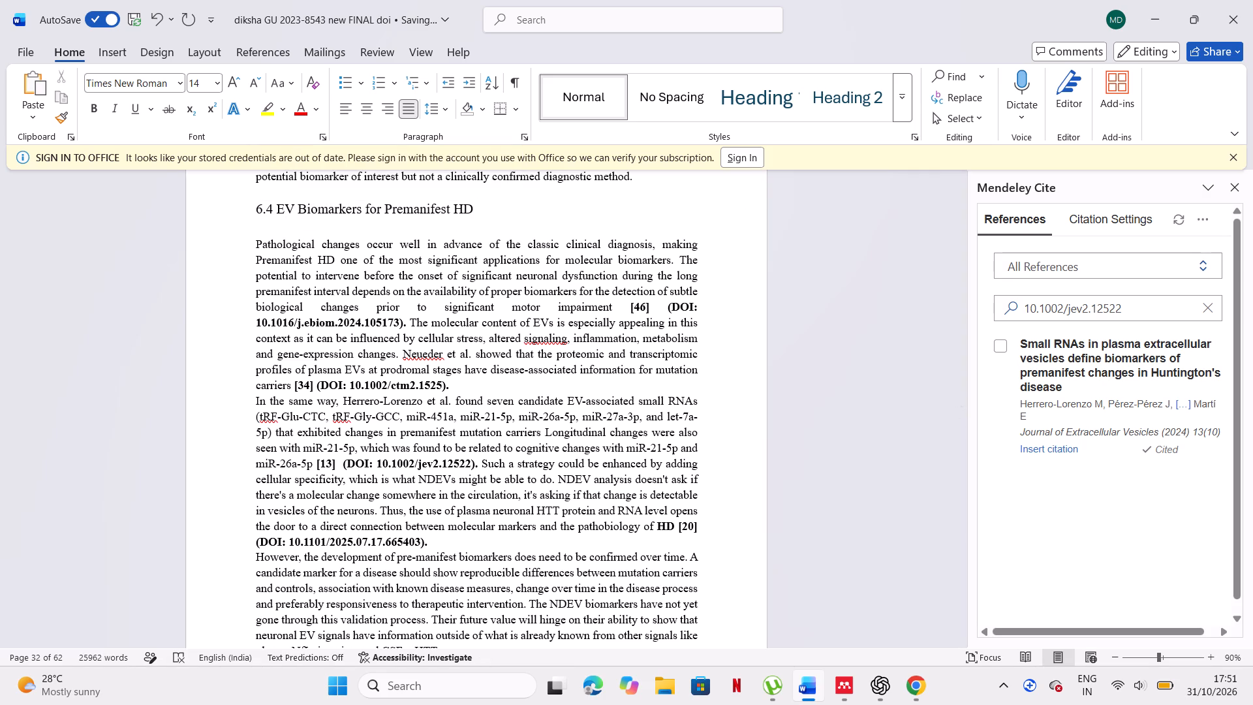
Review the pages from Table 2 to section 7.1 EV-Based Delivery of siRNA for remaining layout and content issues.
scroll(512, 208, "down", 4)
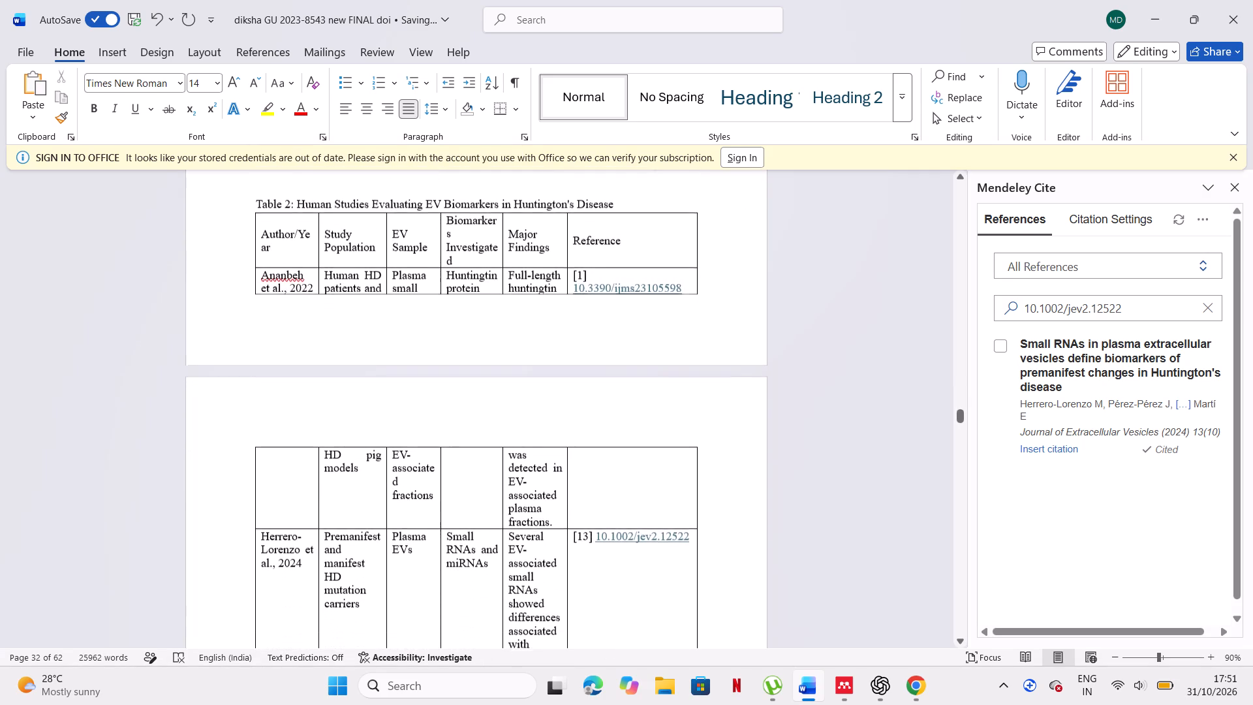
scroll(512, 208, "down", 1)
scroll(512, 208, "up", 3)
scroll(512, 208, "down", 7)
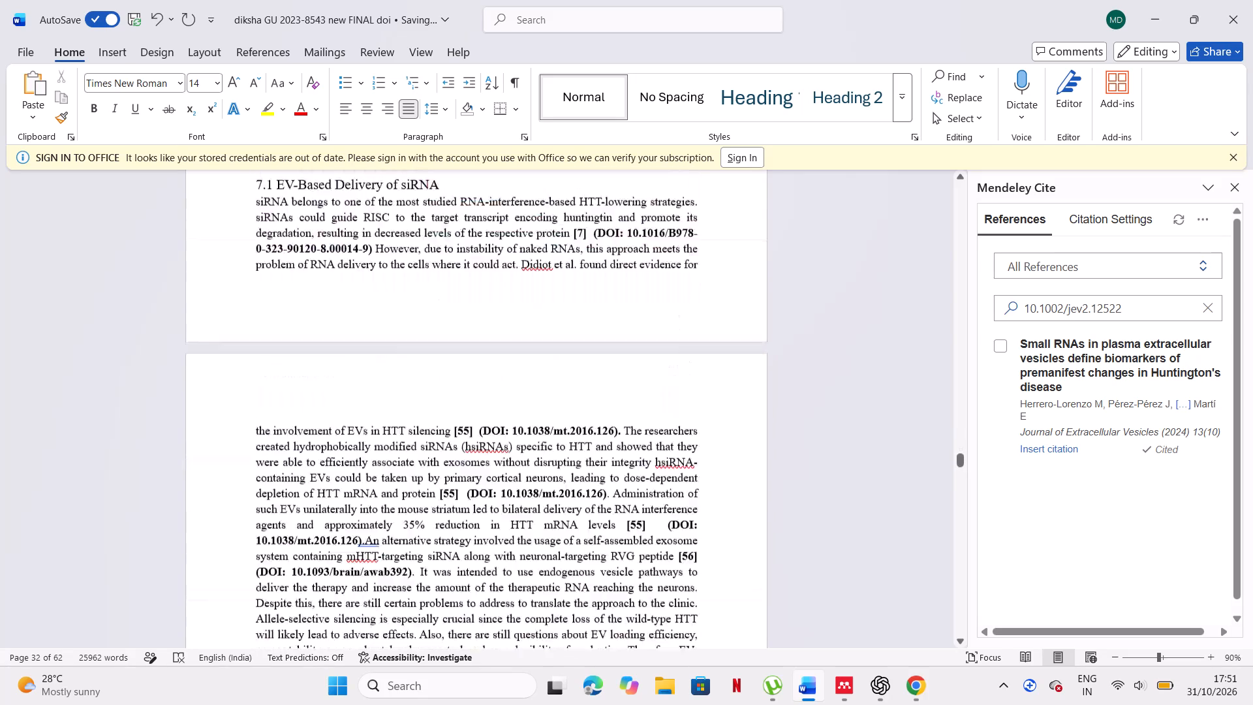
scroll(512, 208, "up", 4)
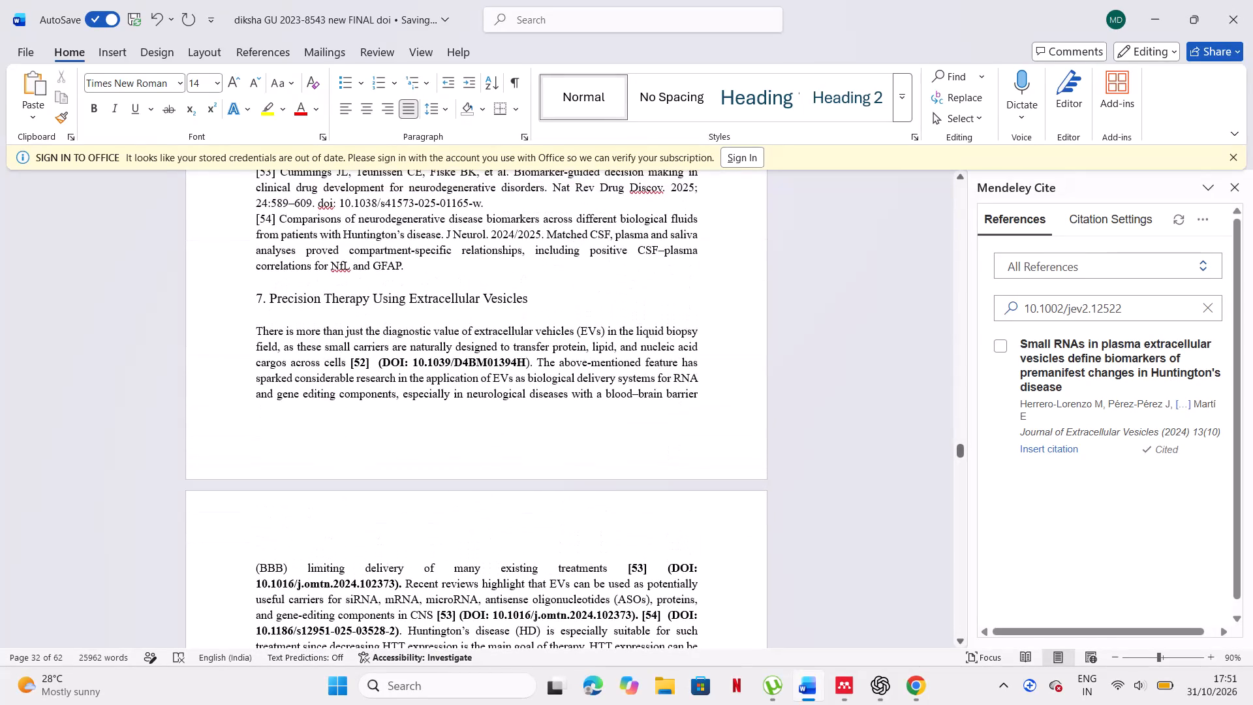
scroll(397, 186, "up", 2)
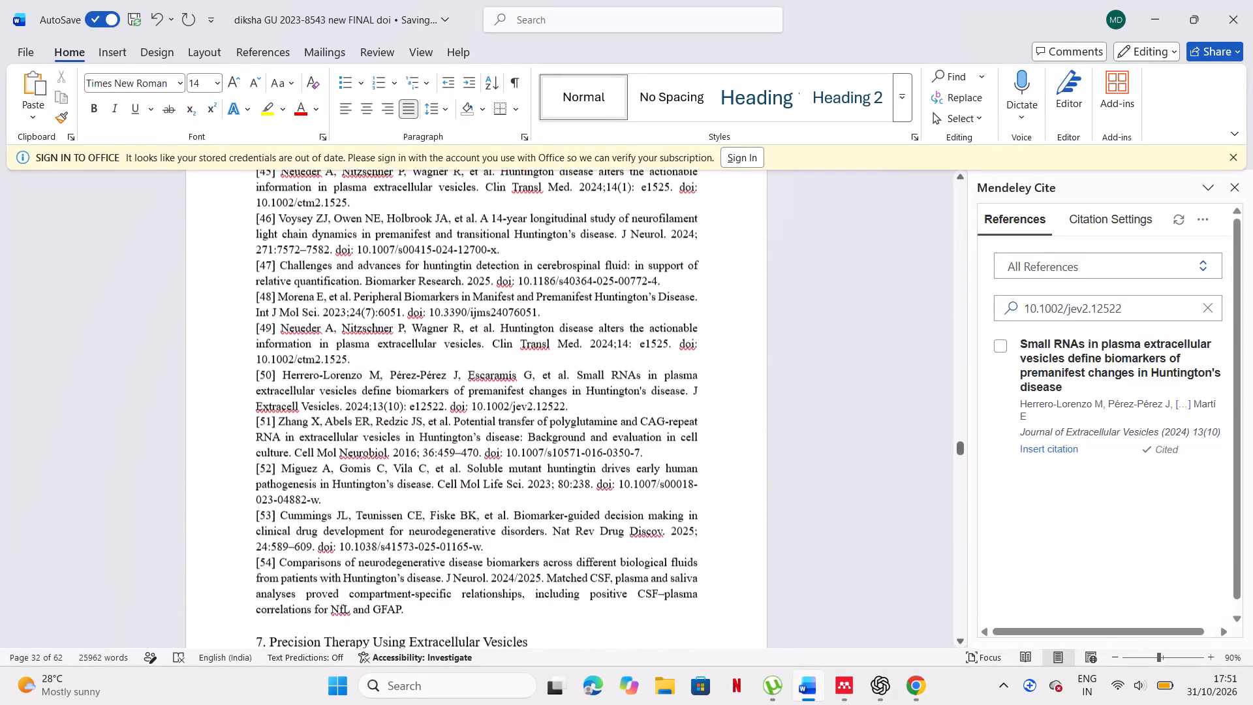
scroll(397, 186, "up", 4)
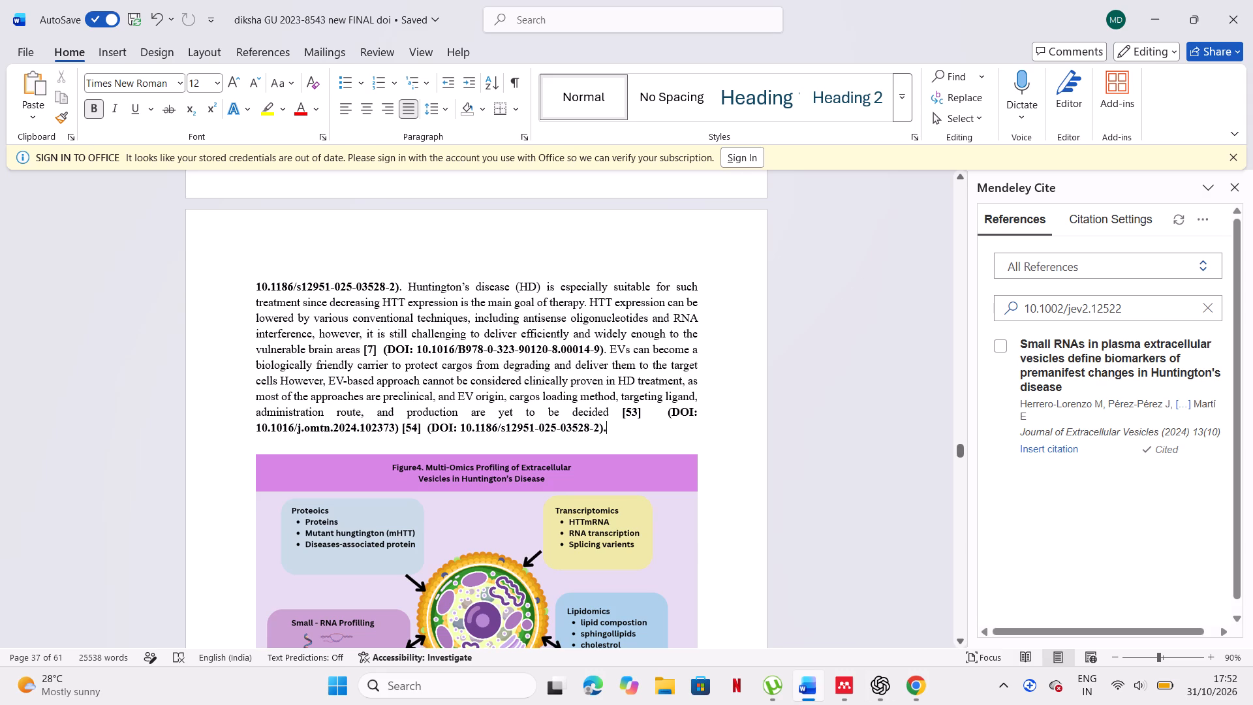
Add an empty line between the end of section 7's introductory text and the Figure 4 image in the Word document.
left_click(622, 429)
key("Return")
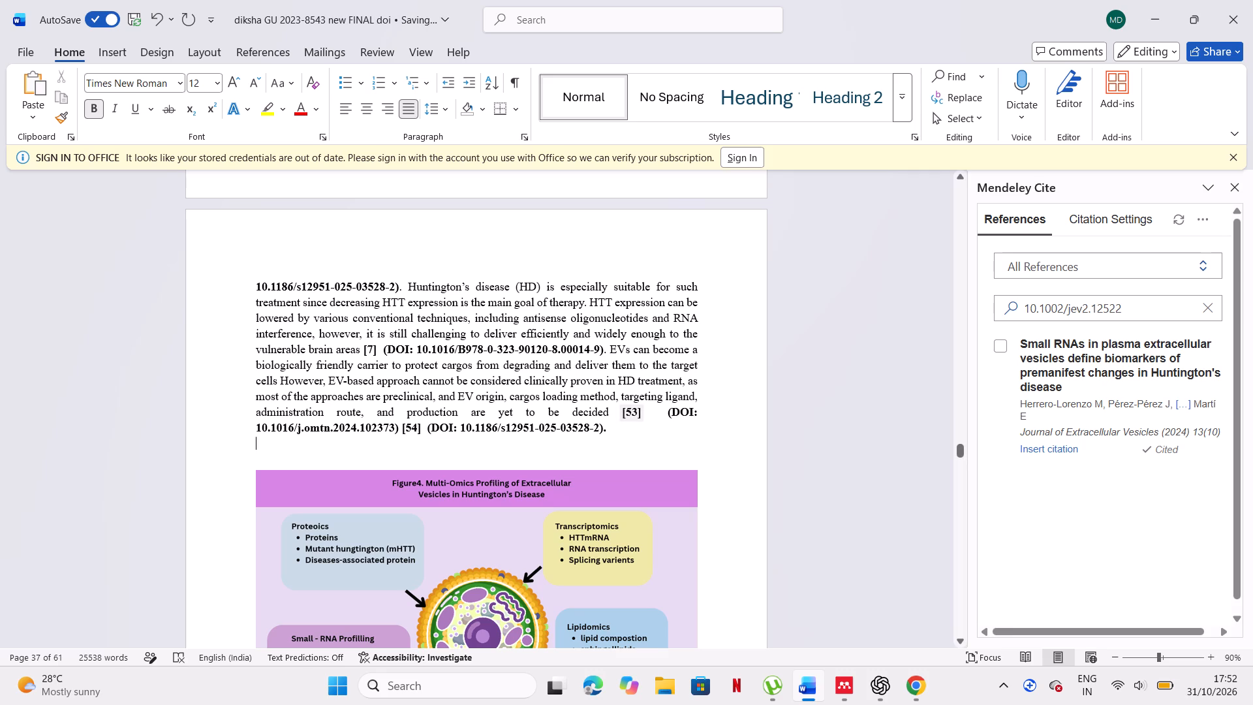
Delete the References heading and its entries [24] to [39] above section 6, Neuron-Derived EVs as Liquid Biopsies.
scroll(636, 408, "down", 4, "ctrl")
scroll(754, 334, "up", 2)
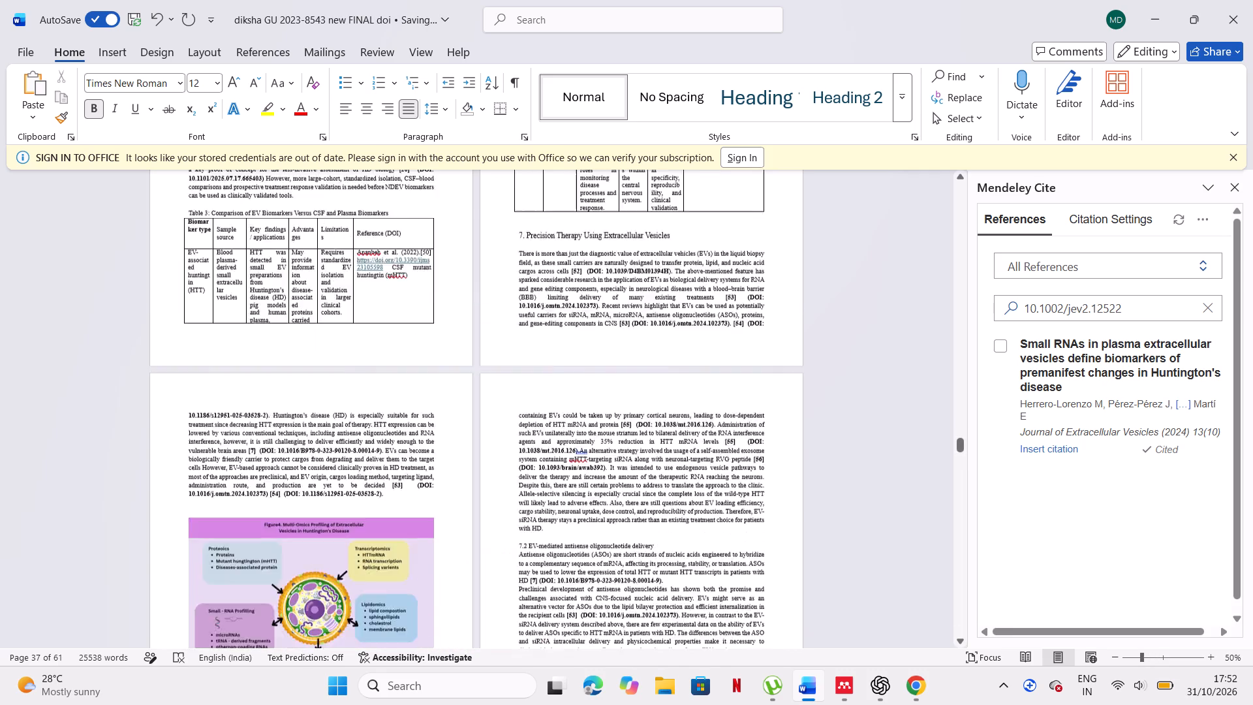
scroll(754, 334, "up", 10)
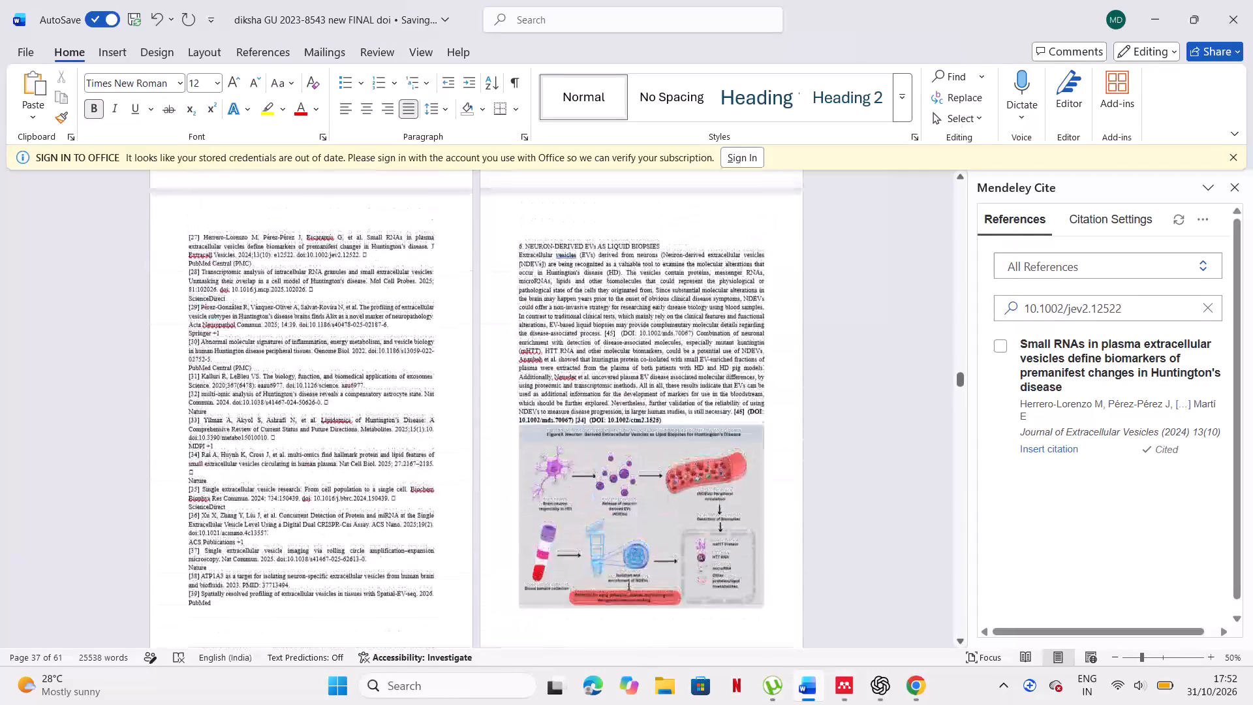
scroll(754, 334, "up", 2)
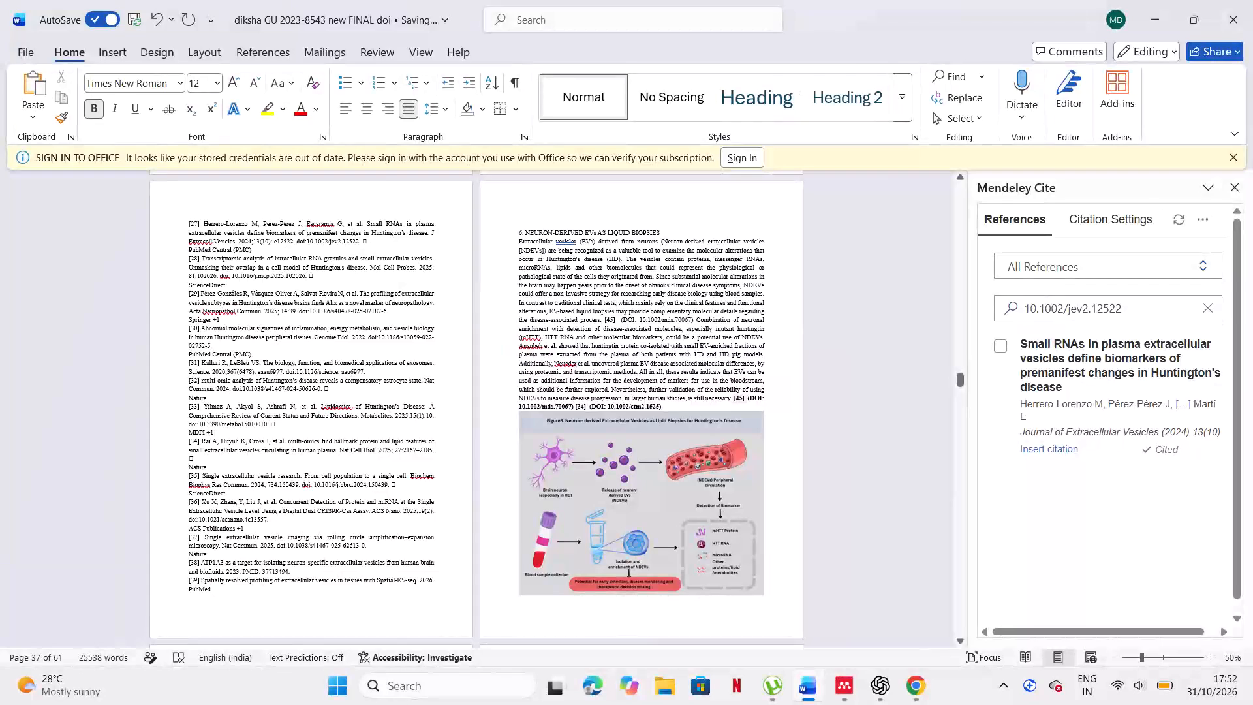
scroll(649, 433, "up", 3, "ctrl")
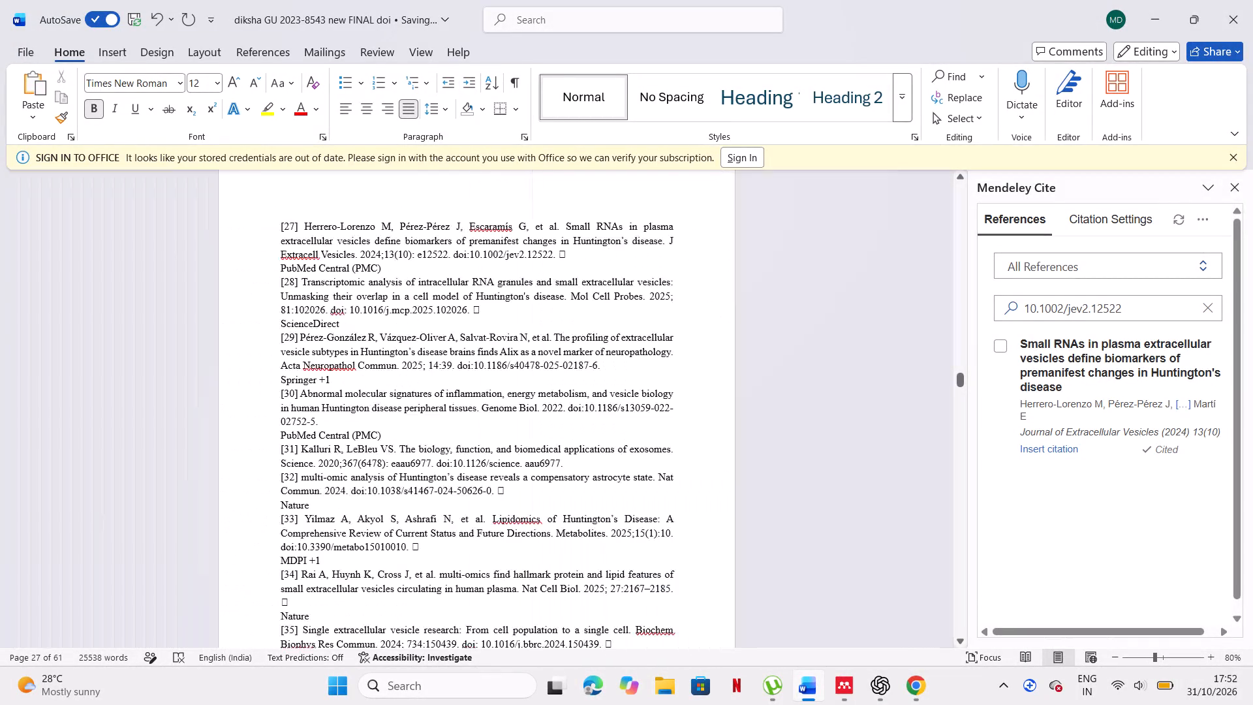
scroll(649, 433, "up", 2)
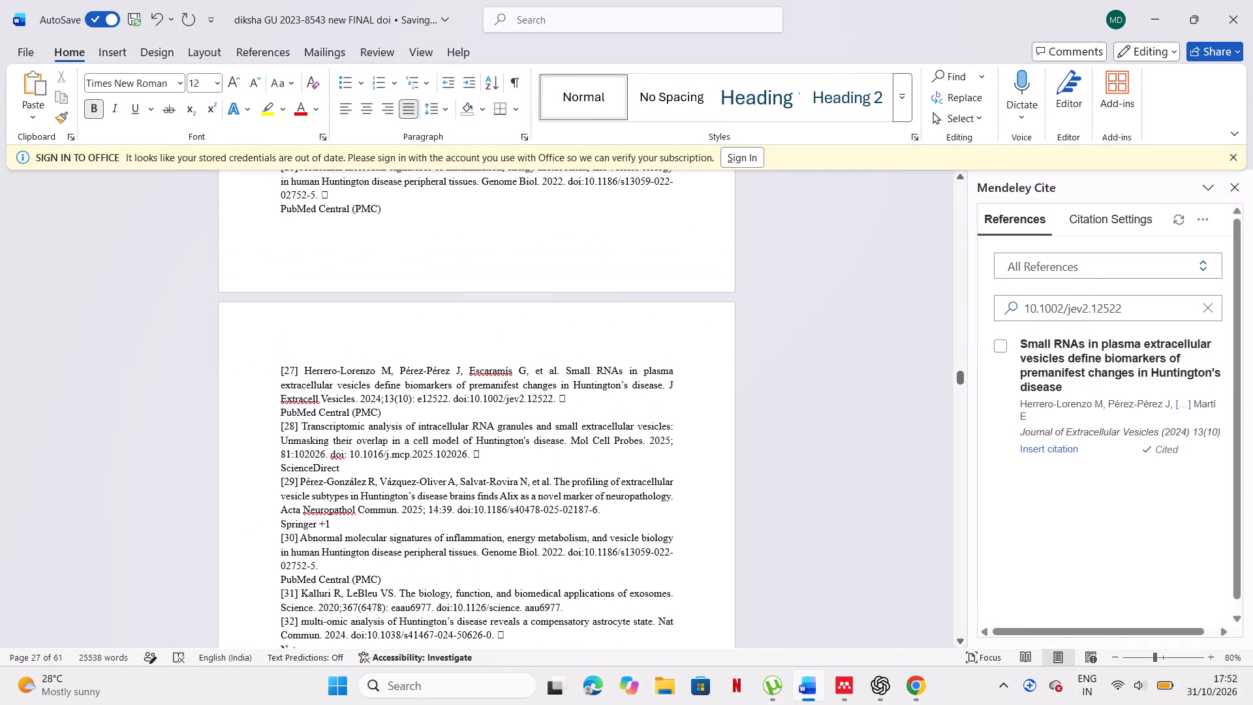
scroll(465, 368, "up", 2)
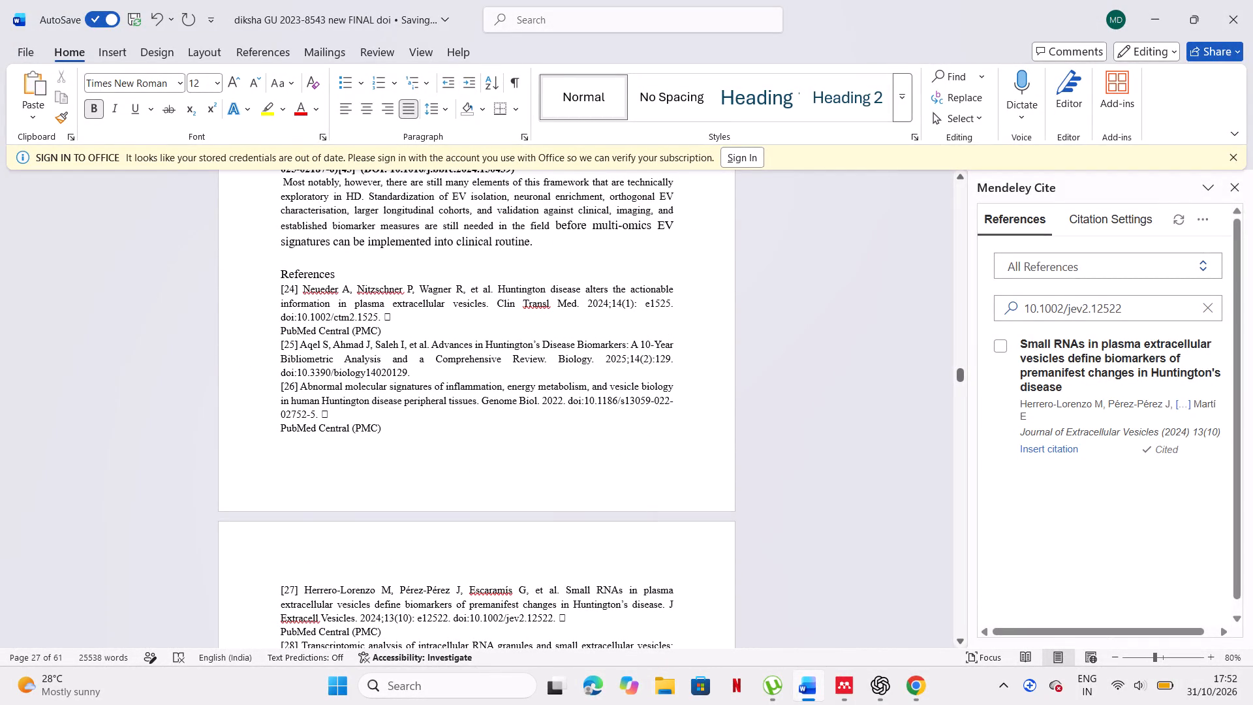
left_click_drag(277, 275, 365, 660)
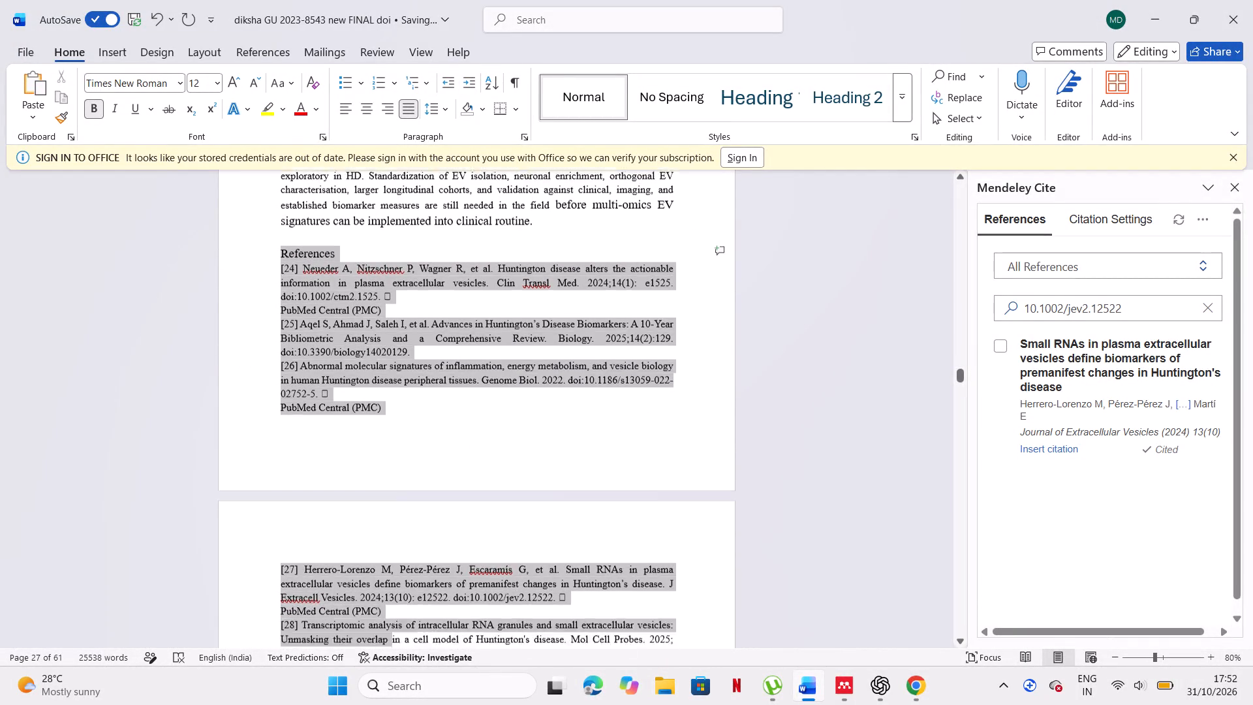
left_click_drag(365, 660, 504, 669)
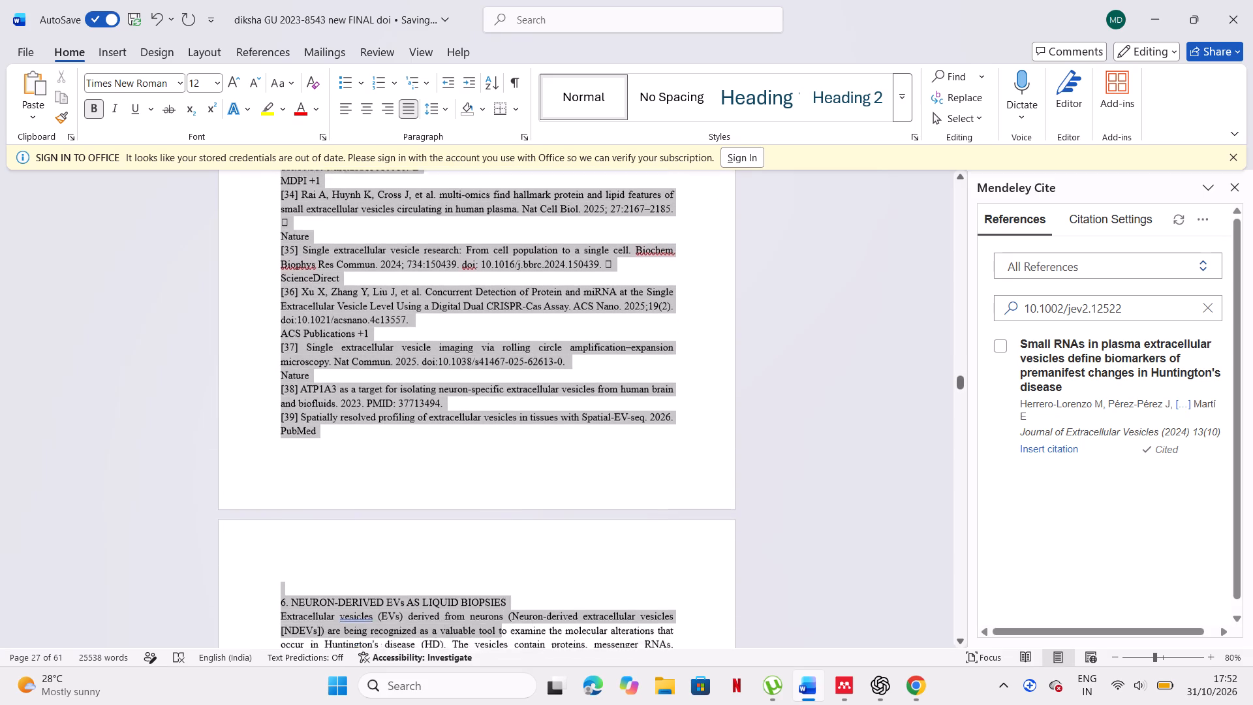
left_click_drag(504, 669, 563, 423)
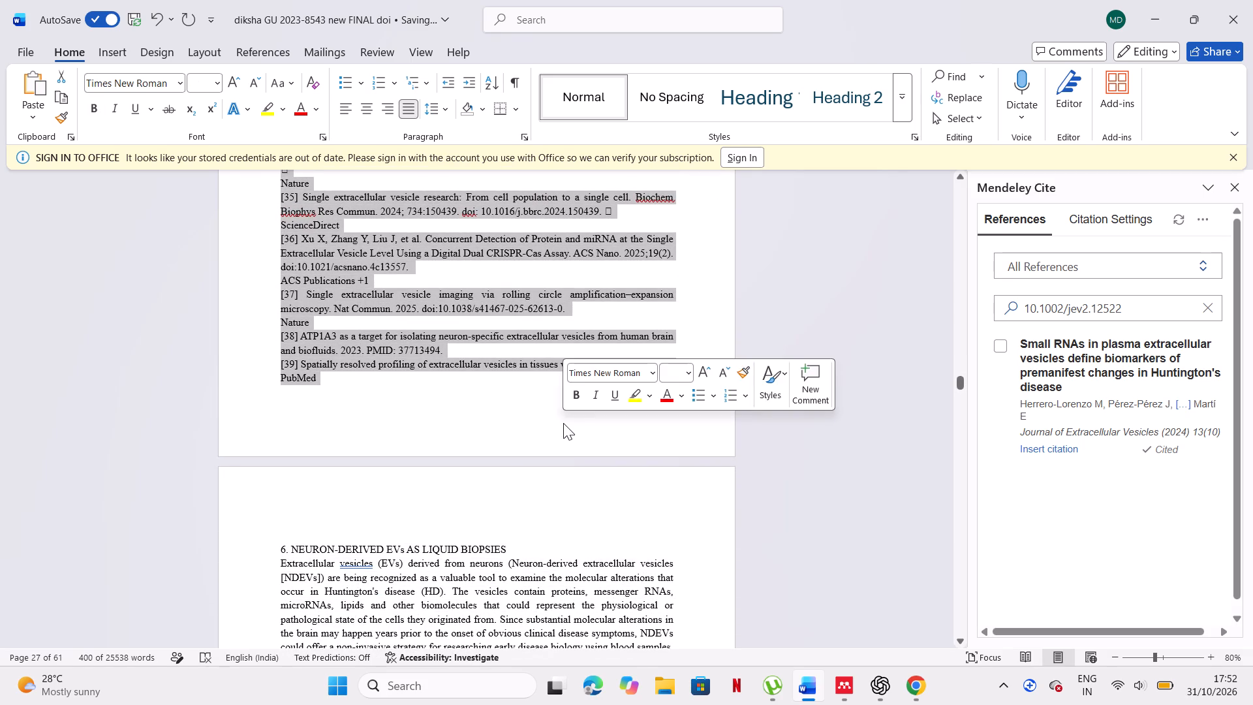
key("BackSpace")
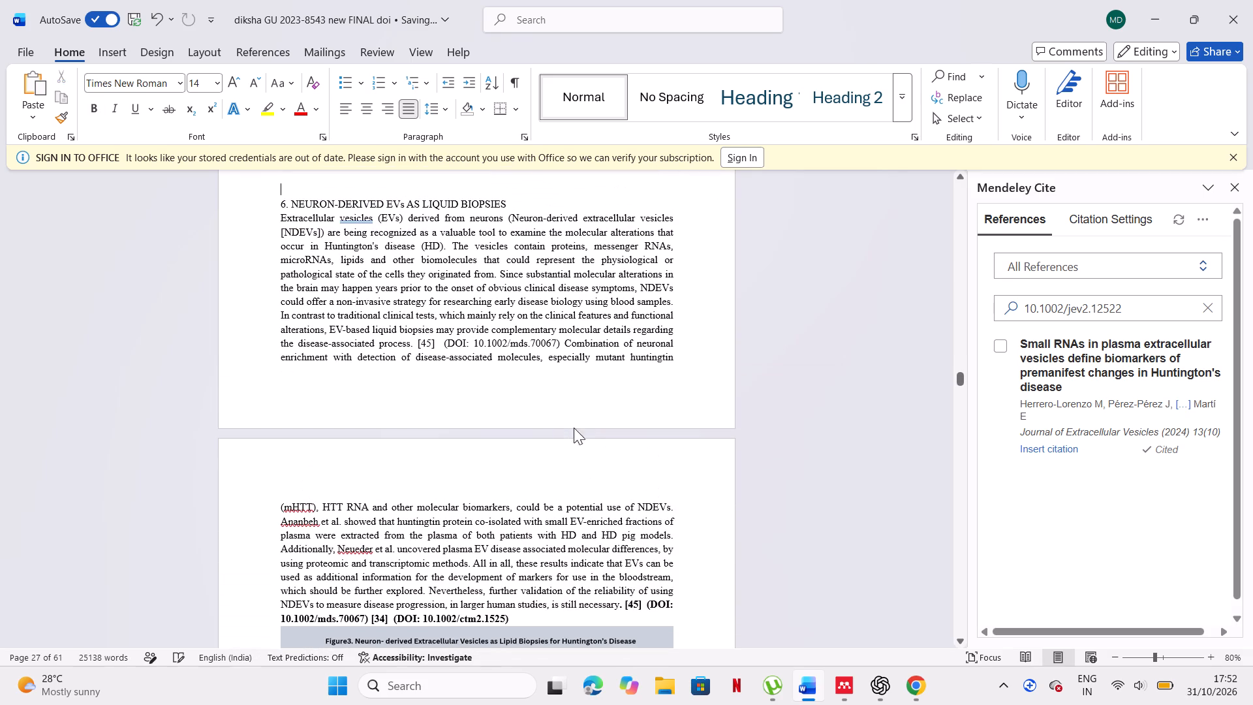
Space the 6. NEURON-DERIVED EVs AS LIQUID BIOPSIES heading with one empty line above and one below it.
scroll(577, 416, "up", 1)
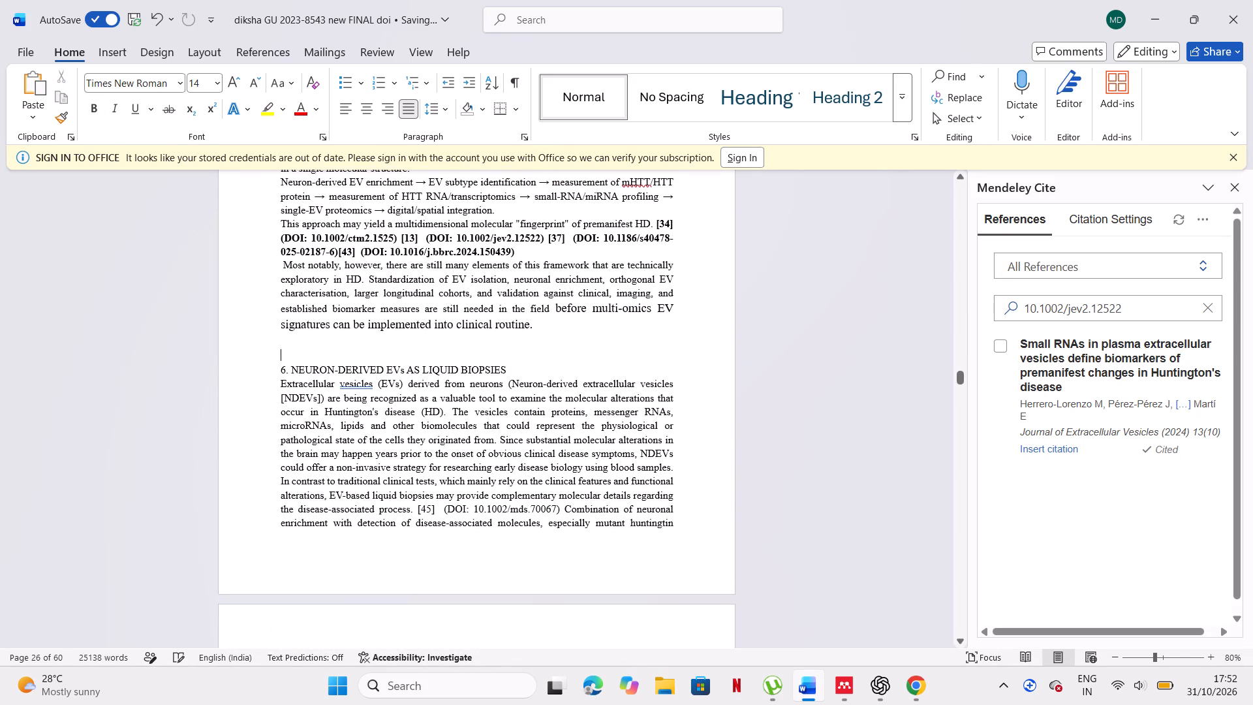
left_click(296, 343)
left_click(289, 360)
key("BackSpace")
key("BackSpace")
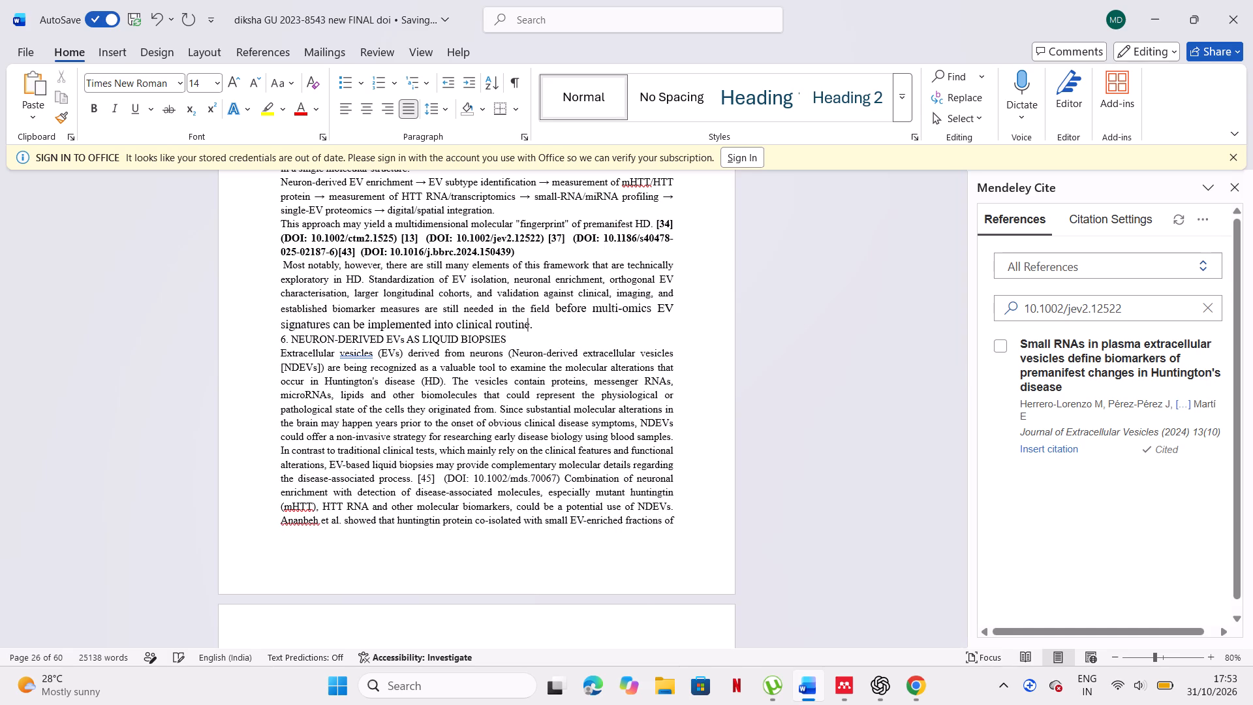
key("Return")
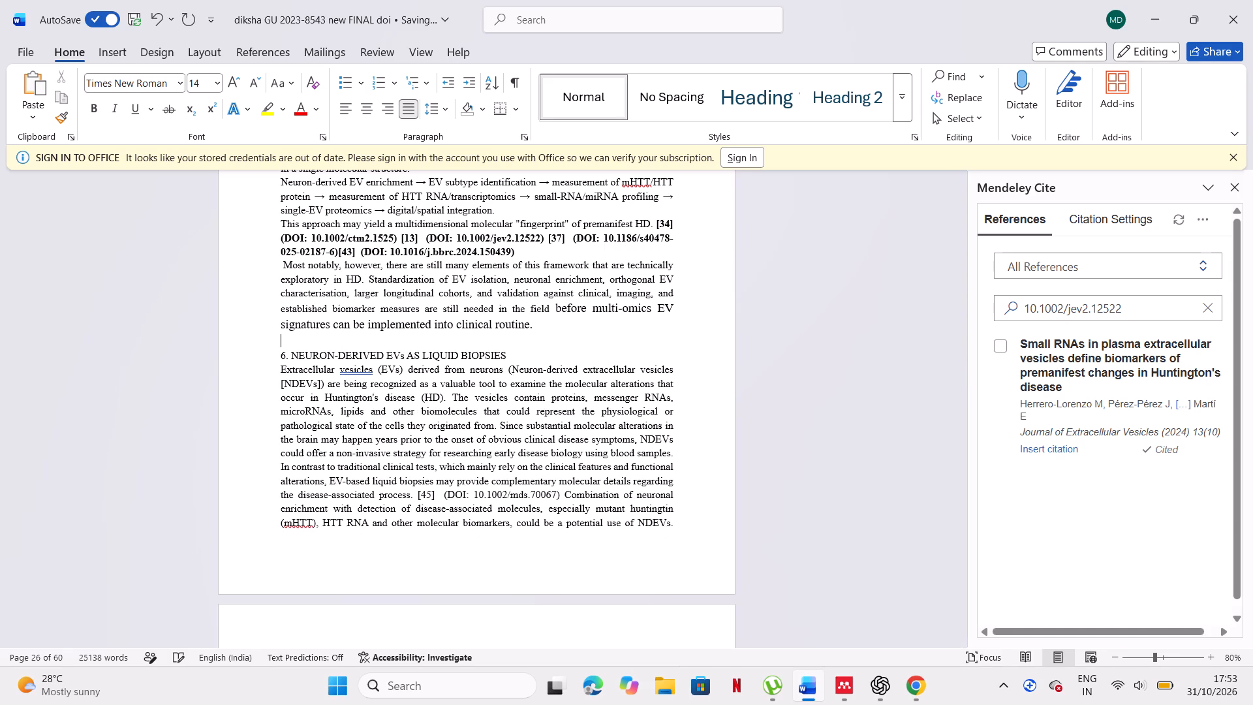
left_click(514, 360)
key("Return")
Copy the Exosomes heading from the end of page 10 and paste it on its own line above the "10.1002/jev2.12404) [22]" text on page 12.
scroll(514, 360, "down", 1, "ctrl")
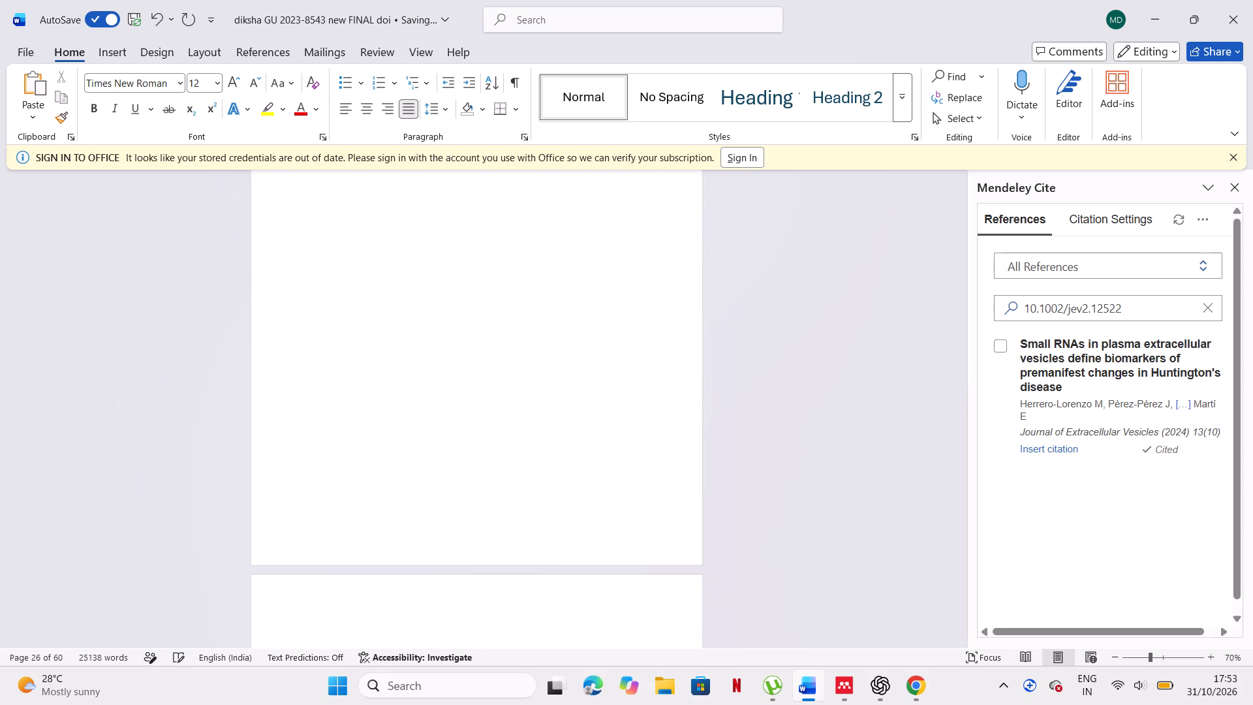
scroll(514, 360, "up", 5)
scroll(514, 360, "up", 20)
scroll(514, 360, "up", 14)
scroll(514, 360, "up", 20)
scroll(514, 360, "up", 18)
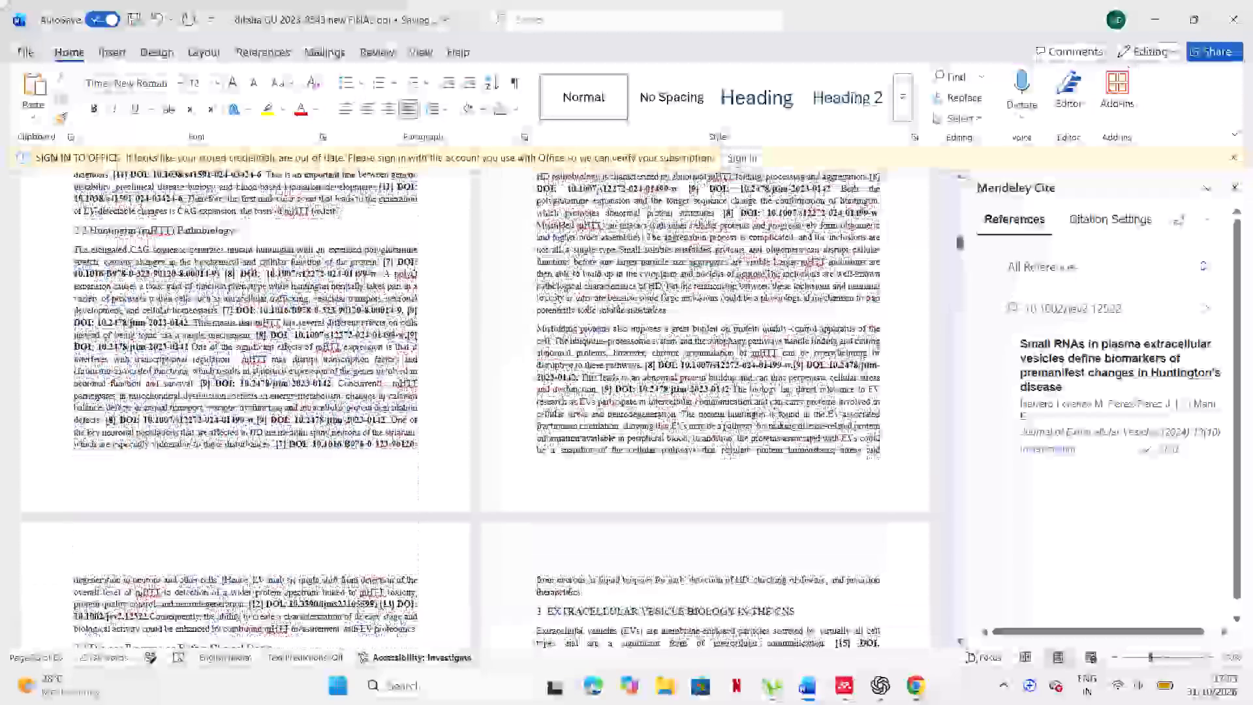
scroll(514, 360, "down", 7)
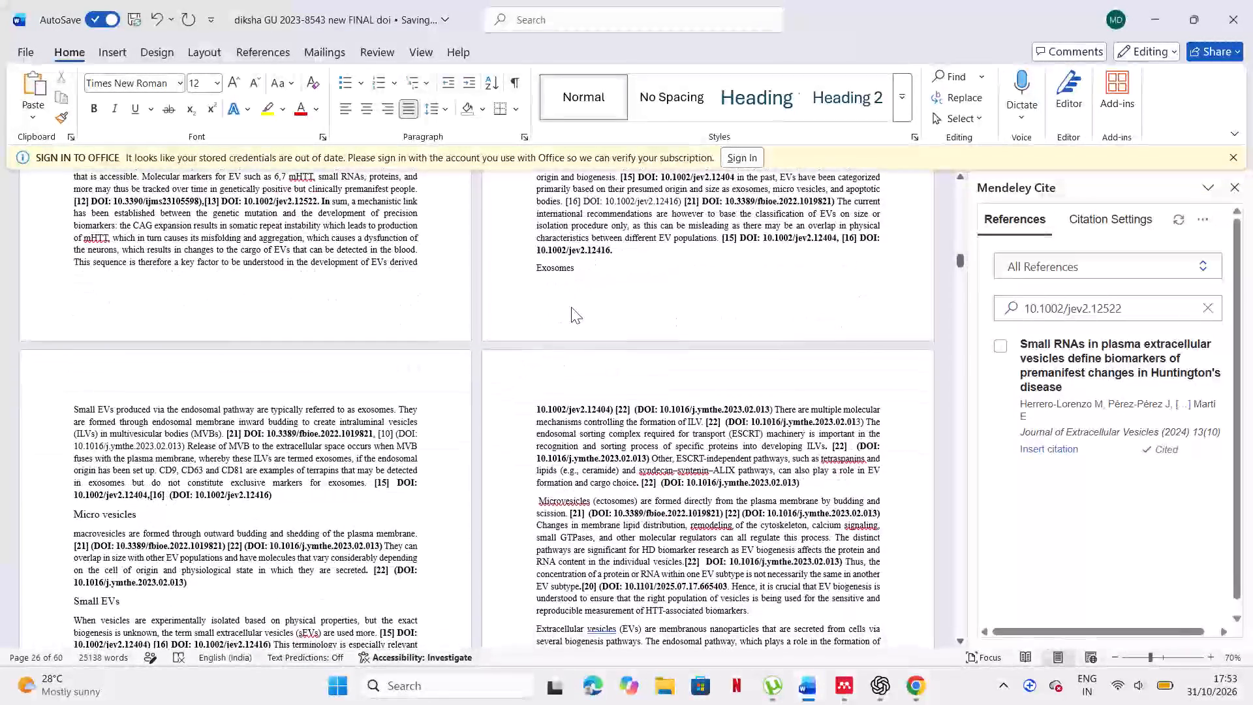
left_click_drag(534, 267, 576, 268)
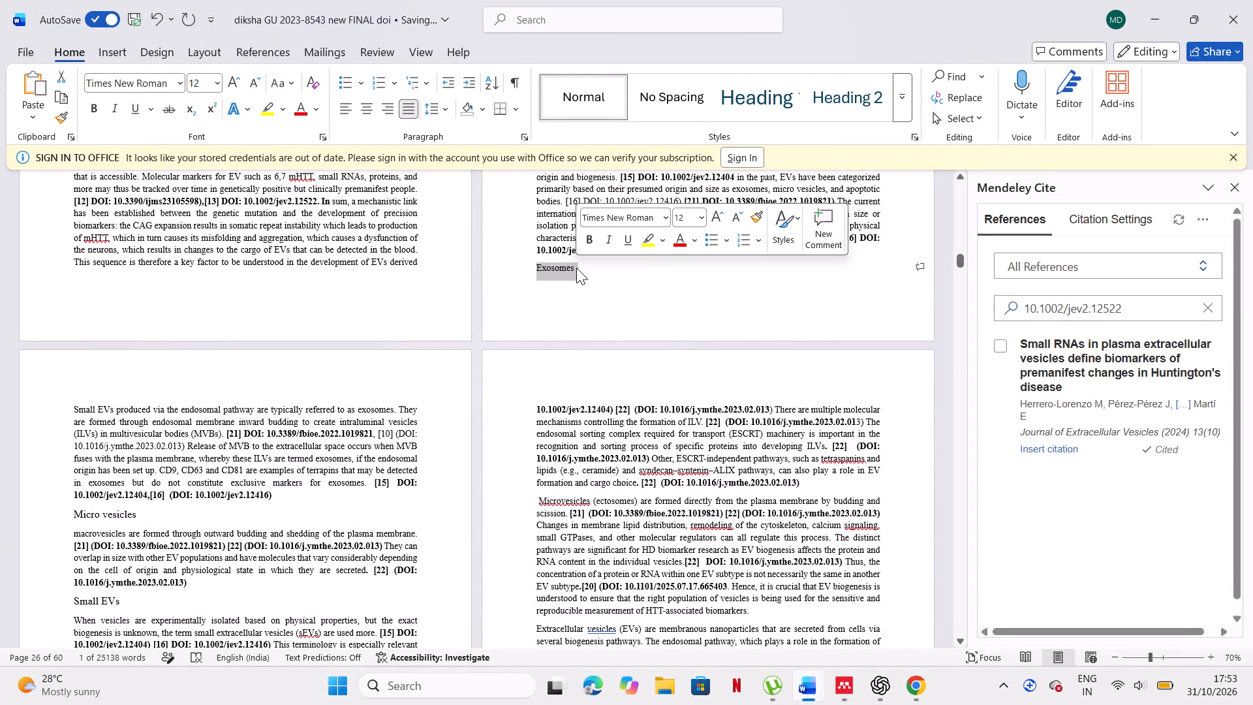
key("ctrl+c")
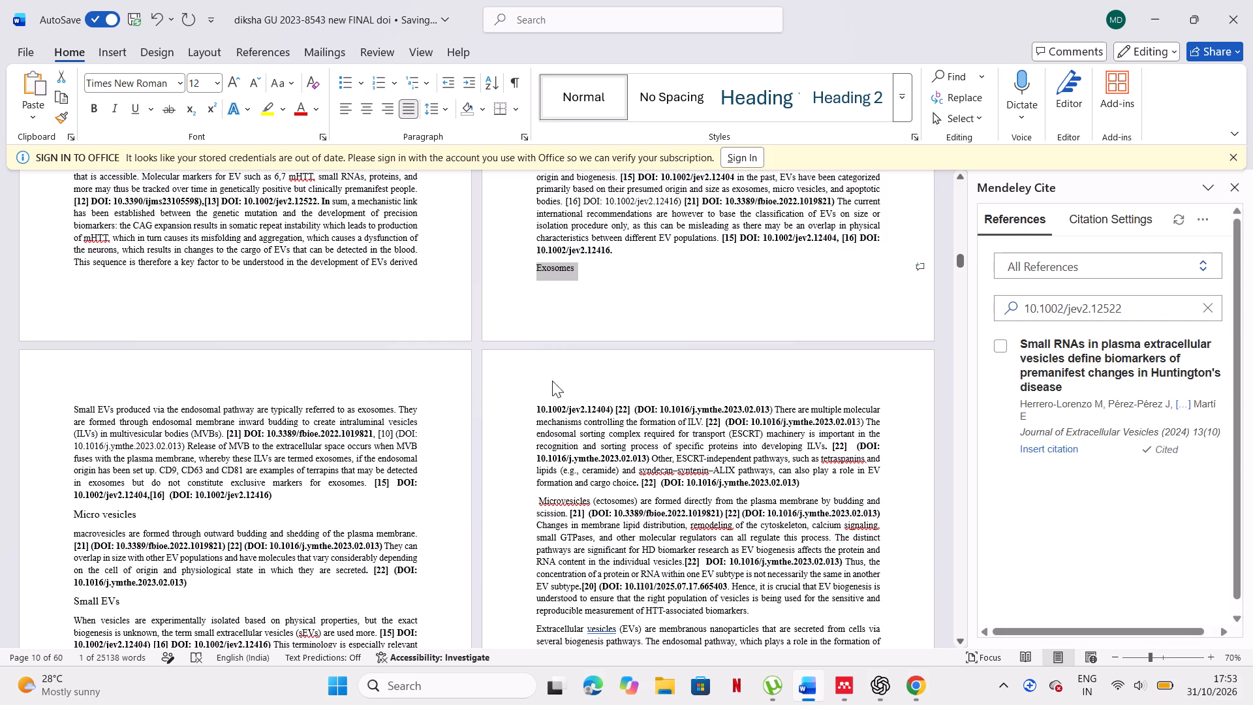
left_click(551, 390)
left_click(559, 390)
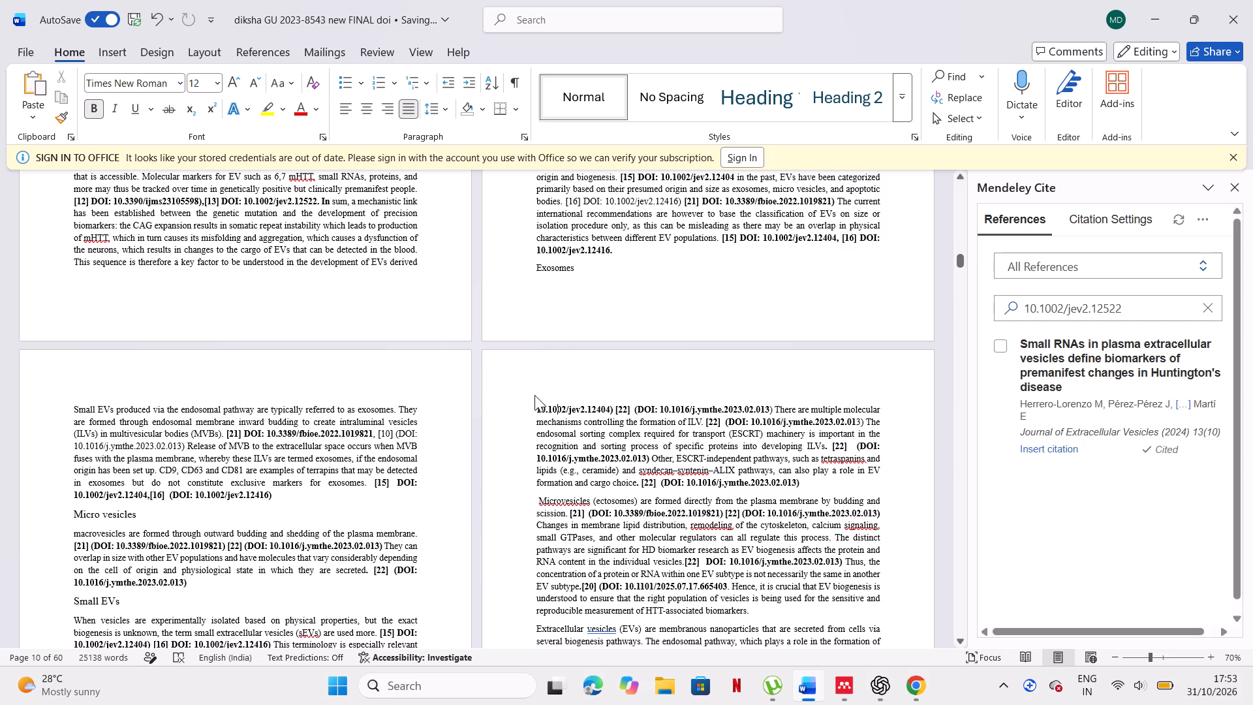
left_click(531, 396)
left_click(546, 389)
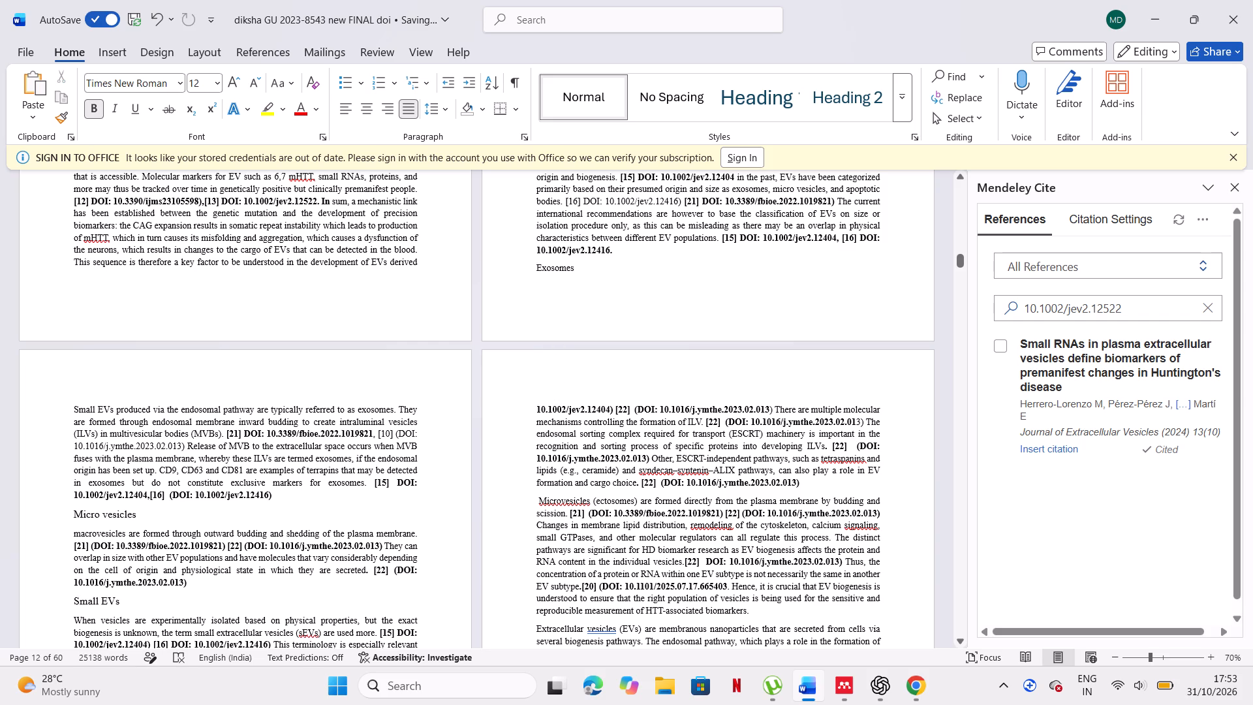
left_click(534, 402)
key("Return")
key("ctrl+v")
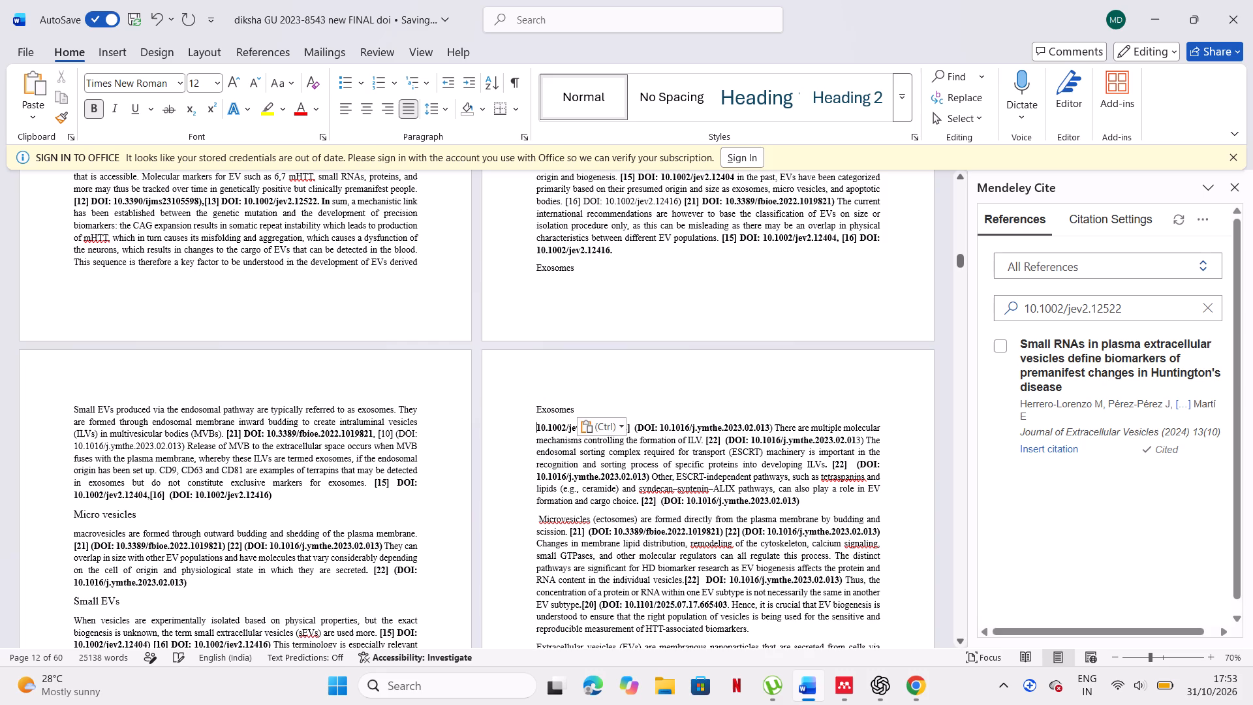
Delete the original Exosomes heading on page 10 and put an empty line before the "Small EVs produced via the endosomal pathway" paragraph.
left_click_drag(591, 260, 524, 271)
left_click(524, 271)
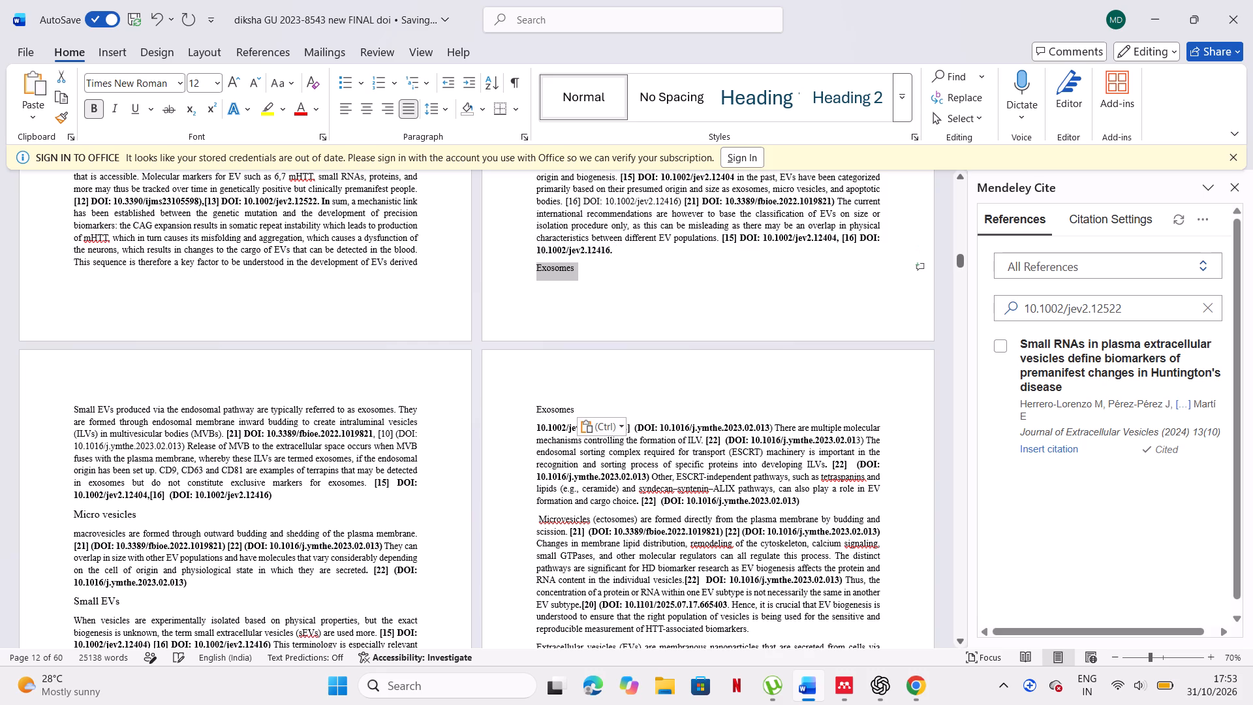
left_click(530, 288)
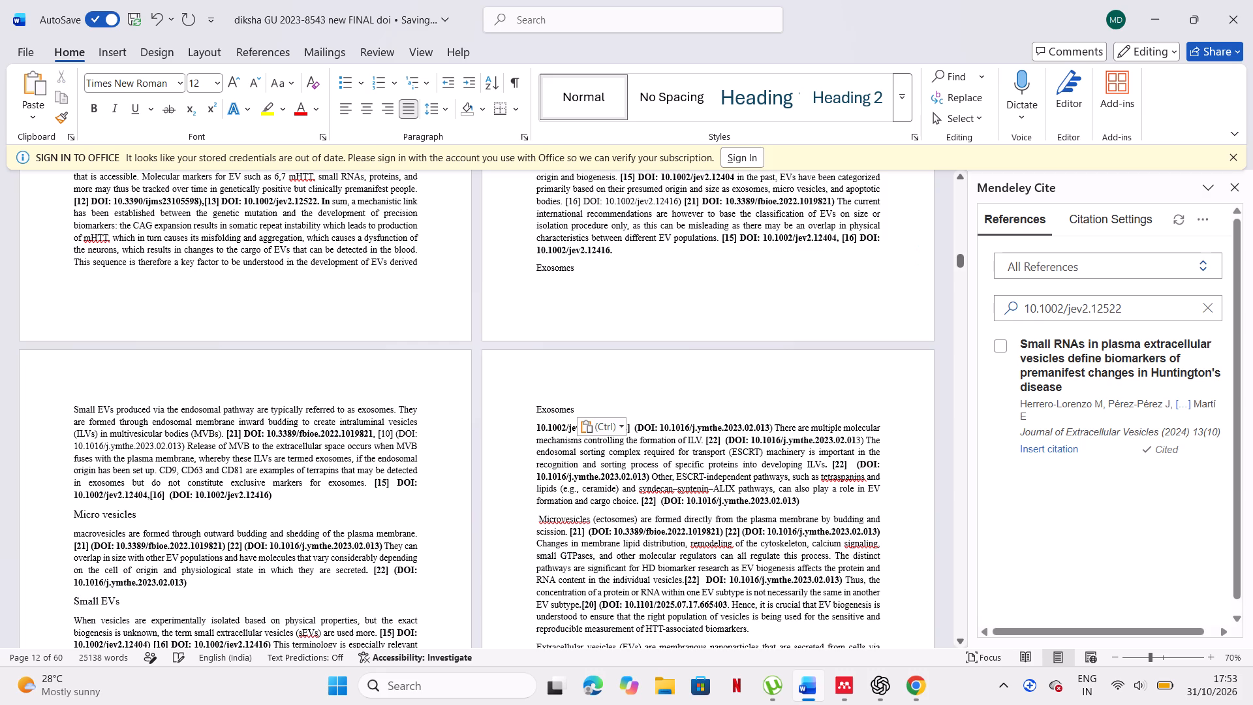
left_click(535, 266)
left_click_drag(535, 266, 595, 264)
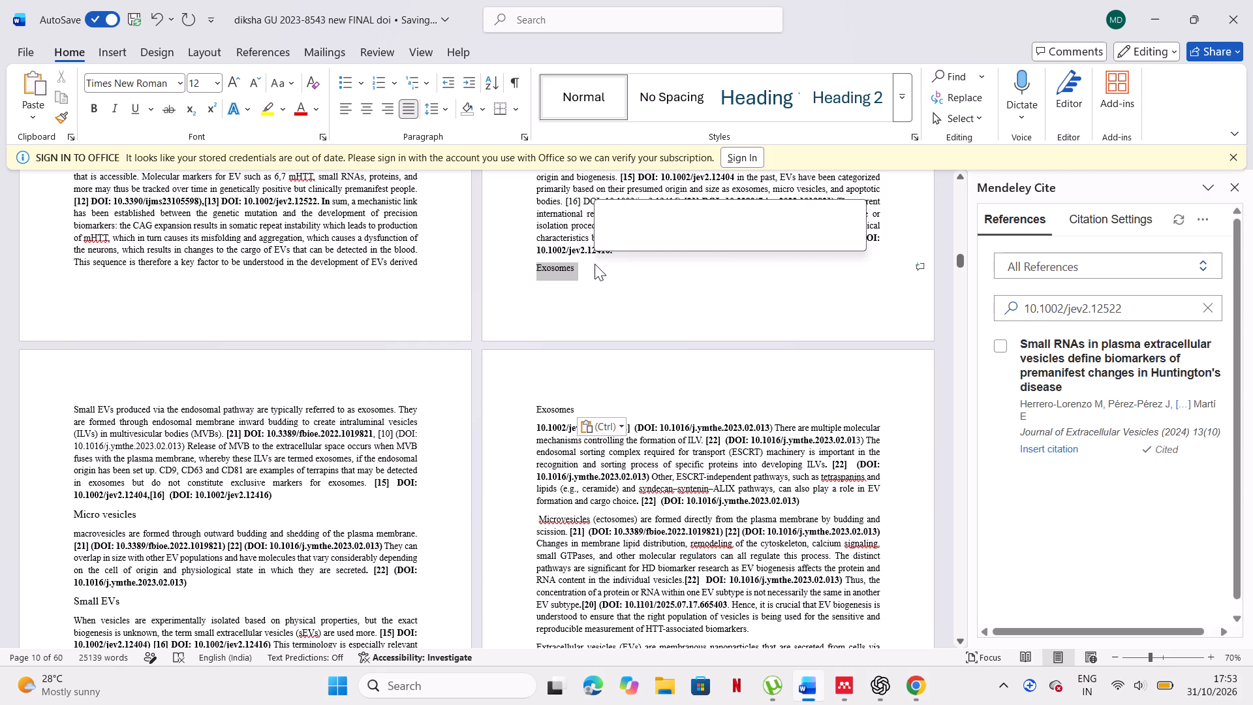
key("BackSpace")
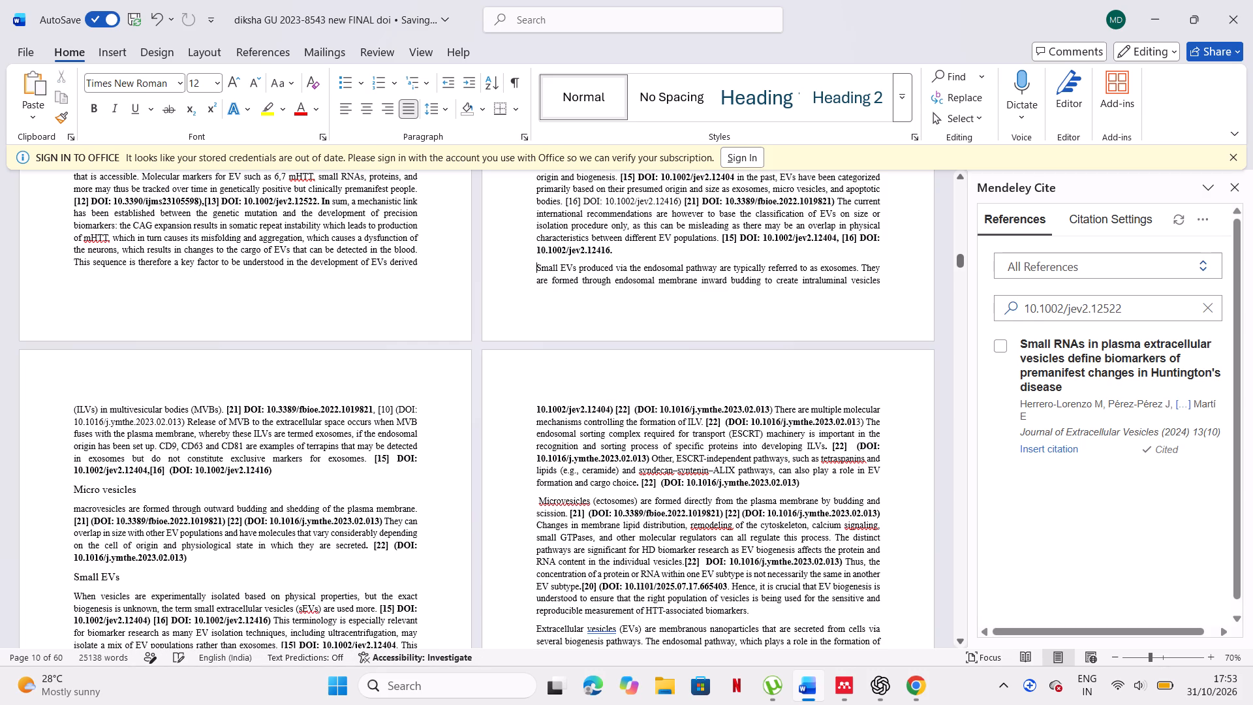
left_click(622, 249)
key("Return")
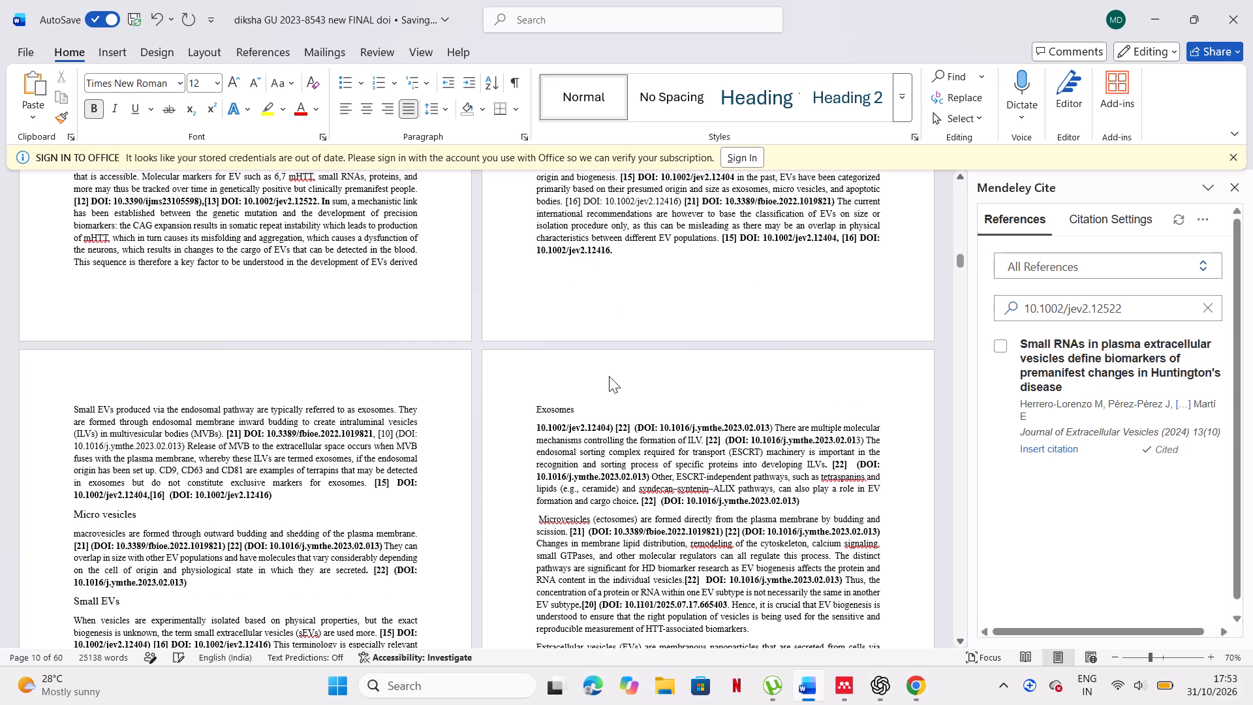
Set the font size of the pasted Exosomes heading on page 12 to 14.
left_click_drag(531, 411, 566, 411)
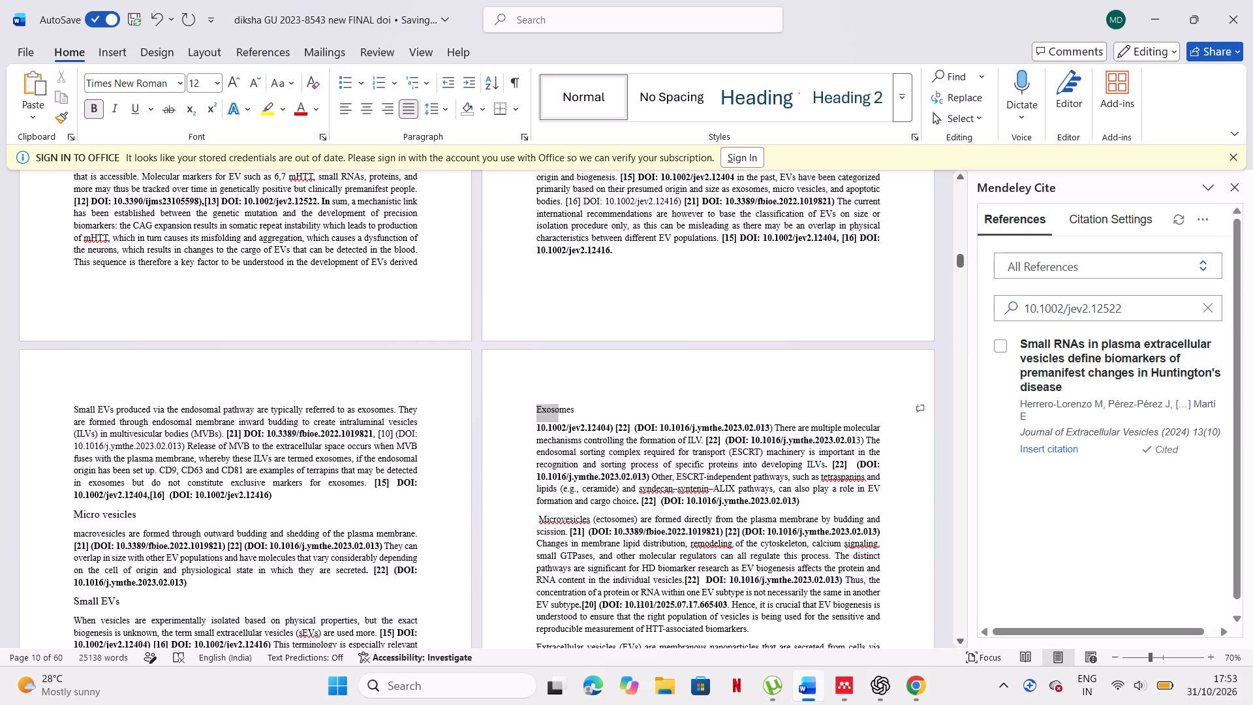
left_click_drag(566, 411, 578, 411)
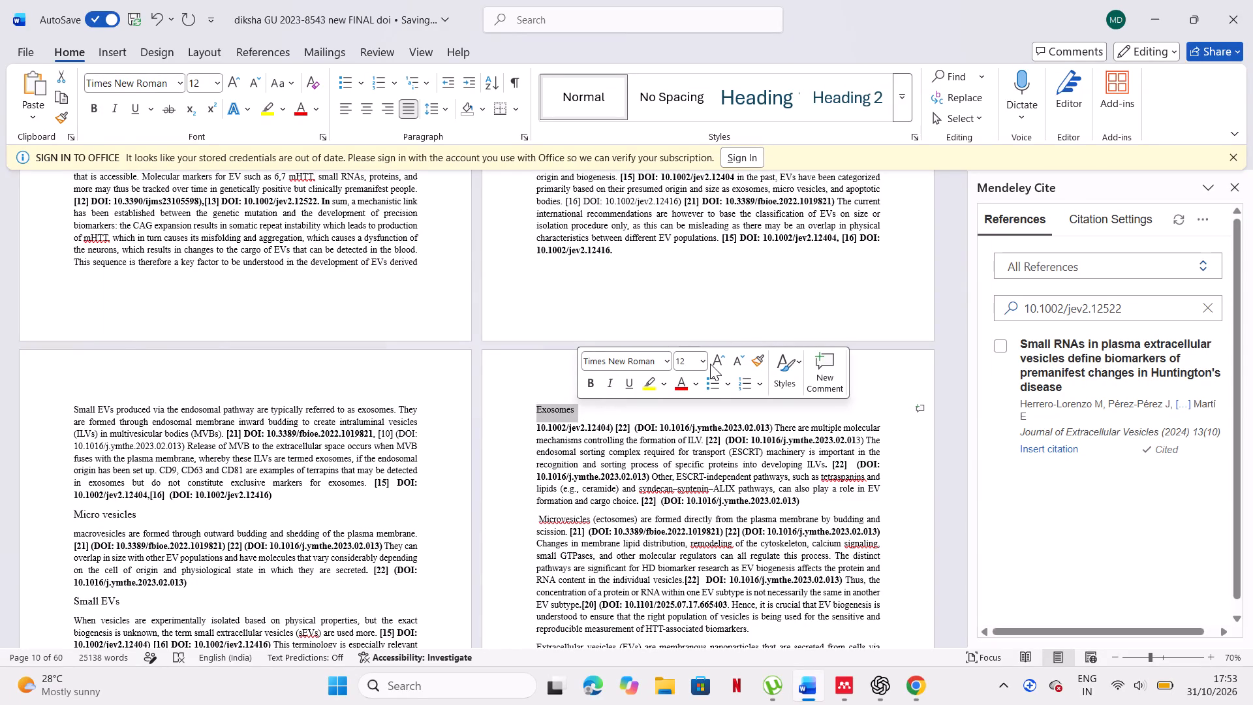
left_click(712, 362)
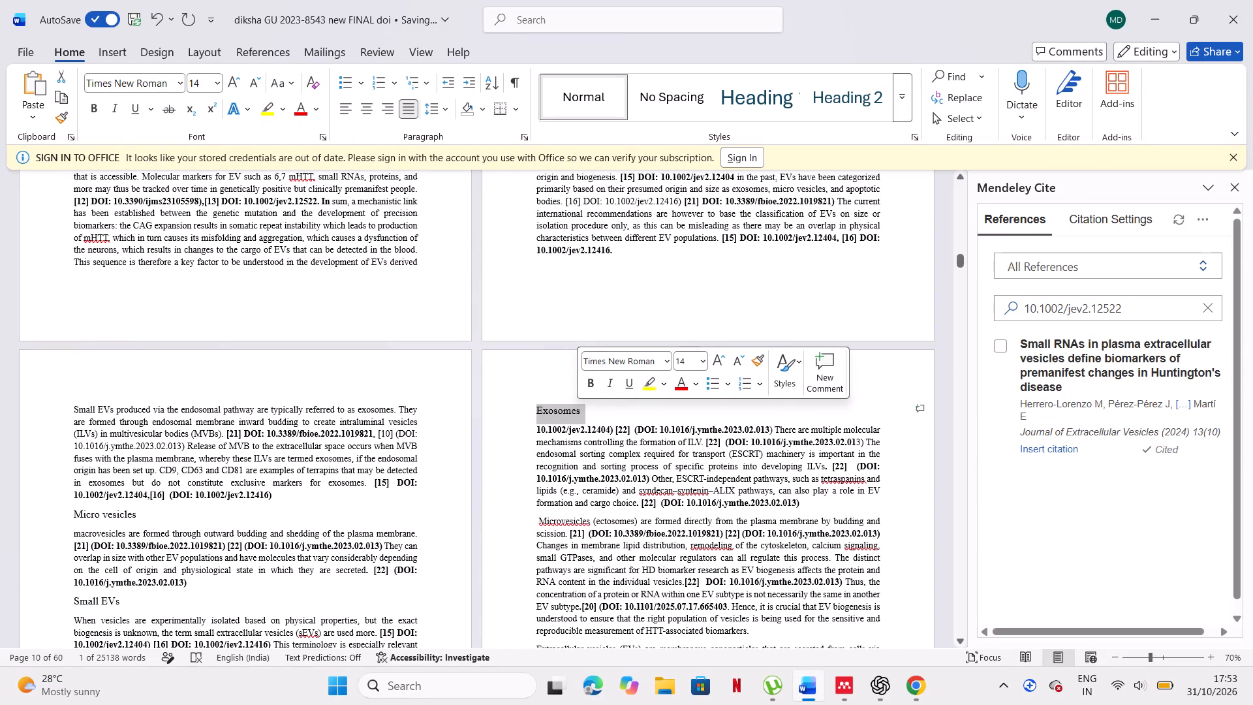
Split the word Microvesicles from its paragraph on page 12 so it stands on its own line as a heading.
left_click_drag(588, 524, 553, 525)
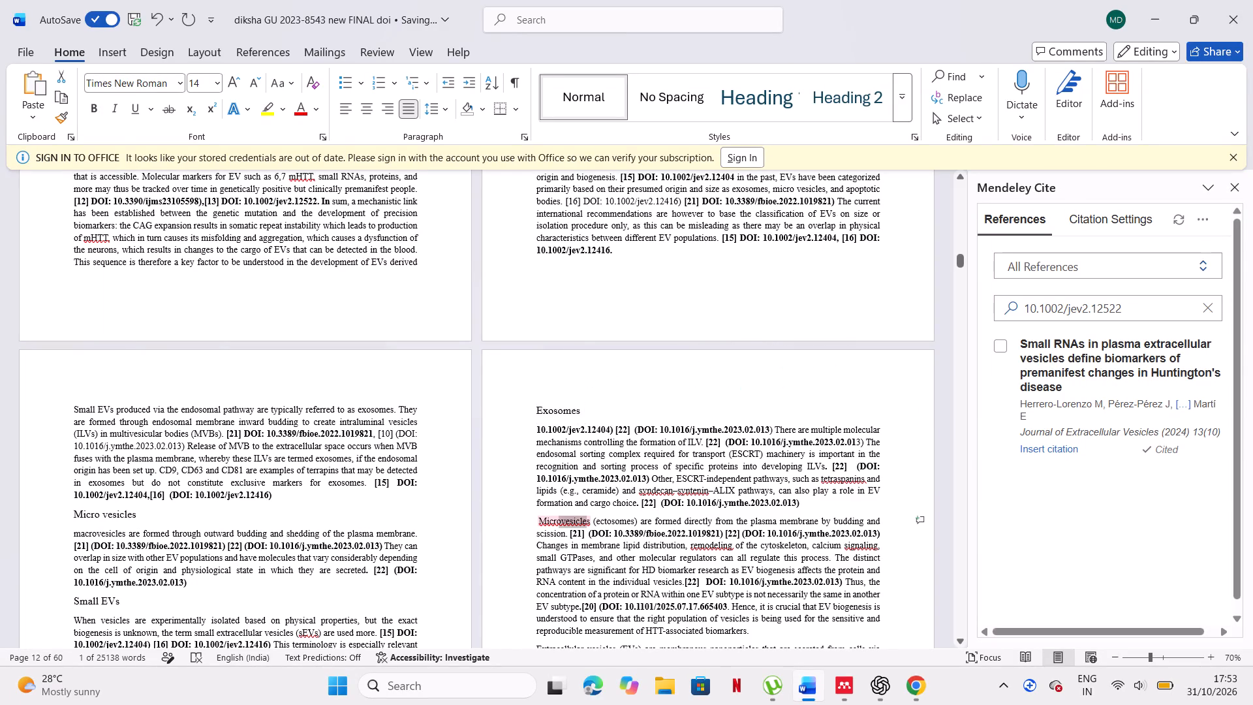
left_click_drag(553, 525, 540, 524)
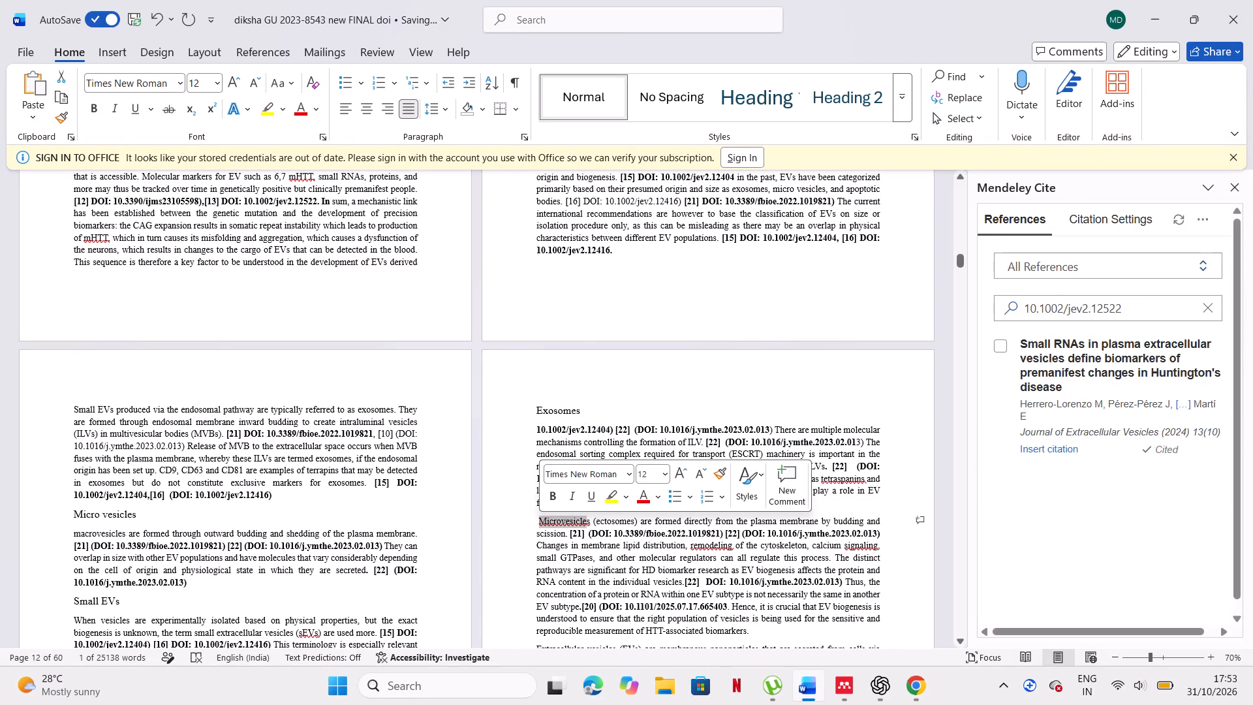
left_click(593, 518)
key("Return")
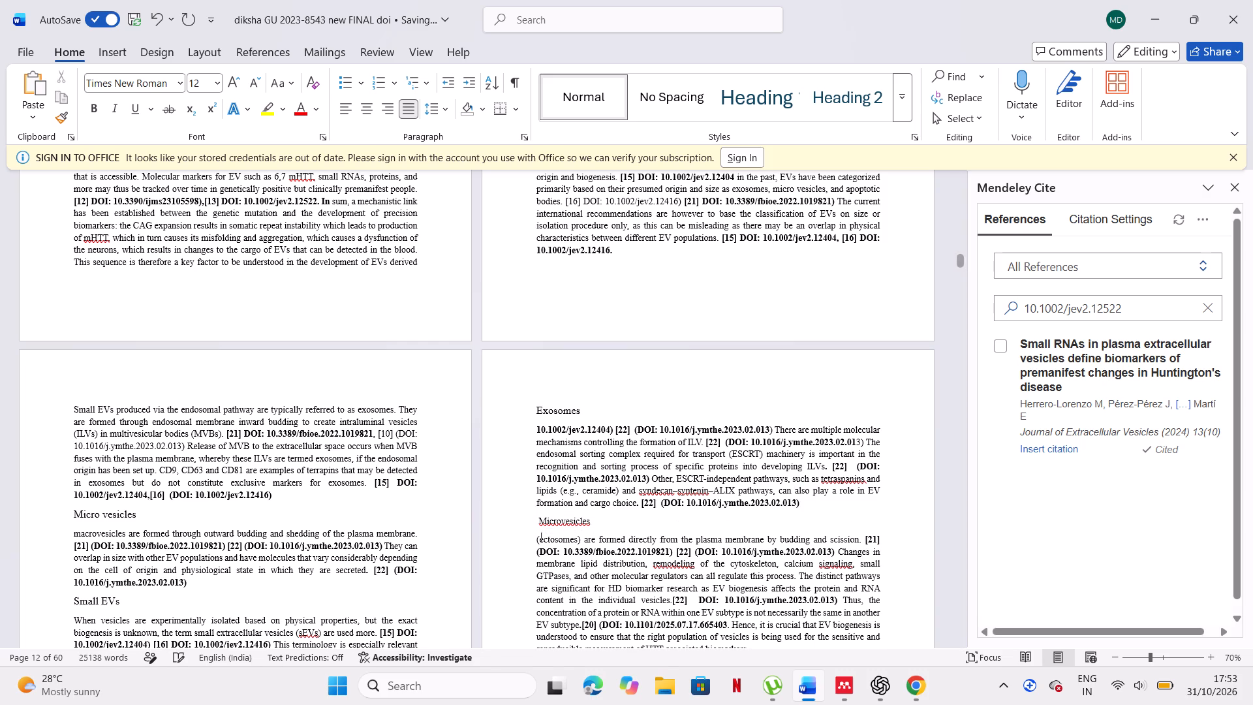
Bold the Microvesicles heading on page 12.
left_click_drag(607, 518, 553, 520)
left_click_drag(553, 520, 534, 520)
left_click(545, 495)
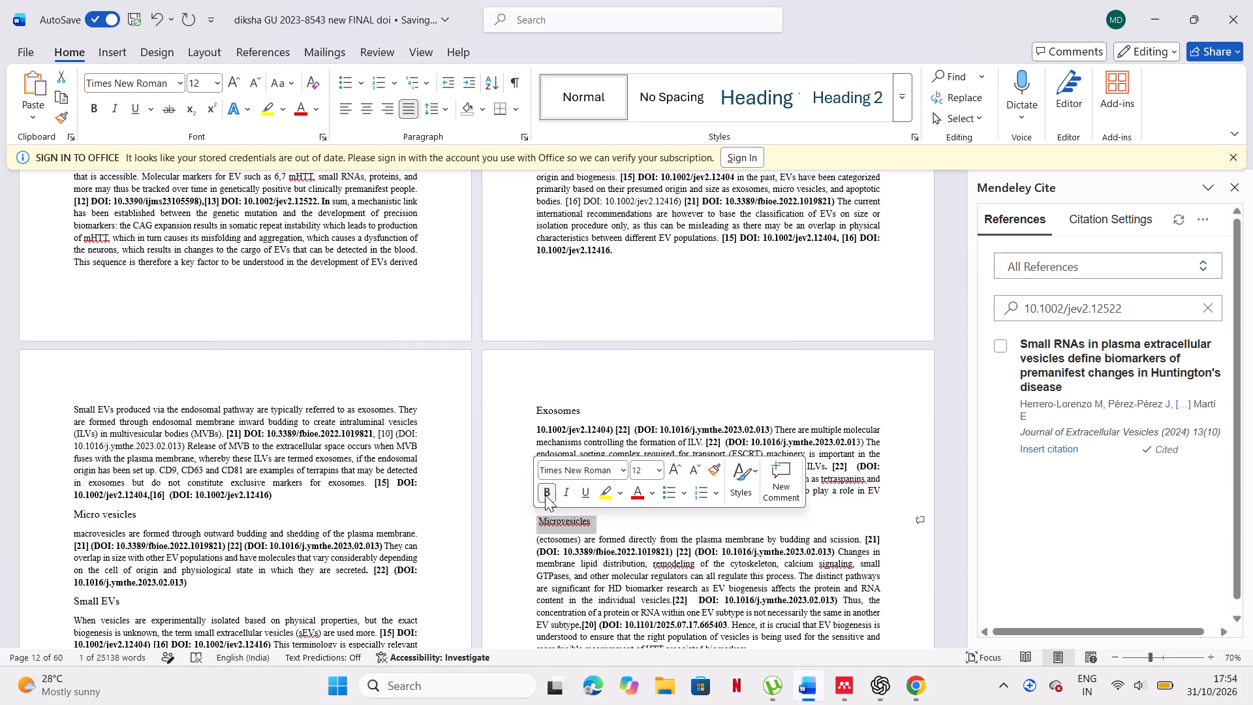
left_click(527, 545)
Remove the bold from the Microvesicles heading on page 12 and set its font size to 14.
scroll(527, 545, "down", 1)
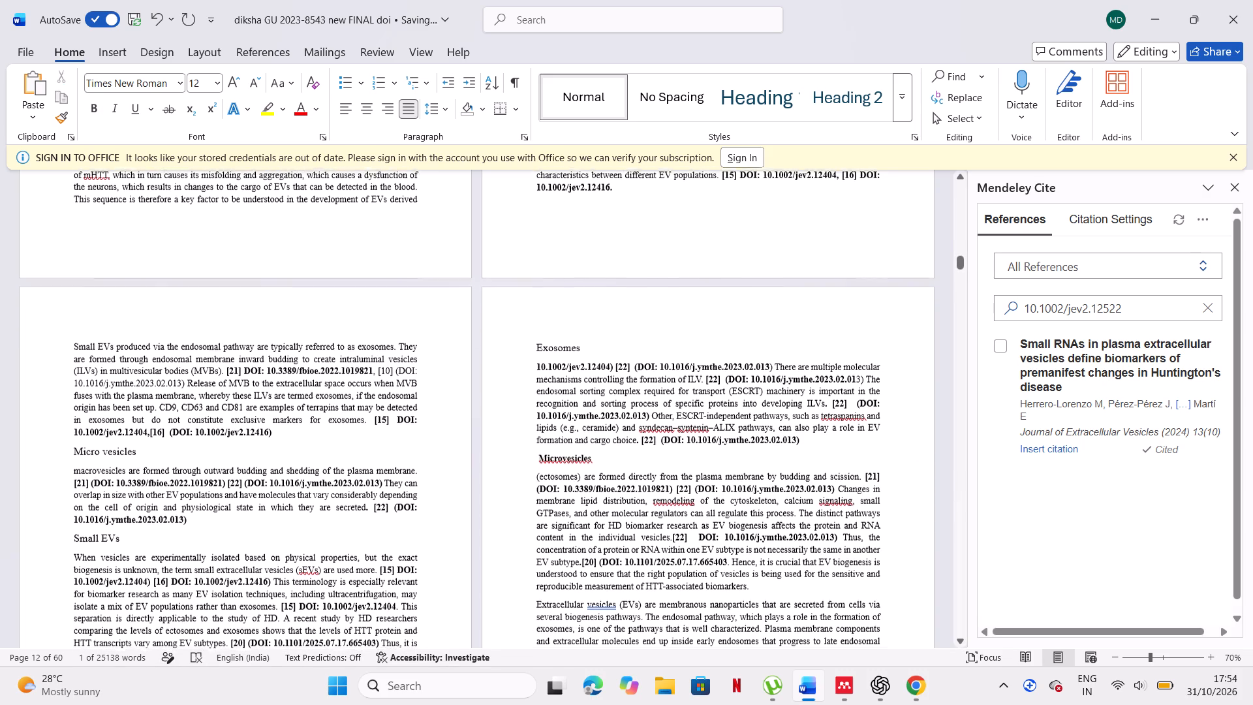
scroll(527, 545, "down", 1)
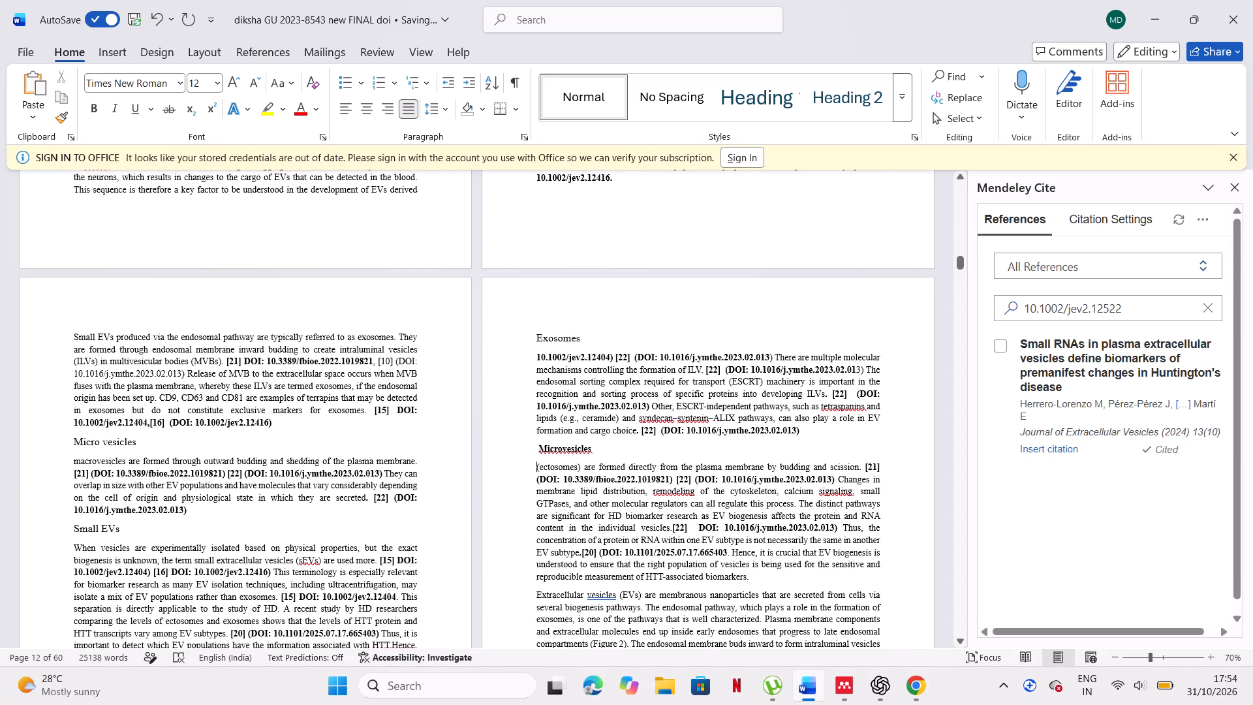
scroll(630, 589, "down", 2)
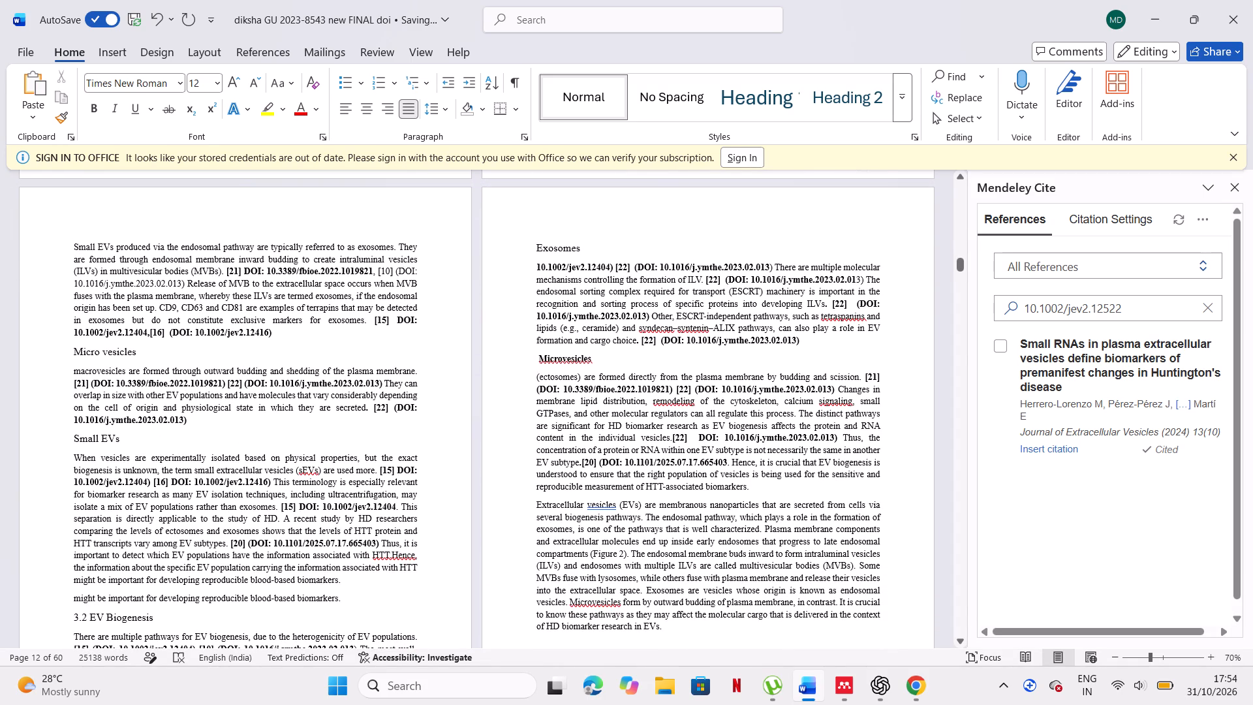
left_click_drag(595, 358, 529, 362)
left_click(529, 362)
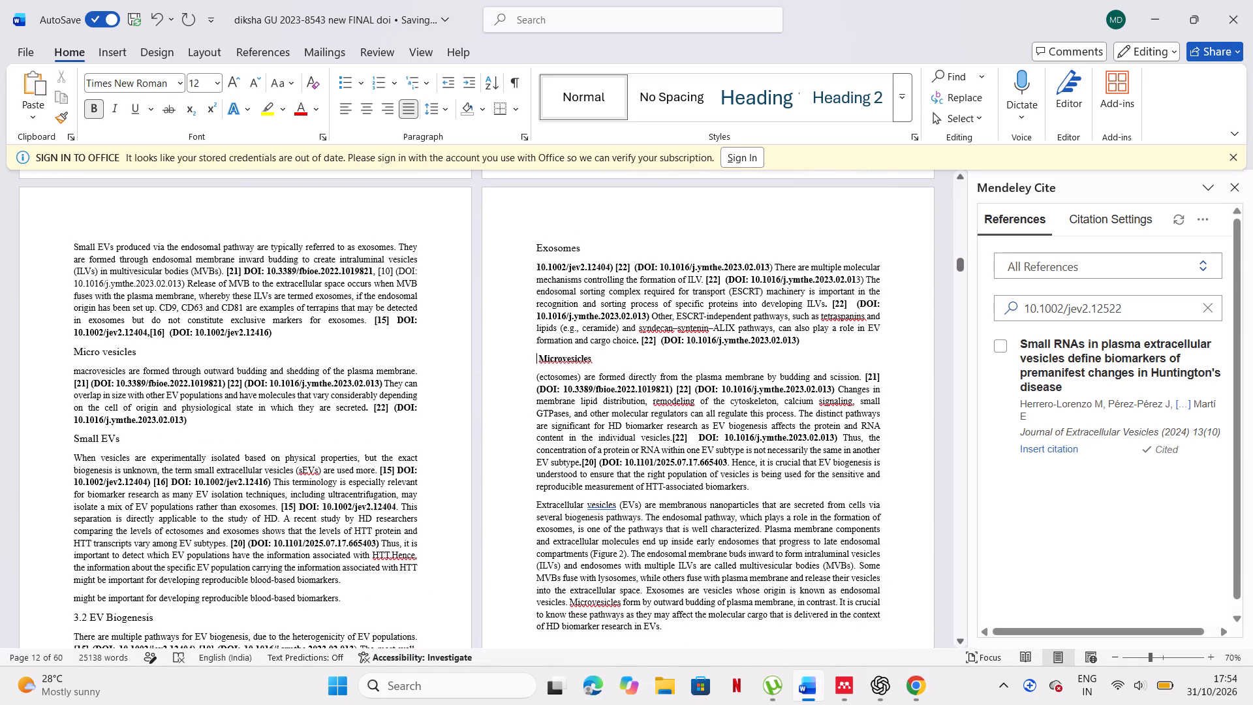
left_click(531, 358)
left_click_drag(531, 358, 587, 356)
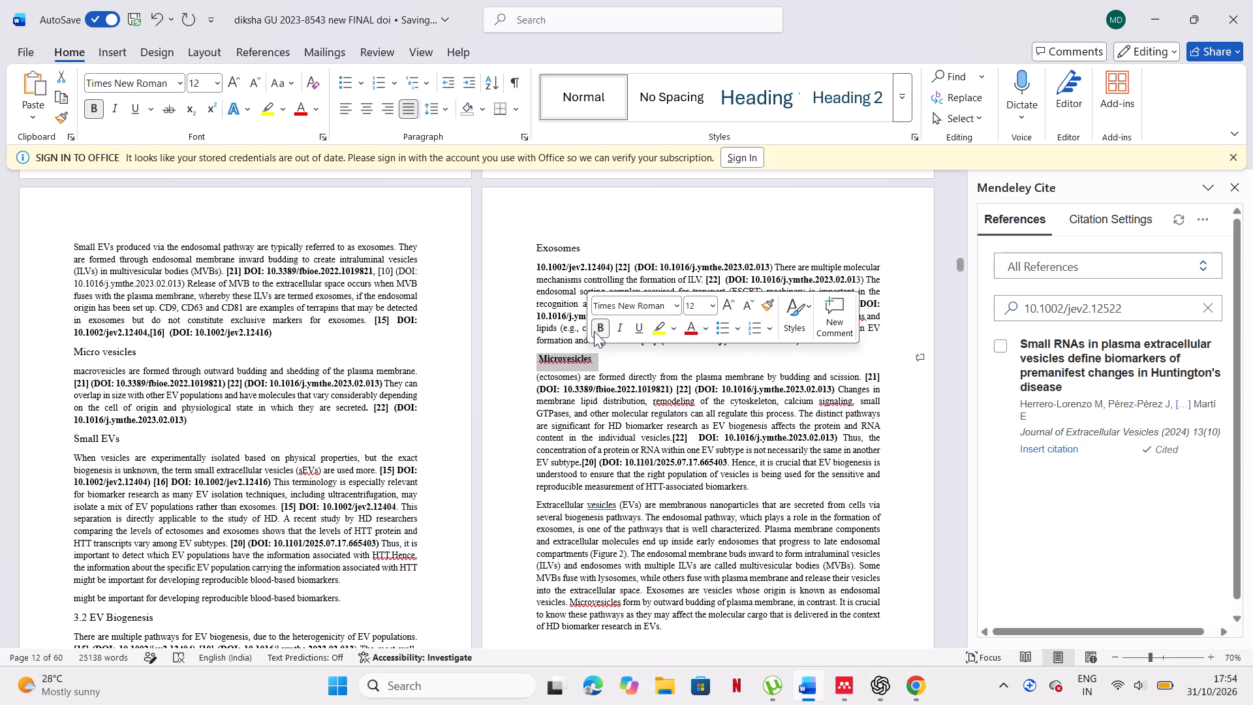
left_click(595, 326)
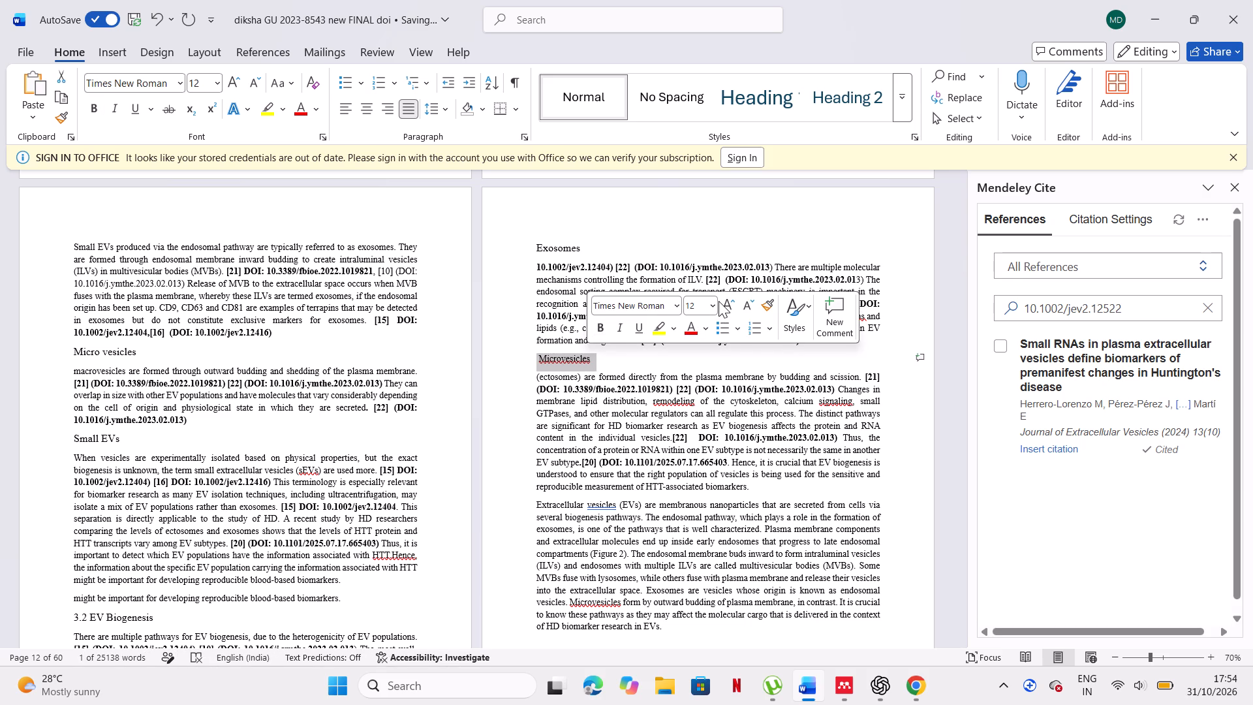
left_click(719, 301)
left_click(724, 303)
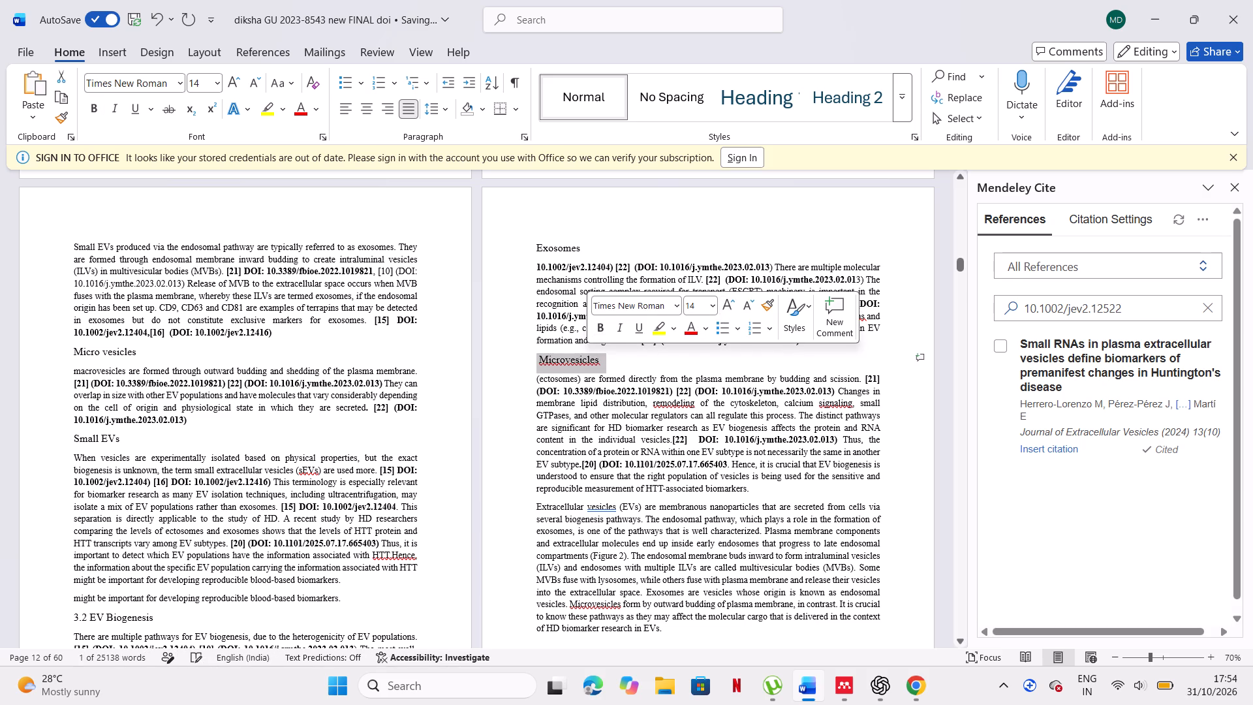
scroll(722, 420, "down", 1)
left_click(722, 420)
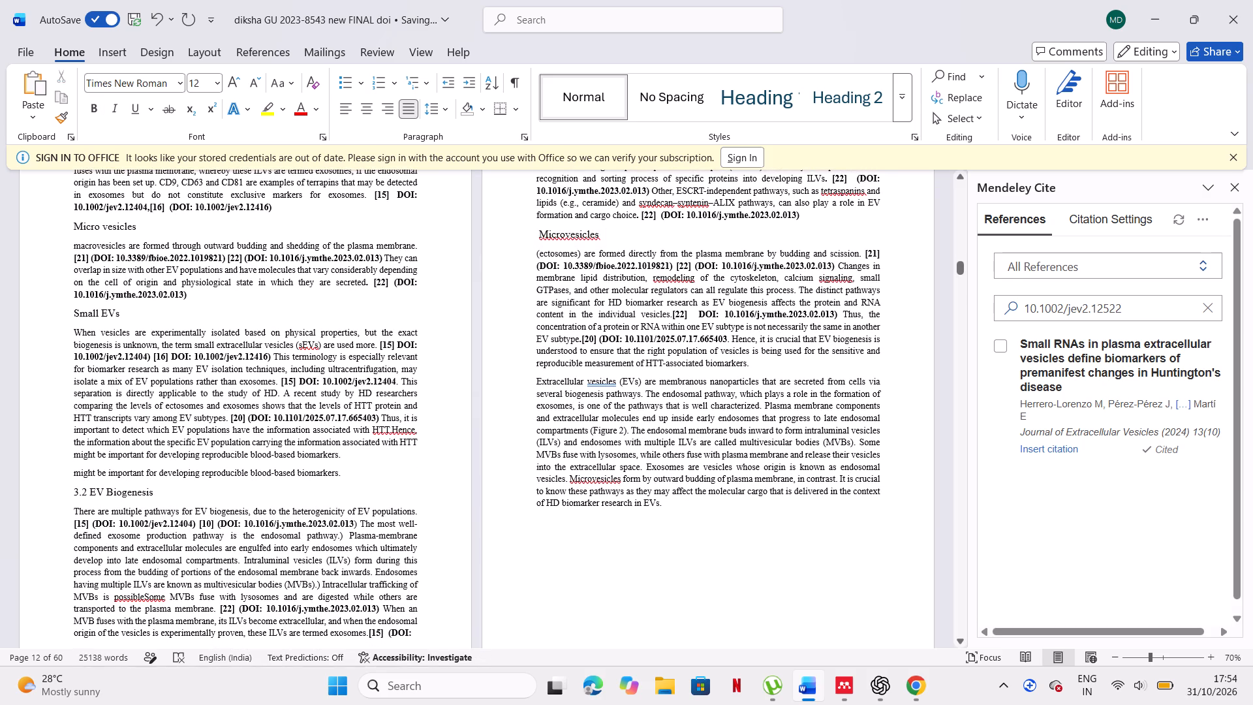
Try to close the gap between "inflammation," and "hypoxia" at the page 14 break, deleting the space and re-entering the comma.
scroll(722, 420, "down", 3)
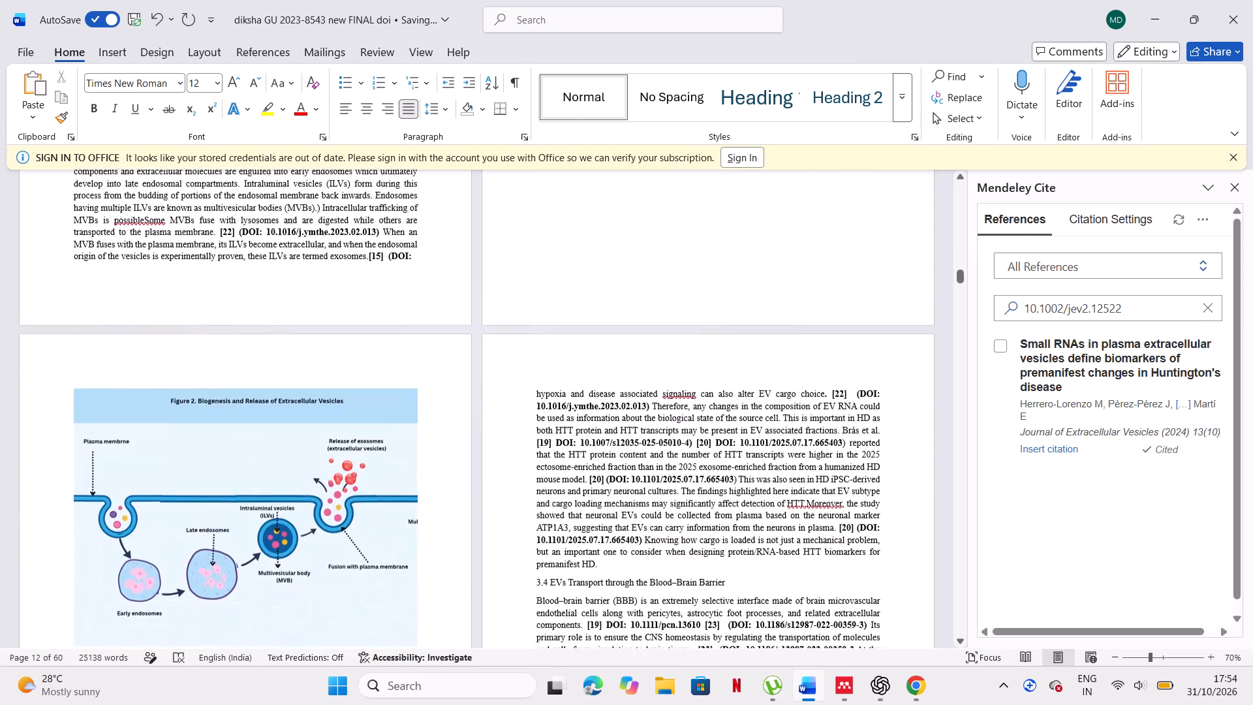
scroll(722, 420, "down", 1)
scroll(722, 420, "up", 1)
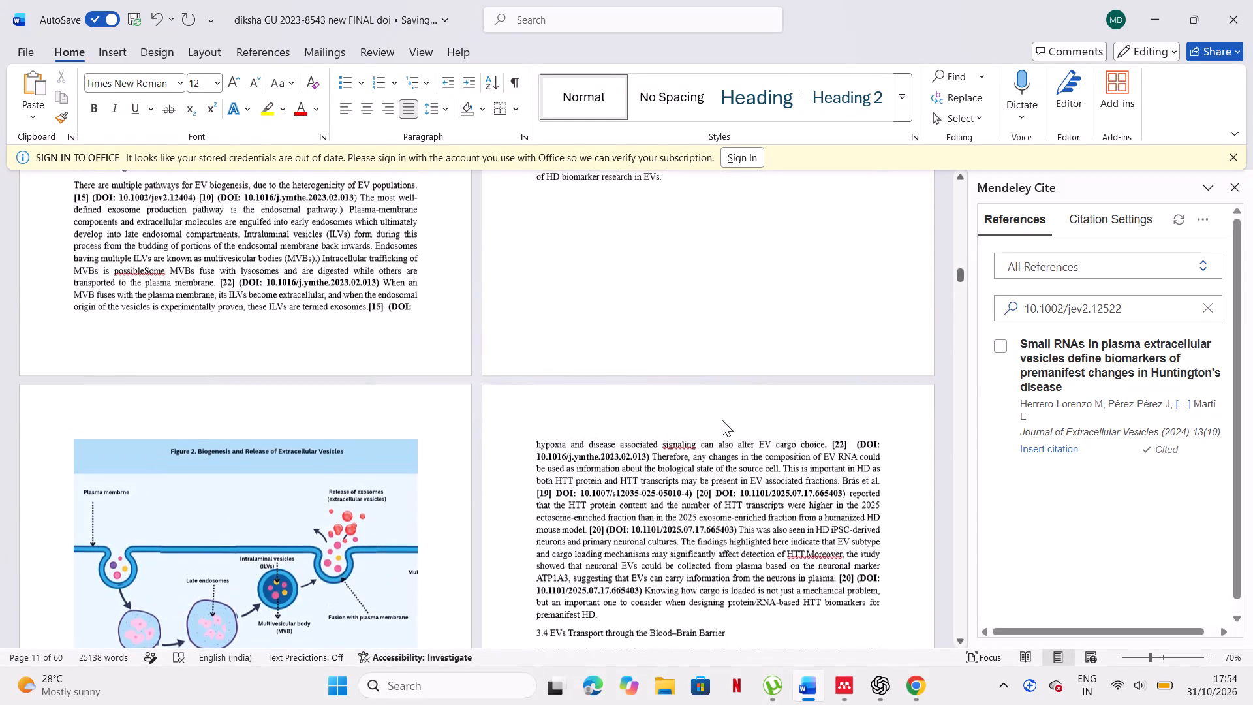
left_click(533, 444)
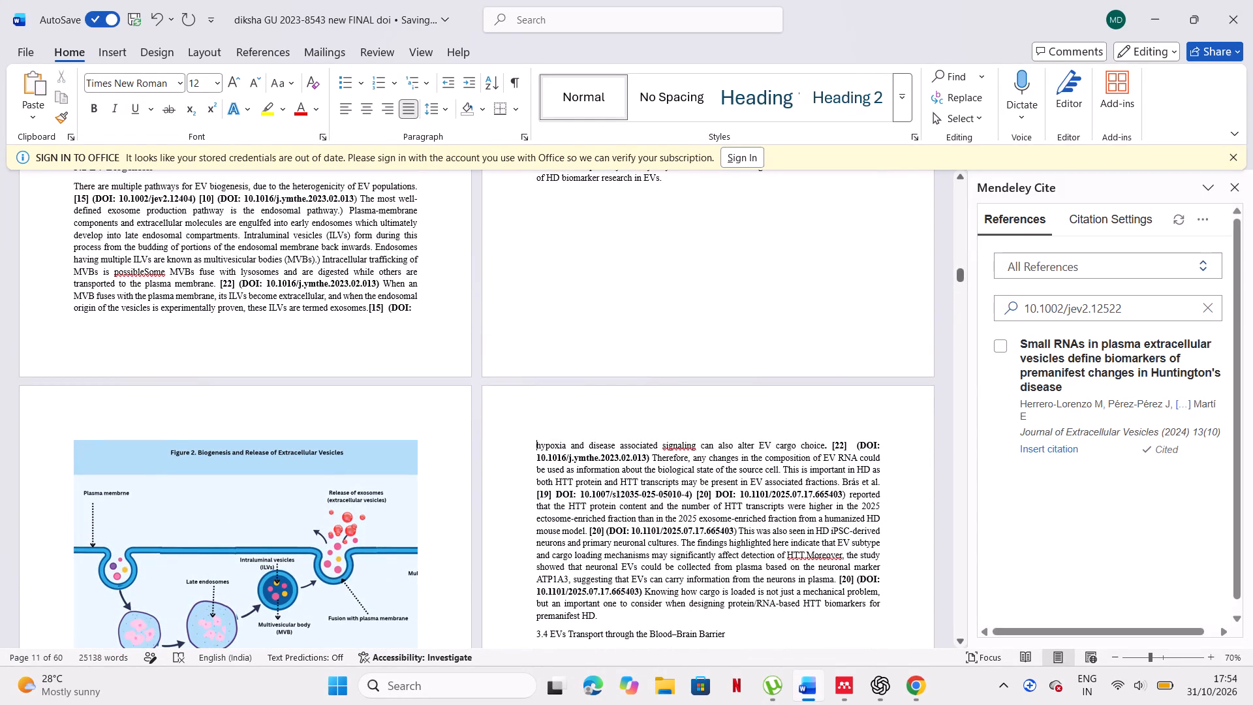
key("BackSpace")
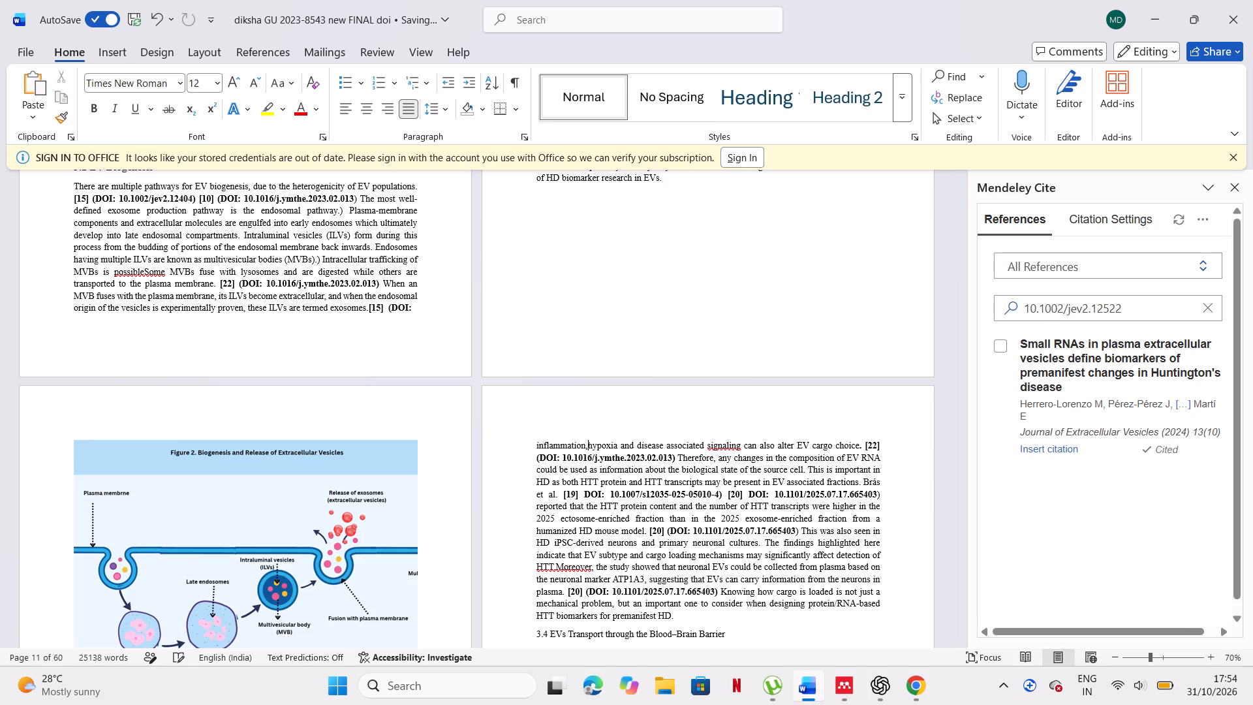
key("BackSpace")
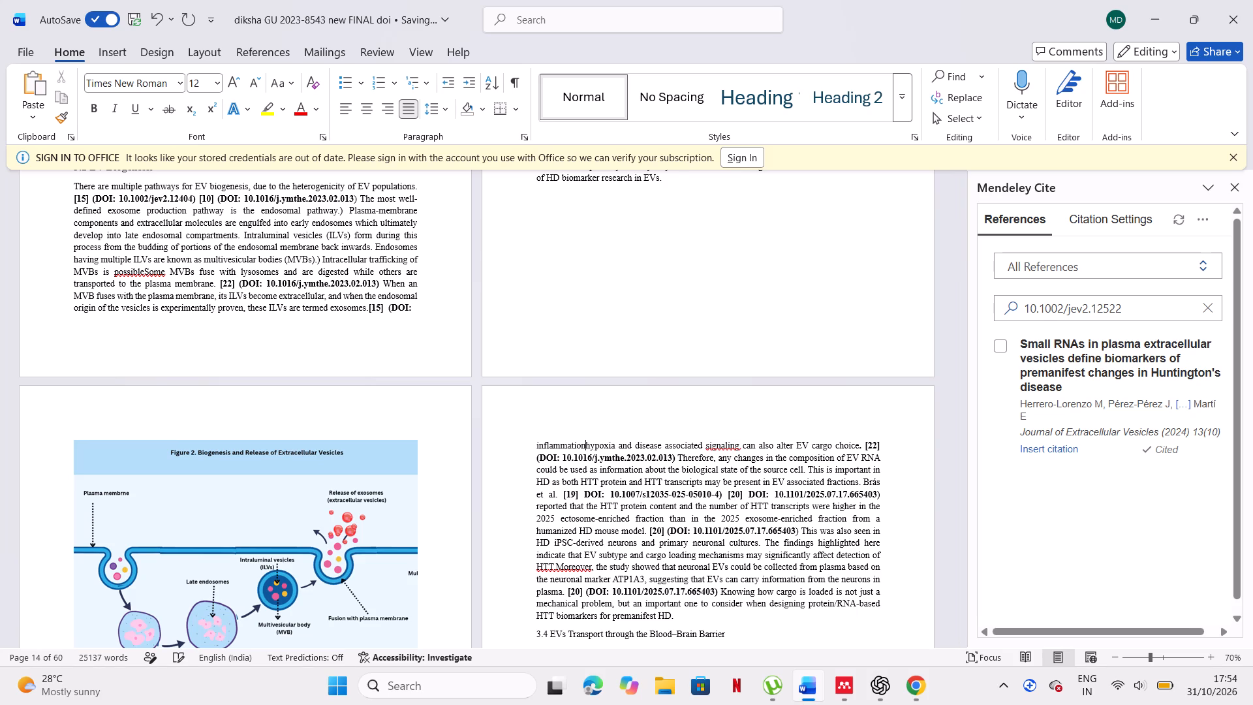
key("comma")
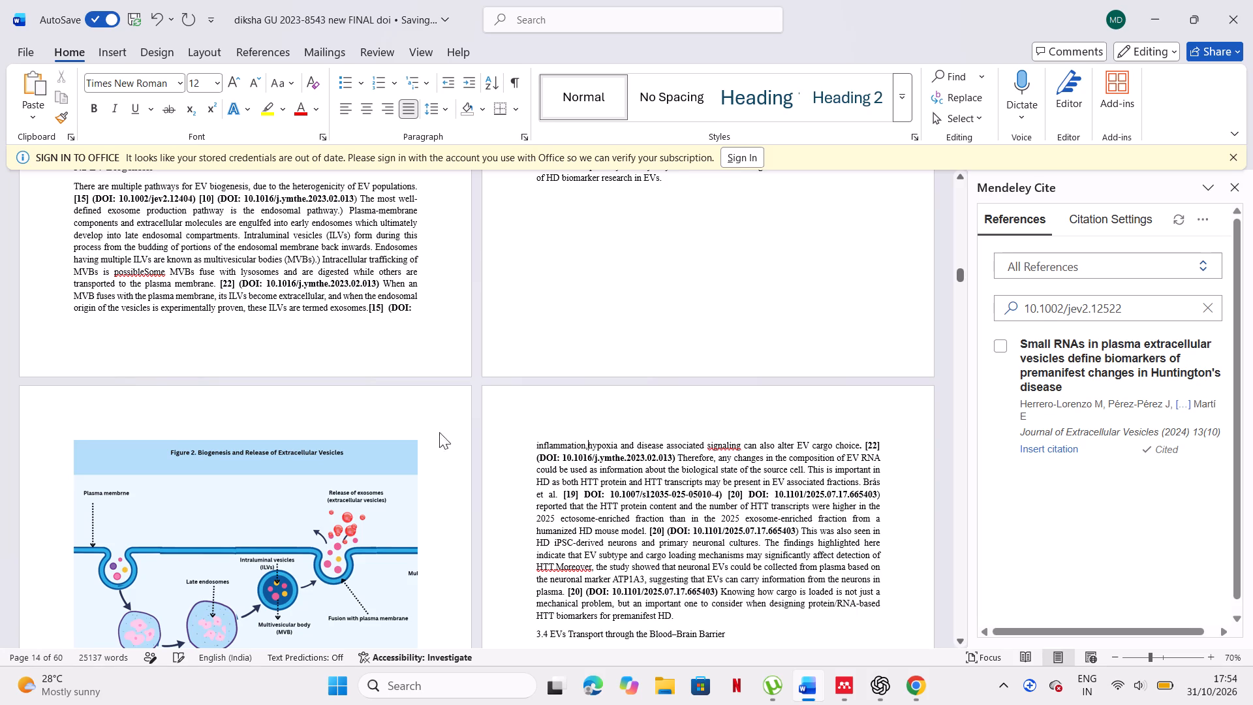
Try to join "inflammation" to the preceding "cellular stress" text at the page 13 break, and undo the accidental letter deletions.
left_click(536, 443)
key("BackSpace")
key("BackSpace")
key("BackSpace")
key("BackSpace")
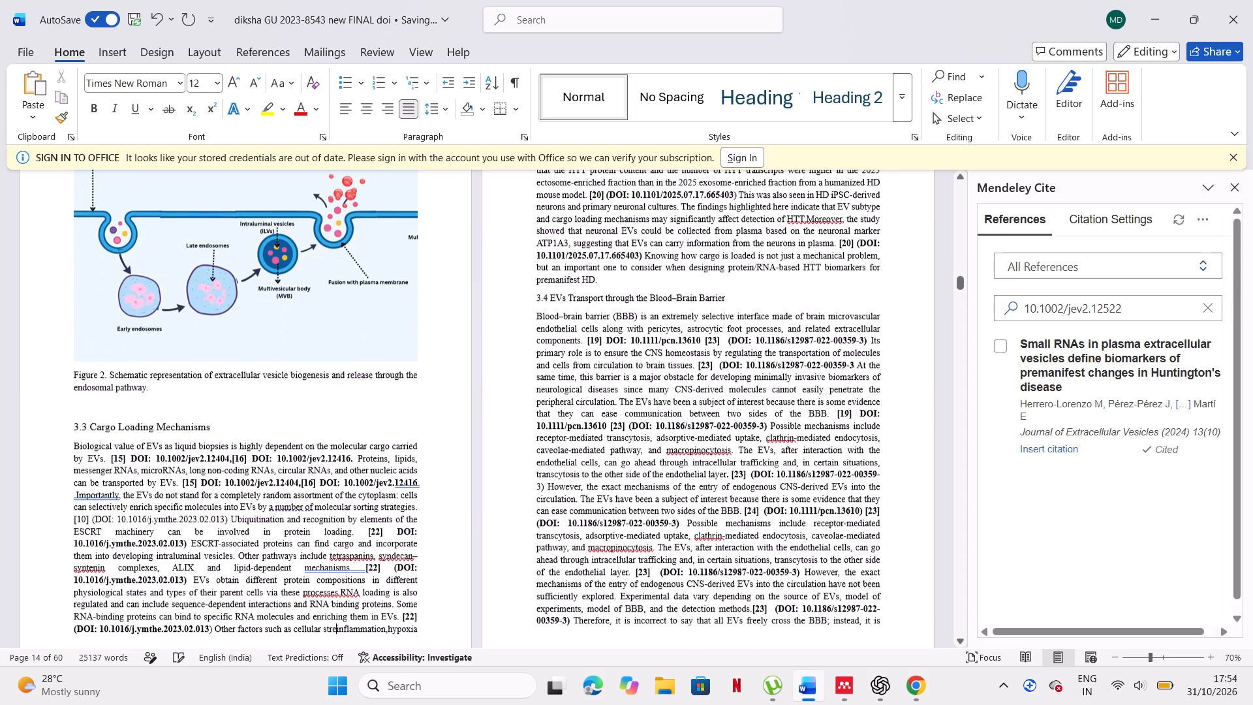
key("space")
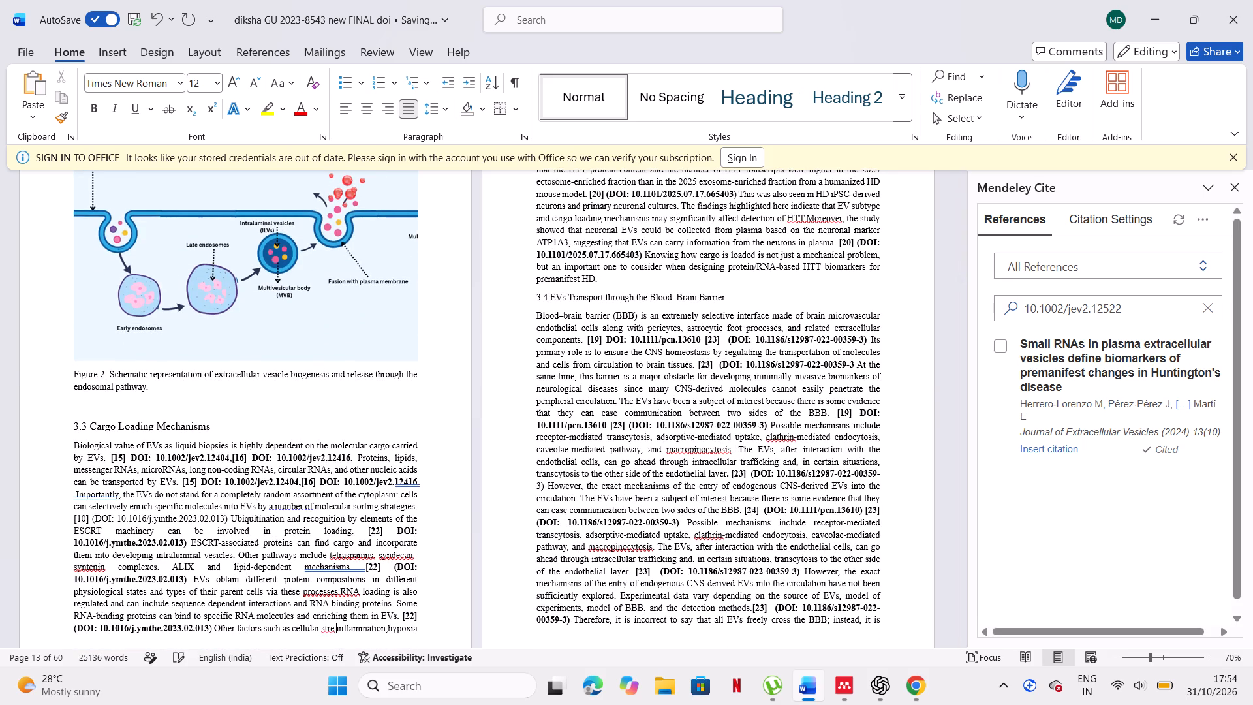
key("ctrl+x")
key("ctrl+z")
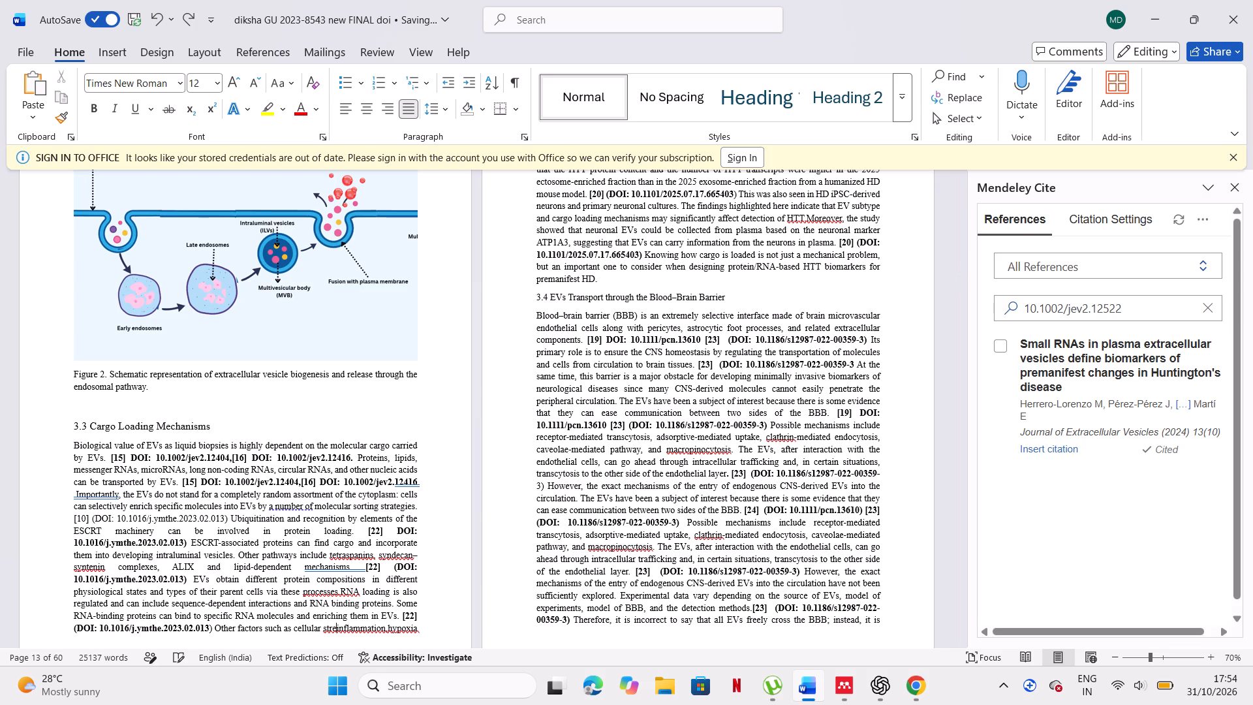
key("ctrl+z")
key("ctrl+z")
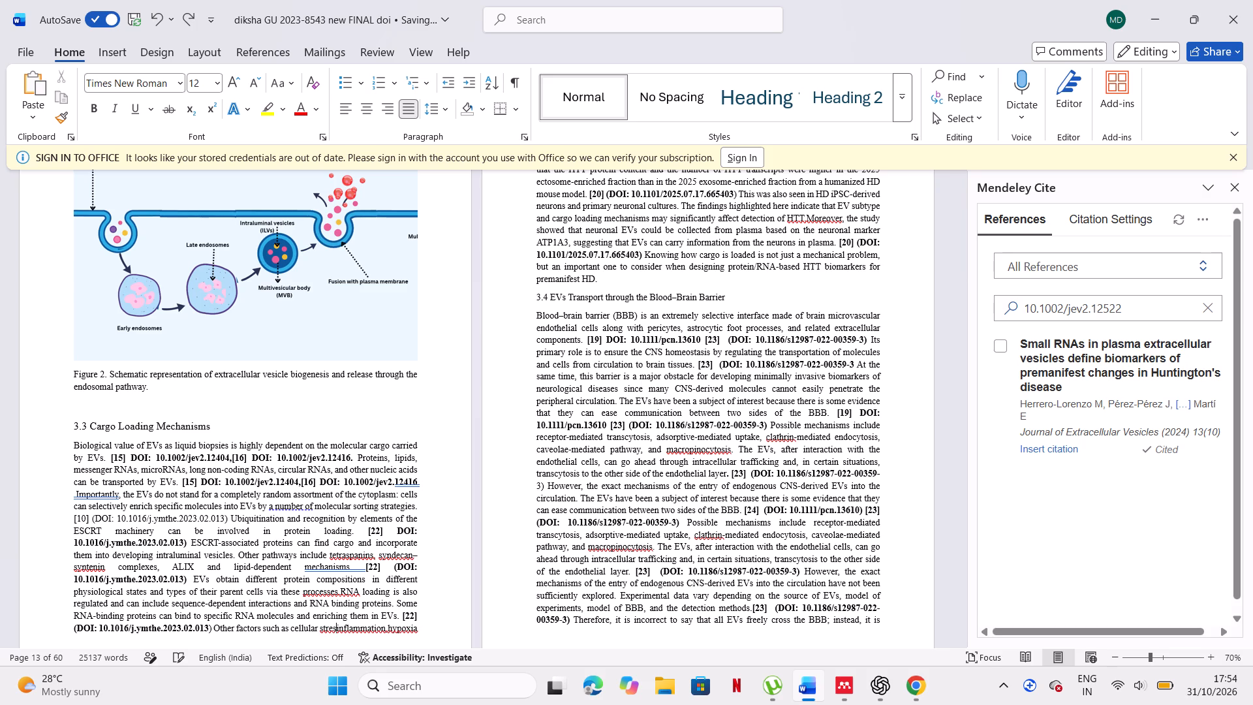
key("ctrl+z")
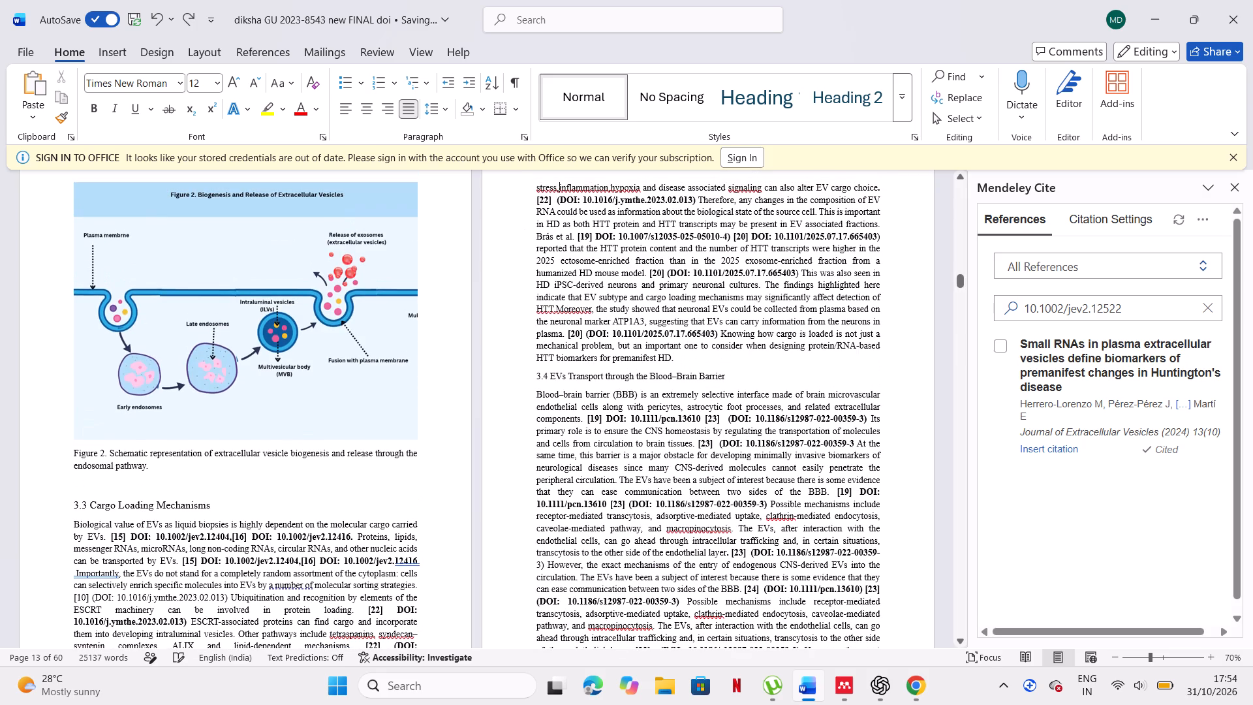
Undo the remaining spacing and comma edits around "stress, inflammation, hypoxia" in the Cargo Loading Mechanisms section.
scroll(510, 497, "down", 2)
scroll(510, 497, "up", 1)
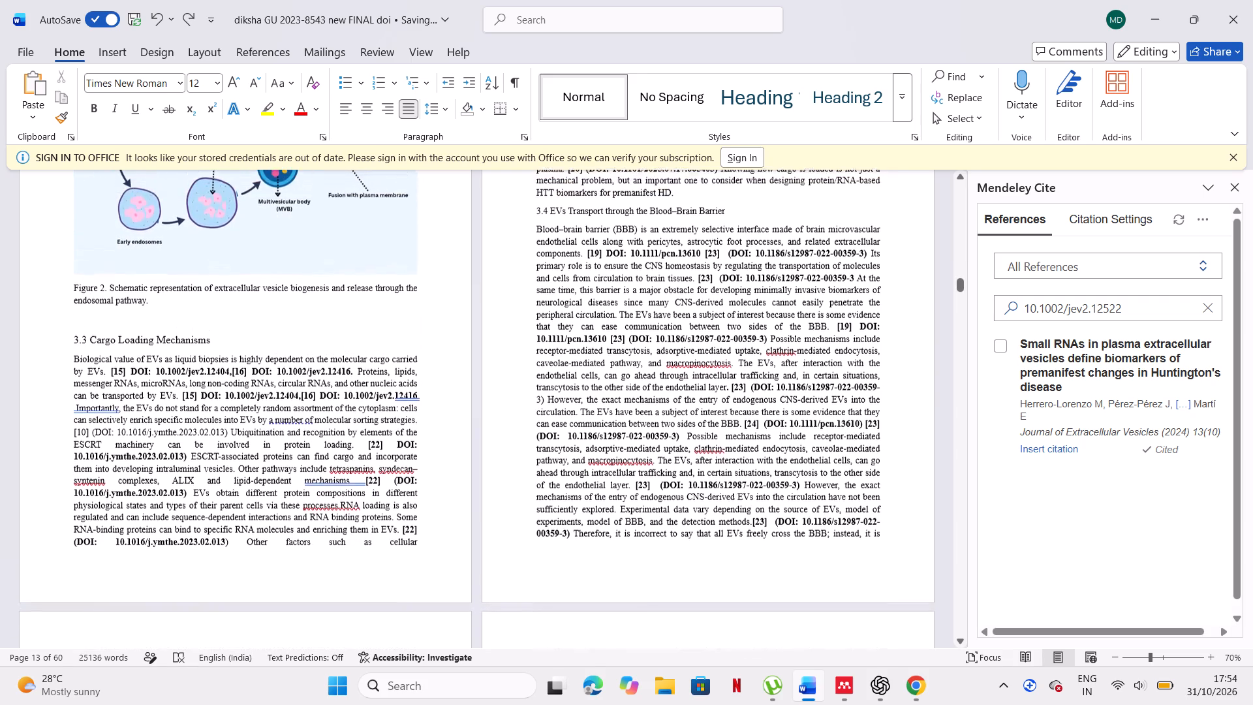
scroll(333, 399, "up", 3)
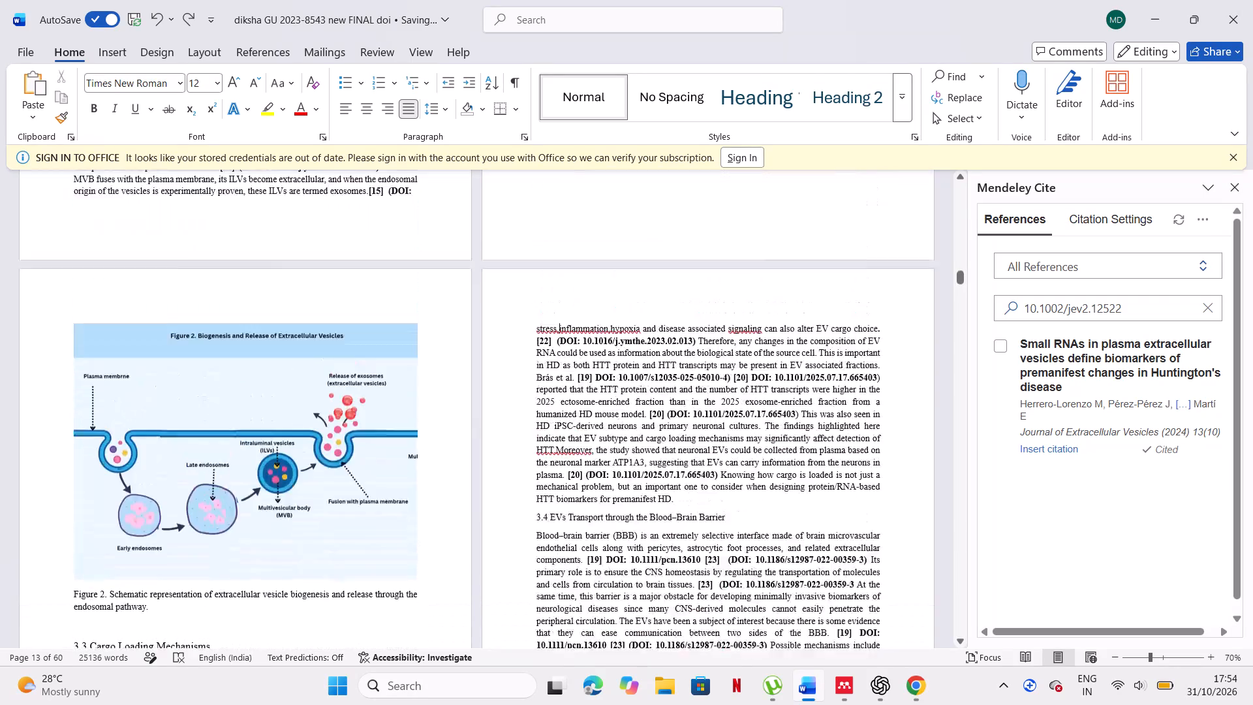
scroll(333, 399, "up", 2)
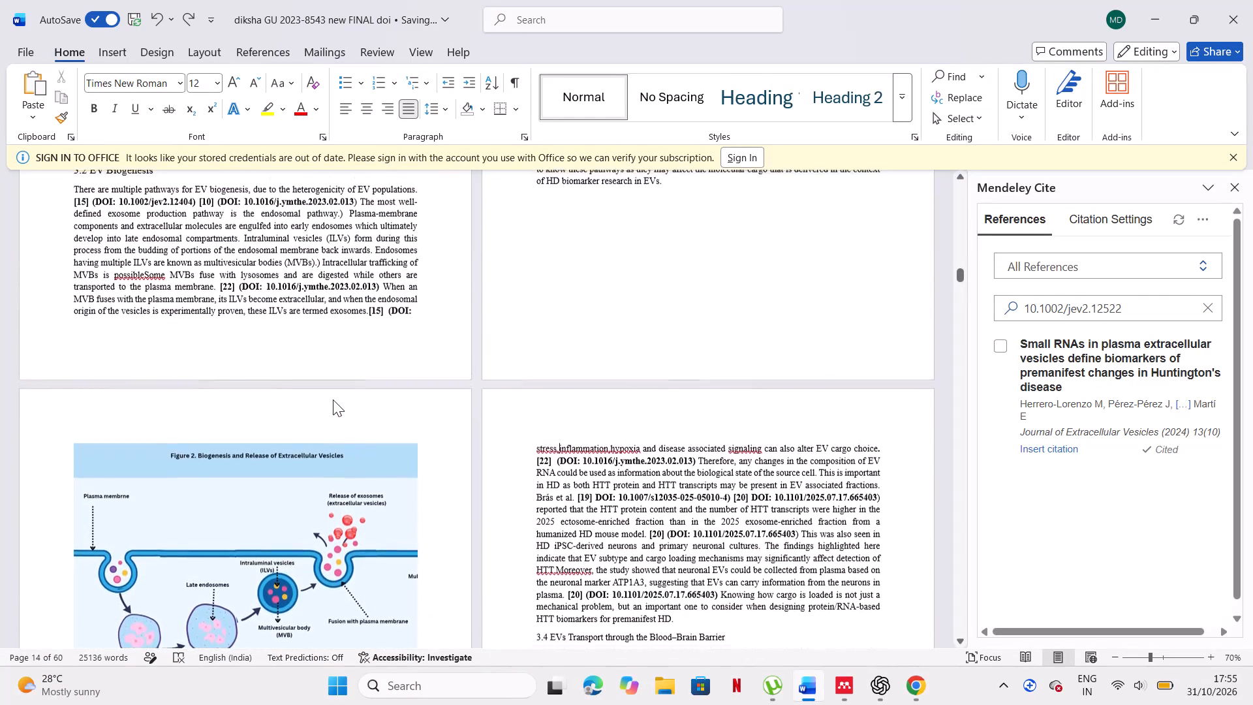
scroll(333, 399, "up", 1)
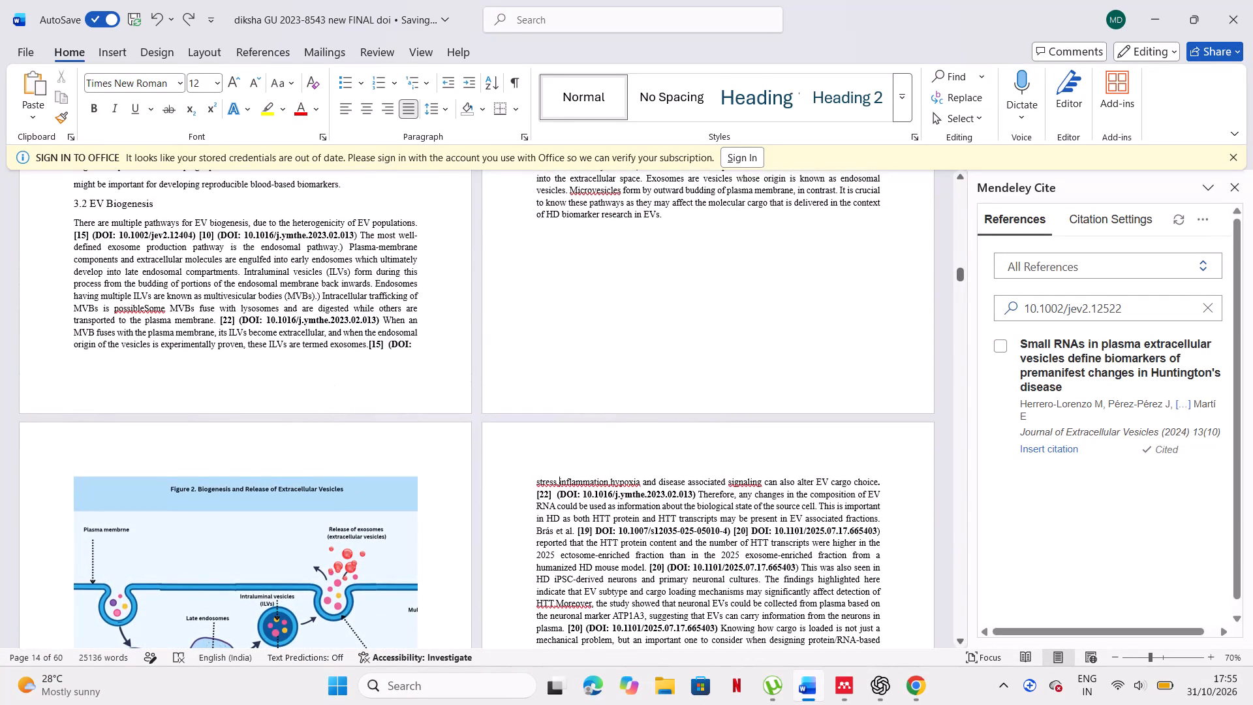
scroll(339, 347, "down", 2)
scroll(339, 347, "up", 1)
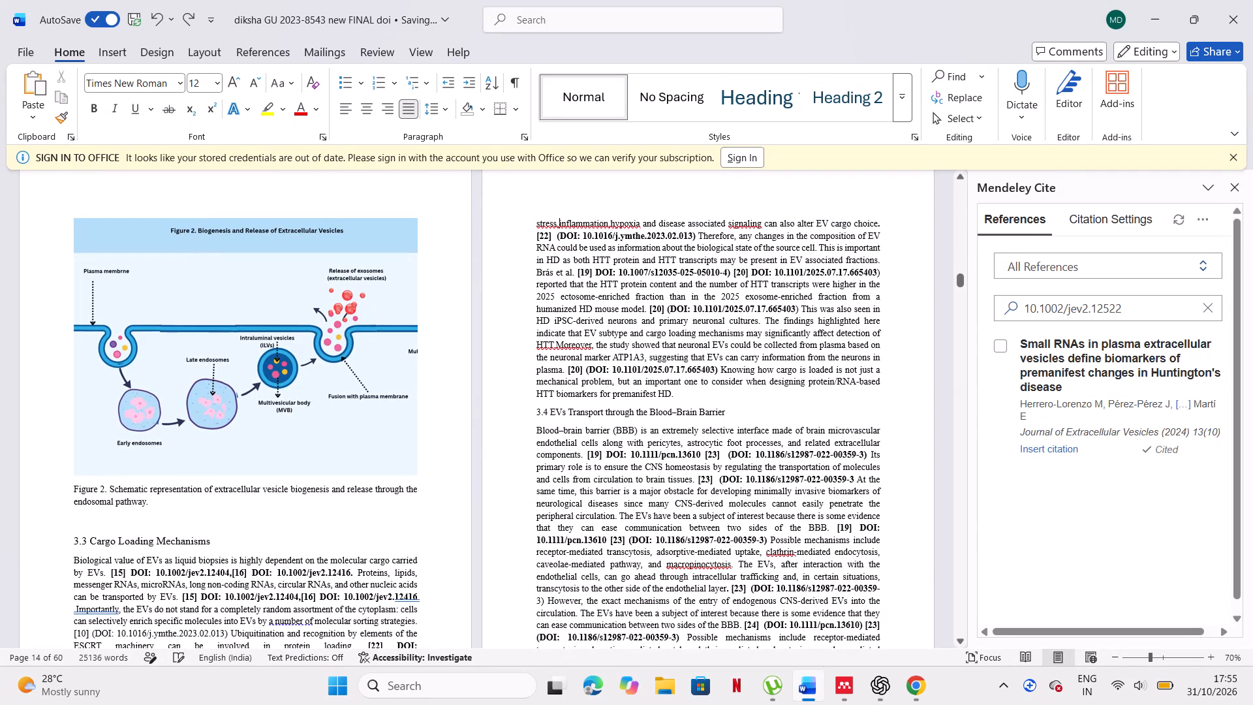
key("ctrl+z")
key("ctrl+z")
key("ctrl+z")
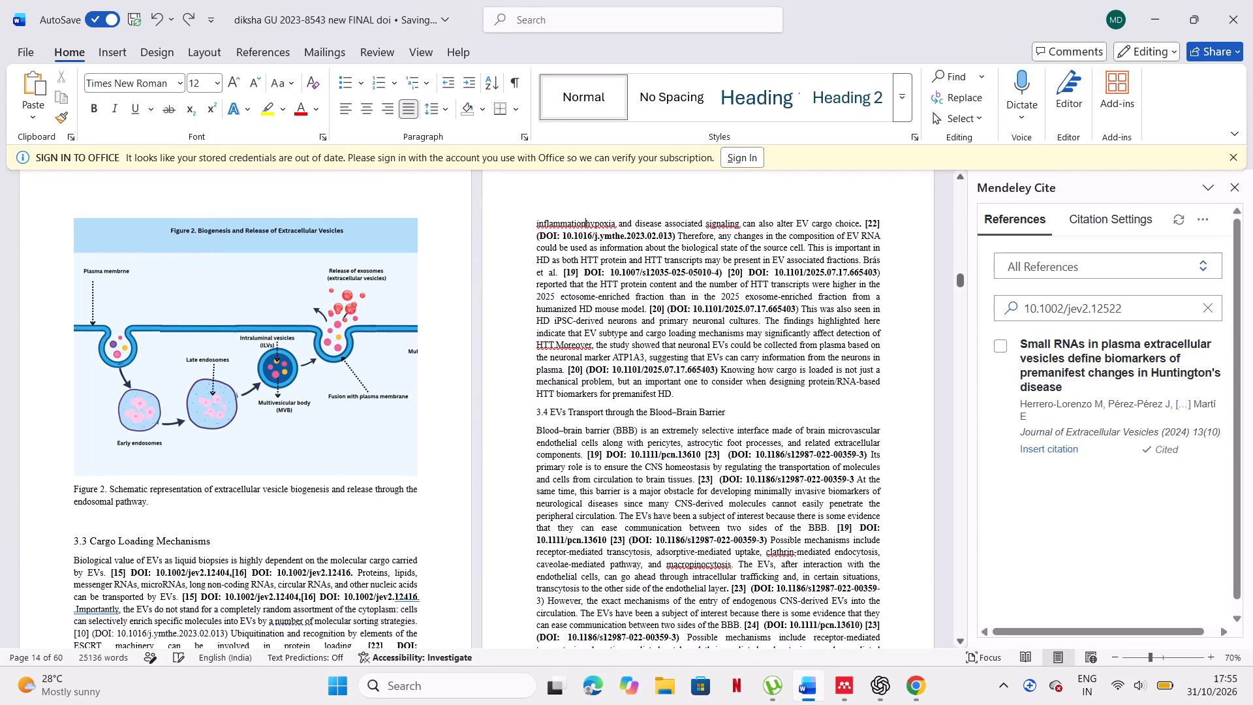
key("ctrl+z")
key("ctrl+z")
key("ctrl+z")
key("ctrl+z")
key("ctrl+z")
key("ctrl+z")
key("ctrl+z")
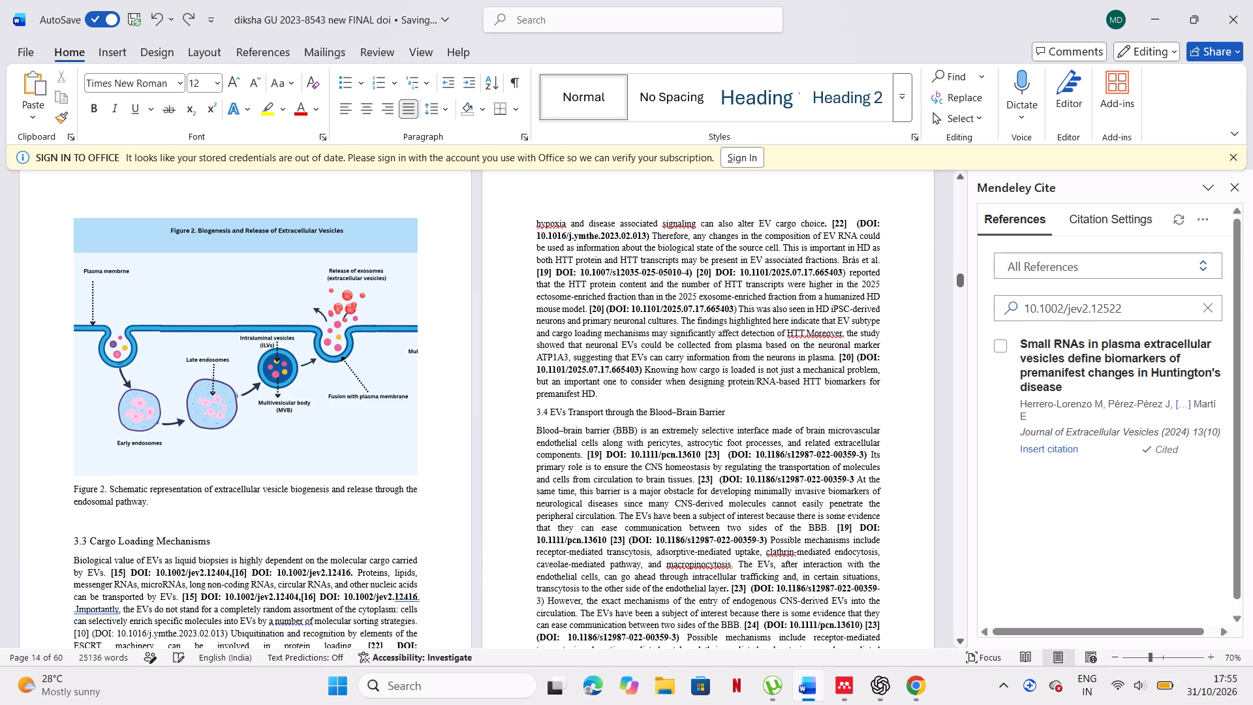
Undo the run of earlier edits back to the point where the Figure 2 caption was replaced by the letter z.
key("ctrl+z")
key("ctrl+z")
key("ctrl+z")
key("ctrl+z")
key("ctrl+z")
key("ctrl+z")
key("ctrl+z")
key("ctrl+z")
key("ctrl+z")
key("ctrl+z")
key("ctrl+z")
key("ctrl+z")
key("ctrl+z")
key("ctrl+z")
key("ctrl+z")
key("ctrl+z")
key("ctrl+z")
key("ctrl+z")
key("ctrl+z")
key("ctrl+z")
key("ctrl+z")
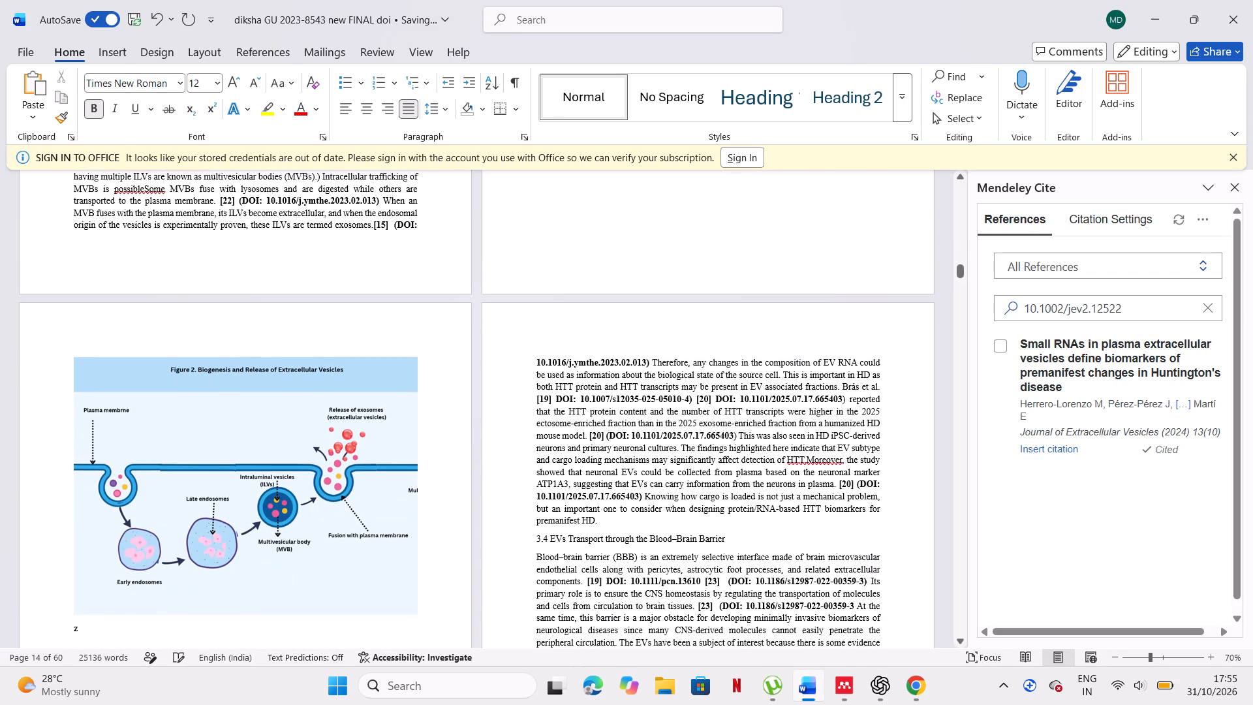
scroll(0, 663, "up", 1)
scroll(248, 435, "down", 2)
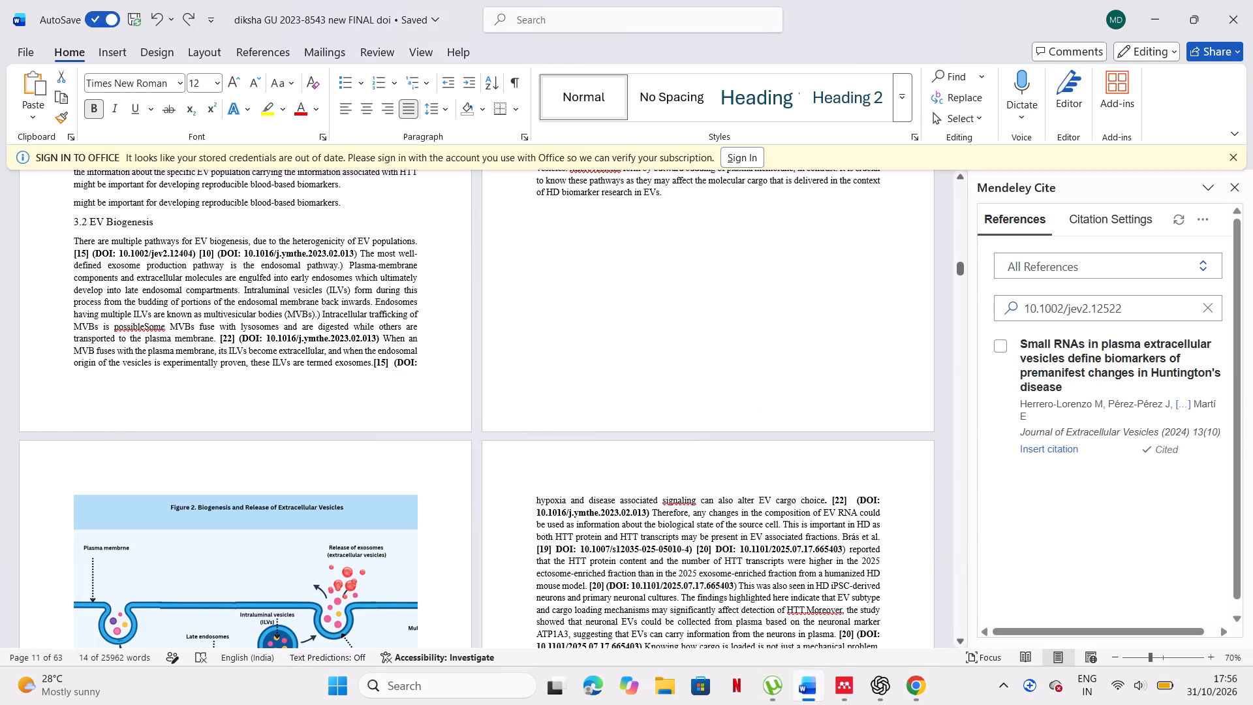
scroll(368, 390, "down", 2)
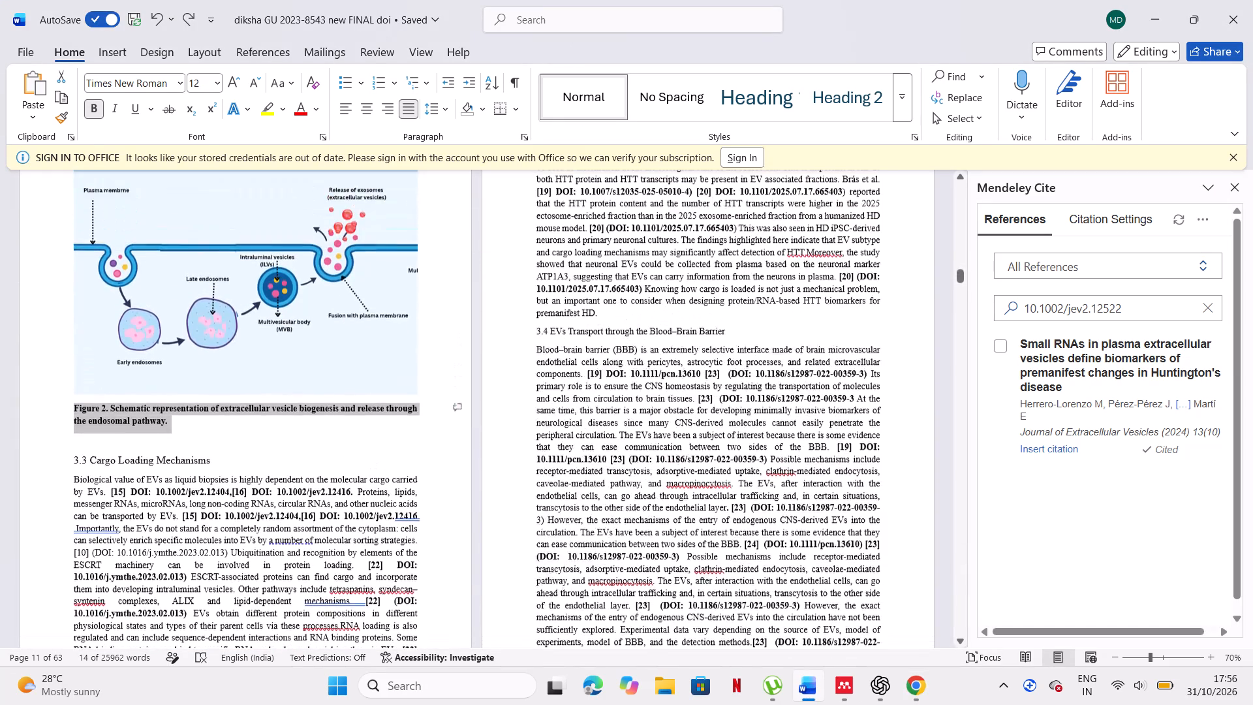
scroll(368, 390, "up", 1)
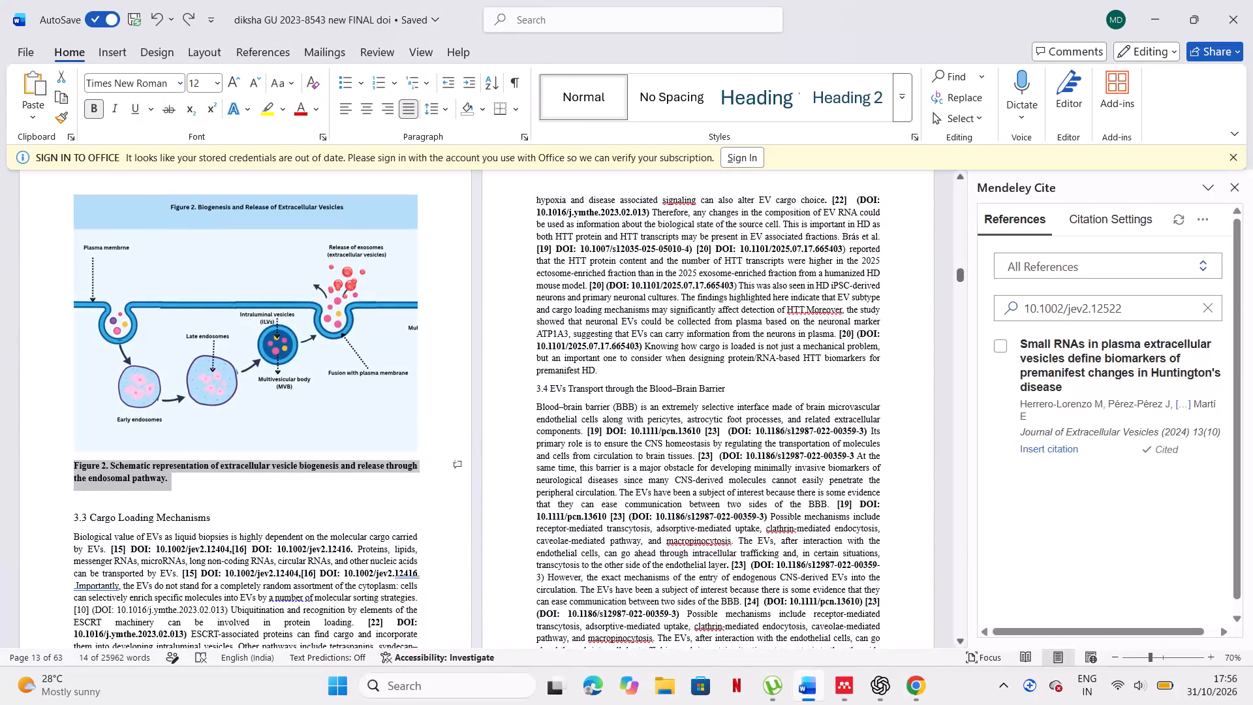
scroll(242, 255, "up", 1)
left_click(158, 247)
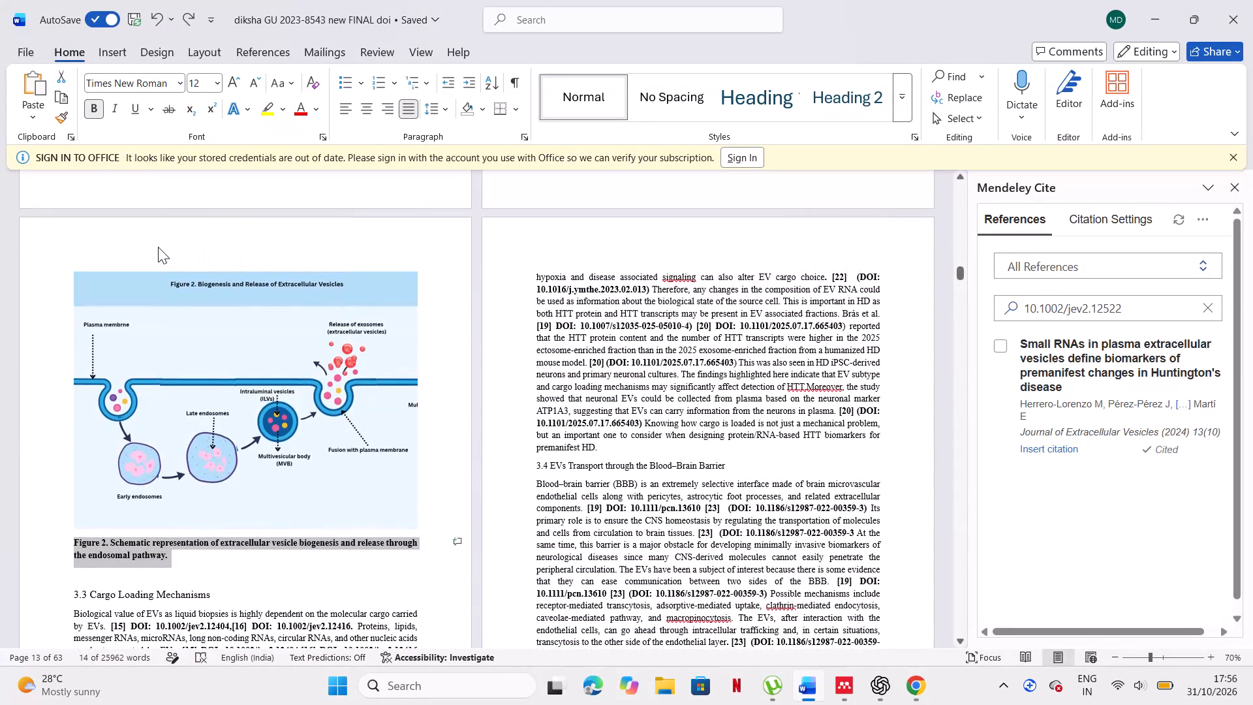
left_click(100, 249)
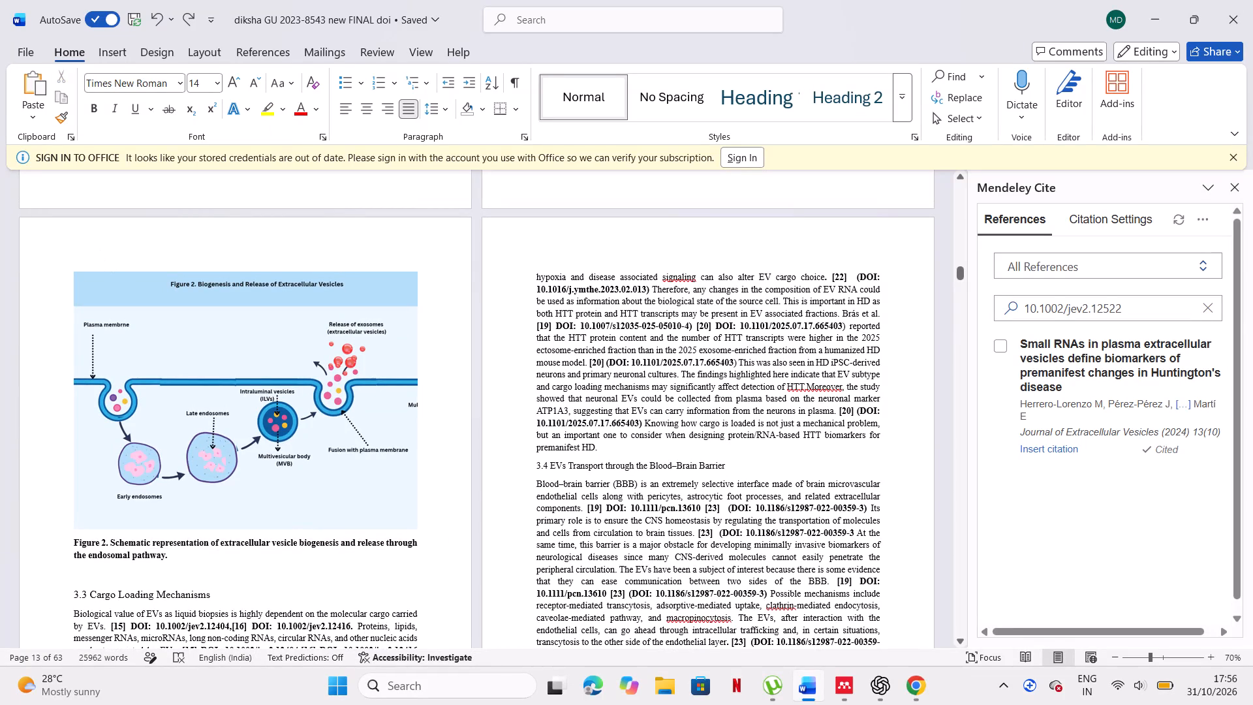
left_click(106, 264)
scroll(106, 258, "up", 1)
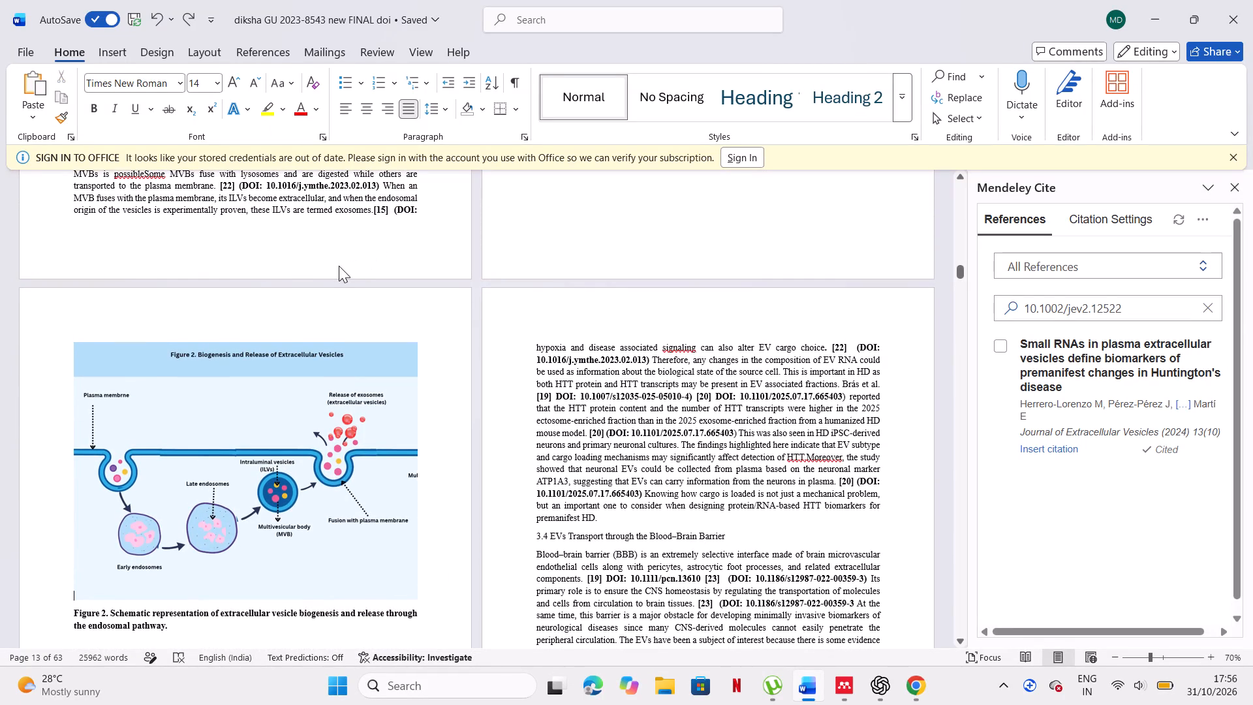
left_click_drag(317, 369, 379, 418)
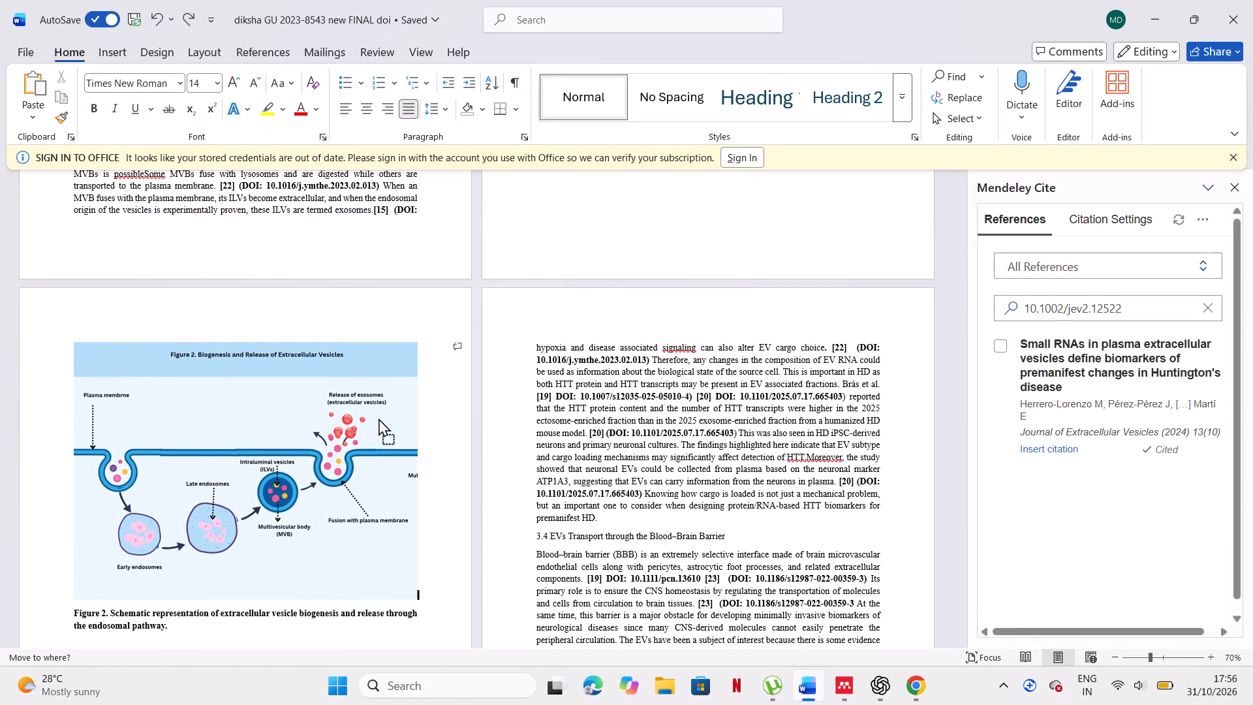
left_click_drag(379, 418, 377, 418)
left_click_drag(377, 418, 404, 632)
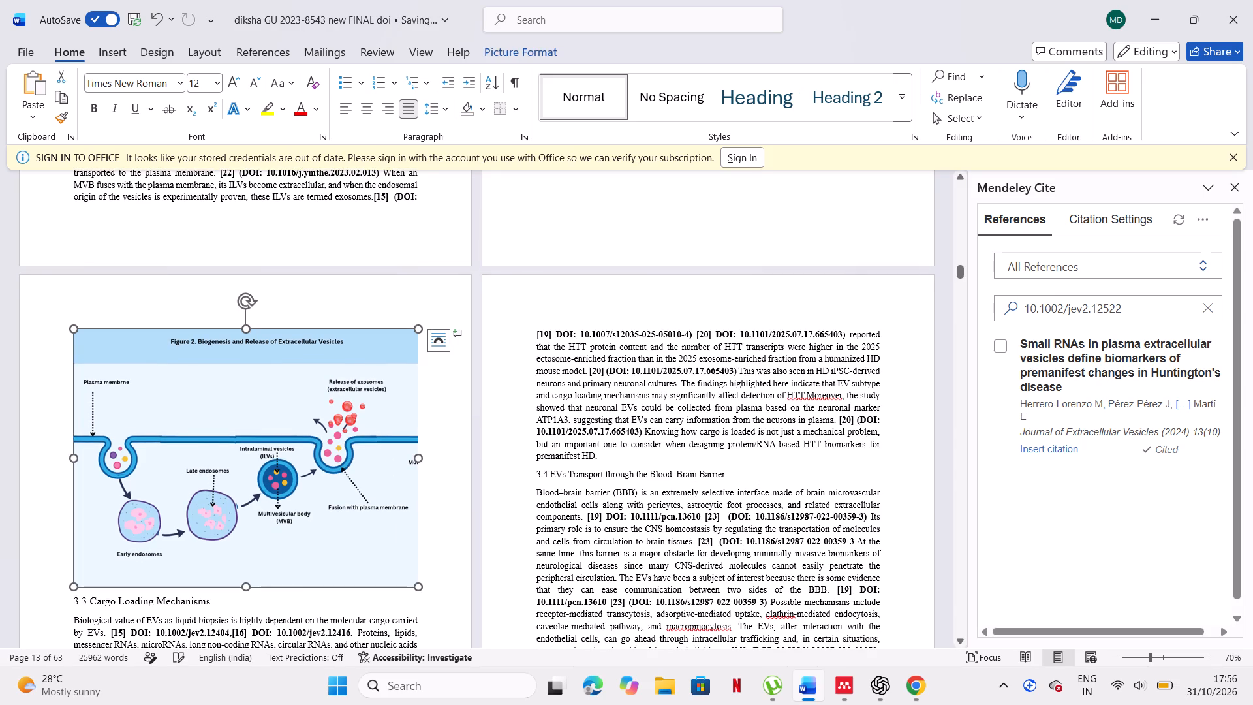
Adjust the Figure 2 image's height from its lower edge to make it slightly taller at the same width.
left_click_drag(365, 477, 352, 394)
left_click(244, 327)
left_click_drag(245, 327, 245, 339)
left_click_drag(245, 339, 245, 346)
left_click_drag(257, 460, 260, 441)
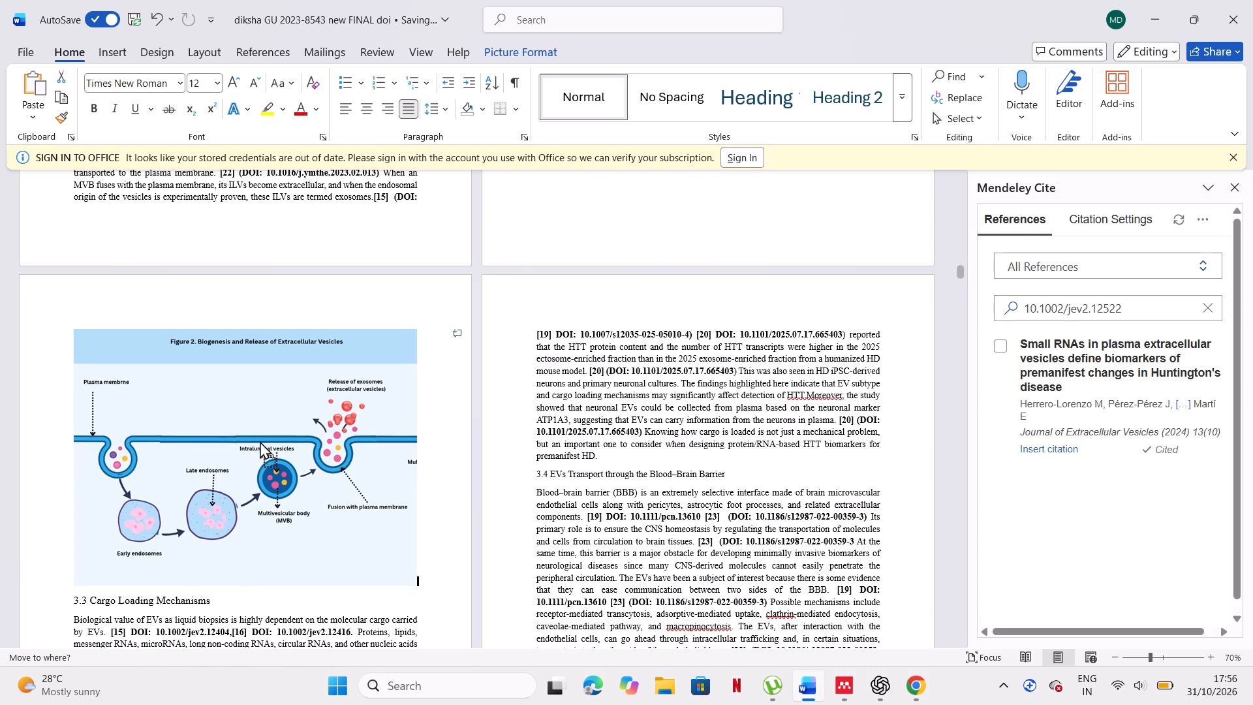
left_click_drag(260, 441, 258, 423)
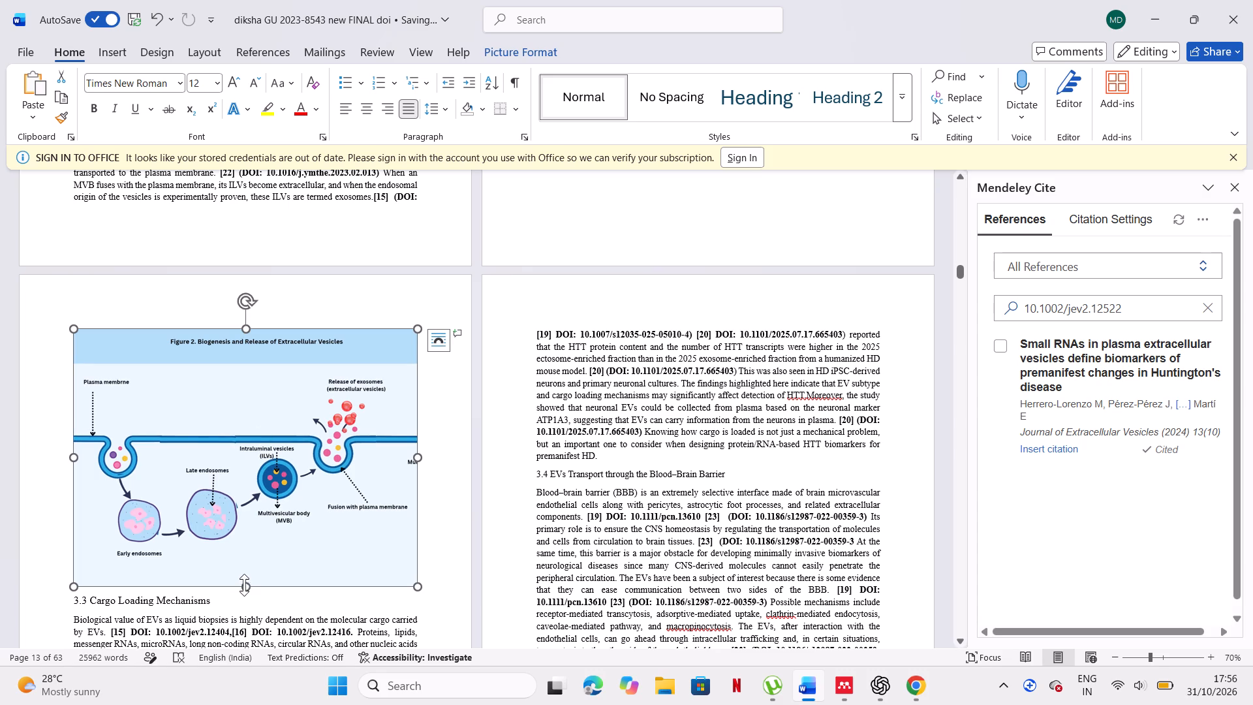
left_click_drag(244, 585, 244, 546)
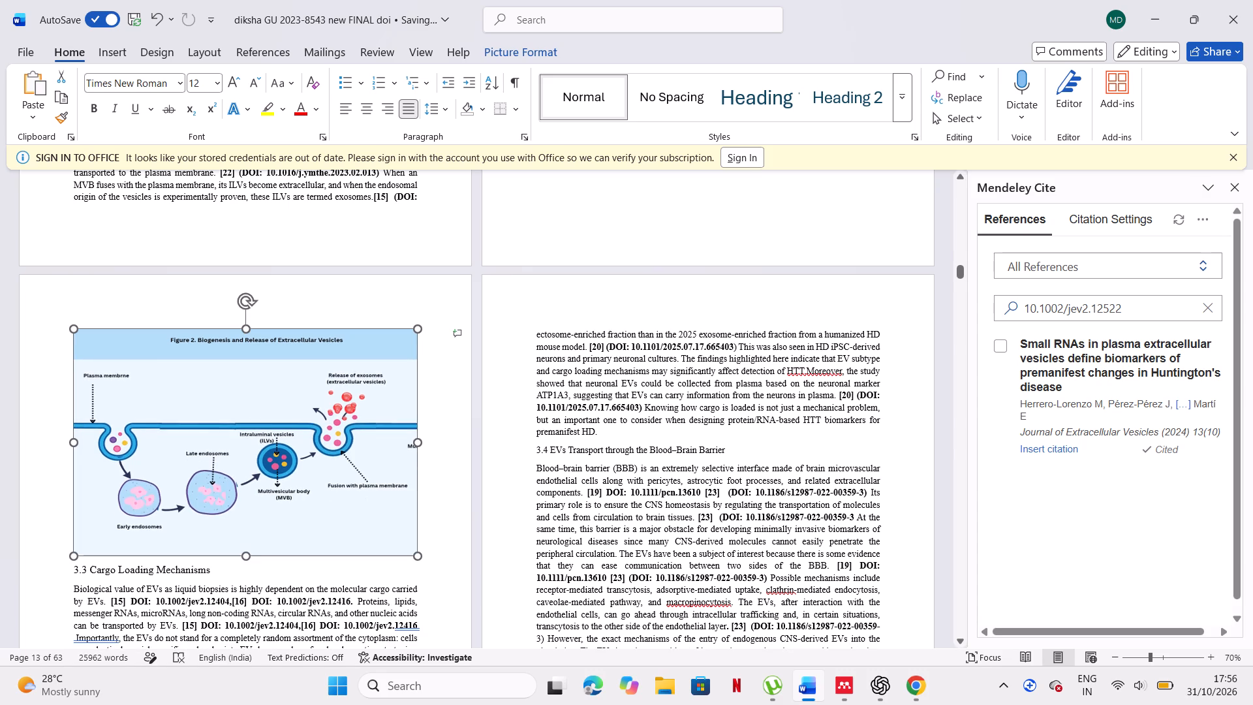
left_click_drag(244, 551, 243, 559)
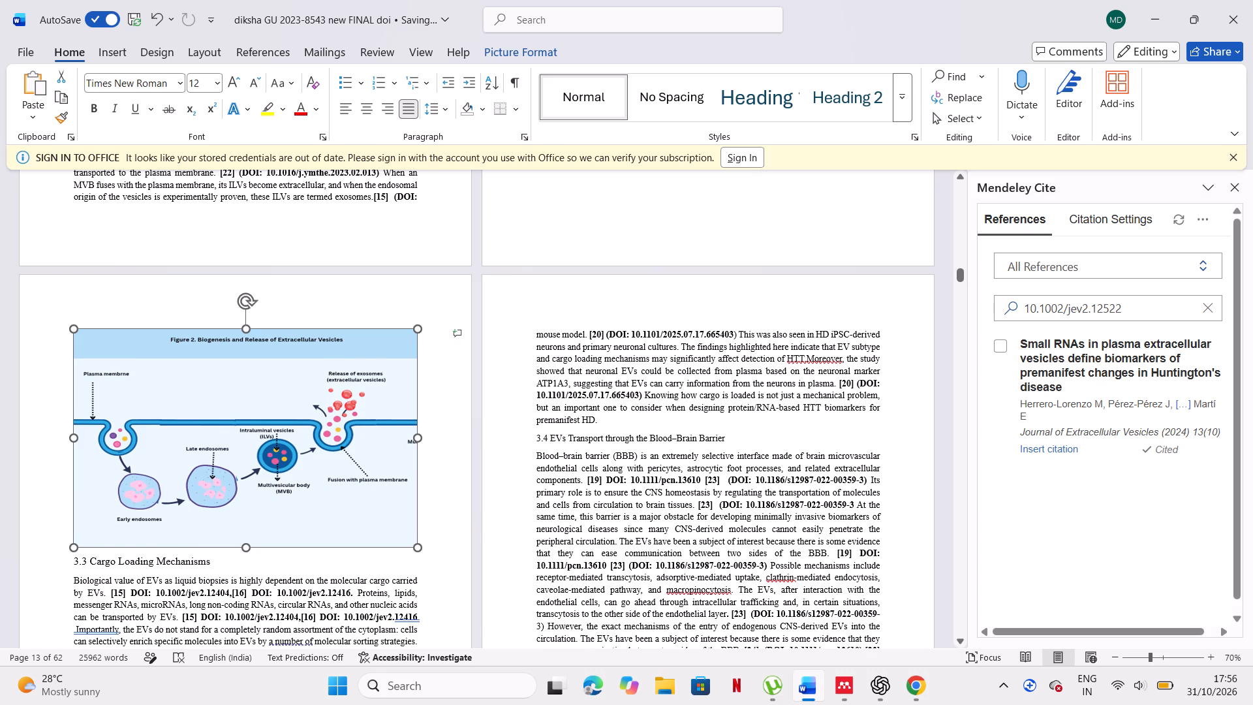
left_click_drag(243, 559, 243, 594)
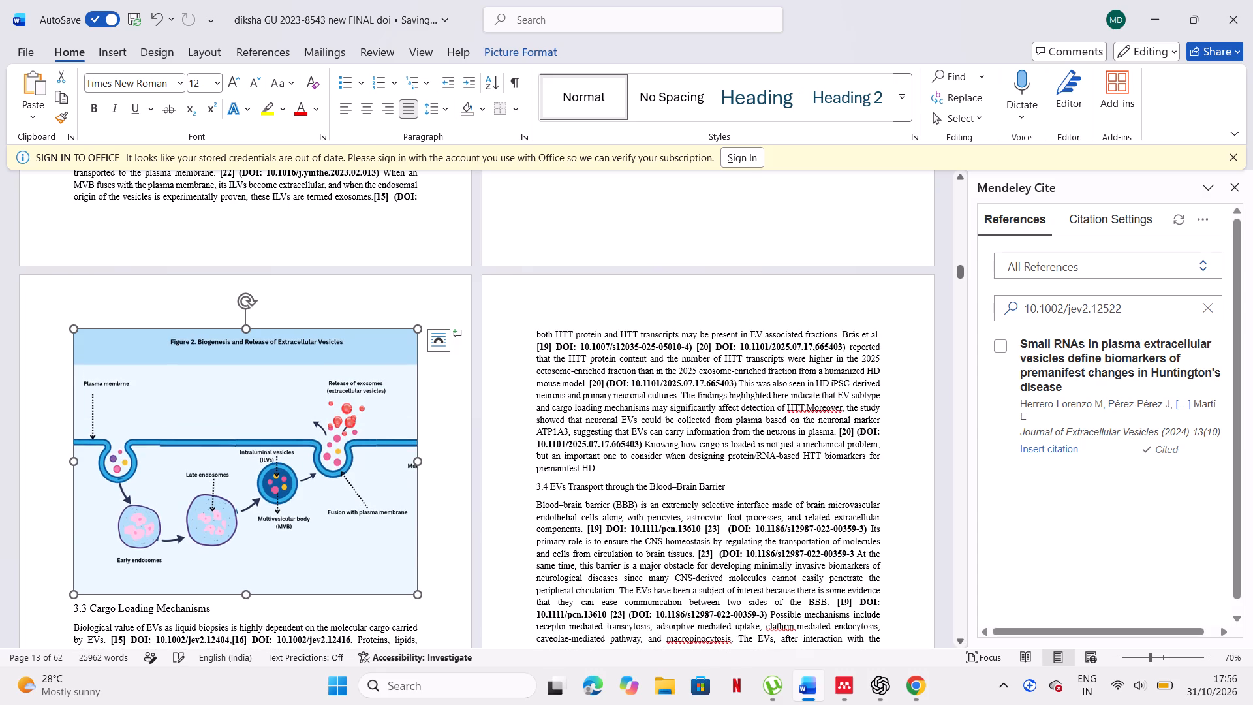
Examine the 3.2 EV Biogenesis section, its closing vesicle paragraph, and the placement of the Figure 2 caption relative to the image.
left_click(411, 196)
left_click(384, 196)
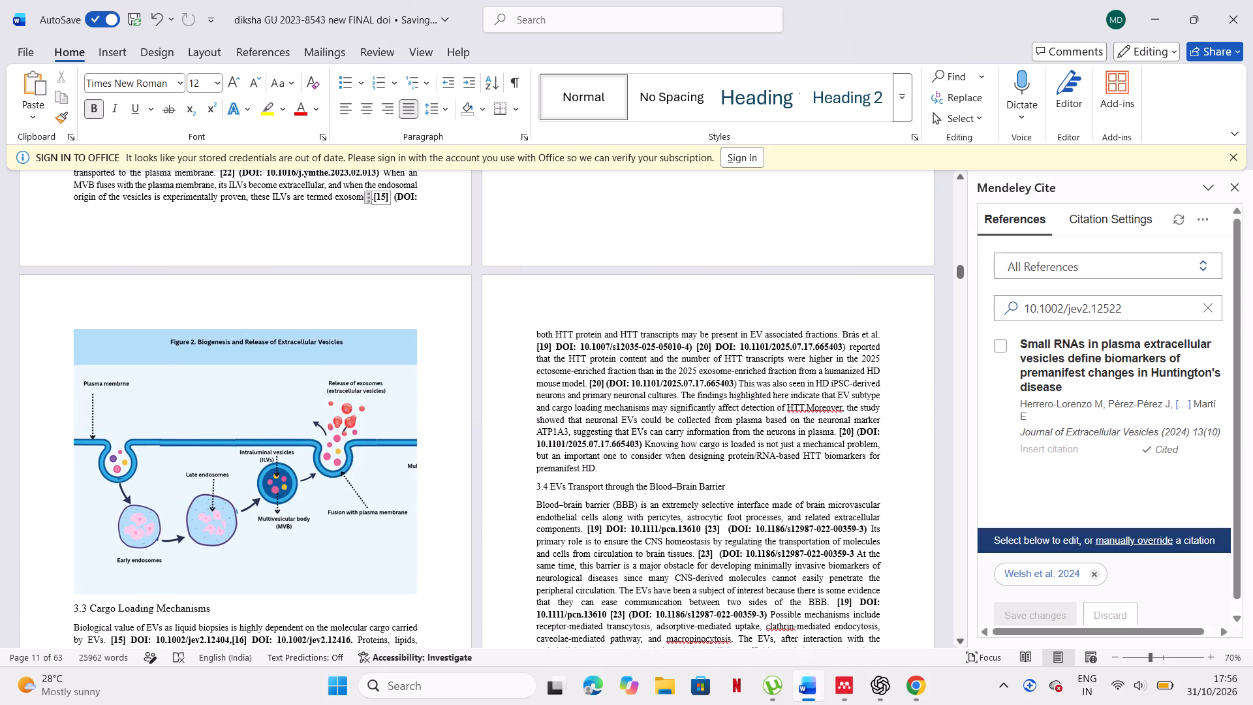
left_click(400, 221)
scroll(400, 221, "up", 1)
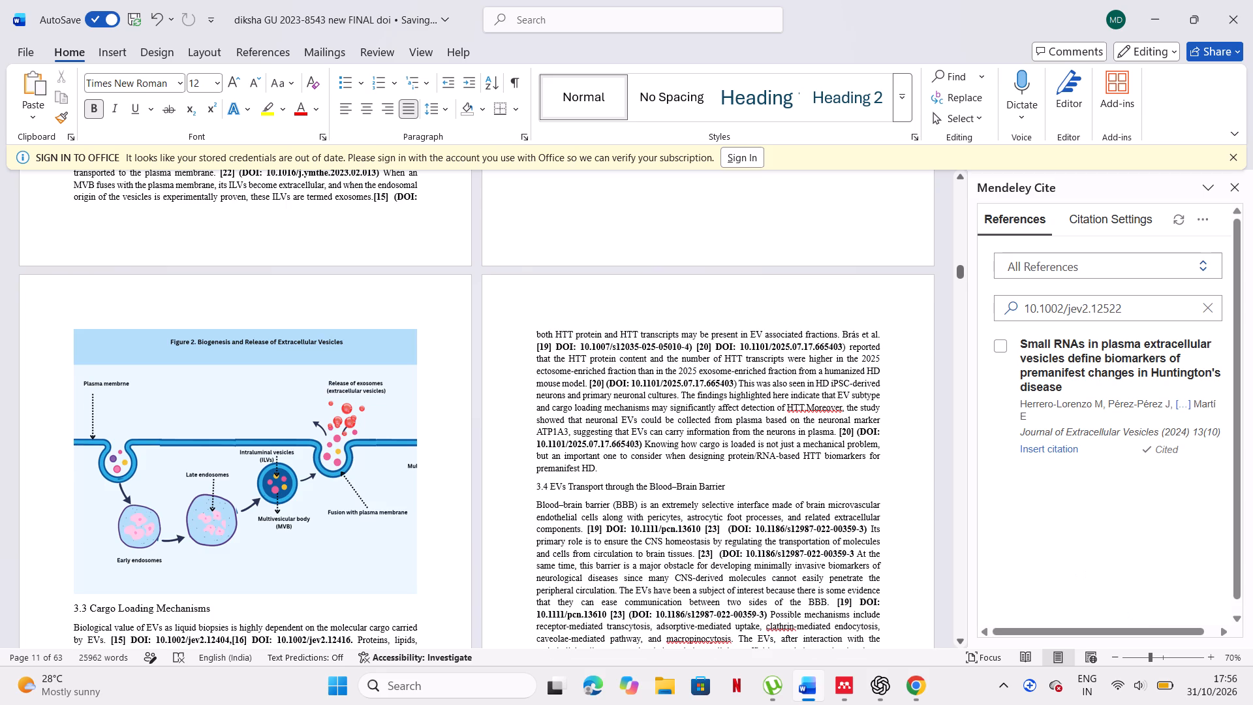
scroll(400, 221, "up", 3)
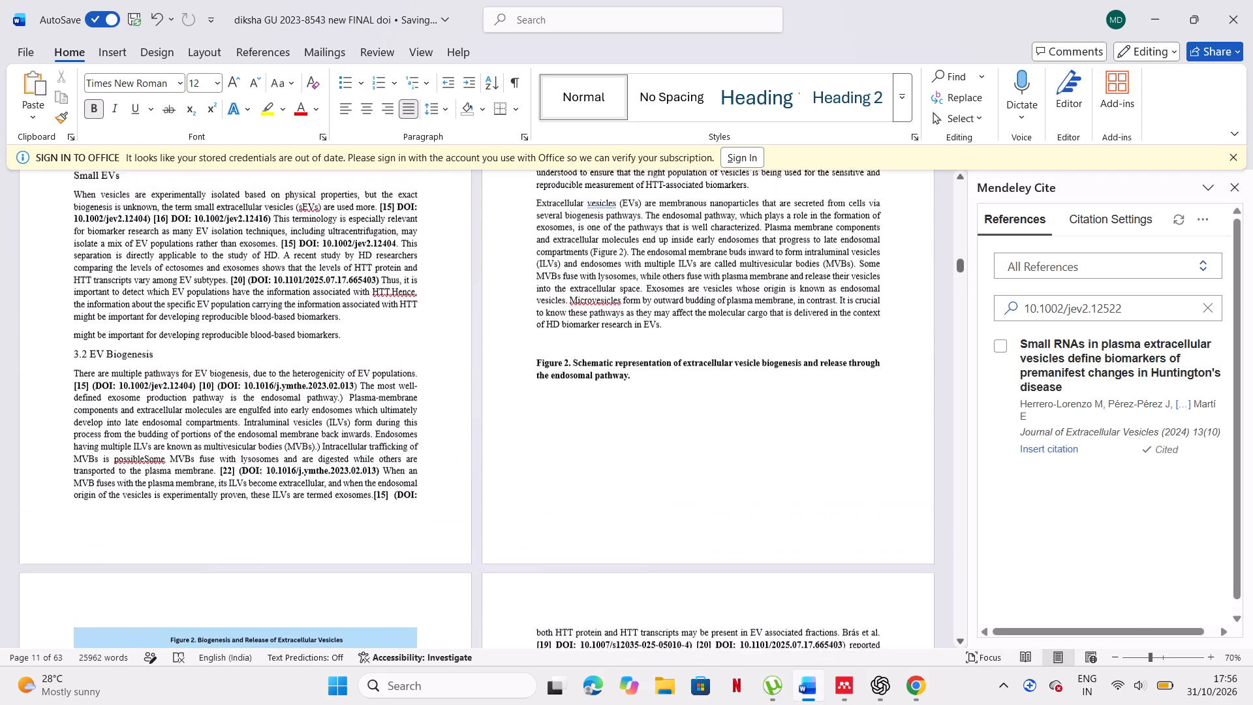
scroll(400, 221, "up", 1)
scroll(419, 458, "up", 2, "ctrl")
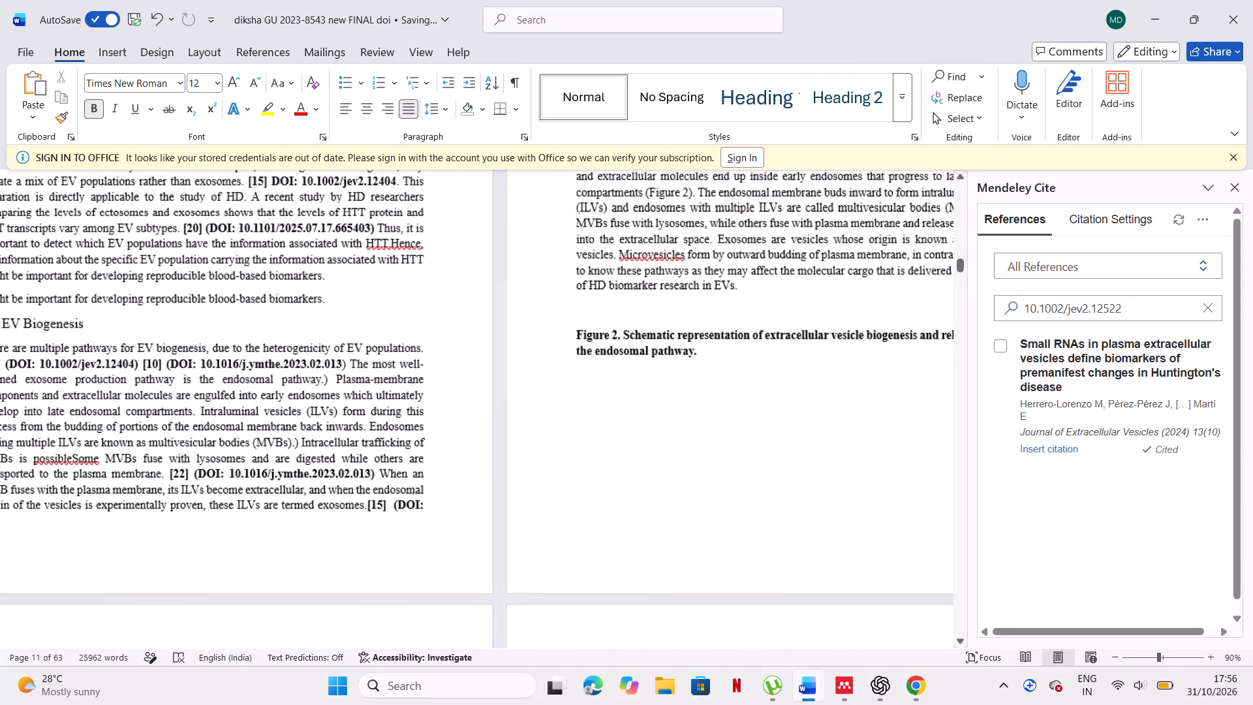
scroll(419, 458, "up", 1, "ctrl")
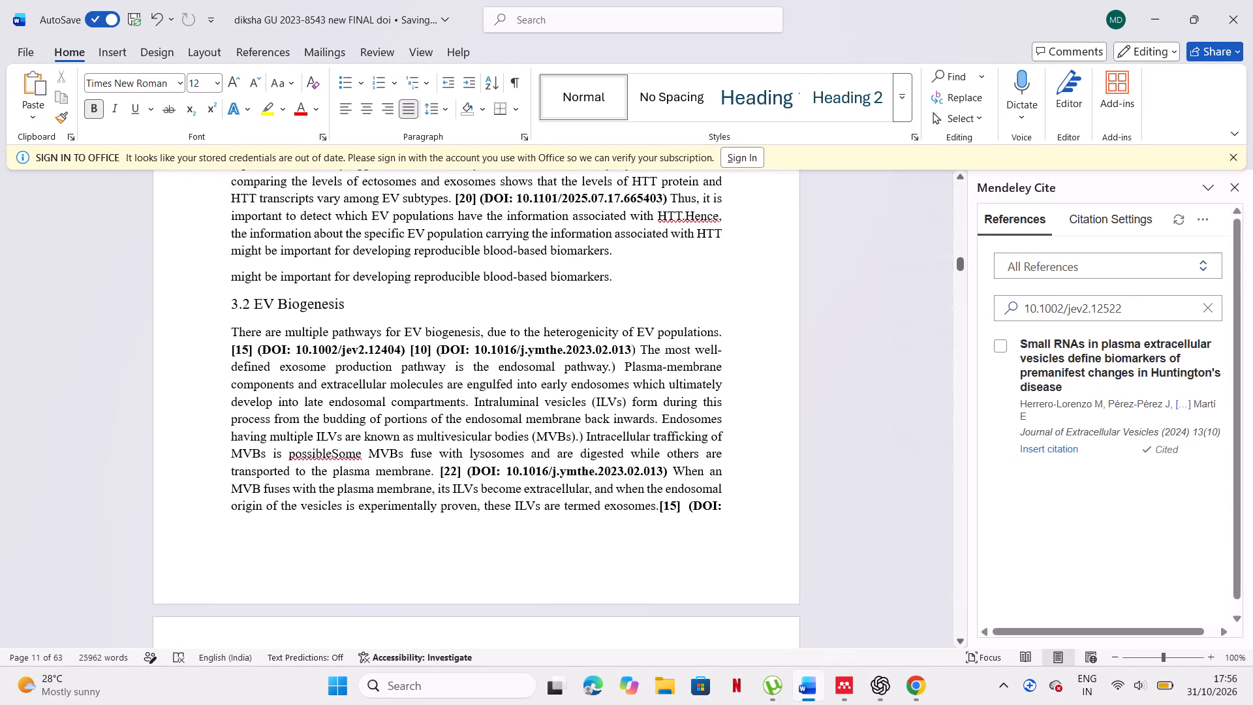
scroll(545, 537, "down", 4)
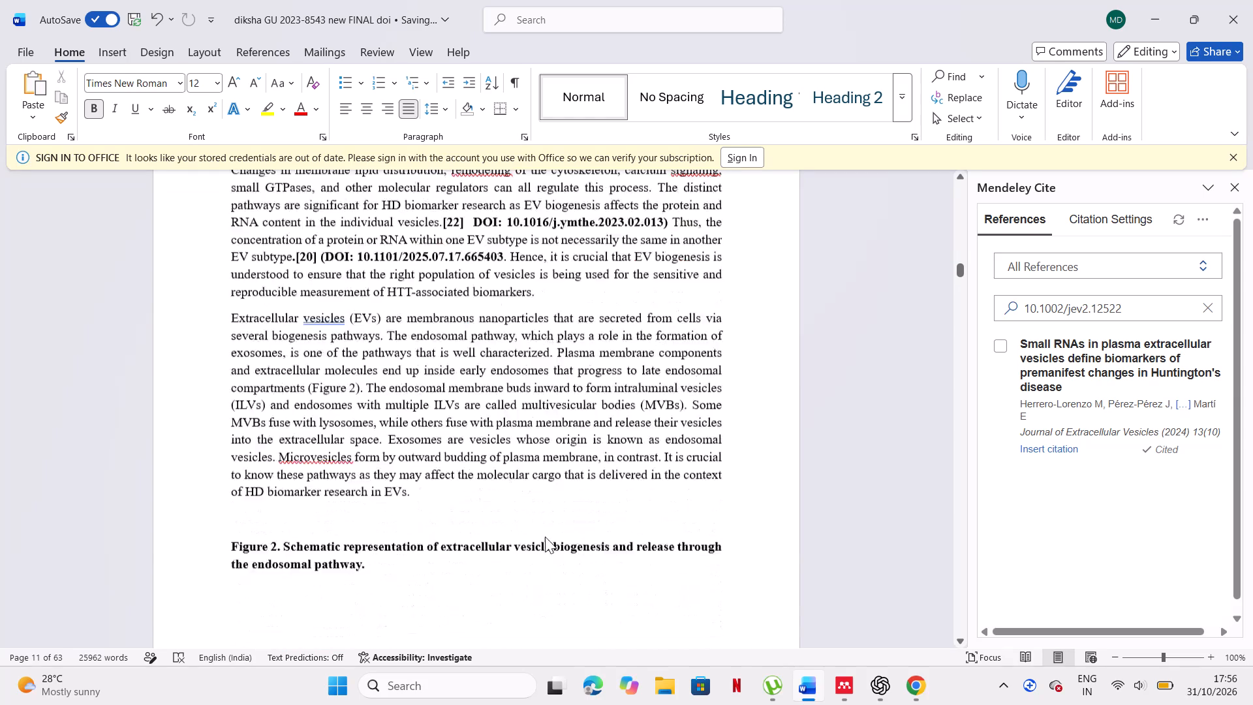
scroll(545, 537, "down", 1)
scroll(545, 537, "up", 3)
scroll(545, 537, "down", 1)
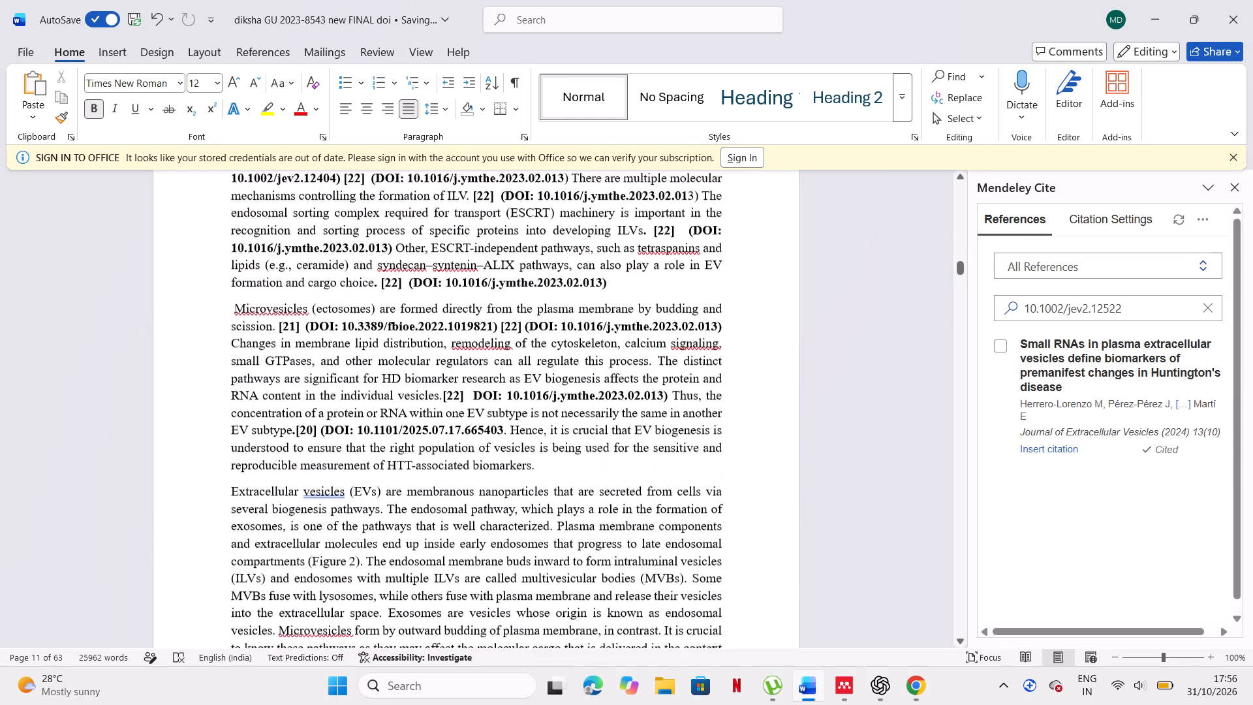
scroll(545, 537, "down", 4)
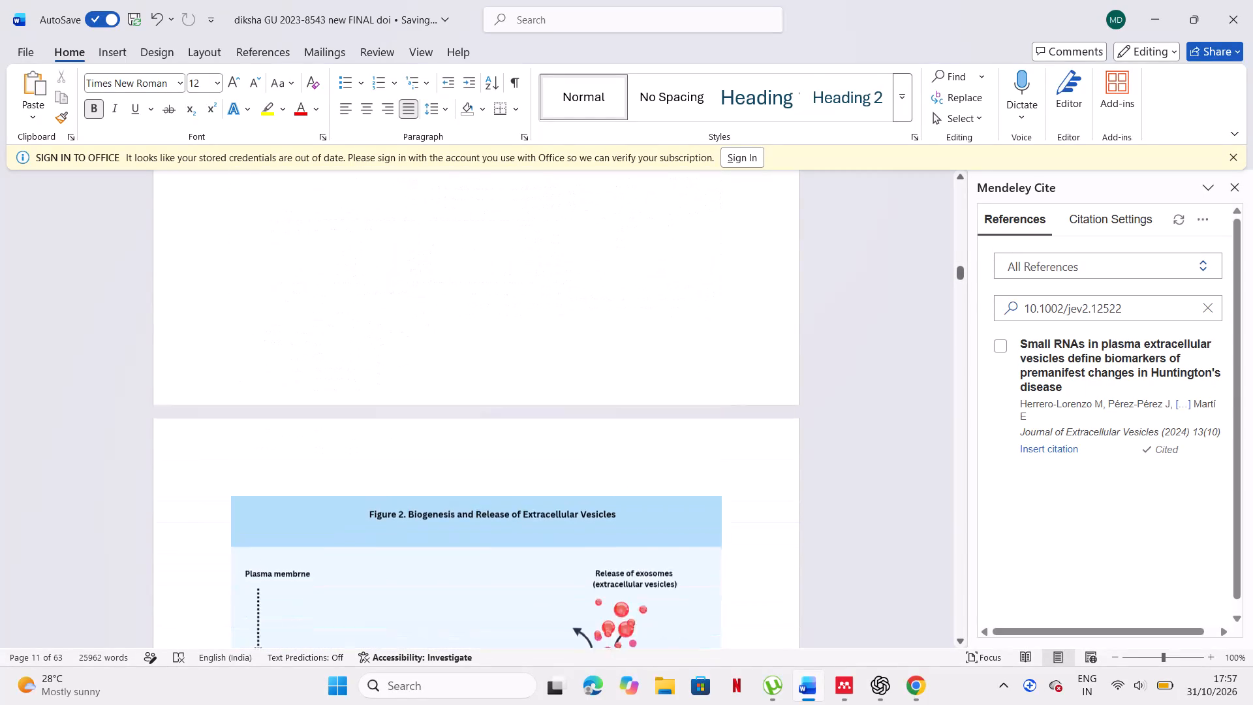
scroll(545, 537, "down", 2)
scroll(545, 537, "up", 2)
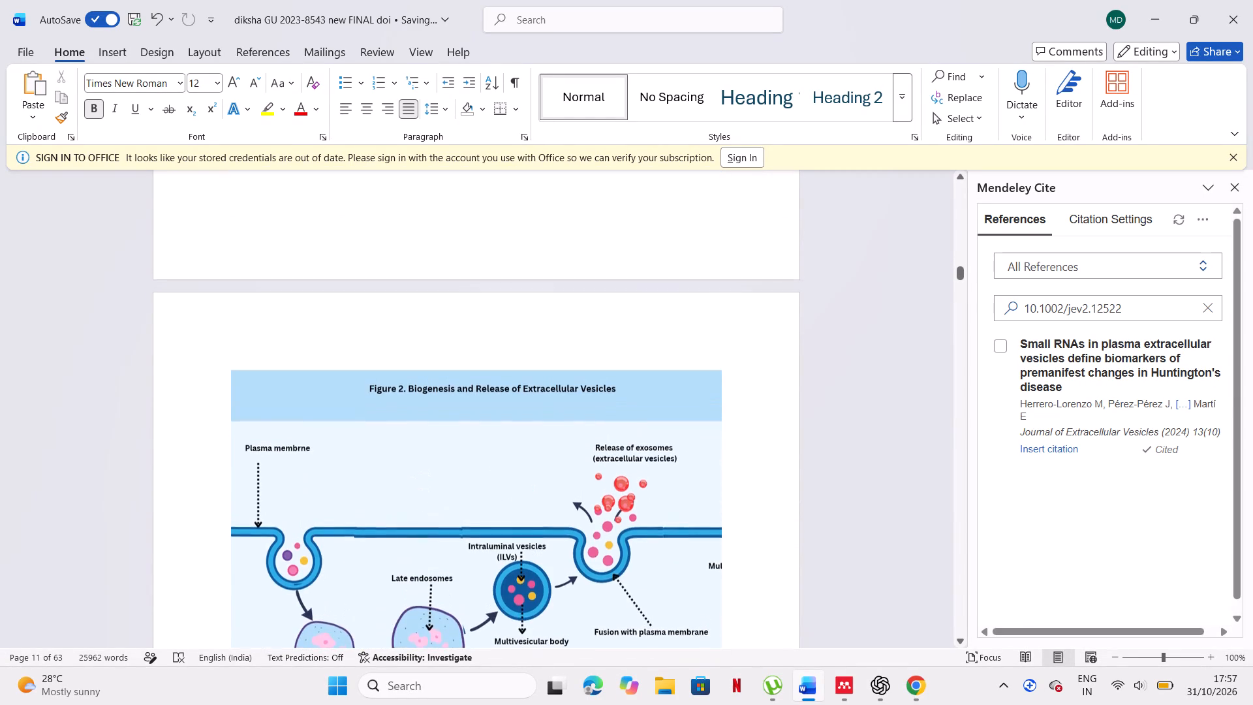
scroll(582, 608, "up", 2)
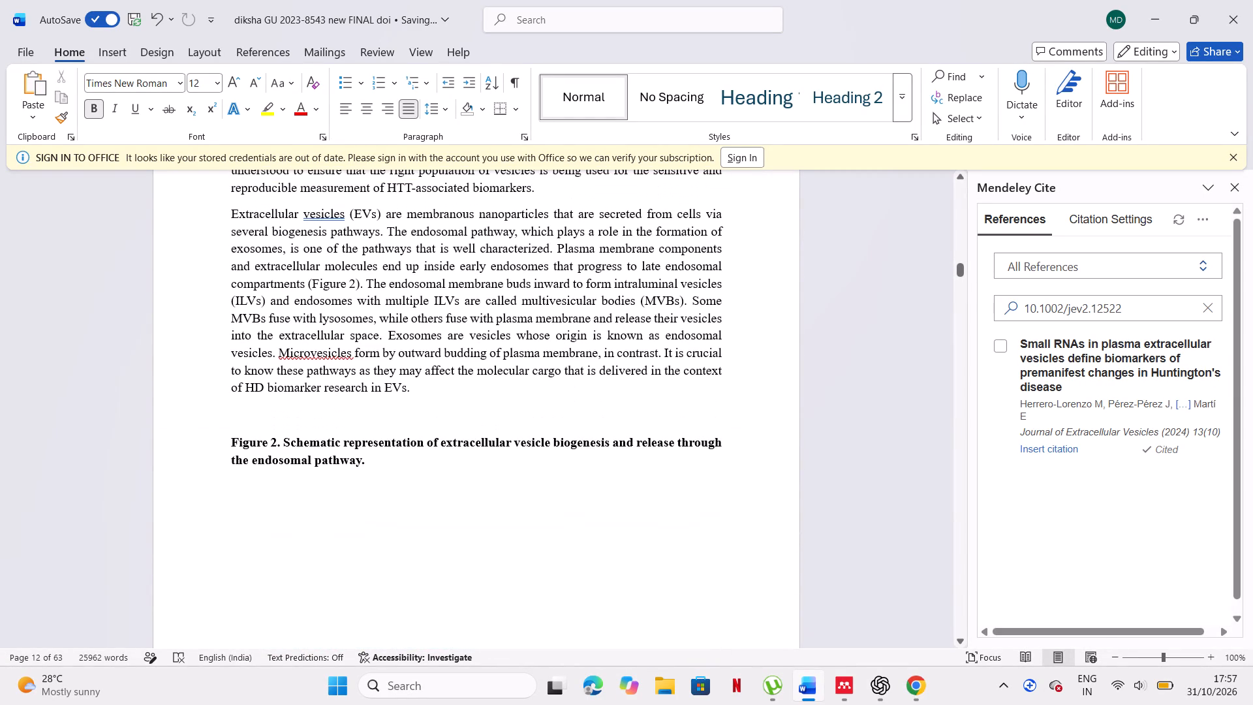
Copy the Figure 2 caption, without its final full stop, onto a new line between the image and the 3.3 Cargo Loading Mechanisms heading.
left_click_drag(232, 445, 361, 511)
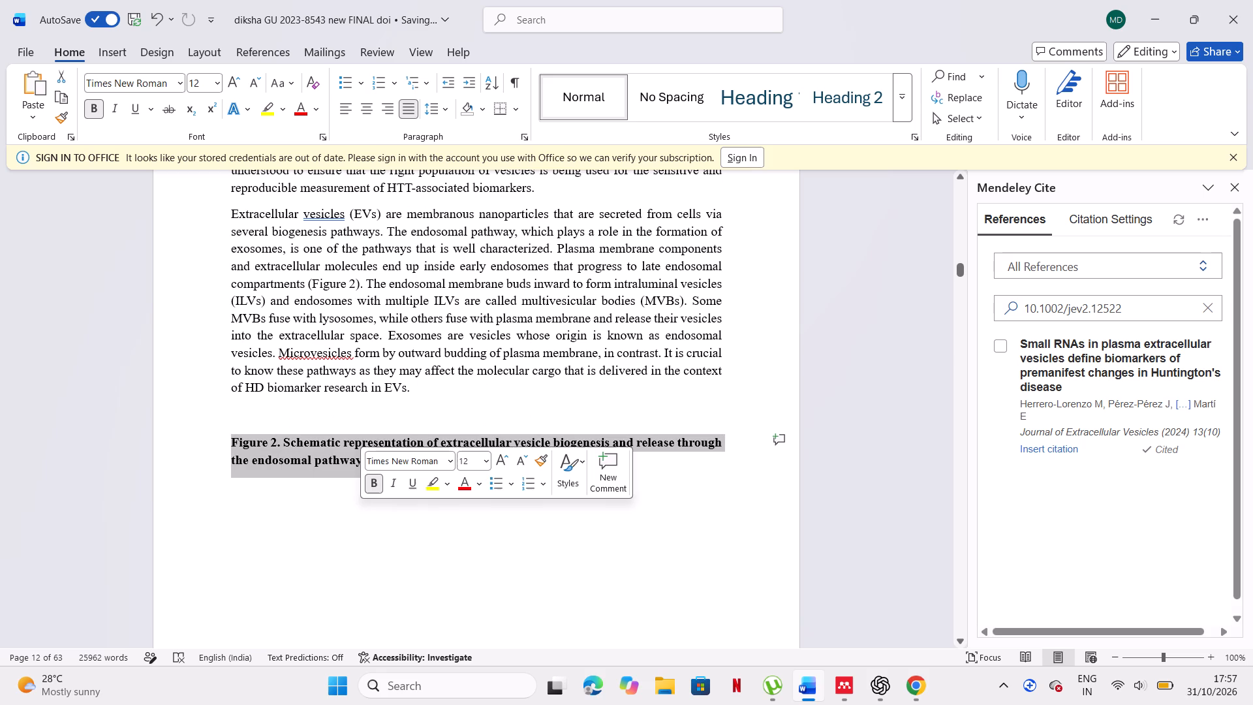
key("ctrl+c")
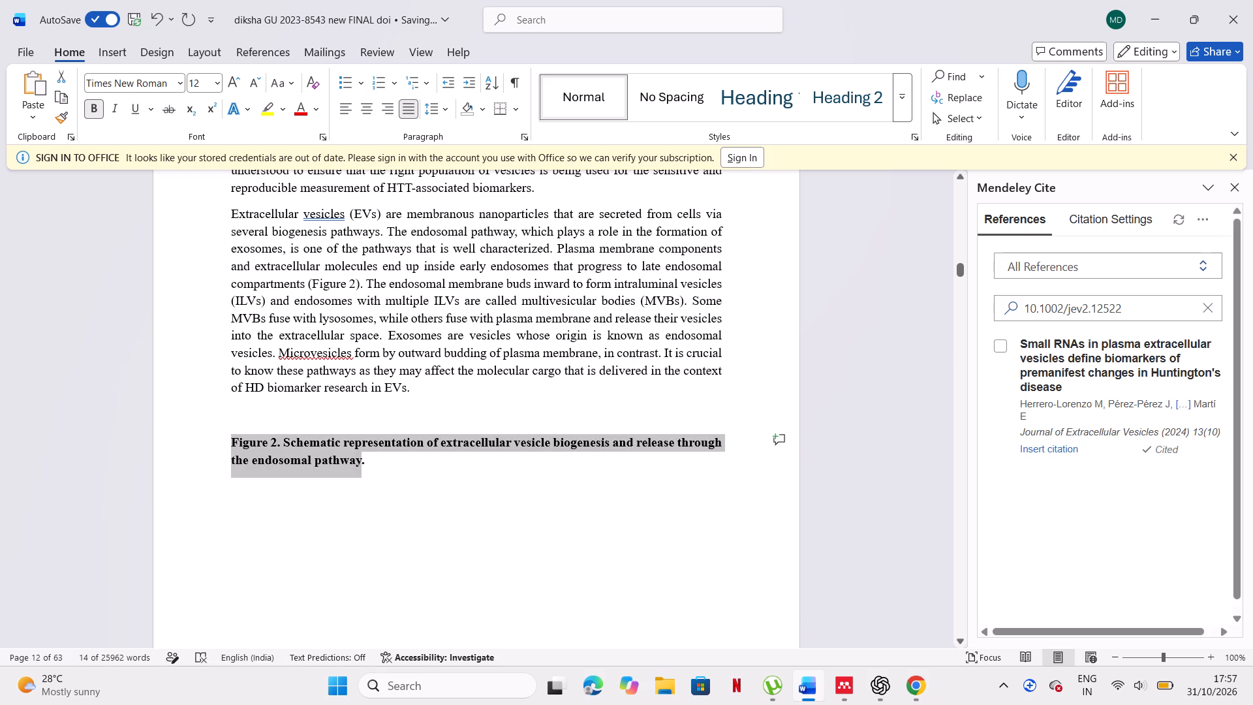
scroll(429, 520, "down", 5)
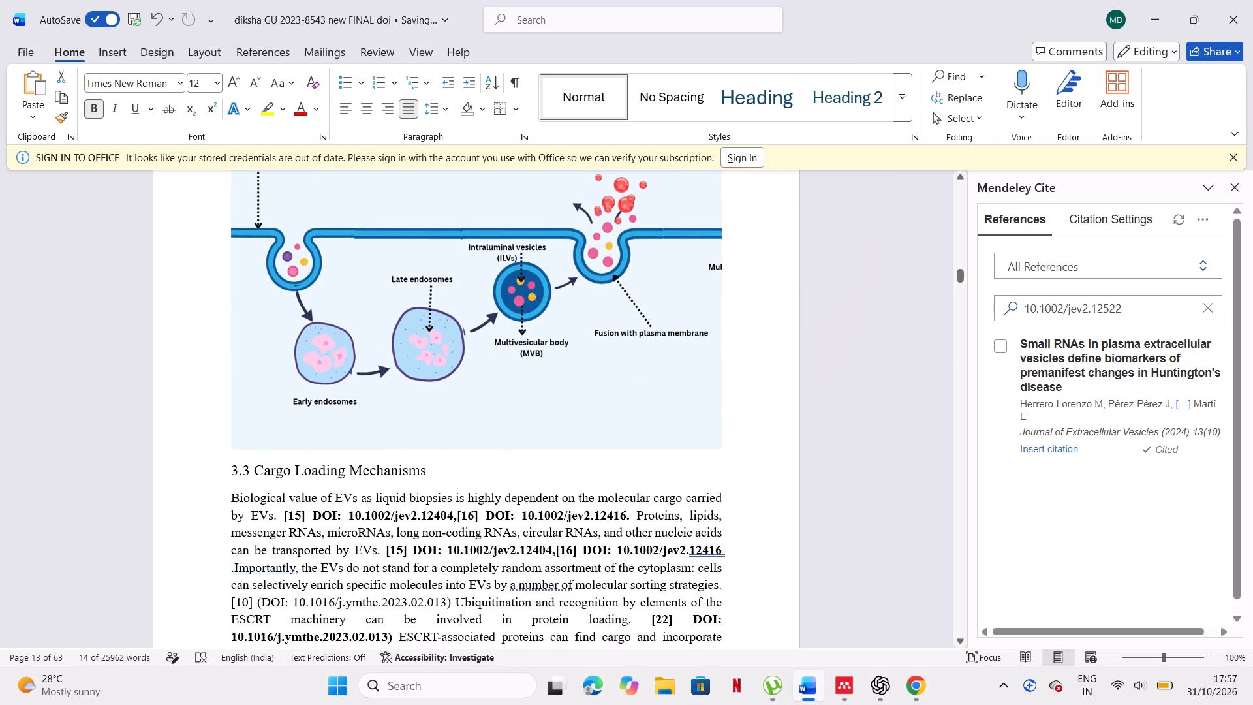
left_click(450, 460)
left_click(238, 576)
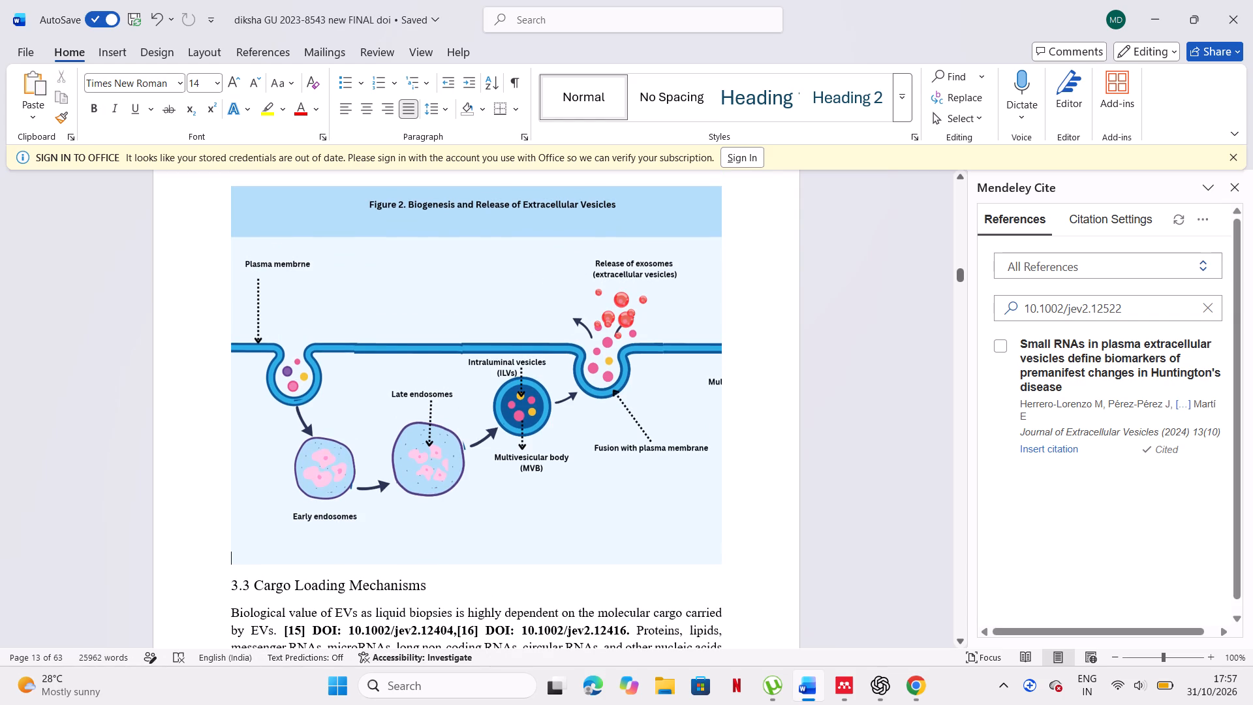
left_click(229, 572)
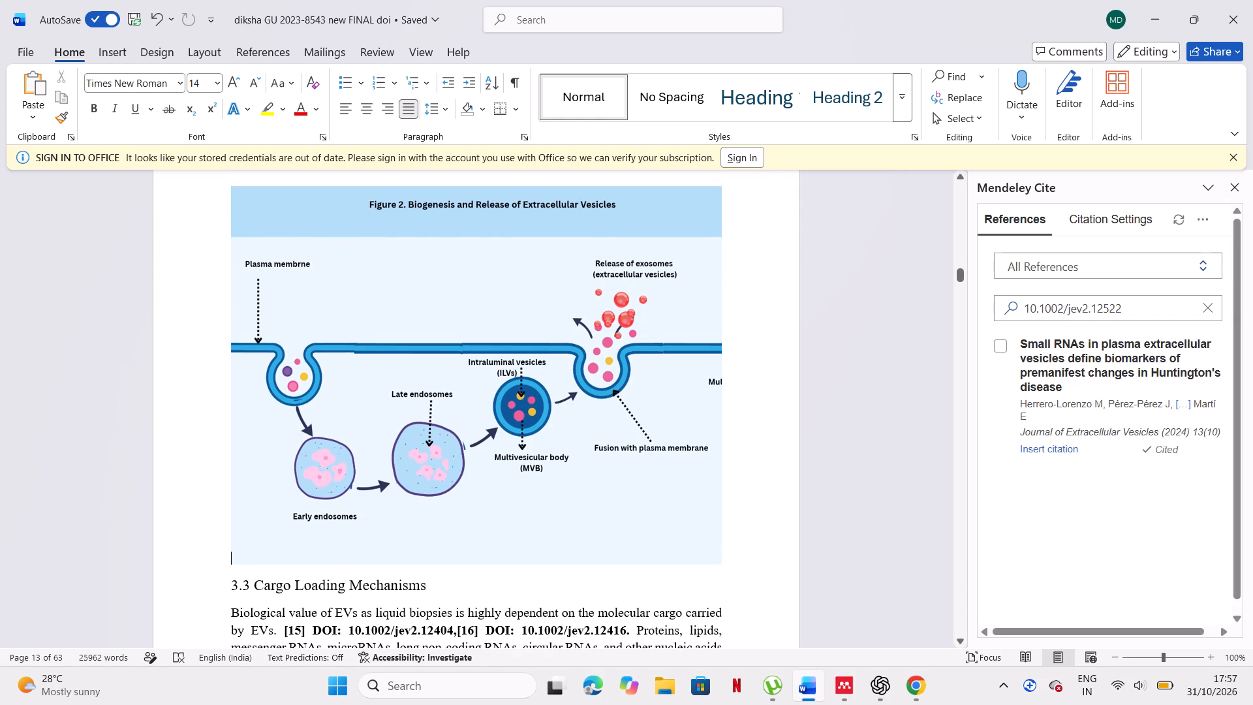
left_click(229, 574)
key("ctrl+v")
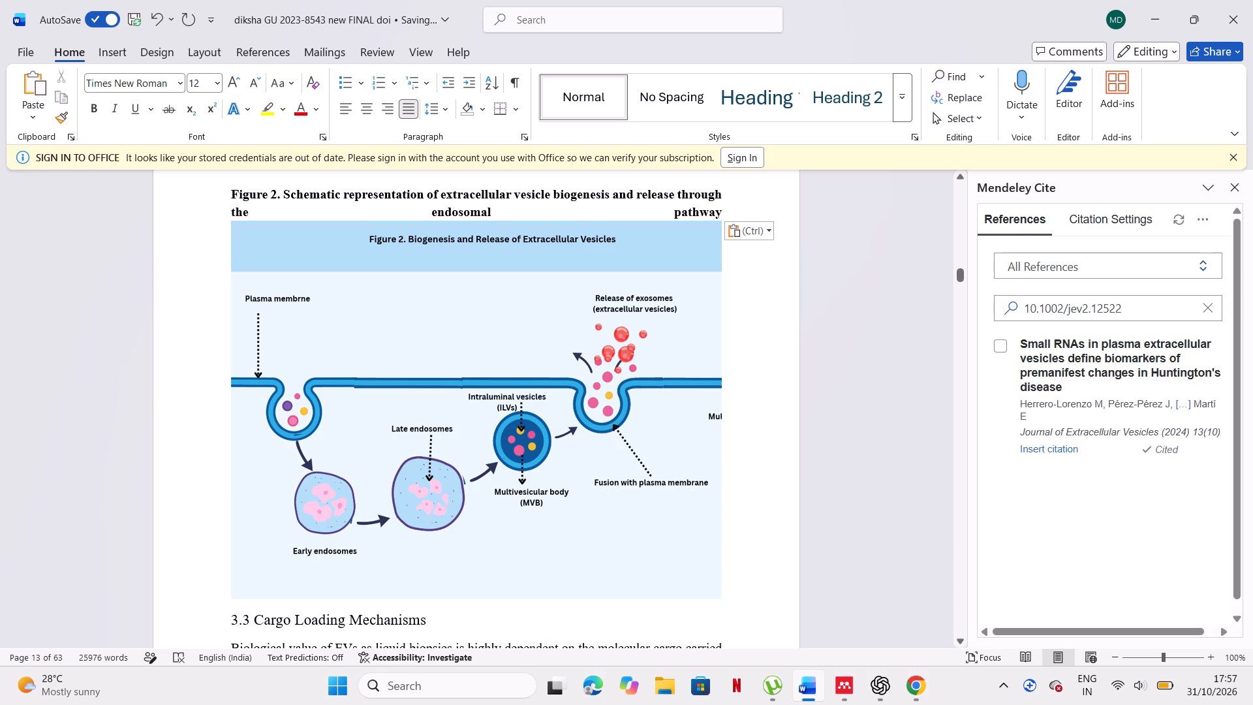
key("ctrl+z")
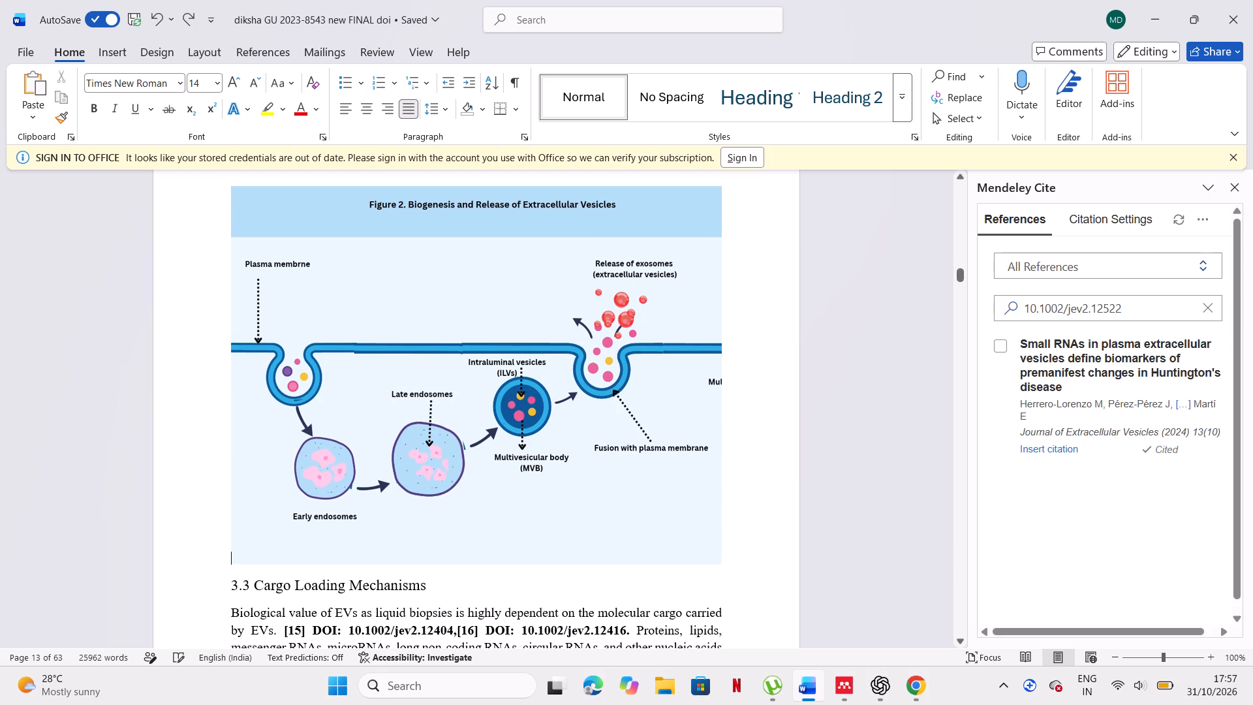
left_click(229, 580)
key("Return")
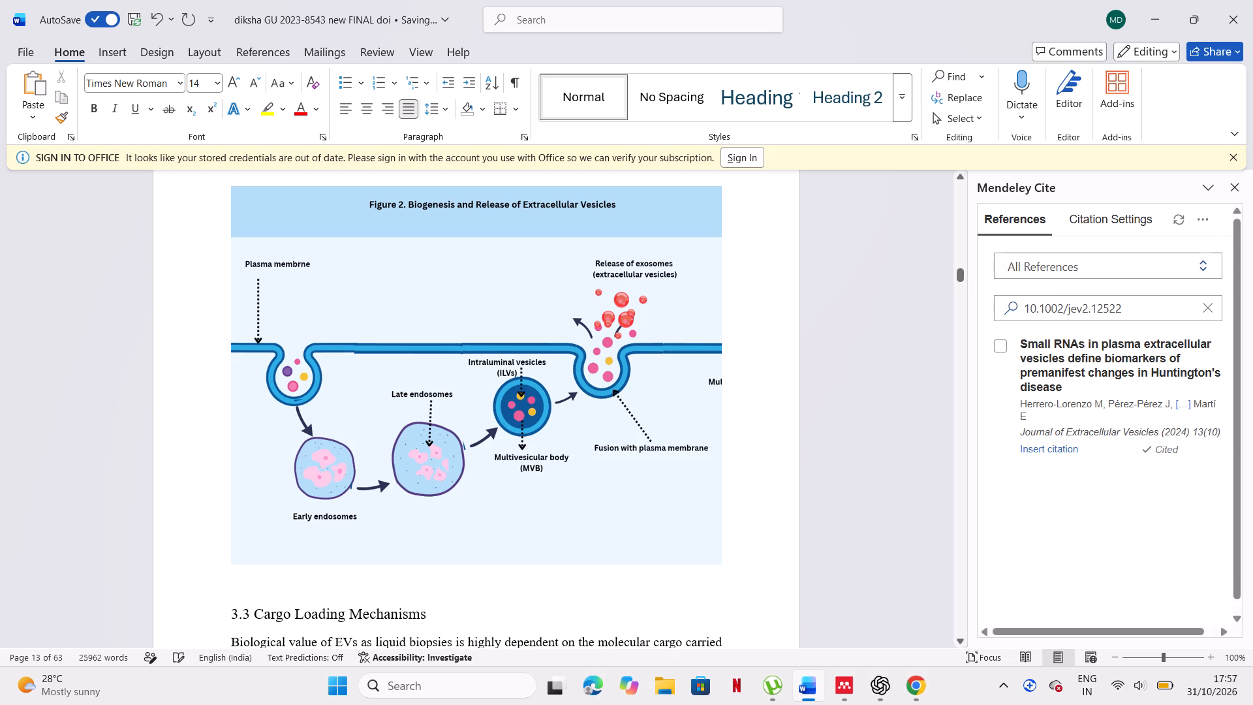
left_click(268, 584)
key("ctrl+v")
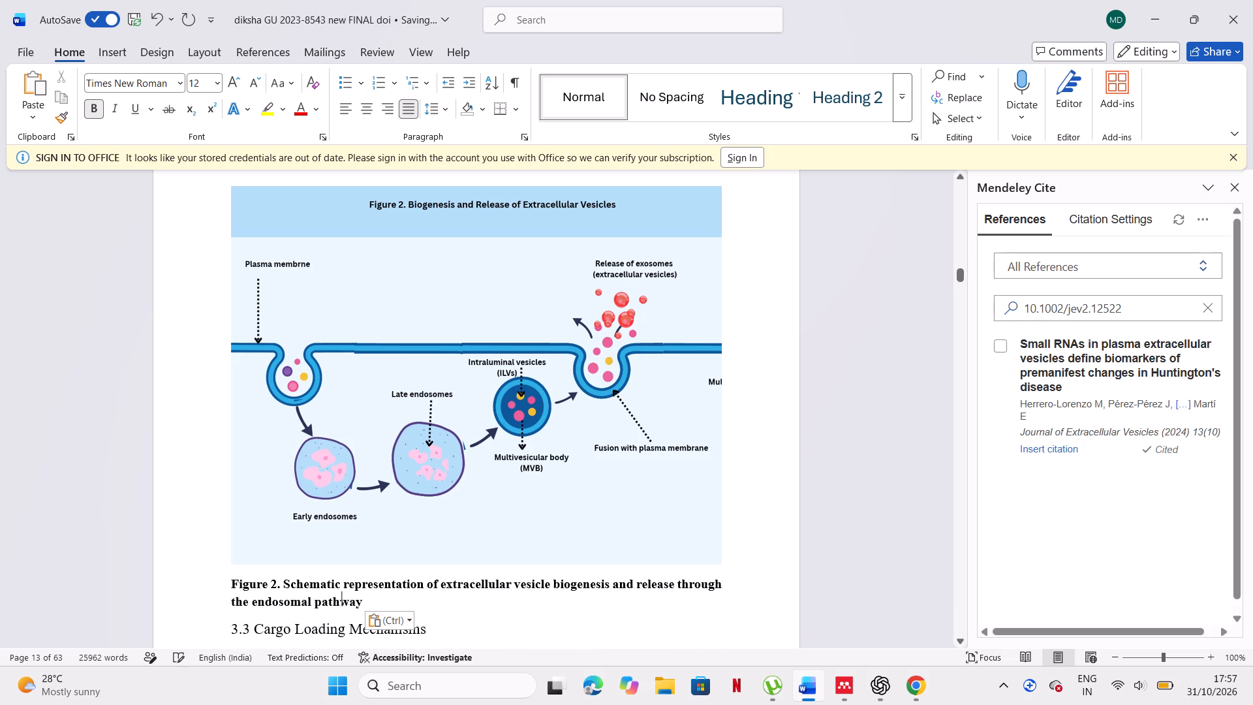
Remove the bold formatting from the pasted Figure 2 caption below the image.
left_click_drag(228, 582, 350, 616)
left_click(359, 591)
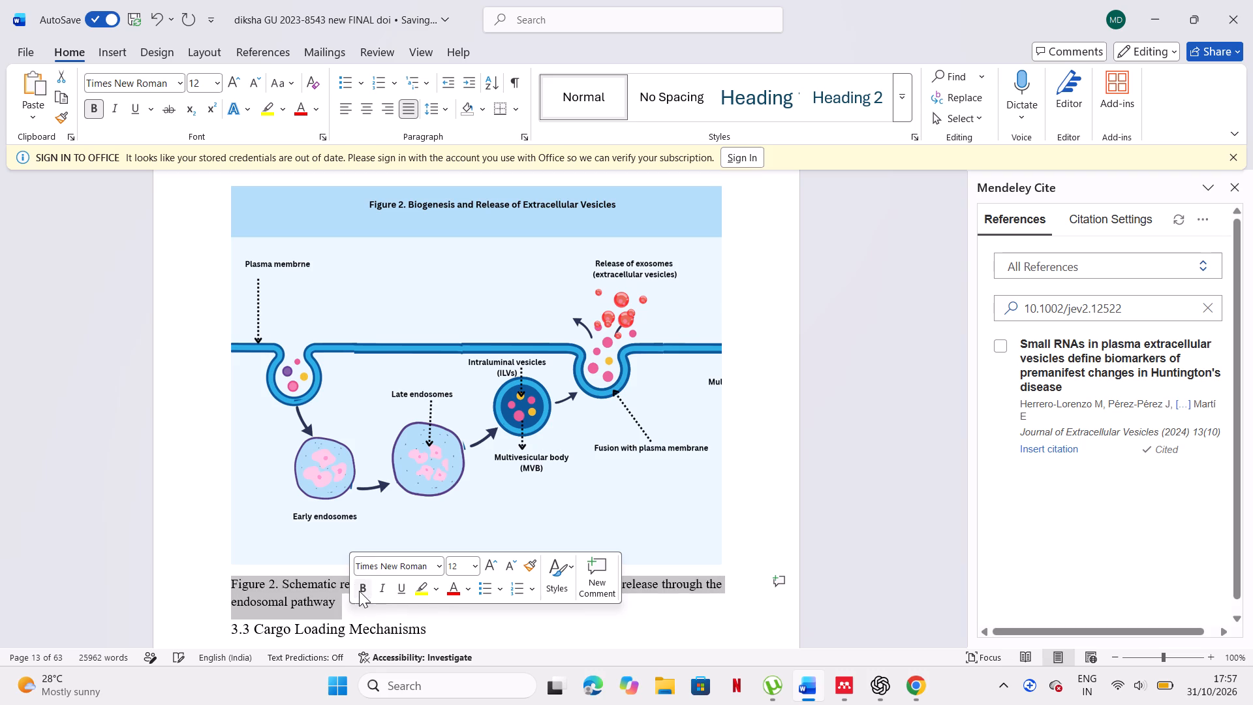
left_click(408, 614)
Delete the original bold Figure 2 caption above the image, after the extracellular vesicles paragraph.
scroll(408, 614, "up", 3)
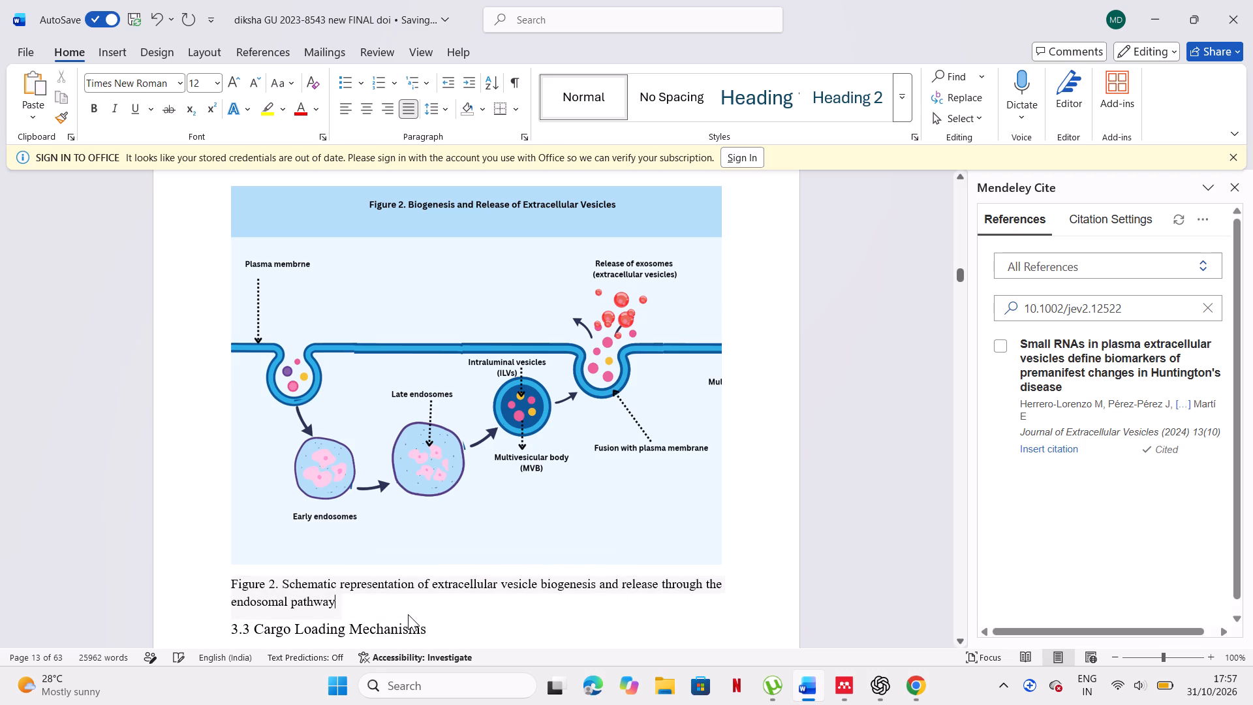
scroll(408, 614, "up", 1)
scroll(439, 514, "up", 16)
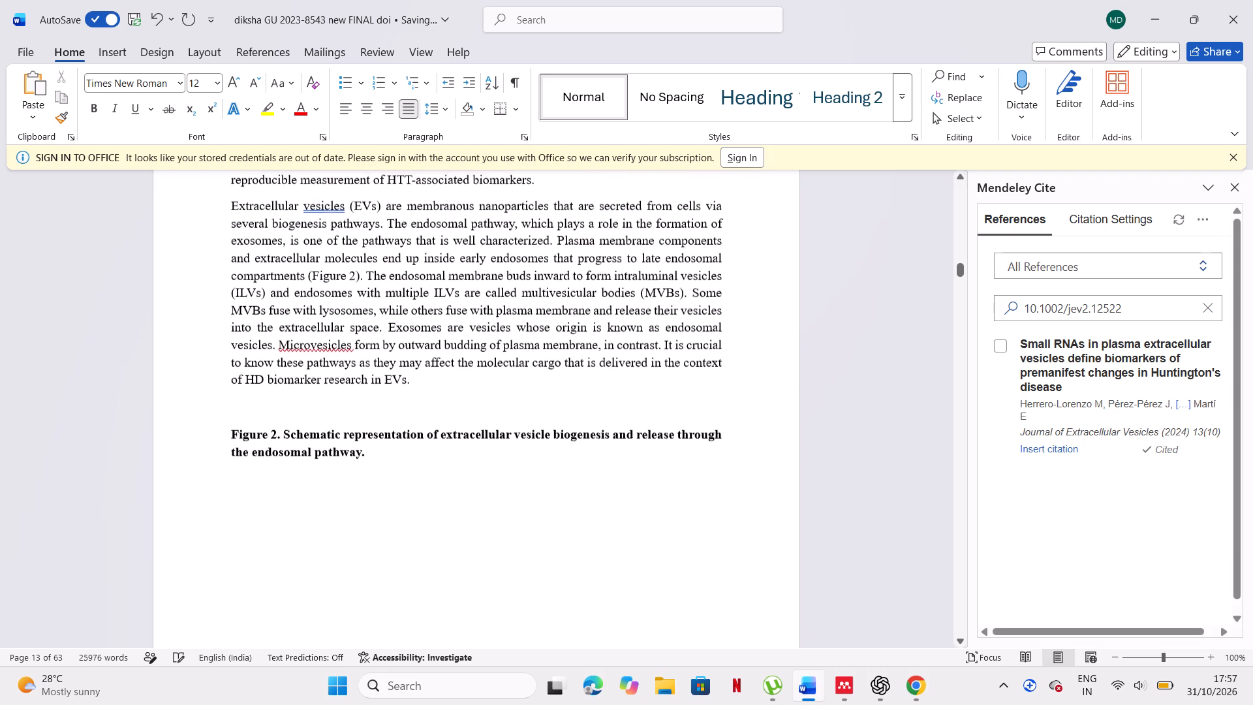
left_click_drag(231, 425, 374, 494)
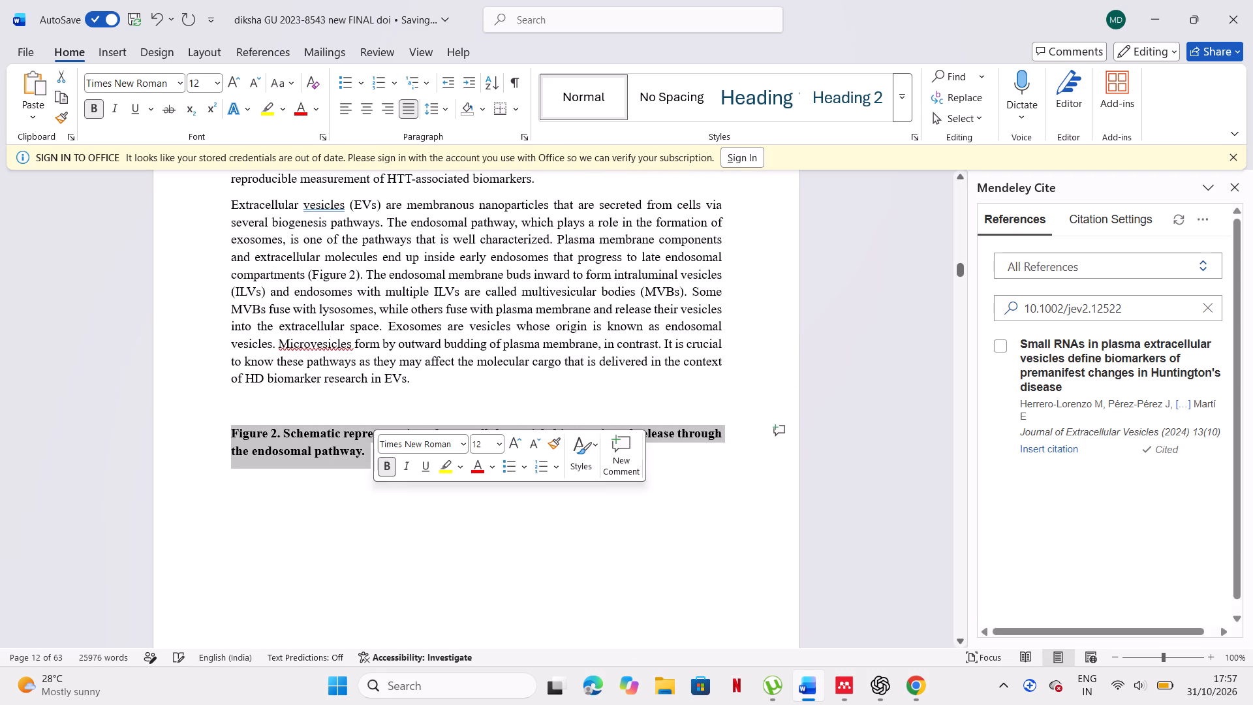
key("BackSpace")
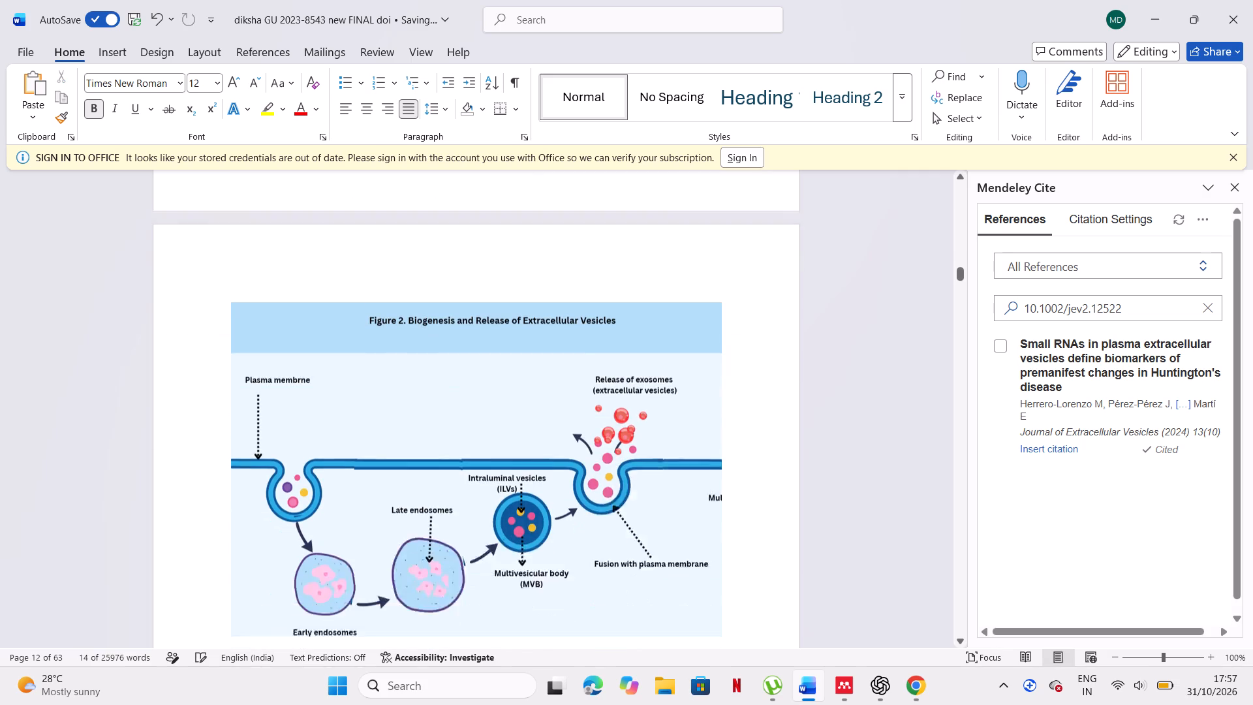
Delete the mid-document References list before section 6, from its heading and entry [24] through part of the entry preceding [39].
scroll(430, 507, "down", 11)
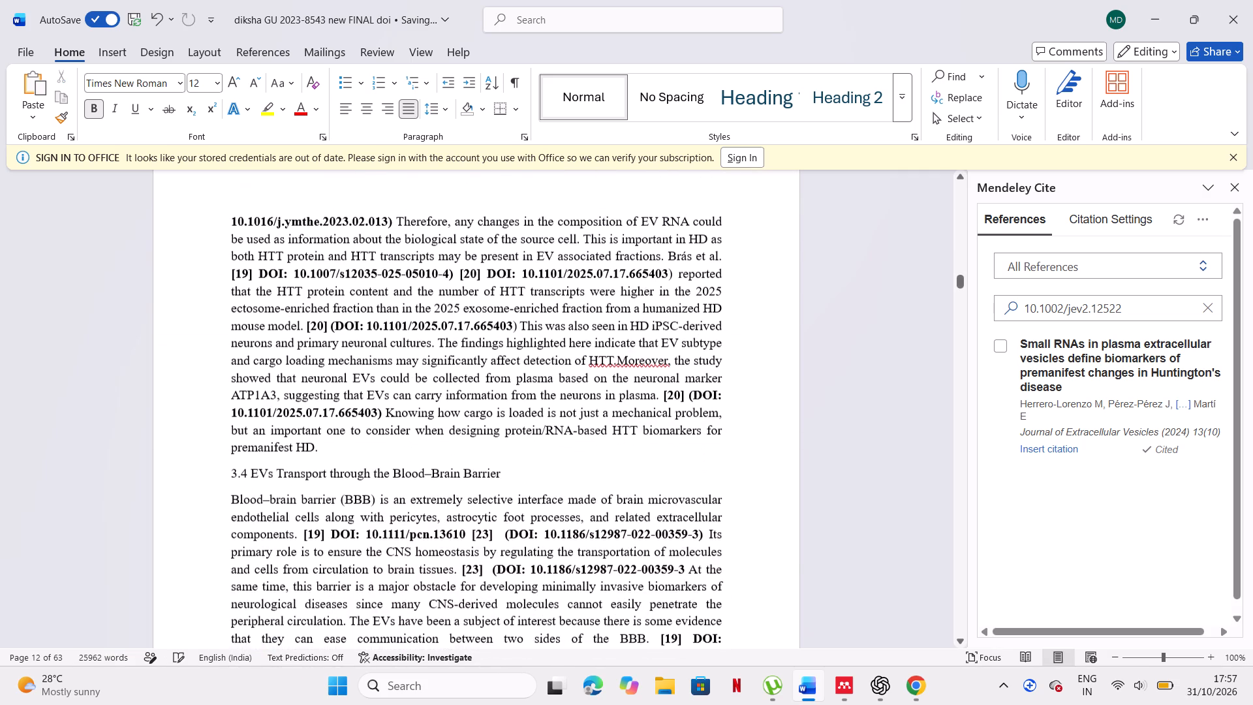
scroll(430, 507, "down", 4)
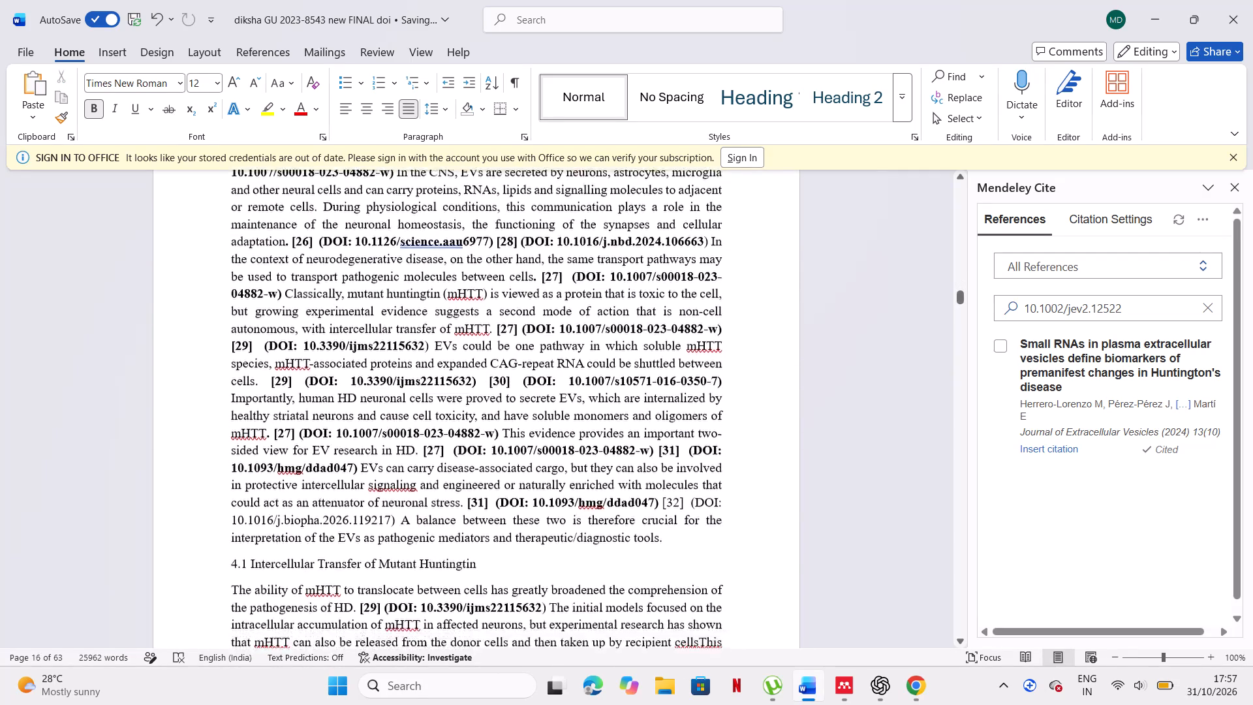
scroll(430, 507, "down", 6)
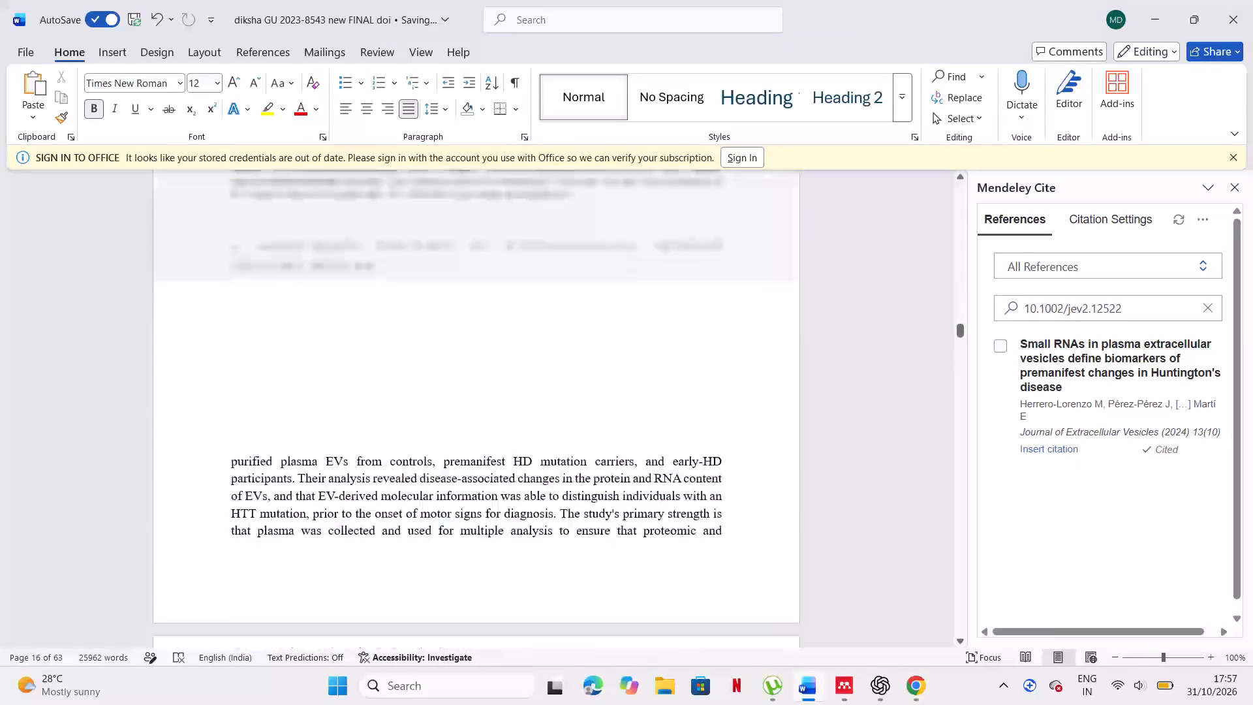
scroll(430, 507, "down", 3)
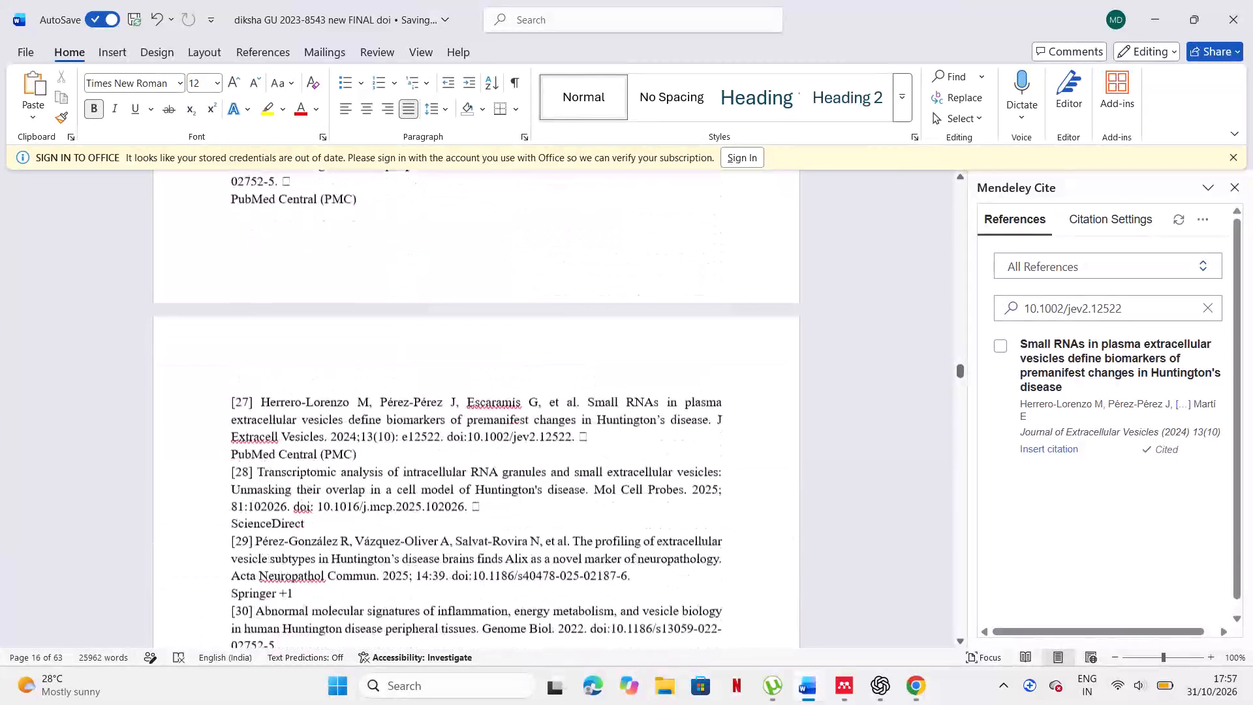
scroll(430, 507, "down", 1)
scroll(430, 507, "up", 5)
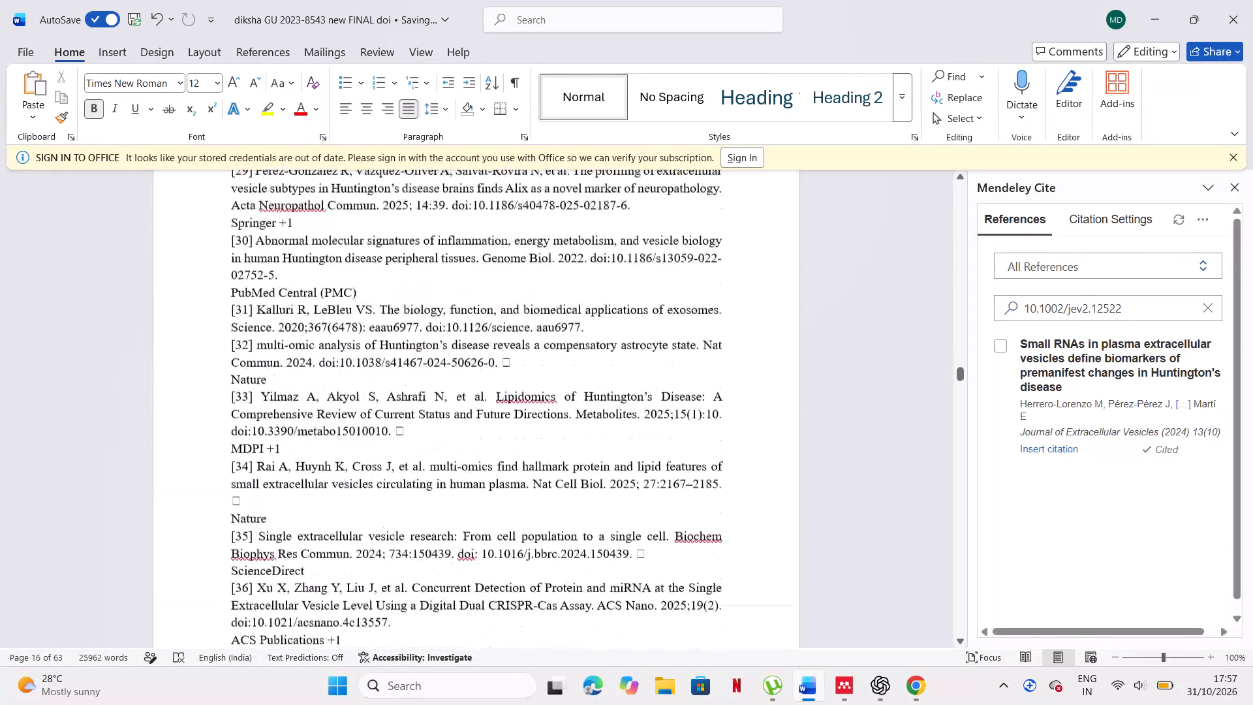
scroll(337, 383, "up", 3)
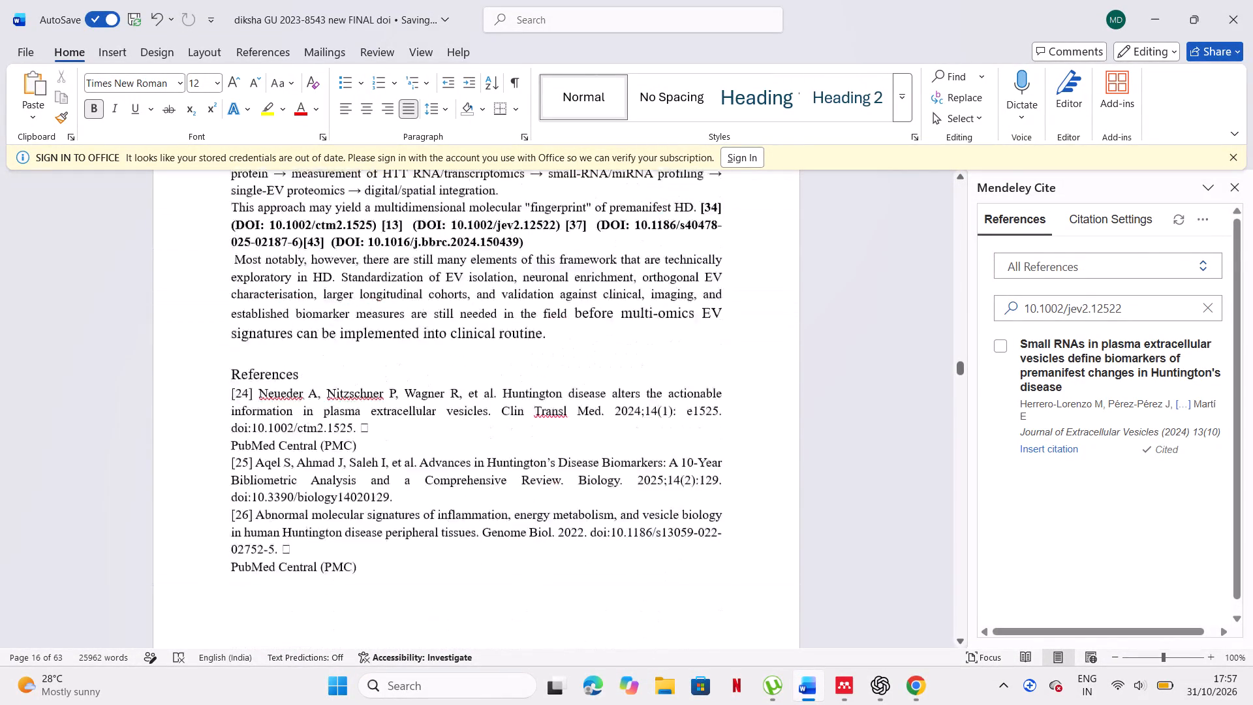
left_click_drag(226, 470, 260, 480)
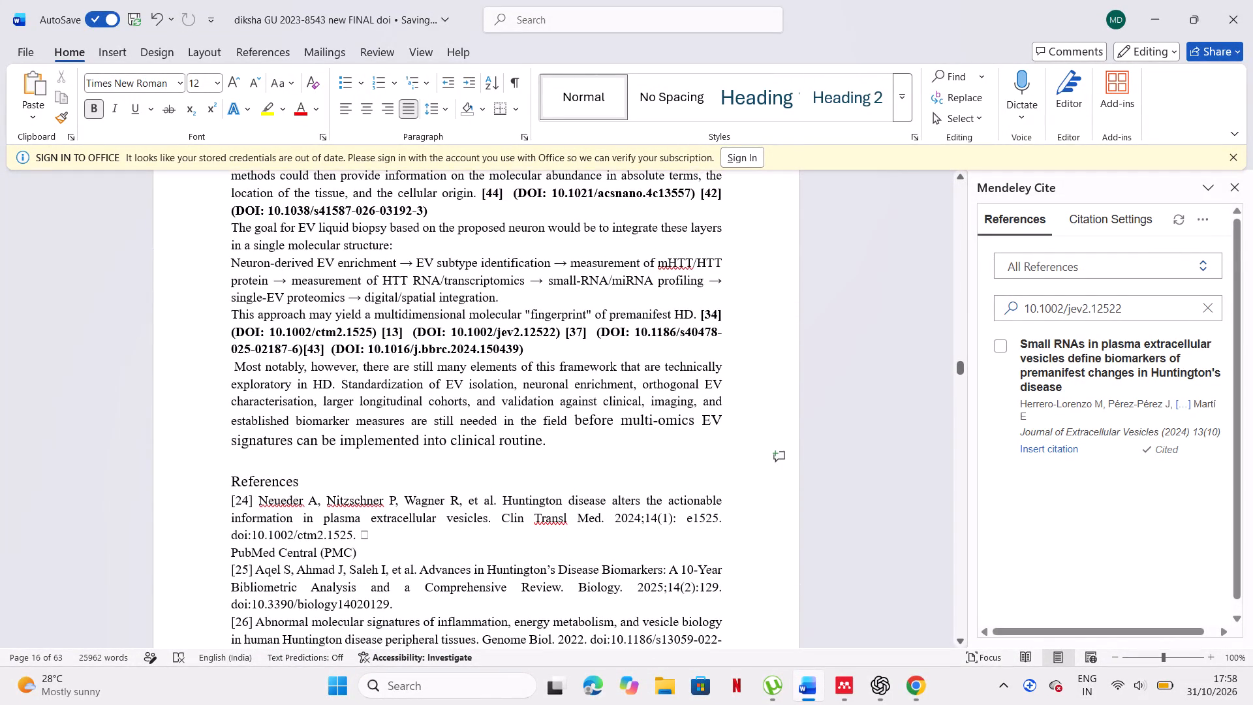
left_click_drag(260, 480, 362, 614)
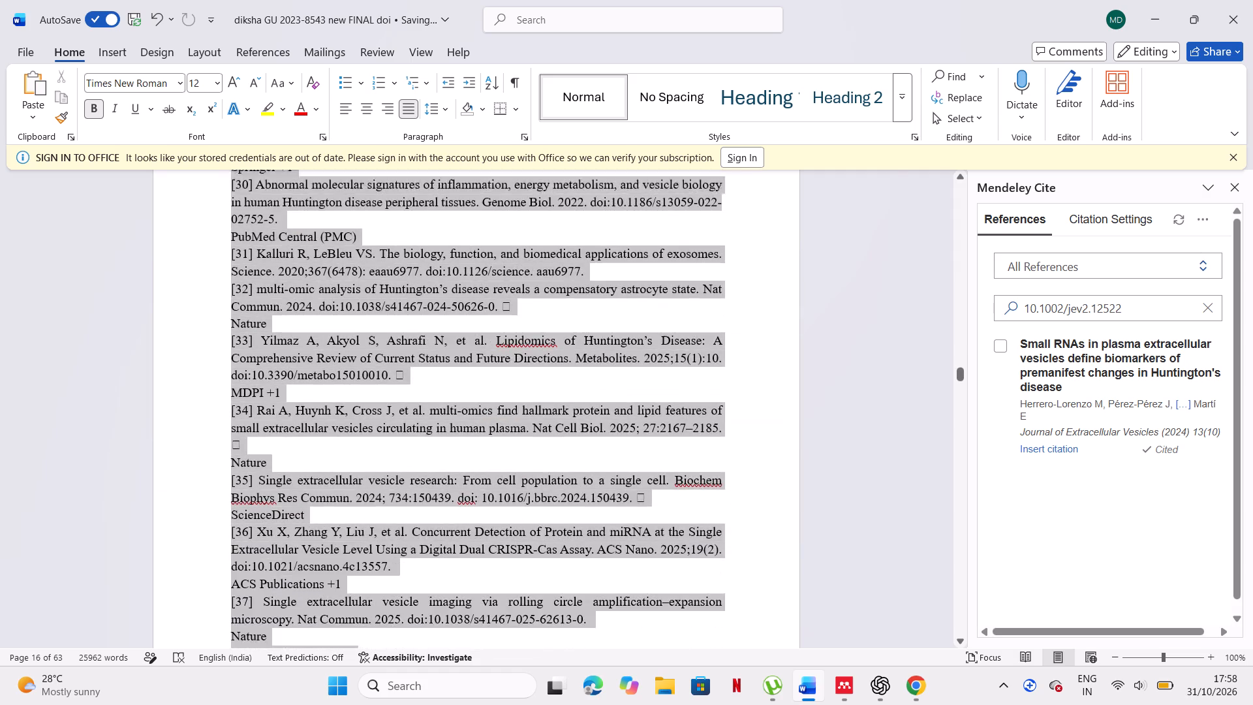
left_click_drag(362, 614, 302, 329)
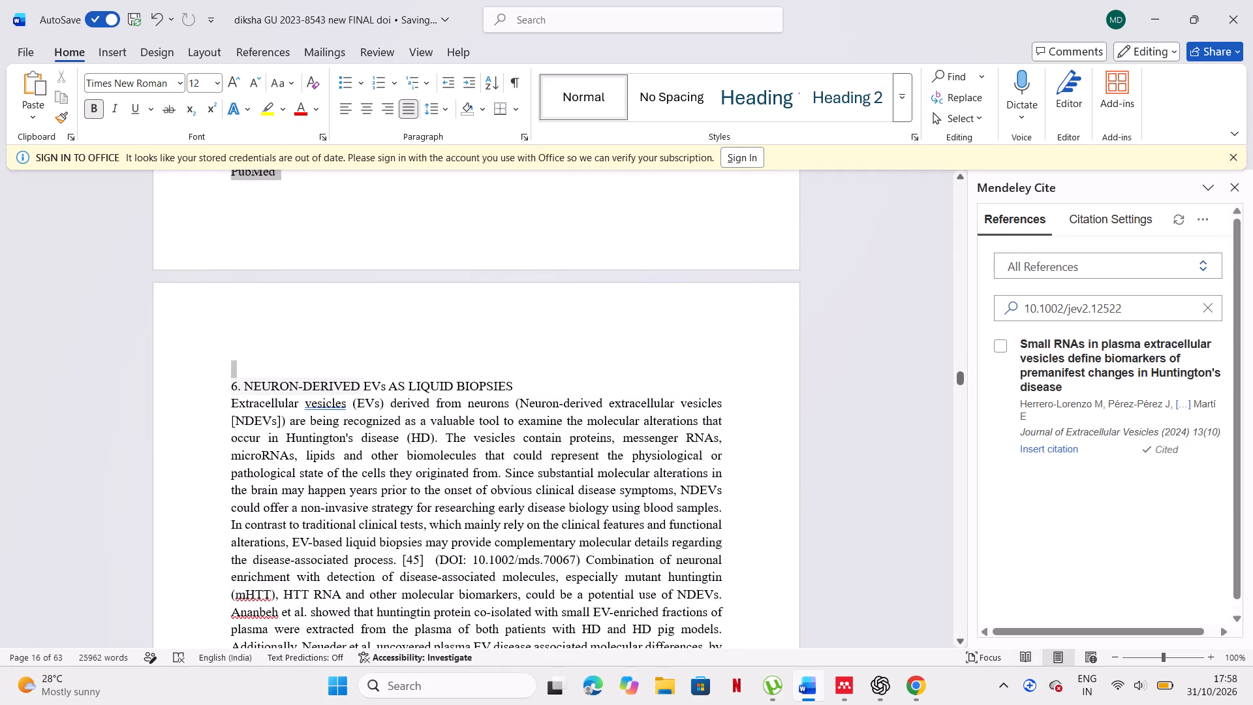
left_click_drag(302, 329, 331, 148)
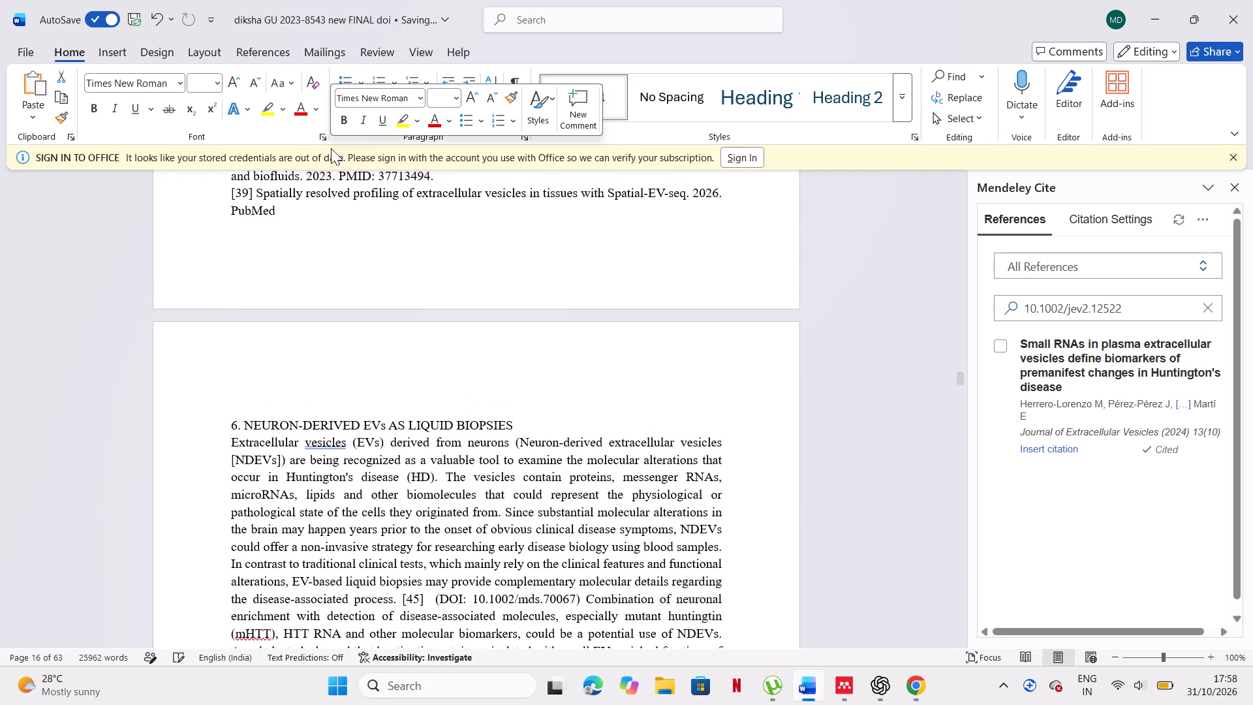
scroll(302, 303, "up", 2)
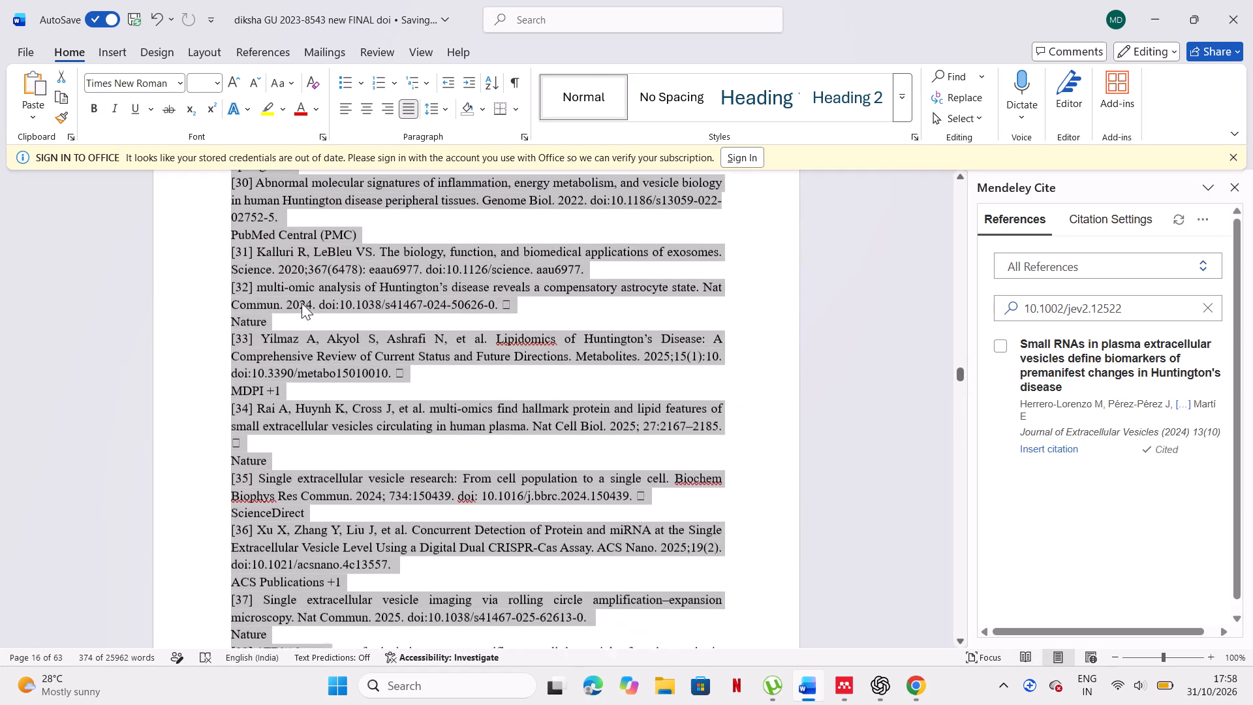
scroll(302, 303, "down", 1)
key("BackSpace")
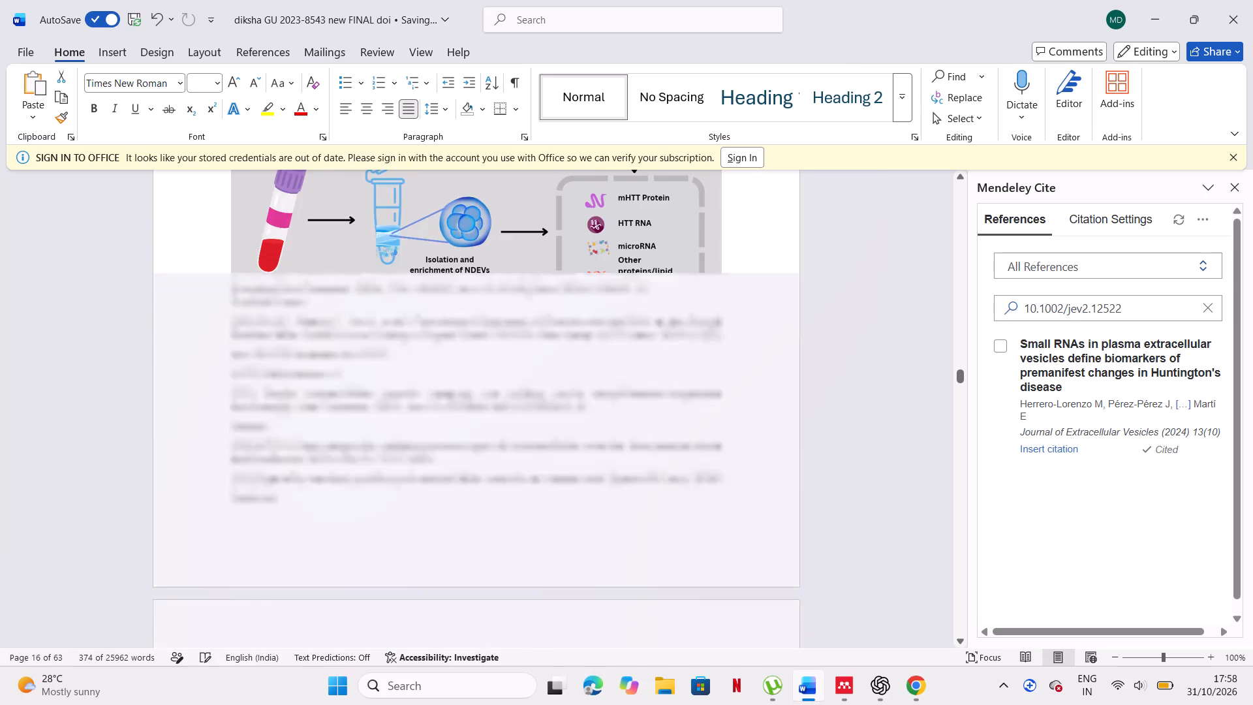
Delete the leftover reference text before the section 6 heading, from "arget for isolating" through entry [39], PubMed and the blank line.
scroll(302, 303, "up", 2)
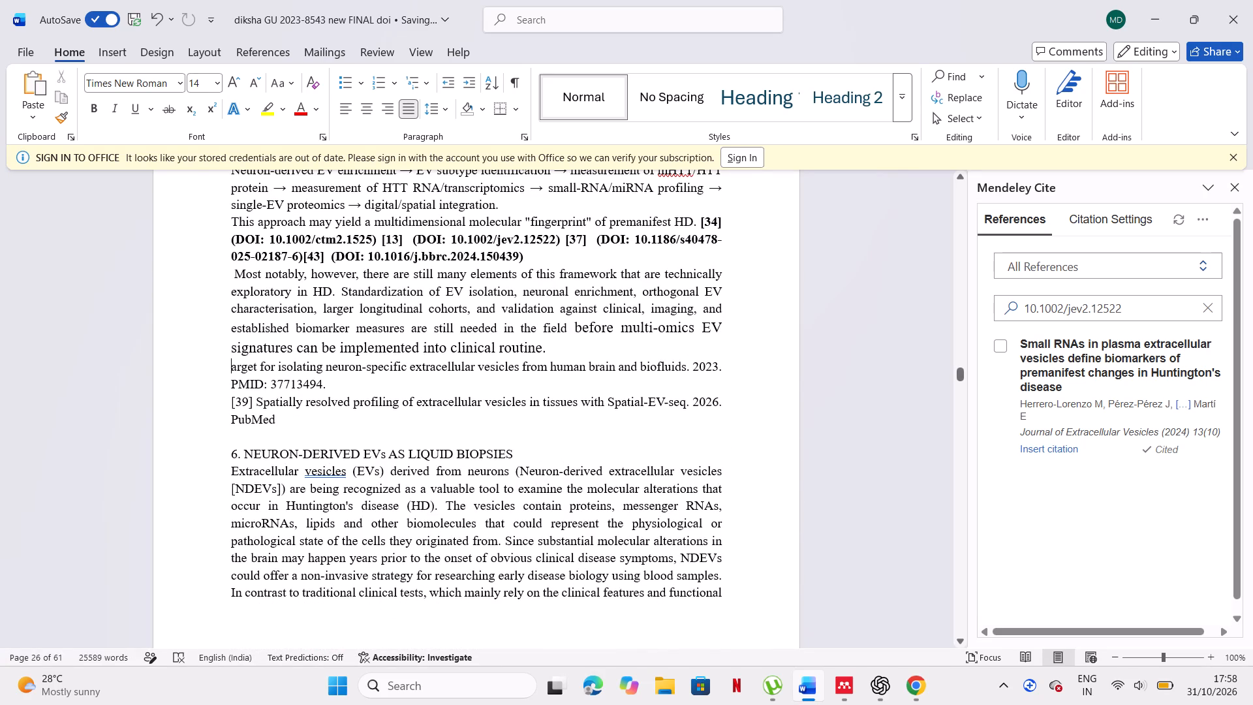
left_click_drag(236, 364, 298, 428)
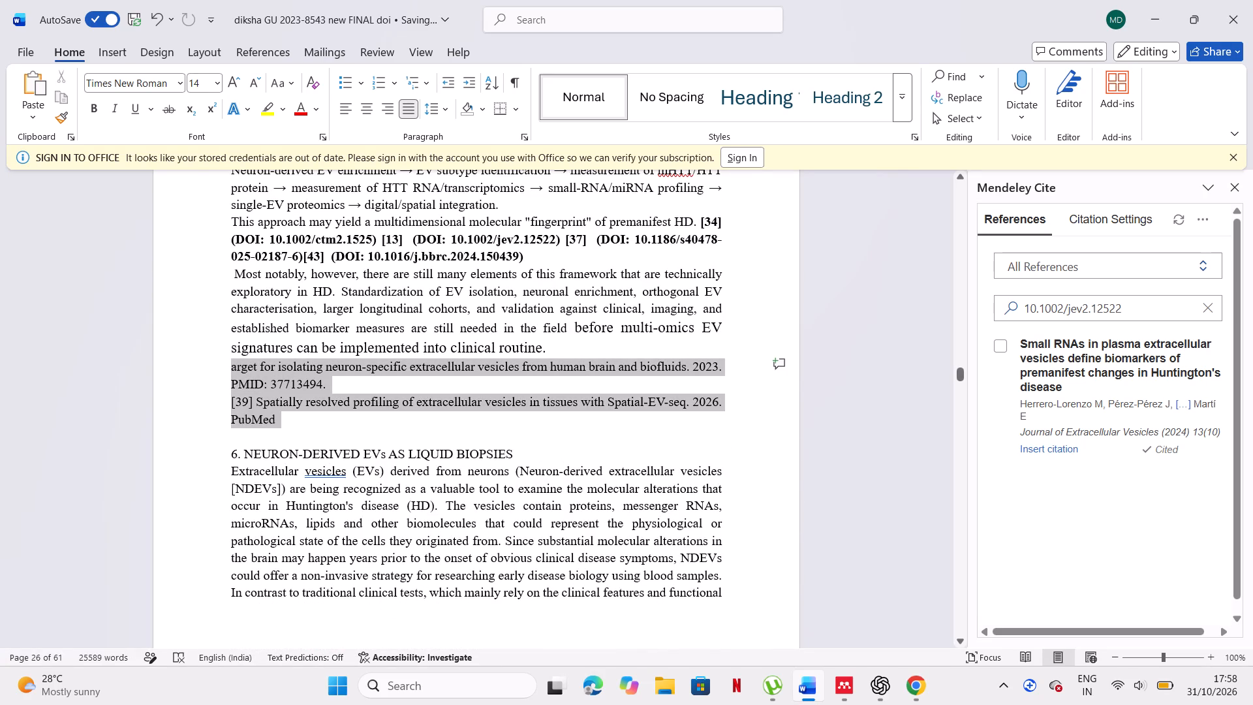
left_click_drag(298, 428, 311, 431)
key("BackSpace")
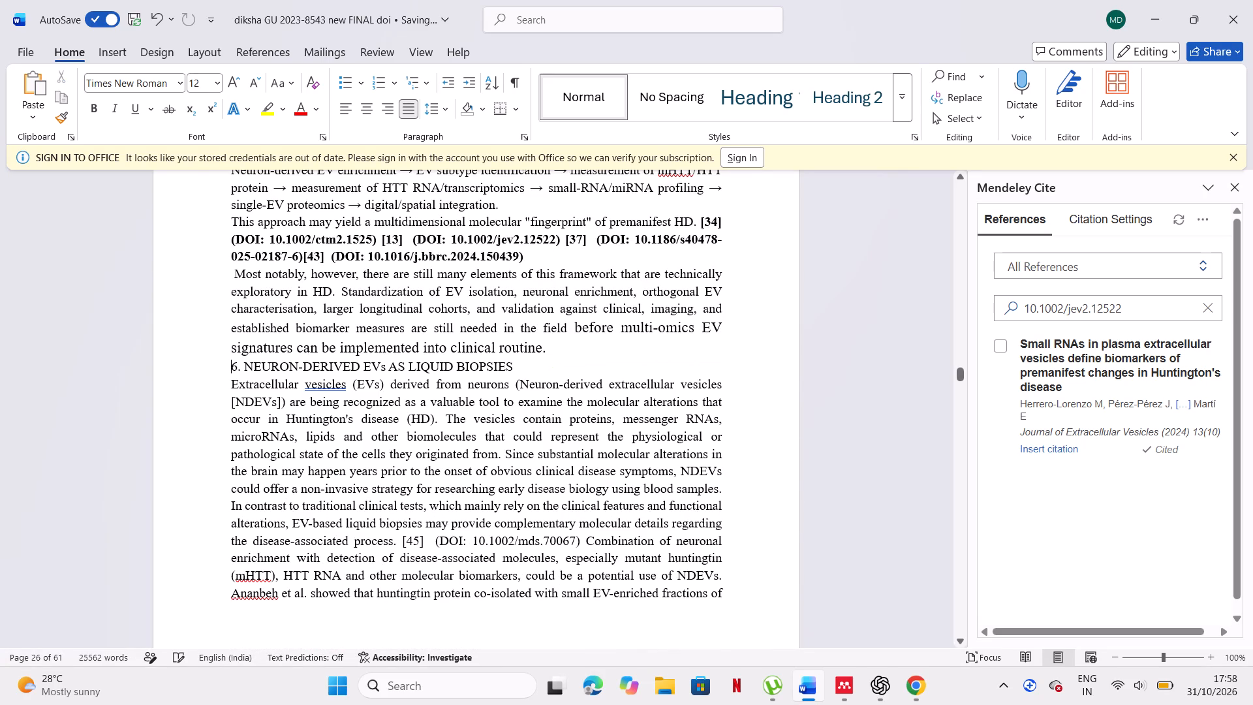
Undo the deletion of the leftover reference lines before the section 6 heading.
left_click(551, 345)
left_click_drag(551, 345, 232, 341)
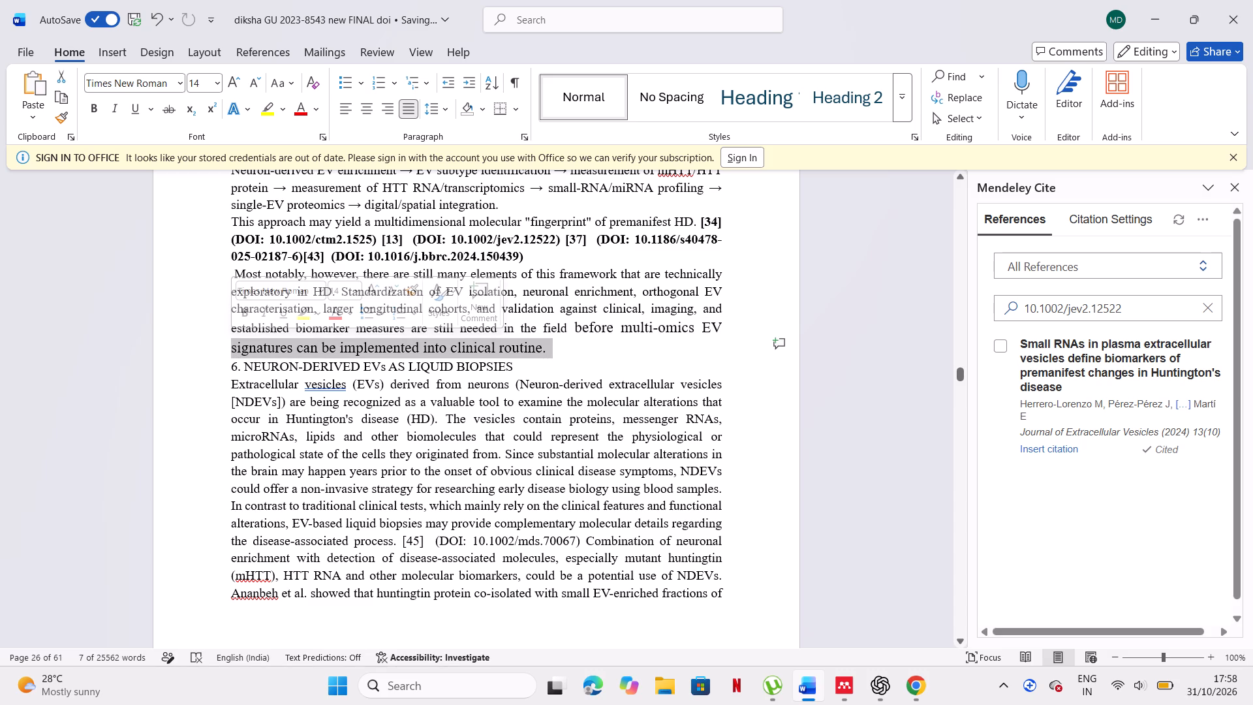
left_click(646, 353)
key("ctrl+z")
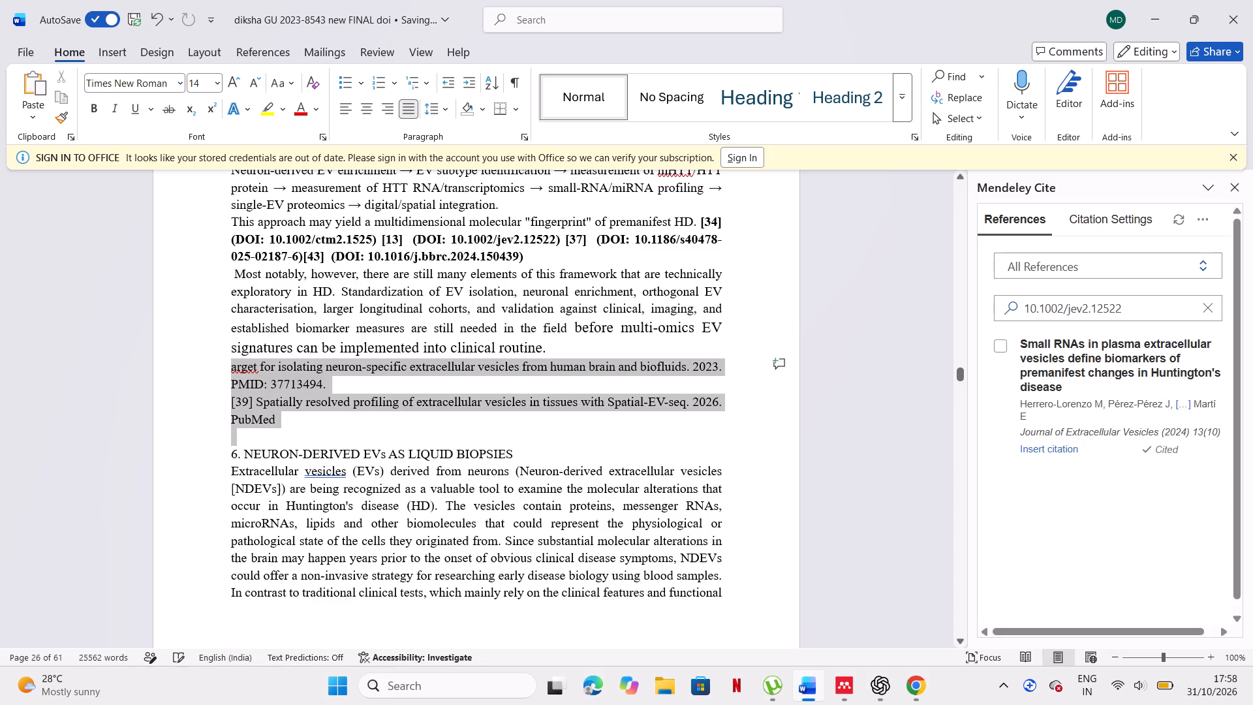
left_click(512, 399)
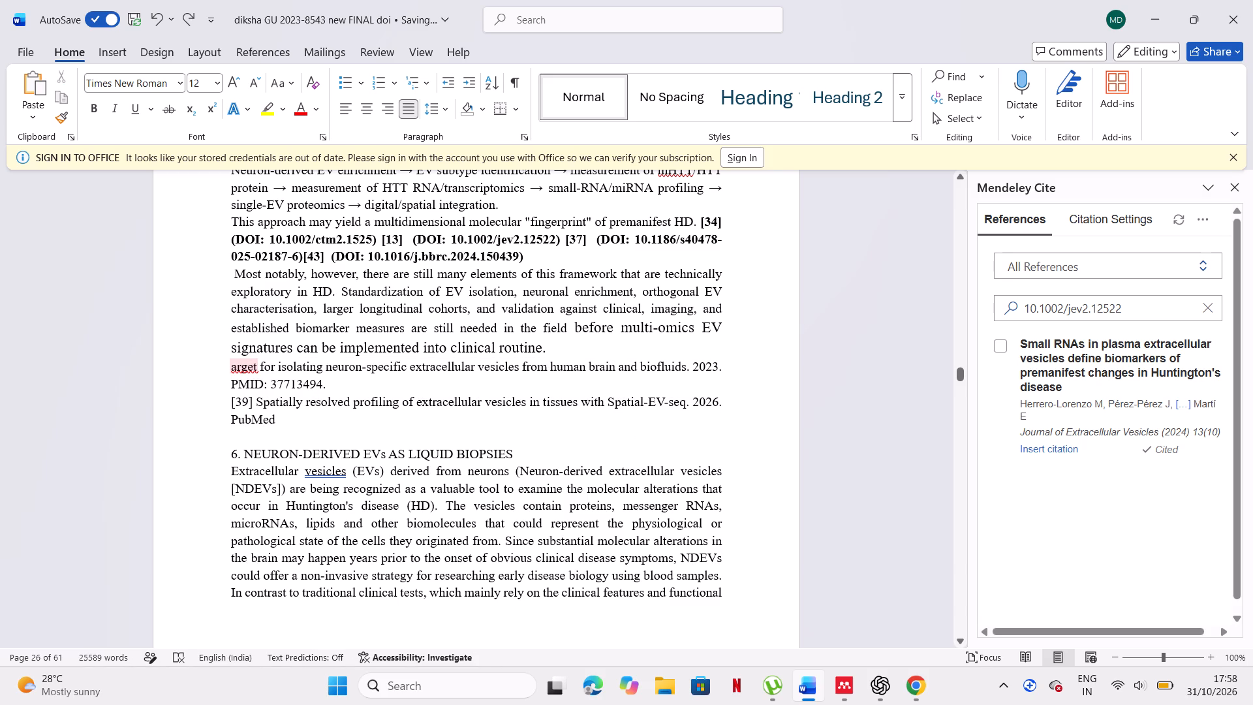
Delete the leftover reference lines before the section 6 heading, from "arget for isolating" through entry [39] and PubMed, keeping the blank line.
scroll(264, 355, "up", 1)
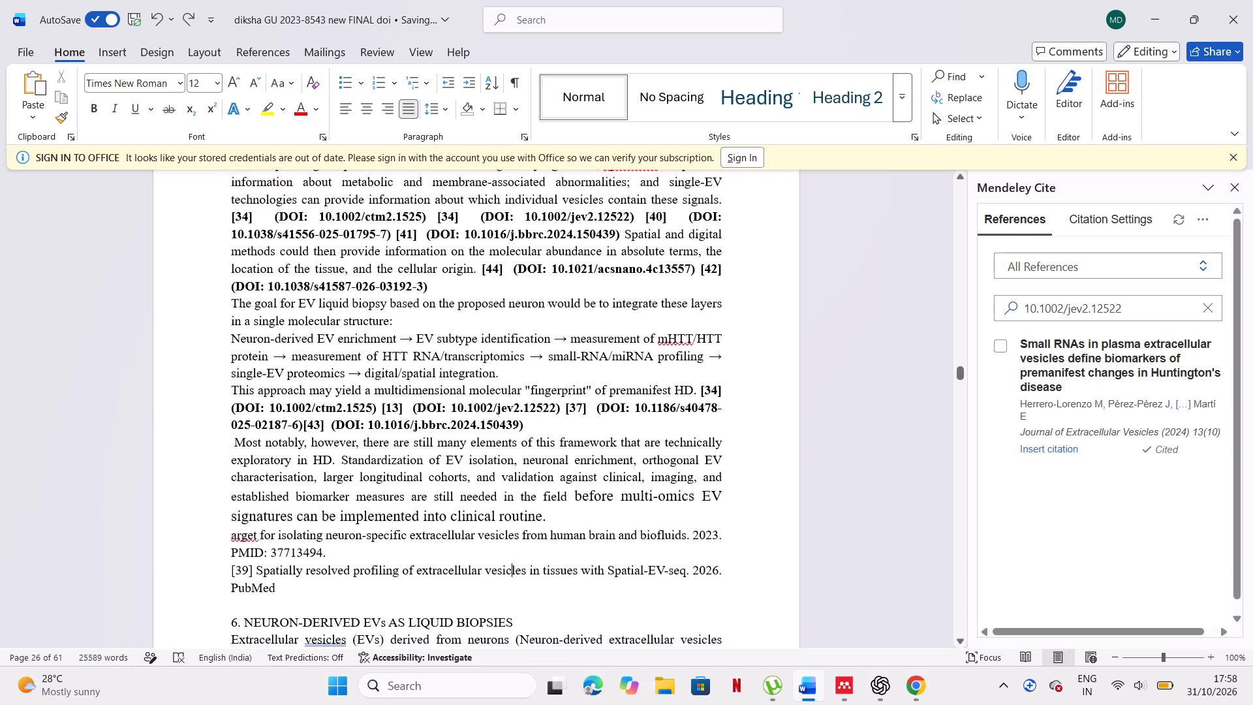
scroll(264, 355, "up", 1)
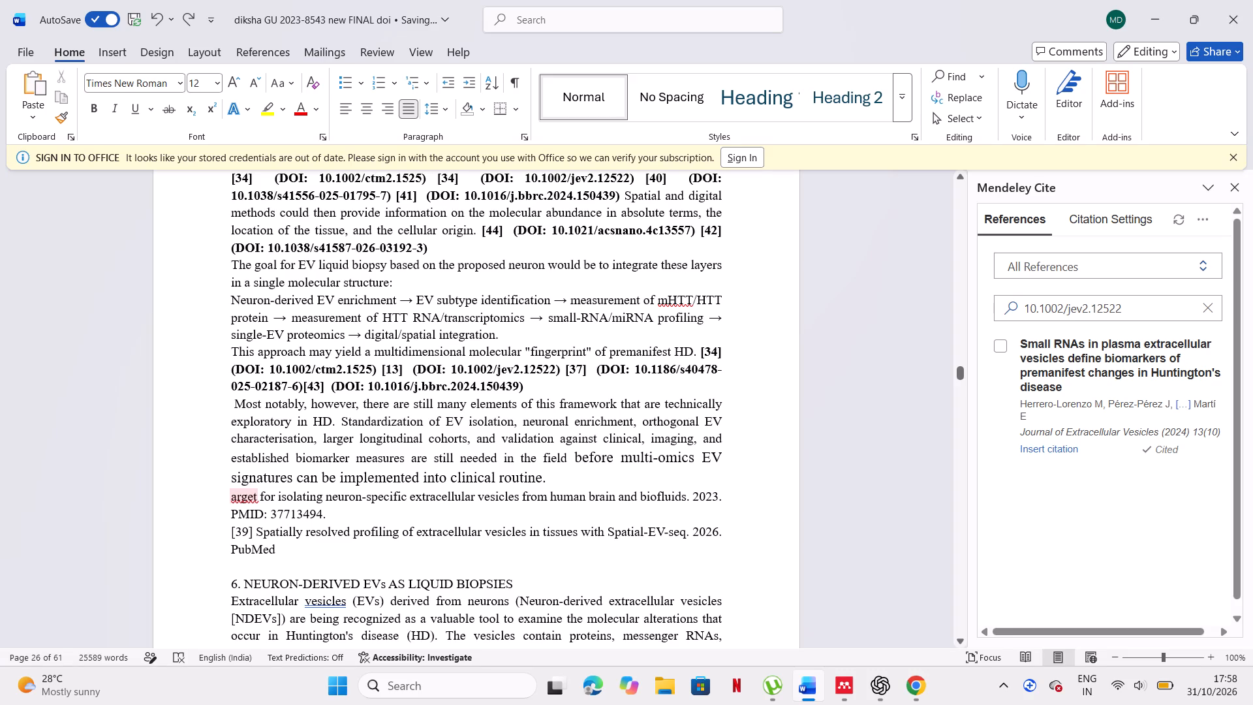
left_click_drag(240, 490, 275, 550)
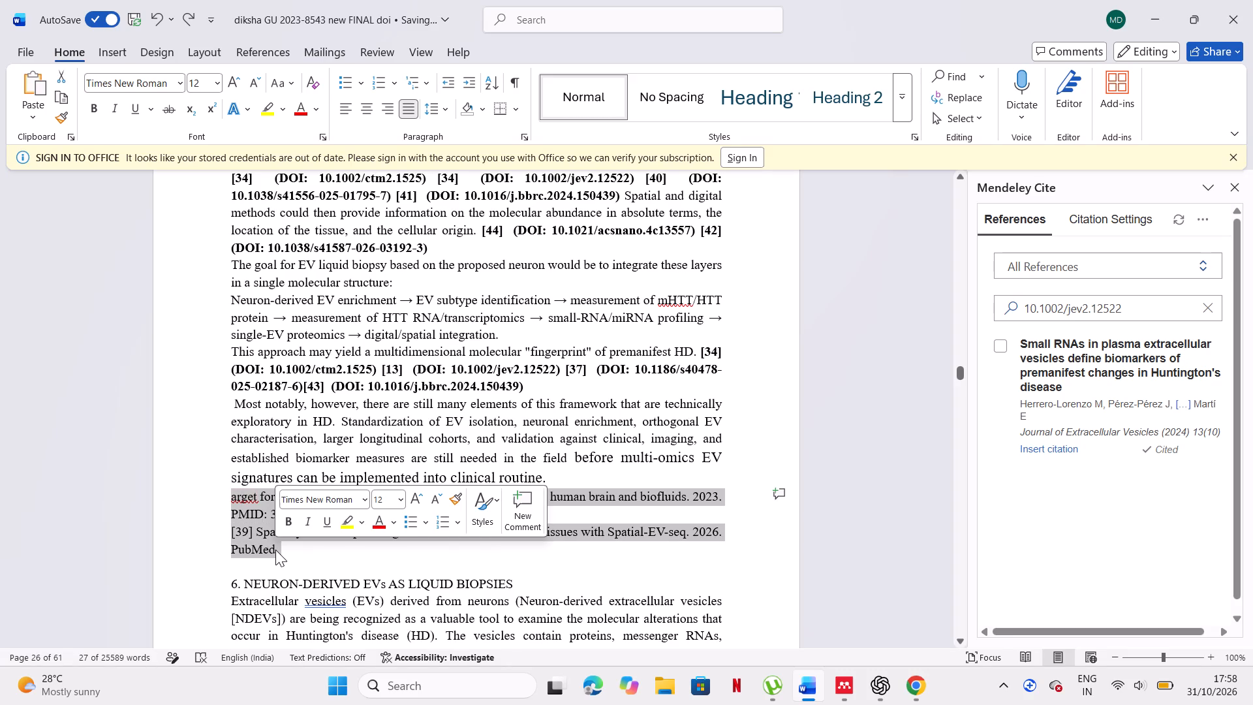
key("BackSpace")
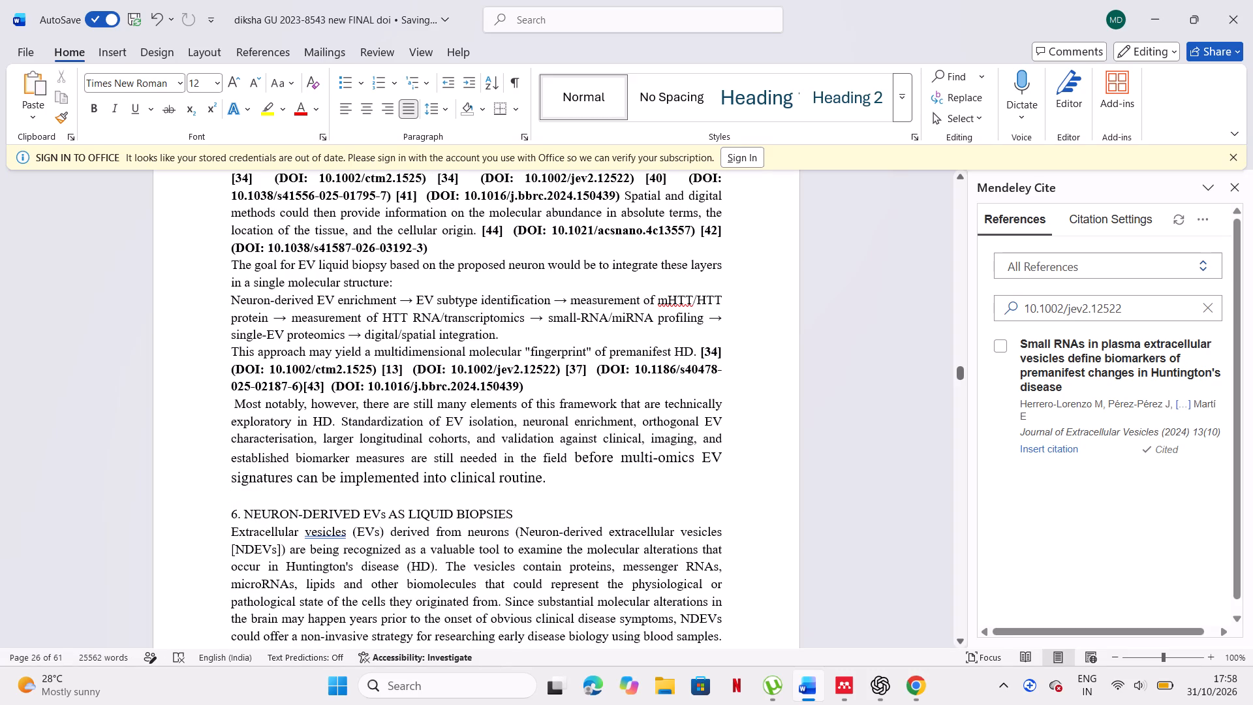
Try to select the larger-font text from "before multi-omics EV" to "clinical routine." ending the paragraph above section 6.
left_click(541, 478)
left_click(541, 478)
left_click_drag(545, 478, 498, 484)
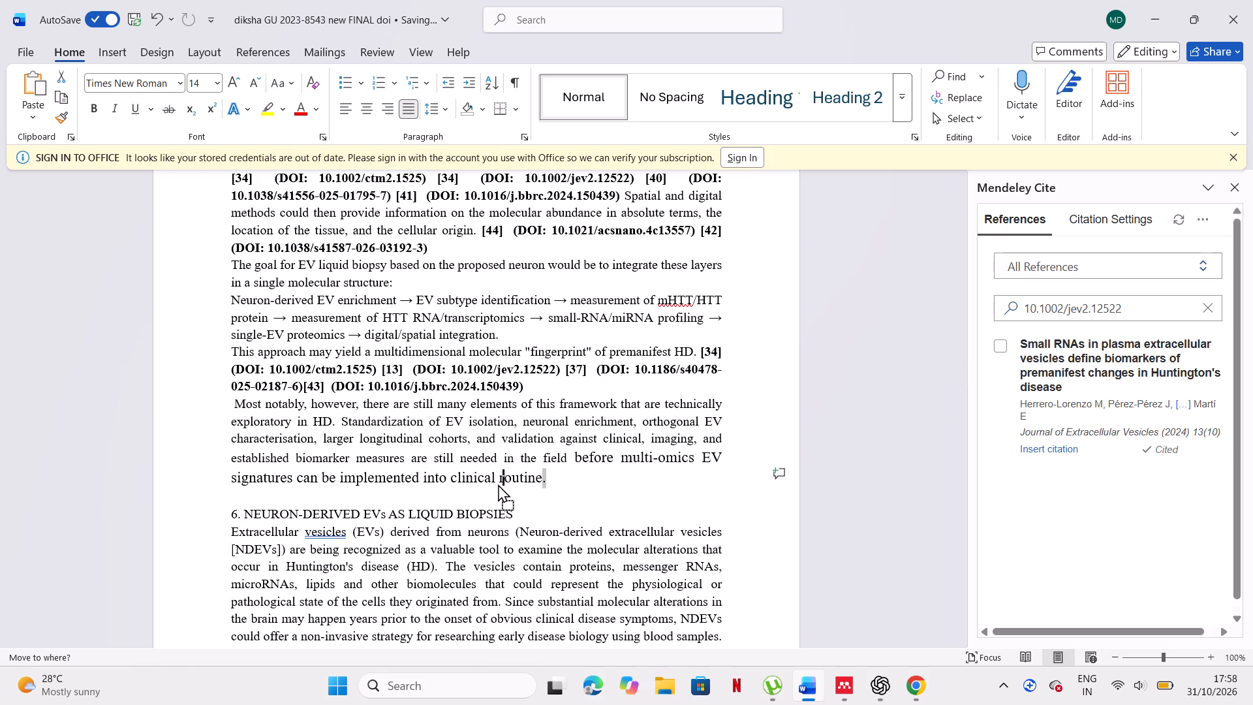
left_click_drag(498, 484, 598, 467)
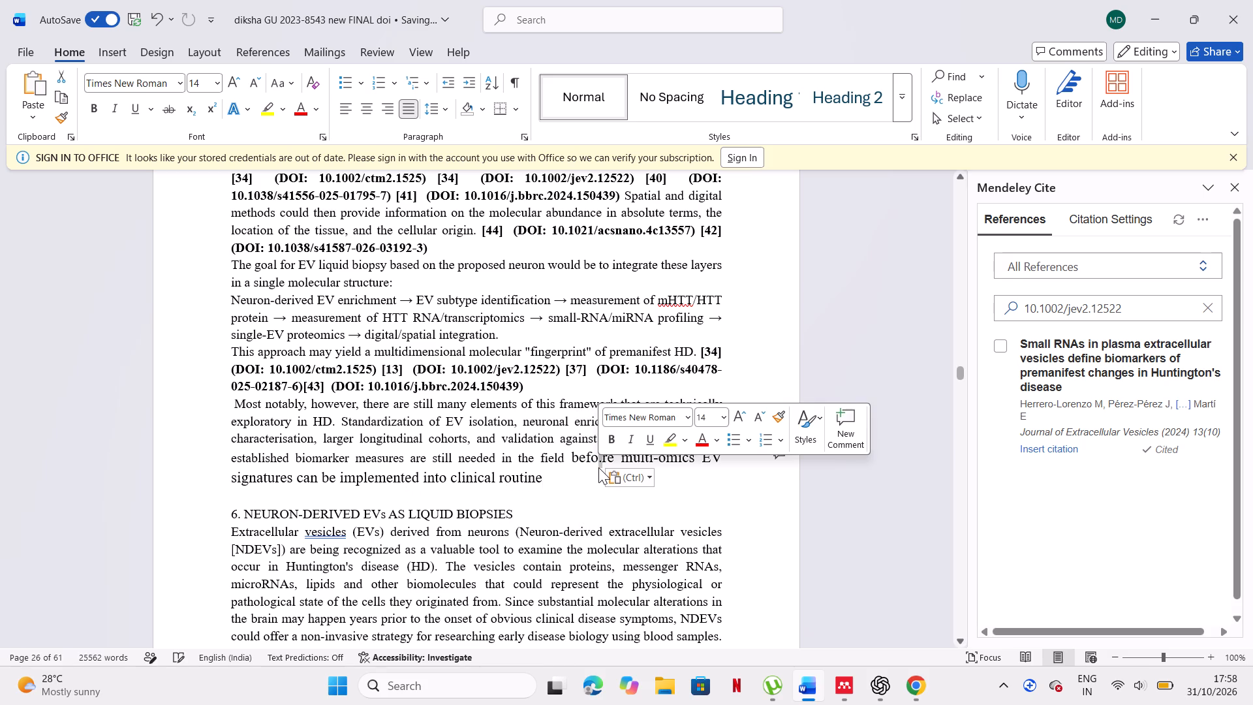
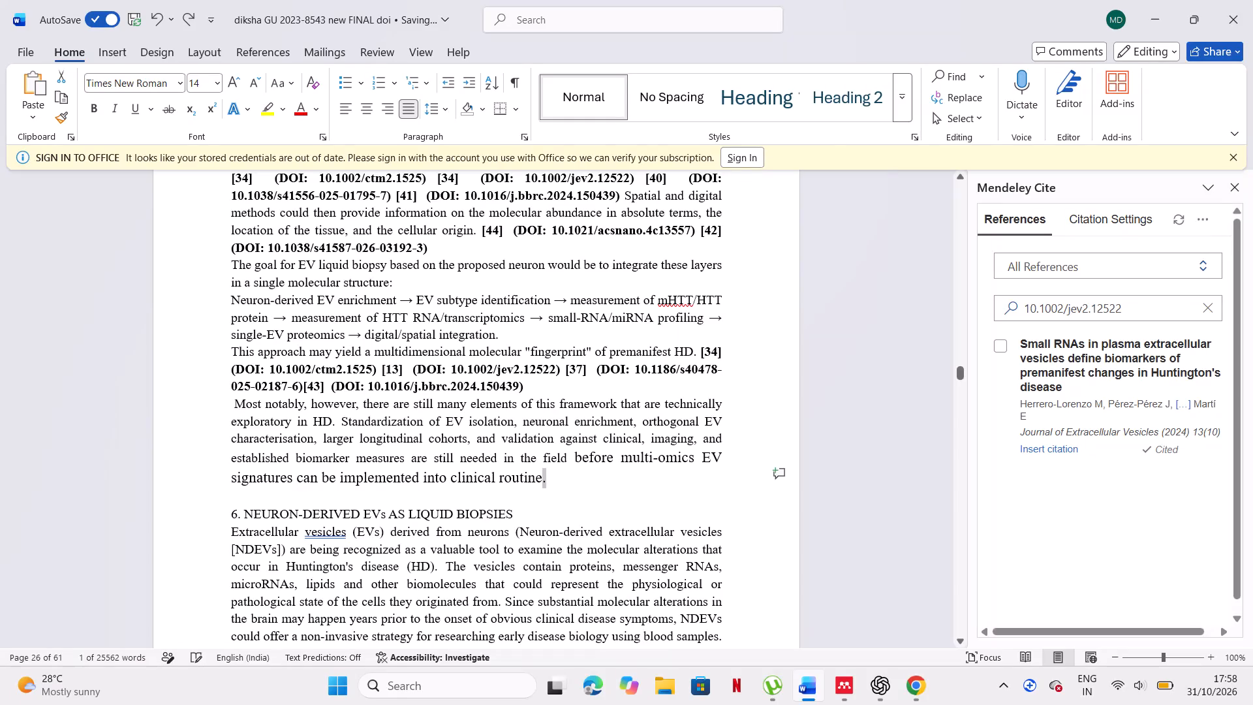
Reduce the phrase "signatures can be implemented into clinical routine" before section 6 to 12 pt, matching the body text.
left_click_drag(230, 477, 529, 475)
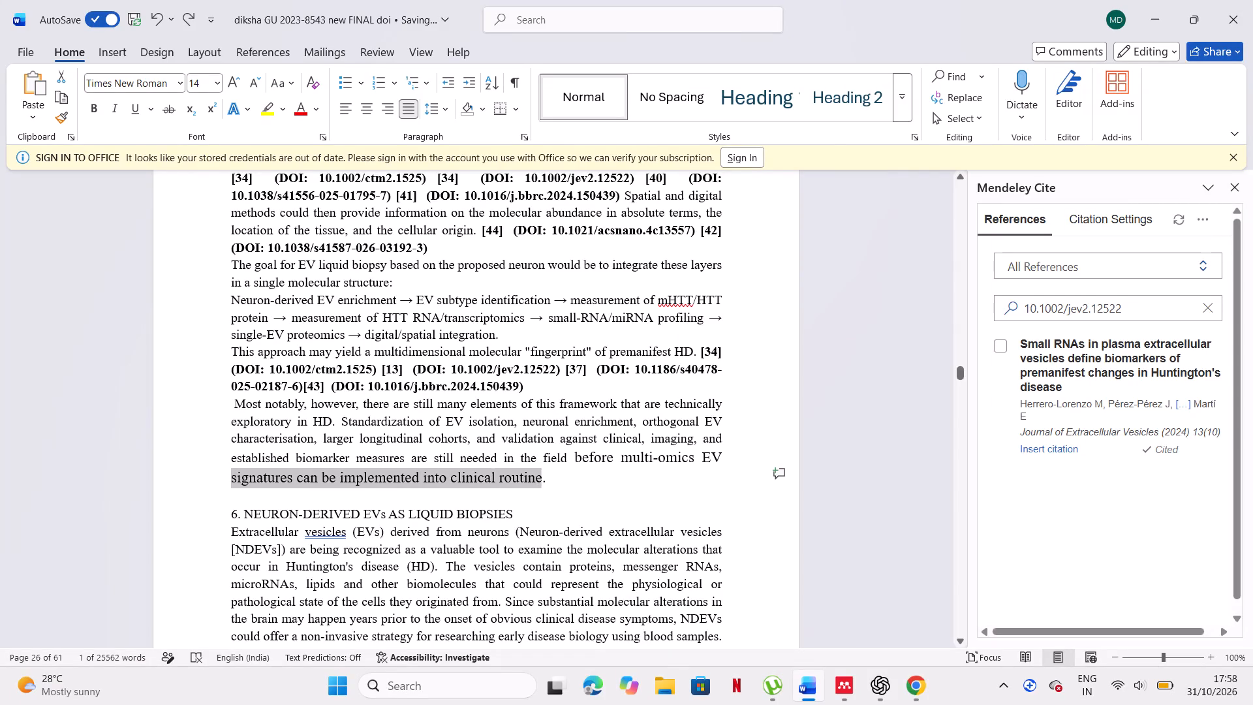
left_click_drag(529, 475, 533, 475)
left_click(673, 426)
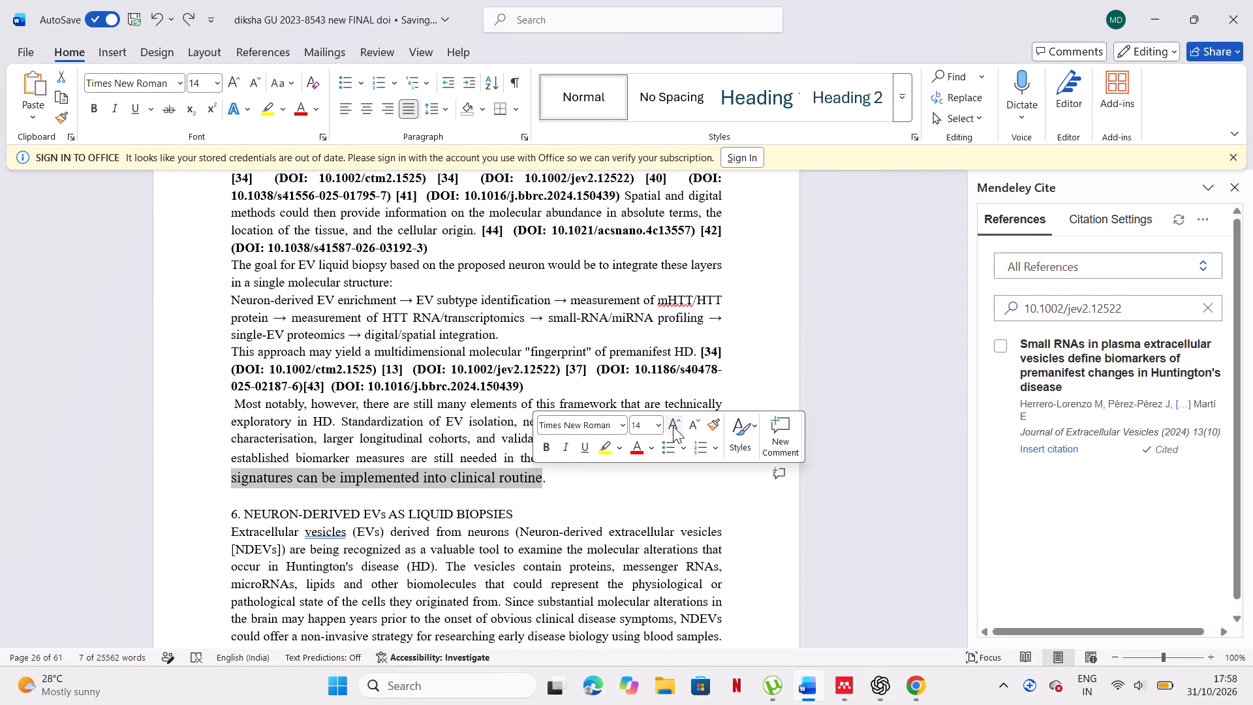
left_click(673, 426)
double_click(690, 424)
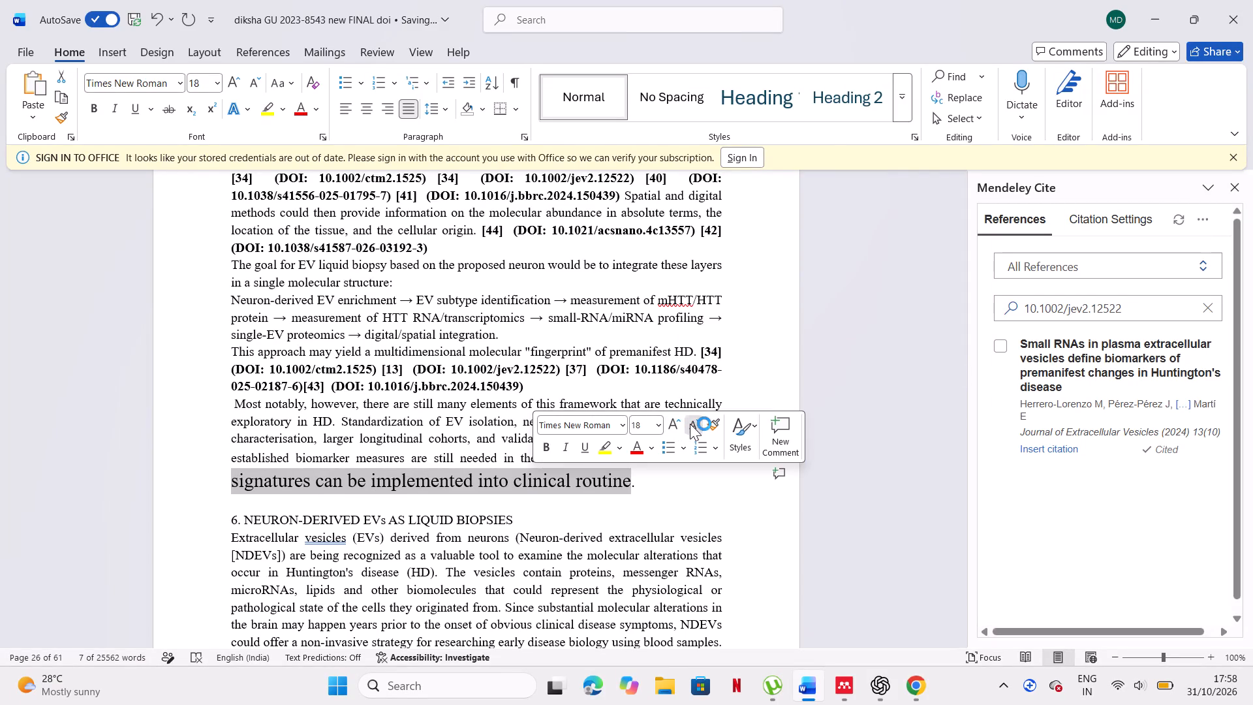
left_click(690, 424)
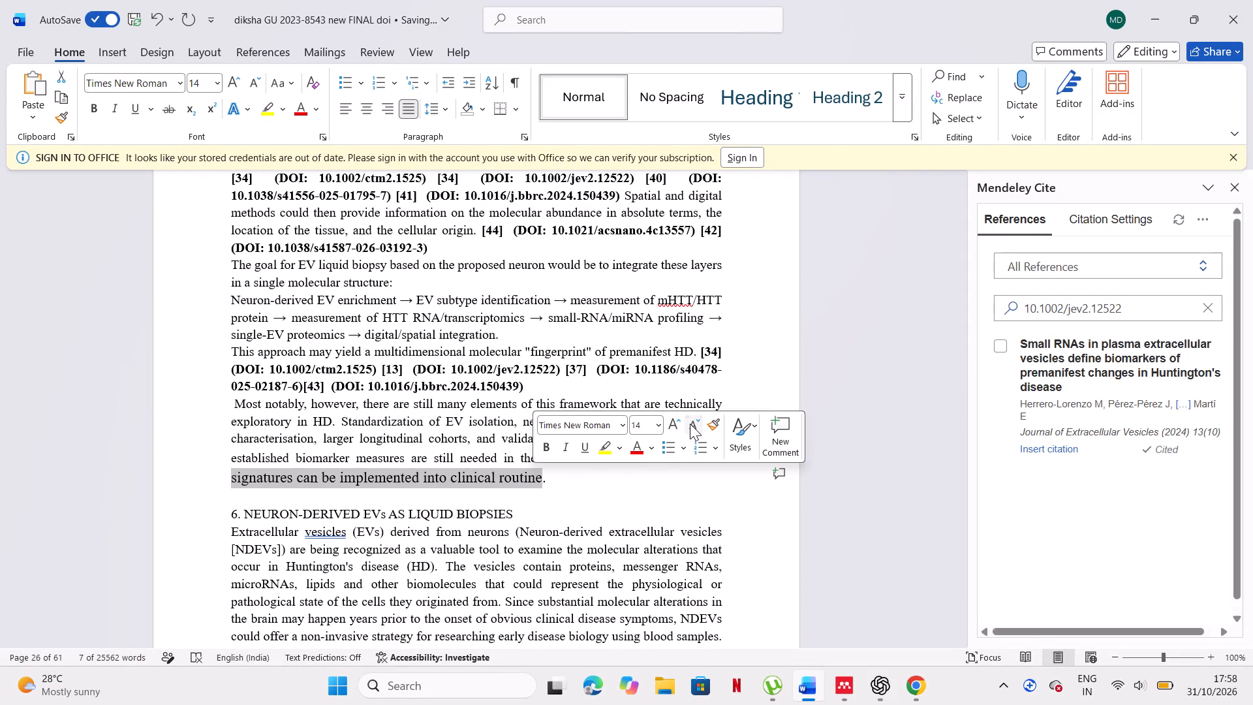
left_click(608, 485)
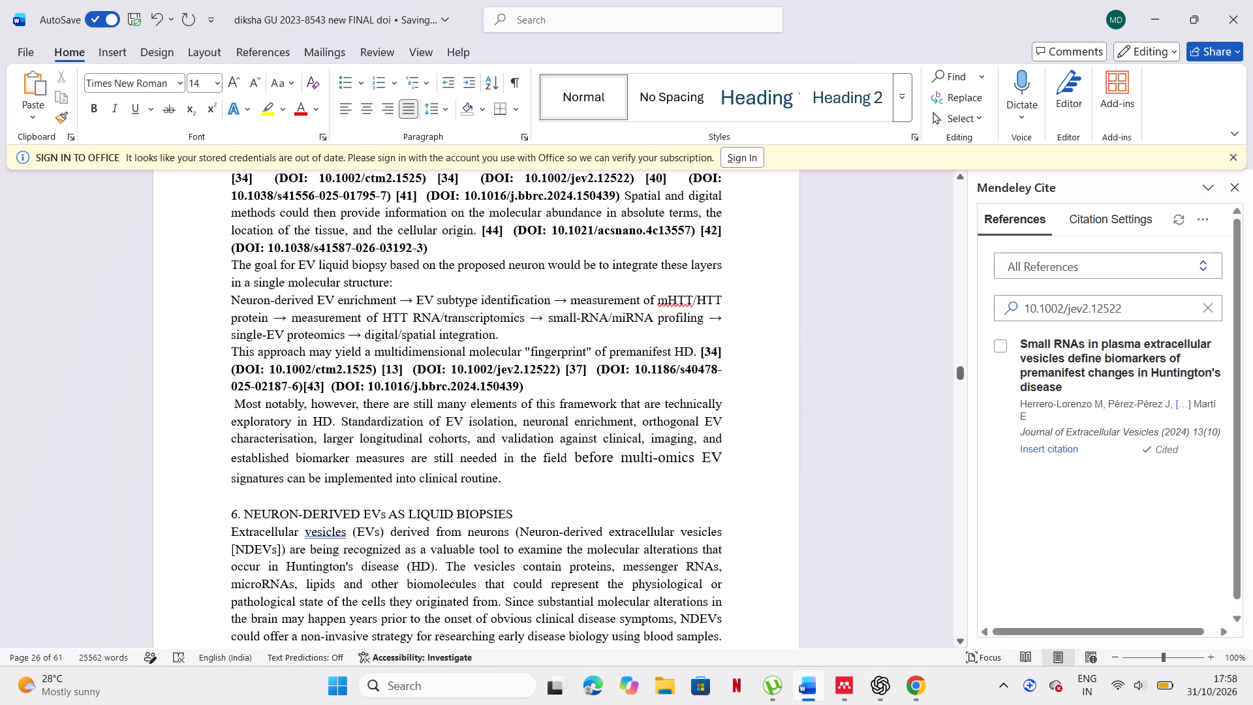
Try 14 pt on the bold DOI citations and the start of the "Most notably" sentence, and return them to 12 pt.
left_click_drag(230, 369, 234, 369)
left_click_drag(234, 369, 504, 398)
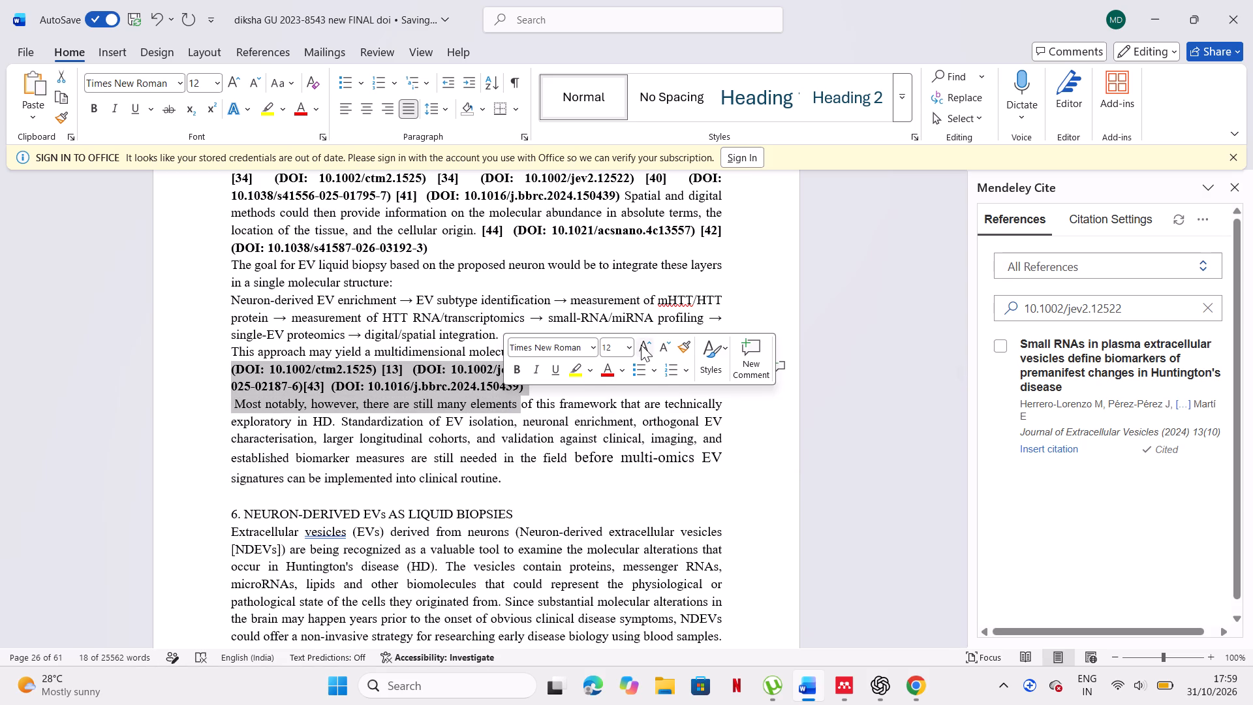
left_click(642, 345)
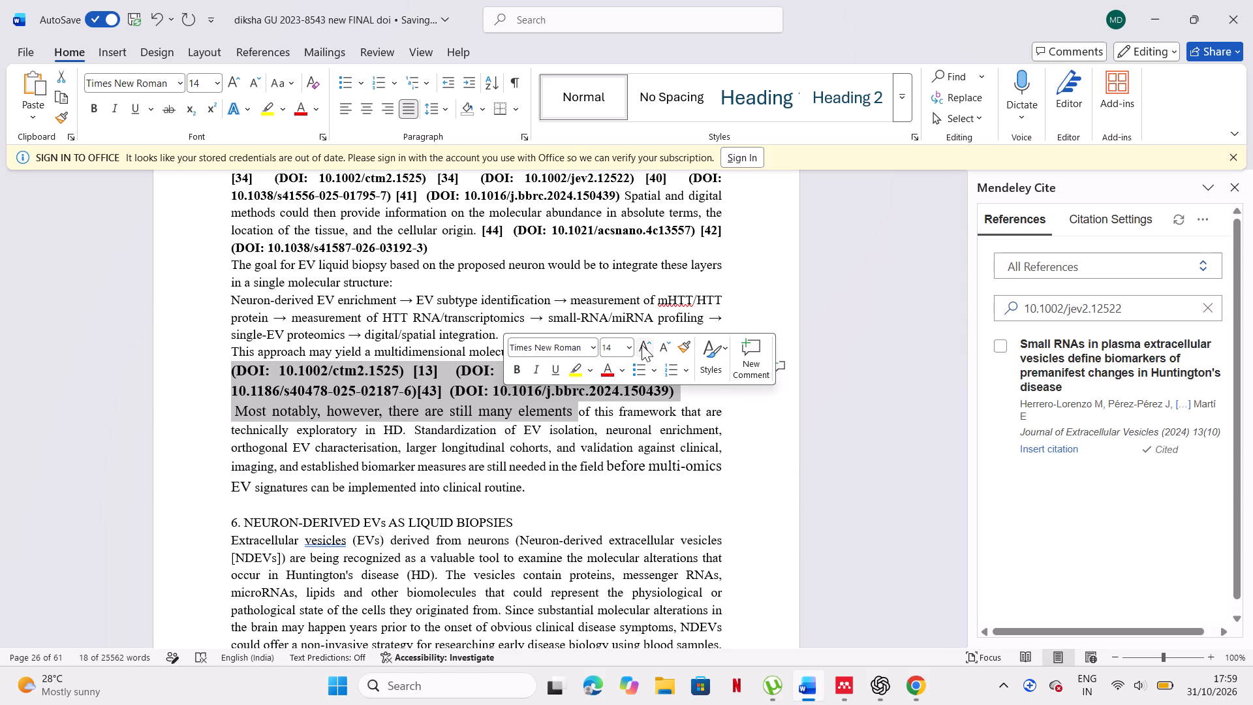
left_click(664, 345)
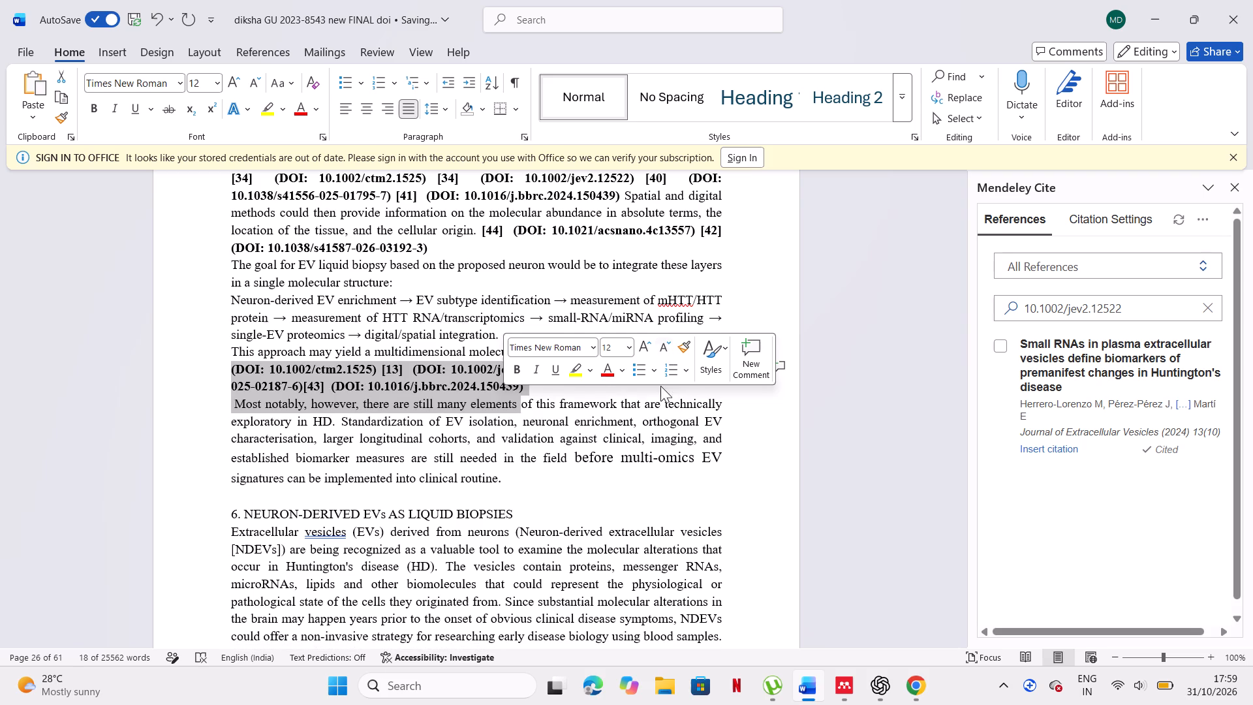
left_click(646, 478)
Enlarge the section heading "6. NEURON-DERIVED EVs AS LIQUID BIOPSIES", including its number, to 14 pt.
scroll(646, 478, "down", 2)
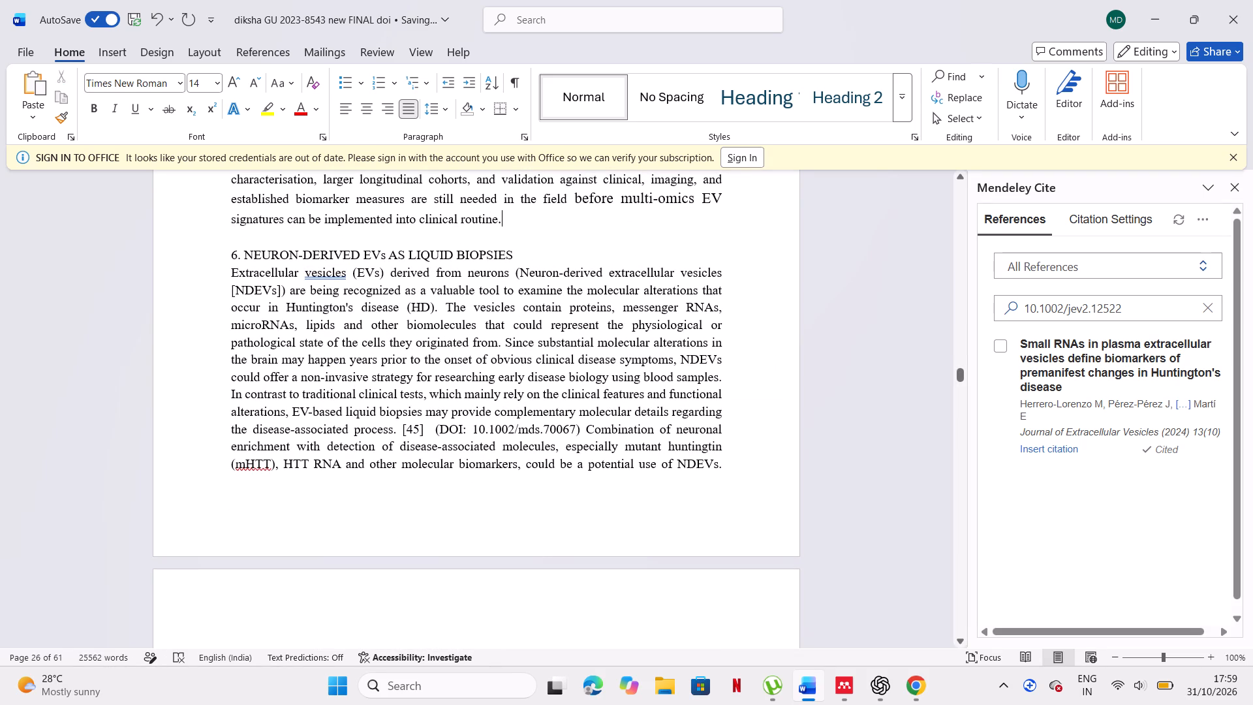
left_click_drag(234, 247, 234, 247)
left_click_drag(234, 247, 485, 249)
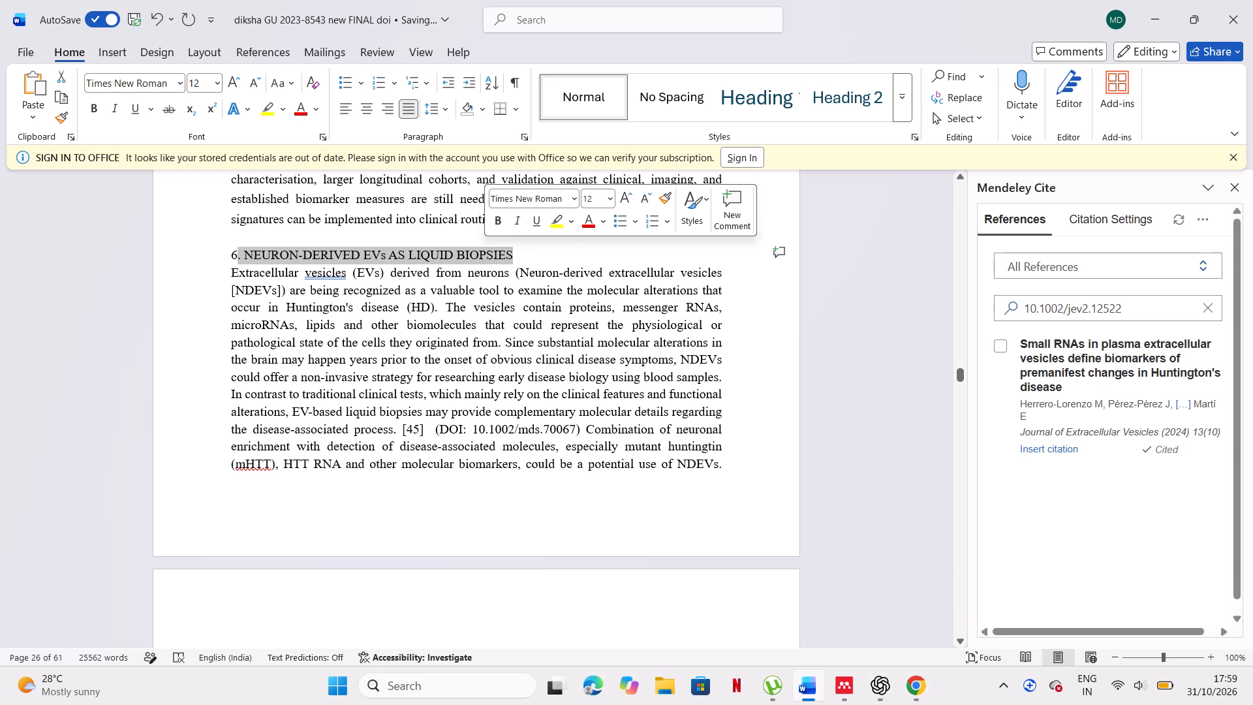
left_click(625, 199)
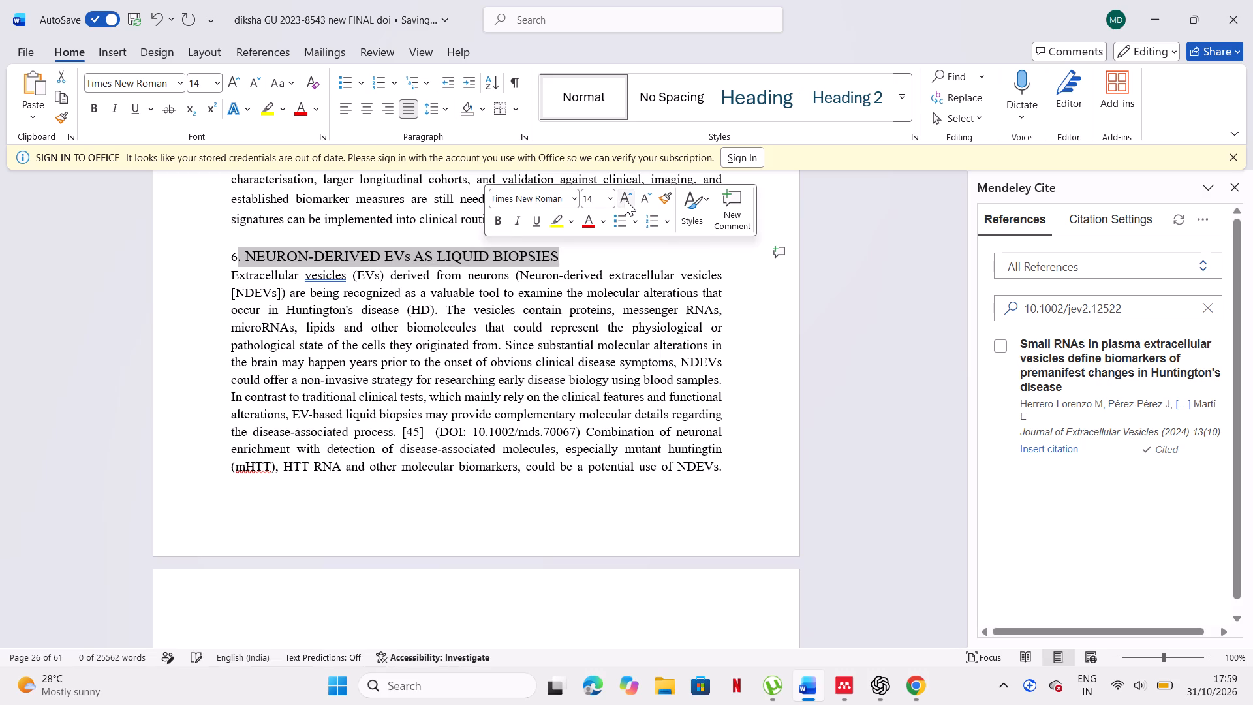
left_click_drag(226, 258, 240, 258)
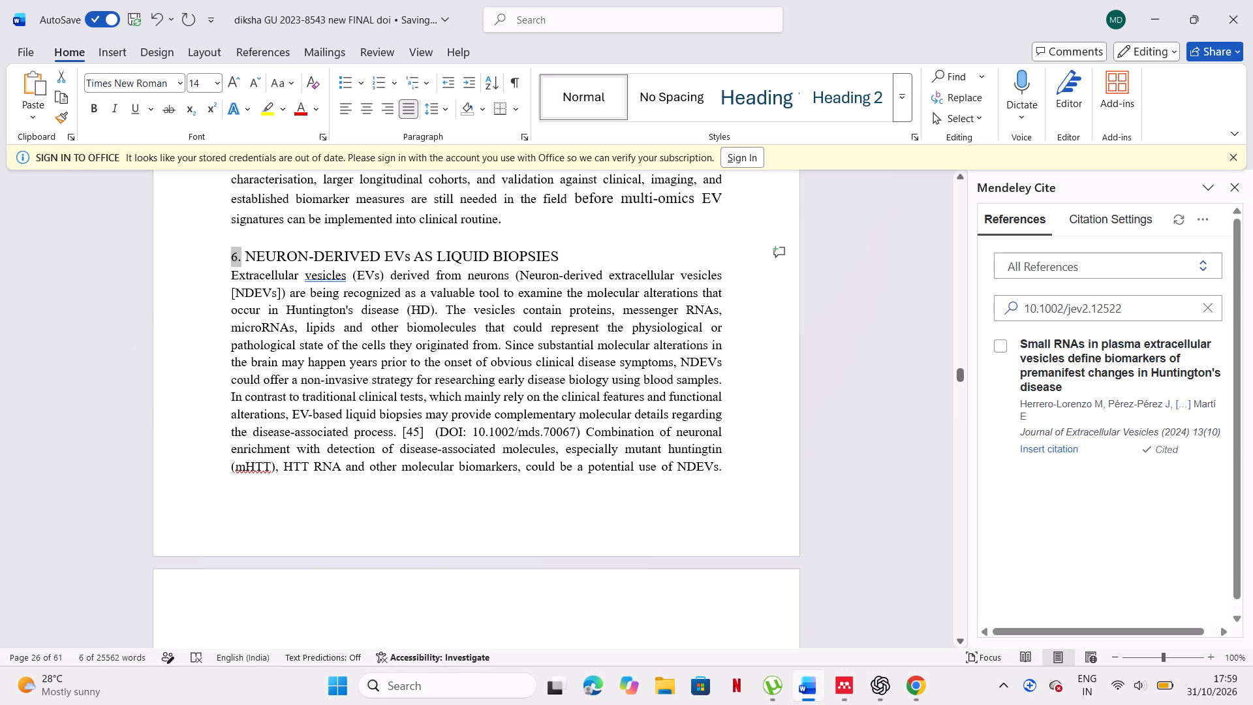
left_click_drag(240, 258, 241, 258)
left_click(381, 204)
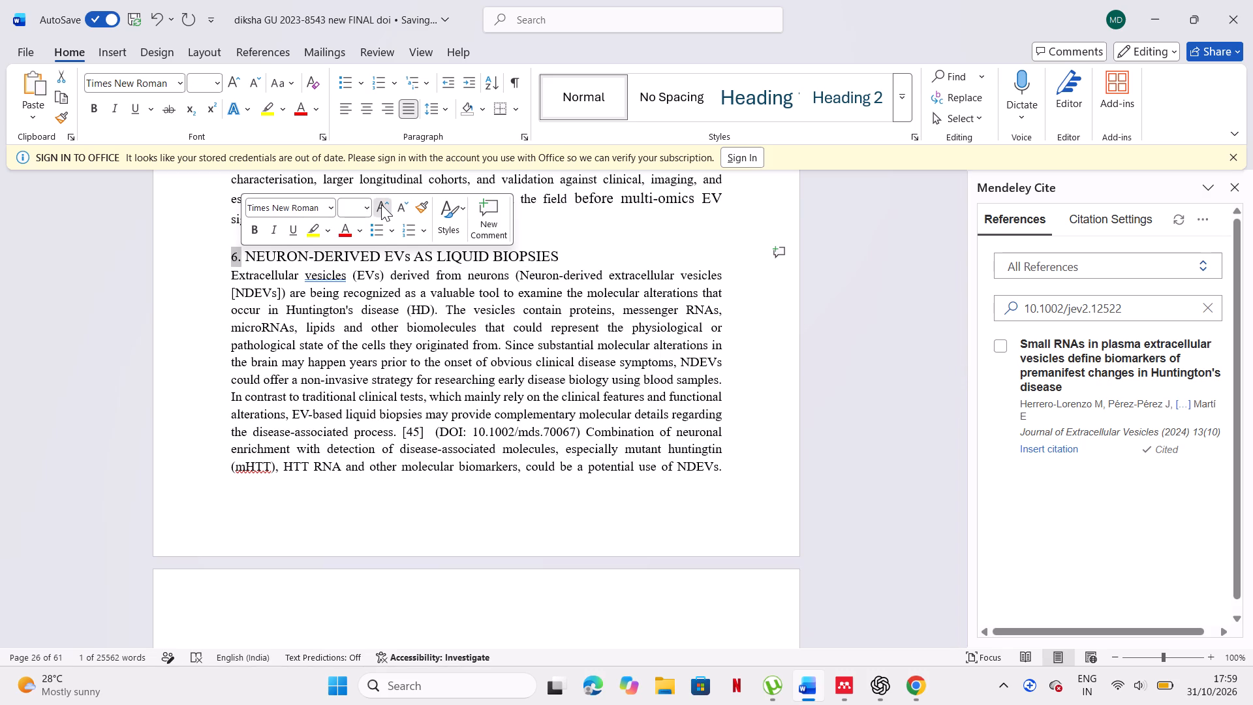
left_click(422, 496)
scroll(422, 496, "down", 3)
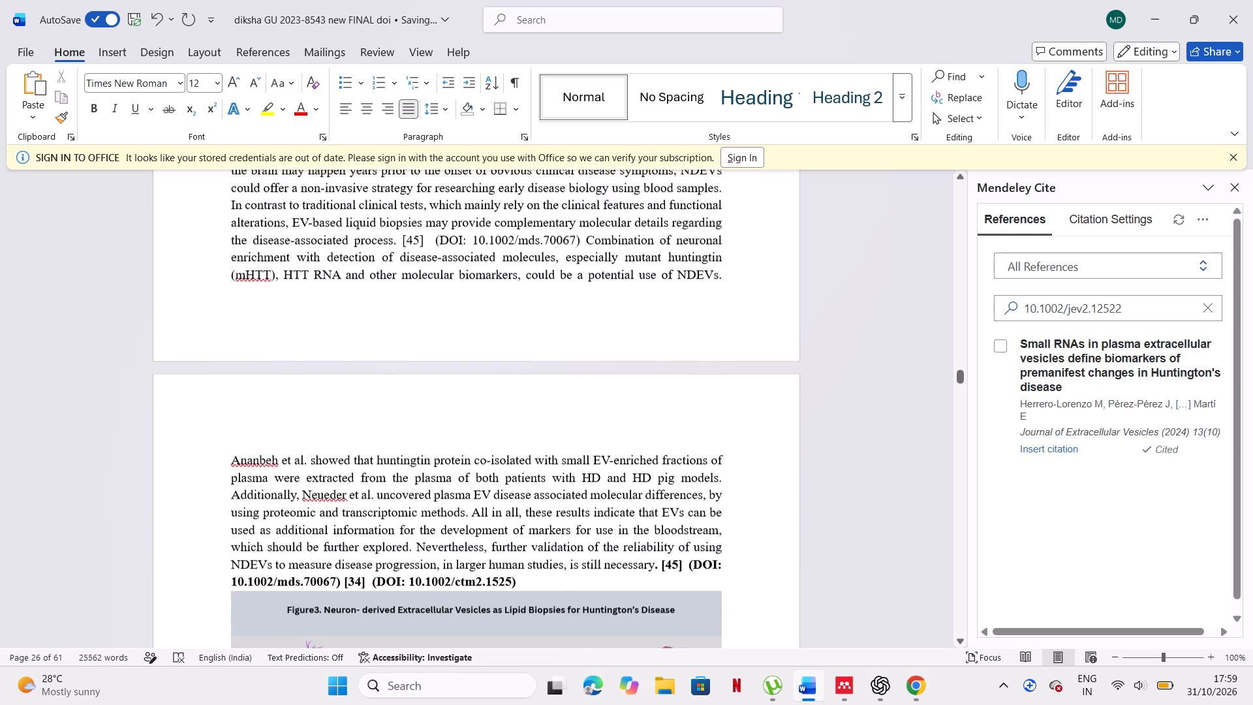
scroll(422, 496, "down", 1)
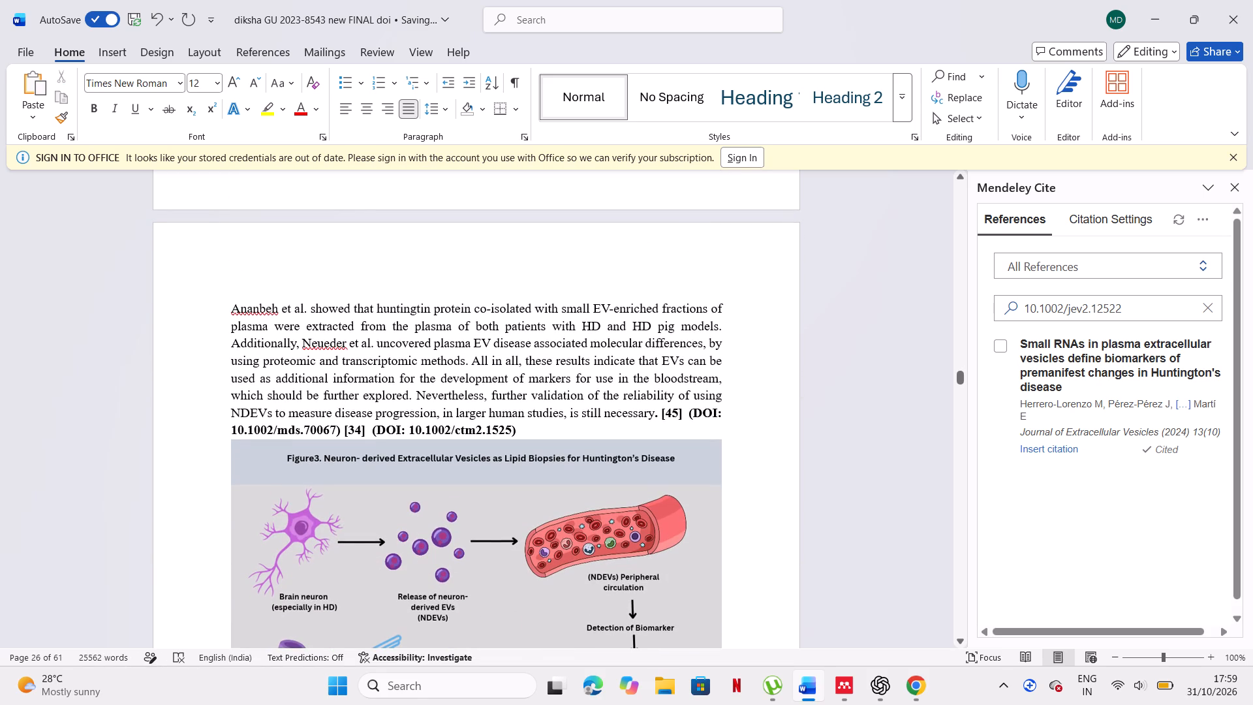
left_click(863, 686)
scroll(723, 487, "down", 2)
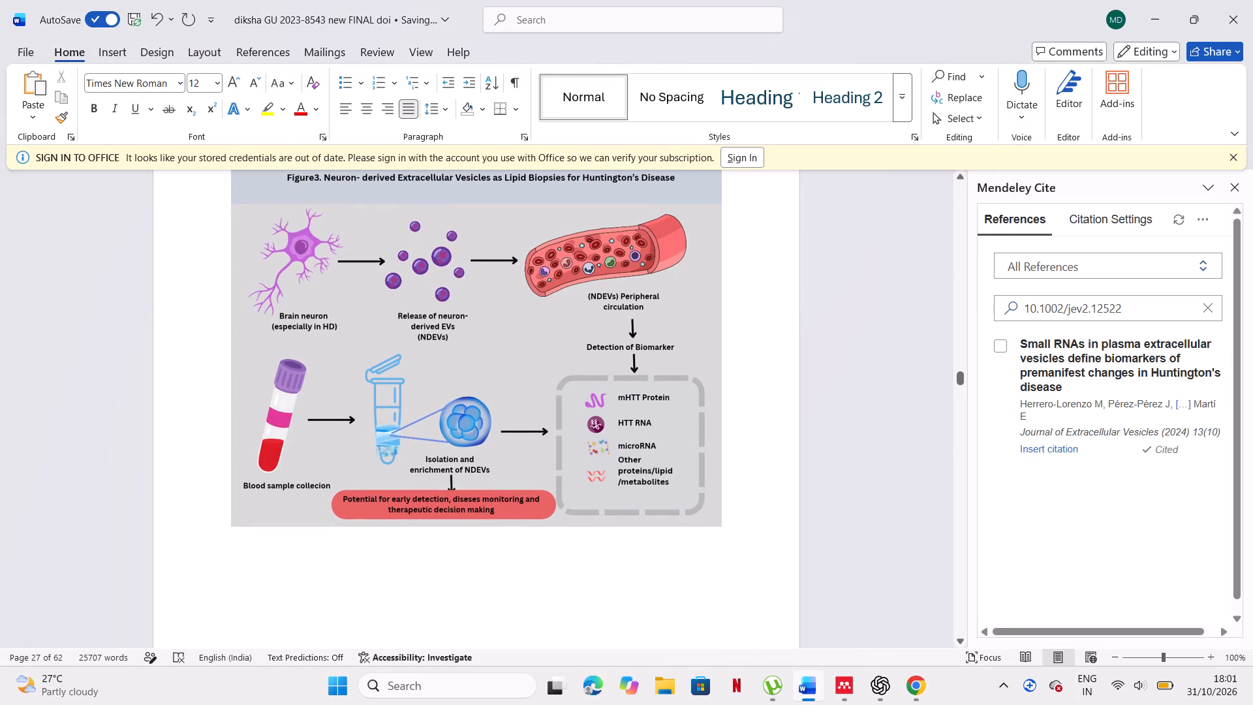
key("ctrl+v")
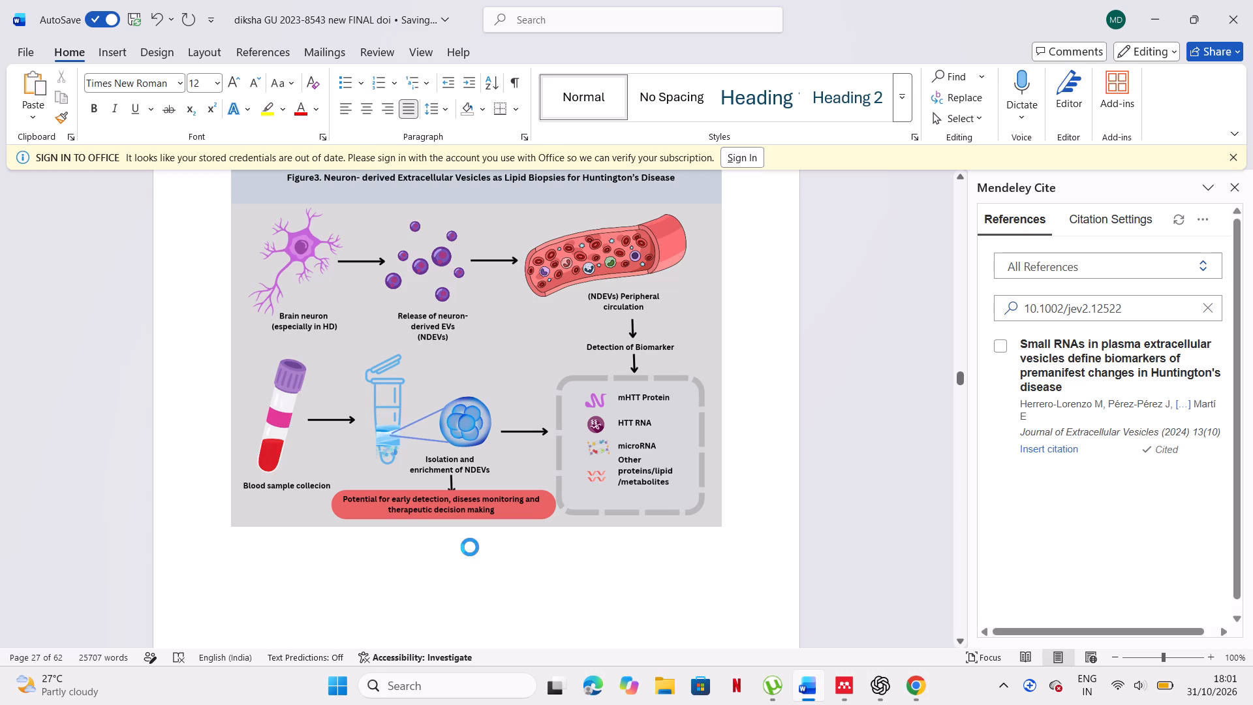
Remove the bold formatting from the pasted Figure 3 caption.
scroll(470, 547, "up", 1)
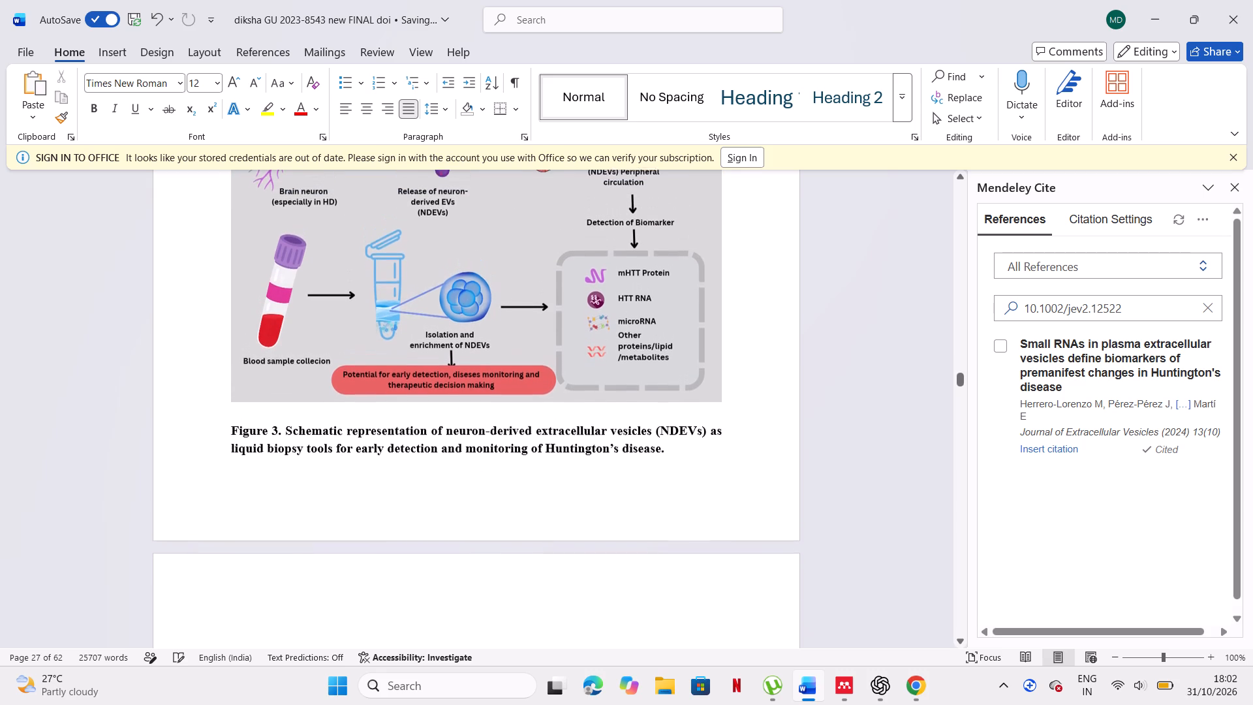
scroll(470, 547, "up", 1)
left_click_drag(230, 452, 499, 493)
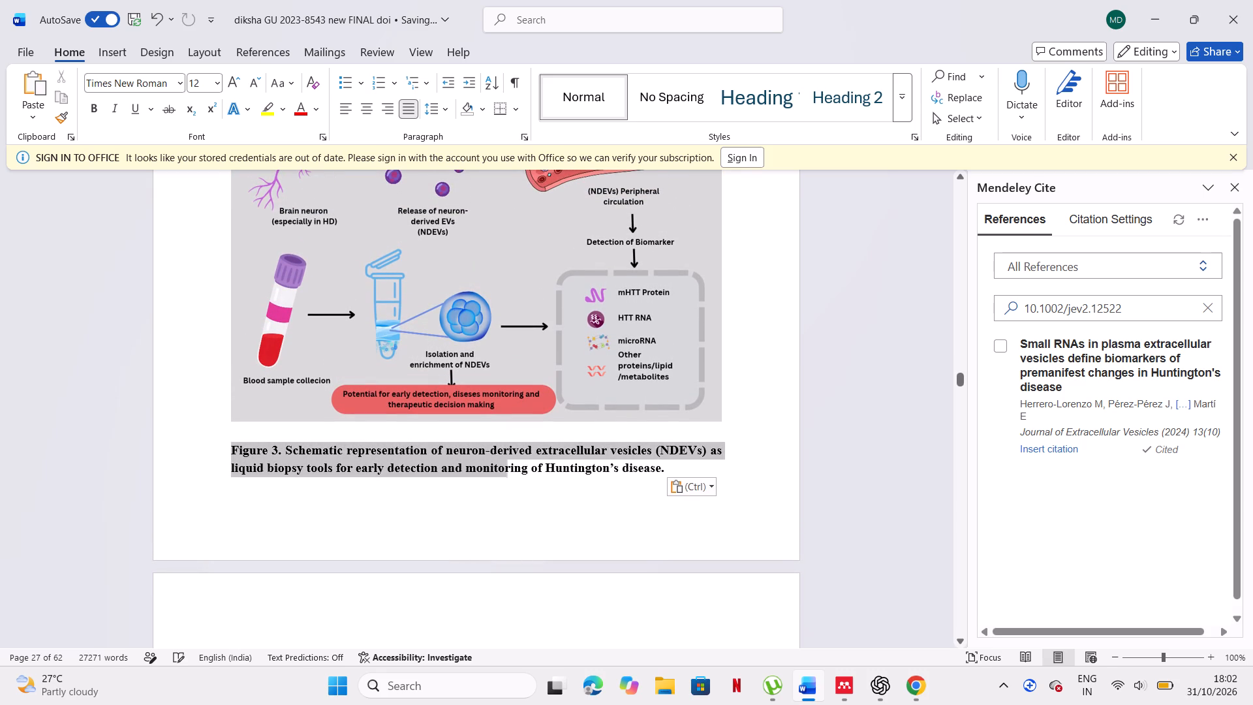
left_click_drag(499, 493, 692, 493)
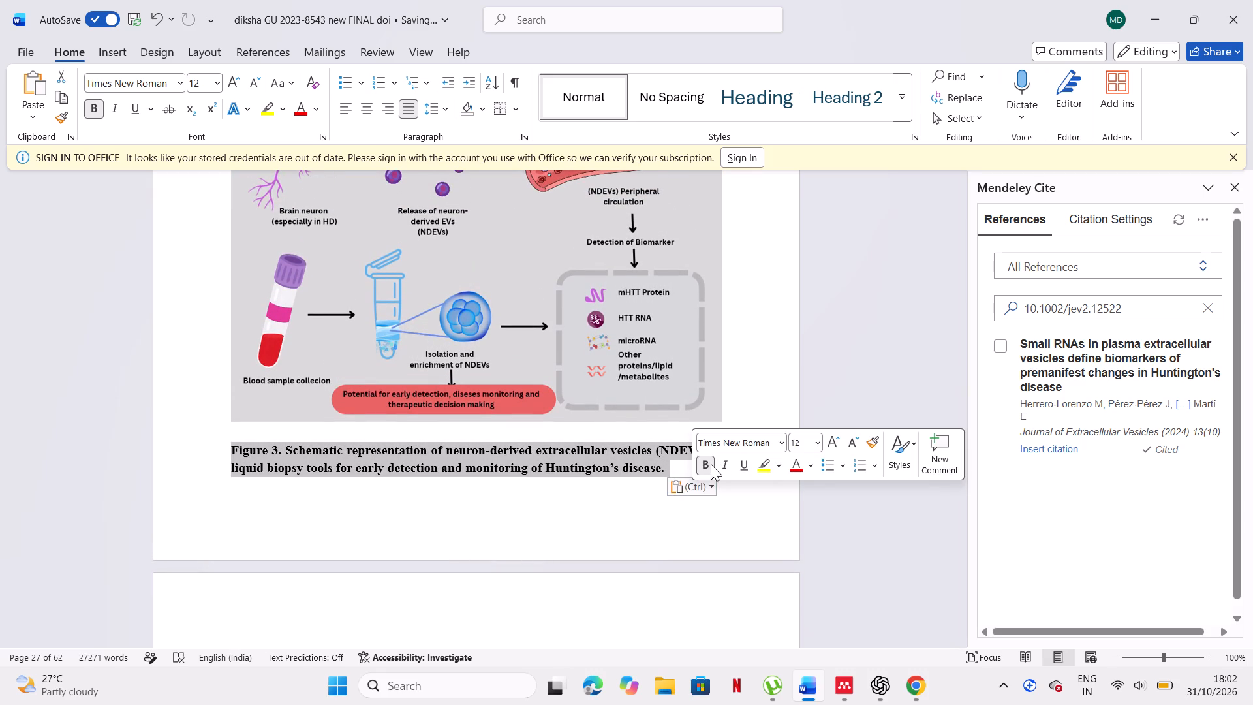
left_click(711, 464)
left_click(711, 503)
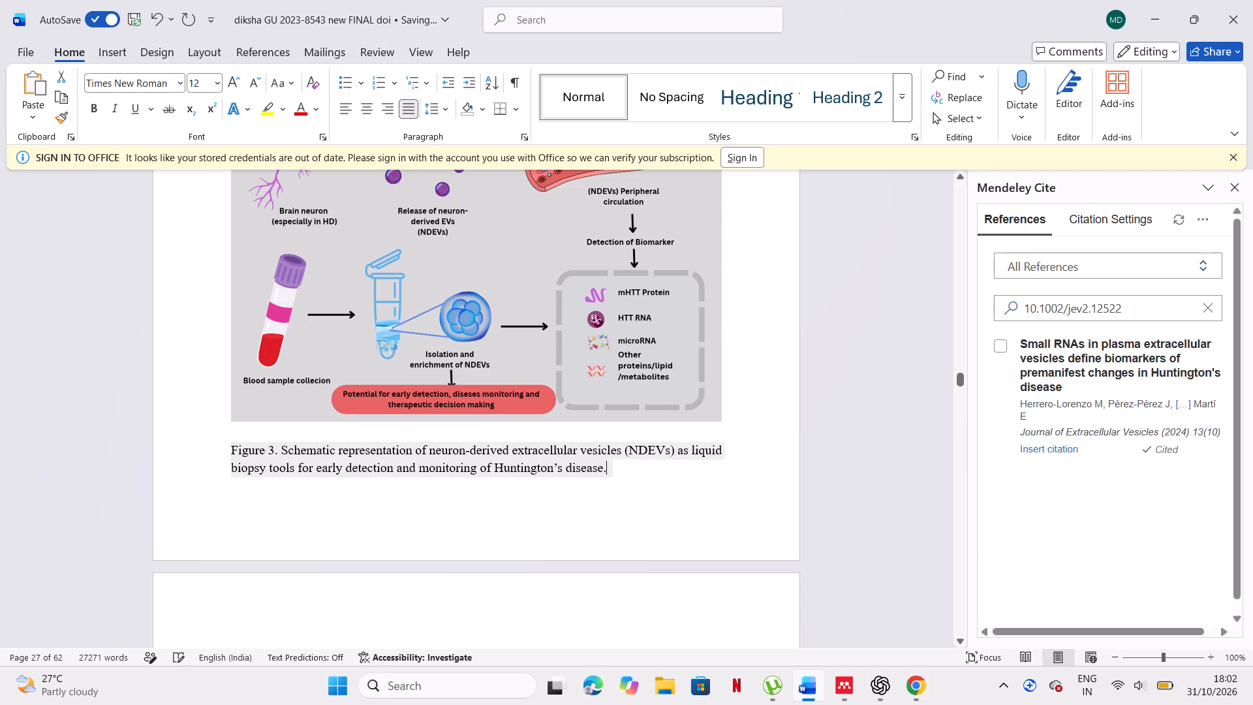
Set the font size of the "6.1 Current Biomarker Landscape in Huntington's Disease" heading to 14.
scroll(711, 503, "up", 1)
scroll(711, 503, "down", 1)
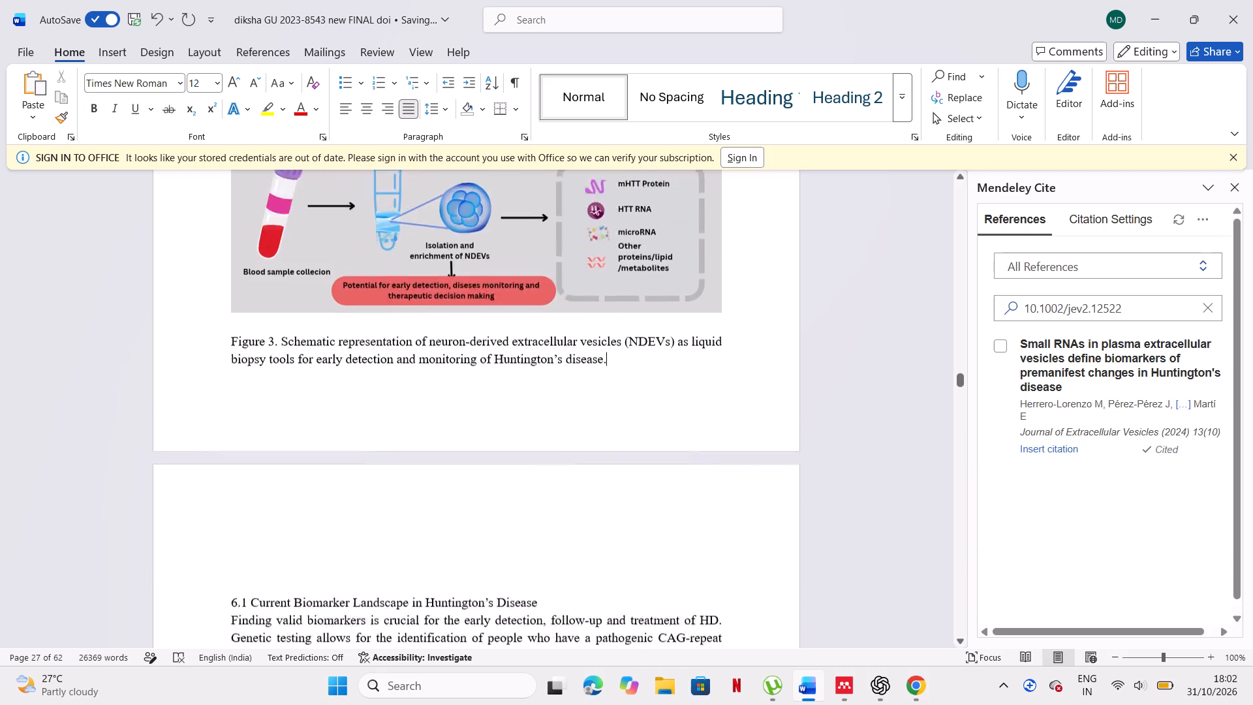
scroll(711, 503, "down", 3)
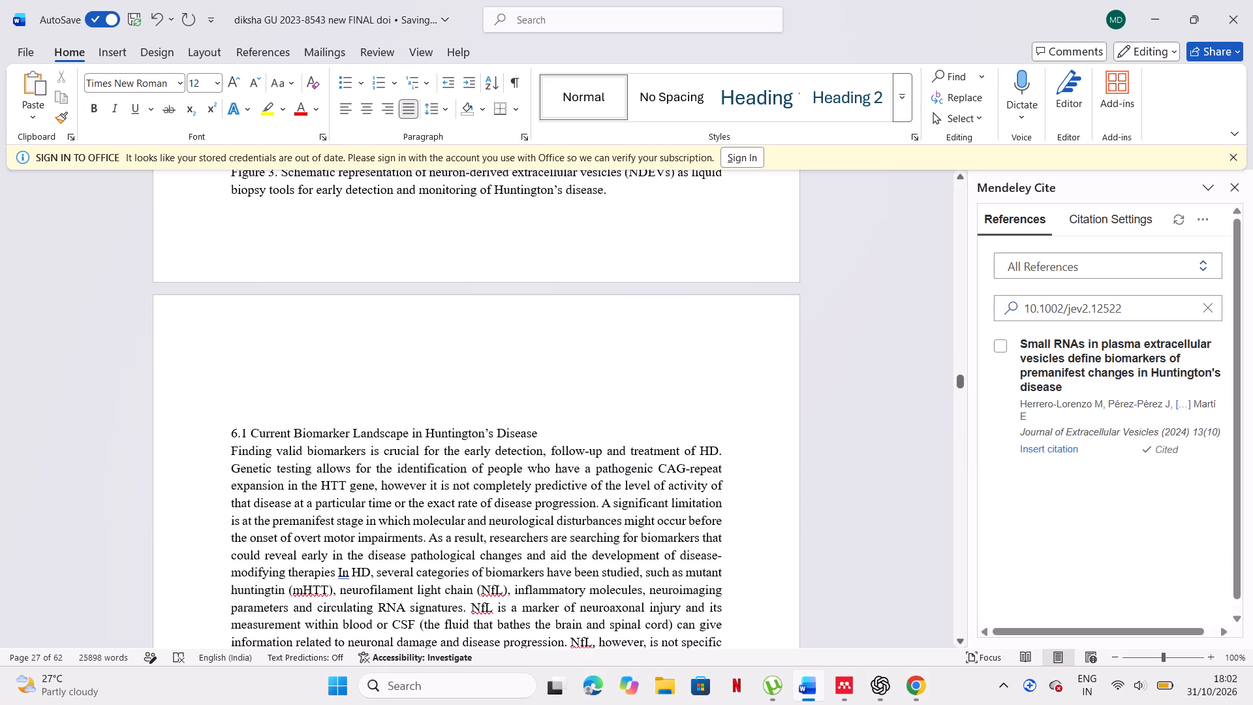
scroll(711, 503, "down", 2)
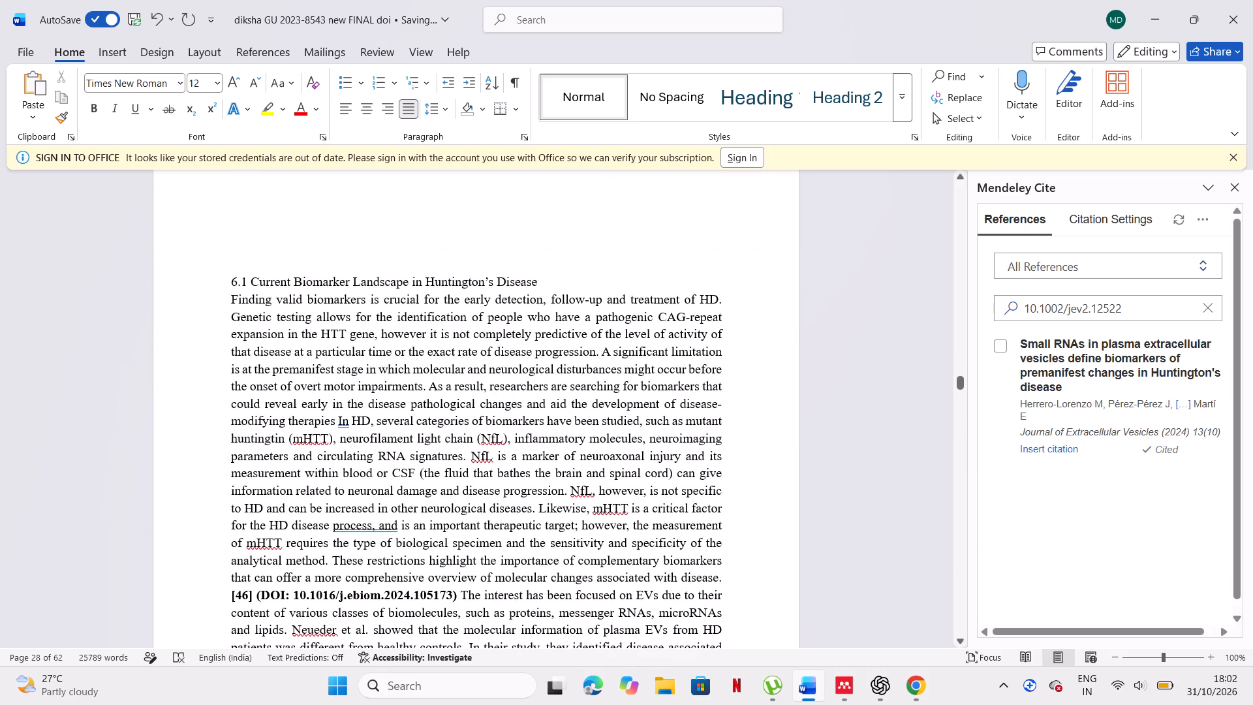
left_click_drag(557, 262, 397, 262)
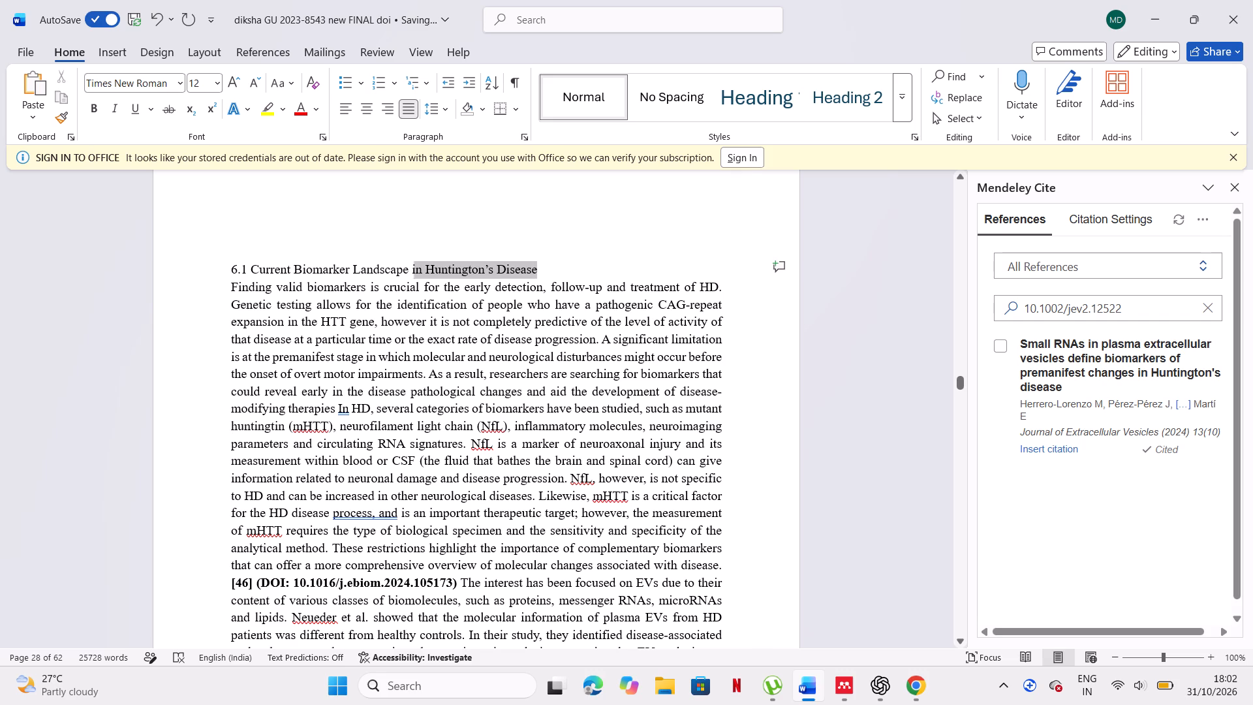
left_click_drag(397, 262, 232, 268)
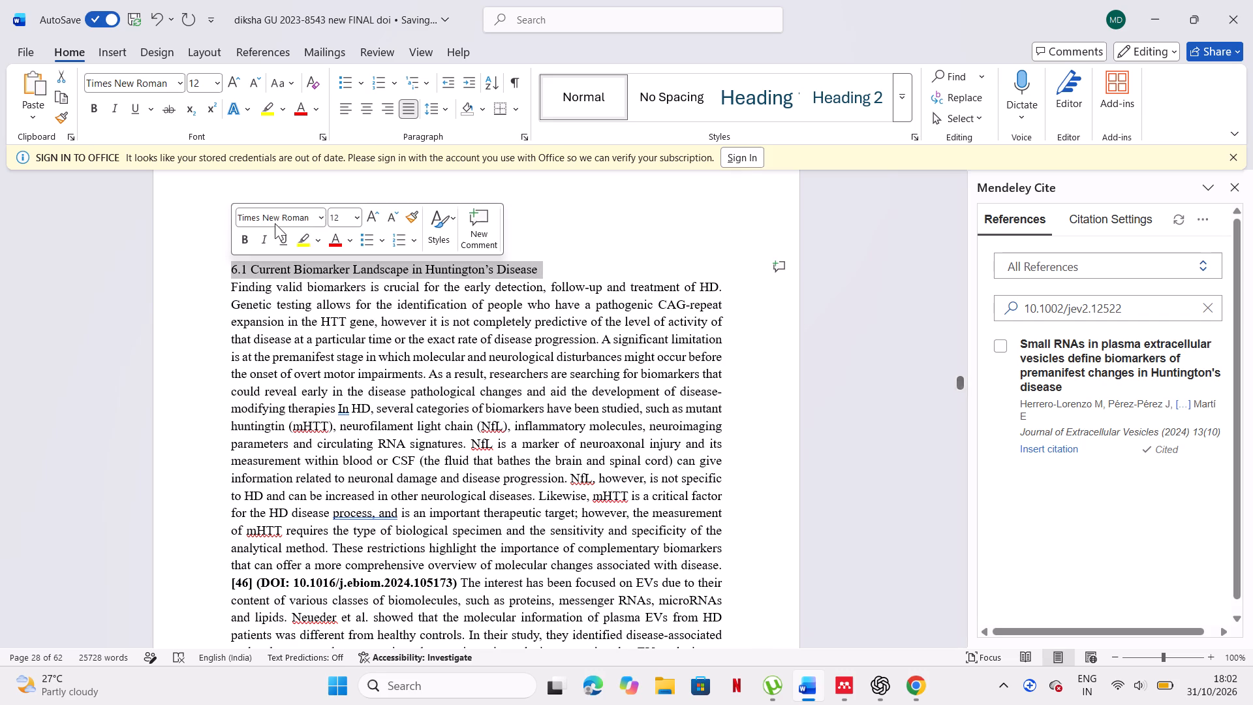
left_click(370, 219)
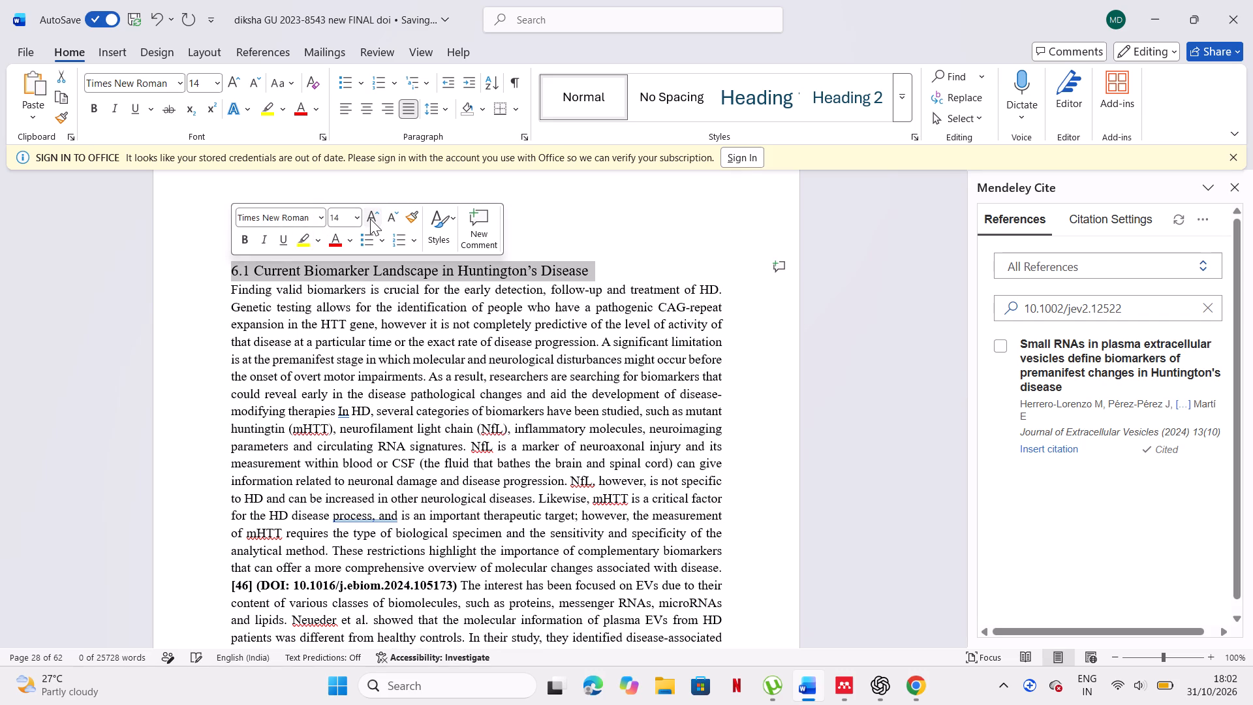
left_click(463, 348)
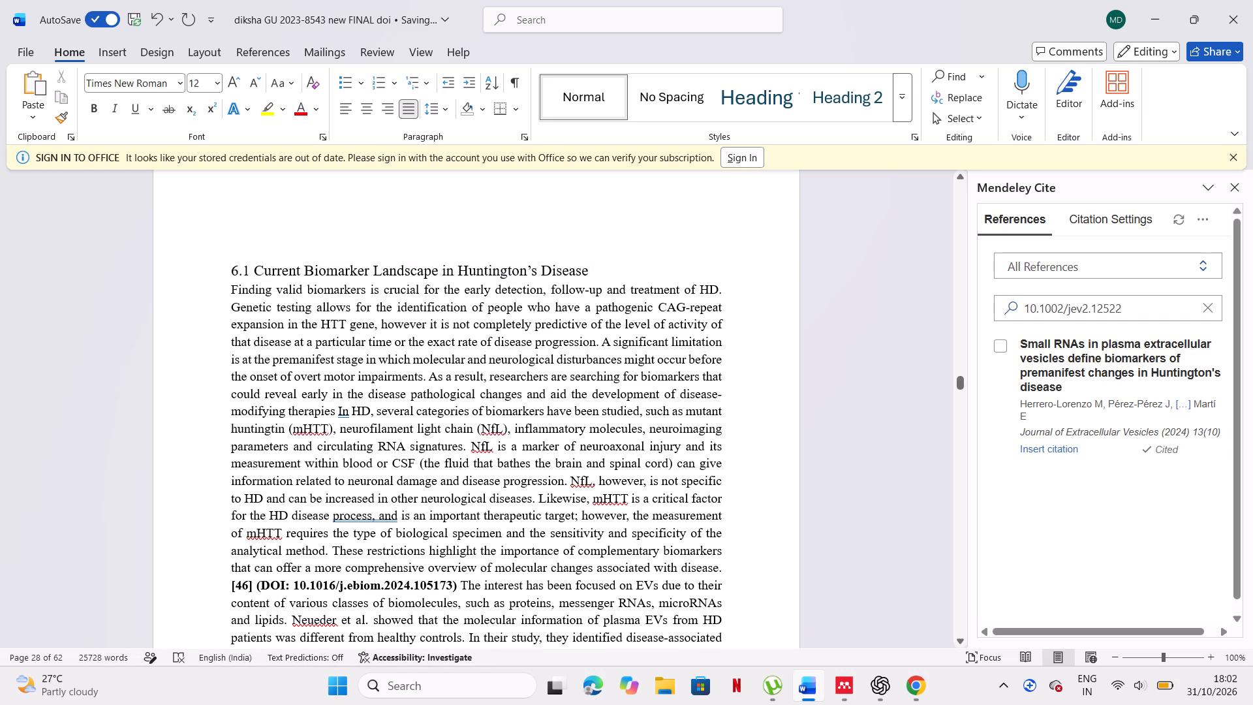
Delete the blank lines between the Figure 3 caption and the 6.1 heading, leaving the heading on its own line.
left_click(230, 268)
key("BackSpace")
key("BackSpace")
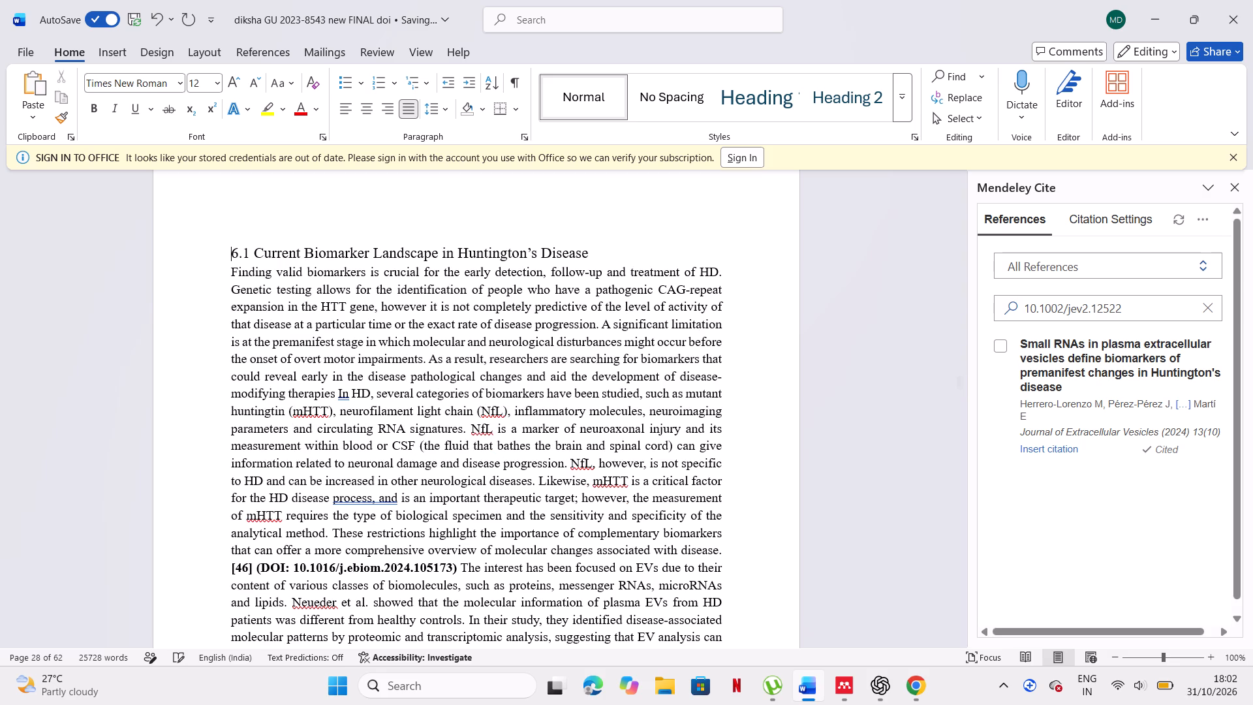
key("BackSpace")
scroll(230, 268, "up", 3)
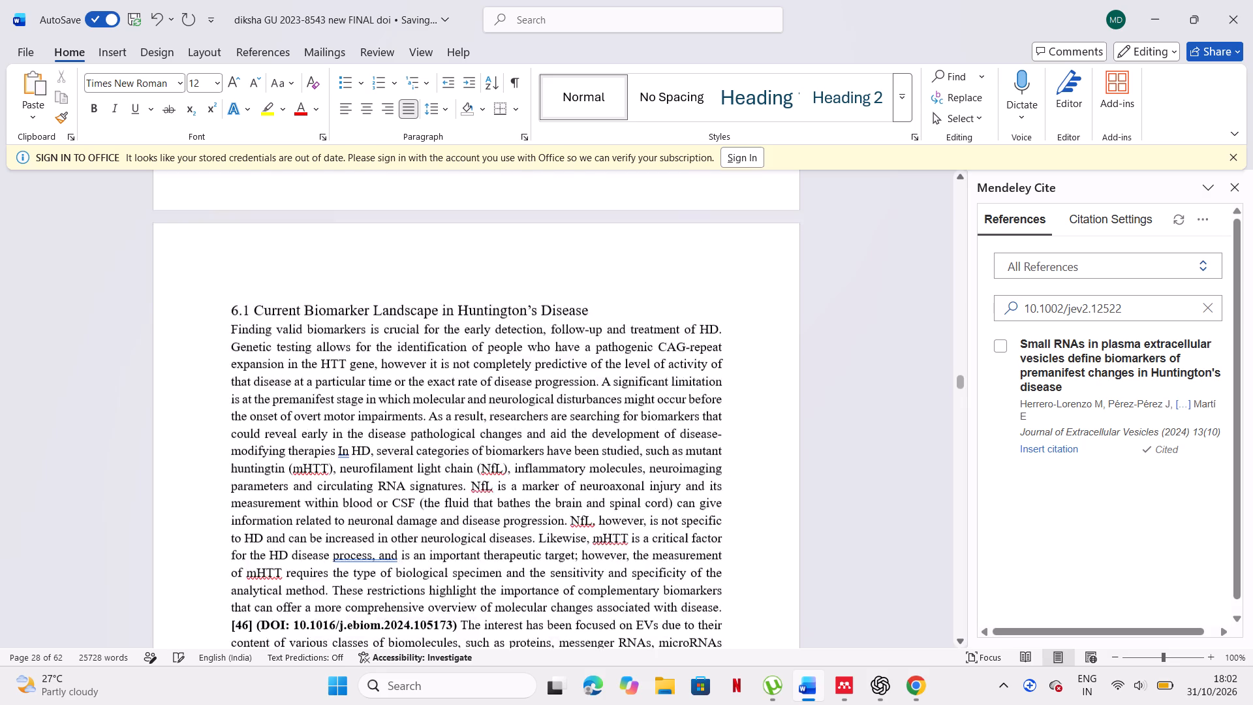
scroll(230, 268, "up", 3)
key("BackSpace")
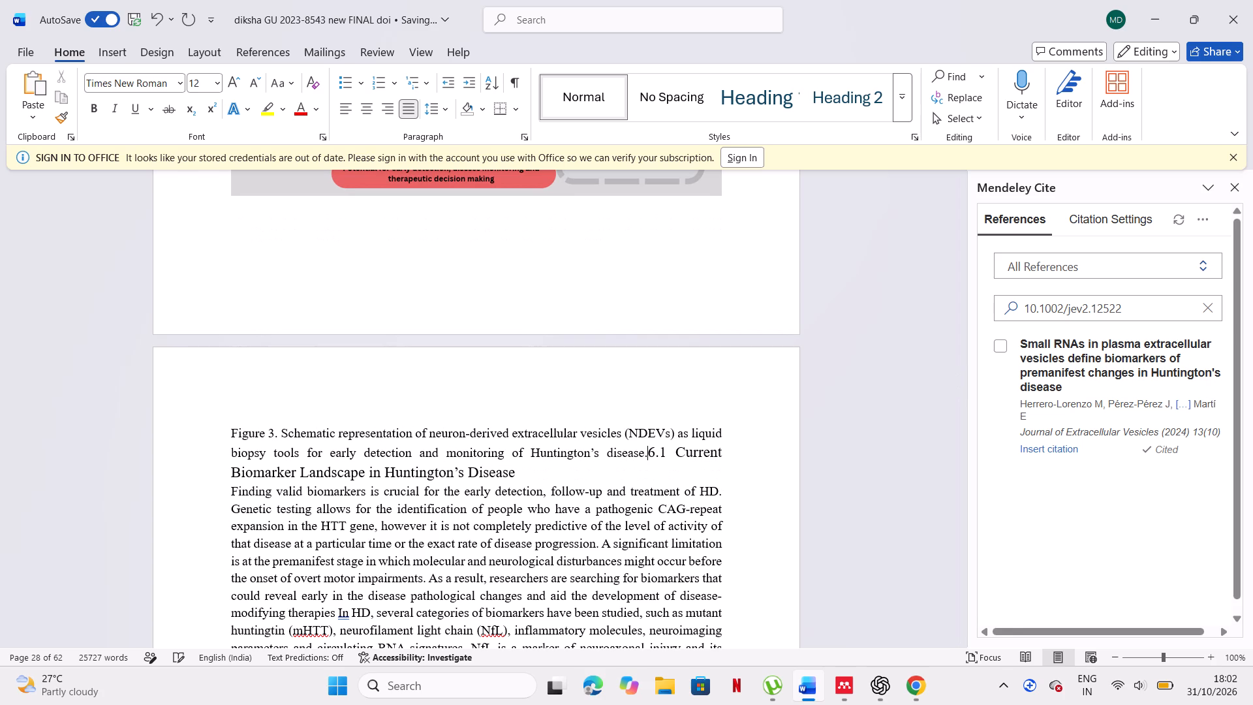
key("ctrl+x")
key("ctrl+z")
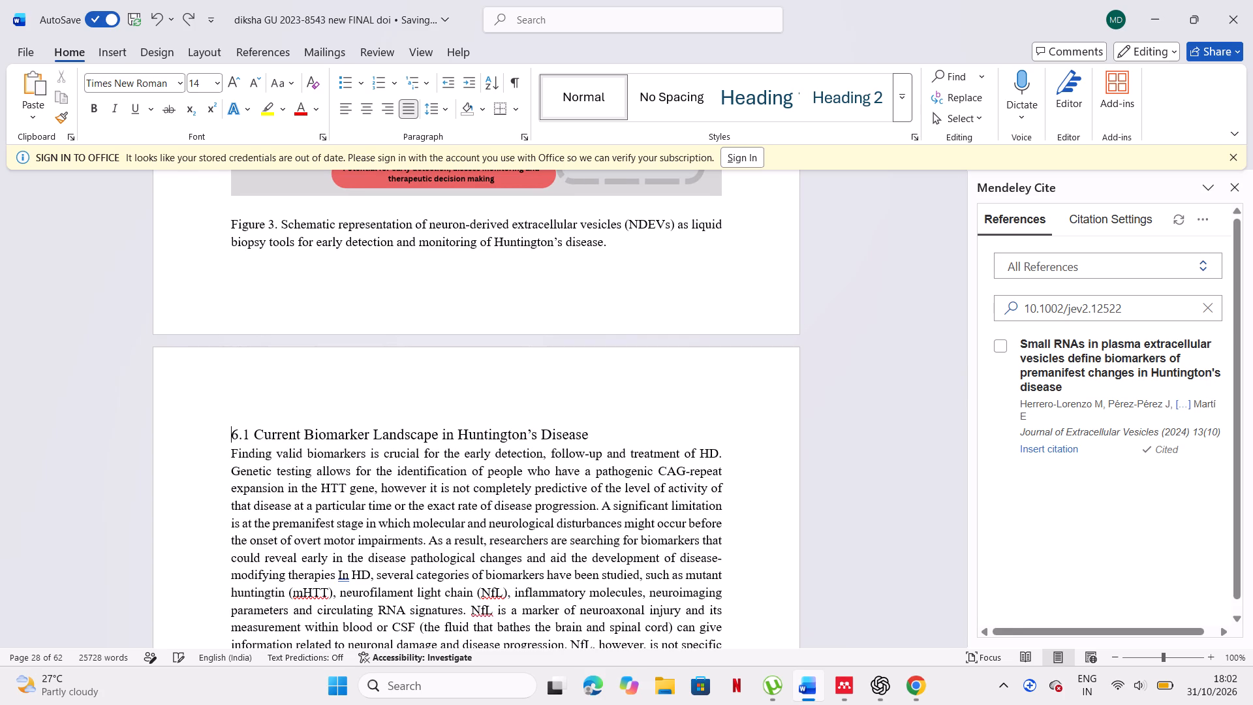
left_click(273, 311)
Delete the blank lines above the "6.4 EV Biomarkers for Premanifest HD" heading, joining it to the end of the preceding paragraph.
scroll(273, 311, "down", 20)
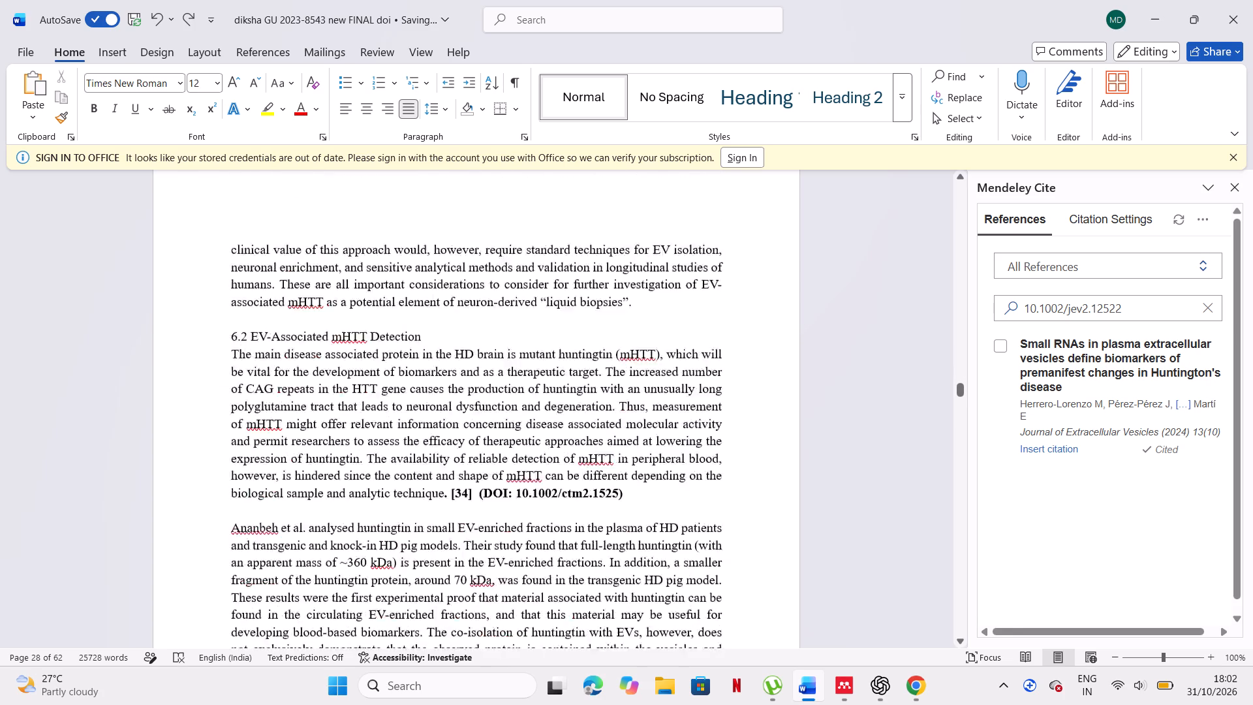
scroll(273, 311, "down", 11)
scroll(273, 311, "up", 2)
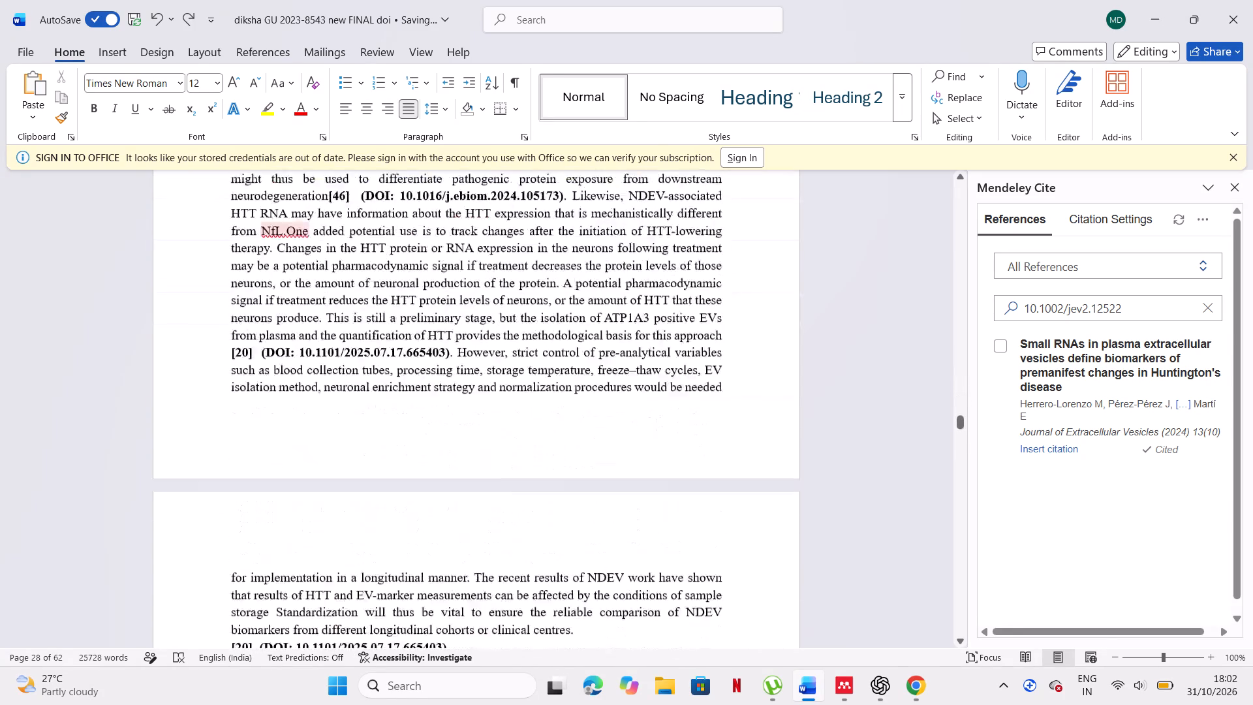
scroll(273, 311, "up", 5)
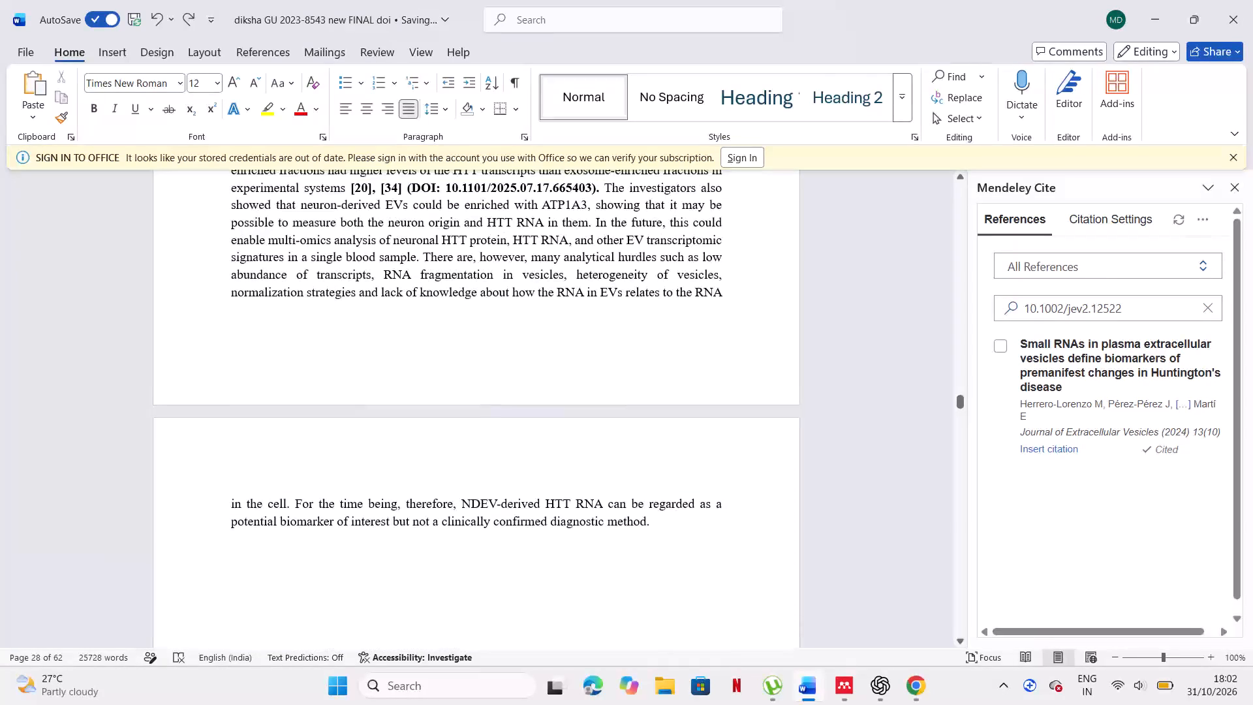
scroll(273, 311, "down", 4)
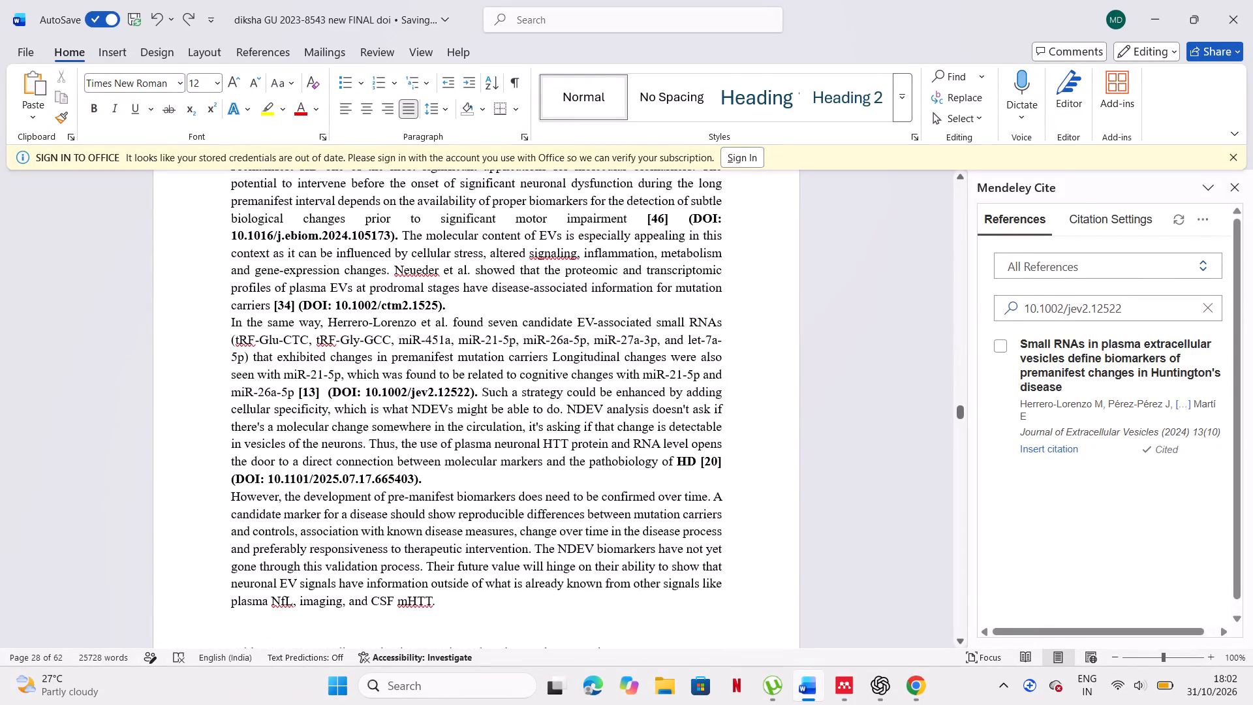
scroll(276, 322, "up", 1)
left_click(228, 322)
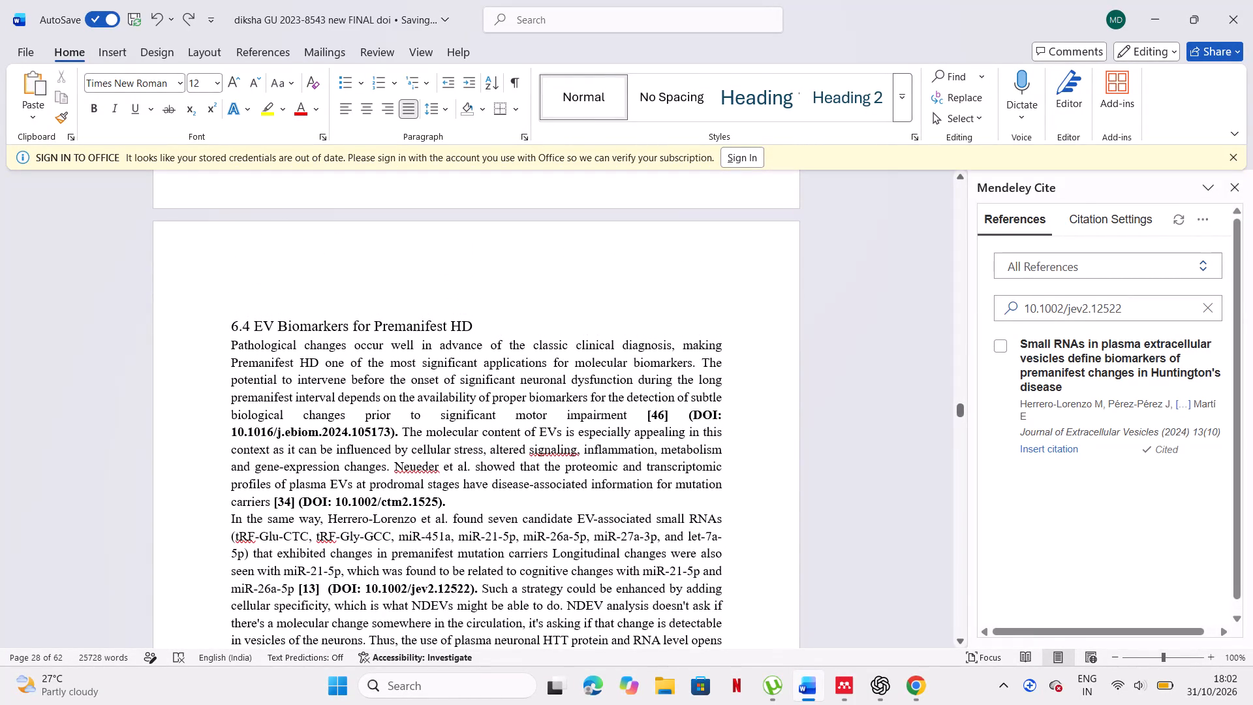
key("BackSpace")
key("BackSpace")
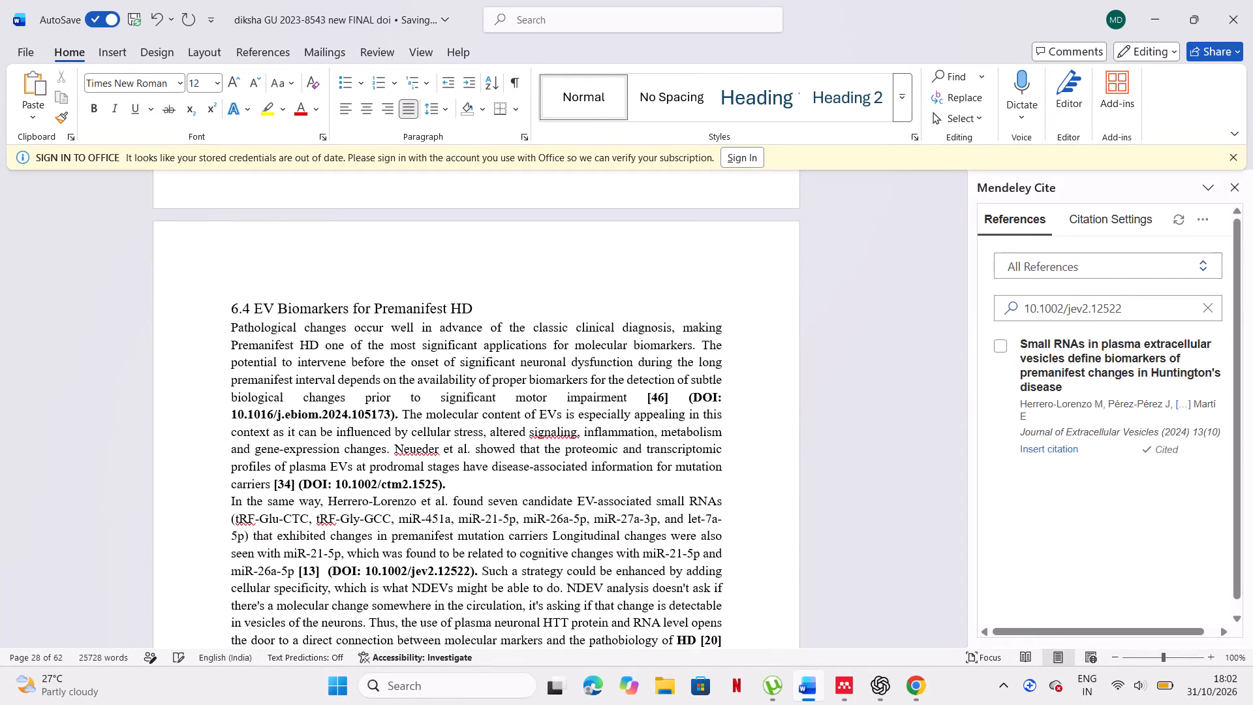
key("BackSpace")
key("BackSpace")
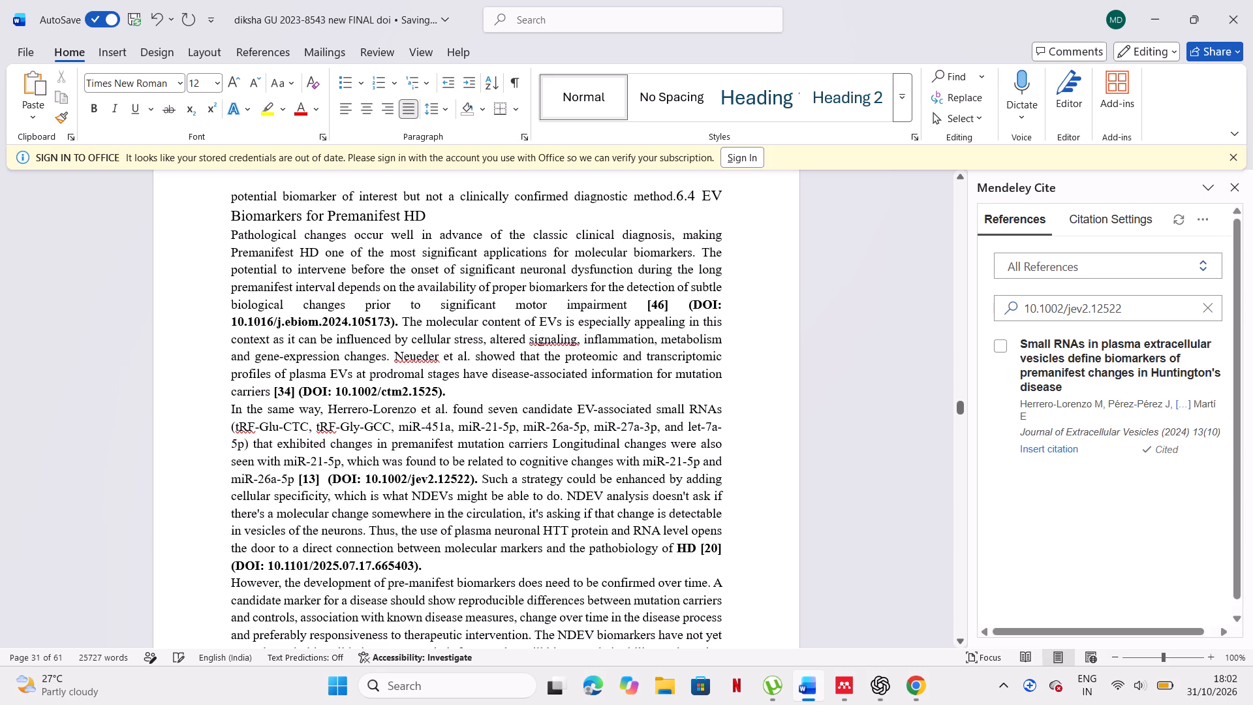
Insert a blank line between the end of section 6.2 and the "6.3 EV-Derived HTT RNA Biomarkers" heading.
scroll(383, 352, "up", 5)
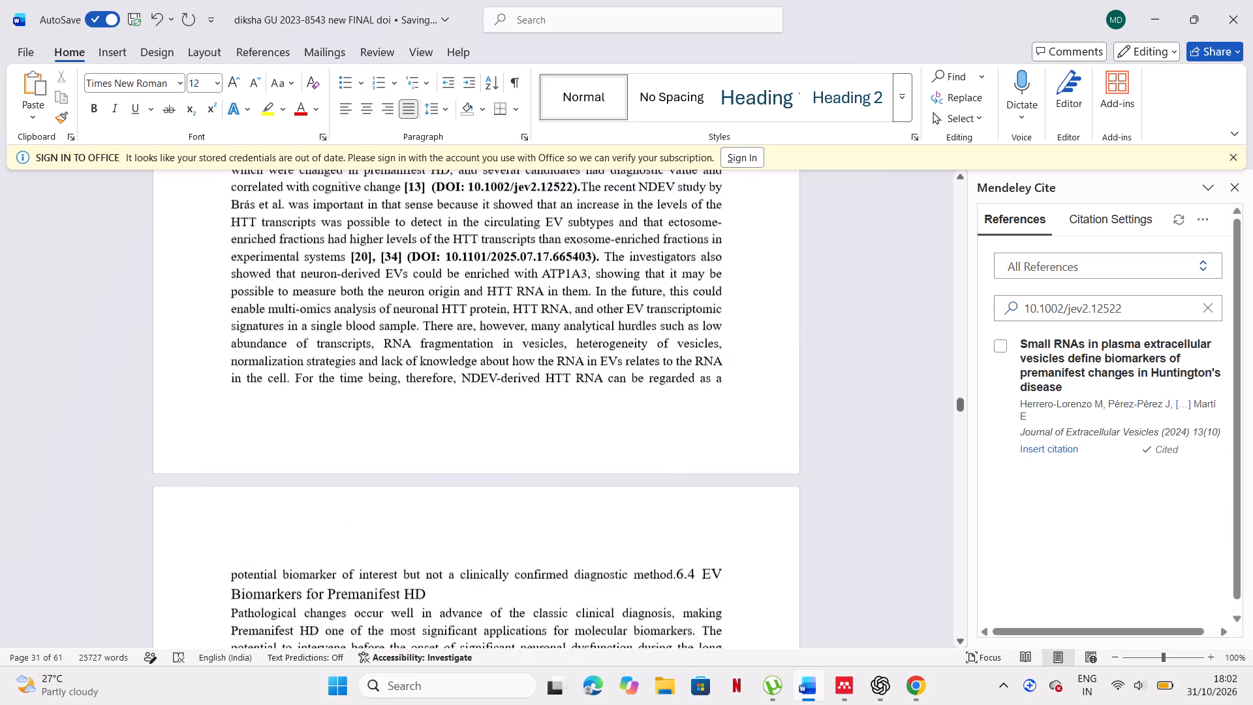
scroll(383, 352, "up", 2)
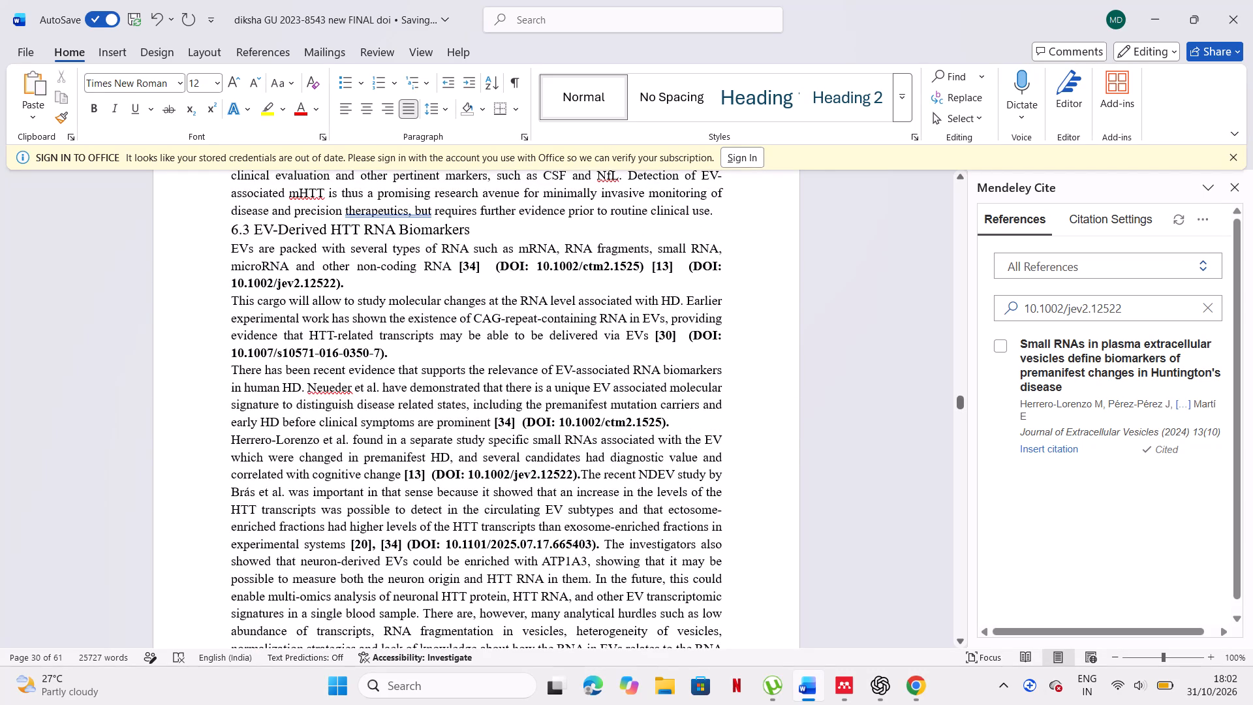
left_click_drag(477, 228, 215, 231)
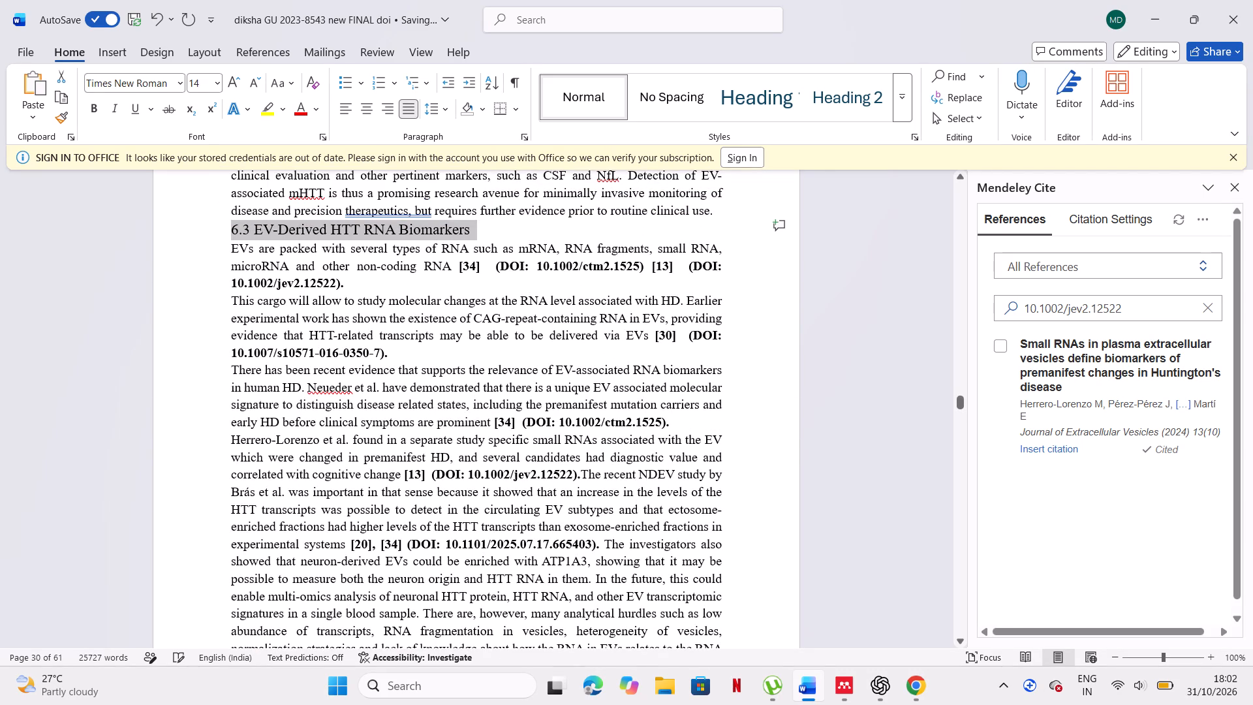
left_click(718, 209)
key("Return")
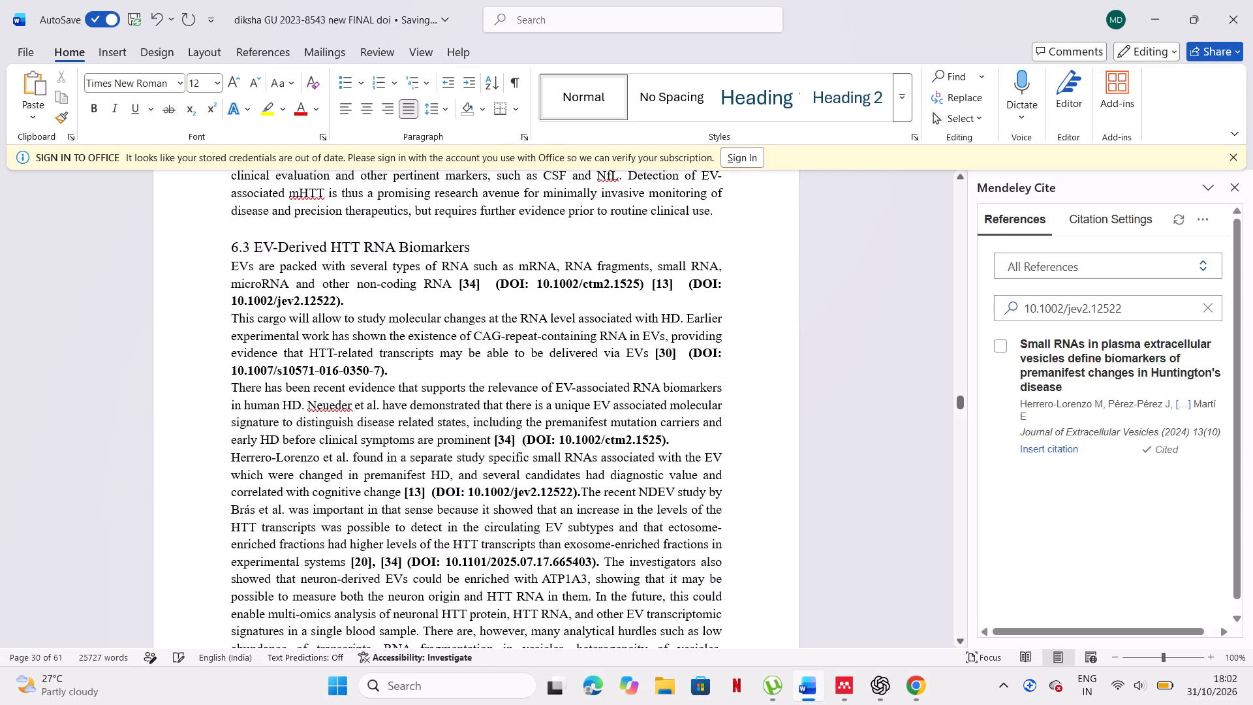
Merge the section 6.3 paragraphs starting "This cargo", "There has been recent evidence" and "Herrero-Lorenzo et al." into the first paragraph.
right_click(453, 367)
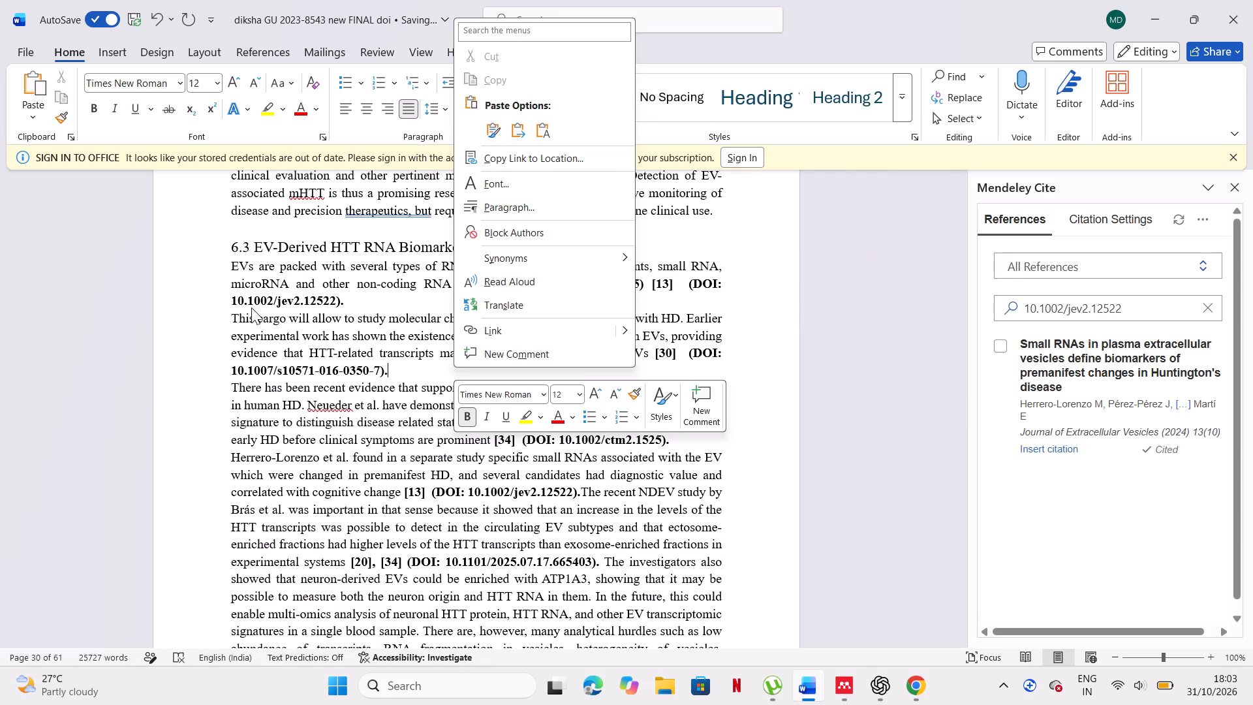
left_click(315, 344)
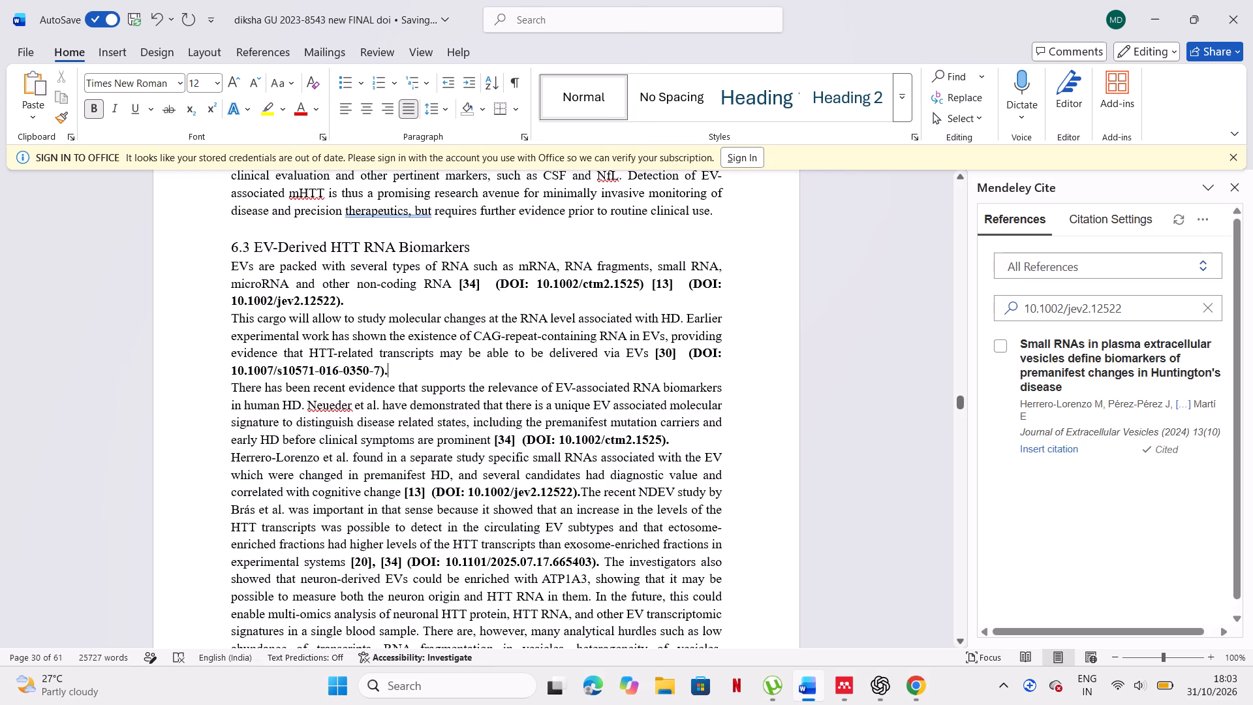
left_click(230, 317)
key("BackSpace")
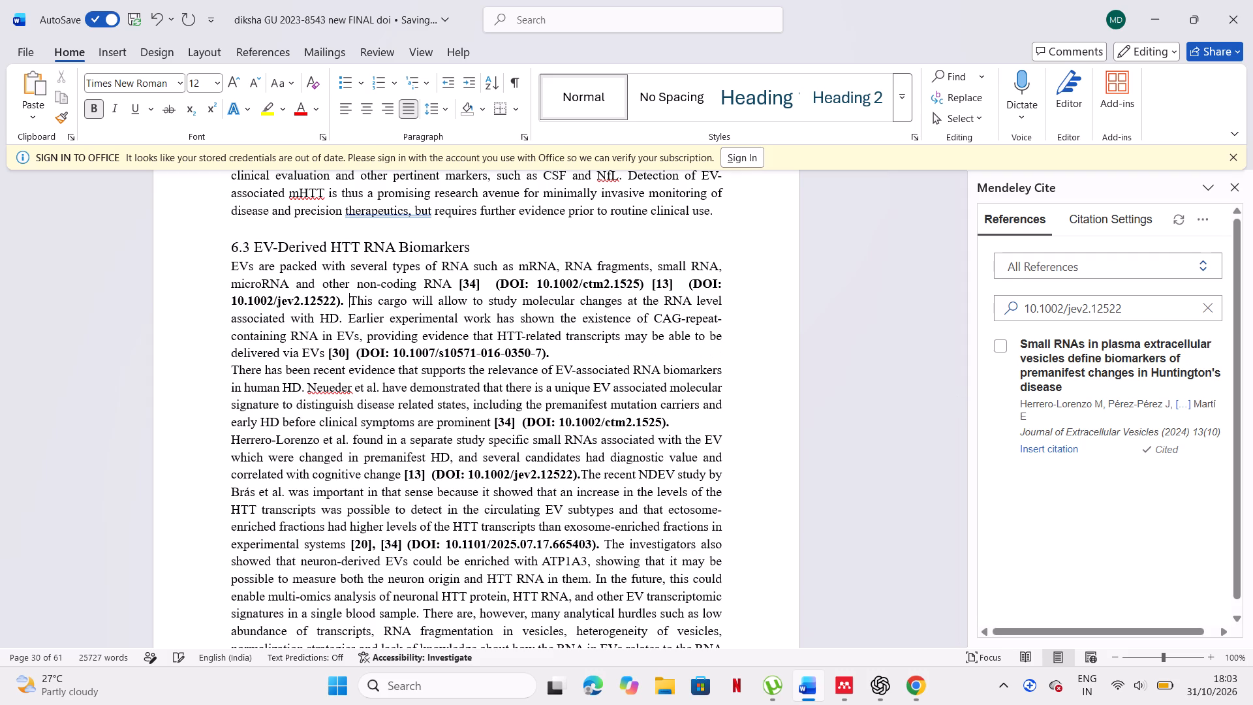
left_click(231, 368)
key("BackSpace")
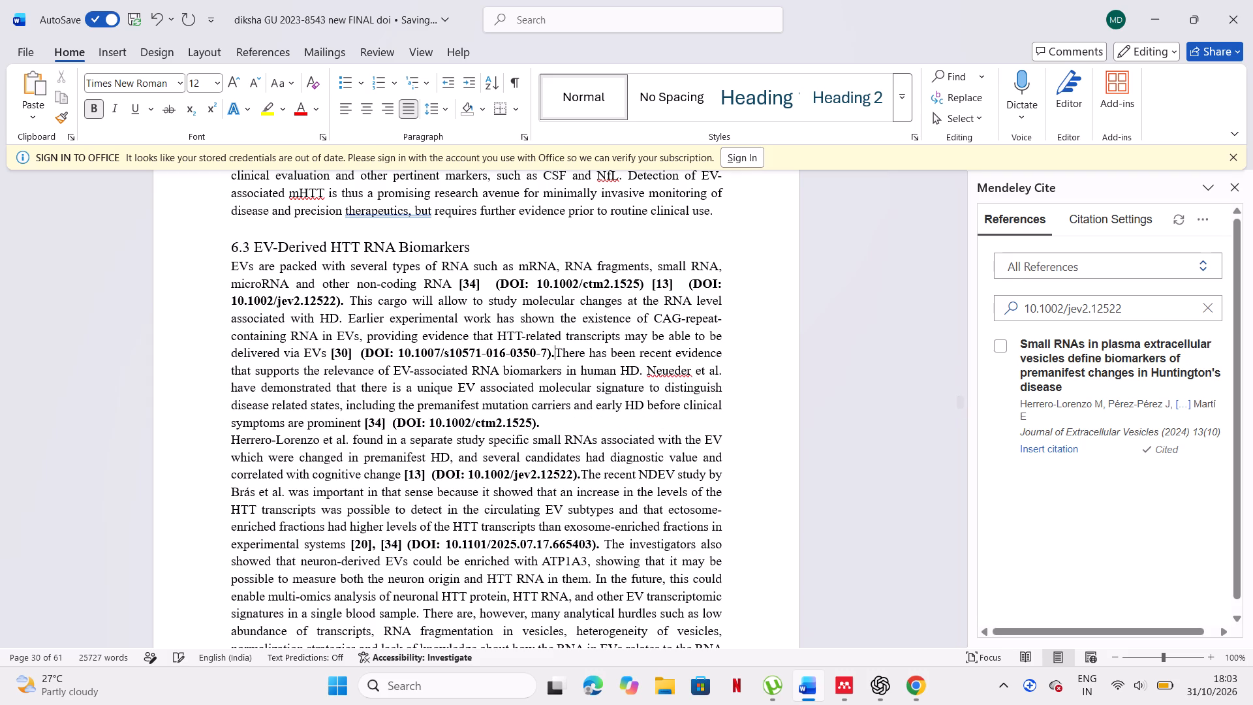
left_click(228, 437)
key("BackSpace")
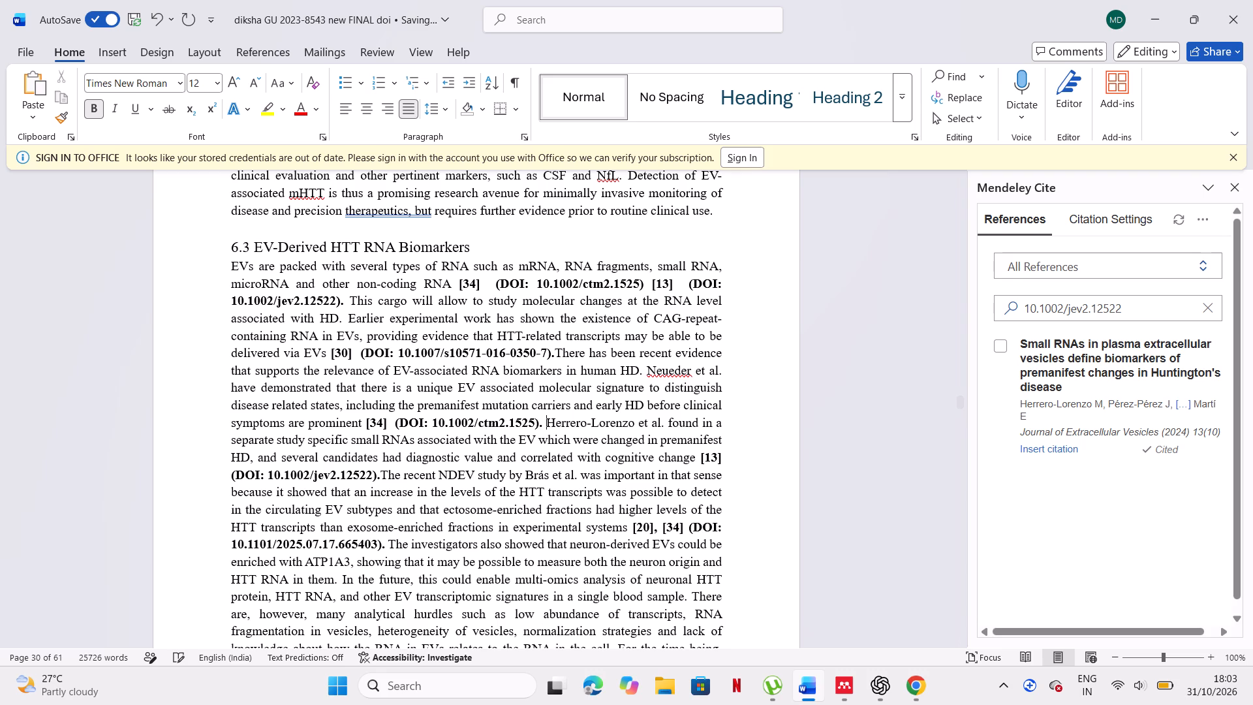
scroll(360, 483, "down", 17)
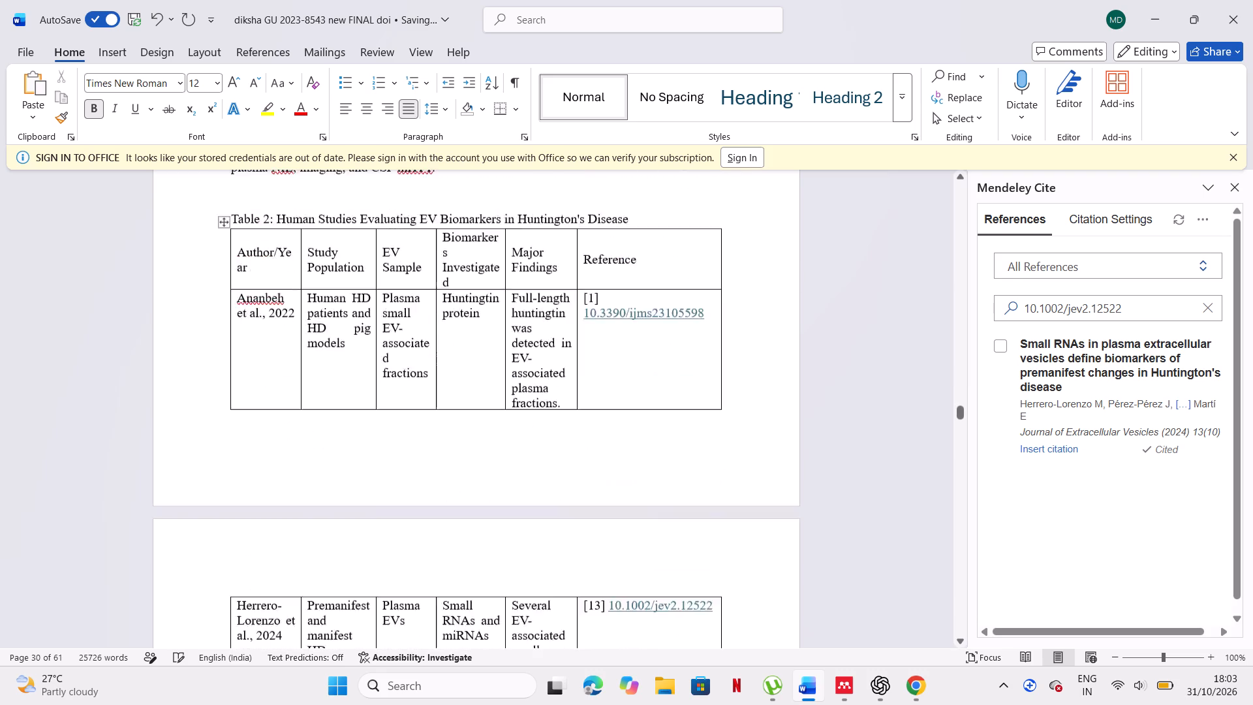
scroll(360, 483, "down", 13)
scroll(360, 483, "up", 1)
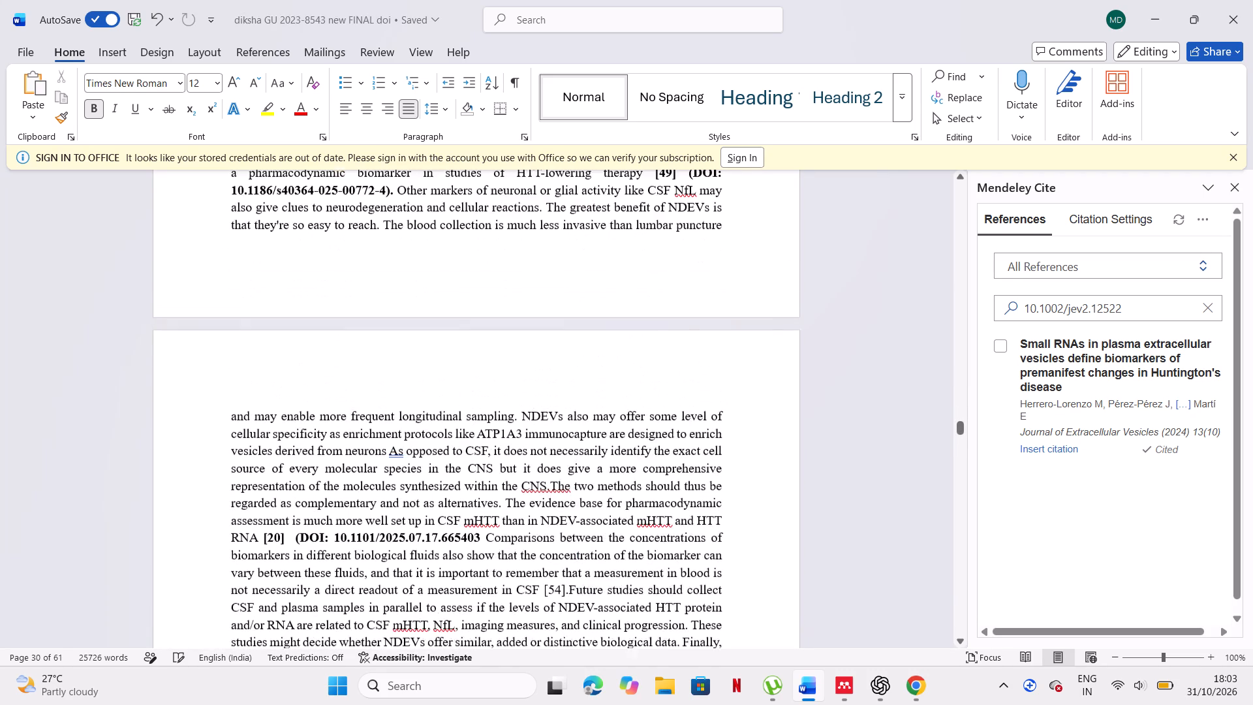
scroll(360, 483, "down", 9)
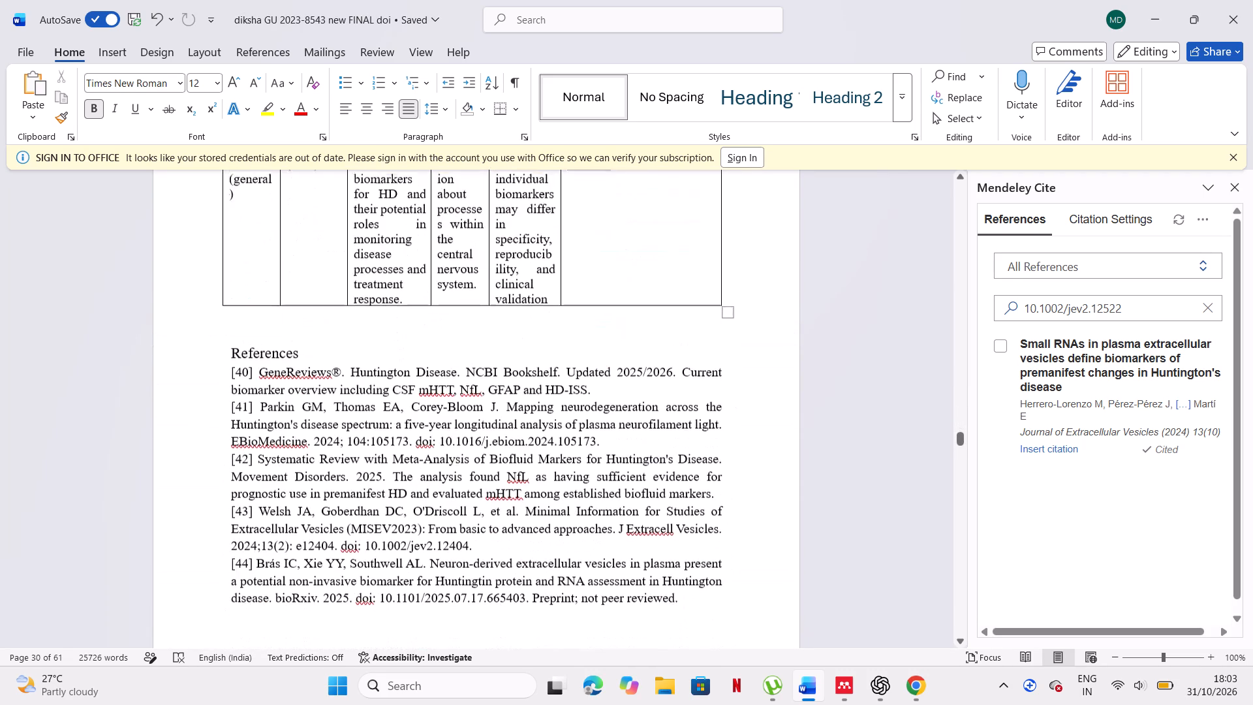
scroll(360, 483, "down", 1)
scroll(263, 297, "up", 1)
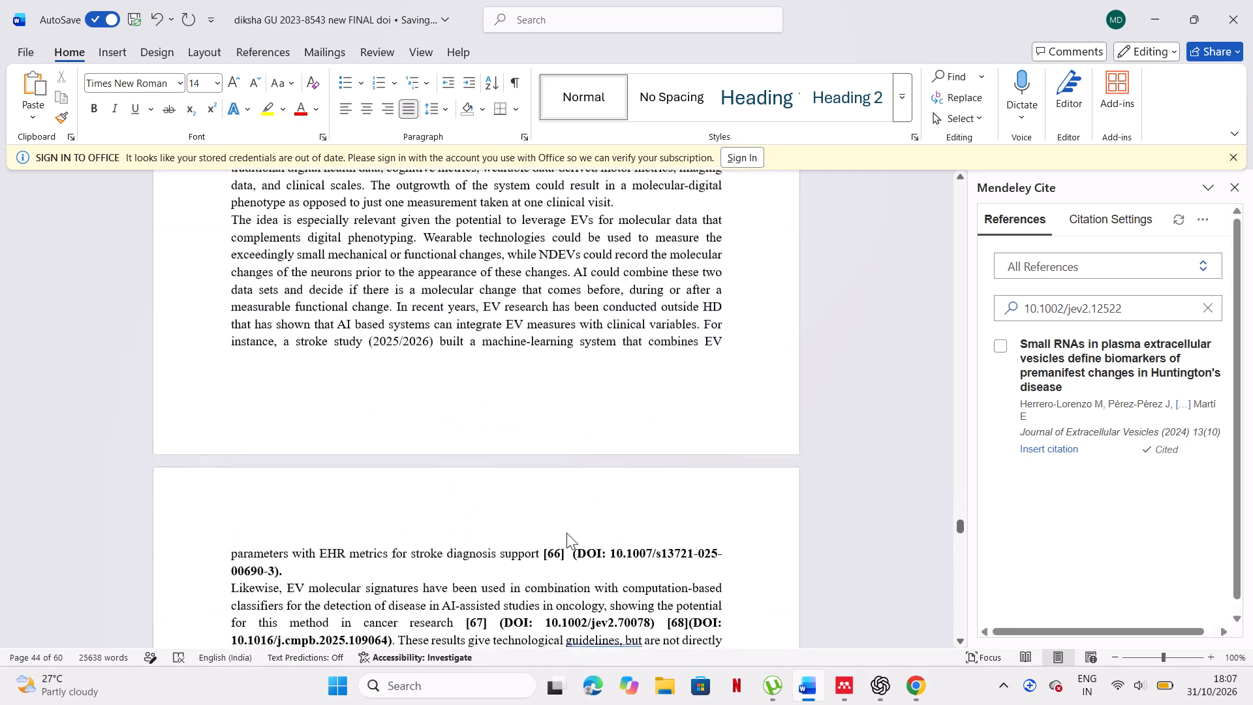
scroll(566, 533, "down", 1)
scroll(566, 533, "up", 1)
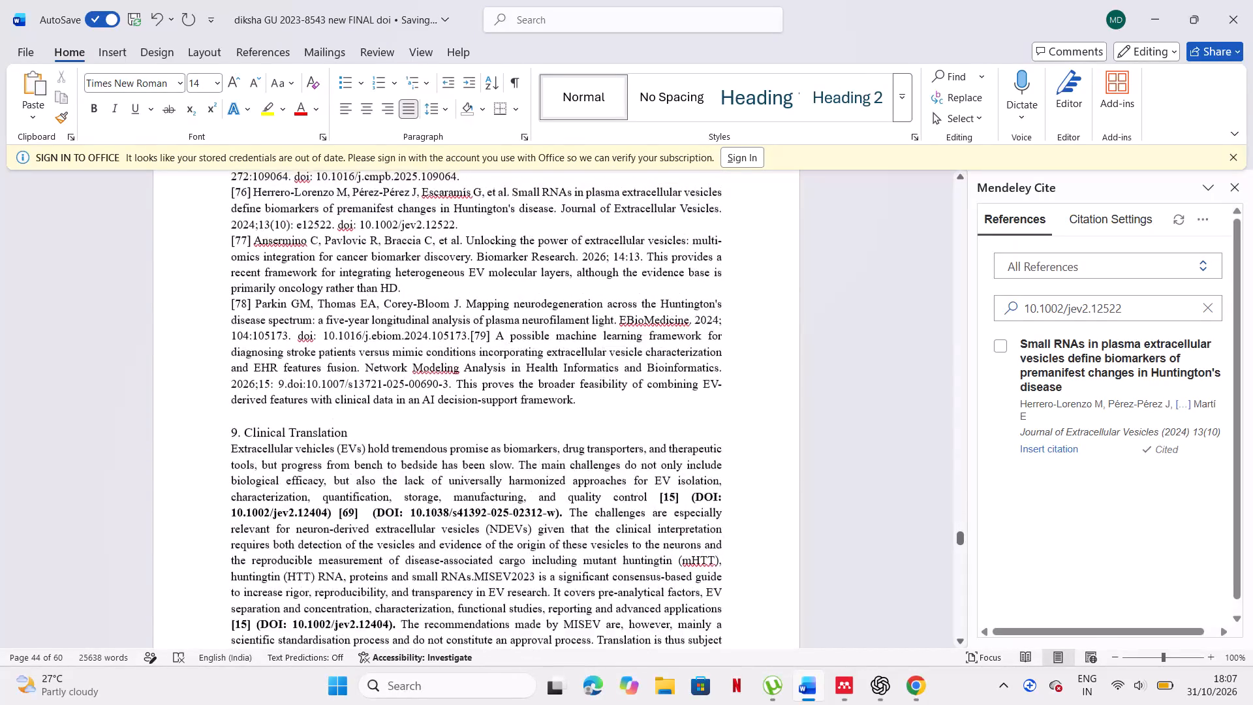
scroll(566, 533, "up", 2)
scroll(566, 533, "down", 1)
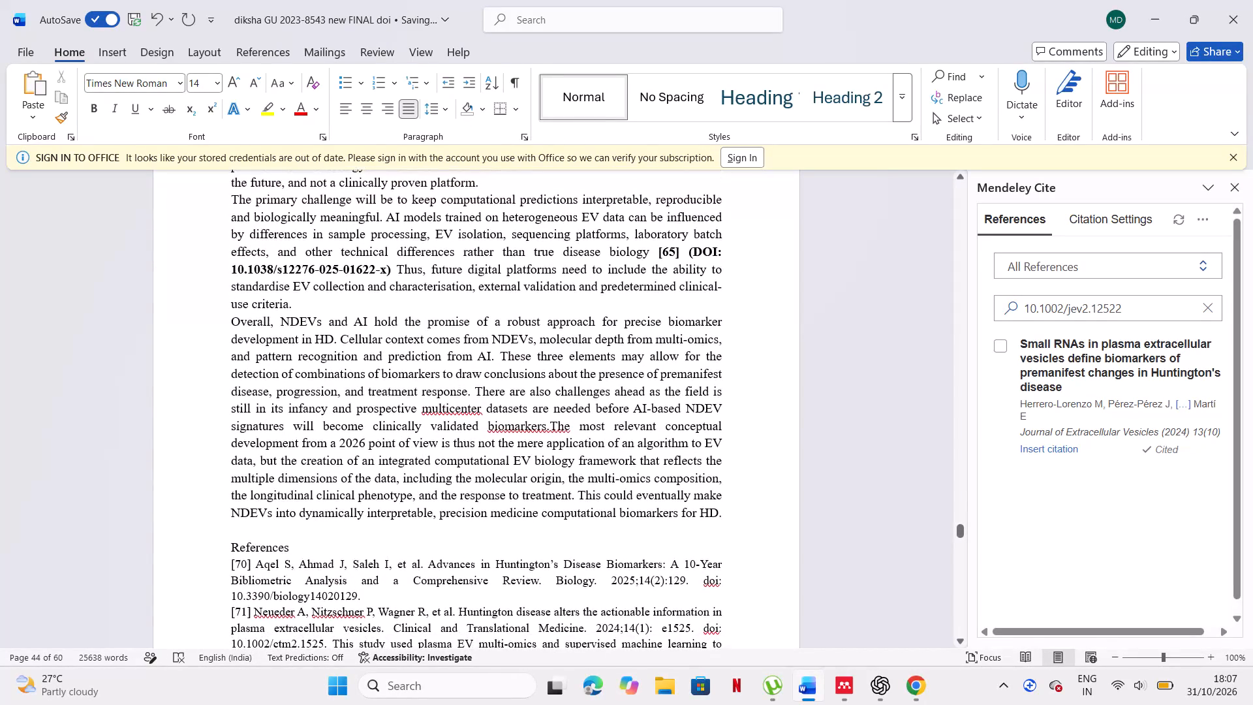
left_click_drag(224, 533, 388, 640)
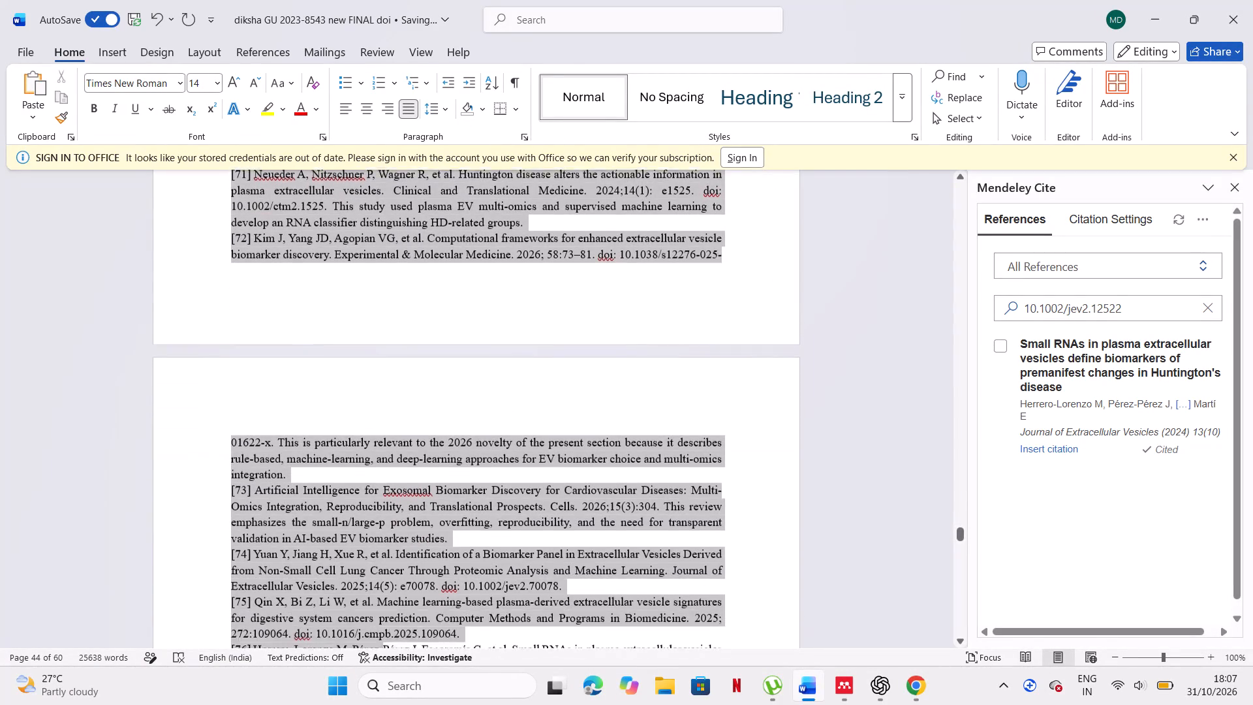
left_click_drag(388, 640, 461, 616)
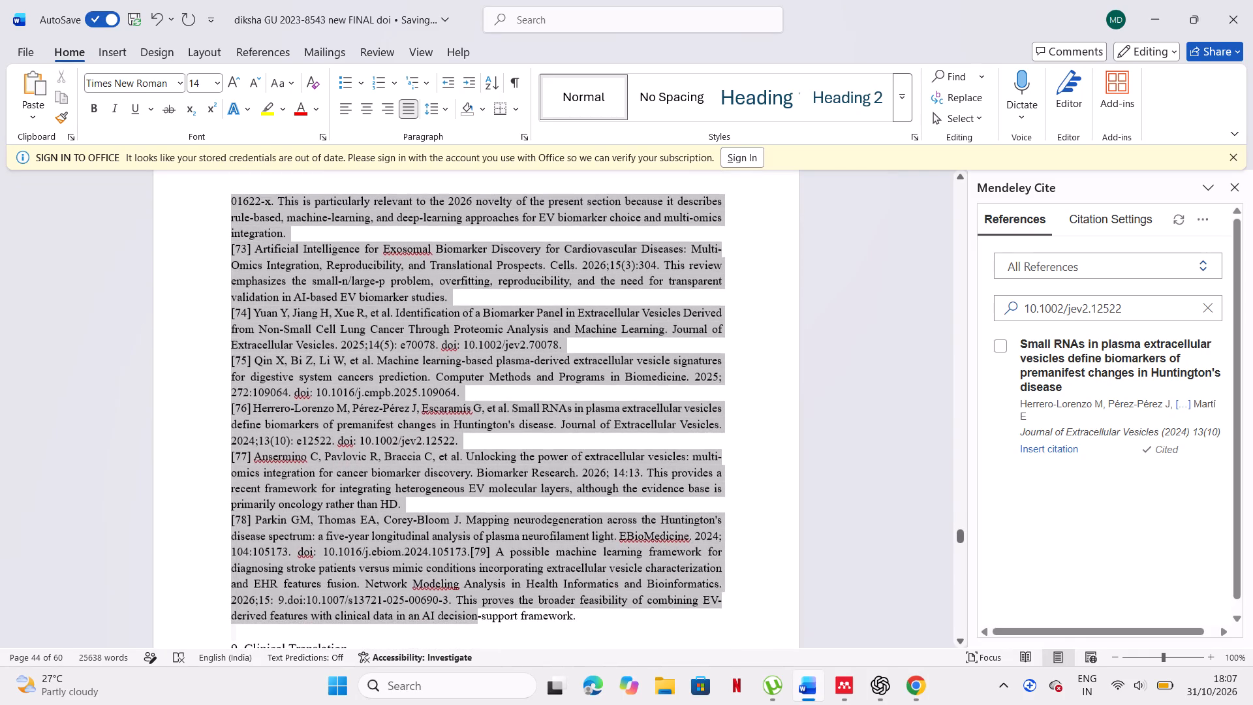
left_click_drag(461, 616, 593, 620)
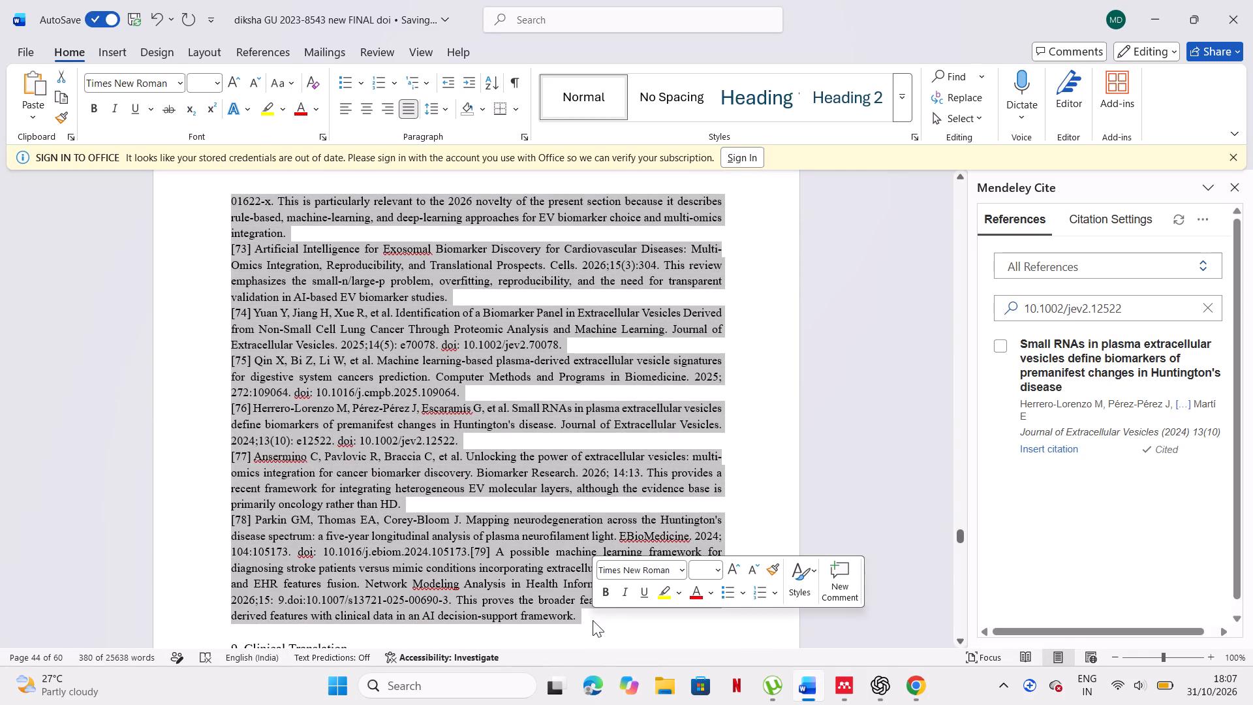
key("BackSpace")
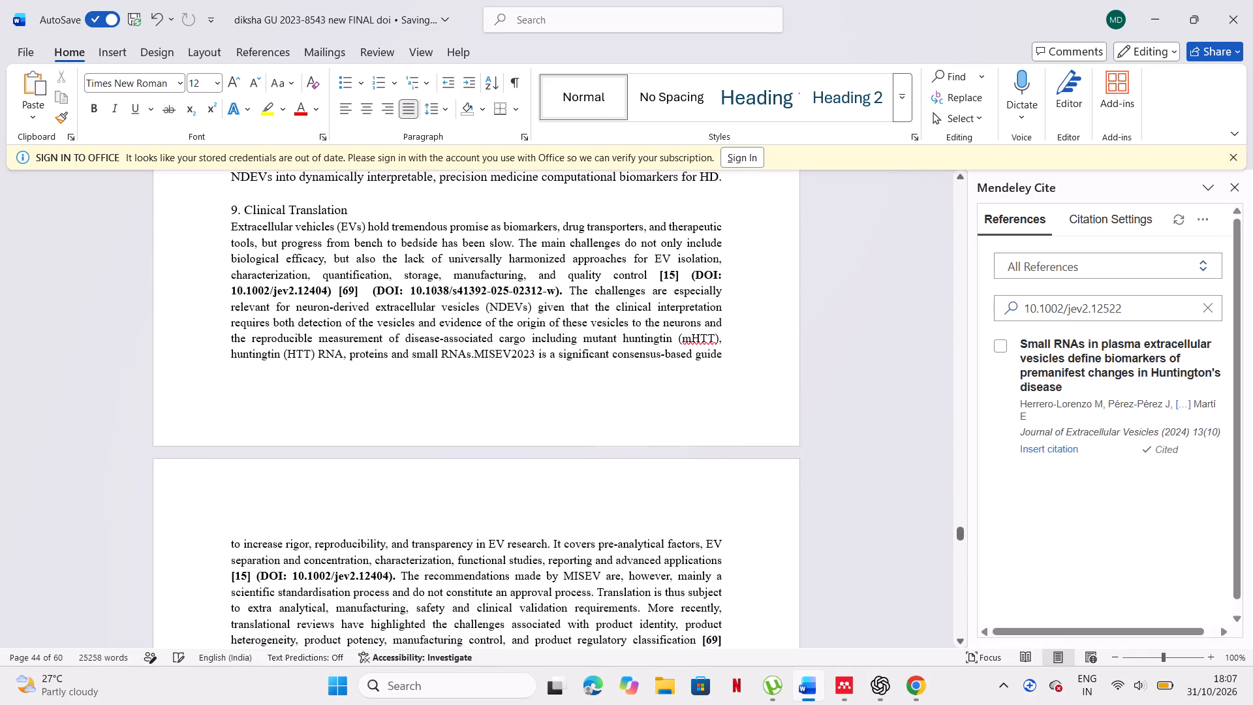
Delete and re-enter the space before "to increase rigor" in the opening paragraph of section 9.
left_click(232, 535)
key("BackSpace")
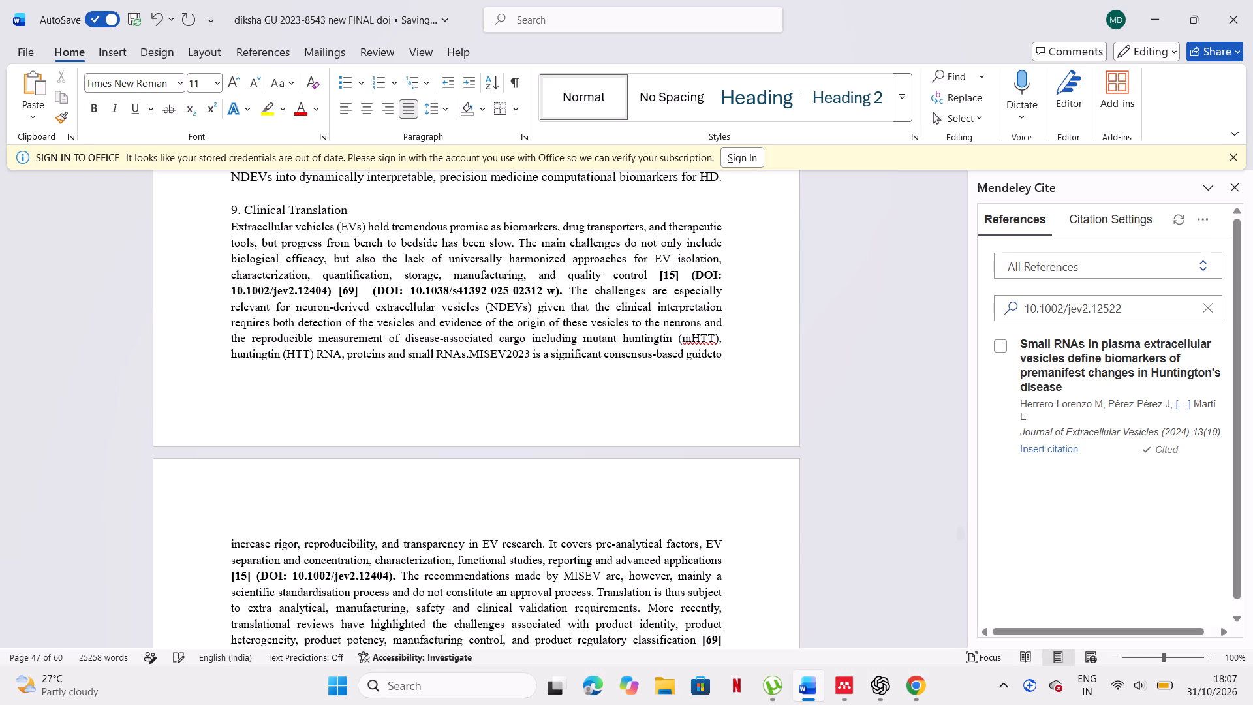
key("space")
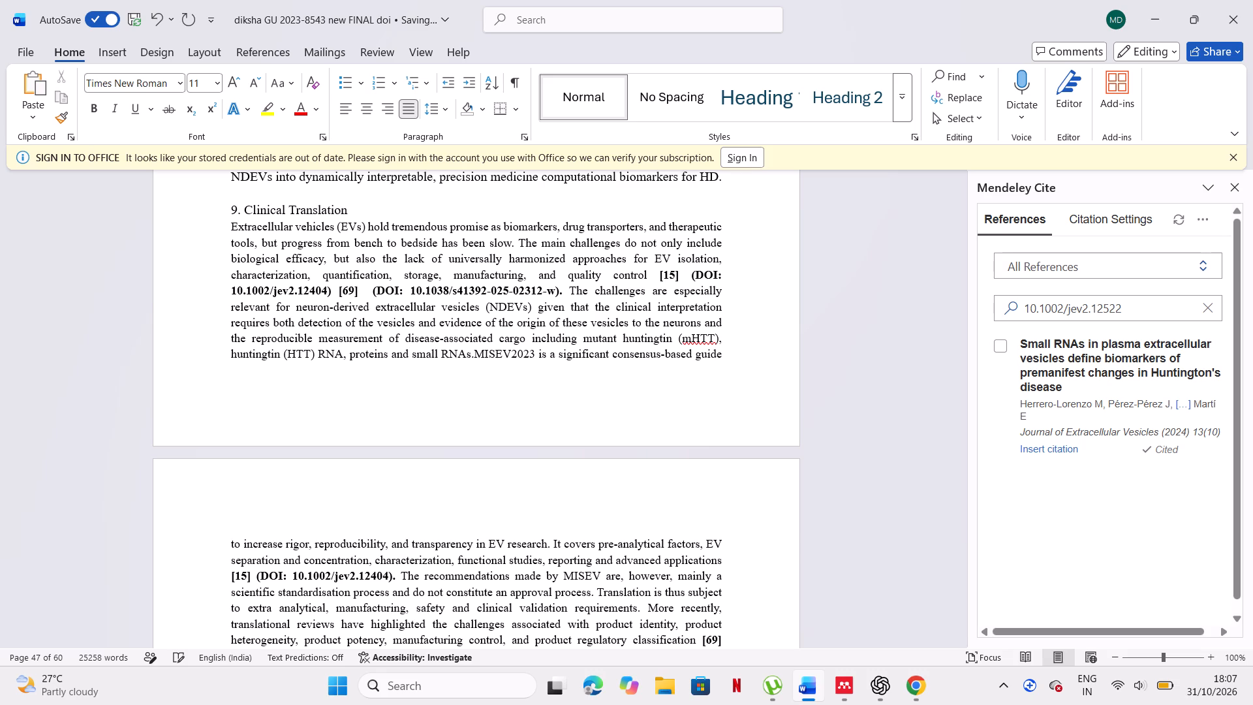
Increase the font size of heading "9.1 EV Isolation Challenges" to 14.
scroll(341, 531, "down", 8)
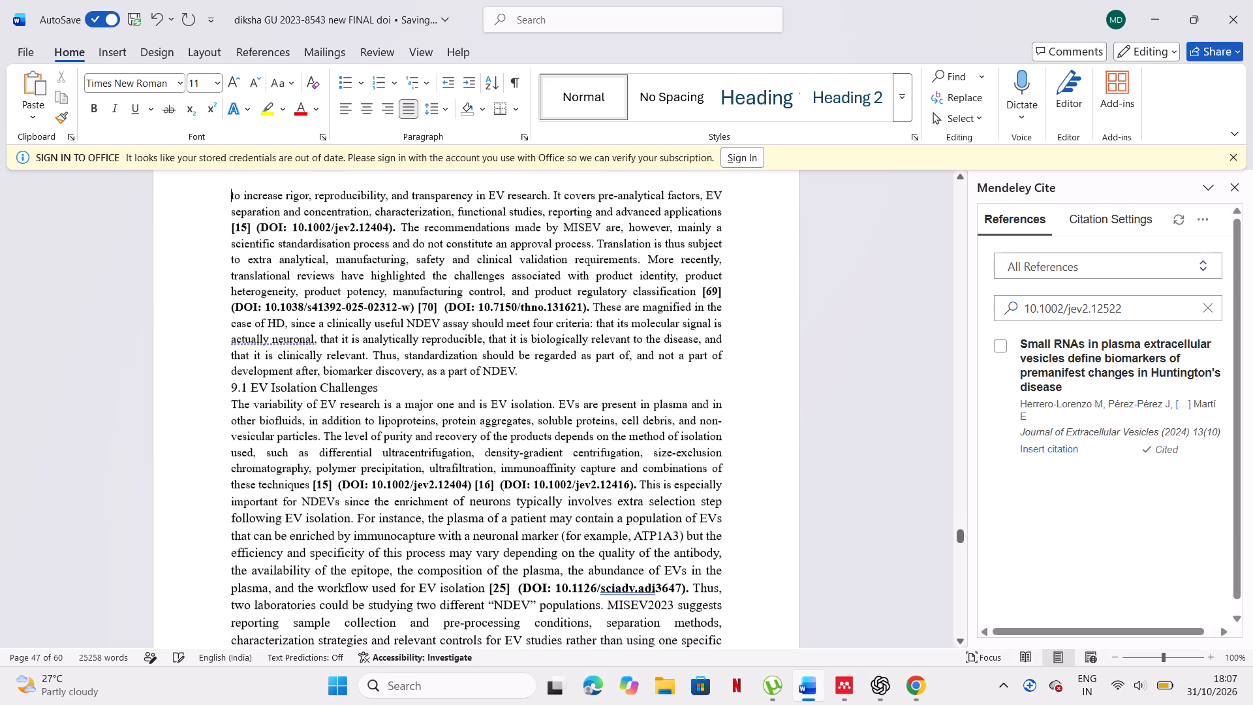
scroll(245, 383, "down", 20)
scroll(245, 383, "down", 20)
scroll(245, 383, "down", 2)
scroll(292, 419, "up", 3)
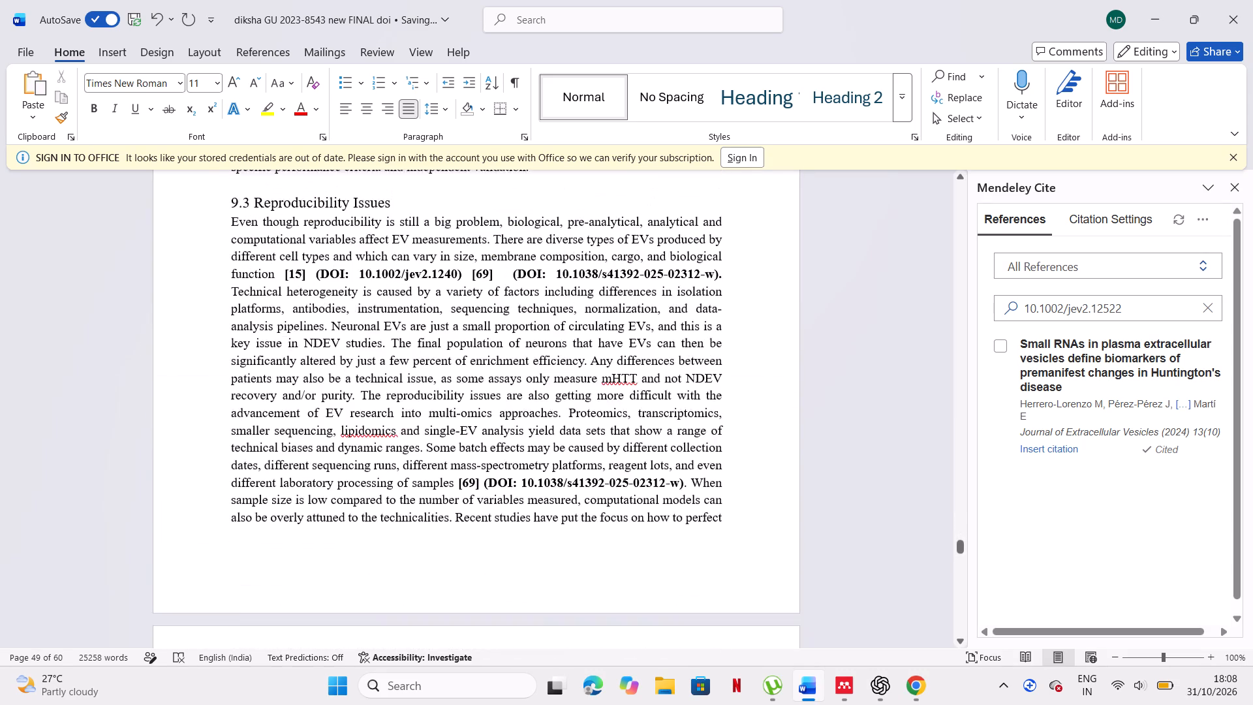
scroll(292, 419, "up", 4)
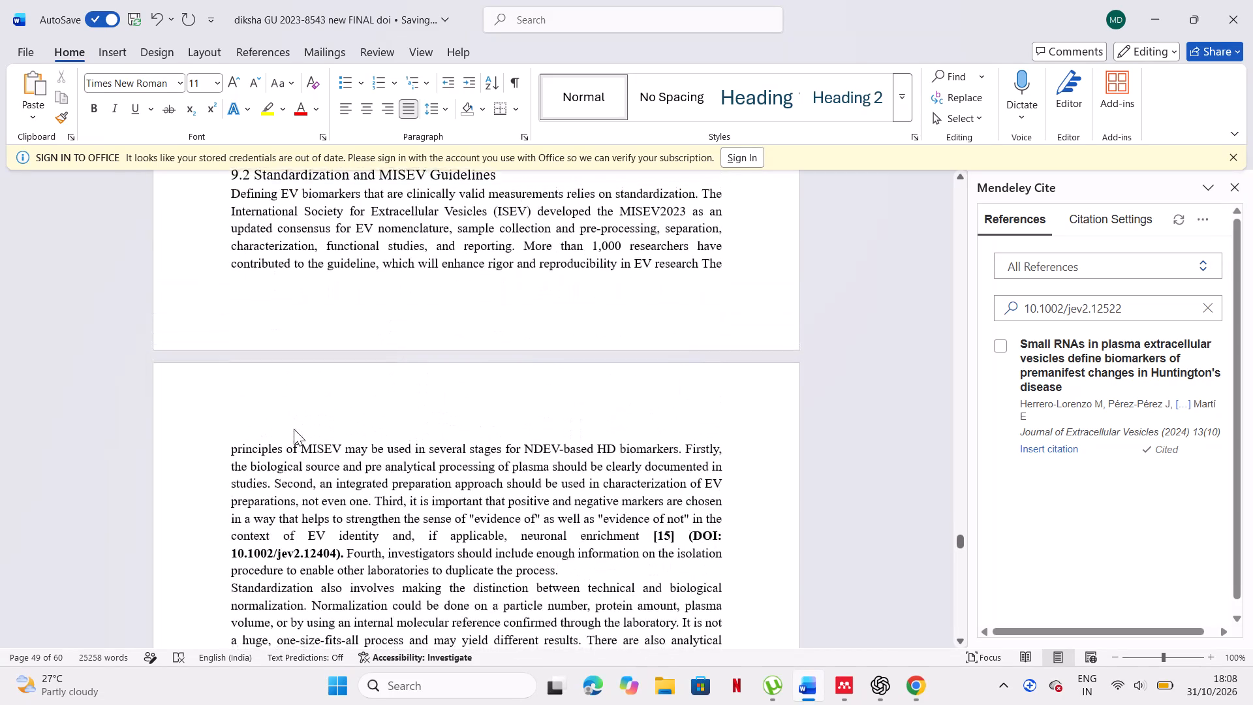
scroll(294, 429, "up", 3)
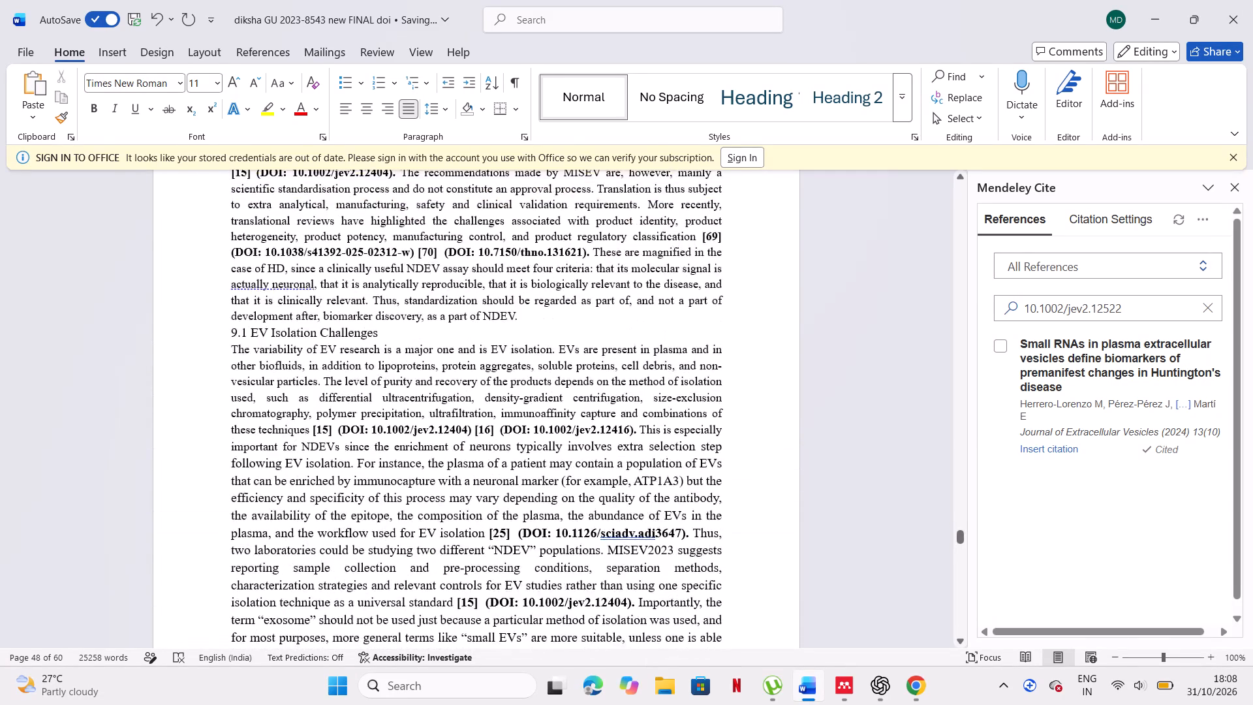
scroll(294, 429, "up", 1)
left_click_drag(230, 579, 379, 587)
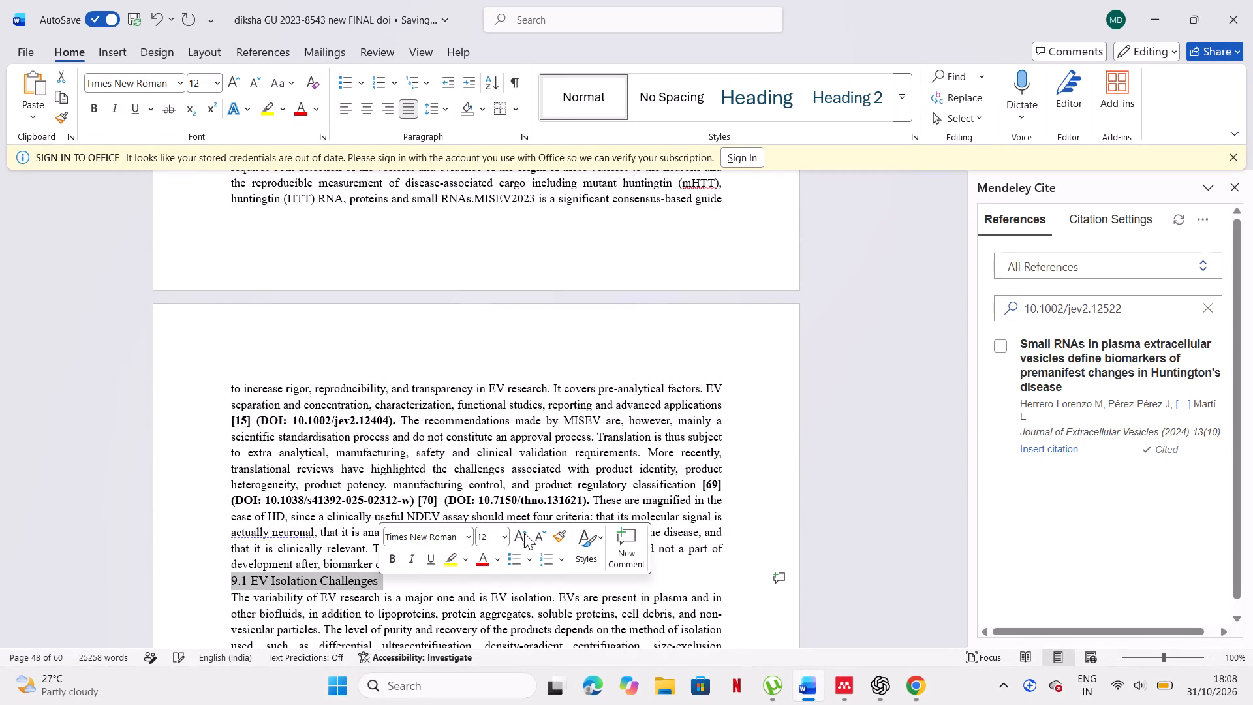
left_click(526, 533)
left_click(539, 593)
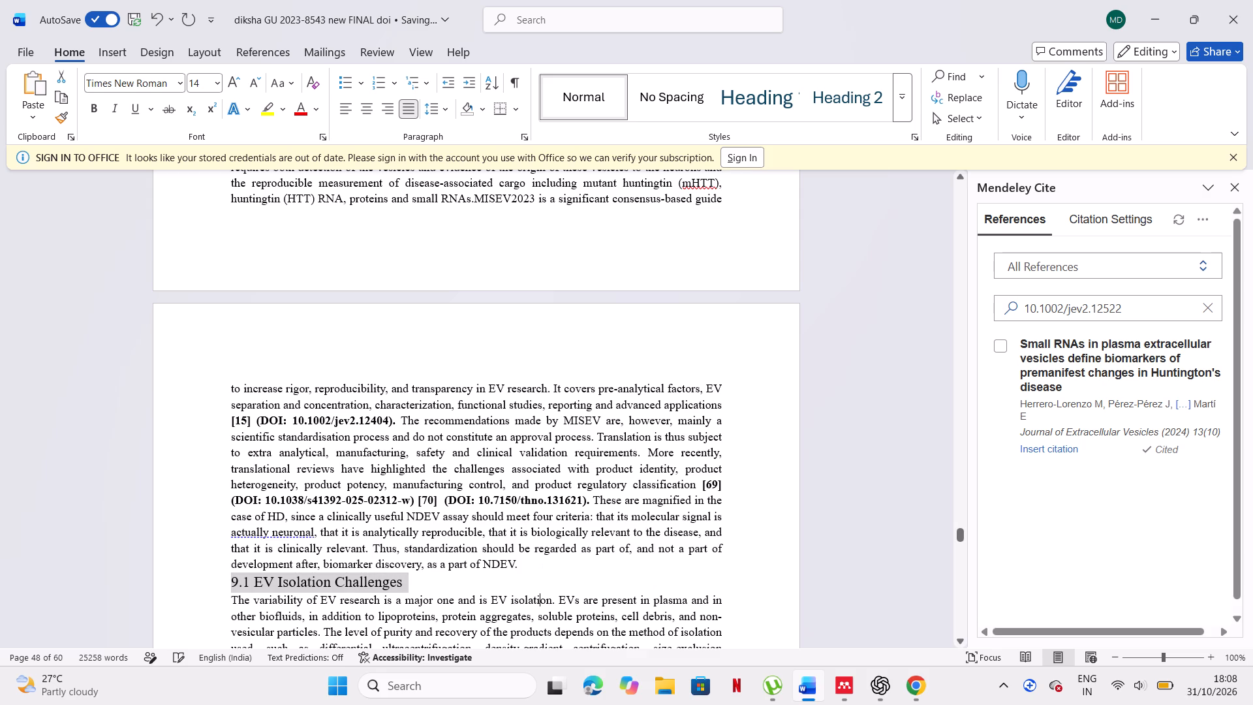
Insert a blank line between the end of section 9's opening text and heading "9.1 EV Isolation Challenges".
left_click(545, 568)
key("Return")
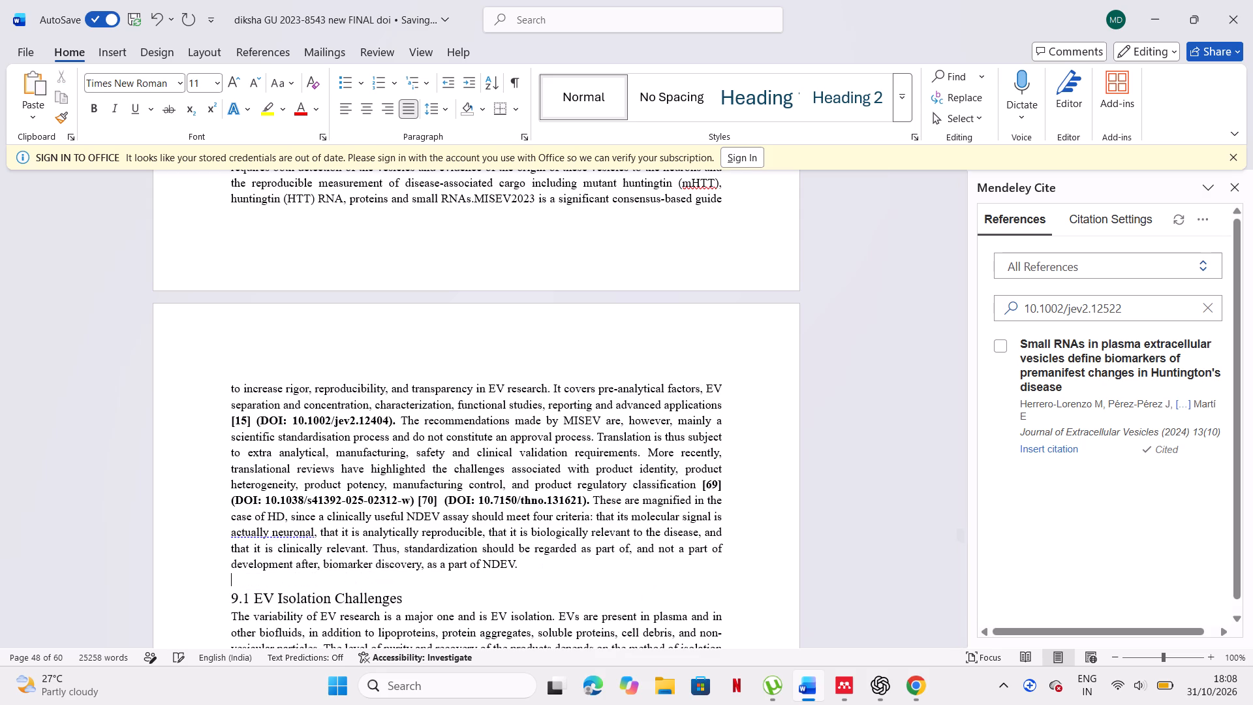
Review the rest of section 9 and the reference list, and return to the manuscript's title page.
scroll(545, 568, "down", 11)
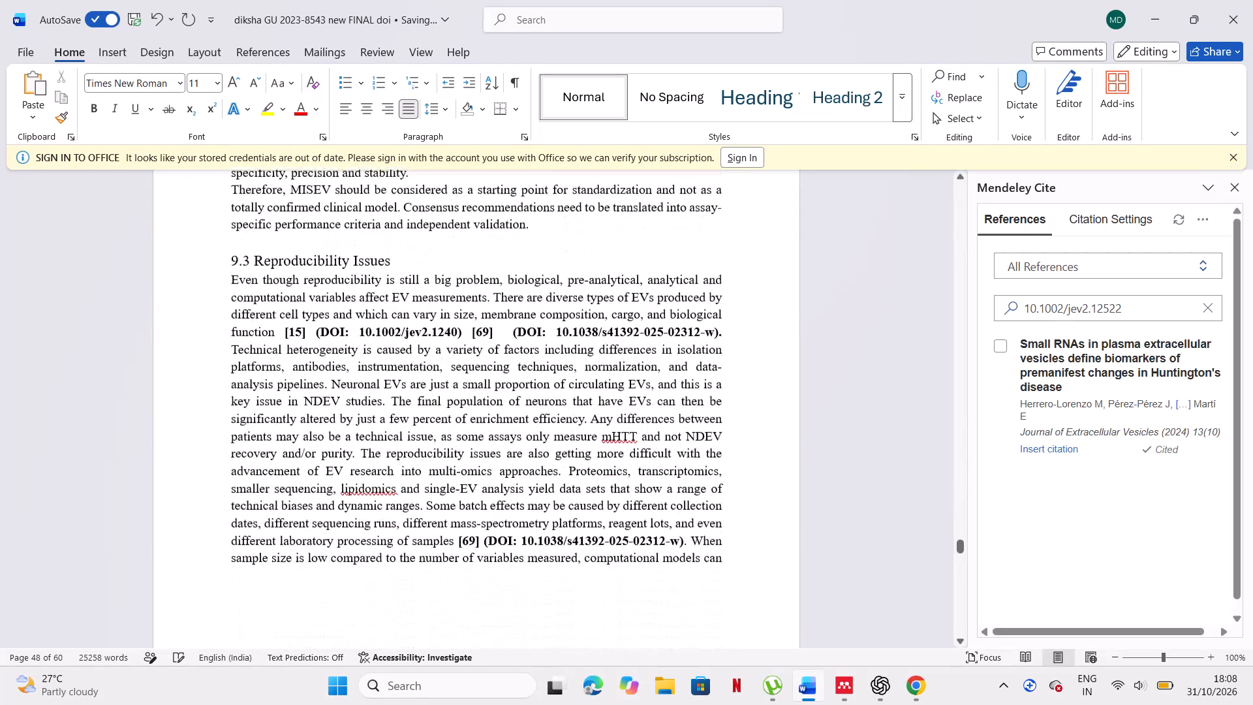
scroll(545, 568, "down", 6)
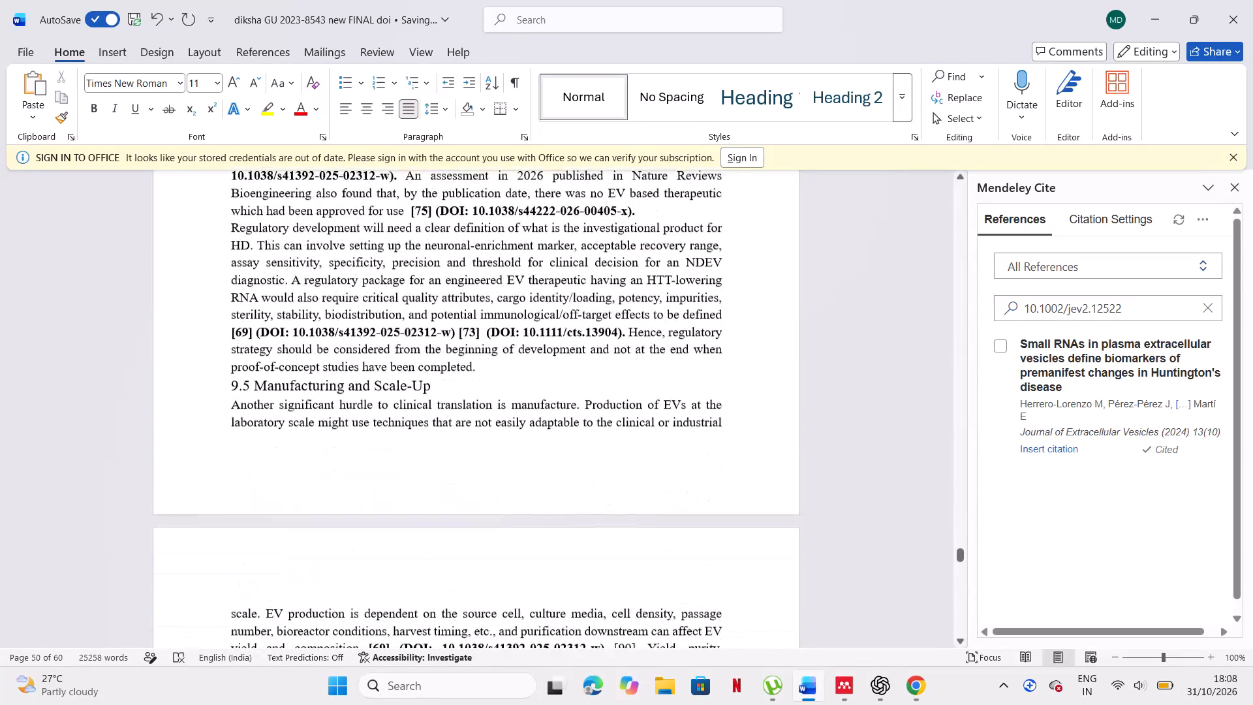
scroll(545, 568, "down", 9)
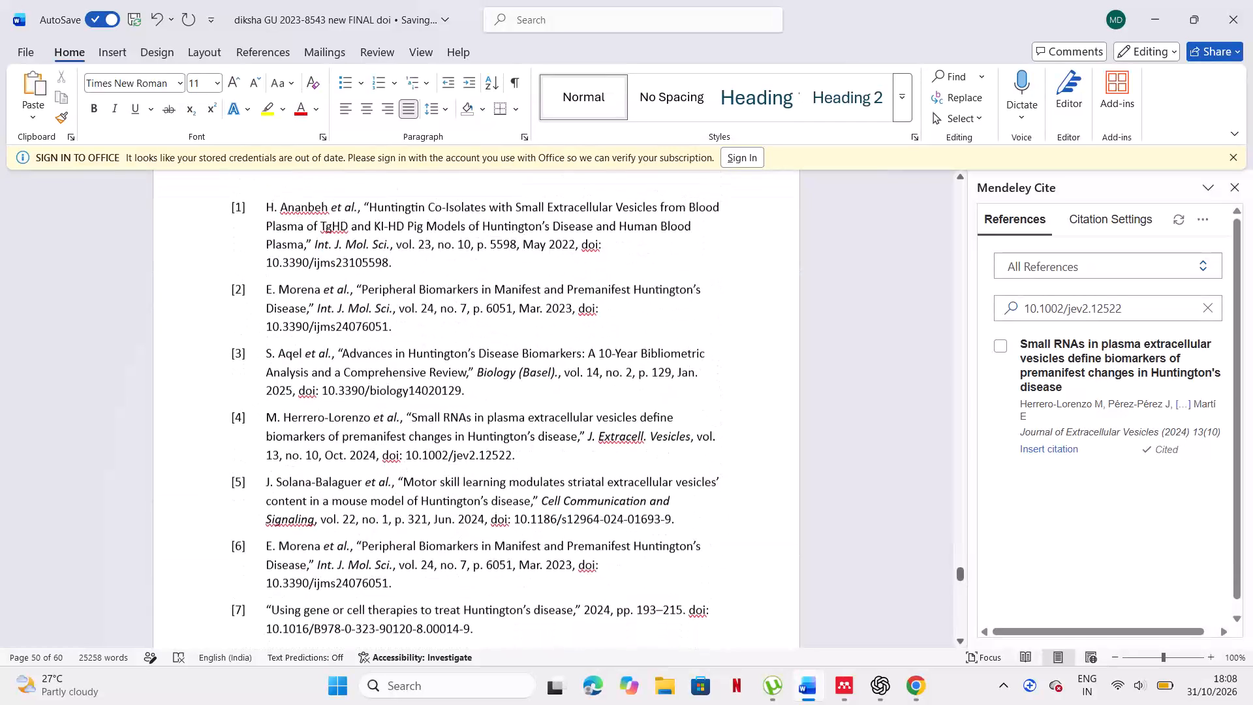
scroll(545, 568, "down", 7)
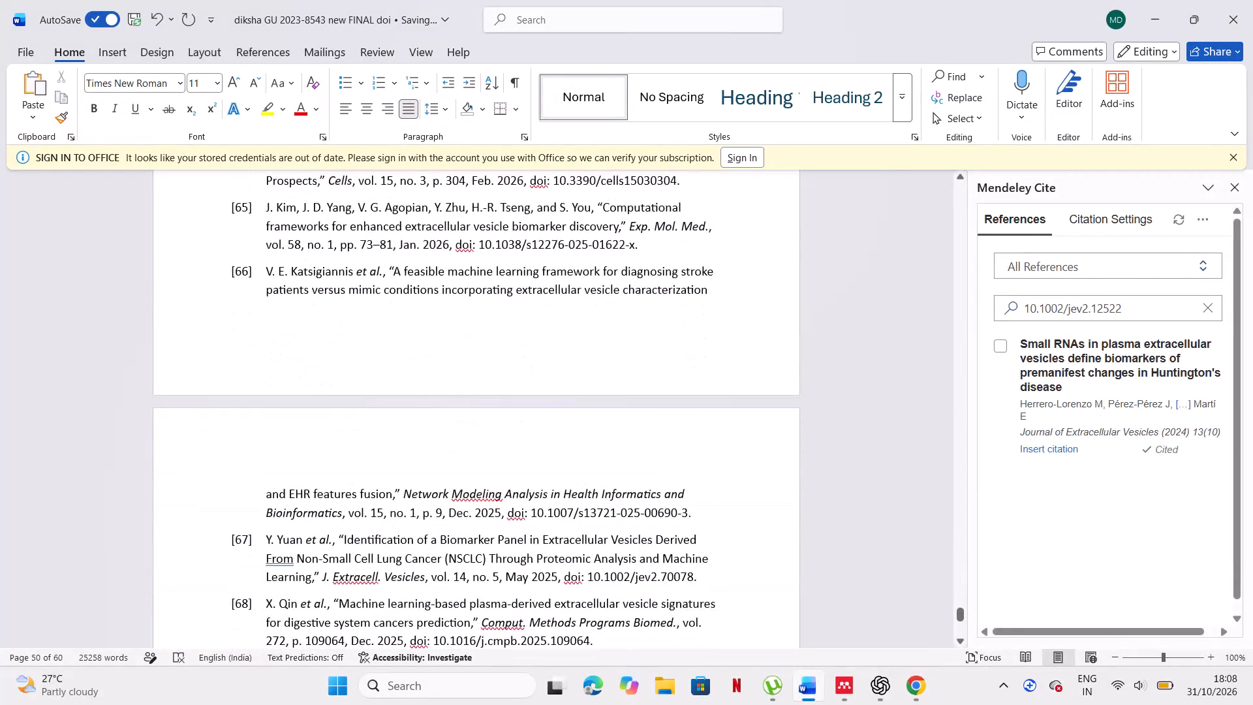
scroll(545, 568, "down", 4)
scroll(545, 568, "up", 20)
scroll(545, 568, "up", 20)
scroll(545, 568, "up", 20)
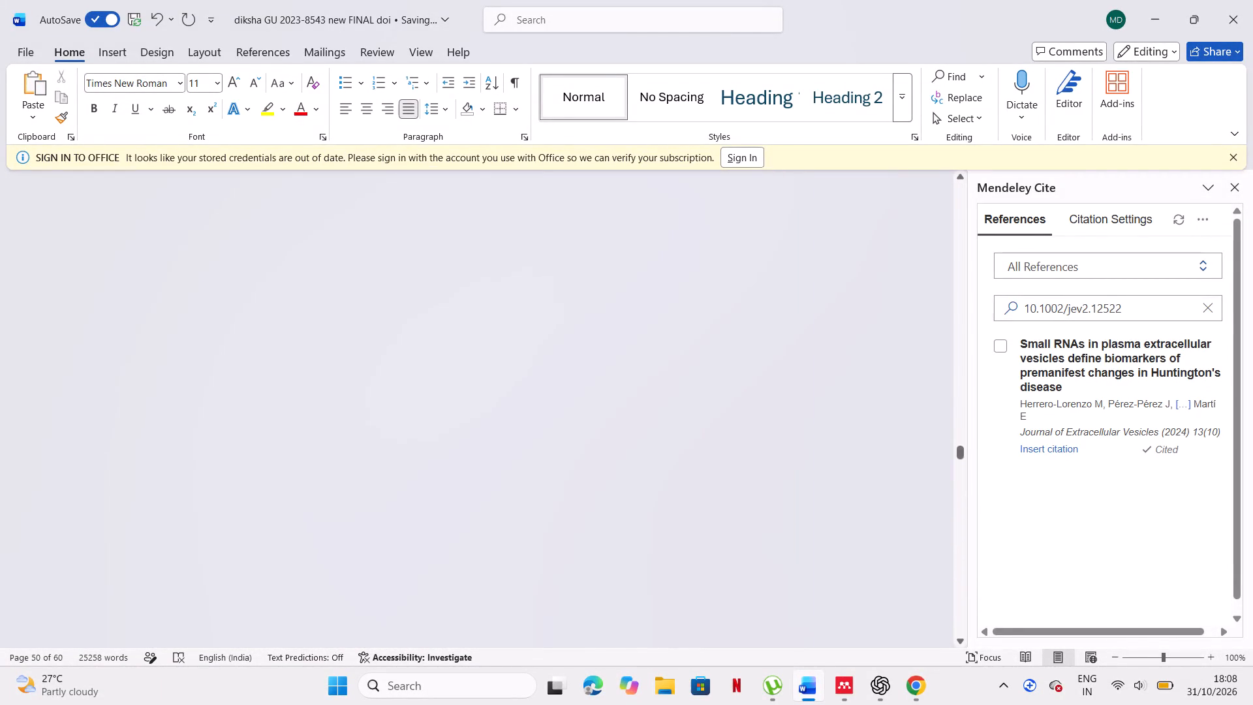
scroll(545, 568, "up", 20)
scroll(545, 568, "up", 20)
scroll(545, 568, "up", 20)
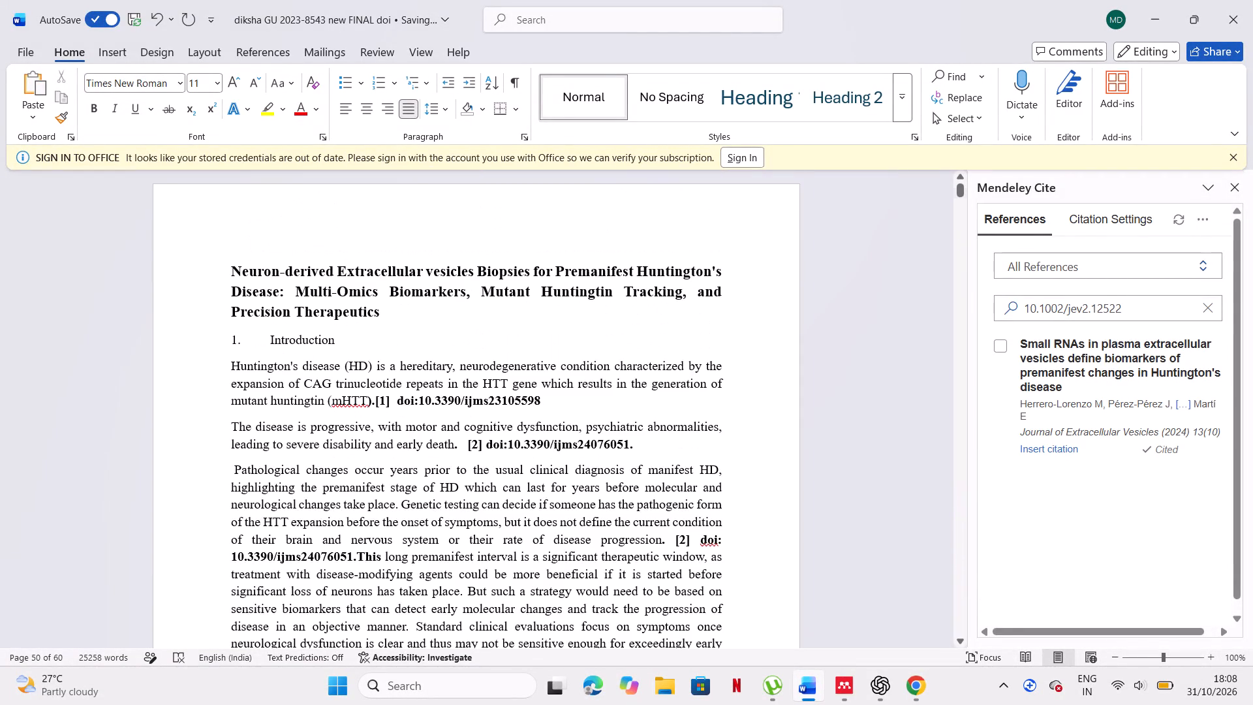
Delete heading "1.1 Huntington's Disease: Unmet Clinical Needs" and join its first paragraph to the preceding Introduction text, separated by a space.
scroll(167, 530, "down", 3)
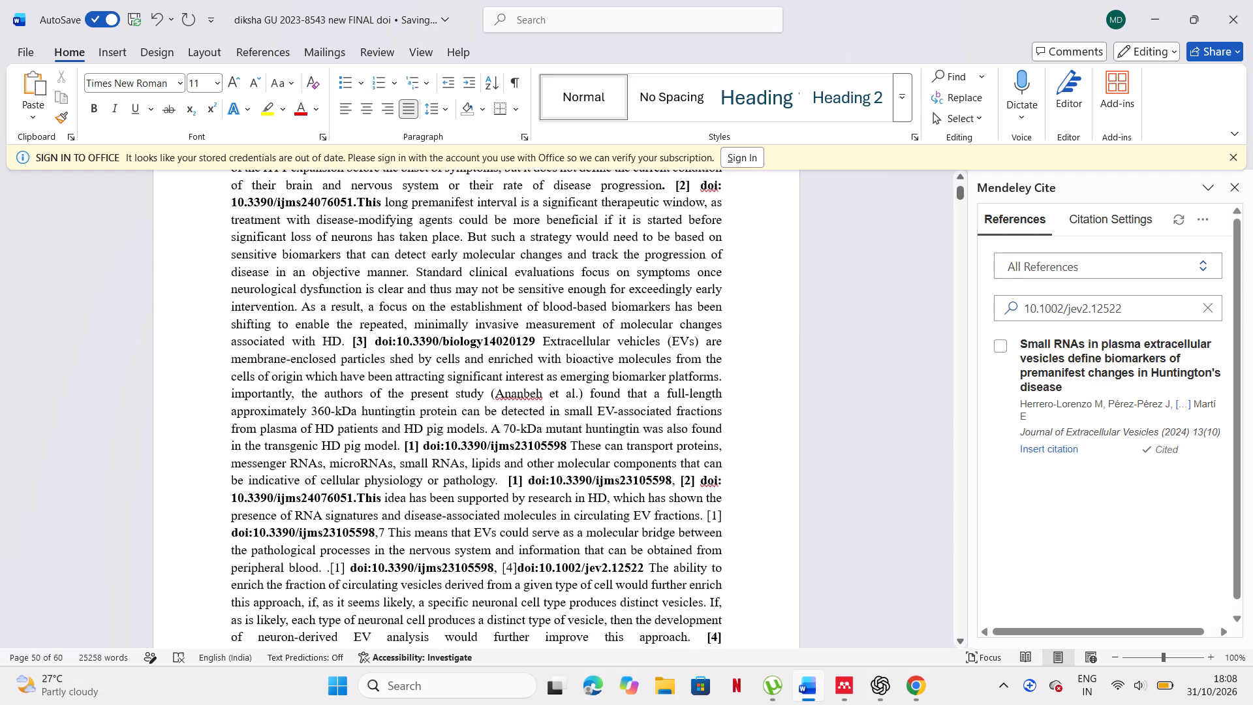
scroll(167, 530, "down", 2)
scroll(167, 530, "up", 2)
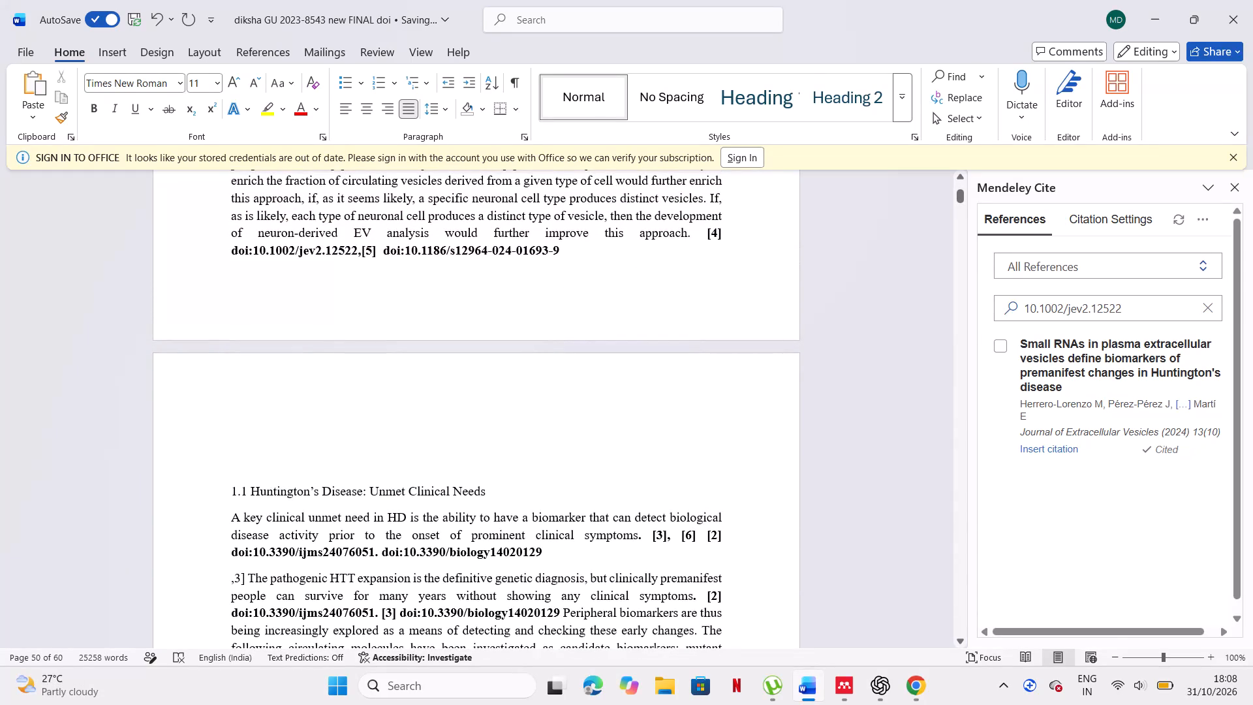
left_click_drag(229, 490, 518, 492)
key("BackSpace")
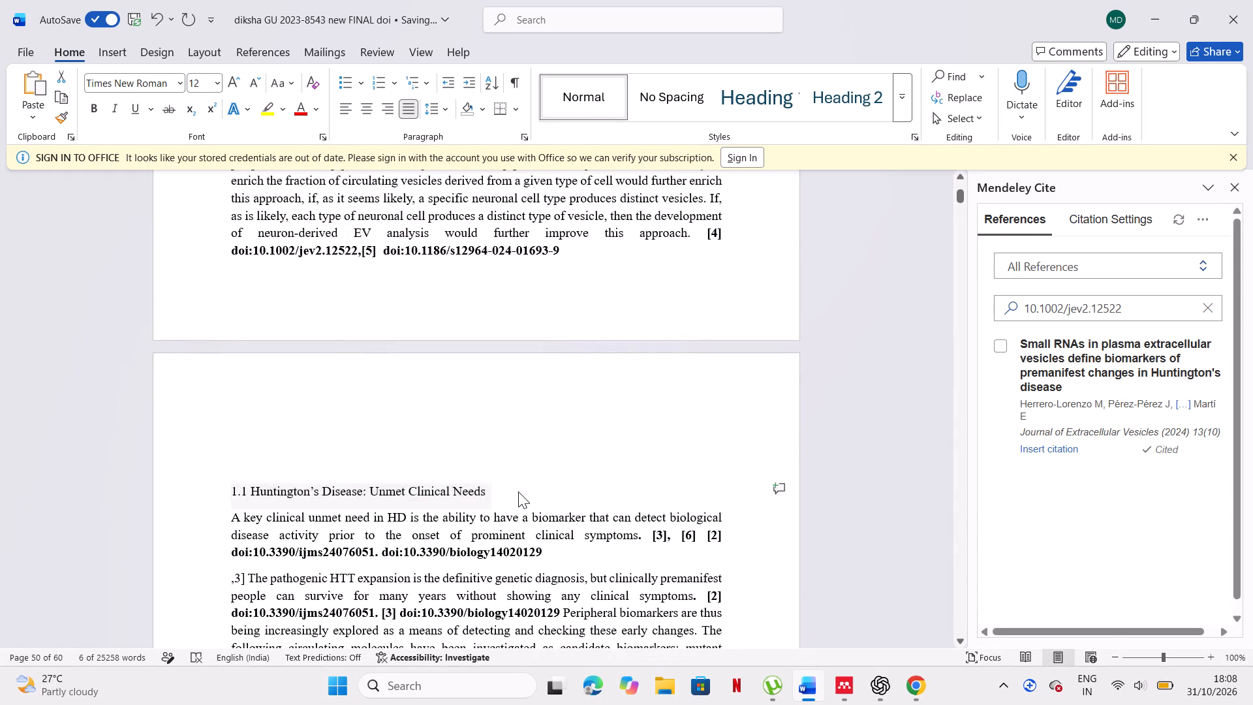
key("BackSpace")
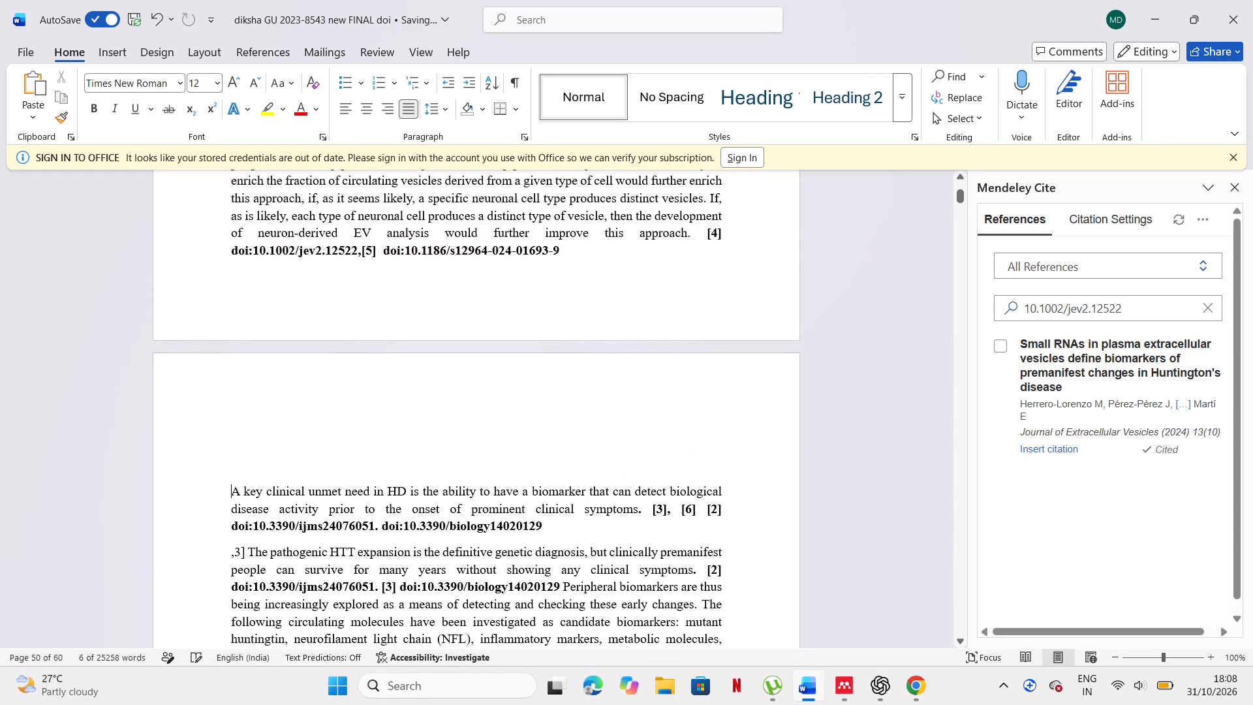
left_click(230, 462)
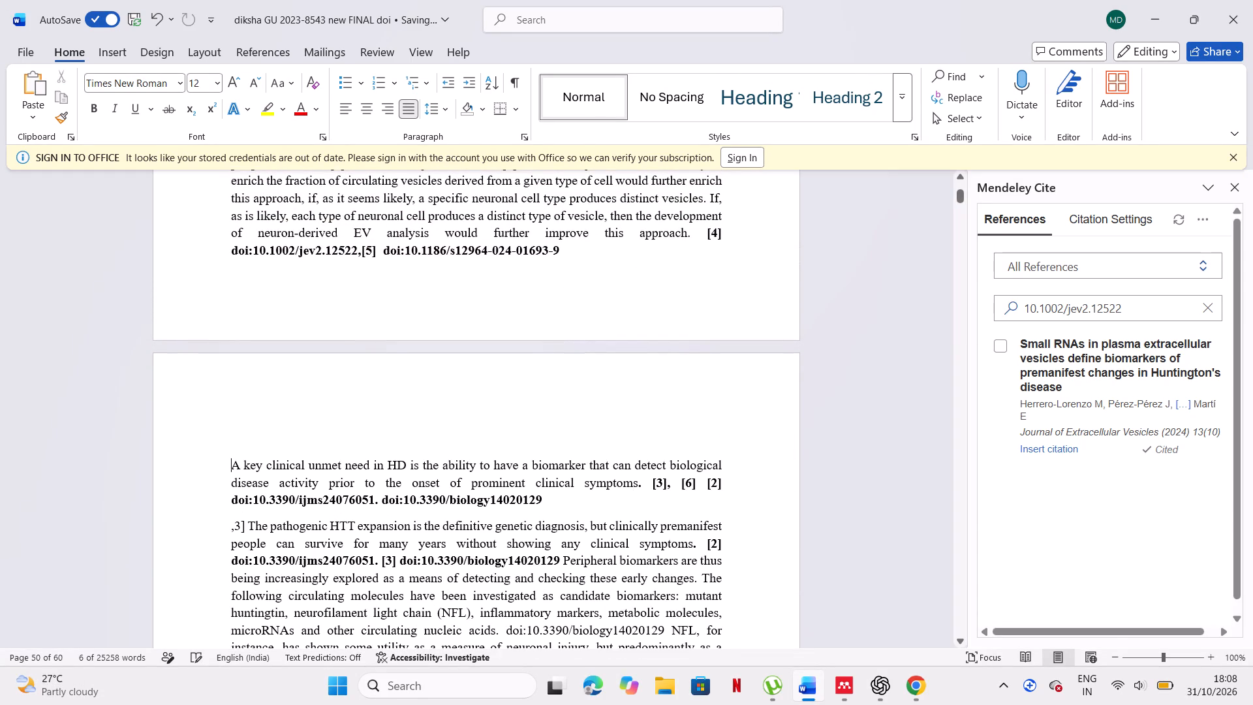
key("BackSpace")
key("BackSpace")
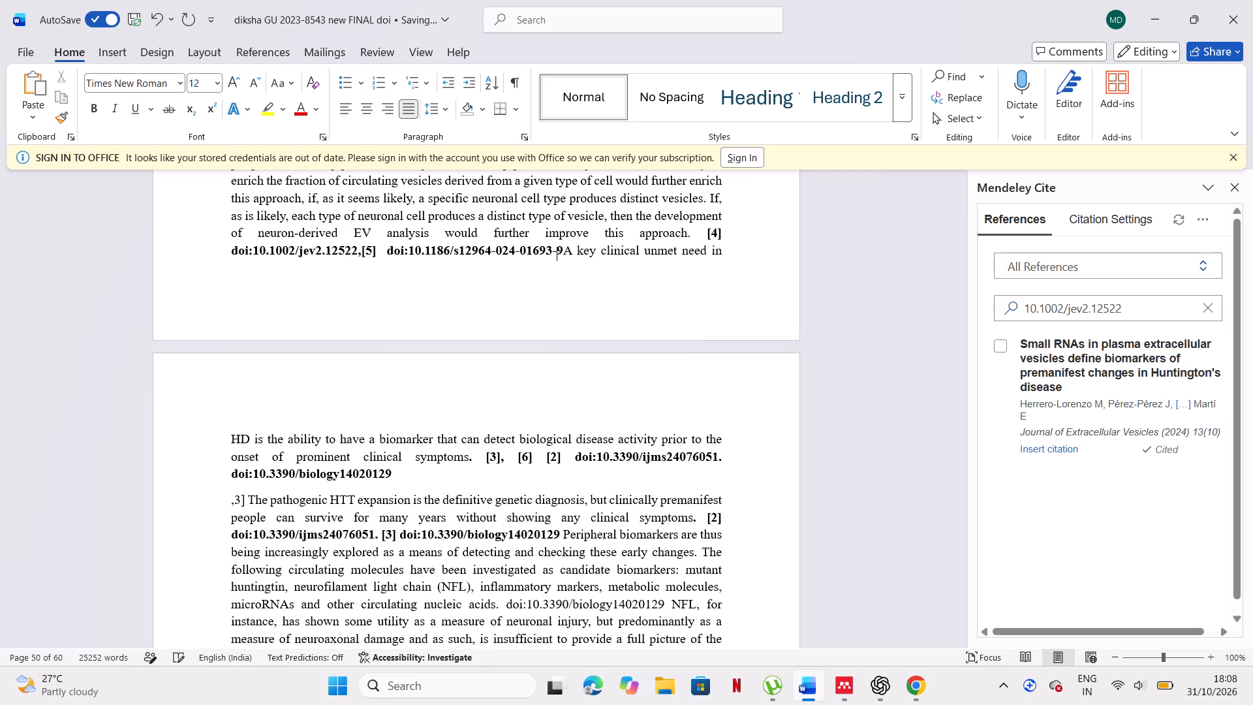
key("space")
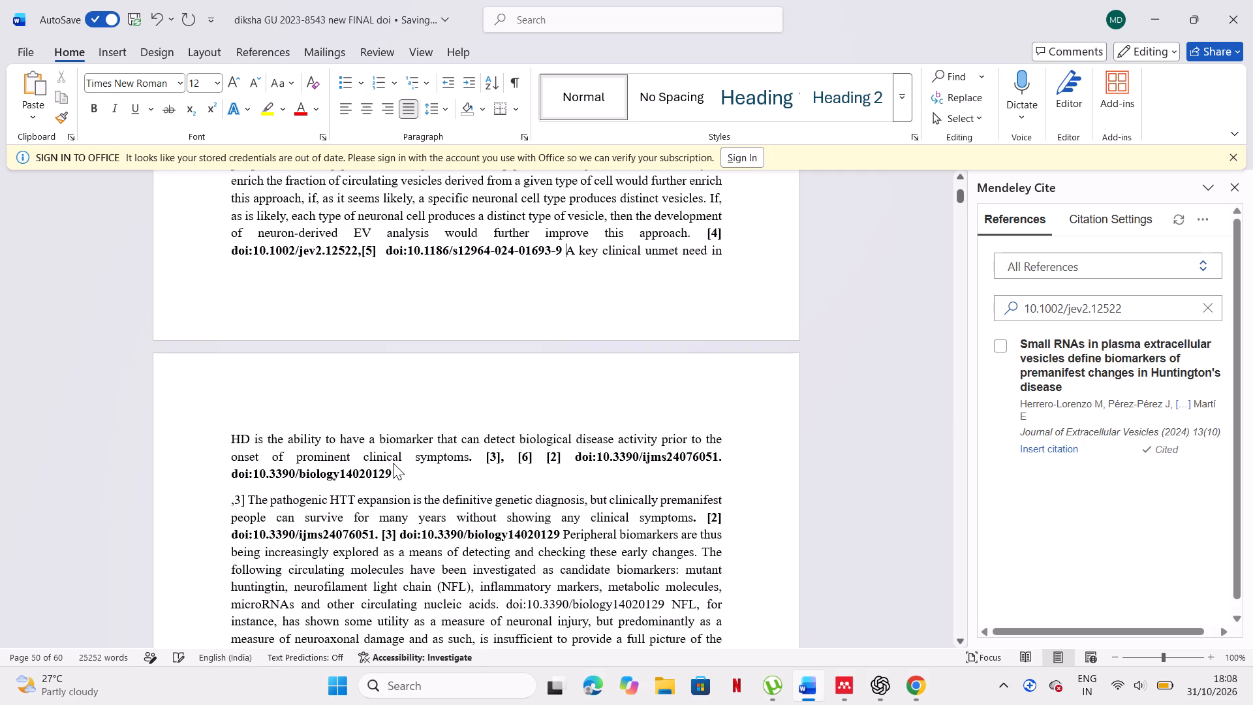
Delete the stray citation fragment ",3]" before "The pathogenic HTT expansion".
scroll(393, 463, "down", 1)
scroll(245, 492, "down", 1)
left_click(245, 492)
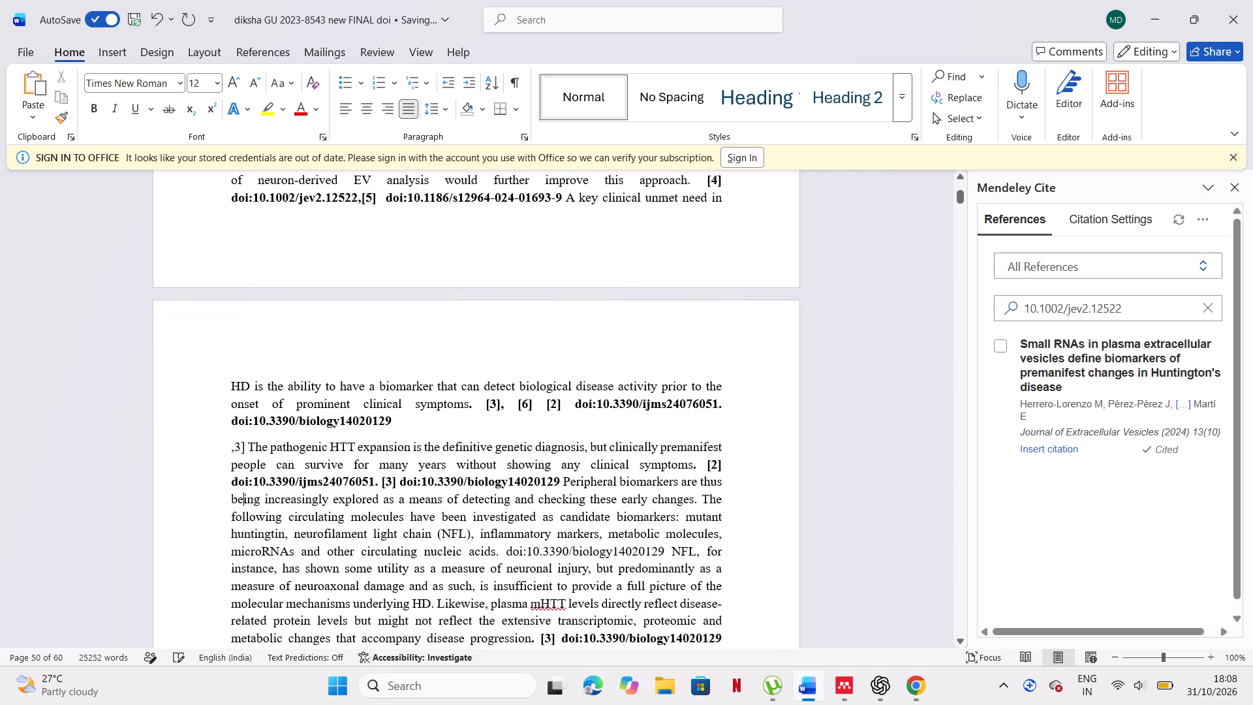
left_click(240, 447)
left_click(244, 446)
key("BackSpace")
key("BackSpace")
key("BackSpace")
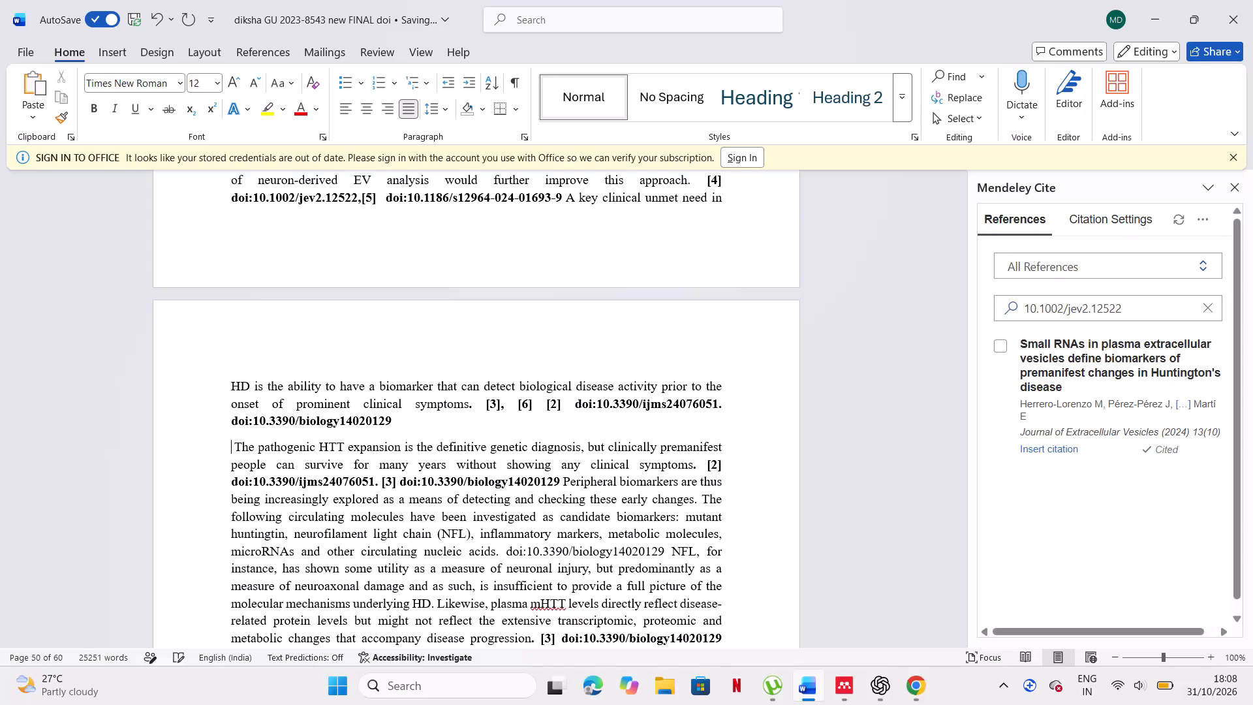
Delete heading "1.3 Precision Medicine Paradigm in Huntington's Disease".
scroll(441, 430, "down", 2)
scroll(520, 377, "down", 4)
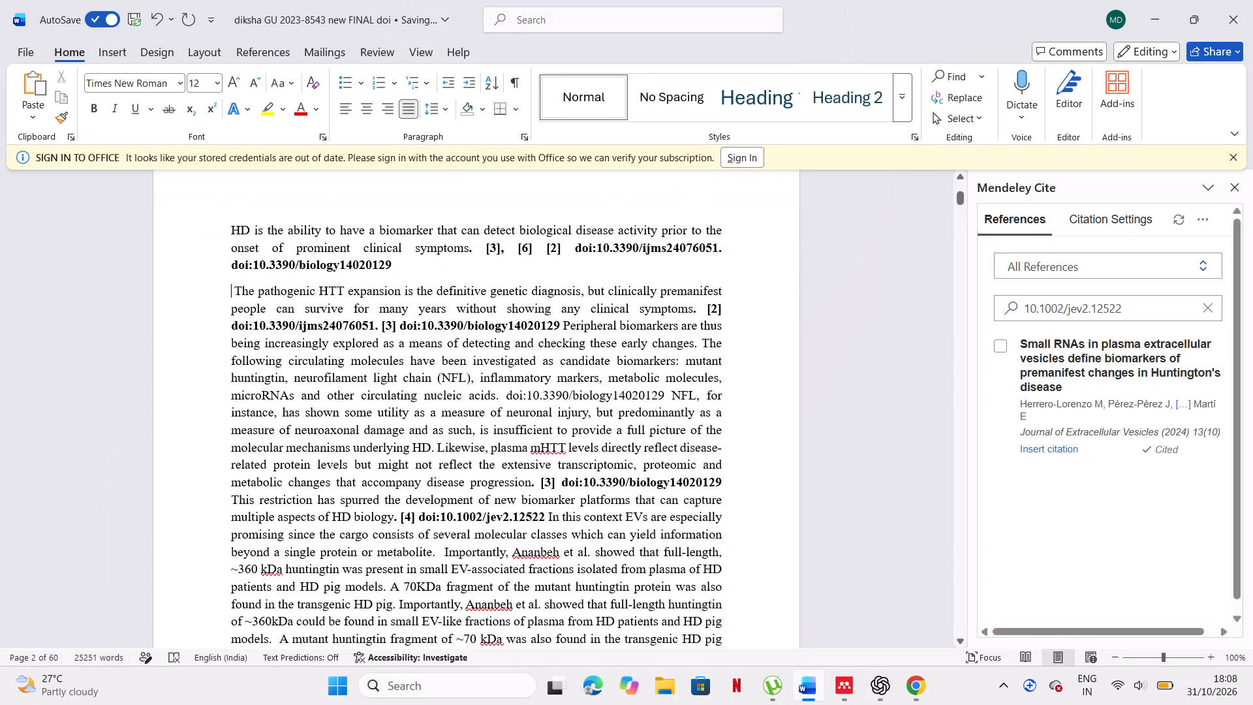
scroll(587, 452, "down", 2)
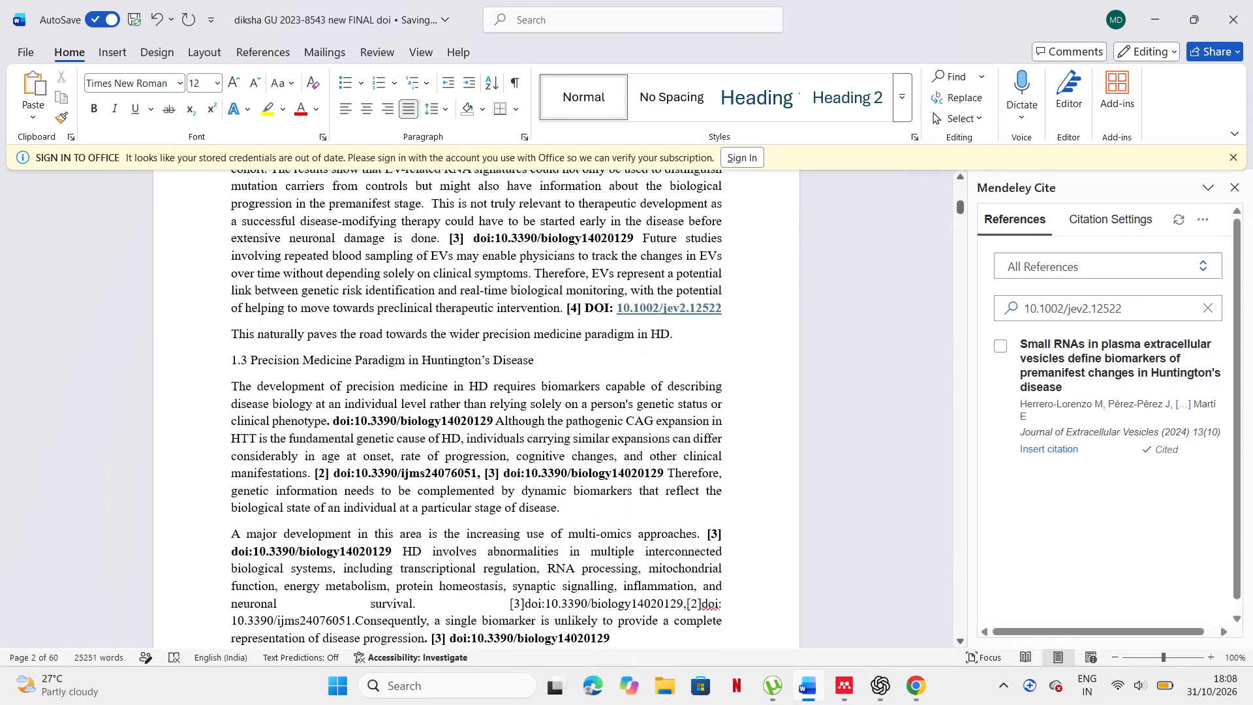
scroll(587, 452, "up", 1)
left_click_drag(533, 454, 373, 435)
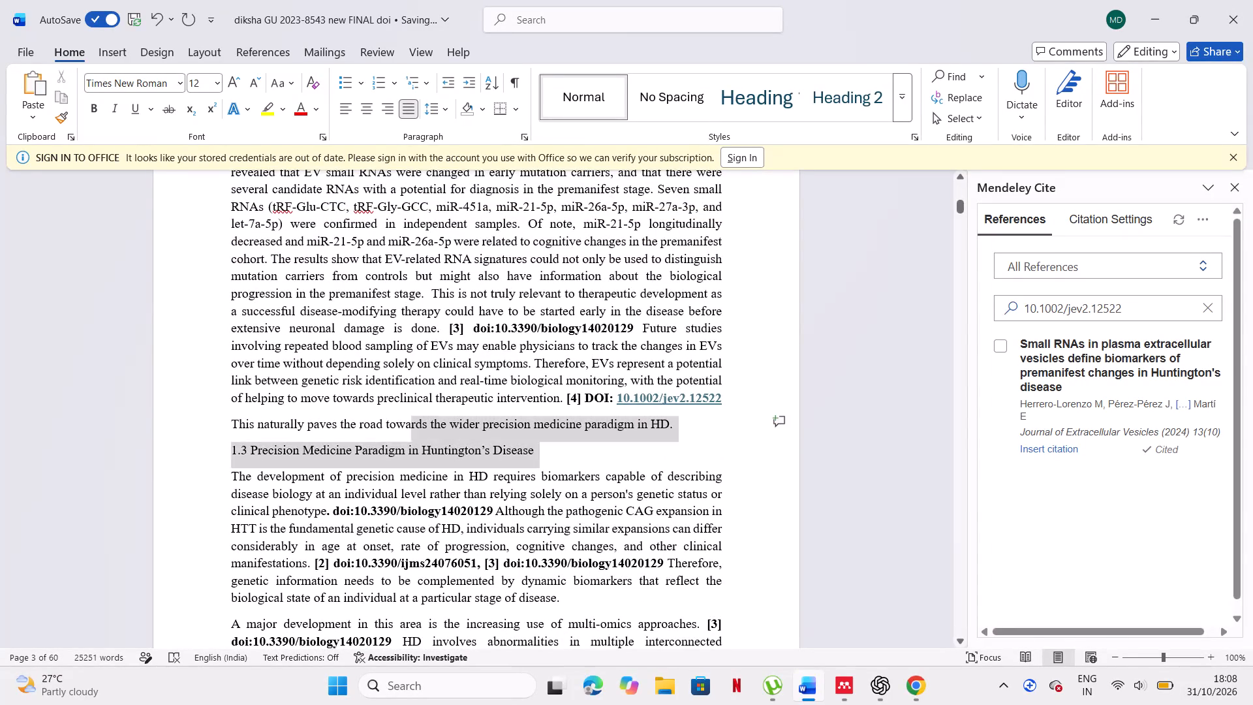
left_click_drag(373, 435, 219, 452)
key("BackSpace")
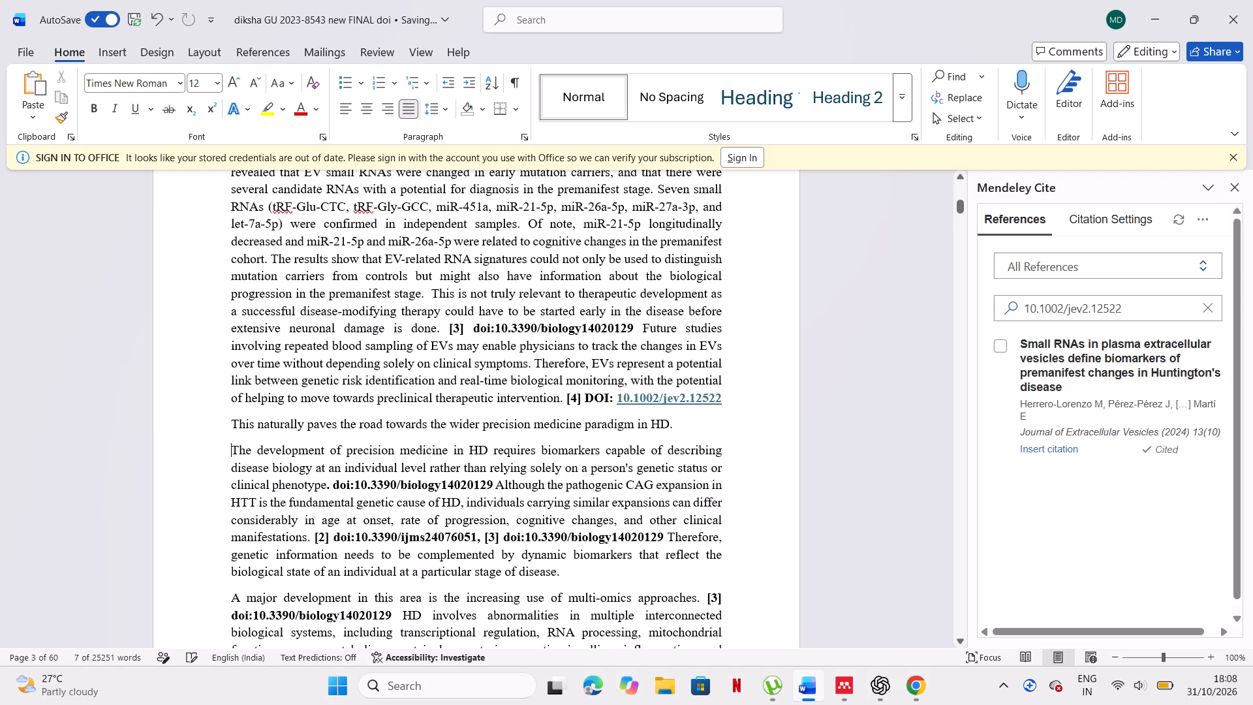
Merge the paragraphs starting "This naturally paves", "The development of precision medicine" and "A major development" into the preceding text, adding a space before the last.
left_click(234, 419)
key("BackSpace")
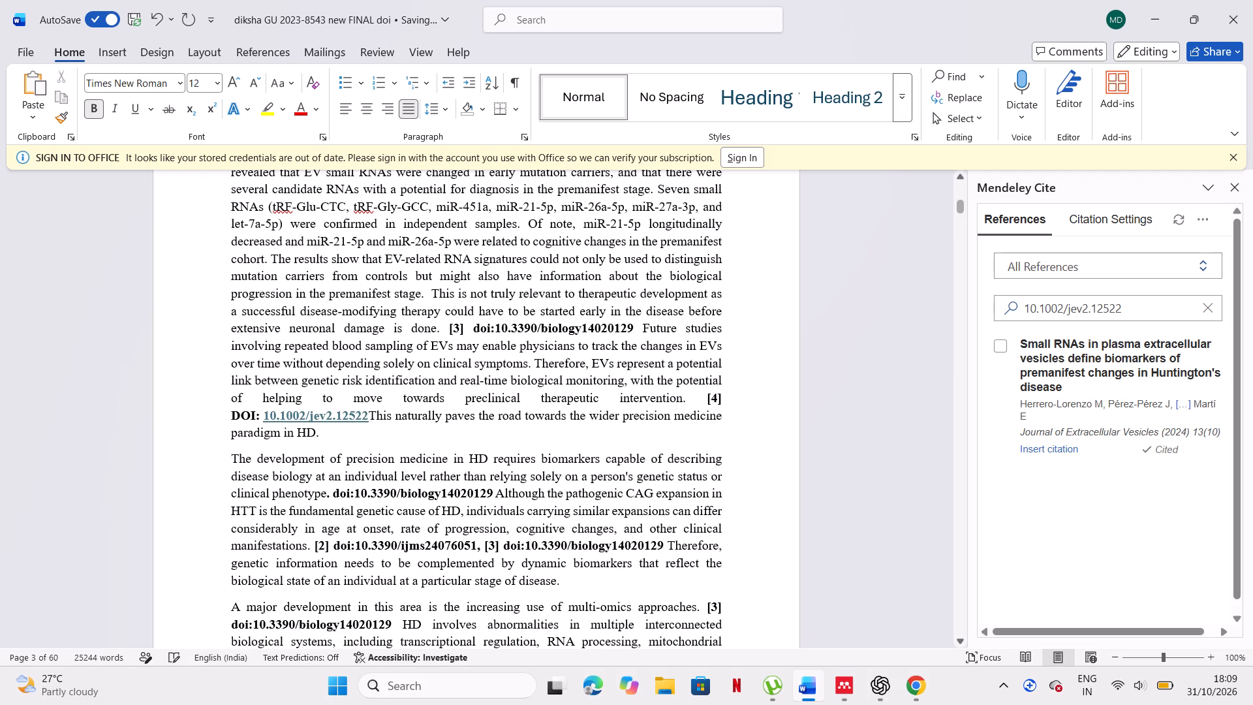
left_click(230, 460)
key("BackSpace")
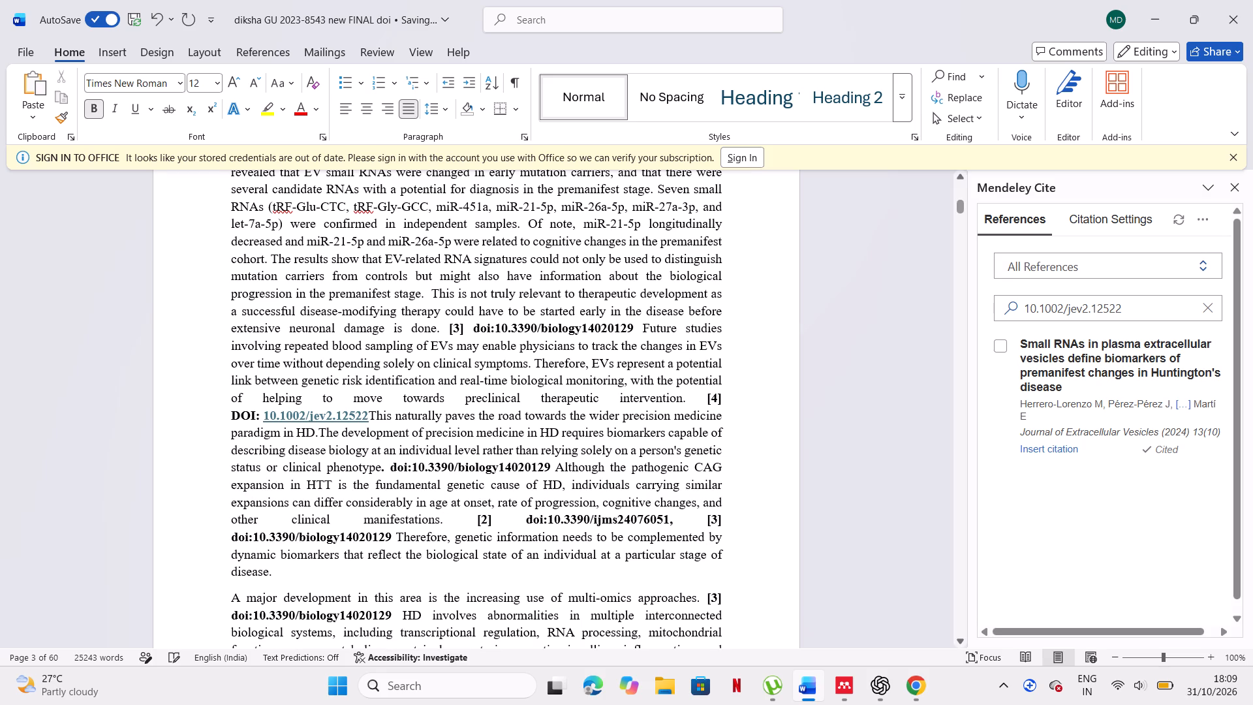
left_click(232, 599)
key("BackSpace")
key("space")
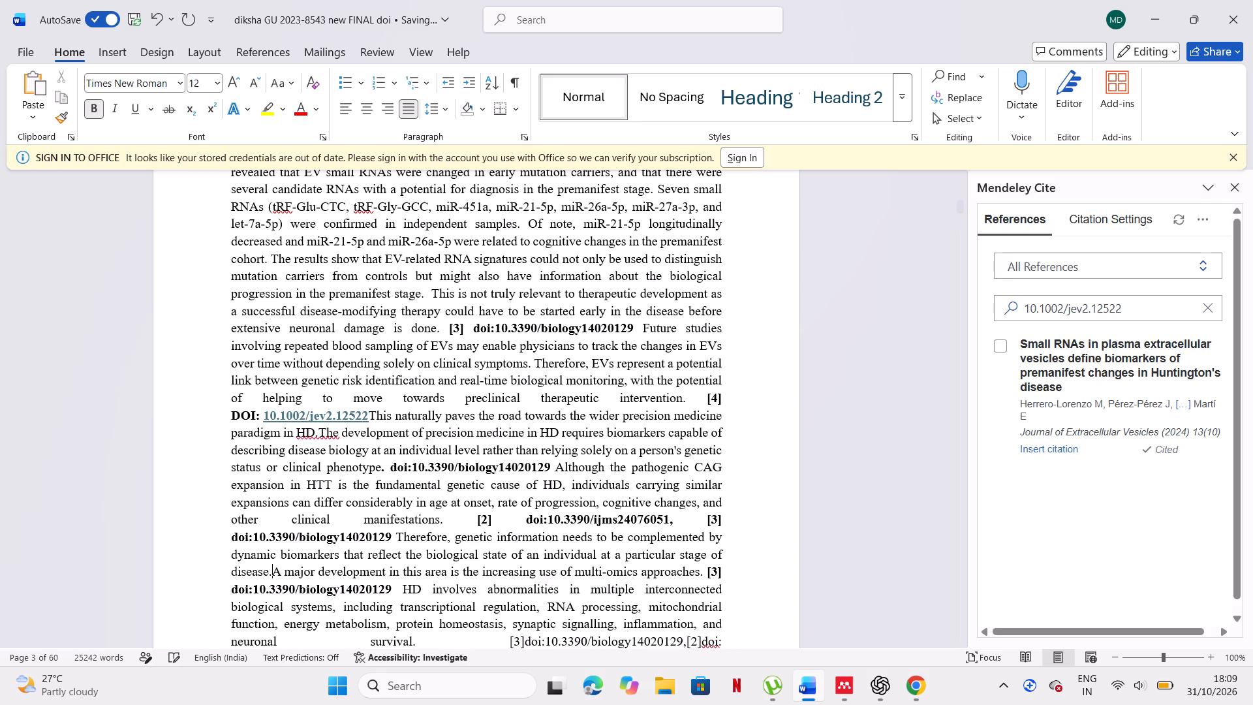
Delete heading "1.4 Why Extracellular Vesicles?" and join the paragraph starting "EVs are unique" to the preceding one, separated by a space.
scroll(232, 599, "down", 2)
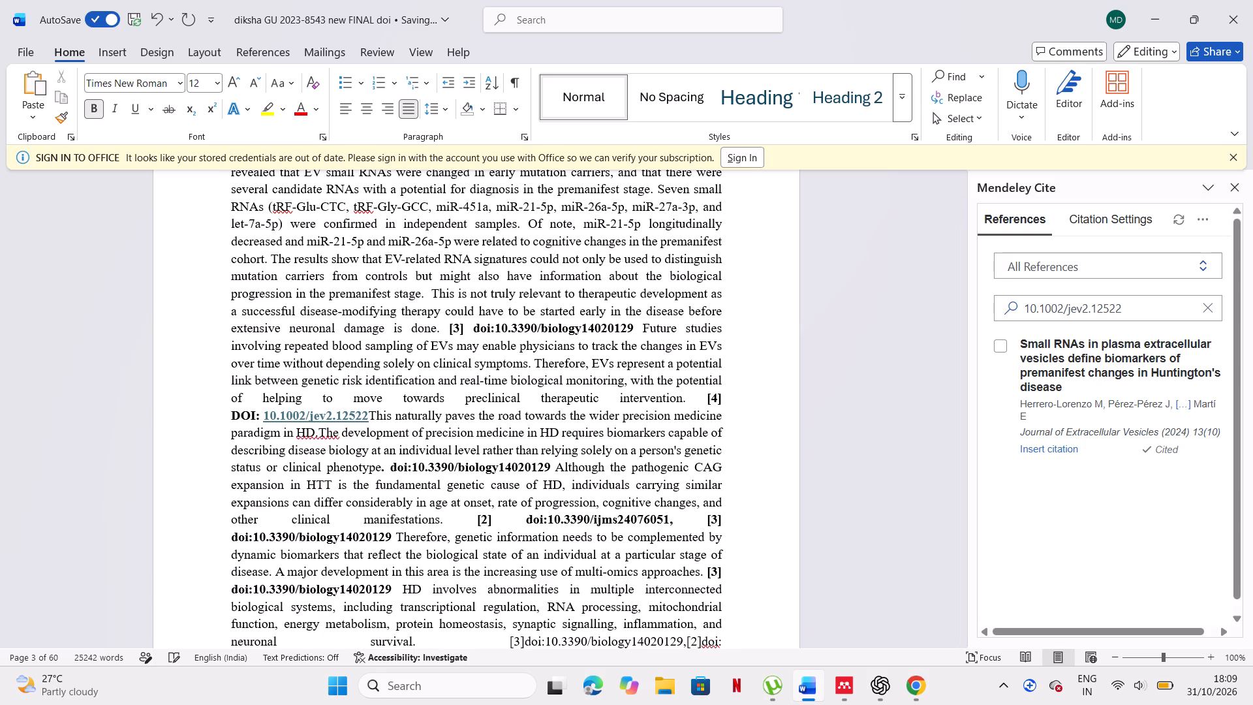
scroll(399, 509, "down", 5)
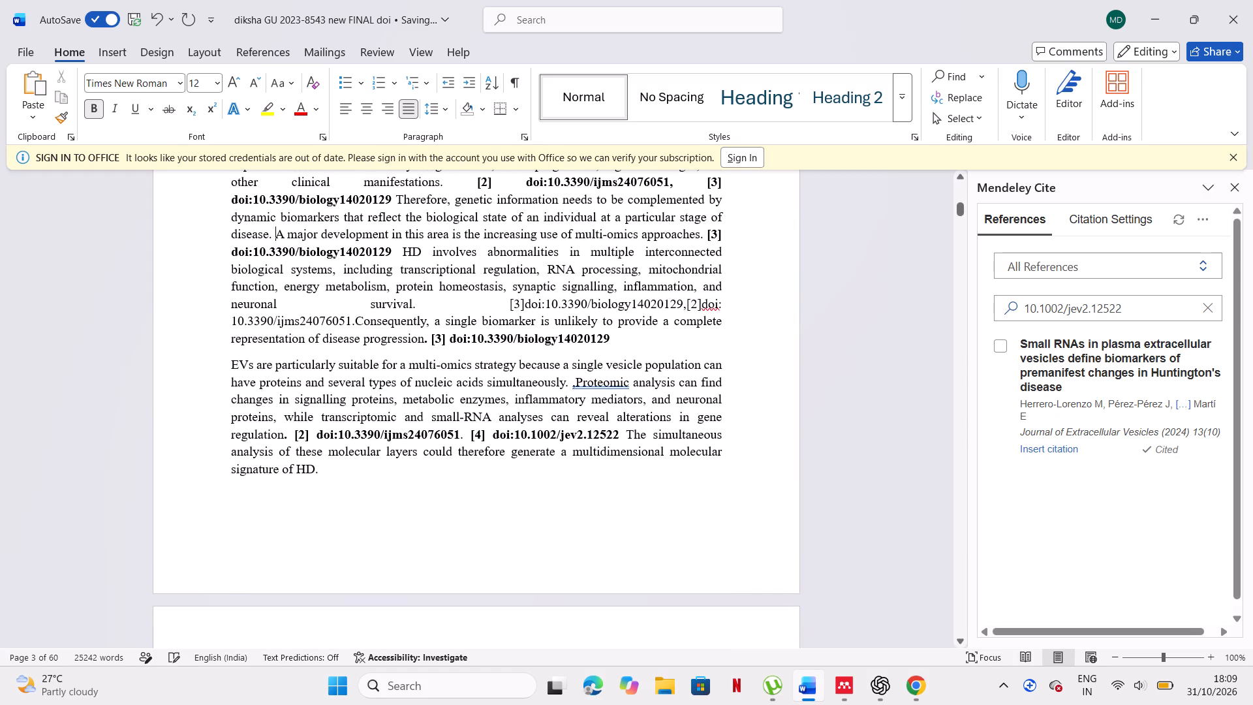
scroll(421, 495, "down", 6)
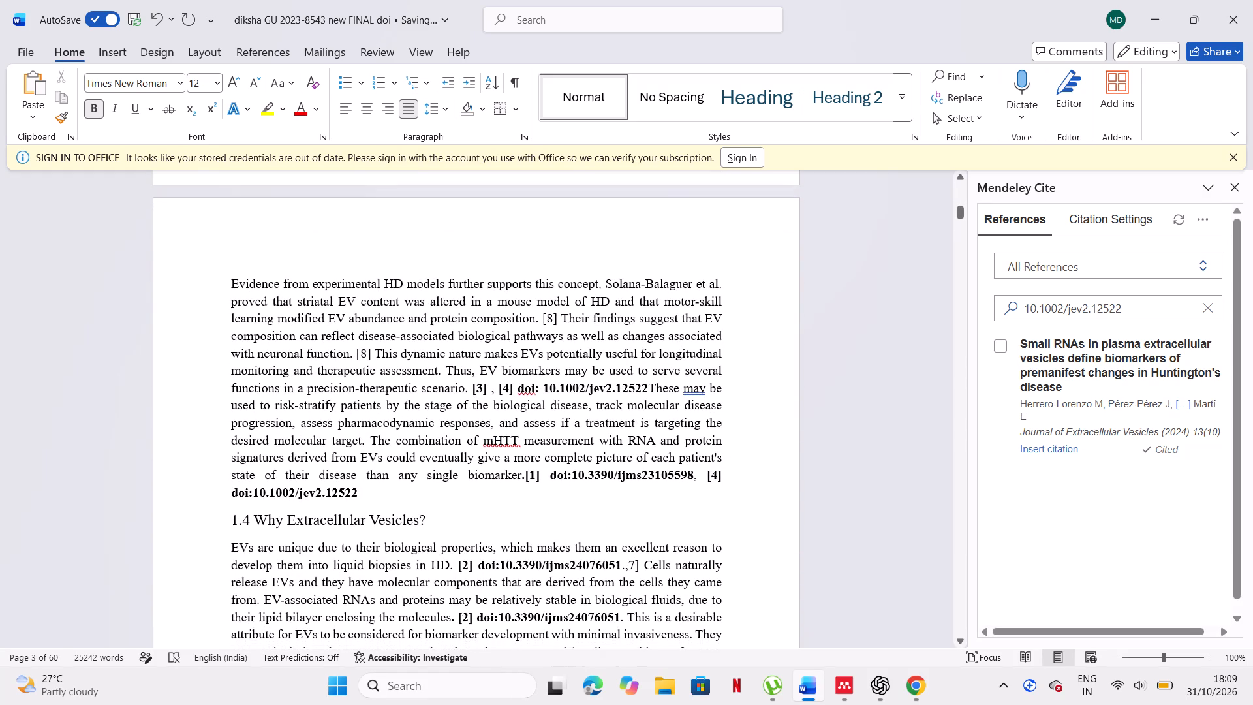
left_click_drag(224, 517, 436, 522)
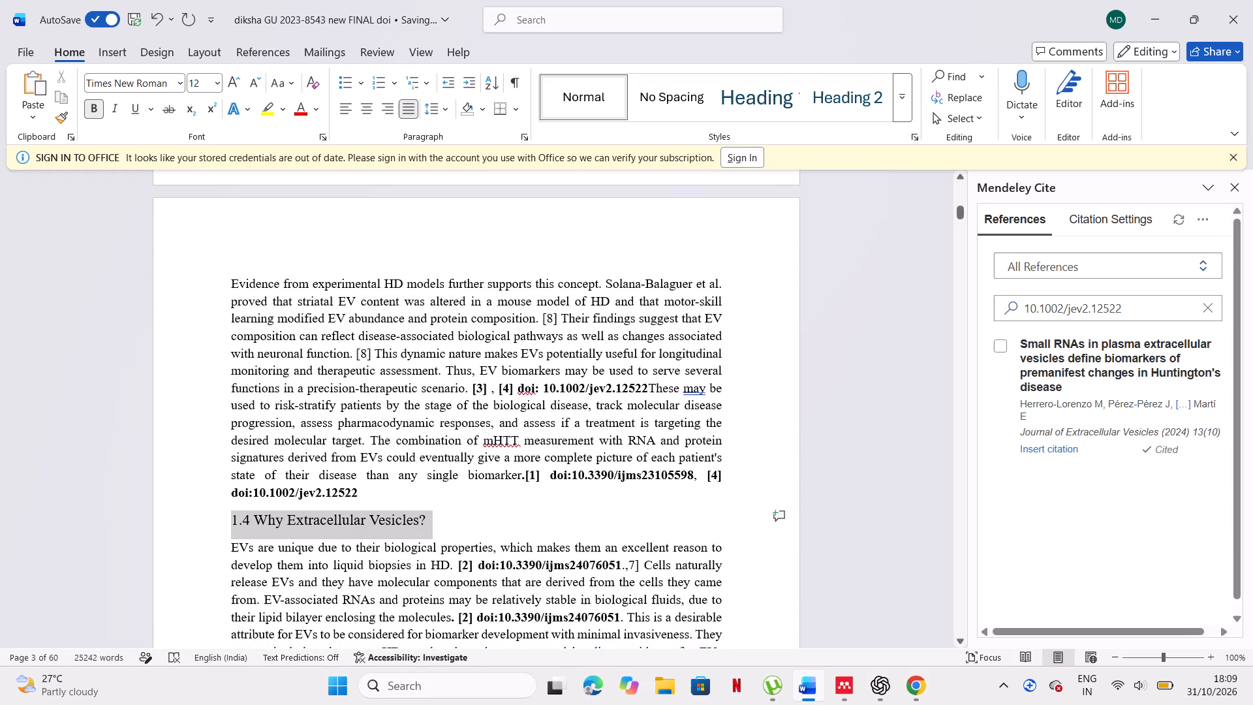
left_click_drag(436, 522, 435, 522)
key("BackSpace")
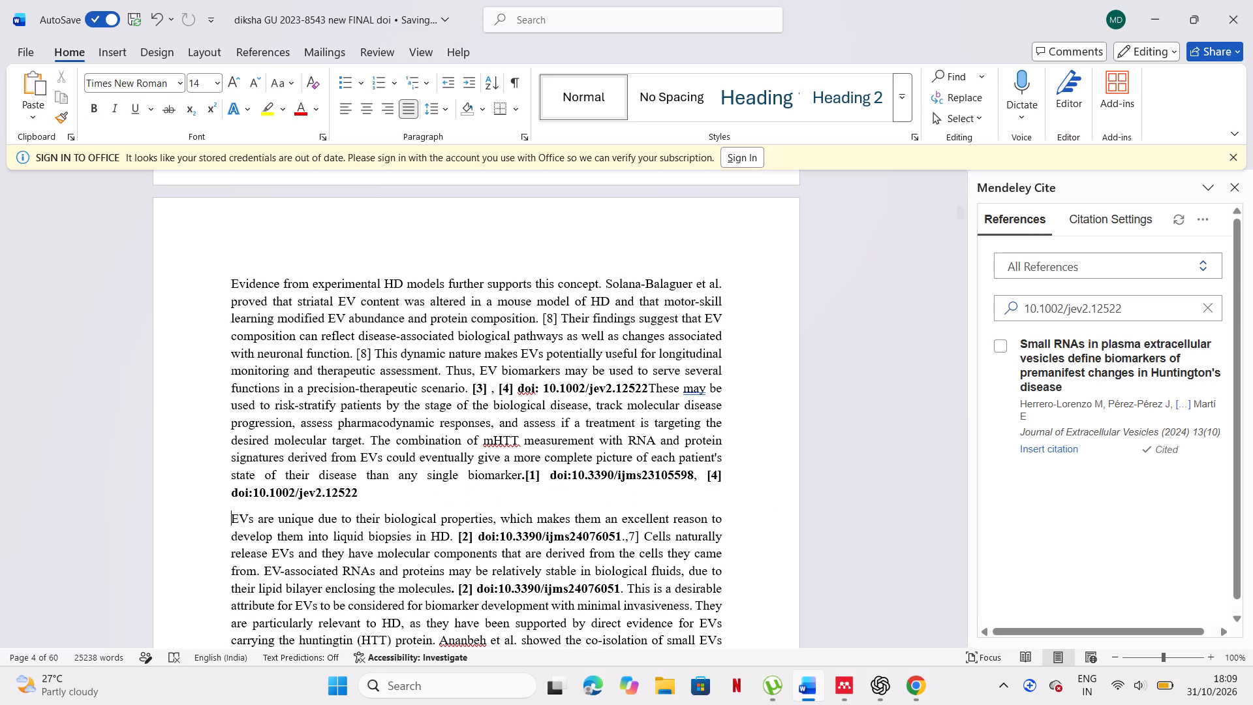
key("BackSpace")
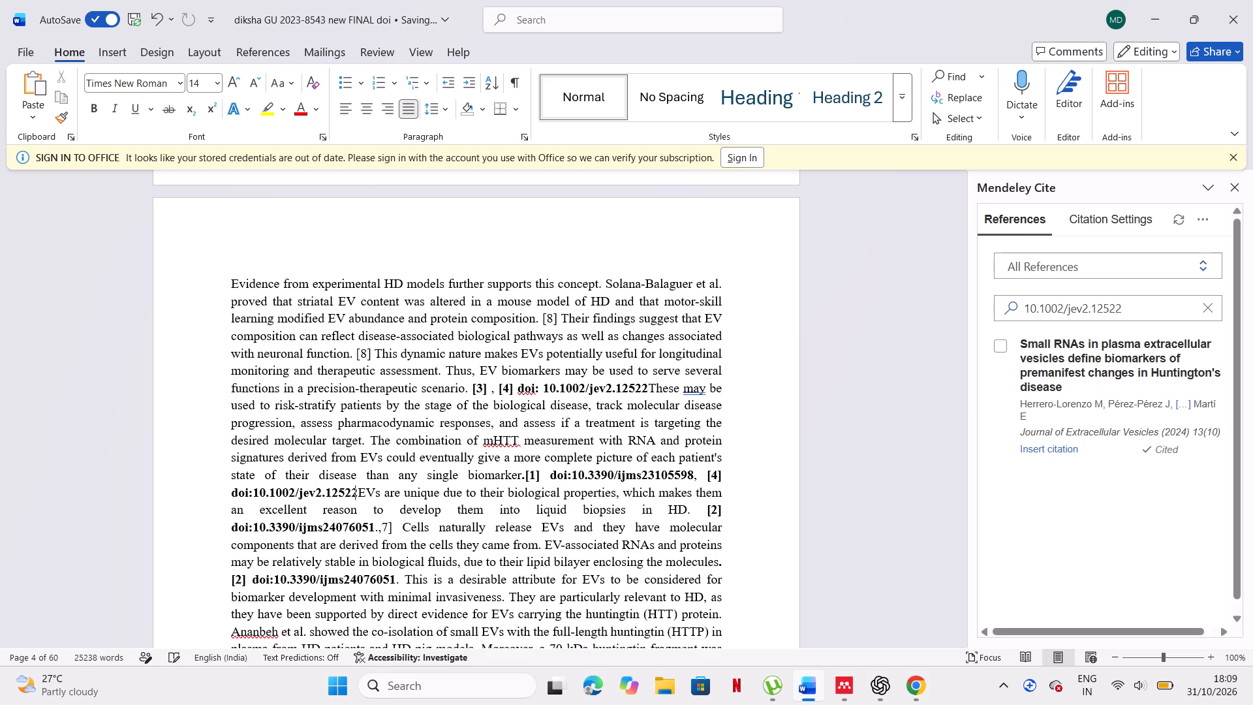
key("space")
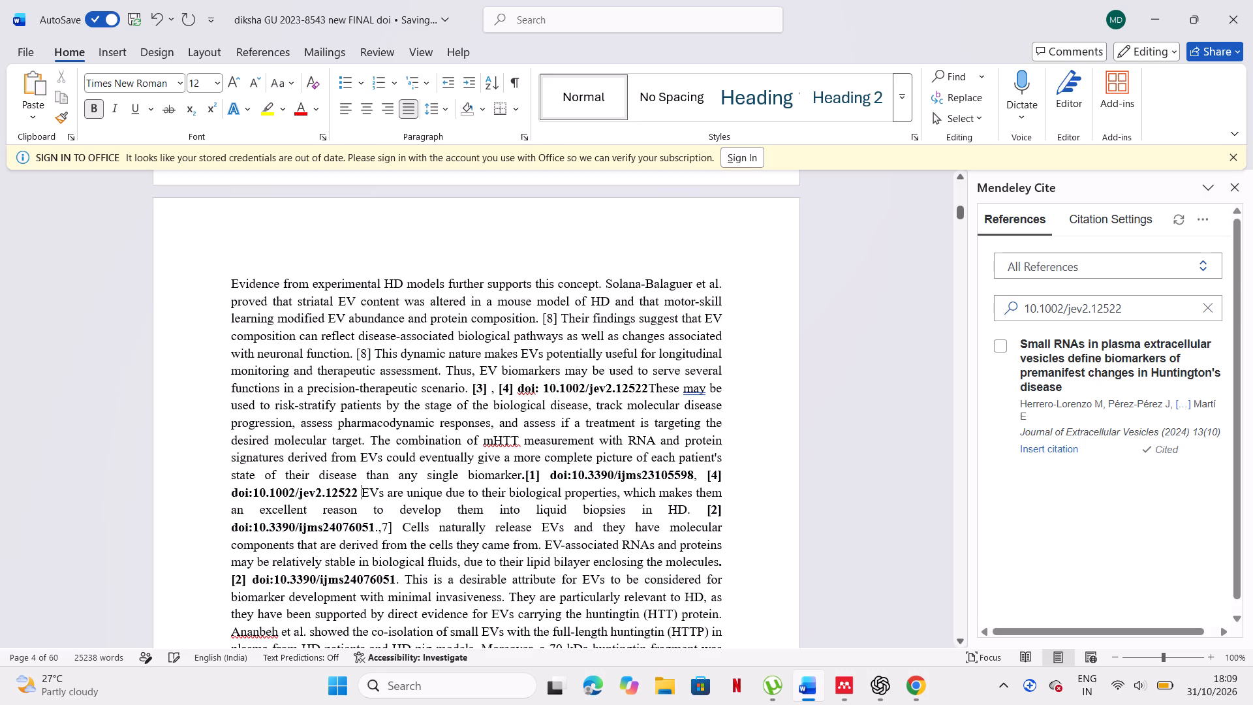
Delete the stray citation fragment ",7]" before "Cells naturally release EVs".
left_click_drag(389, 528, 380, 528)
left_click_drag(380, 528, 379, 528)
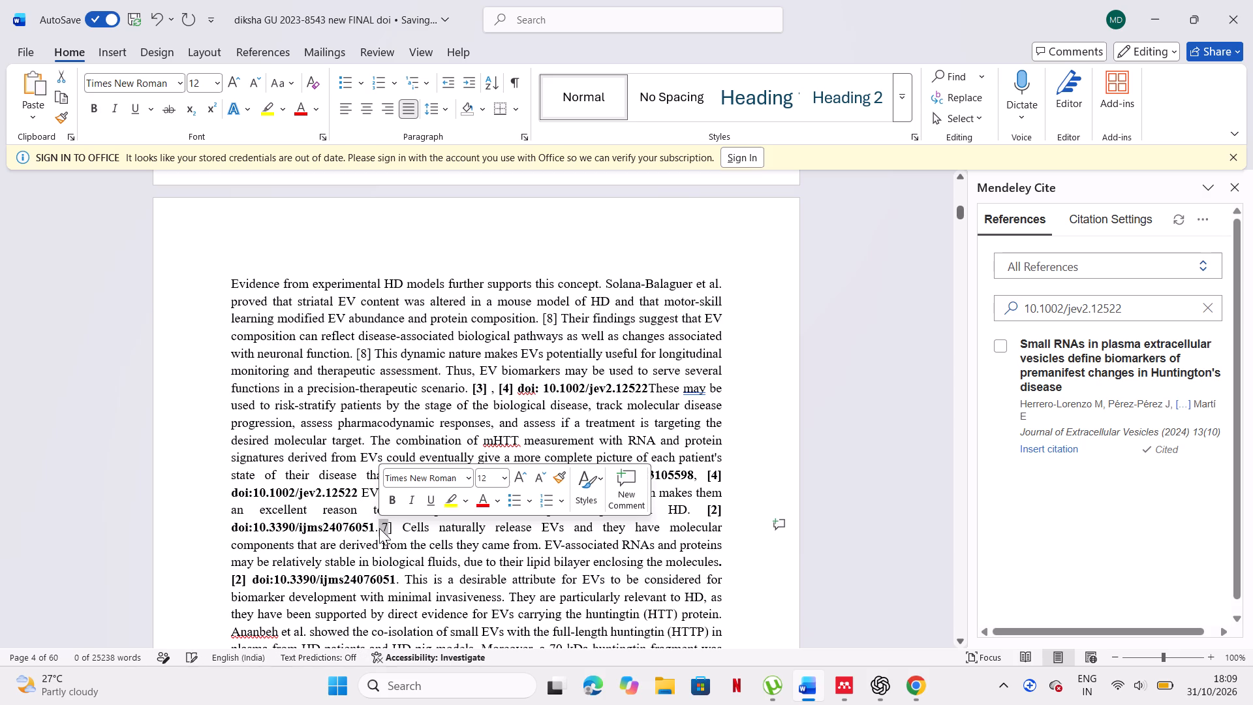
left_click(392, 528)
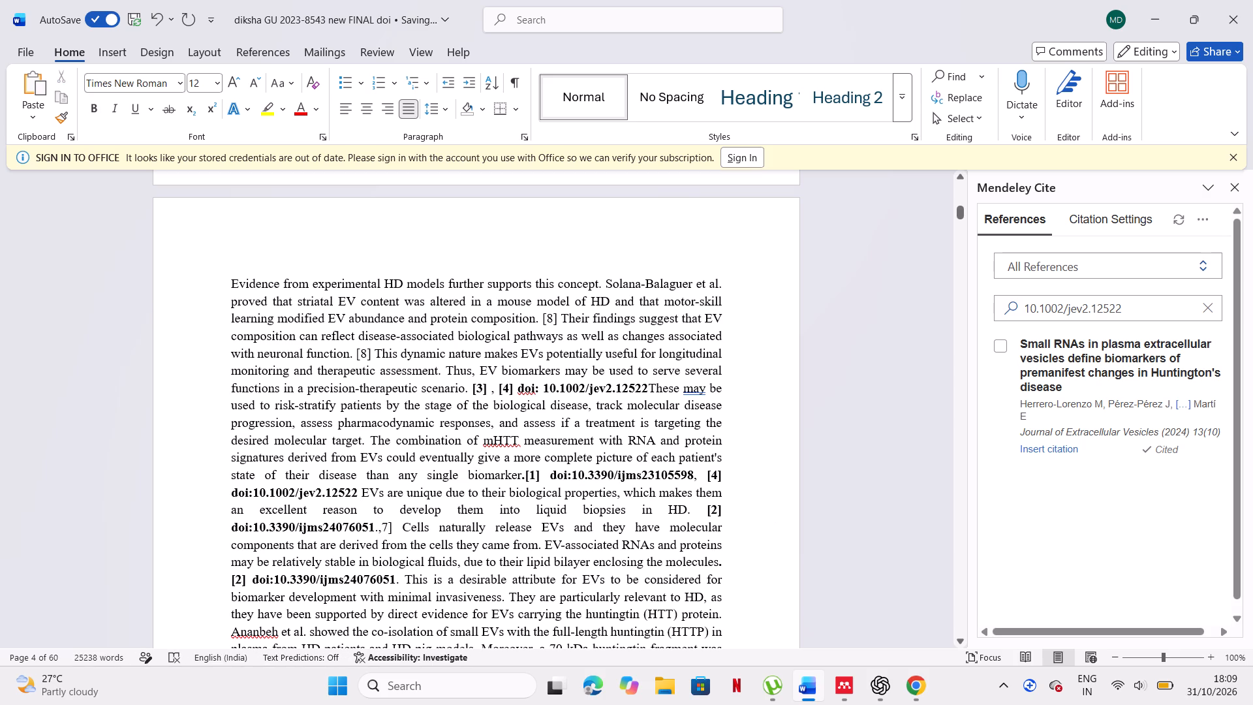
key("BackSpace")
key("BackSpace")
key("BackSpace")
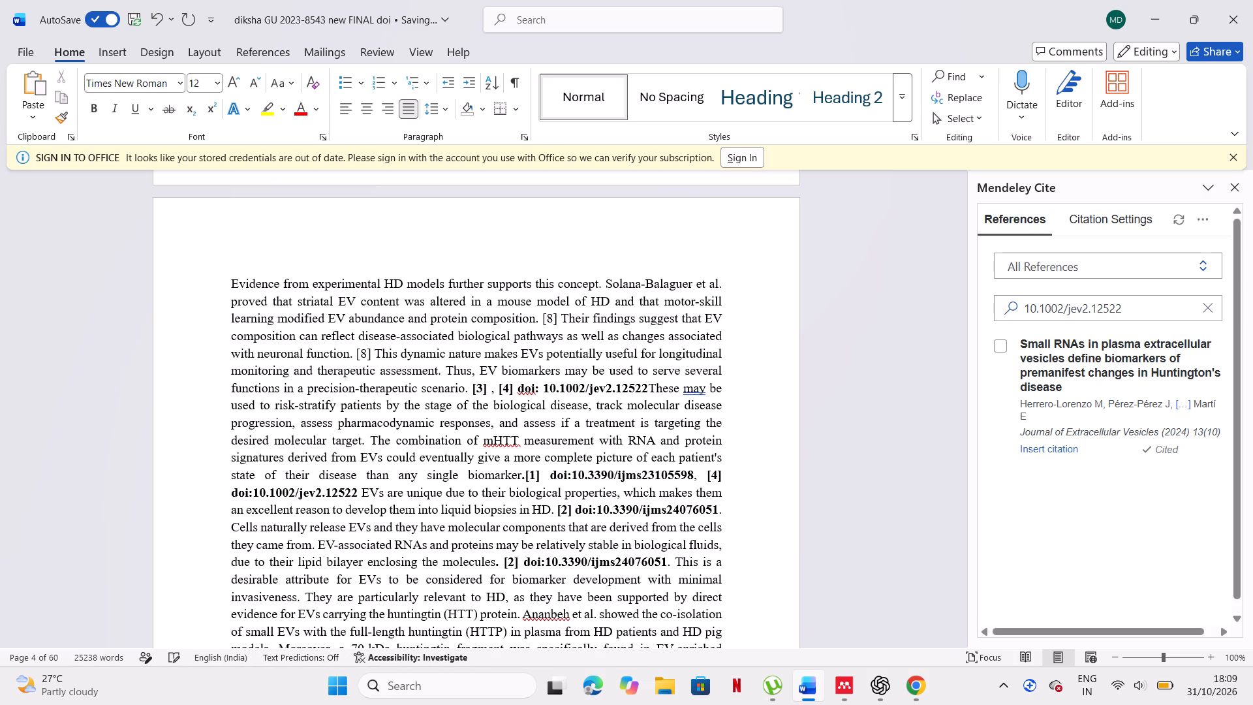
Justify the text of the entire manuscript, from the title onward.
scroll(474, 535, "down", 4)
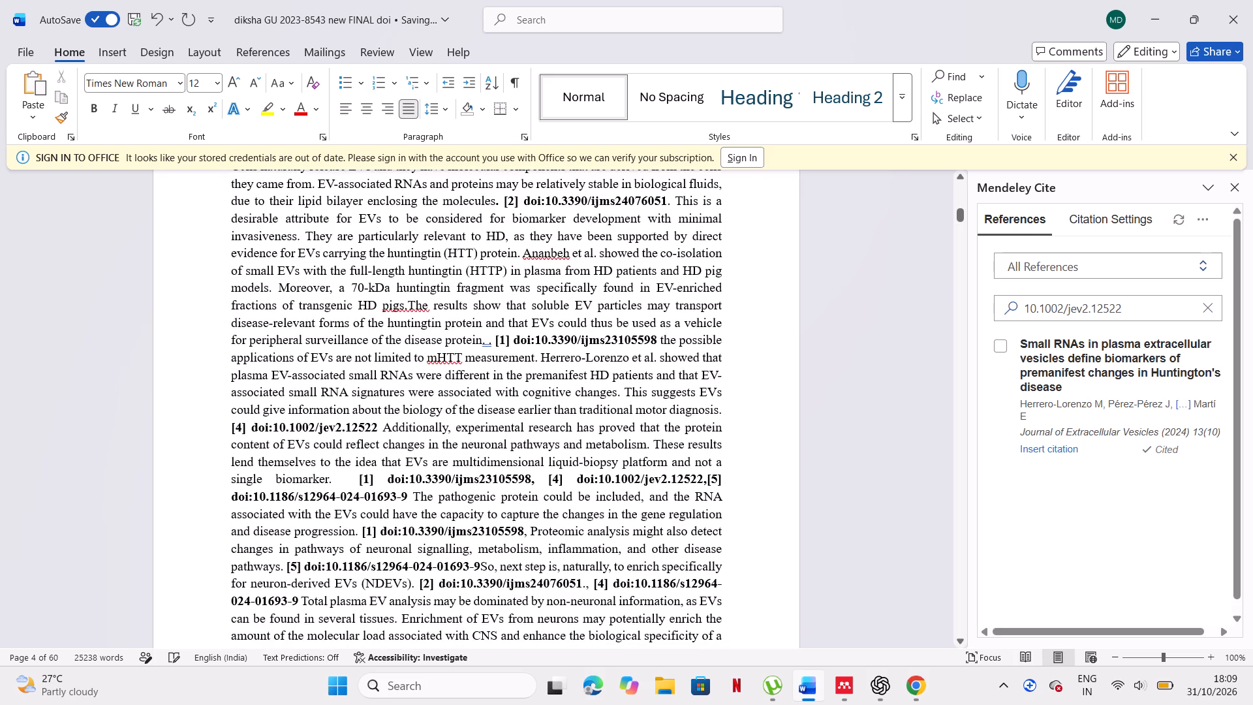
scroll(519, 450, "down", 4)
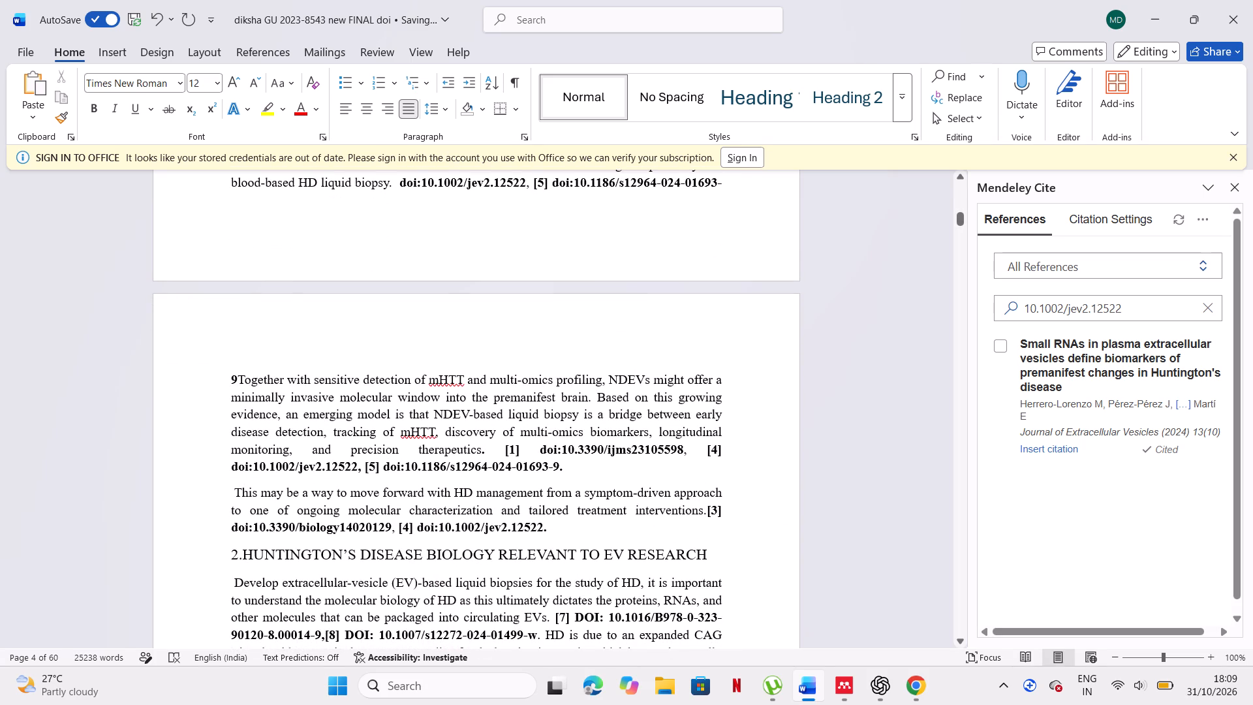
scroll(759, 495, "down", 4)
scroll(759, 495, "up", 16)
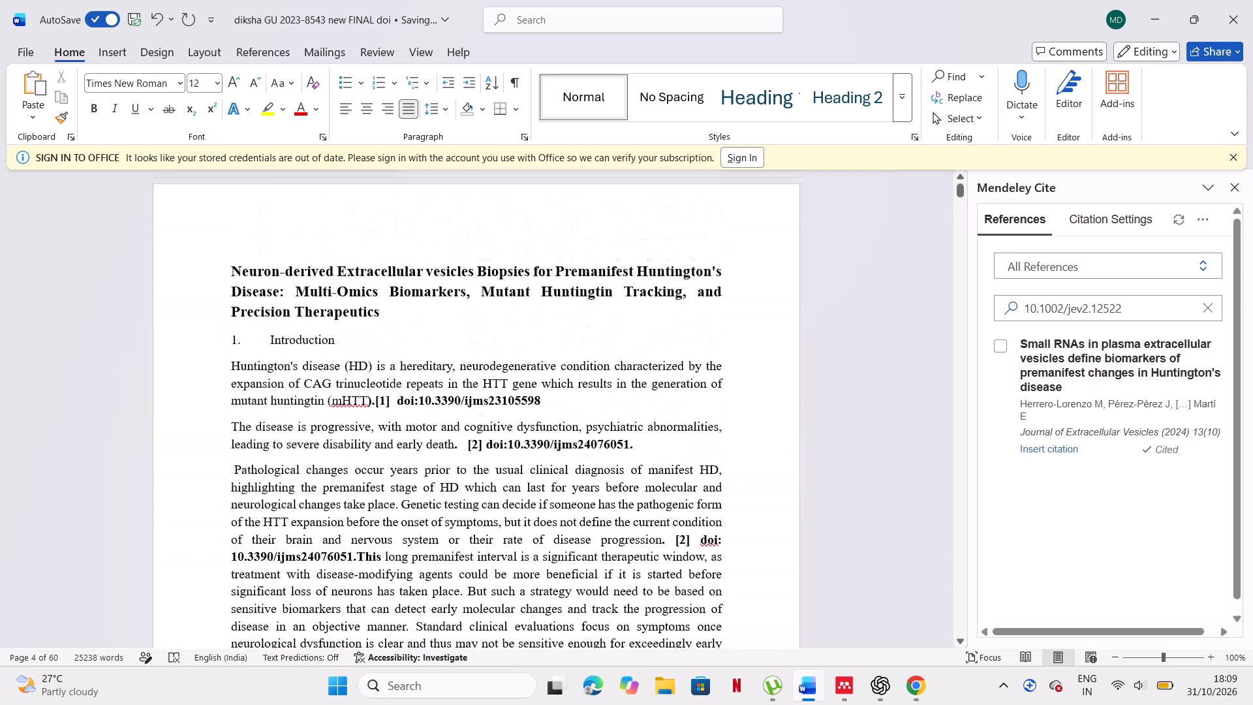
scroll(759, 495, "up", 5)
double_click(232, 275)
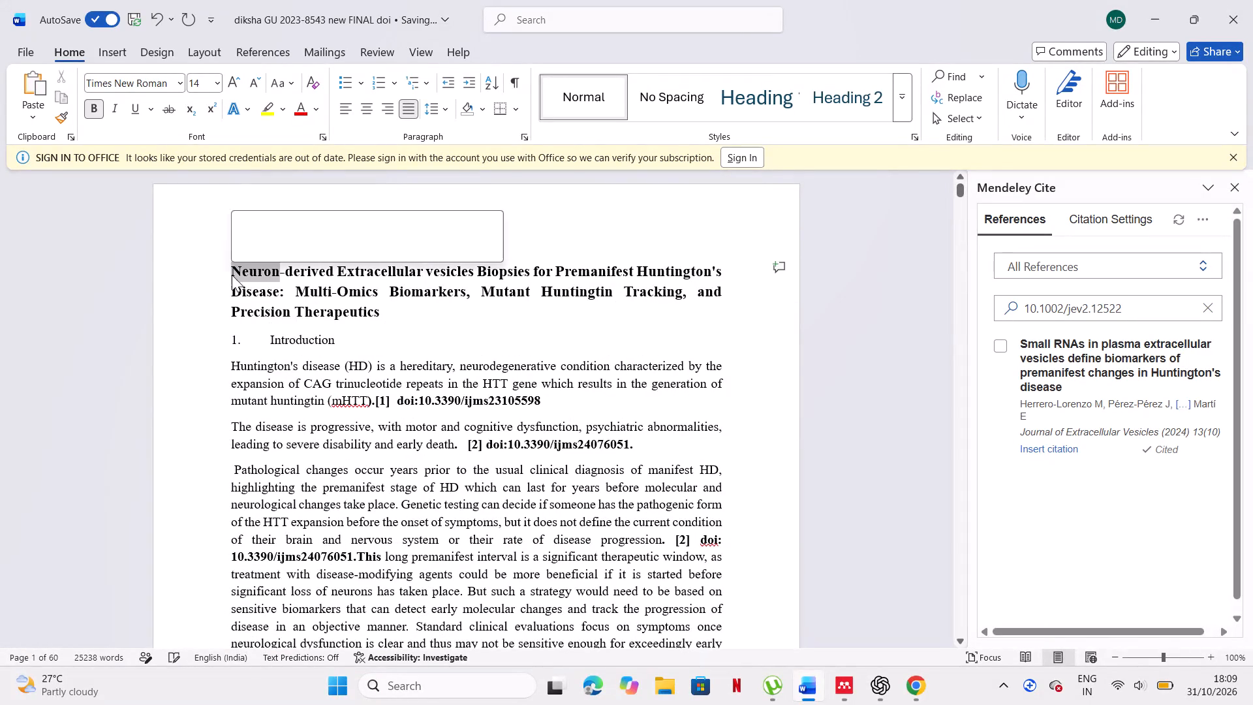
left_click(232, 275)
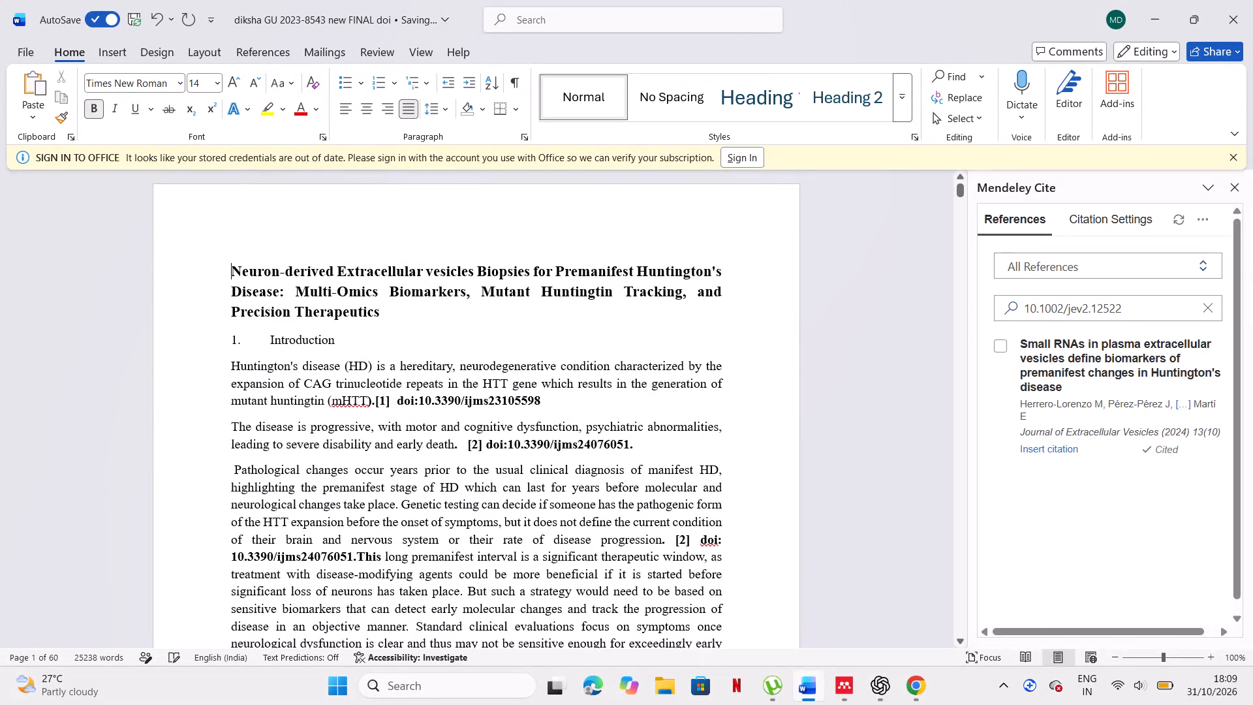
key("ctrl+a")
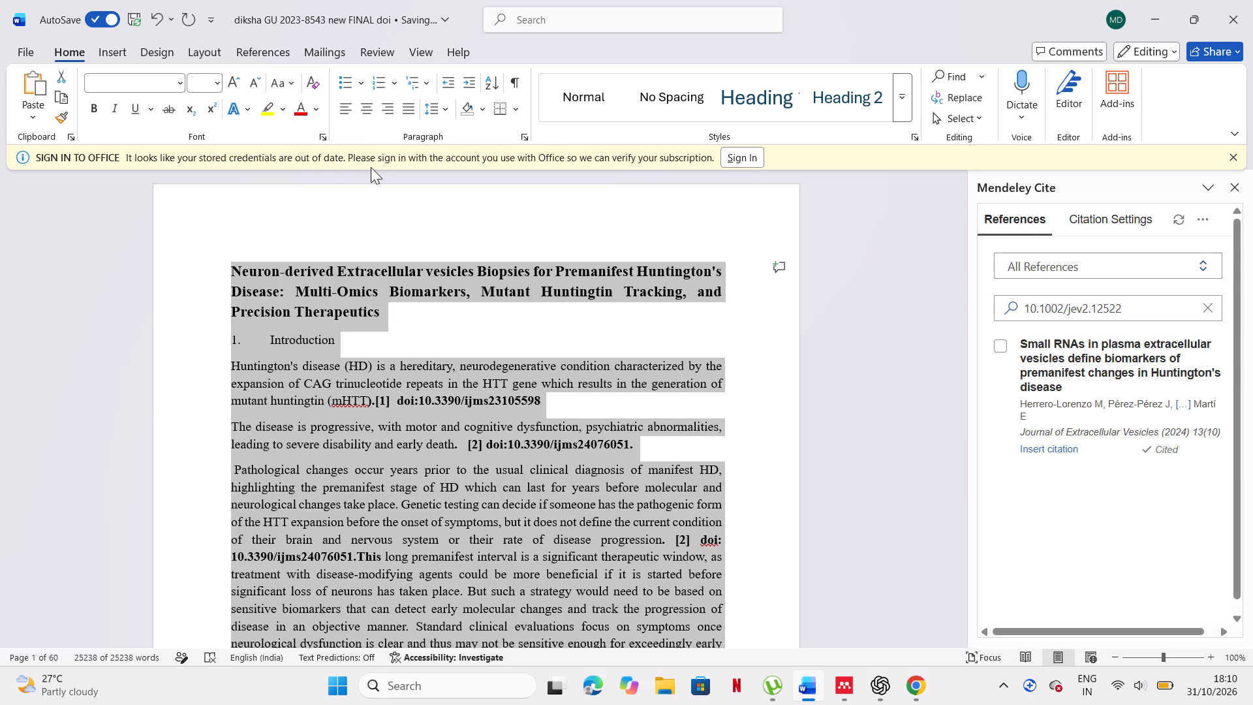
key("ctrl+j")
key("ctrl+j")
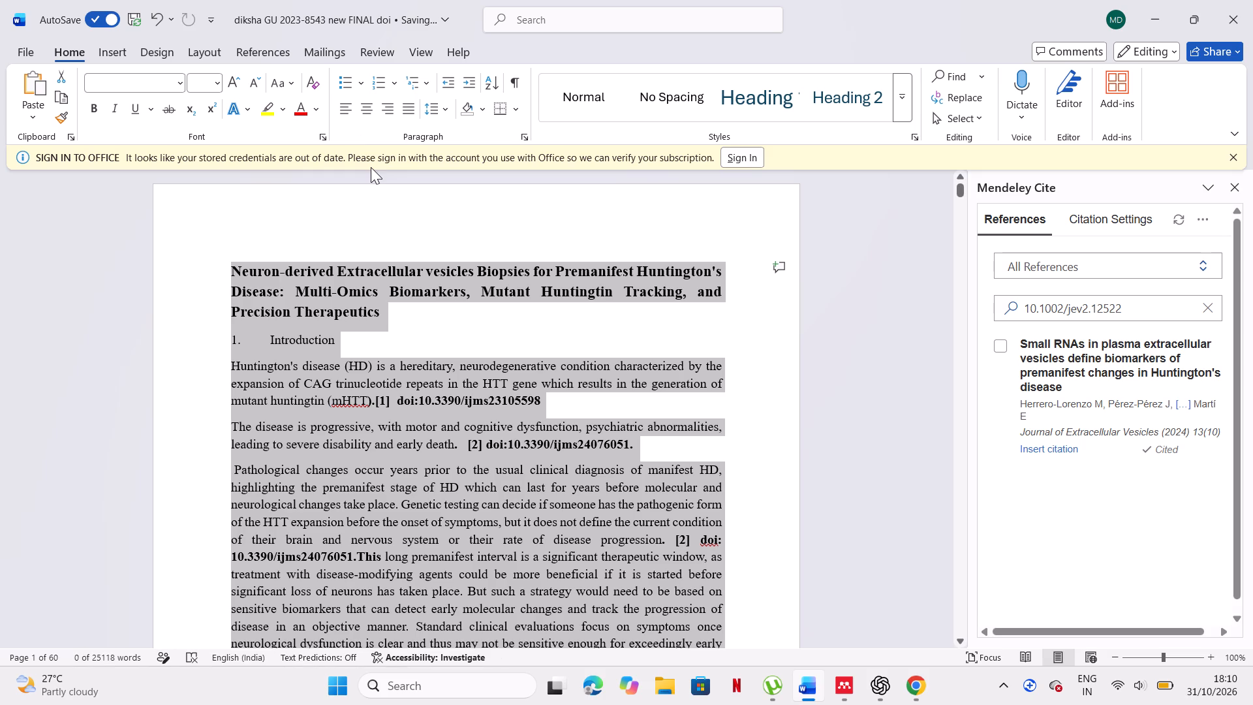
Set the font of the entire manuscript to Times New Roman.
key("ctrl+a")
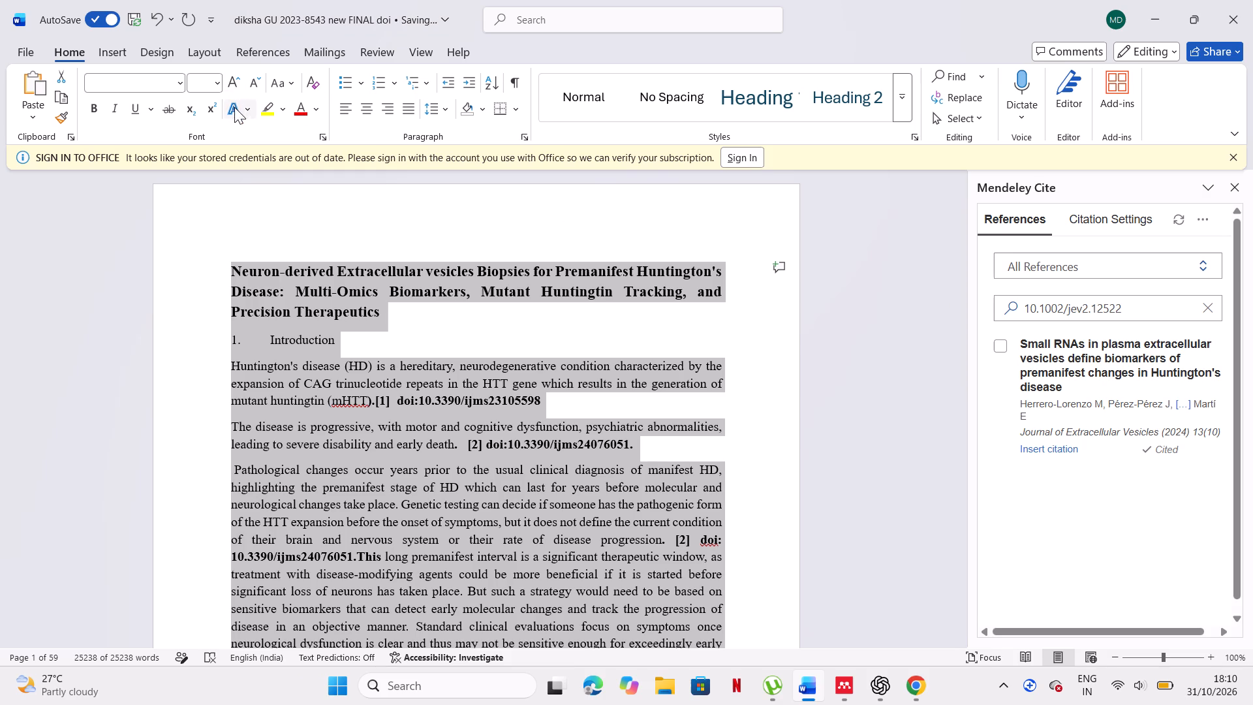
left_click(181, 87)
left_click(169, 195)
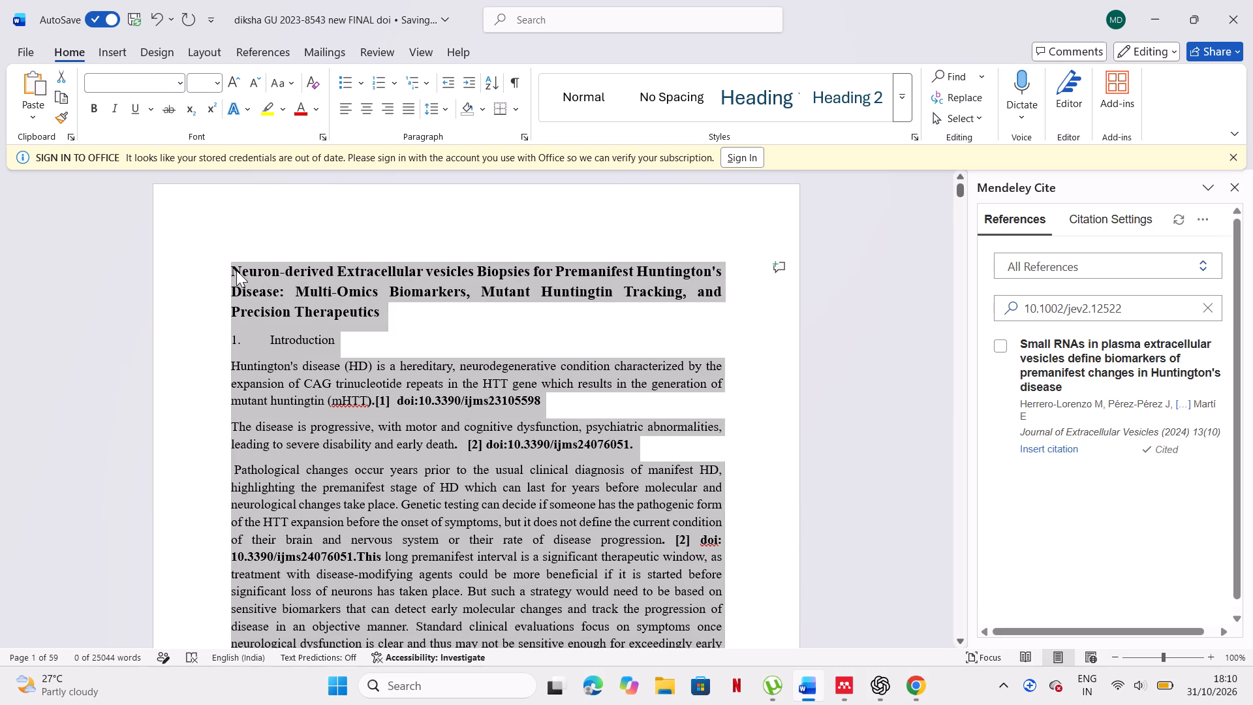
left_click(179, 81)
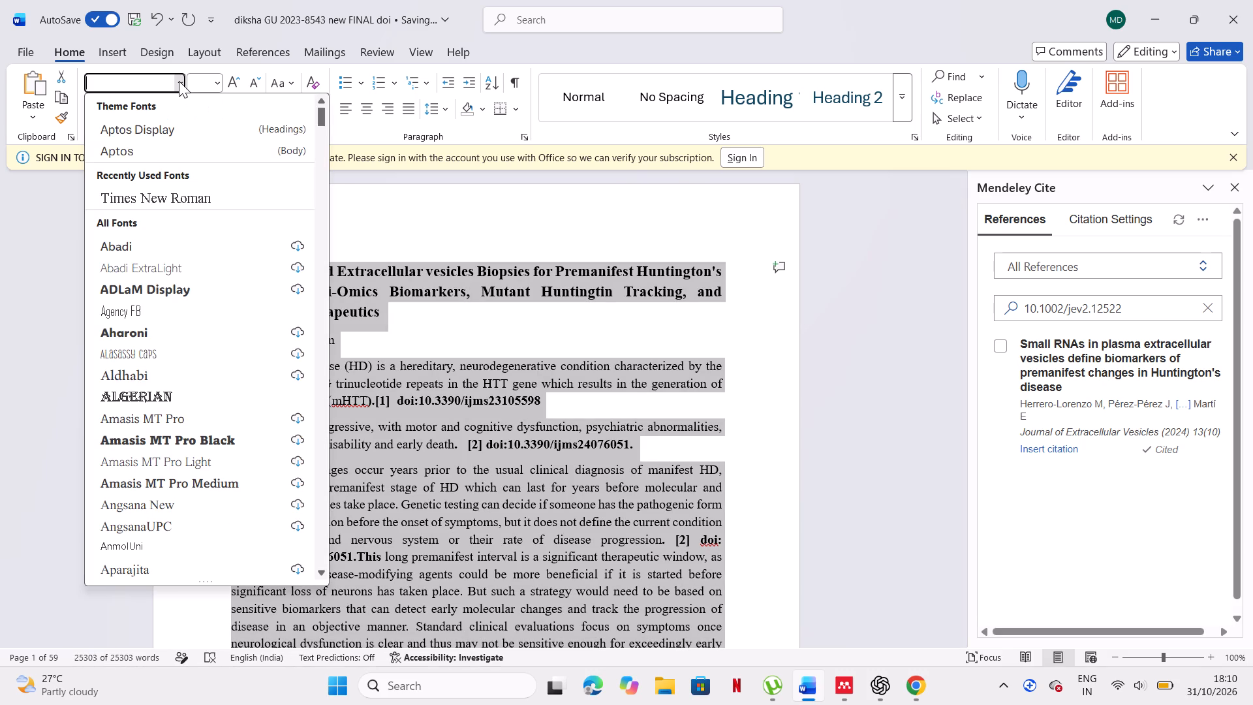
double_click(178, 198)
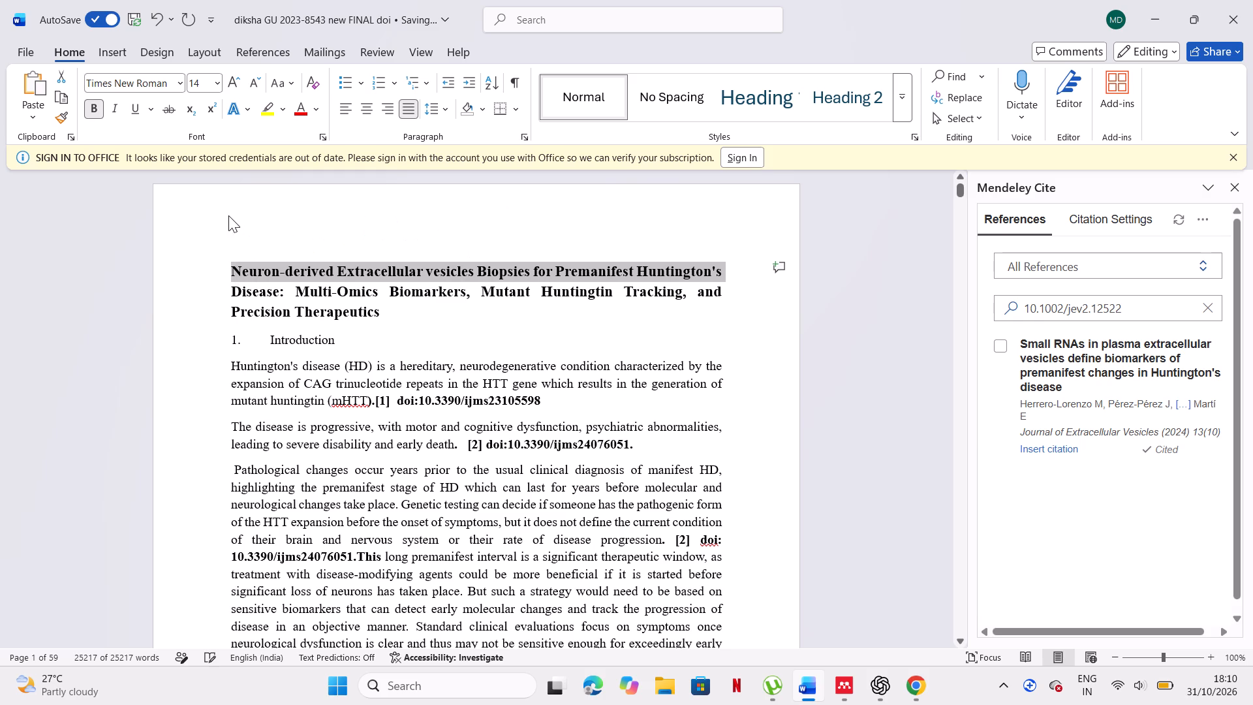
Save the manuscript.
left_click(224, 224)
left_click_drag(226, 250, 288, 328)
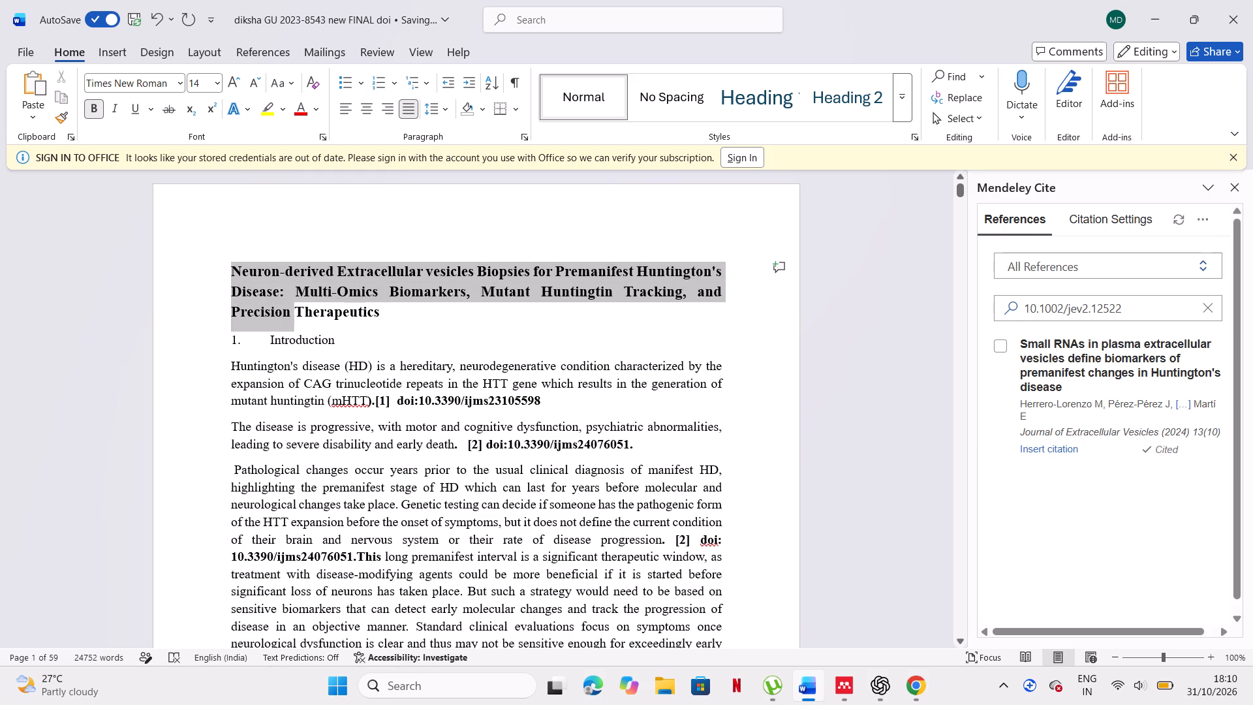
left_click_drag(288, 328, 327, 430)
key("ctrl+s")
Select the entire manuscript text.
key("ctrl+a")
key("ctrl+a")
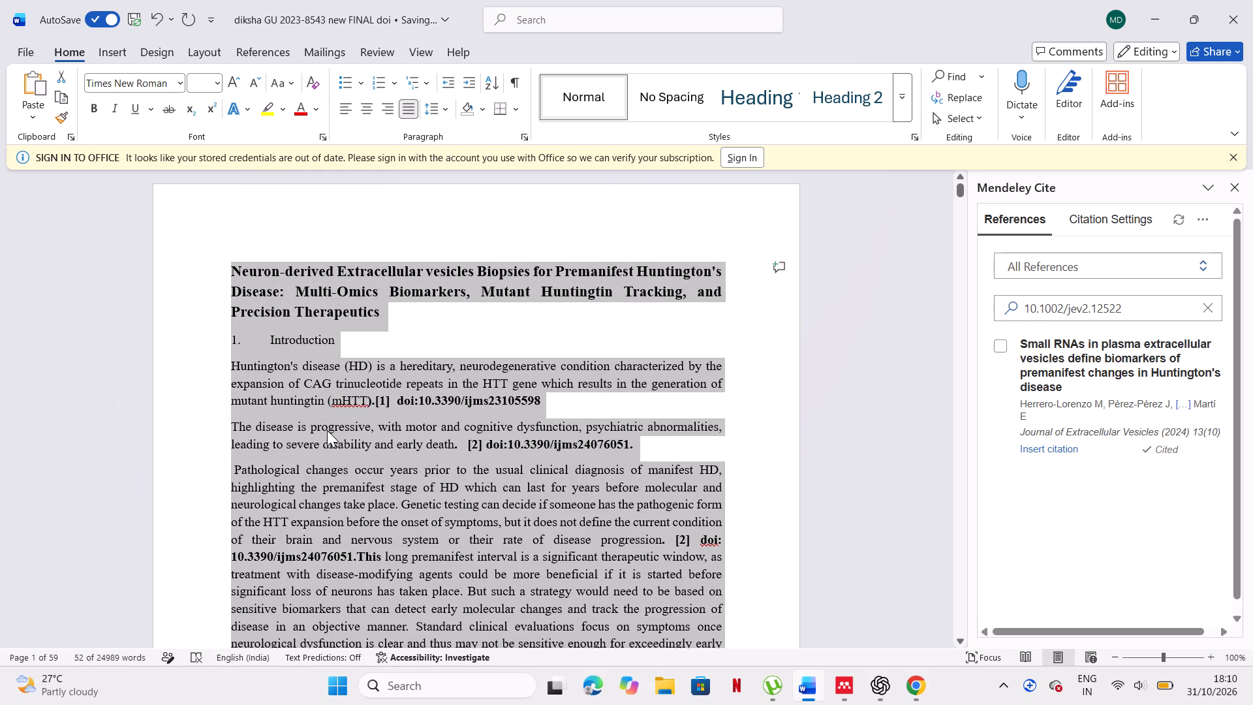
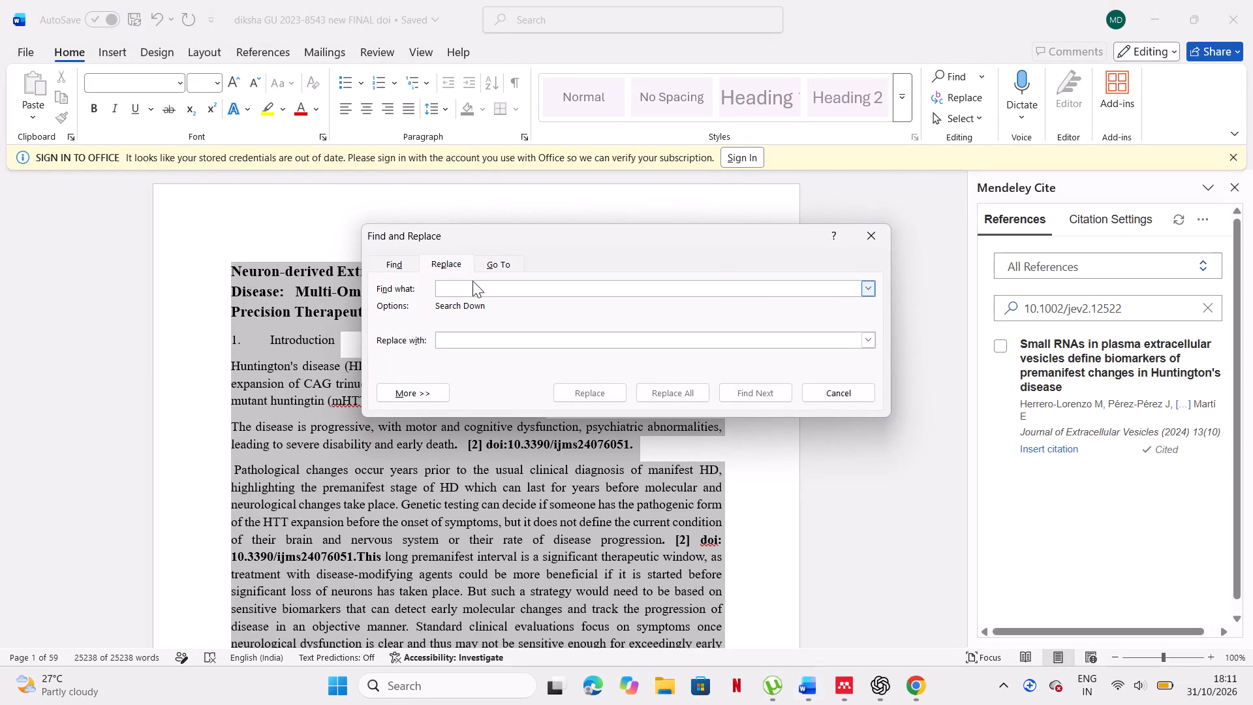
Start entering the search term for a find-and-replace across the selected manuscript text.
left_click(495, 289)
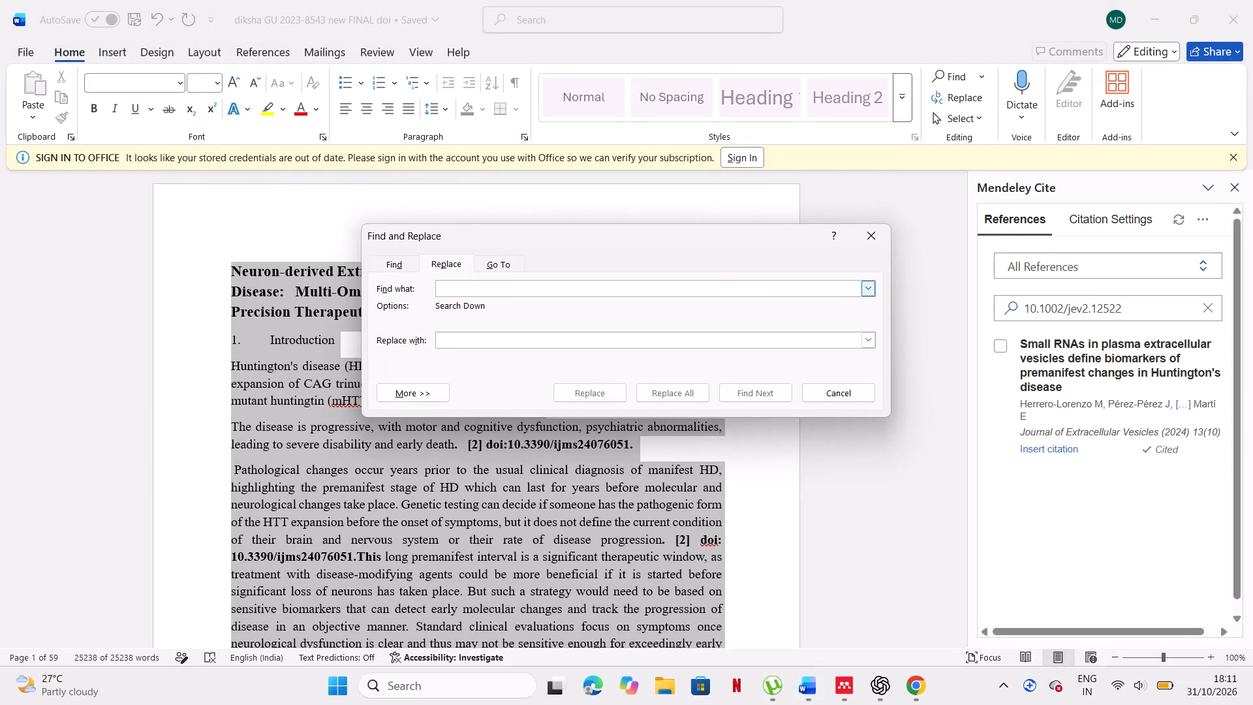
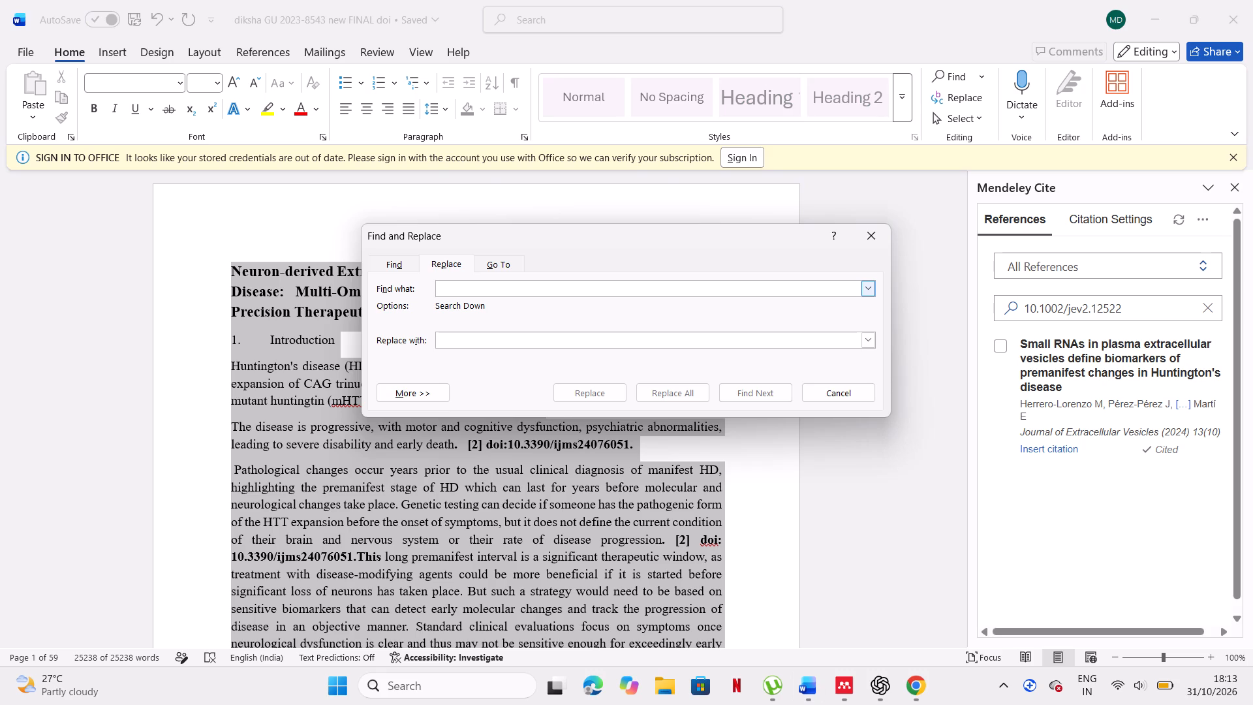
key("ctrl+v")
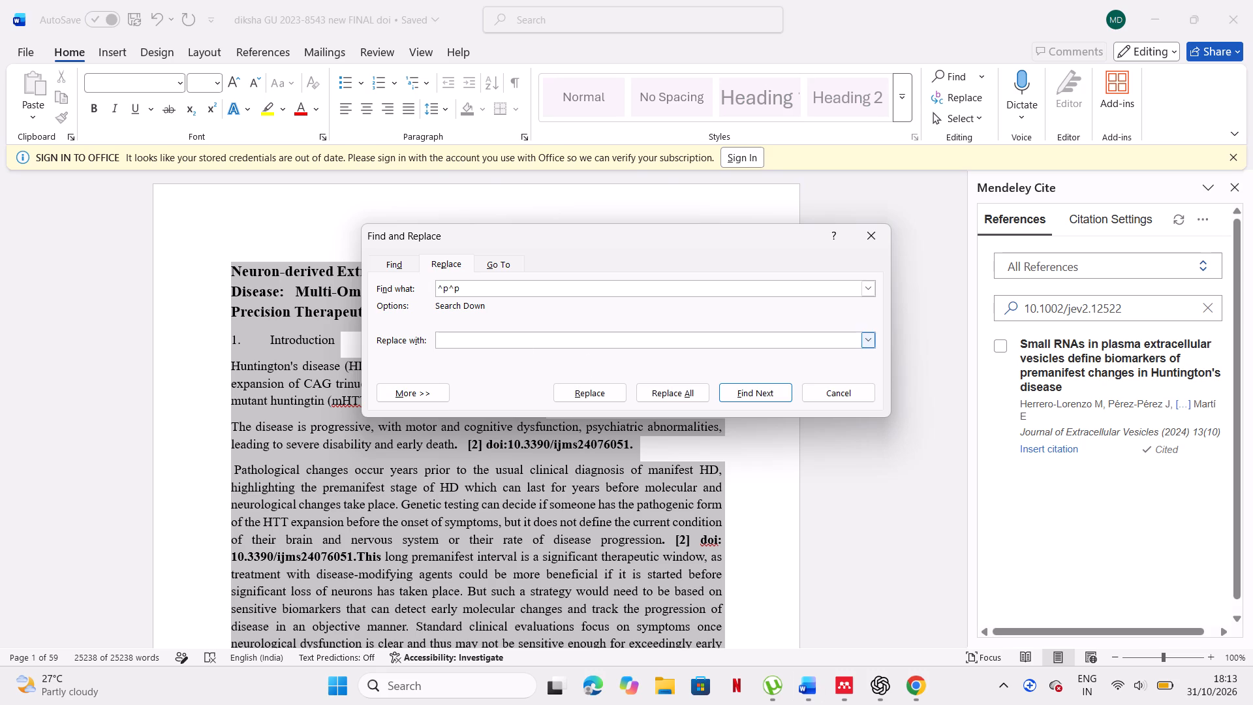
left_click(689, 343)
key("ctrl+v")
key("BackSpace")
key("BackSpace")
left_click(656, 393)
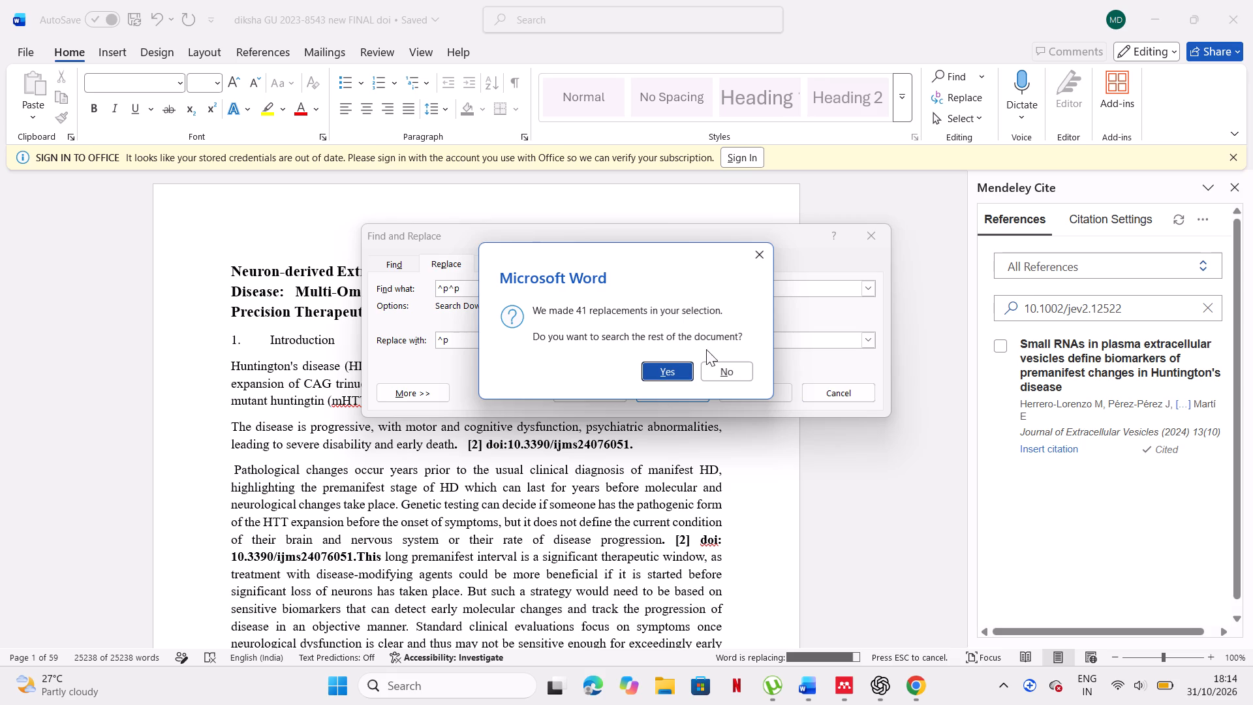
left_click(679, 371)
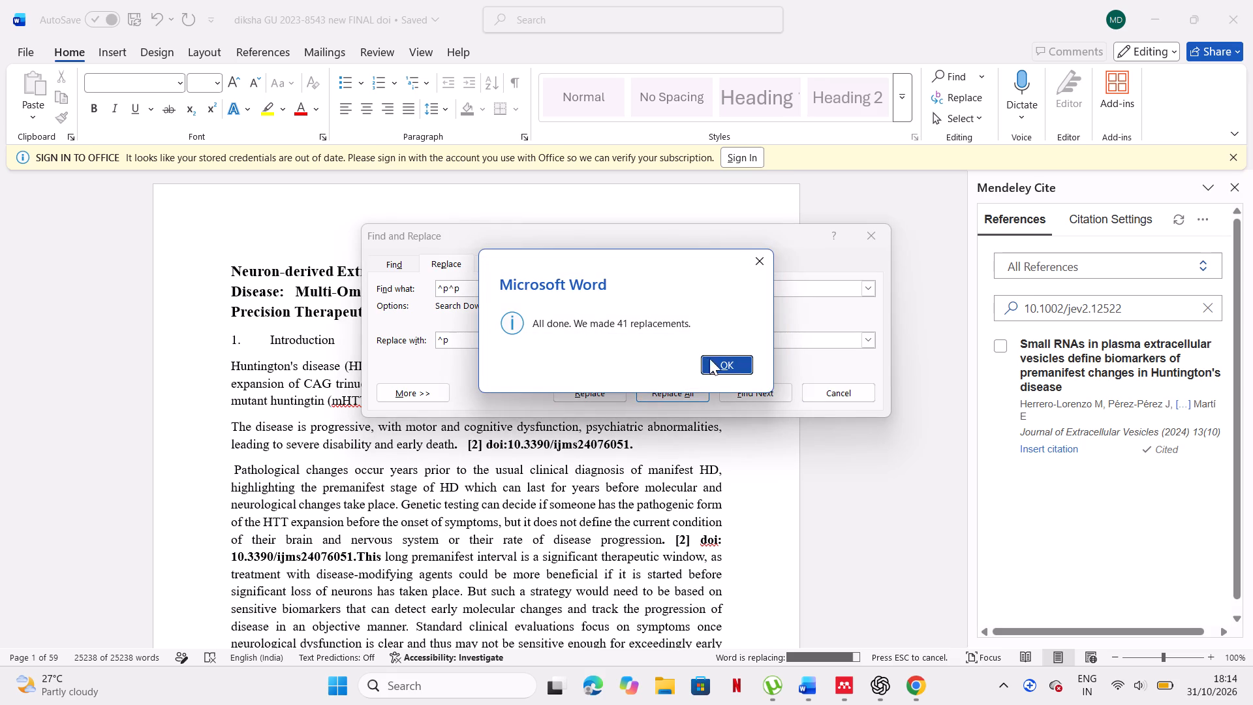
left_click(725, 358)
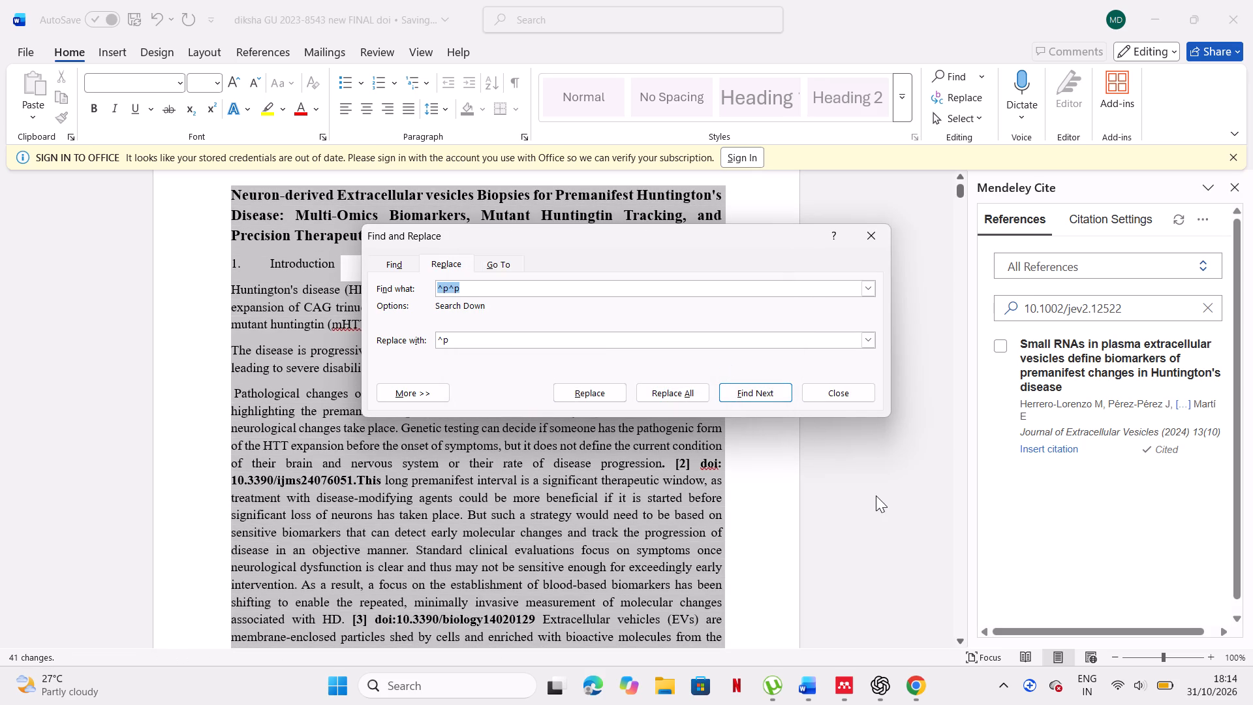
left_click(876, 495)
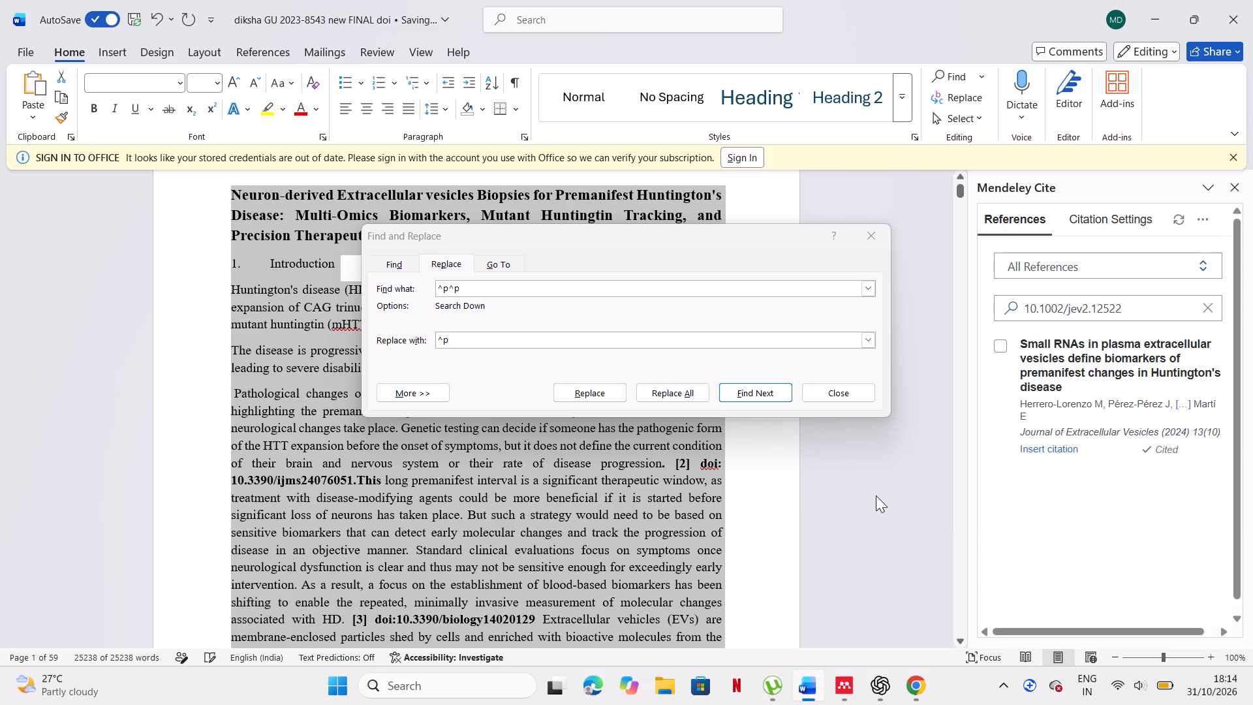
left_click(786, 416)
left_click(877, 236)
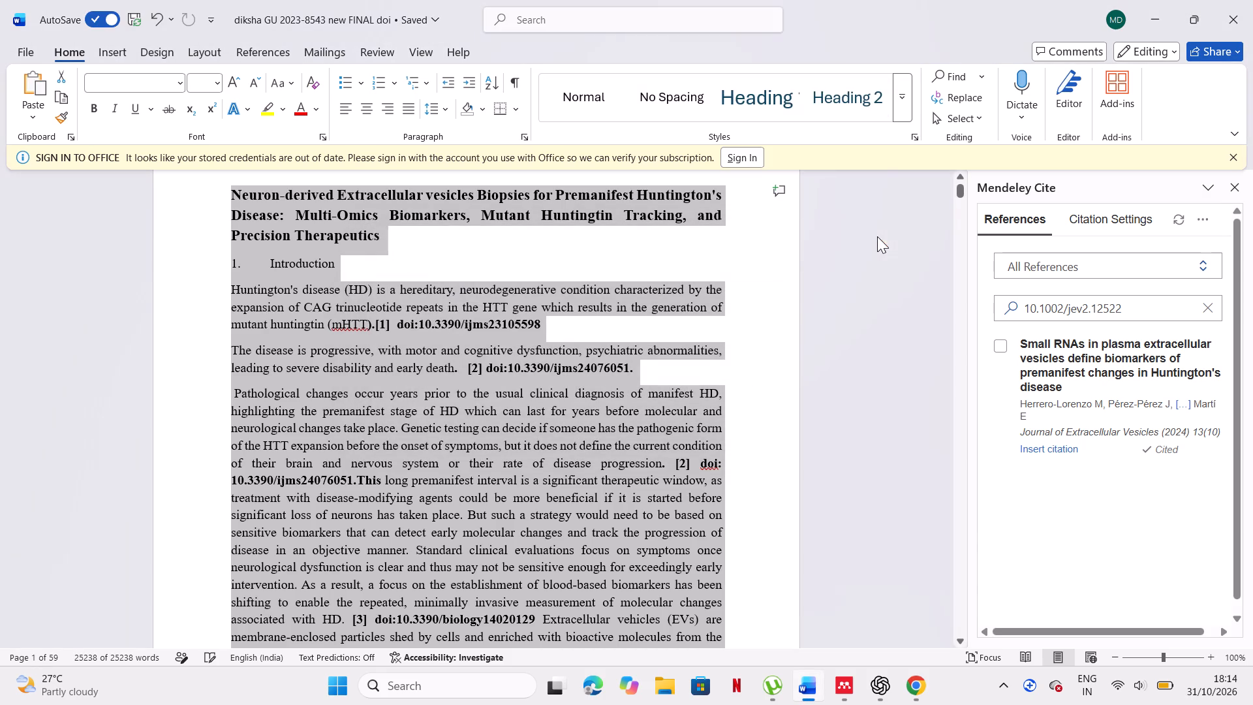
Examine the whole manuscript from the introduction to the reference list for remaining blank lines and spacing problems.
left_click(821, 349)
scroll(821, 349, "down", 2)
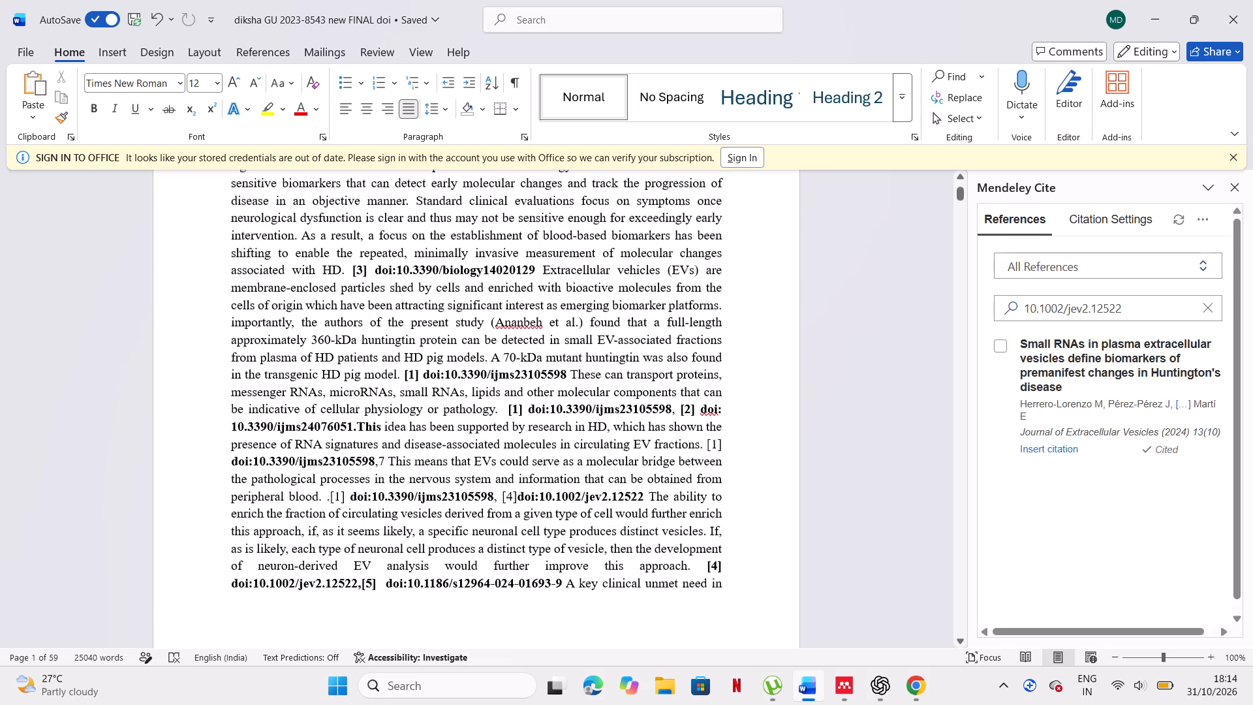
scroll(821, 349, "down", 5)
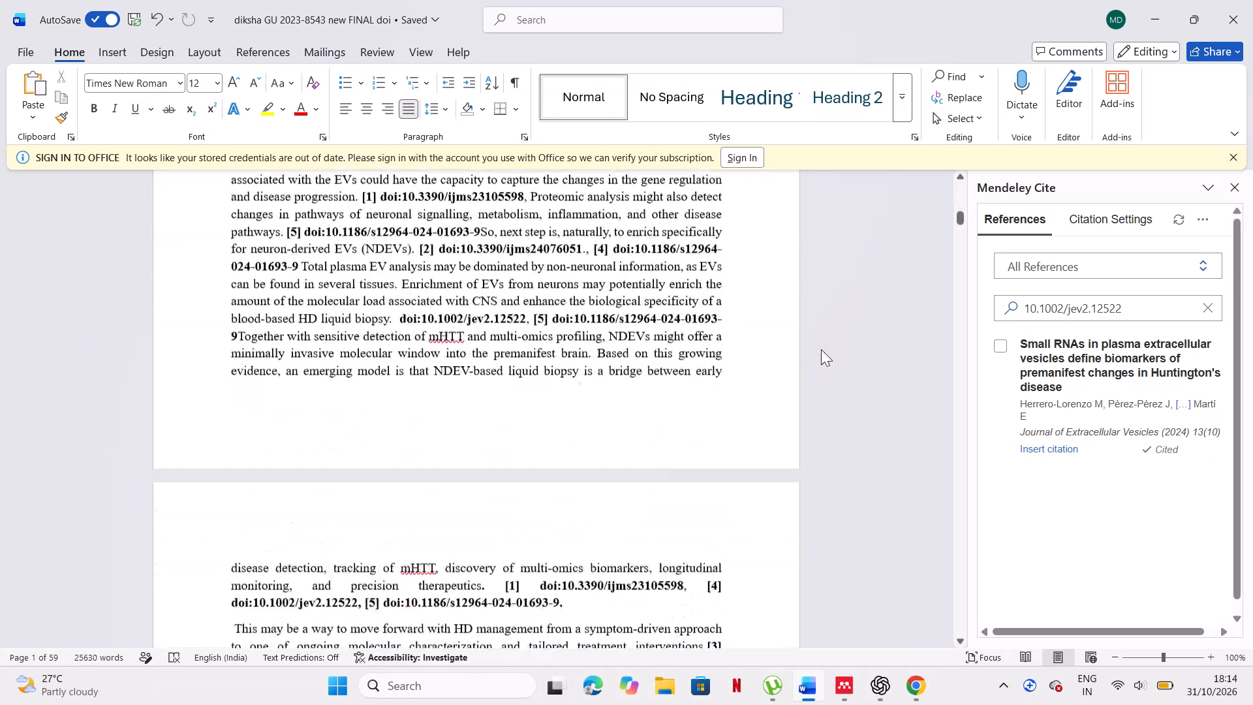
scroll(821, 349, "down", 6)
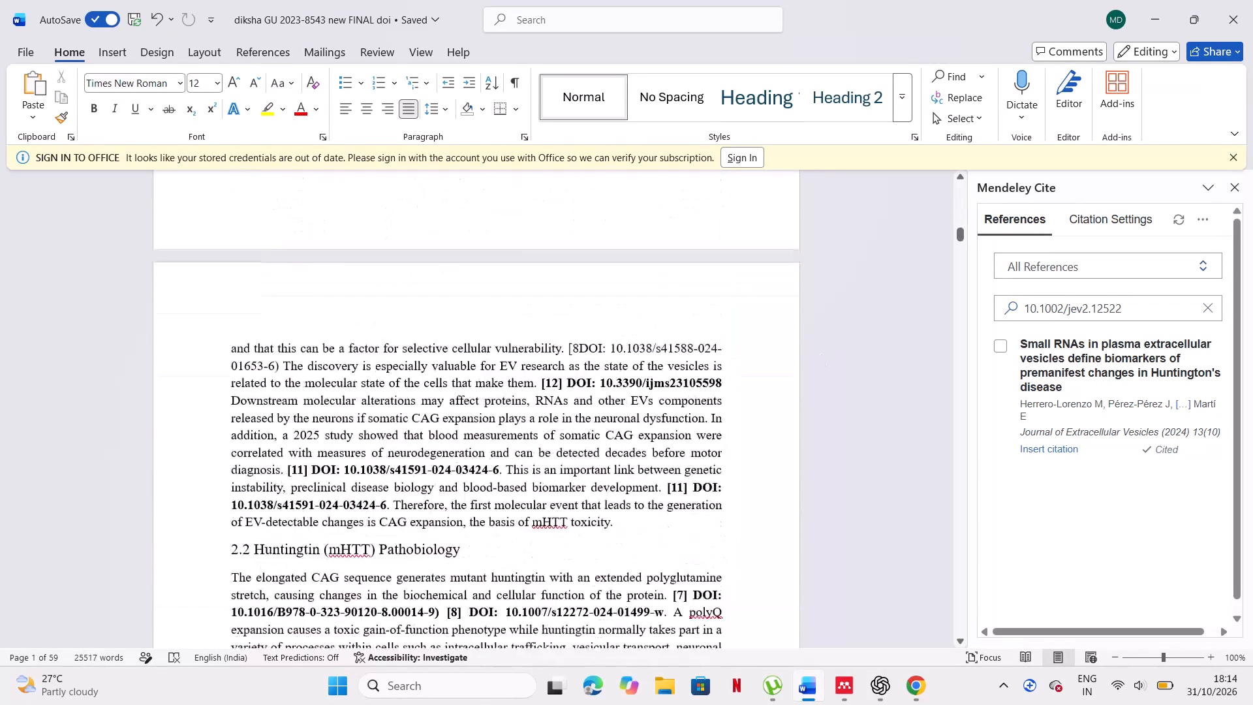
scroll(821, 349, "down", 5)
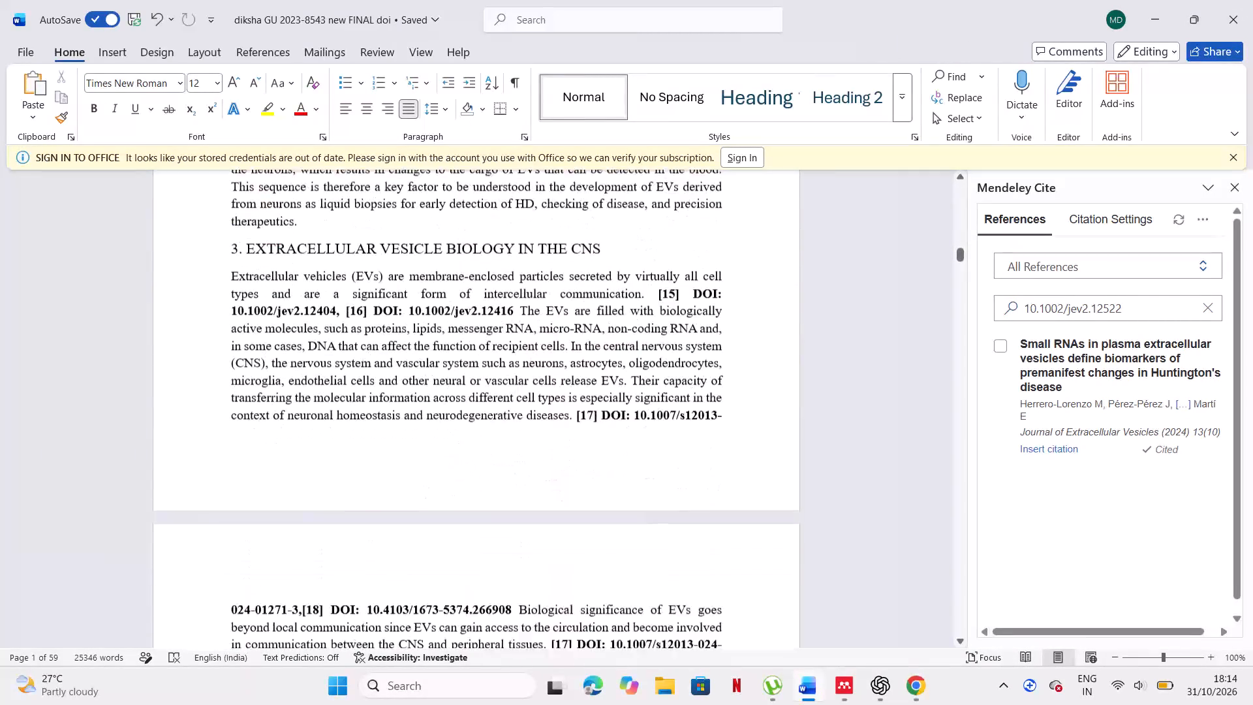
scroll(821, 349, "down", 2)
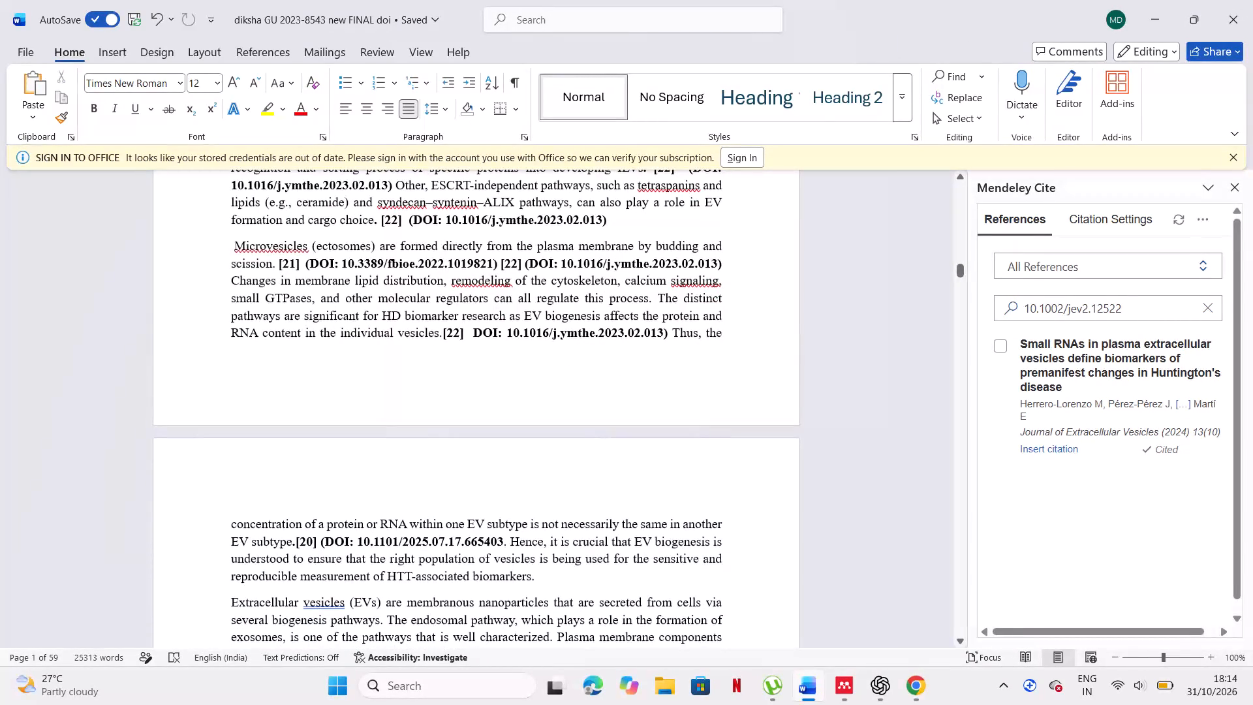
scroll(821, 349, "down", 3)
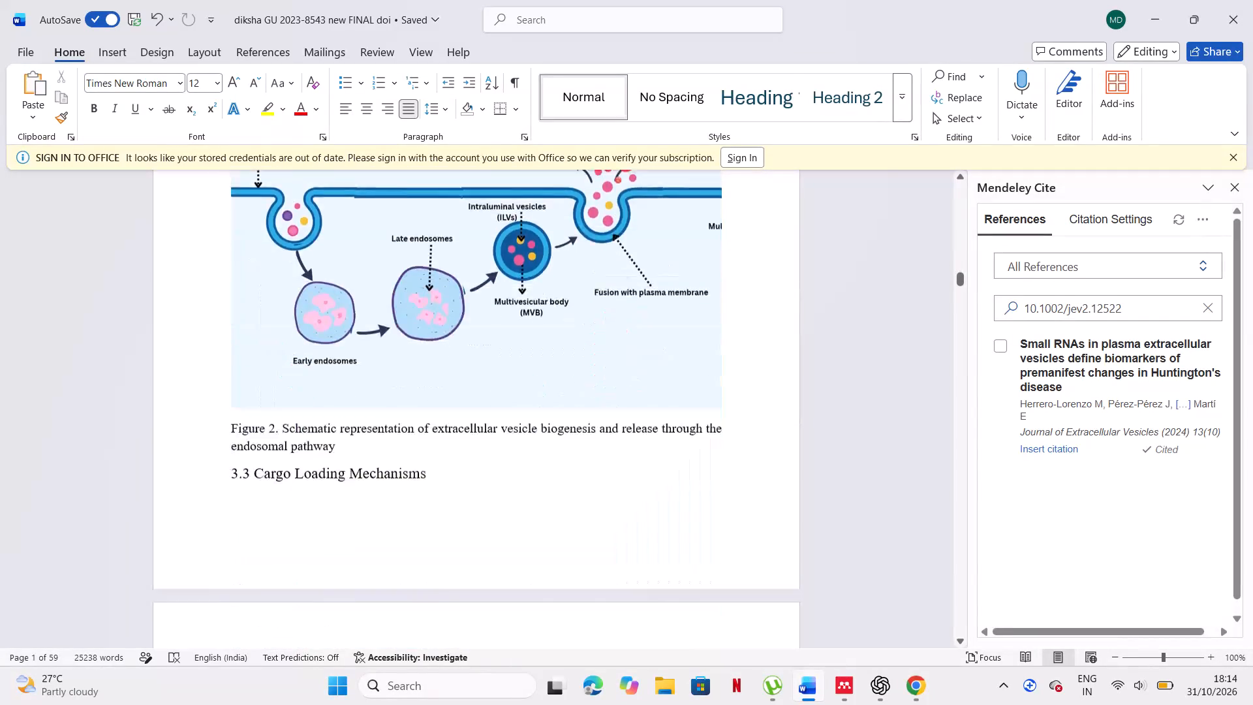
scroll(821, 349, "down", 12)
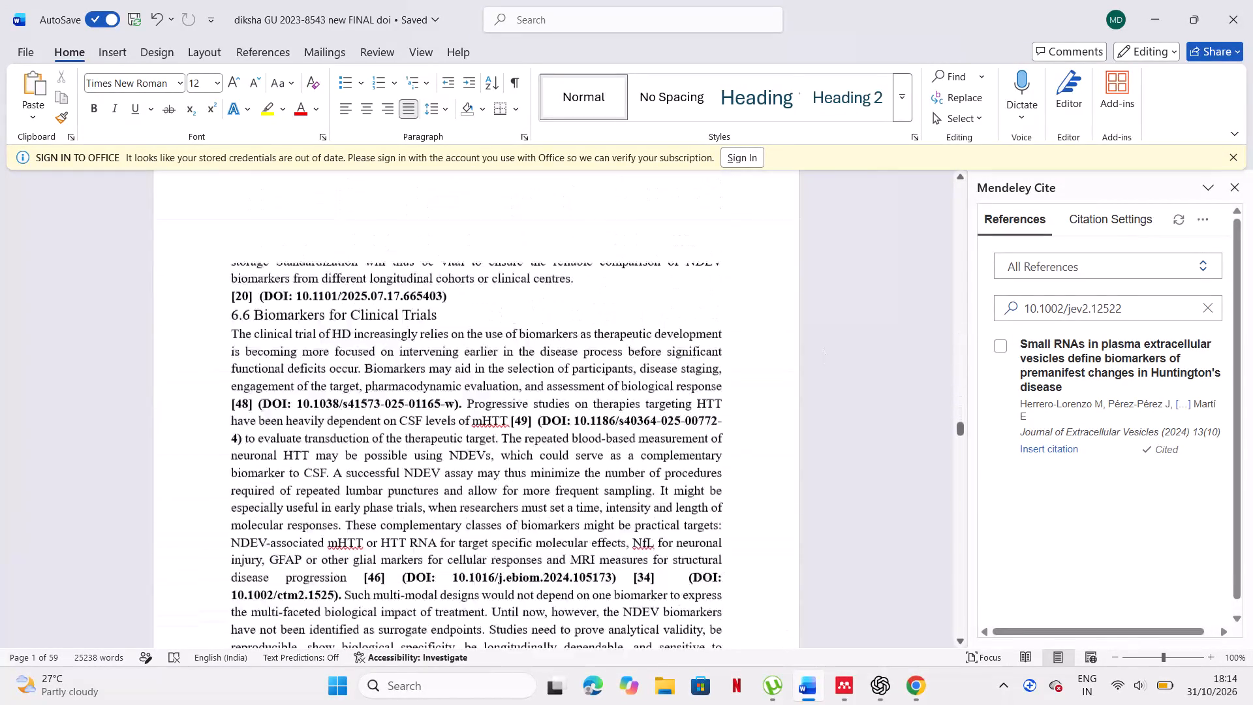
scroll(821, 349, "down", 6)
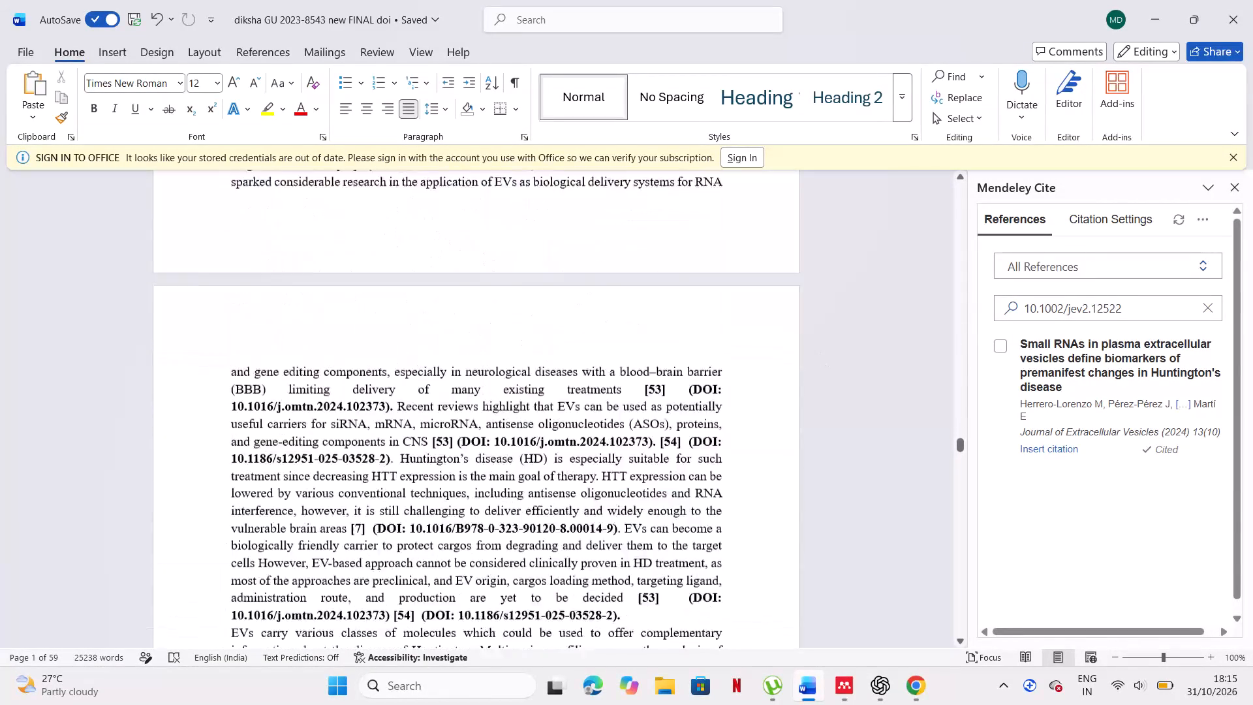
scroll(821, 349, "down", 10)
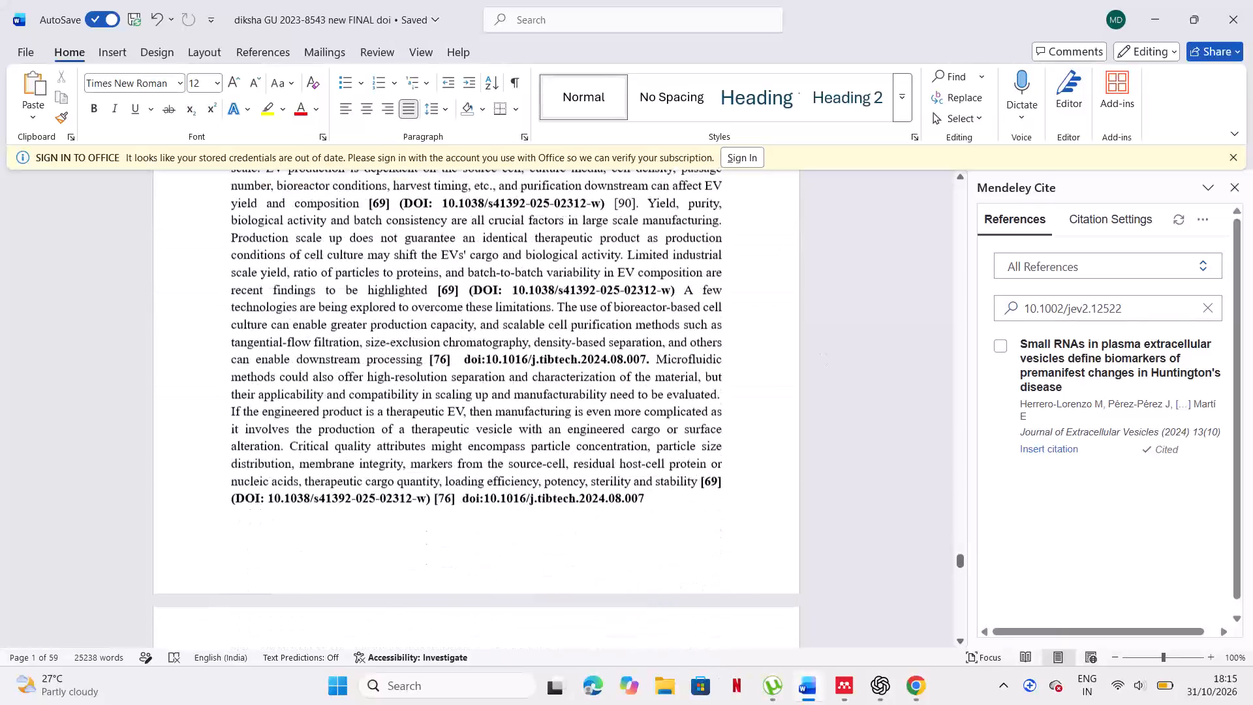
scroll(821, 349, "down", 9)
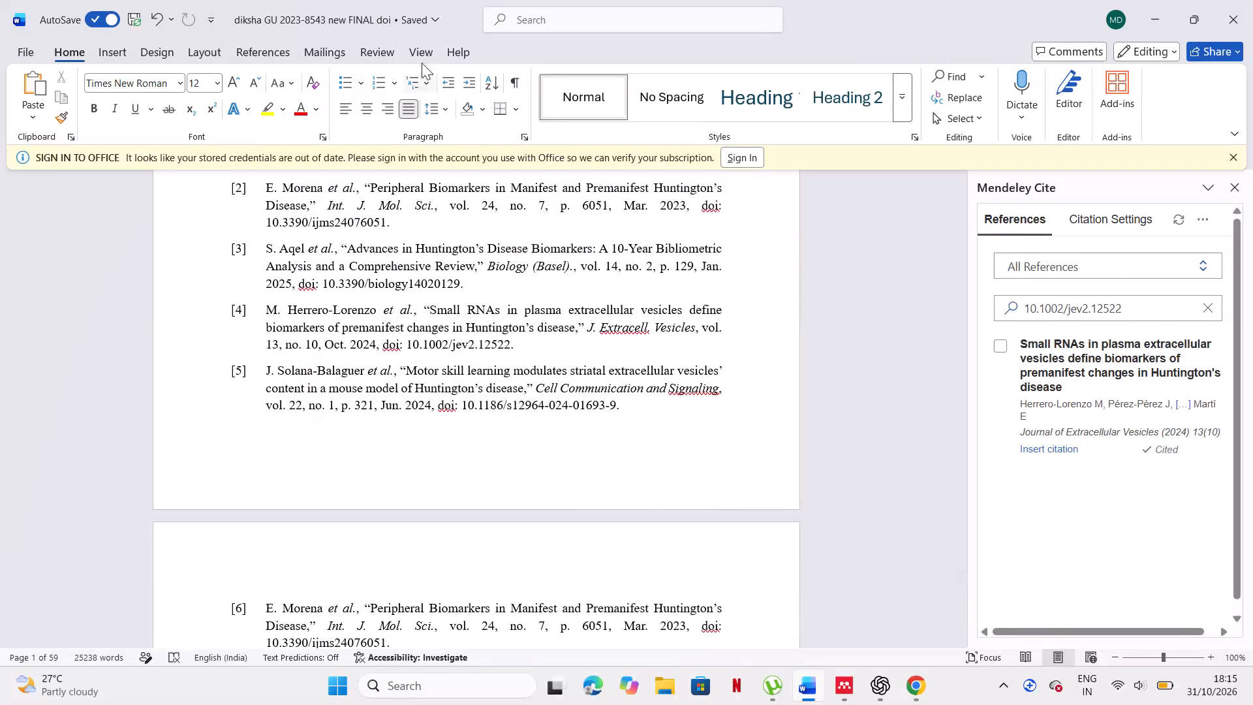
Replace the manuscript's file name with the author's first name in capitals, followed by GU'ID and the author's ID number.
left_click(424, 19)
left_click(420, 92)
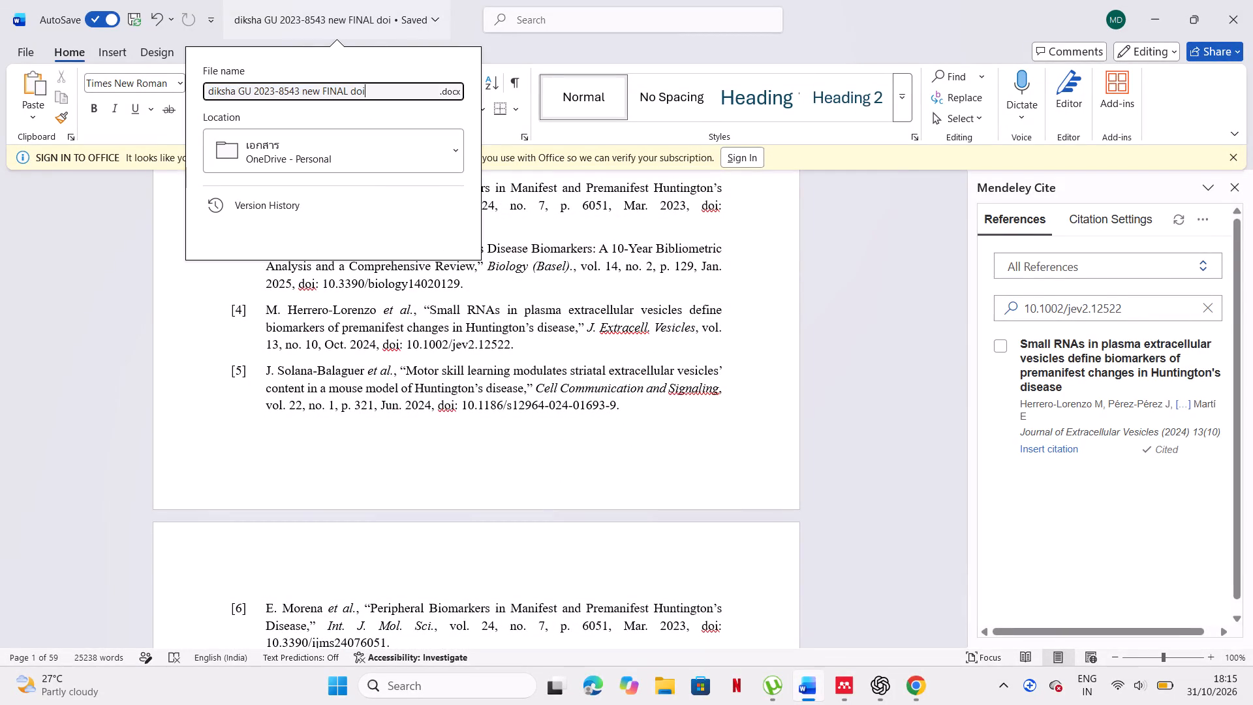
key("BackSpace")
key("BackSpace")
key("BackSpace")
key("BackSpace")
key("BackSpace")
key("BackSpace")
key("BackSpace")
key("BackSpace")
key("BackSpace")
key("BackSpace")
key("BackSpace")
key("BackSpace")
key("BackSpace")
key("BackSpace")
key("BackSpace")
key("BackSpace")
key("BackSpace")
key("BackSpace")
key("BackSpace")
key("BackSpace")
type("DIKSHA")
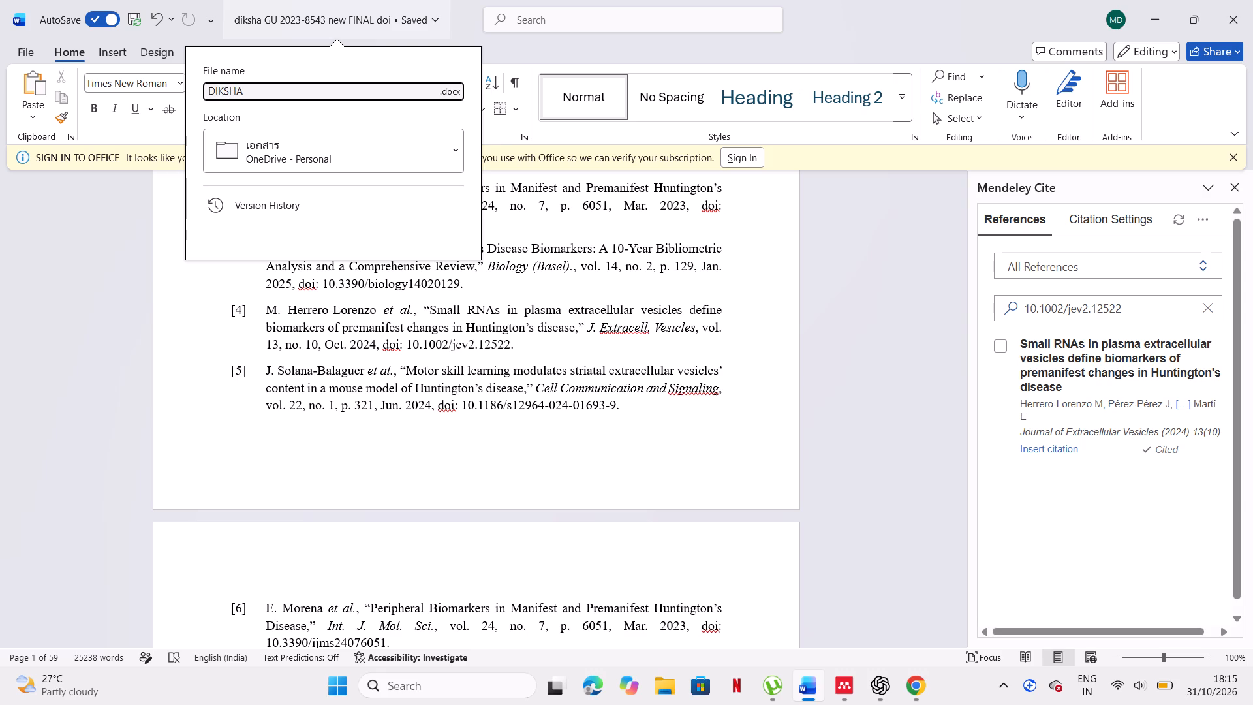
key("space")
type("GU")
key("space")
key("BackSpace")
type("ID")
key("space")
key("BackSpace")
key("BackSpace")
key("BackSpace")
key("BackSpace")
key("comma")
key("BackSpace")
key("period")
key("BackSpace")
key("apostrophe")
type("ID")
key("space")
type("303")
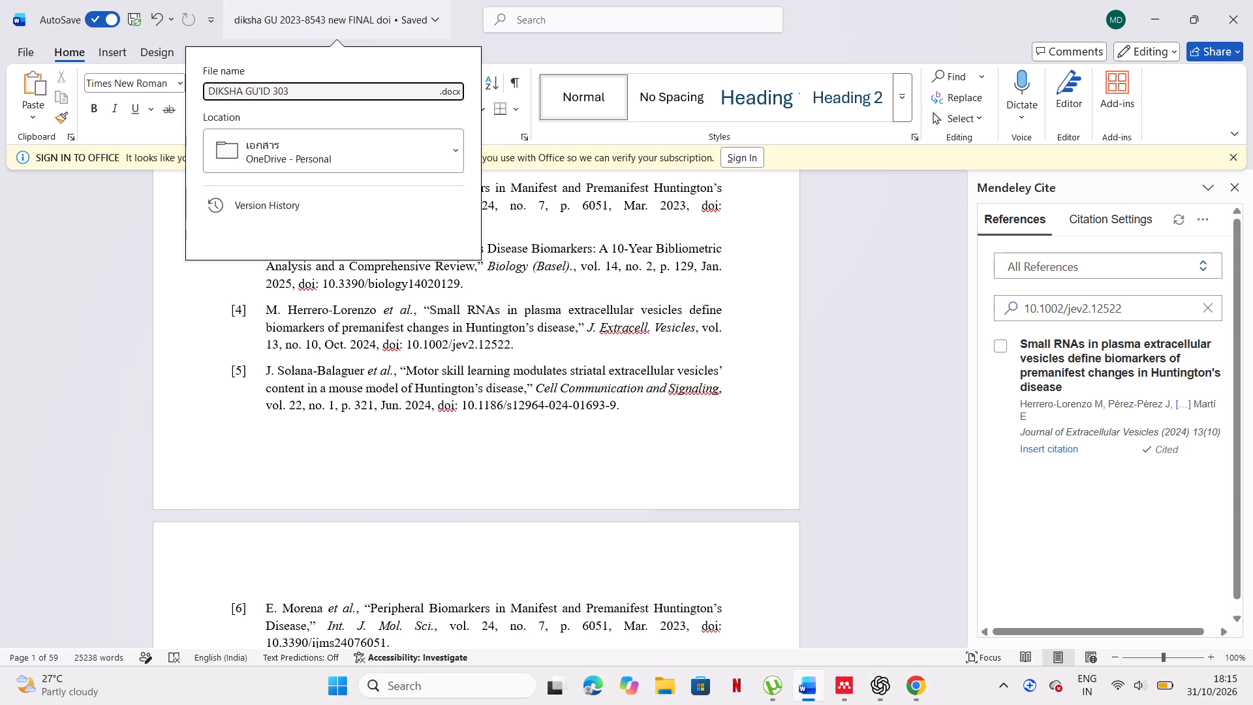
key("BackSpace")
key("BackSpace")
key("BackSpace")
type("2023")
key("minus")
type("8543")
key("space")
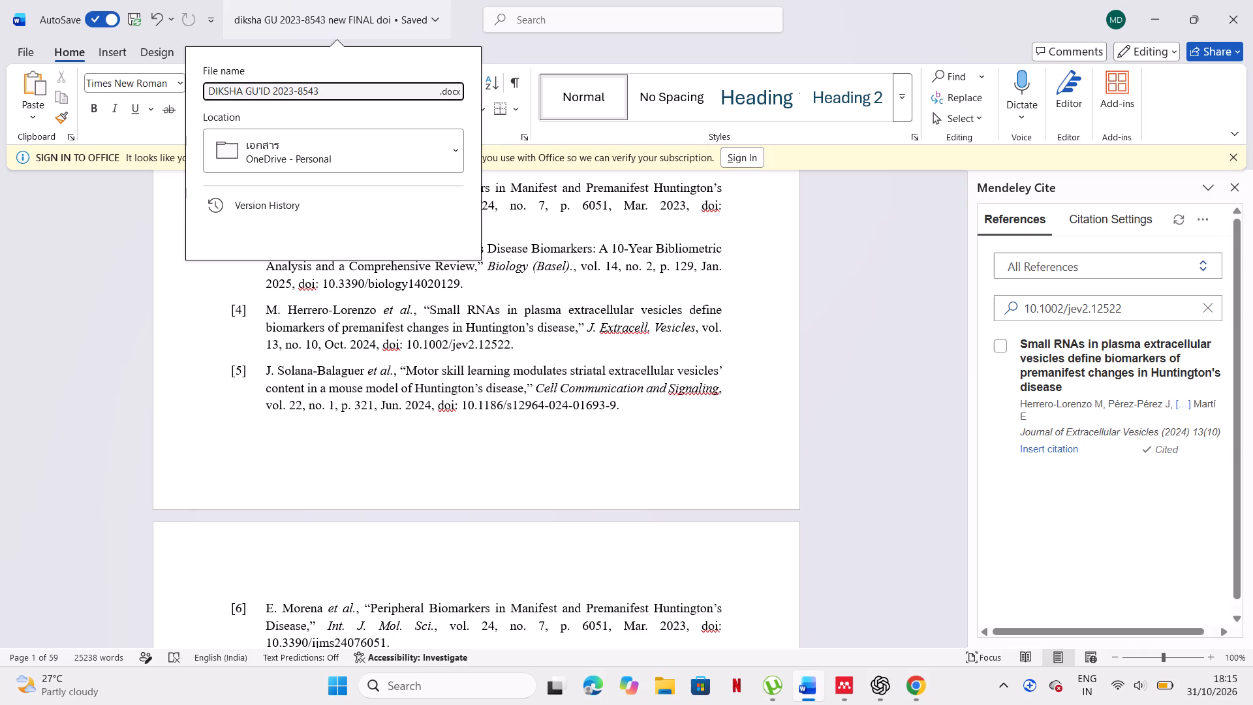
Insert B.PHARAMACY after the author's first name in the file name and apply the new name.
left_click(243, 89)
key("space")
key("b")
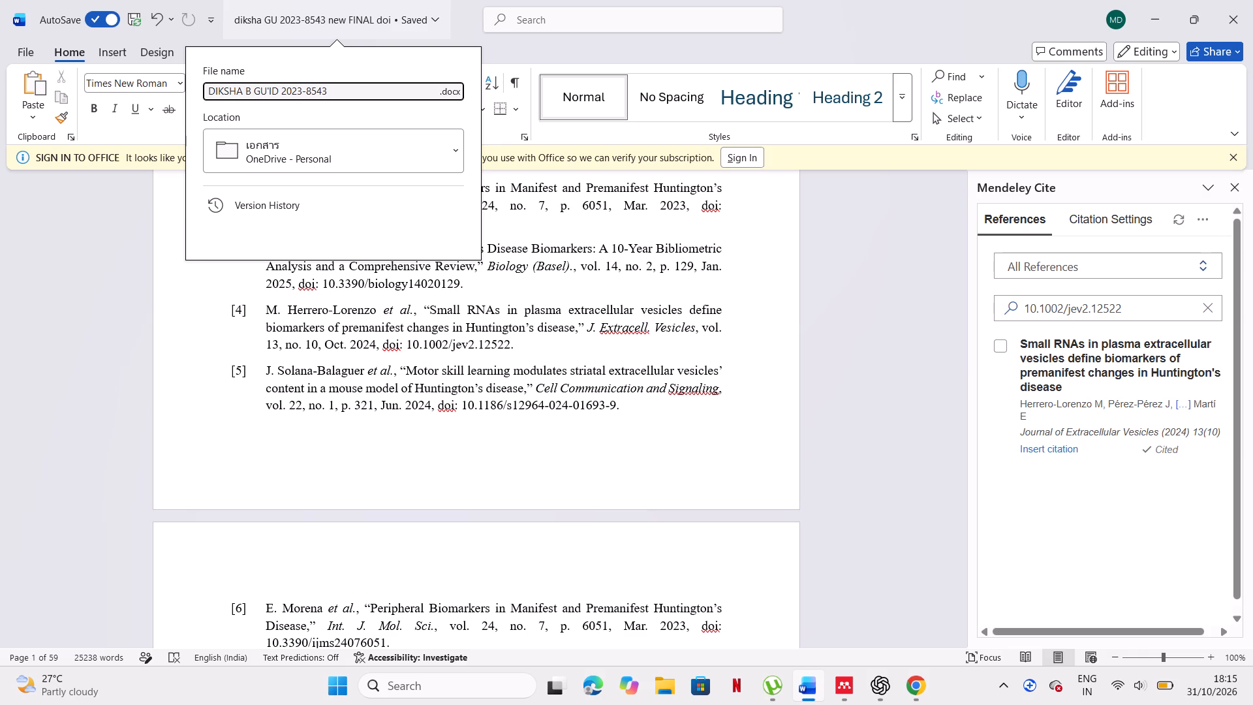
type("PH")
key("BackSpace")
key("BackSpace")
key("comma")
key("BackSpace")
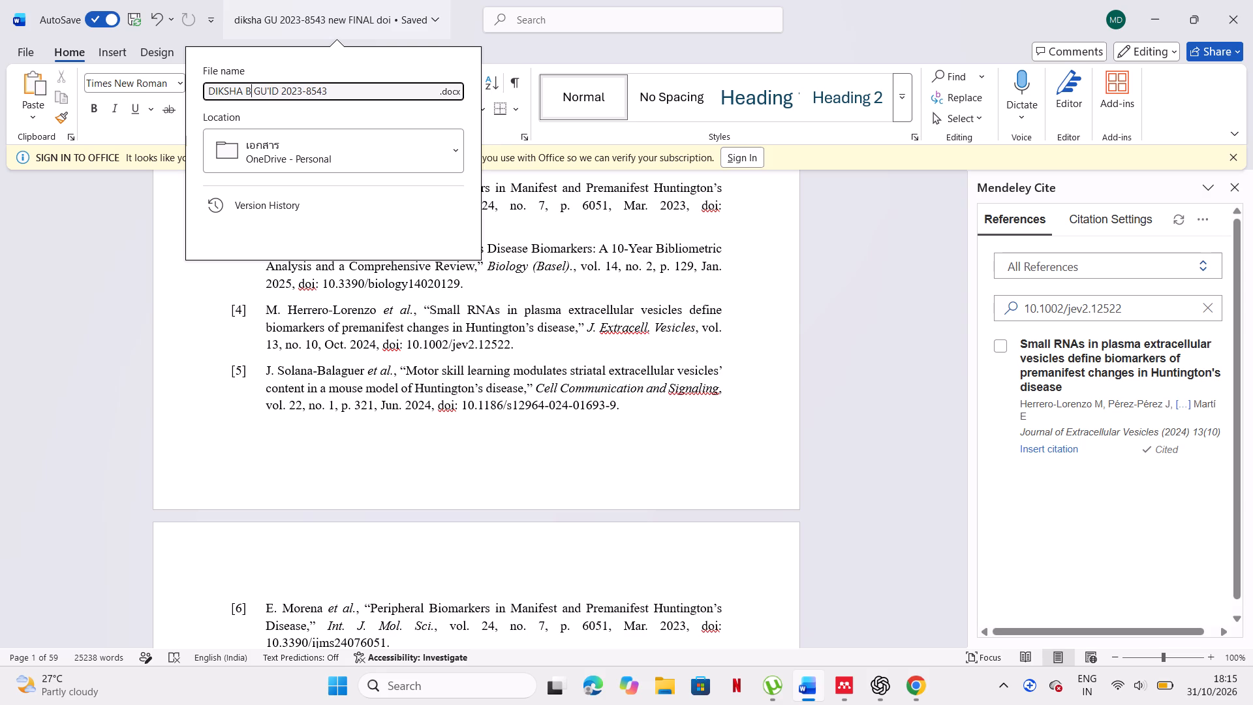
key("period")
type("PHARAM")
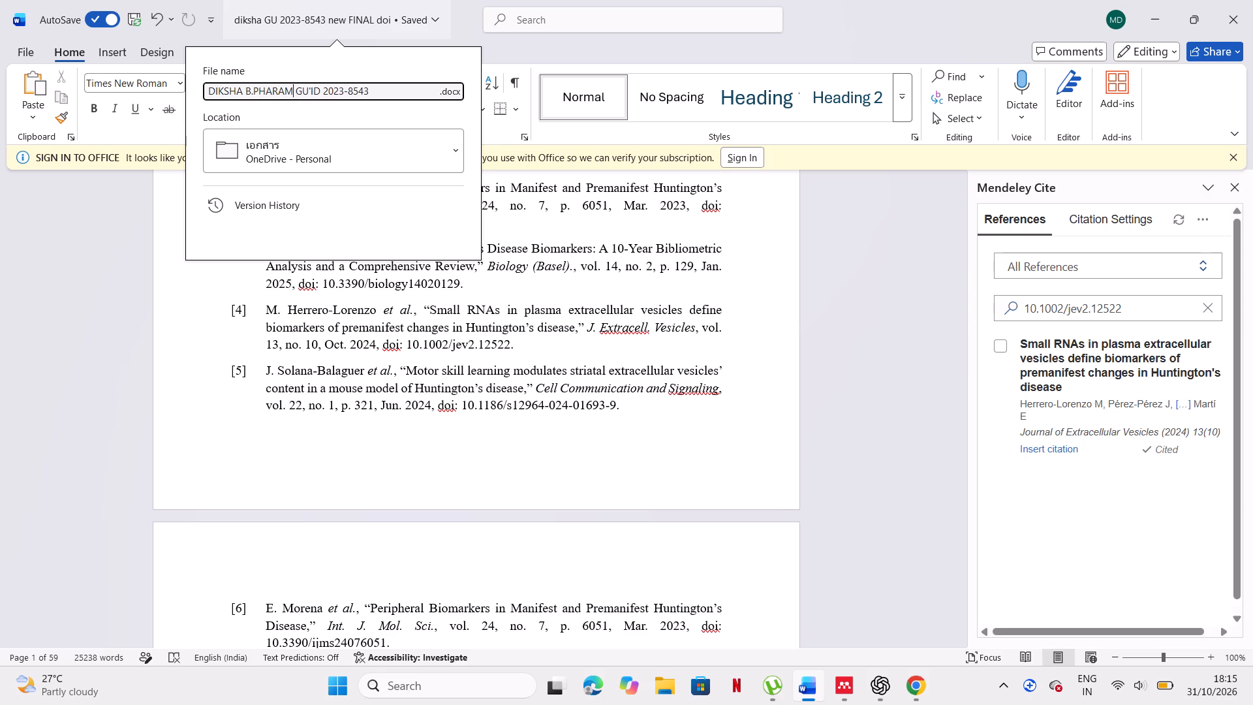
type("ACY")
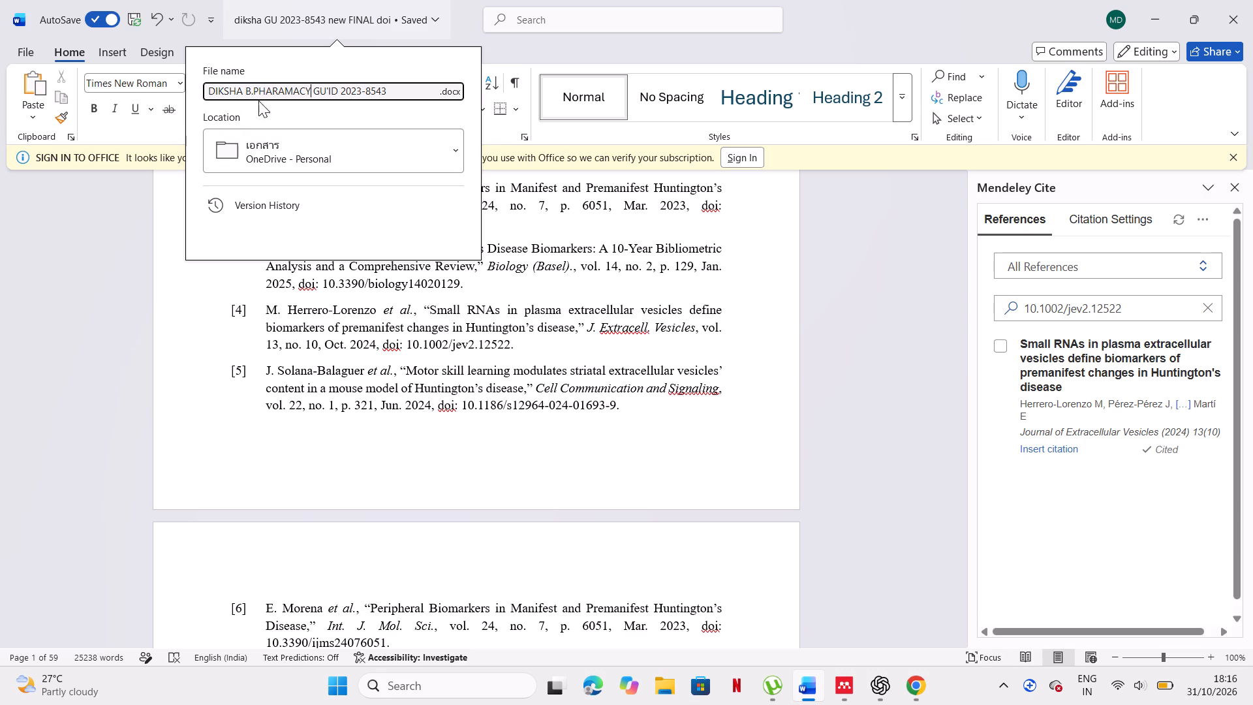
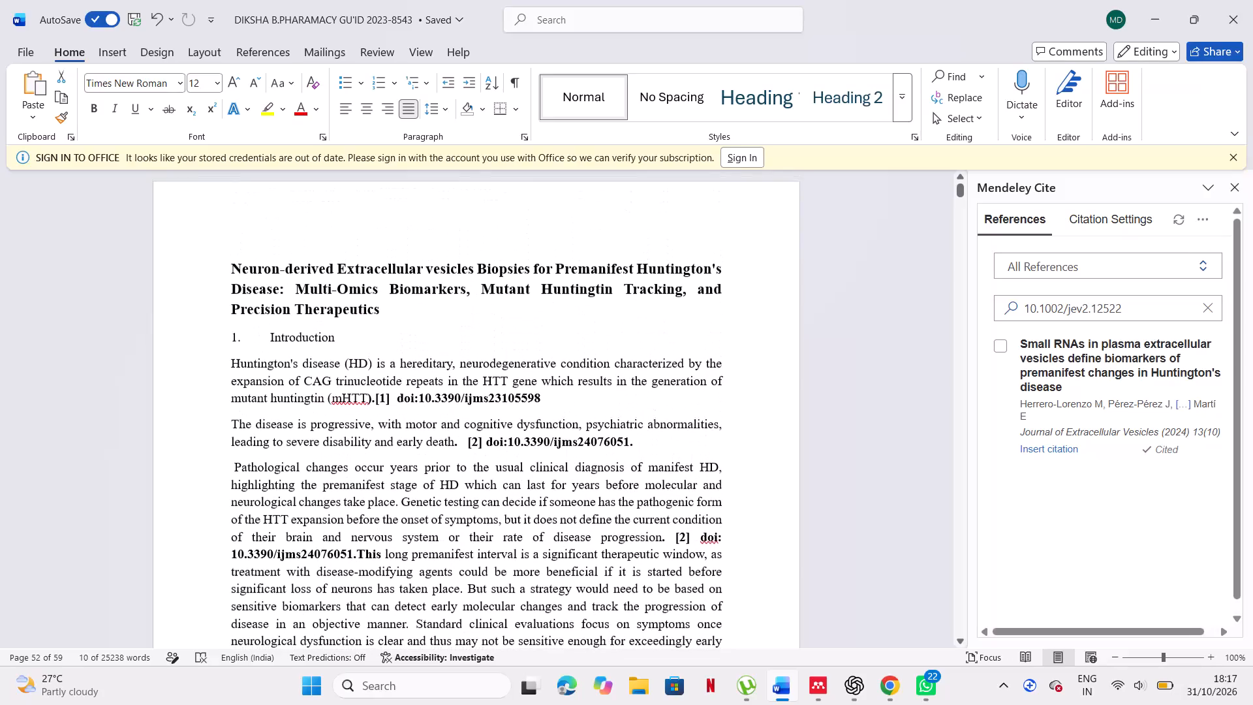
Run the Editor spelling check on the introduction, ignoring mHTT and Ananbeh and accepting Doi for the flagged doi spellings.
left_click(363, 392)
left_click(770, 409)
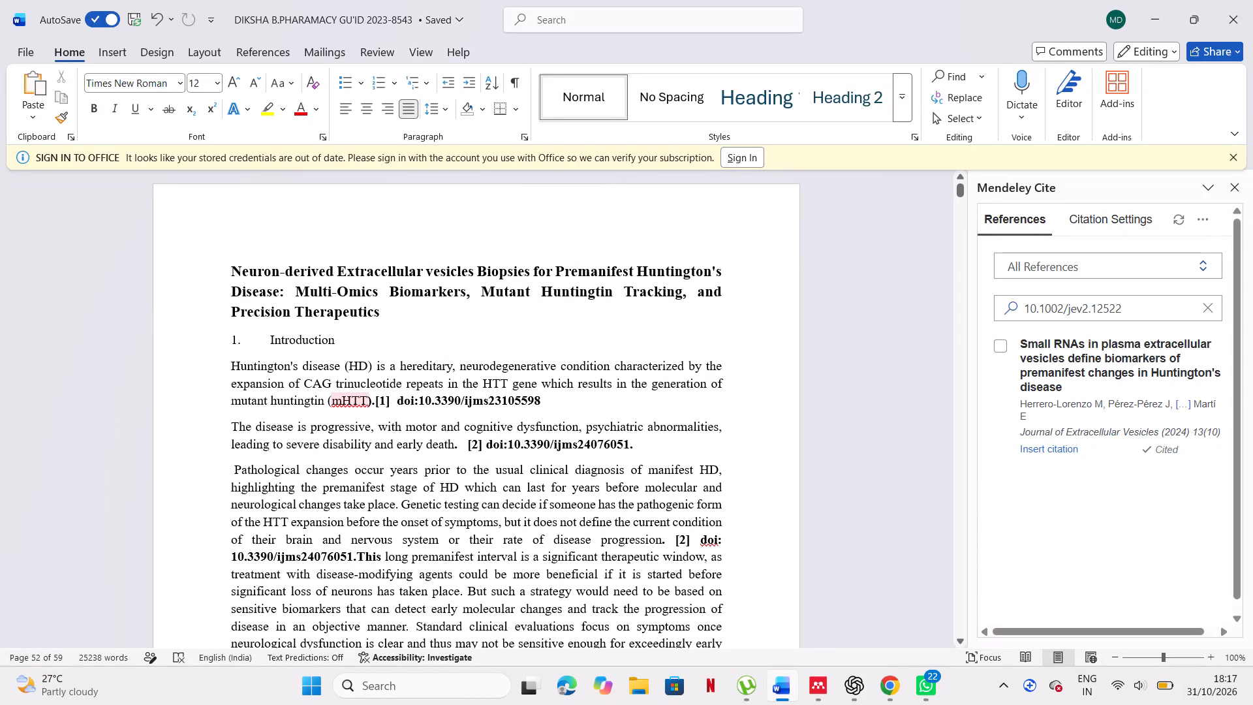
left_click(1067, 97)
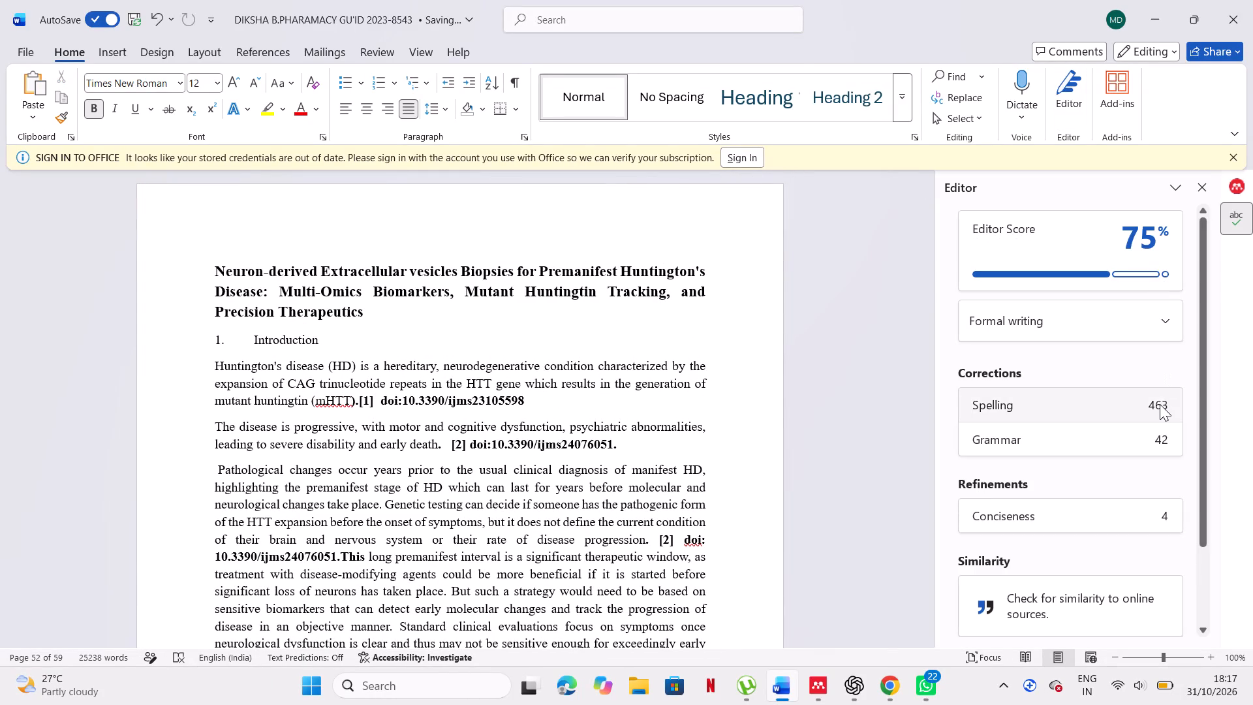
left_click(1160, 404)
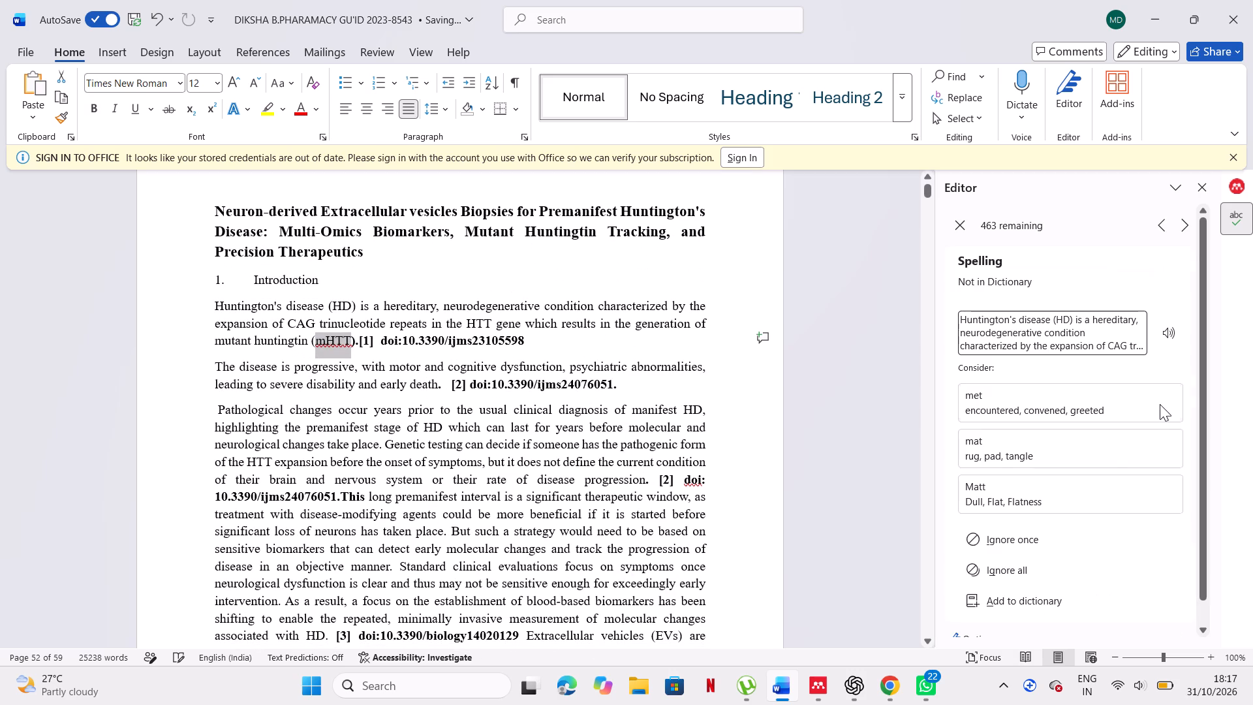
left_click(1086, 560)
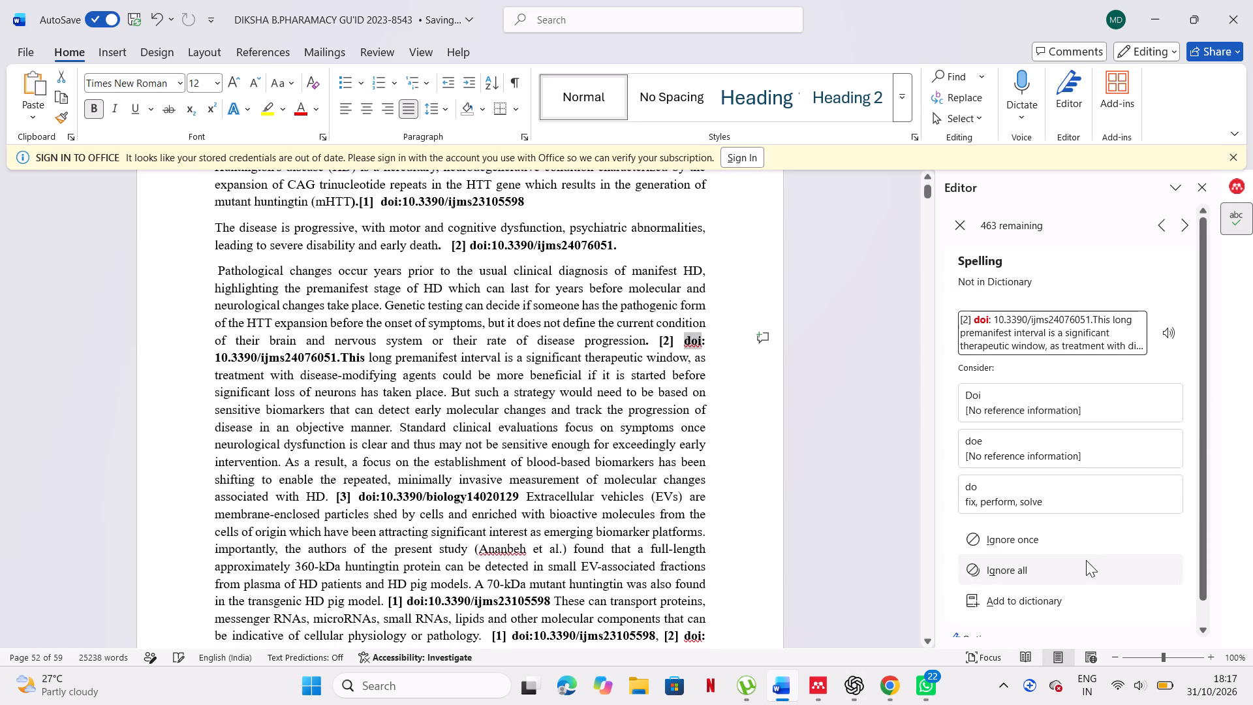
left_click(1059, 407)
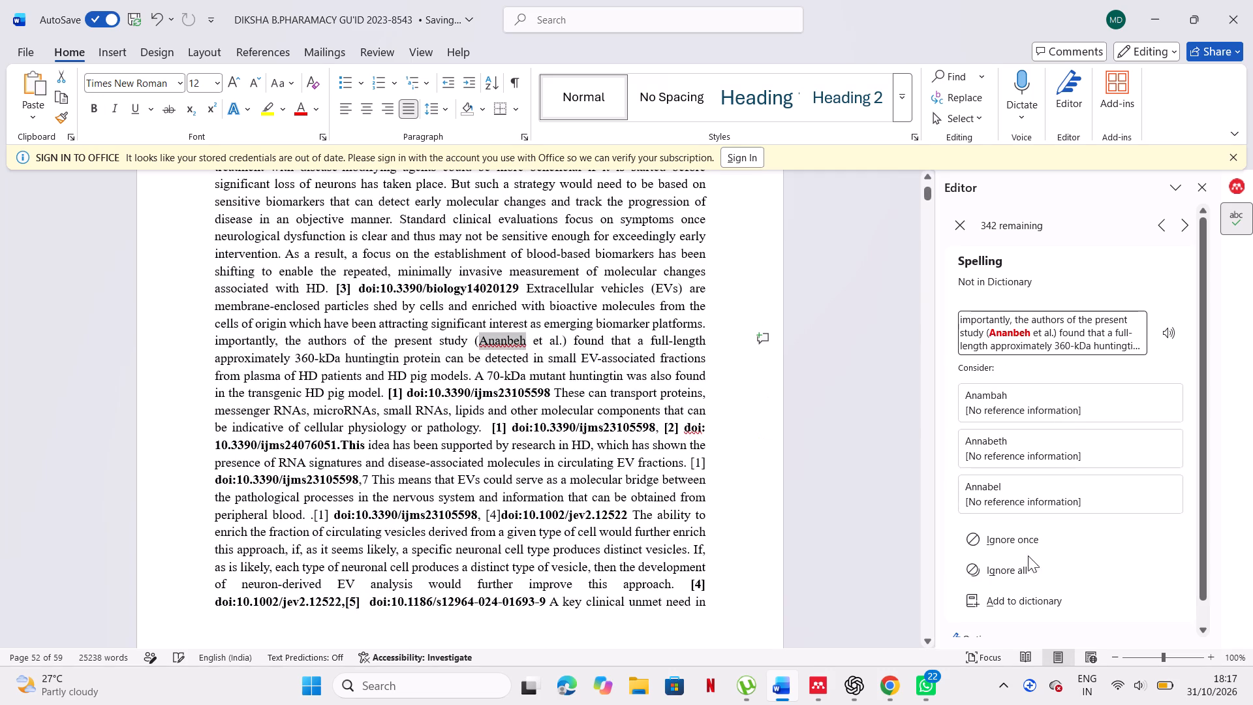
left_click(1028, 565)
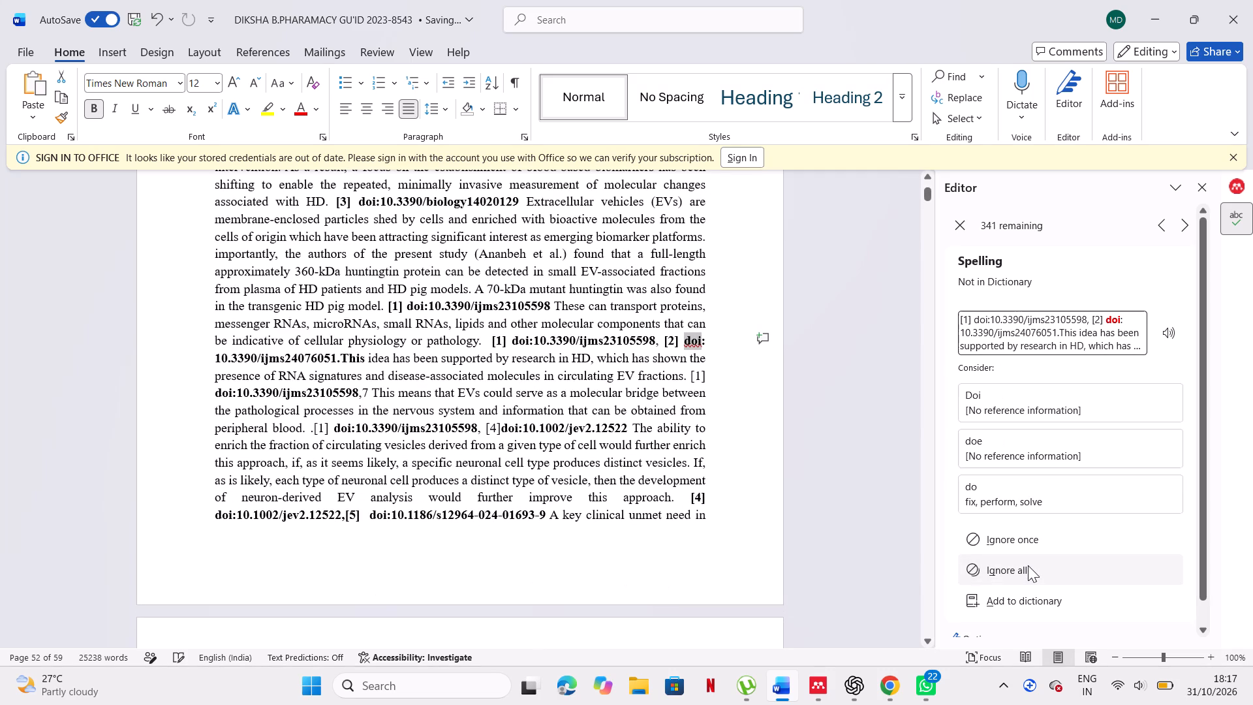
left_click(1054, 412)
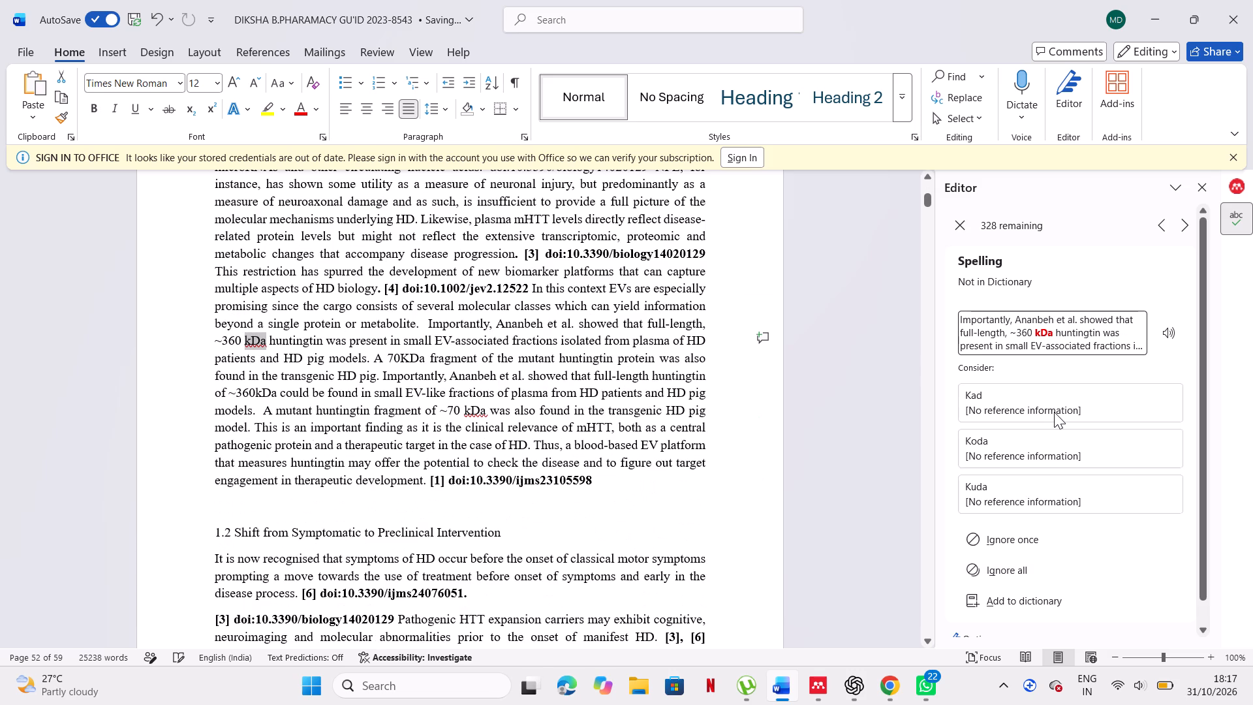
Ignore the flagged spellings kDa and tRF and all further ones up to possibleSome in section 3.2 EV Biogenesis.
left_click(1051, 546)
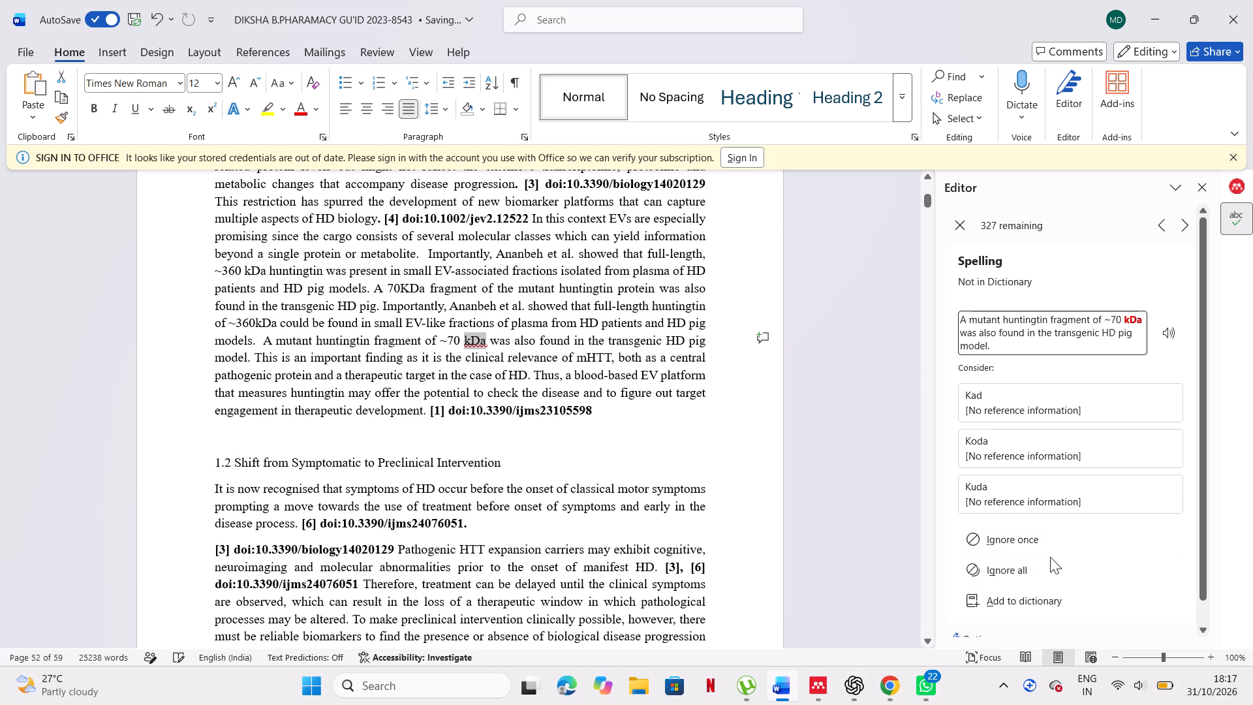
left_click(1049, 557)
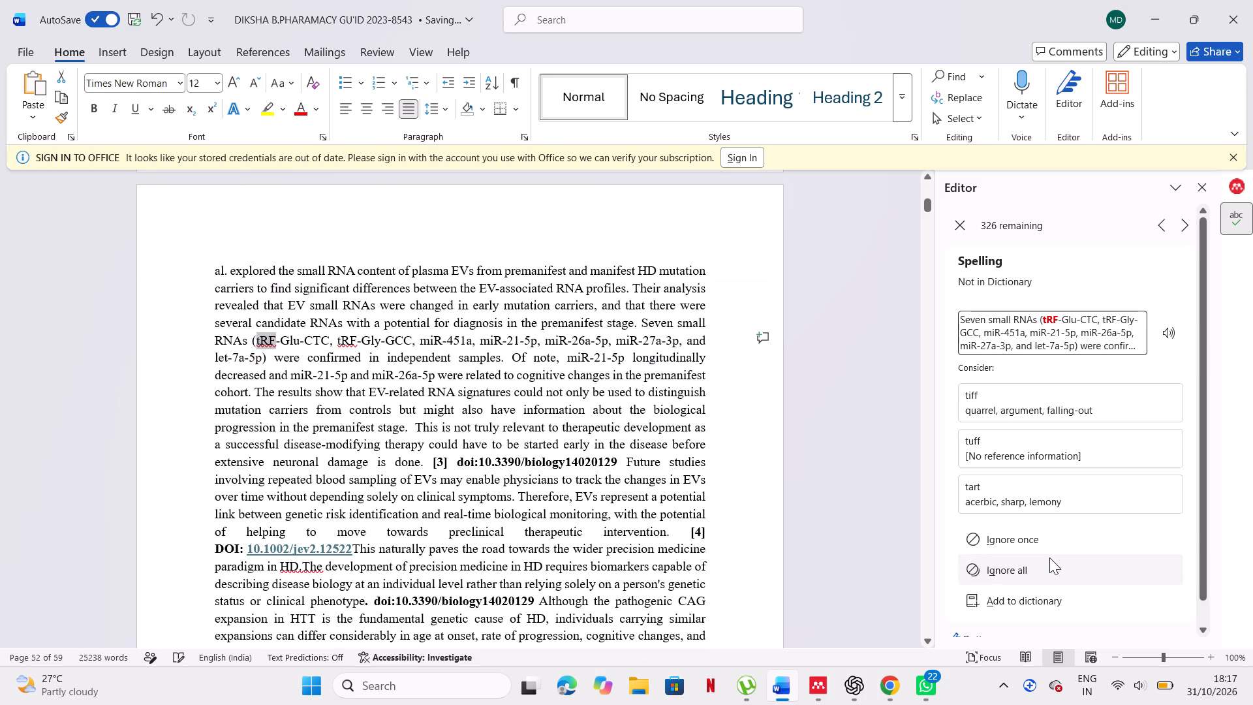
triple_click(1049, 561)
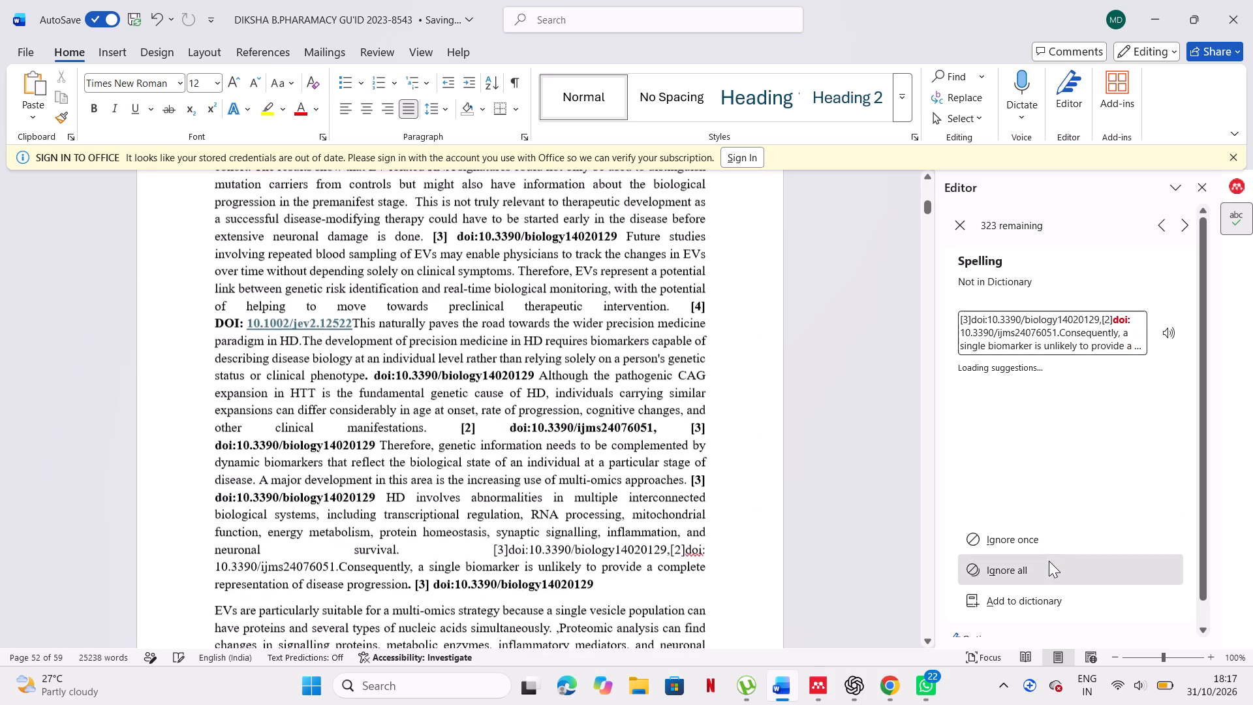
triple_click(1049, 561)
triple_click(1049, 561)
double_click(1049, 561)
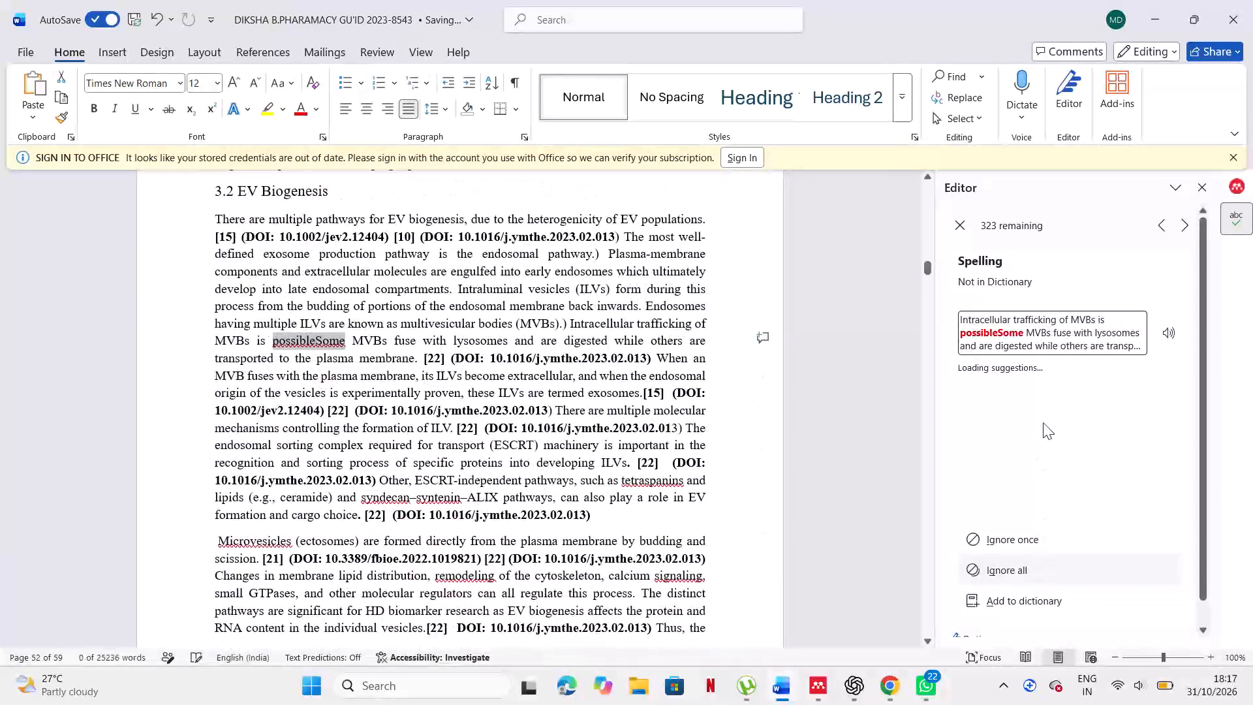
In EV Biogenesis, correct possibleSome to possible Some and ignore the flagged terms tetraspanins, syndecan, syntenin and Microvesicles.
left_click(1017, 395)
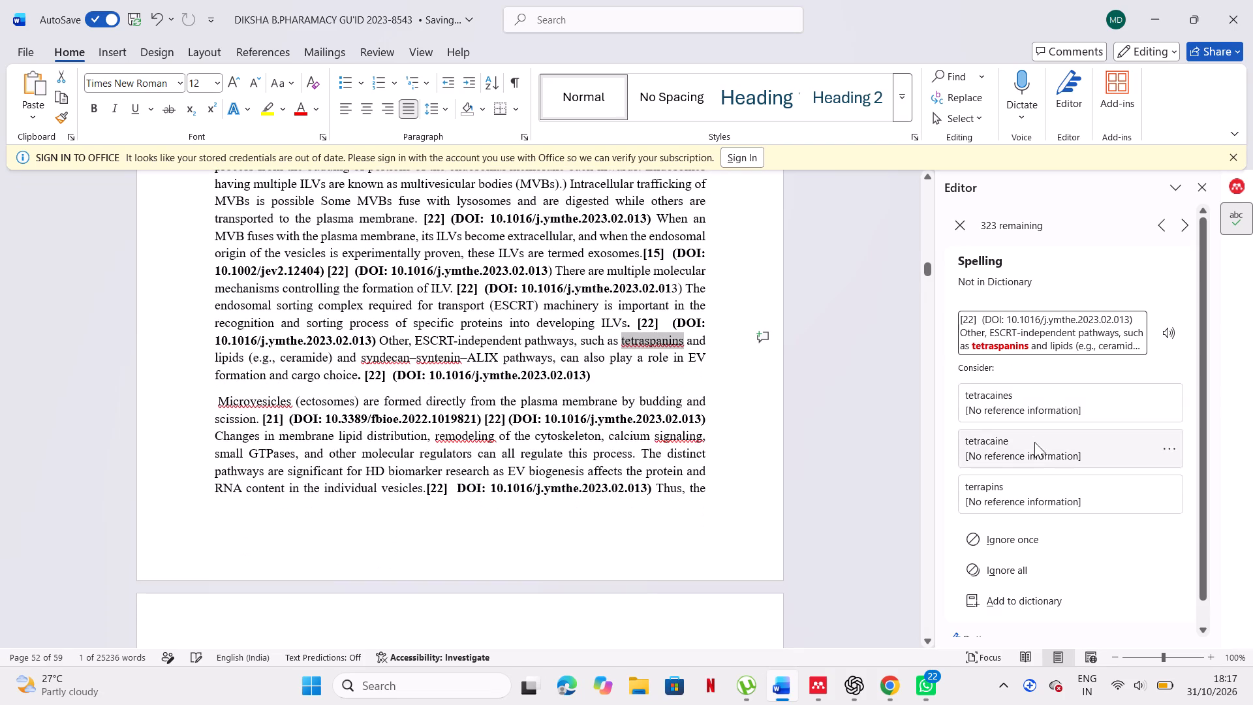
left_click(1029, 541)
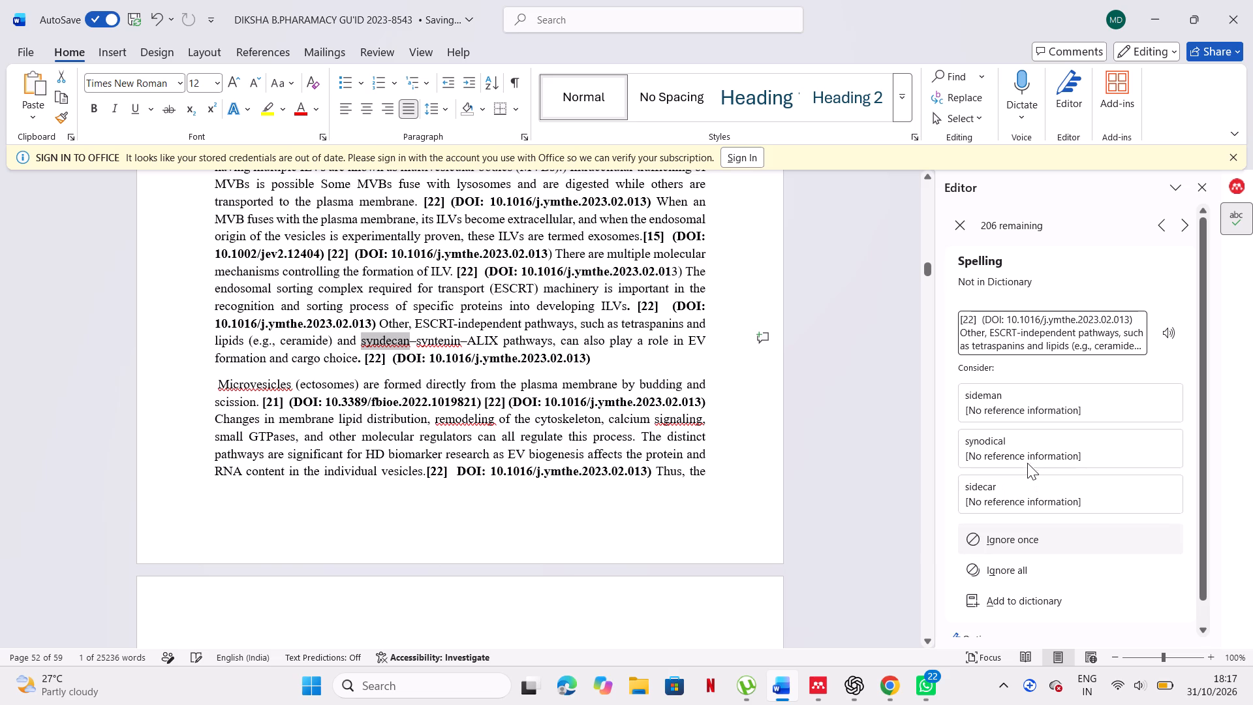
left_click(1032, 529)
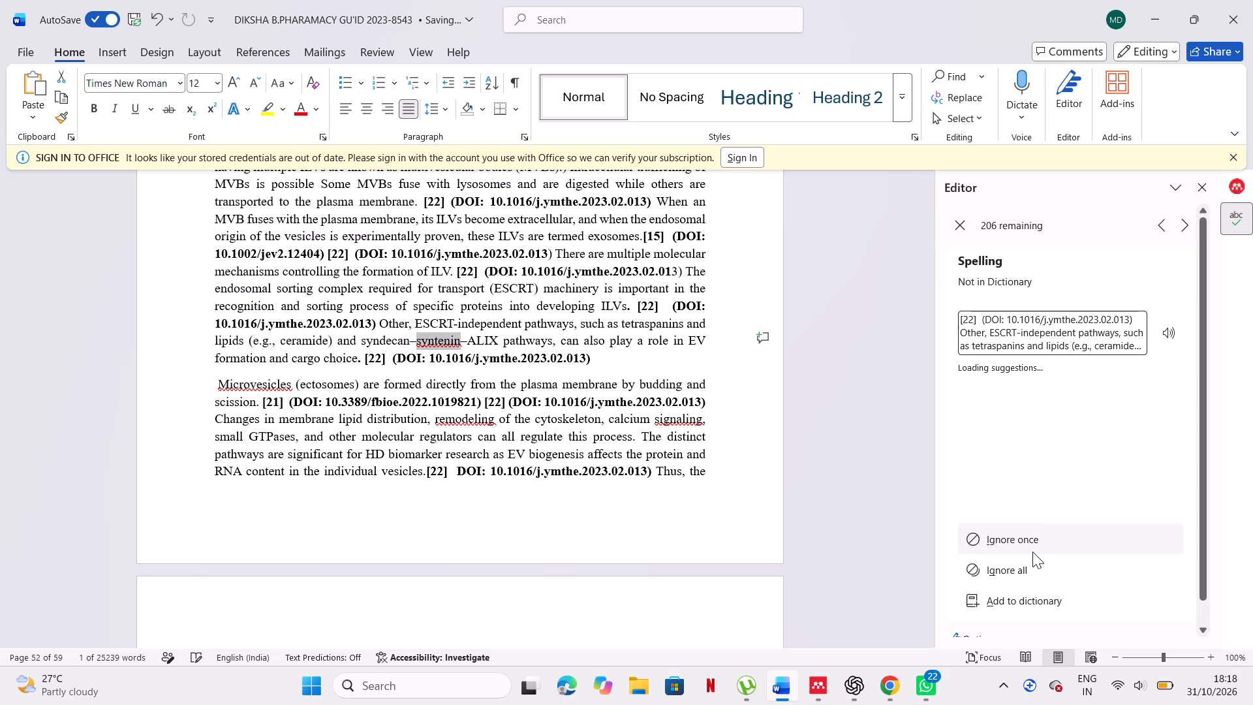
left_click(1030, 574)
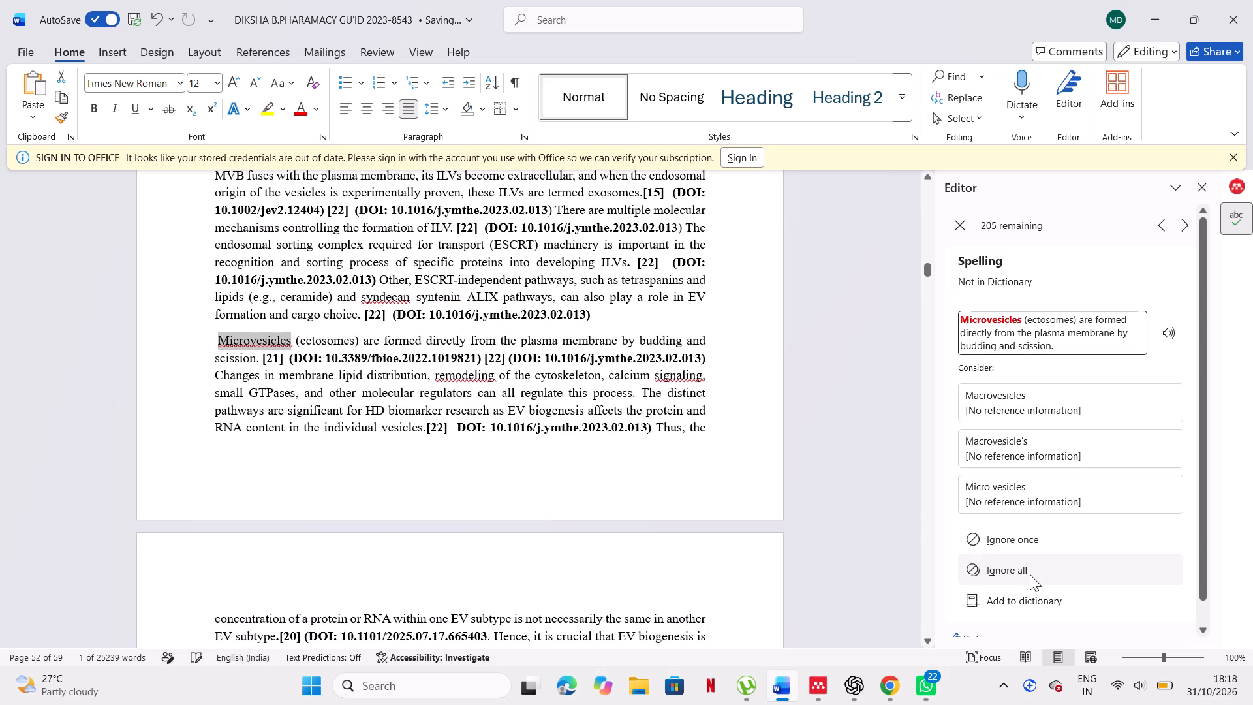
left_click(1030, 574)
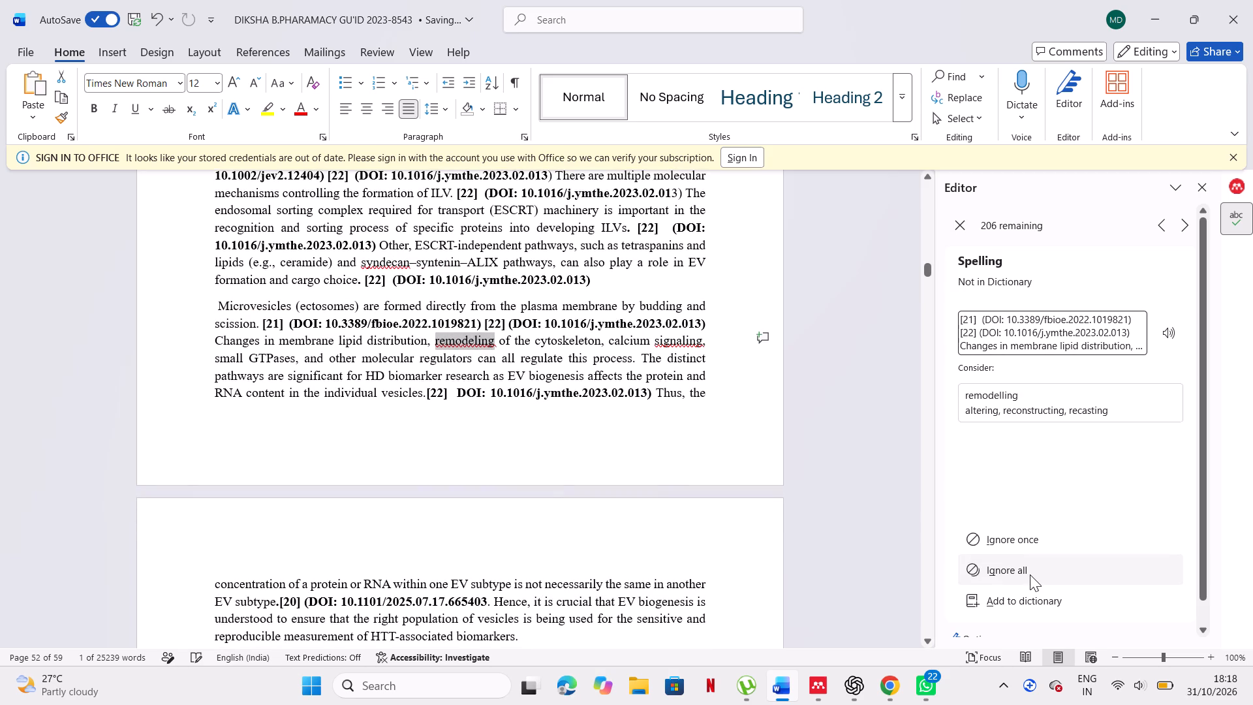
Ignore all remaining flagged spellings from remodeling in EV Biogenesis through the end of the reference list.
triple_click(1030, 574)
triple_click(1030, 574)
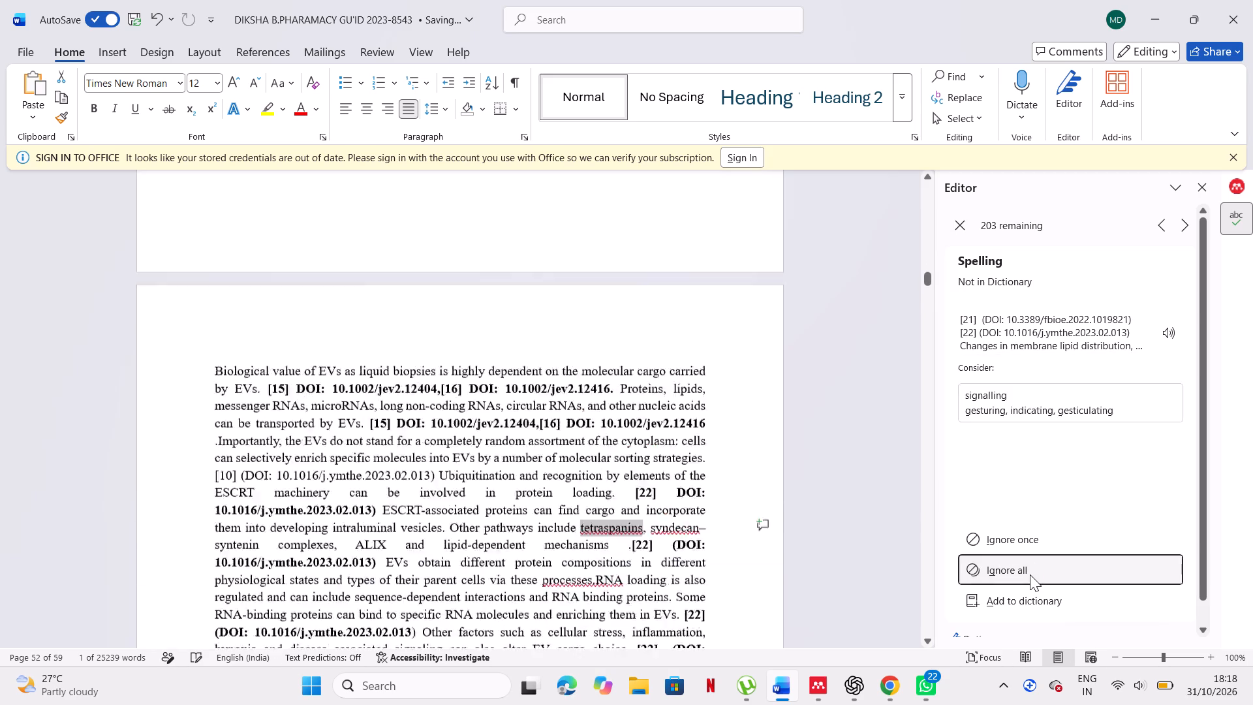
triple_click(1030, 574)
triple_click(1030, 574)
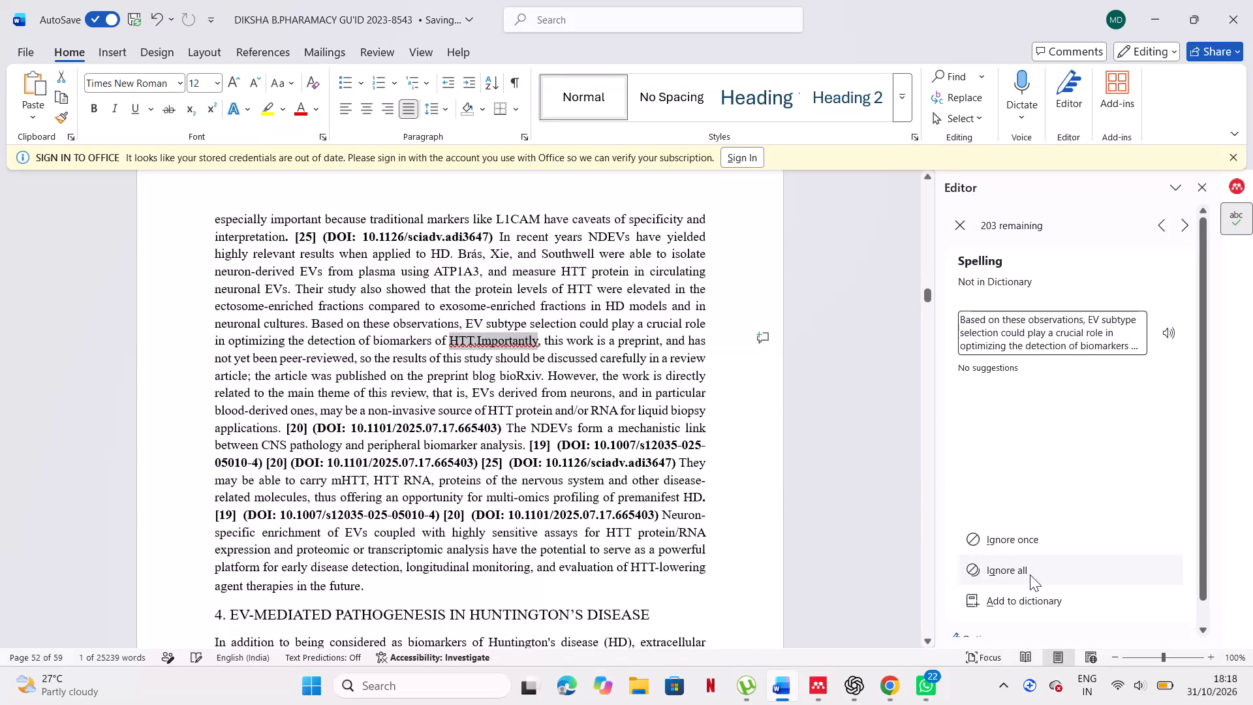
triple_click(1030, 574)
triple_click(1030, 574)
triple_click(1030, 574)
triple_click(1030, 574)
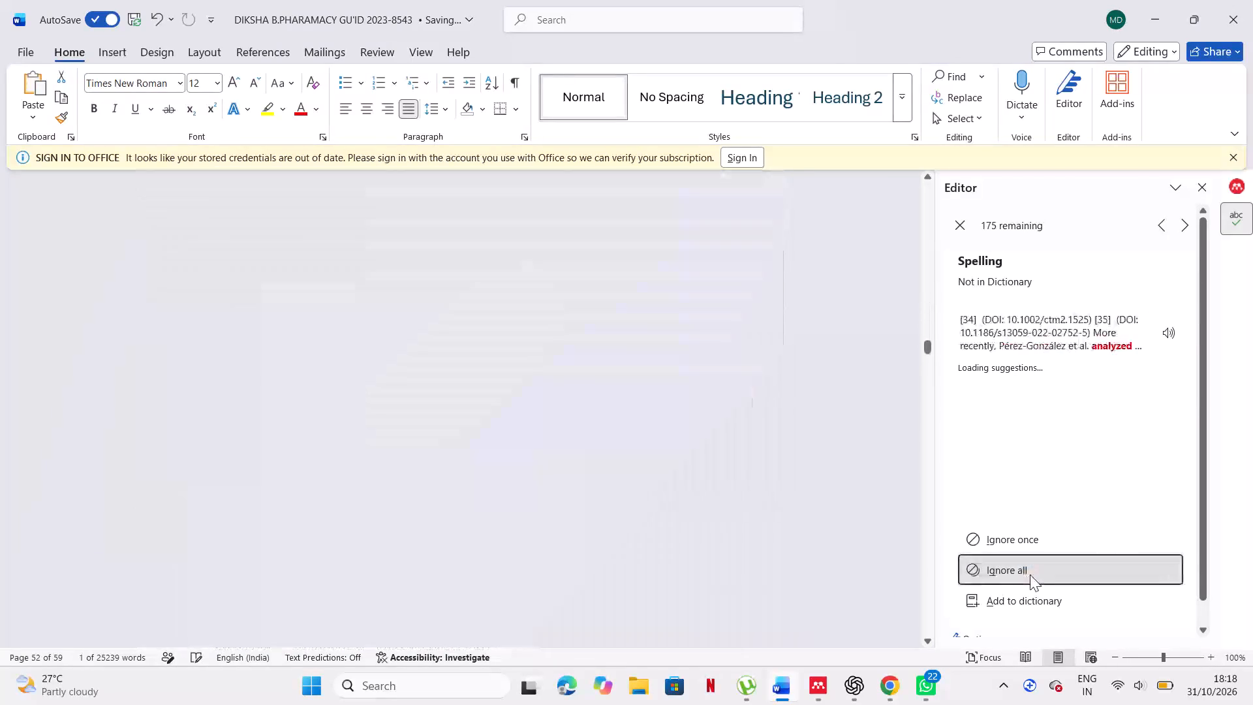
triple_click(1030, 574)
triple_click(1030, 574)
triple_click(1030, 574)
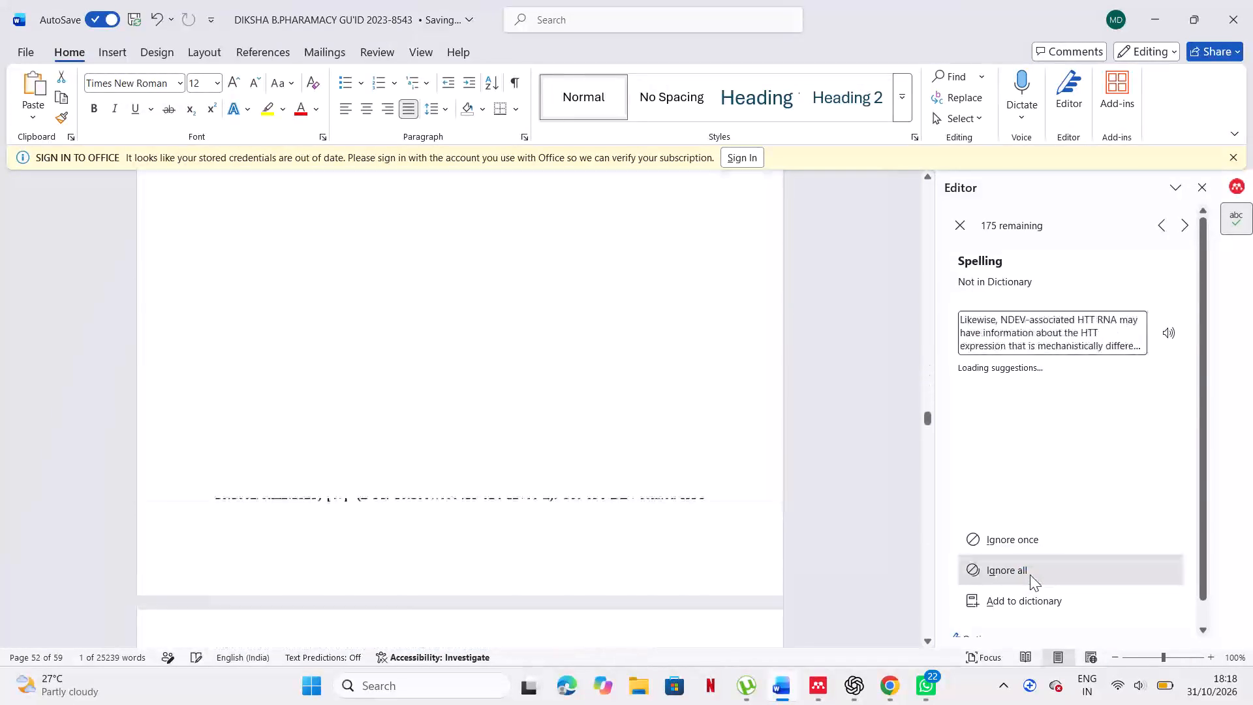
triple_click(1030, 574)
triple_click(1030, 574)
triple_click(1030, 574)
triple_click(1030, 574)
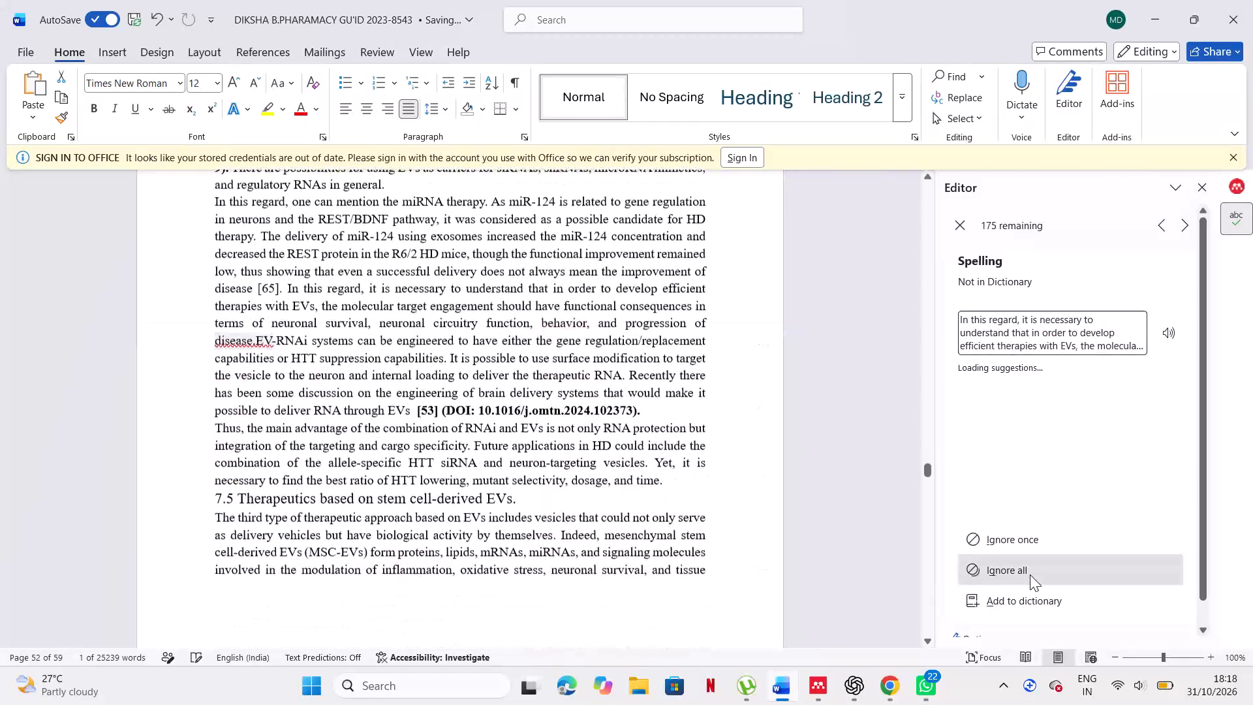
triple_click(1030, 574)
triple_click(1030, 574)
triple_click(1030, 574)
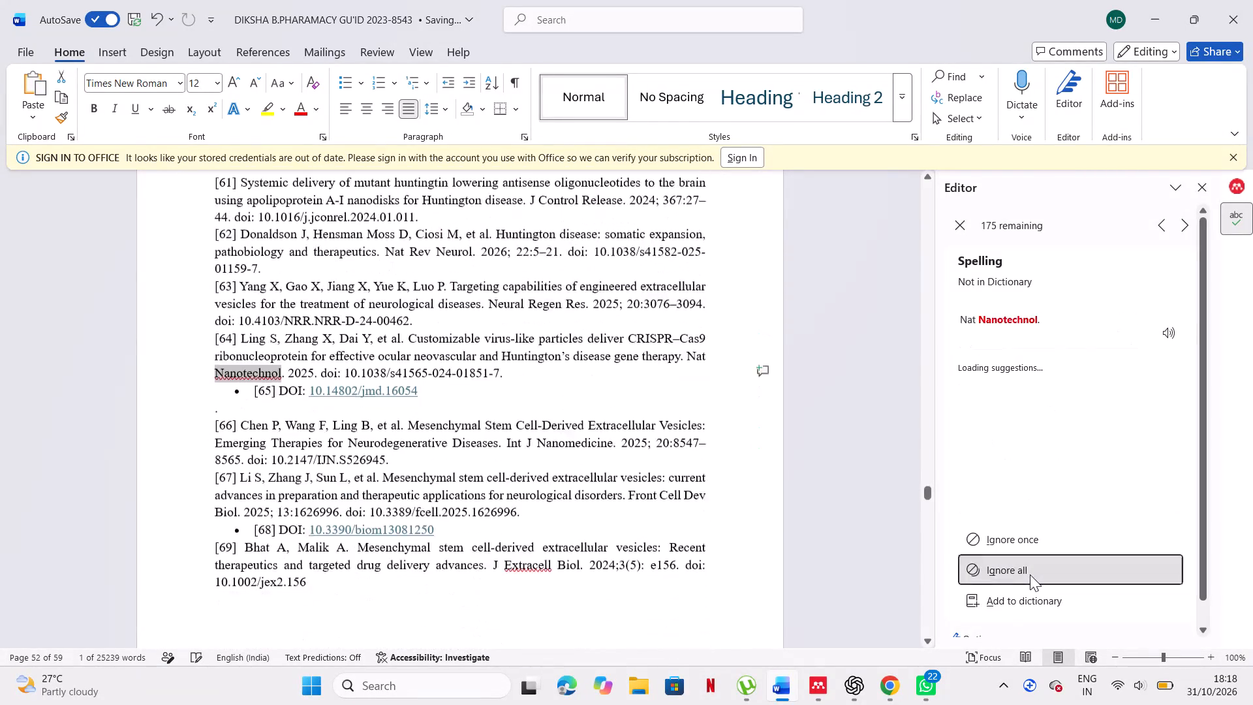
triple_click(1030, 574)
triple_click(1030, 574)
triple_click(1030, 574)
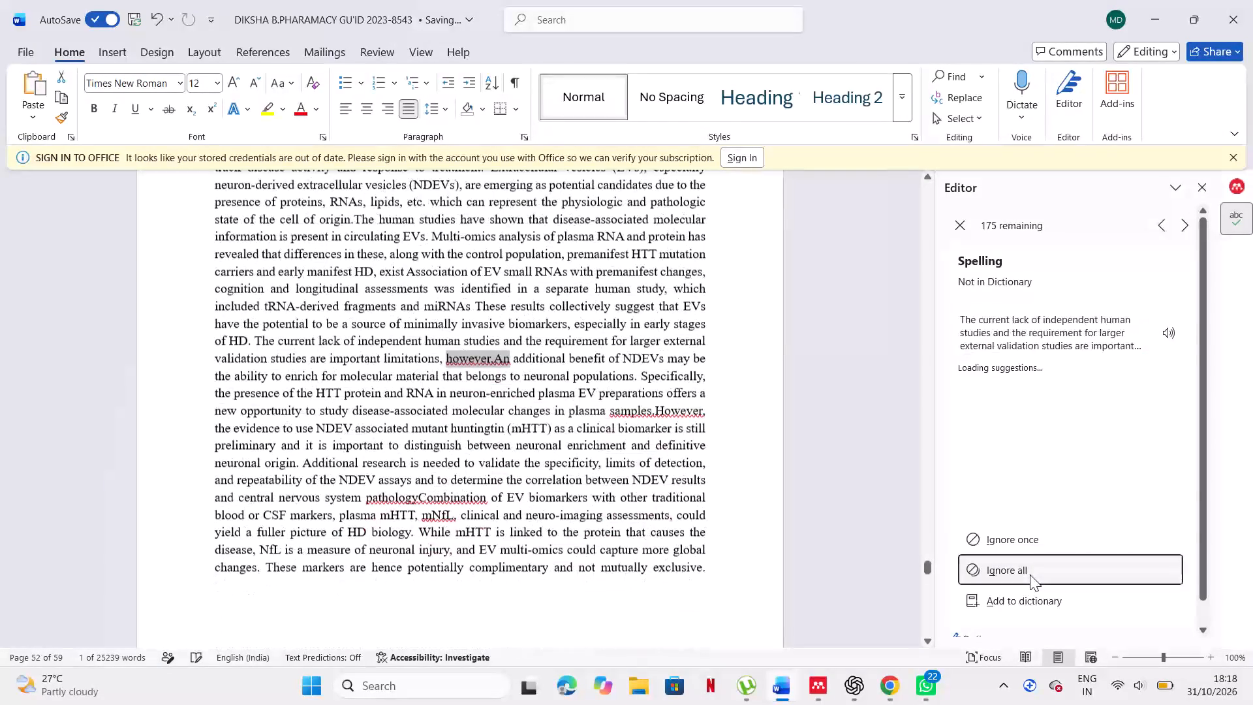
triple_click(1030, 574)
triple_click(1030, 574)
triple_click(1030, 574)
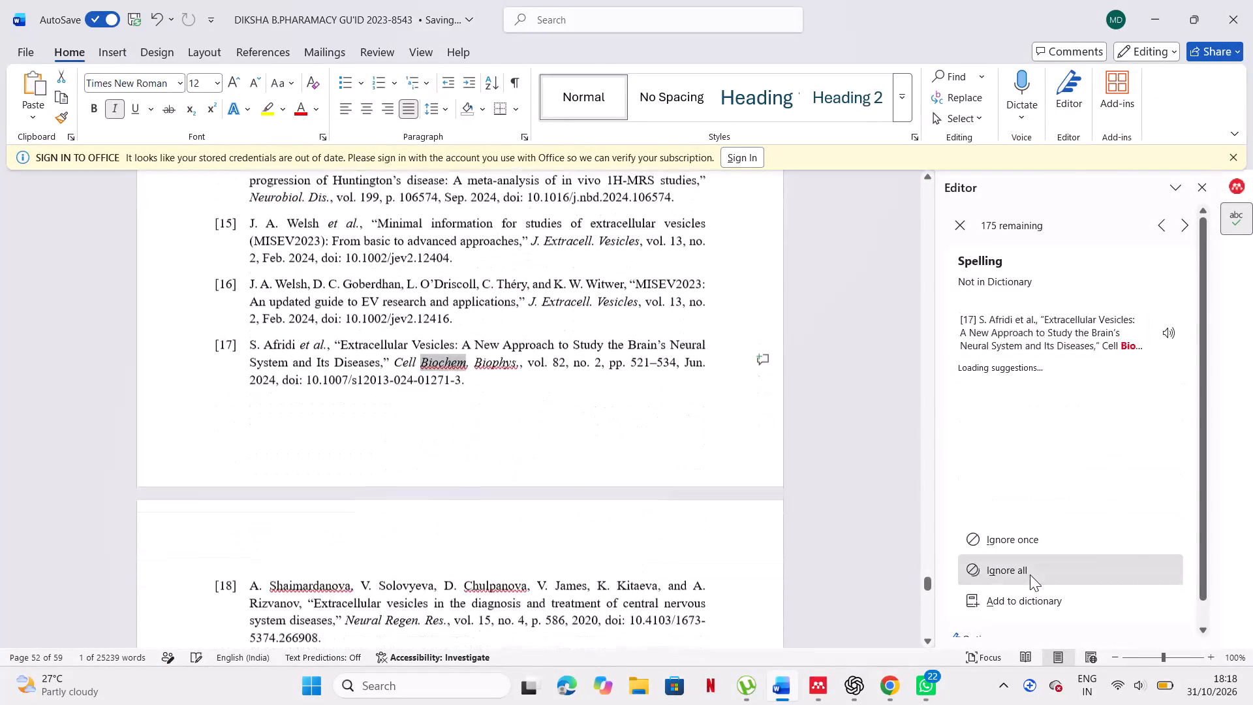
triple_click(1030, 574)
triple_click(1030, 574)
triple_click(1030, 574)
triple_click(1030, 574)
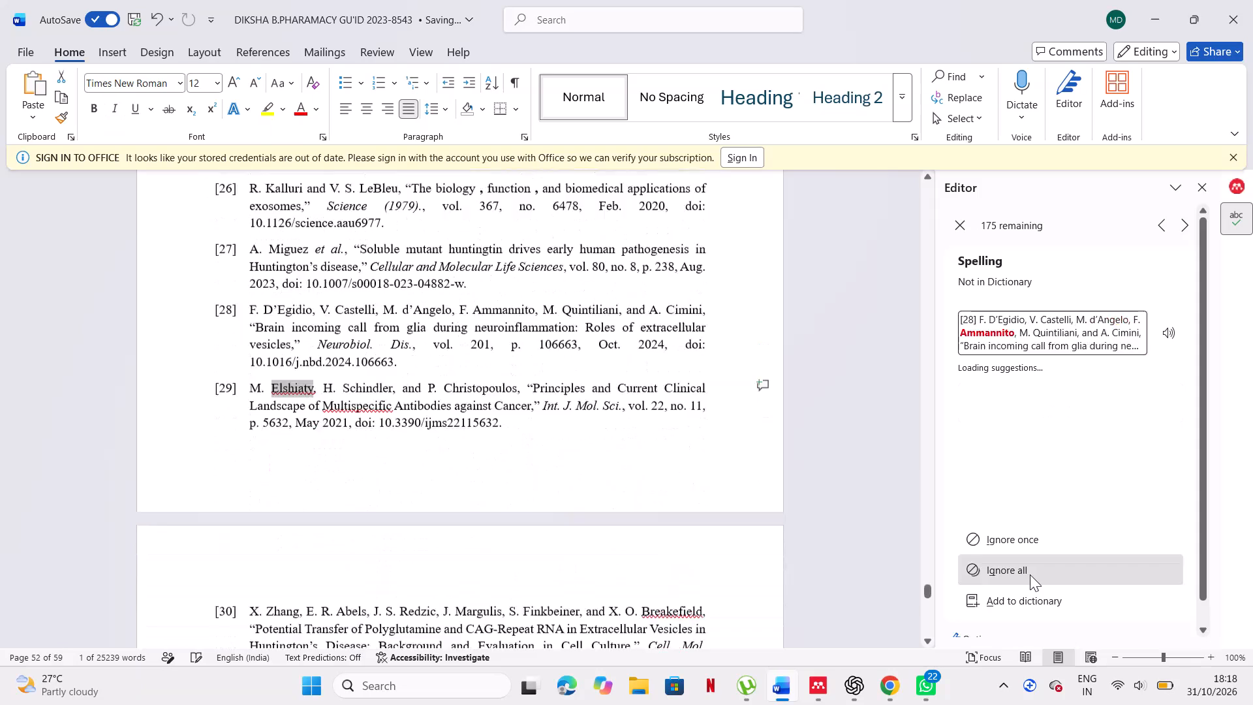
triple_click(1030, 574)
triple_click(1030, 574)
triple_click(1030, 574)
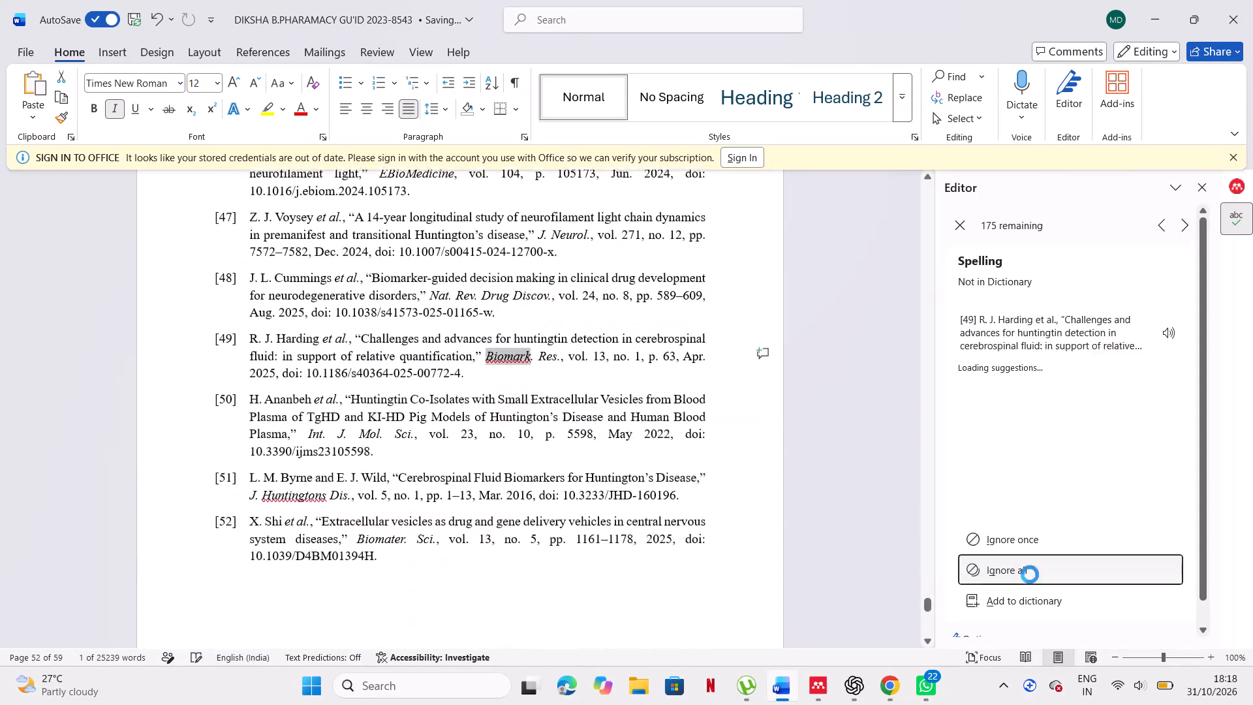
triple_click(1030, 574)
triple_click(1030, 574)
triple_click(1030, 574)
triple_click(1030, 574)
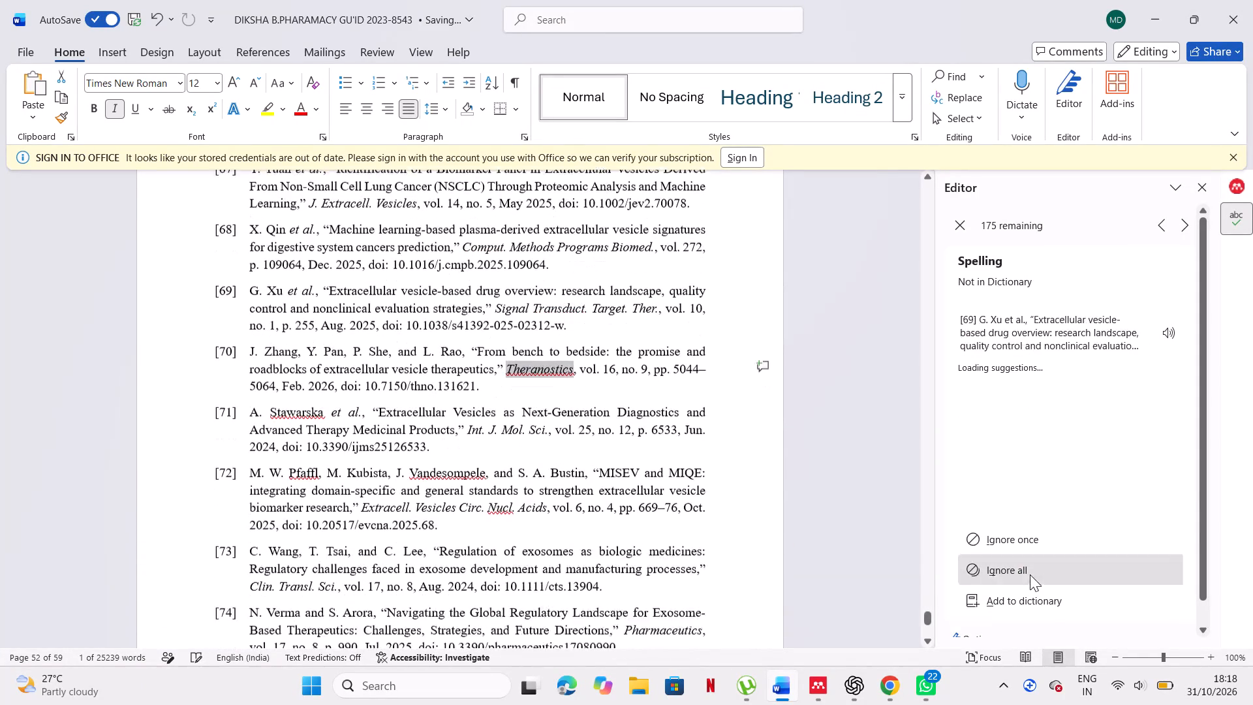
triple_click(1030, 574)
triple_click(1030, 574)
left_click(1030, 574)
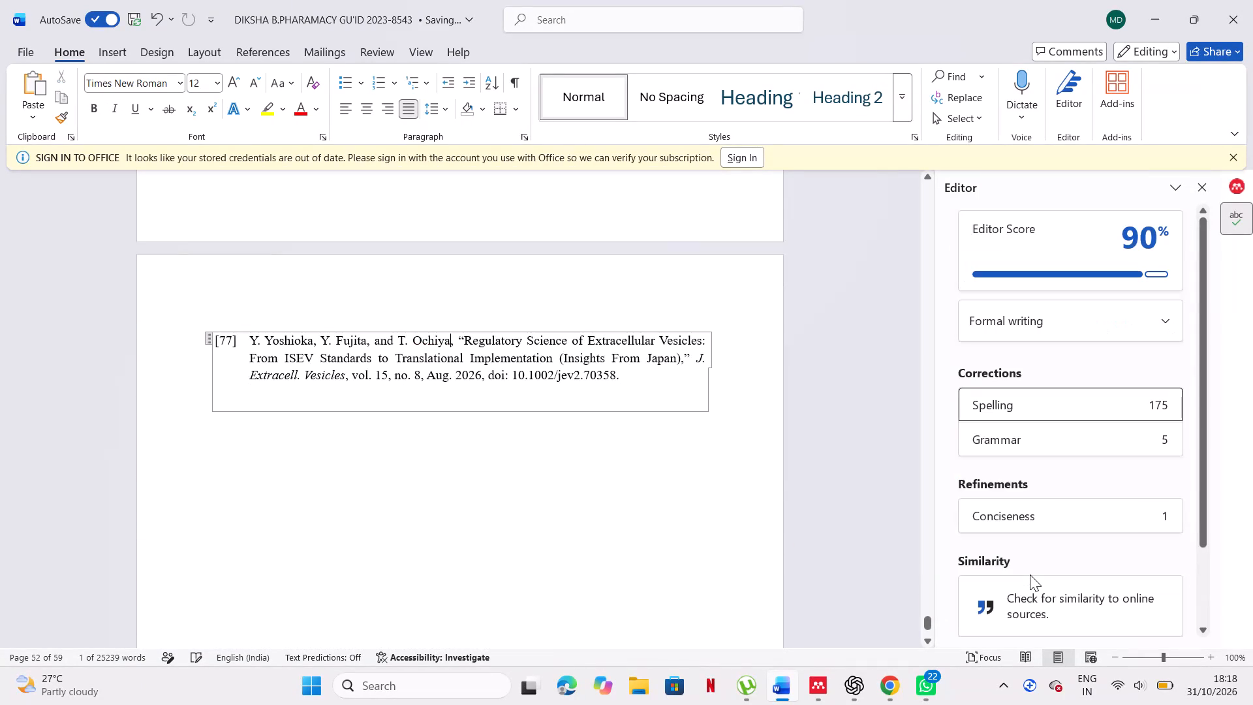
Start the grammar review, ignore the first vesicles word-choice flag, and accept the punctuation corrections at 12416. Importantly and after mechanisms.
left_click(1066, 445)
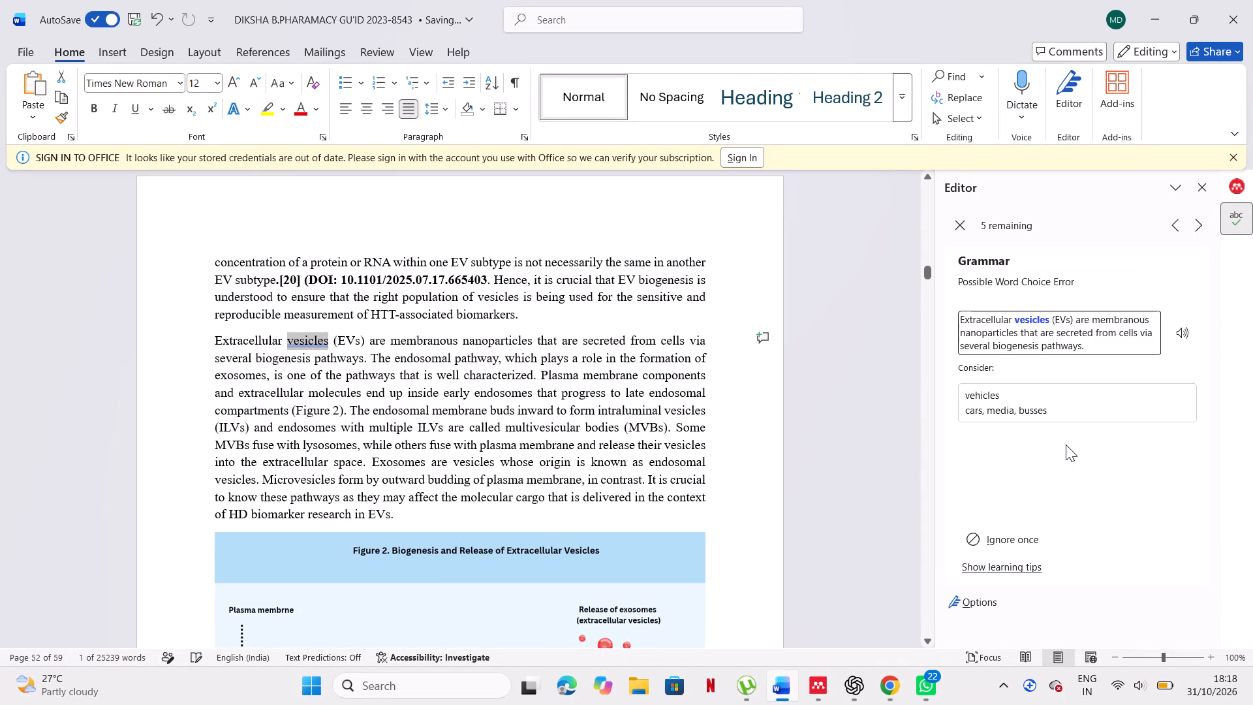
left_click(1036, 539)
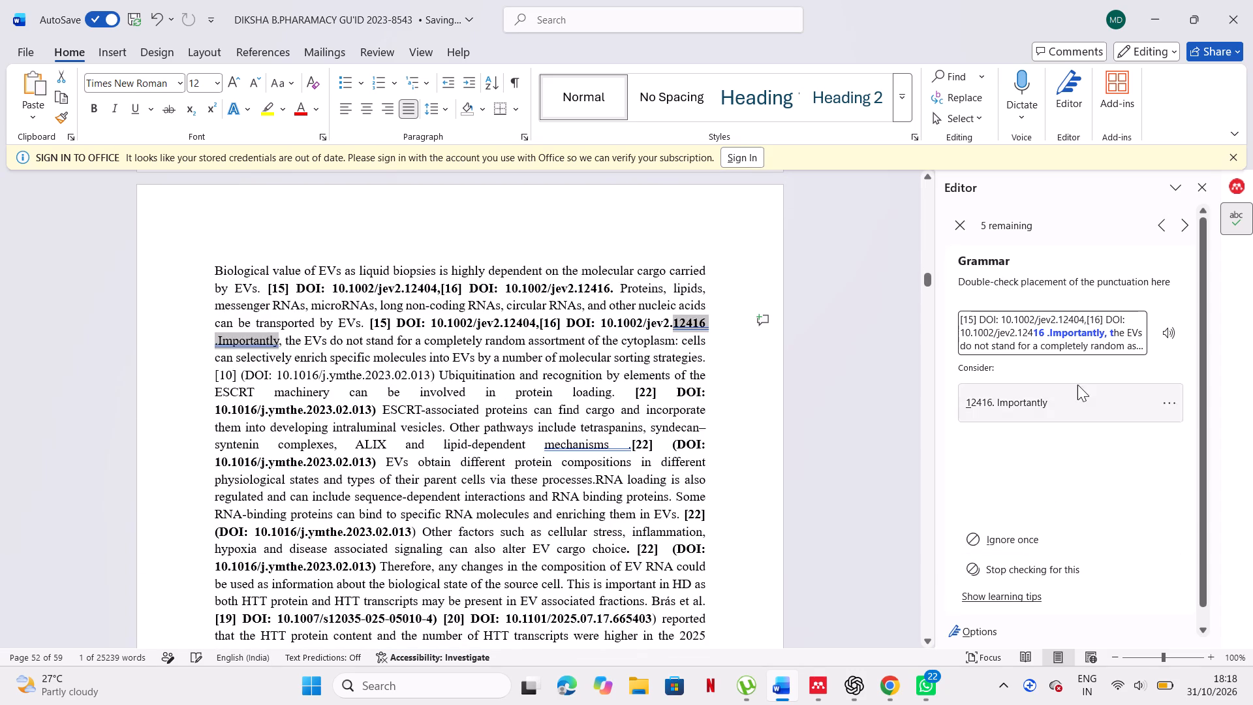
left_click(1074, 404)
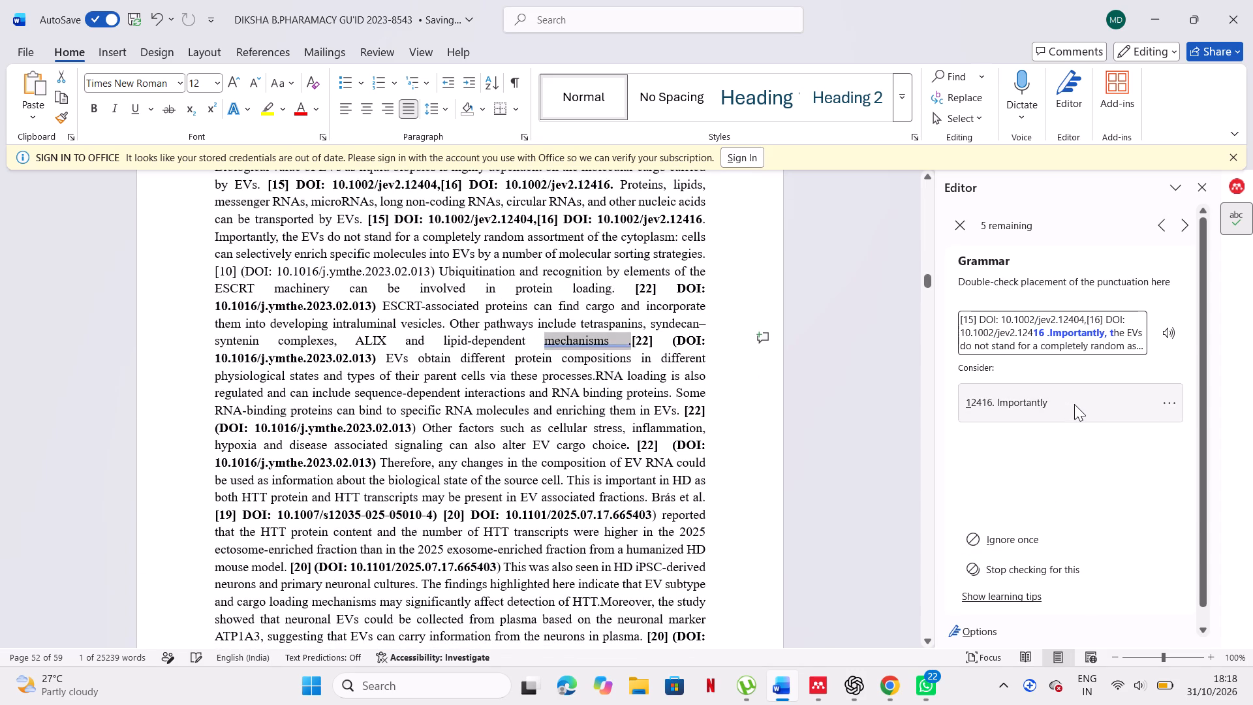
left_click(1074, 404)
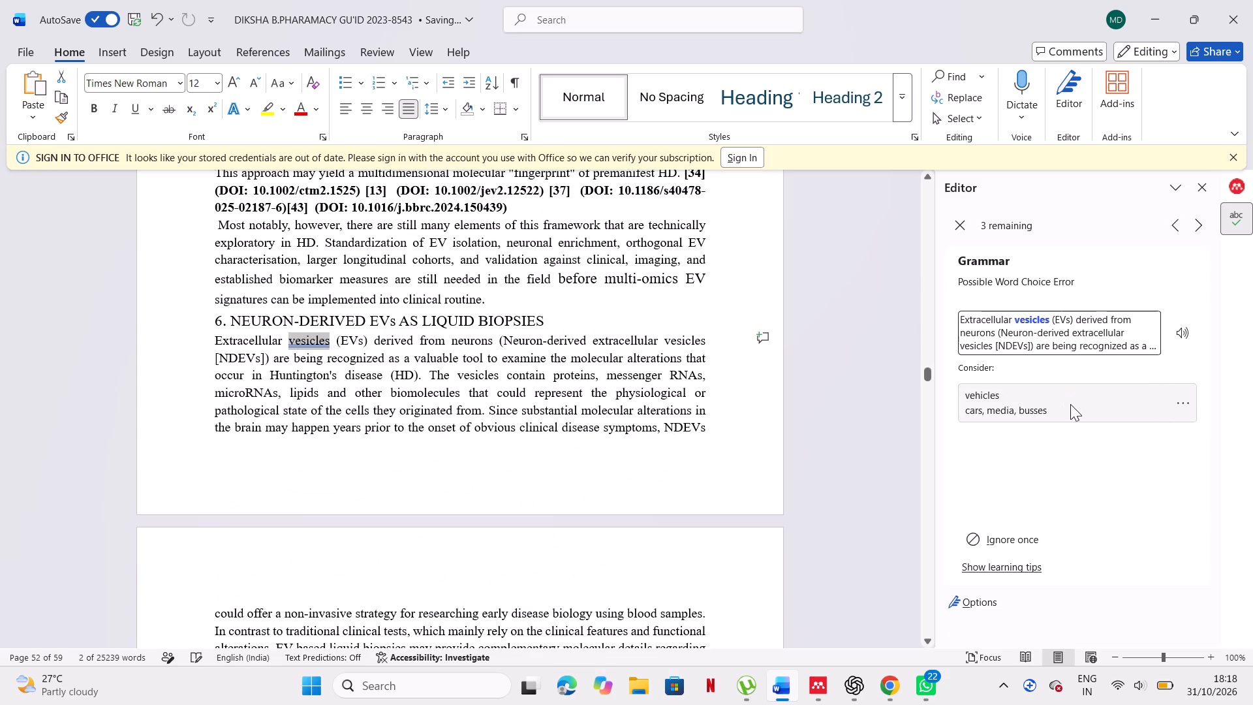
Accept the suggestion vehicles for the flagged word vesicles in the opening of section 6 and in the Conclusions.
left_click(1070, 404)
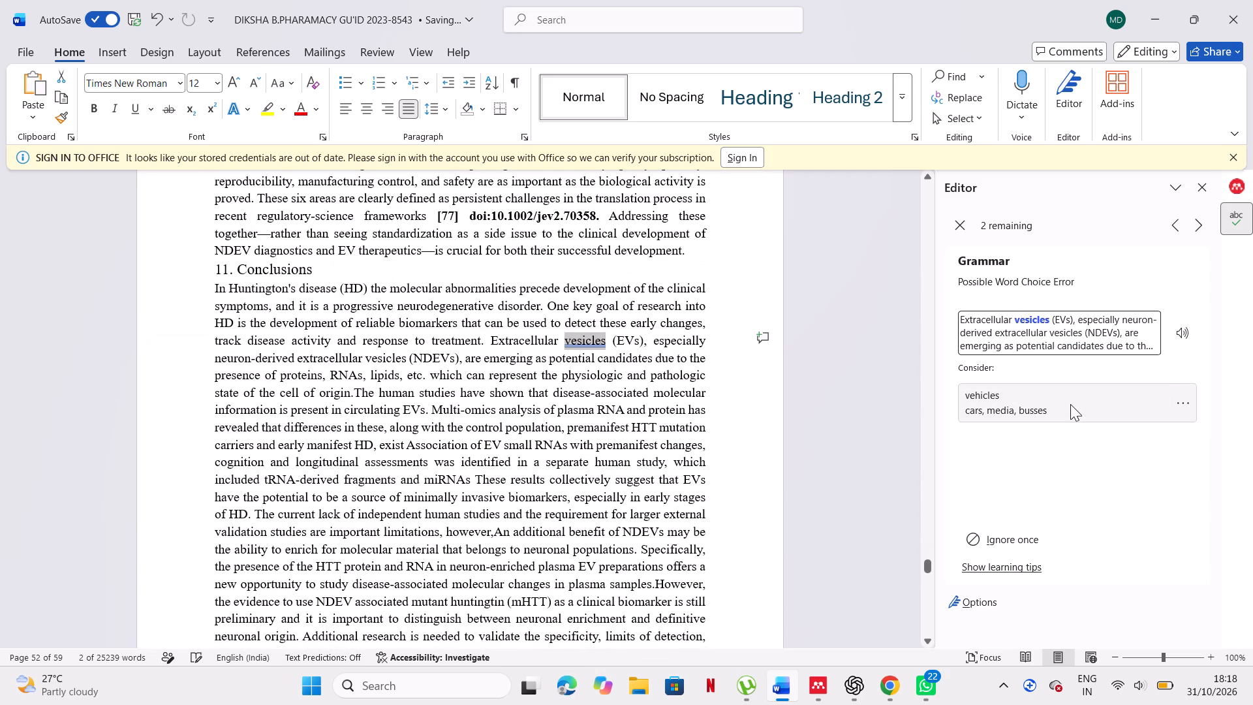
left_click(1070, 404)
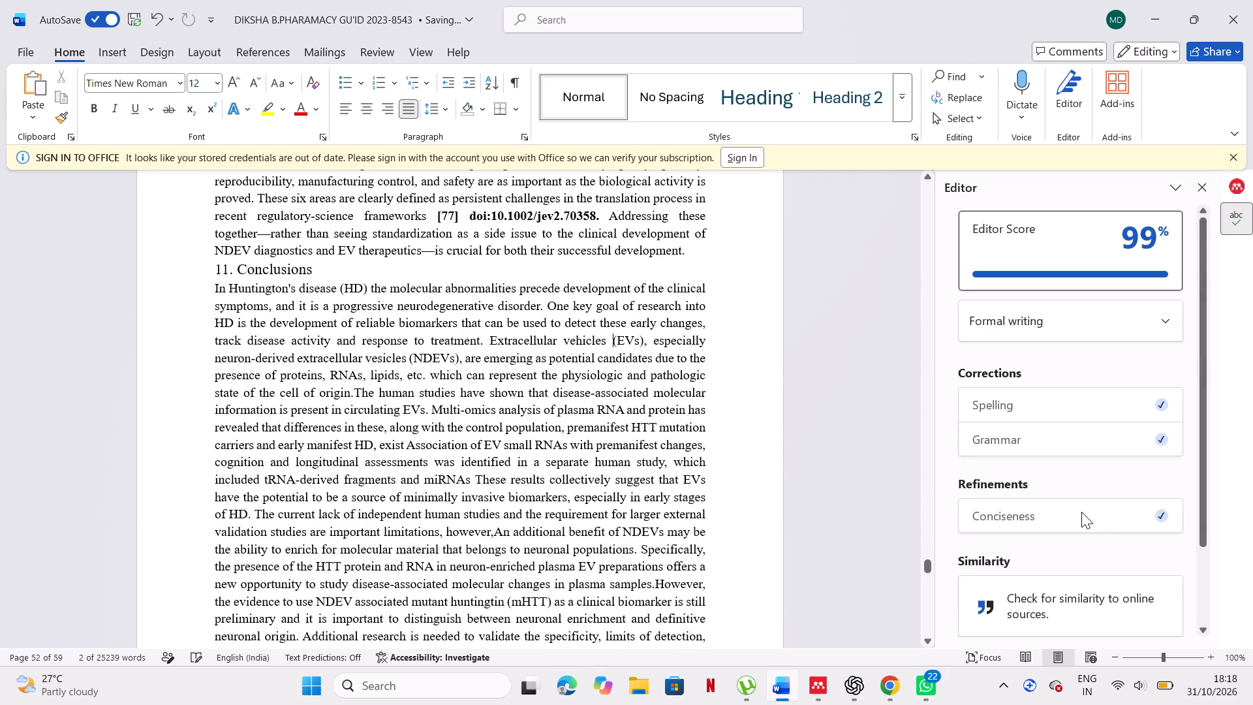
scroll(1109, 549, "down", 1)
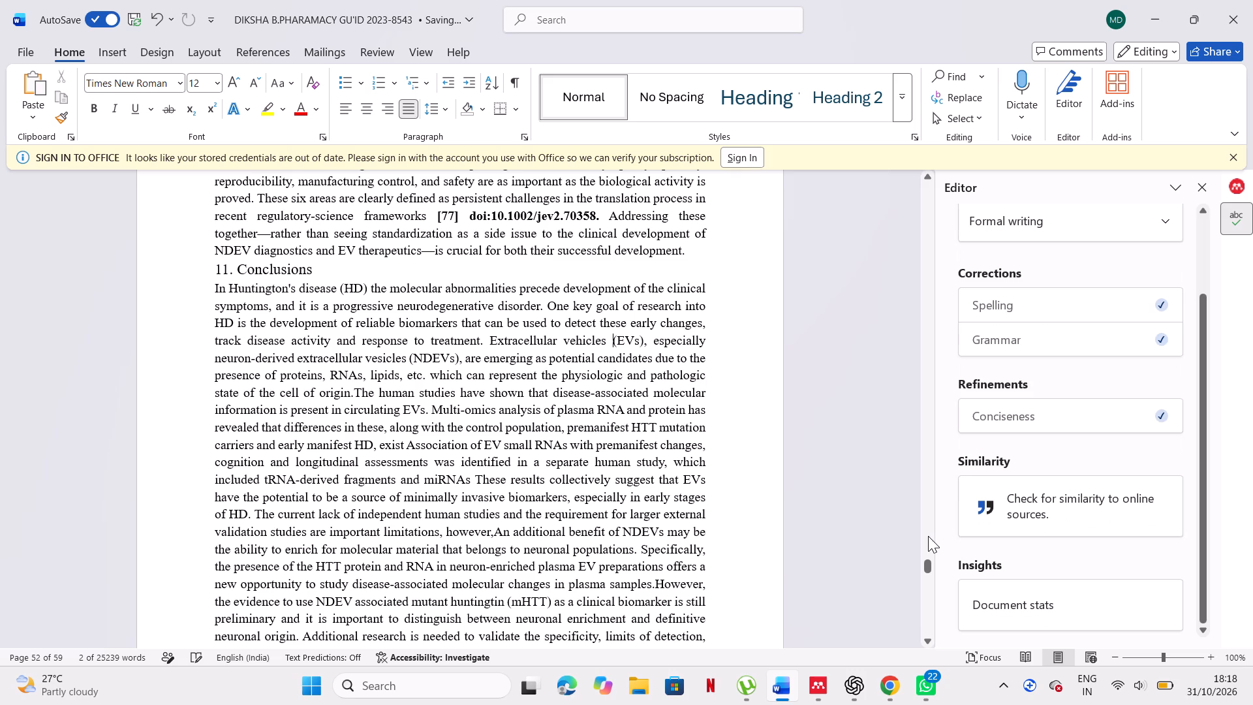
Set the Editor's writing style to Professional.
left_click(892, 525)
scroll(1066, 465, "down", 1)
left_click(1077, 227)
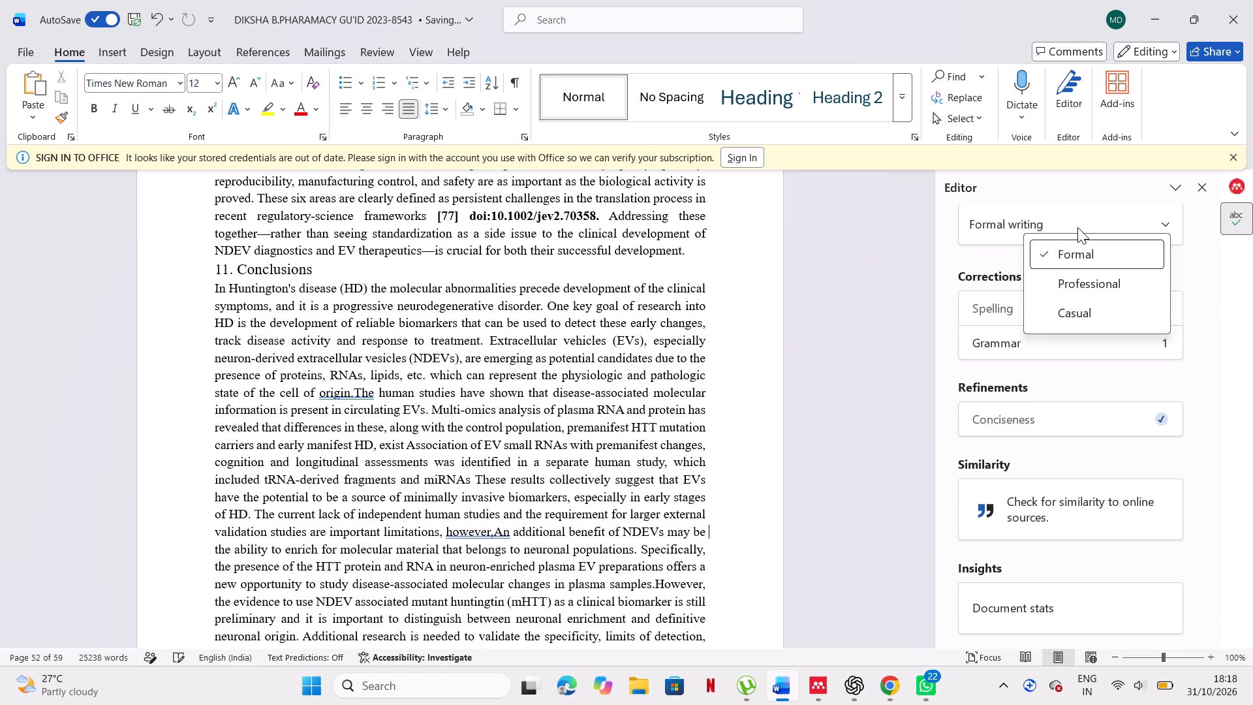
left_click_drag(1077, 227, 1093, 263)
left_click(1094, 286)
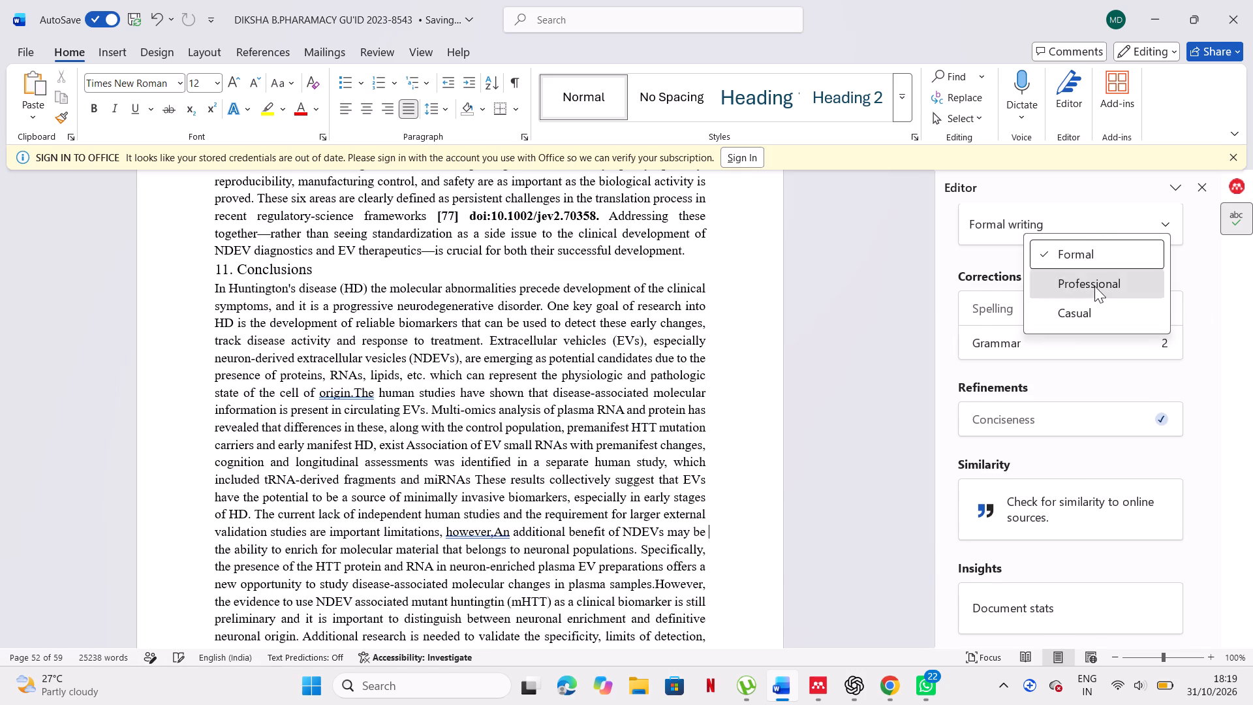
left_click(1107, 336)
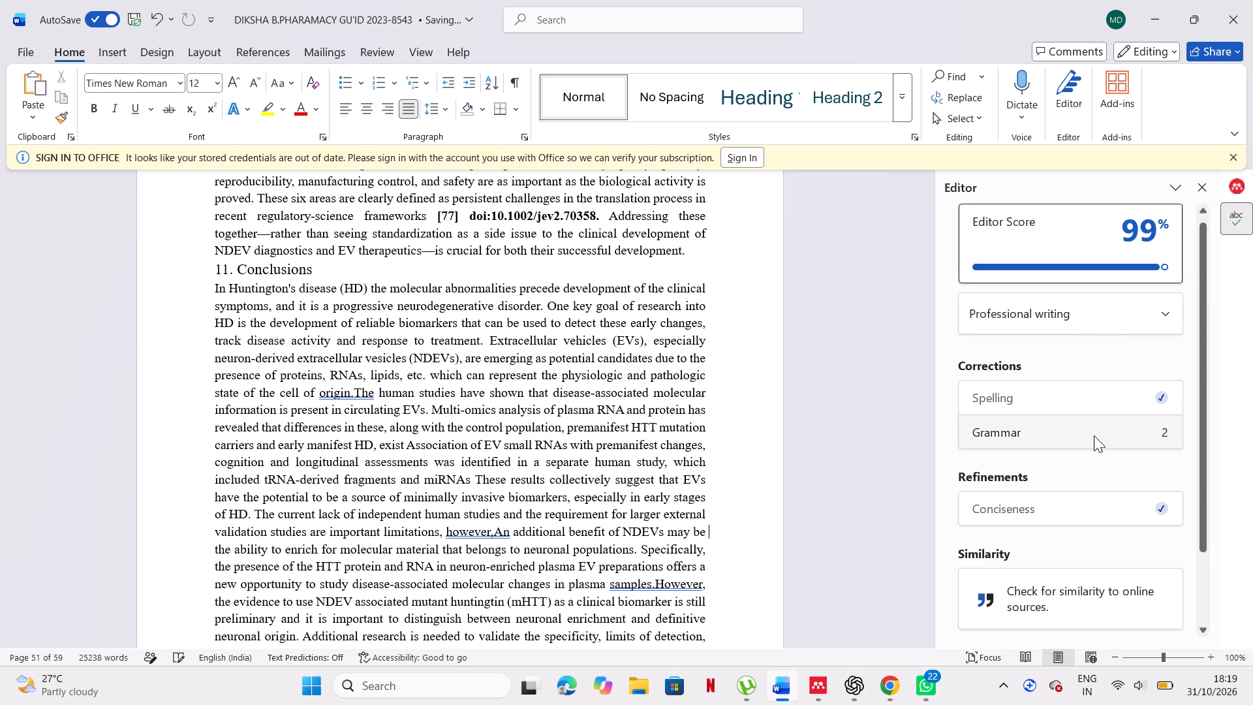
left_click(1057, 311)
In the Conclusions, accept the grammar corrections samples. However, origin. The and however, An, and accept lowercase an after however.
left_click(1008, 441)
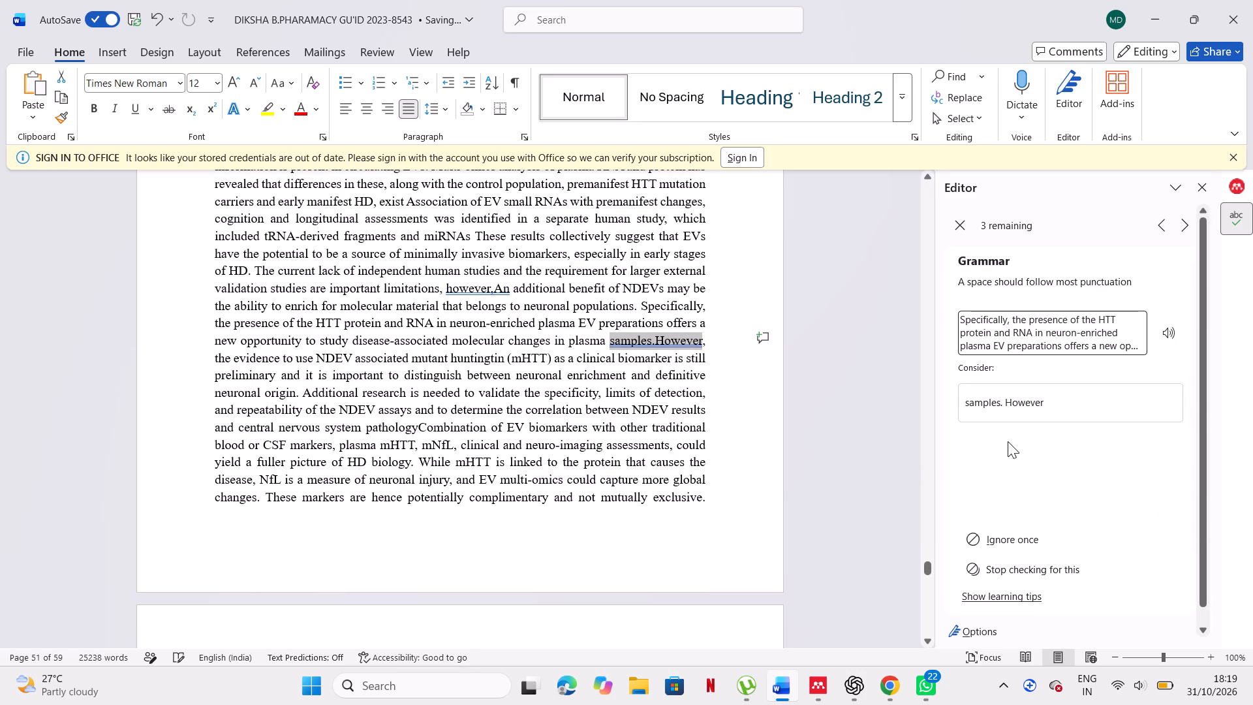
left_click(1064, 412)
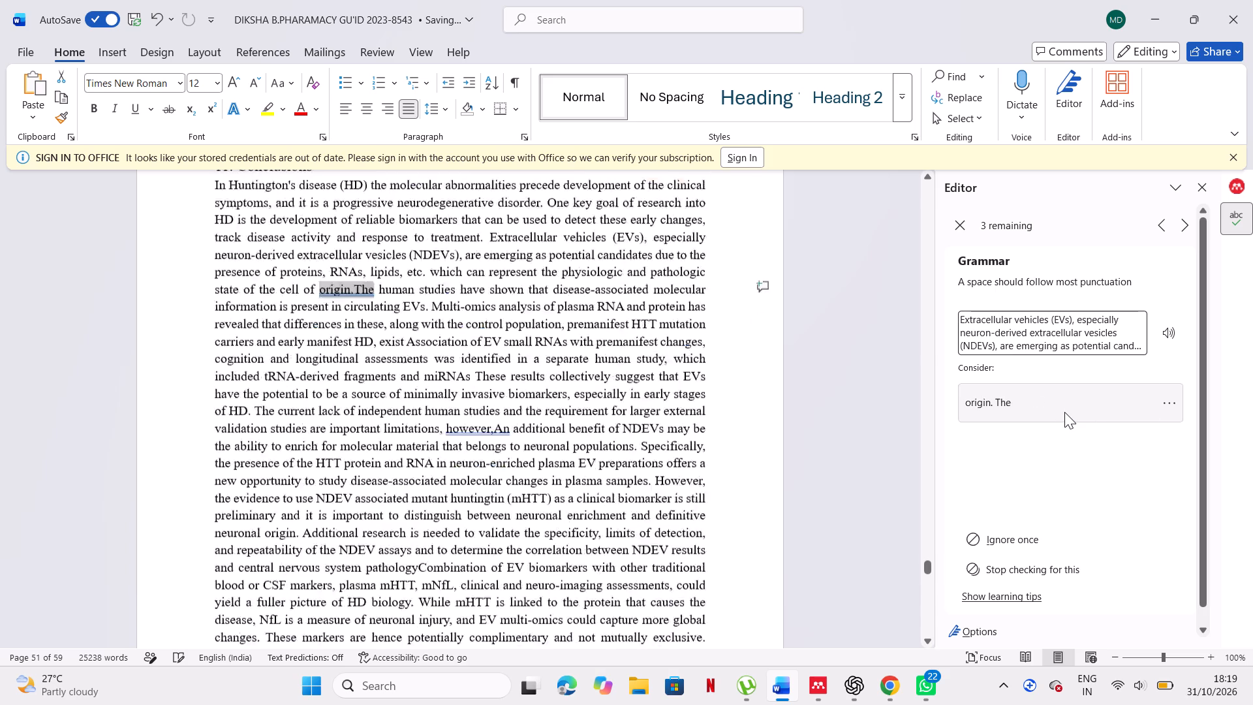
left_click(1064, 412)
triple_click(1064, 412)
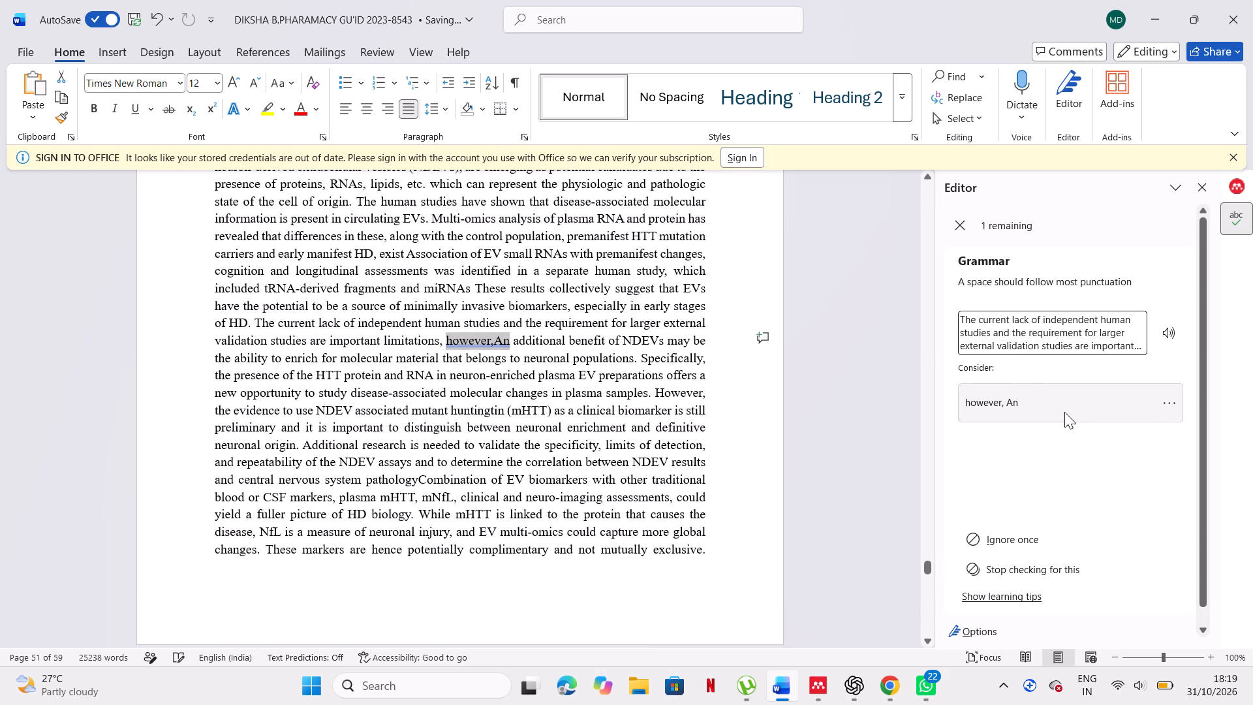
triple_click(1064, 412)
scroll(1077, 462, "down", 1)
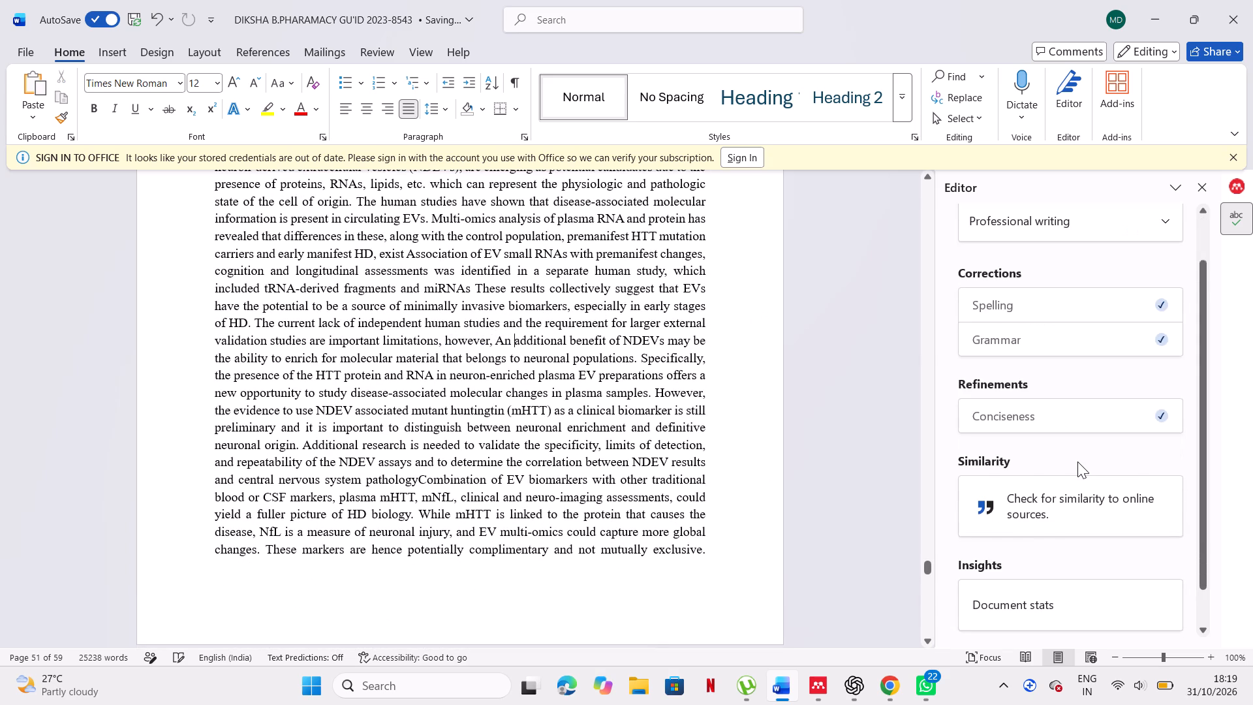
scroll(1077, 462, "down", 1)
left_click(782, 467)
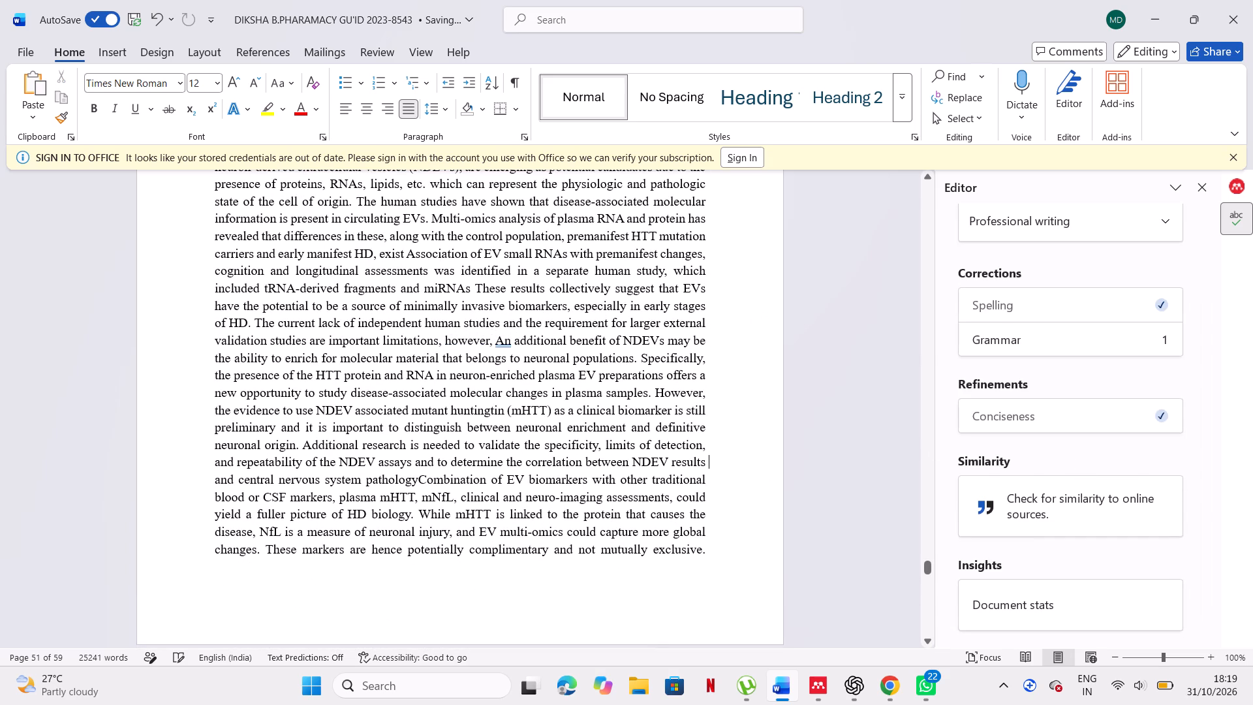
left_click(1054, 352)
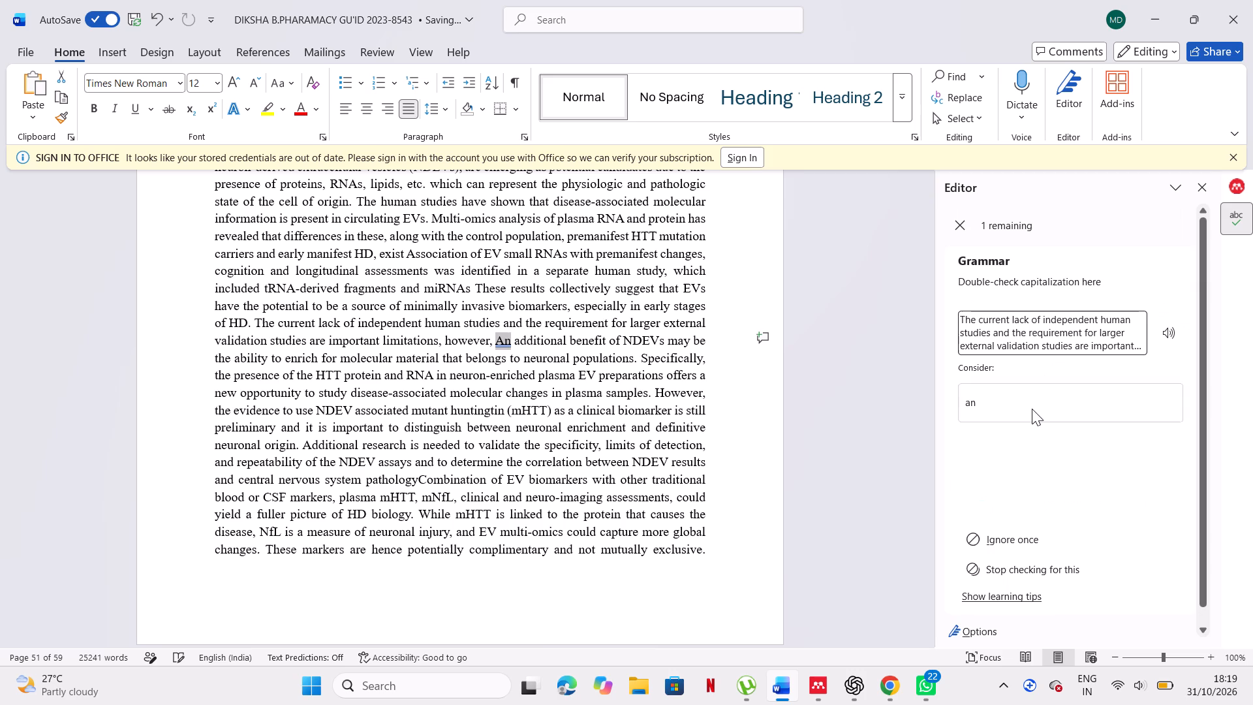
left_click(1032, 409)
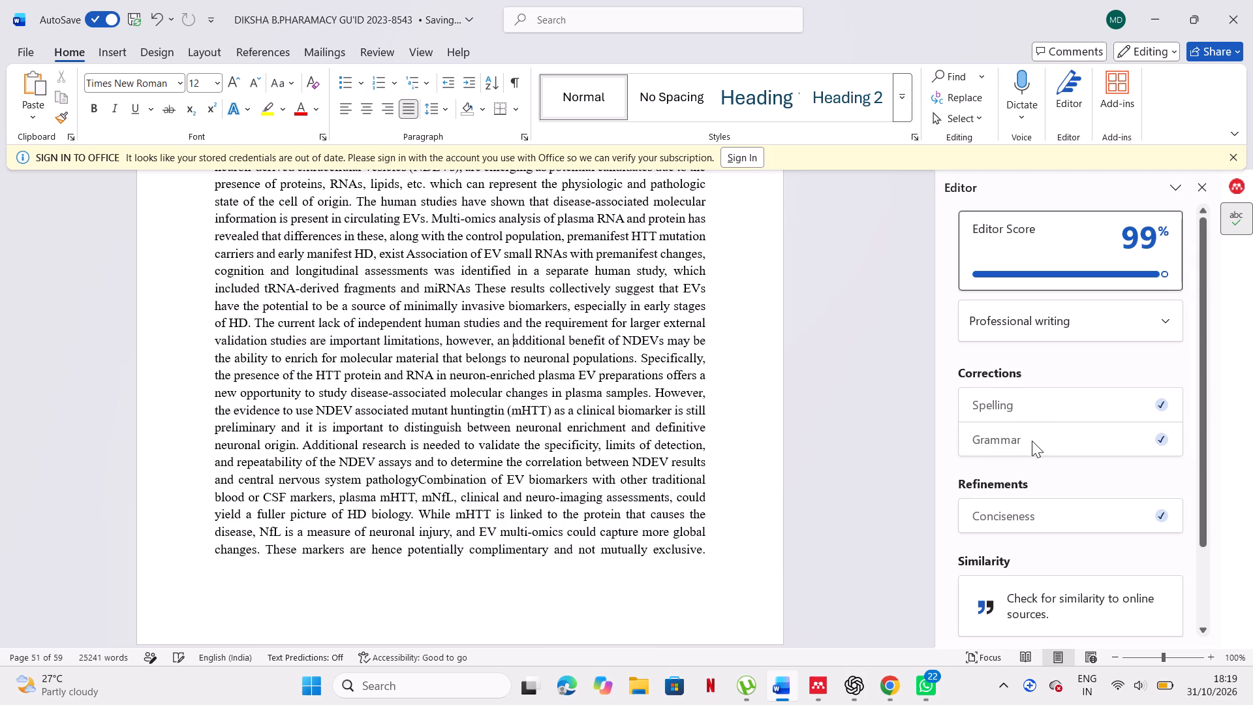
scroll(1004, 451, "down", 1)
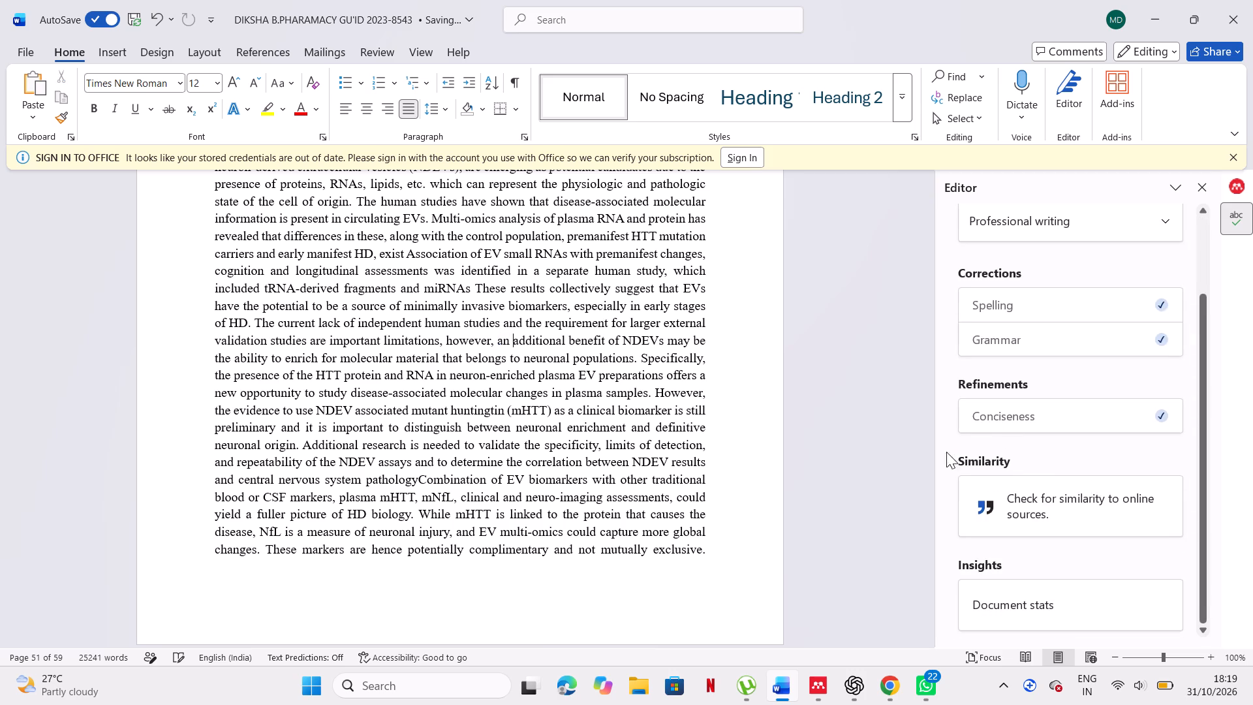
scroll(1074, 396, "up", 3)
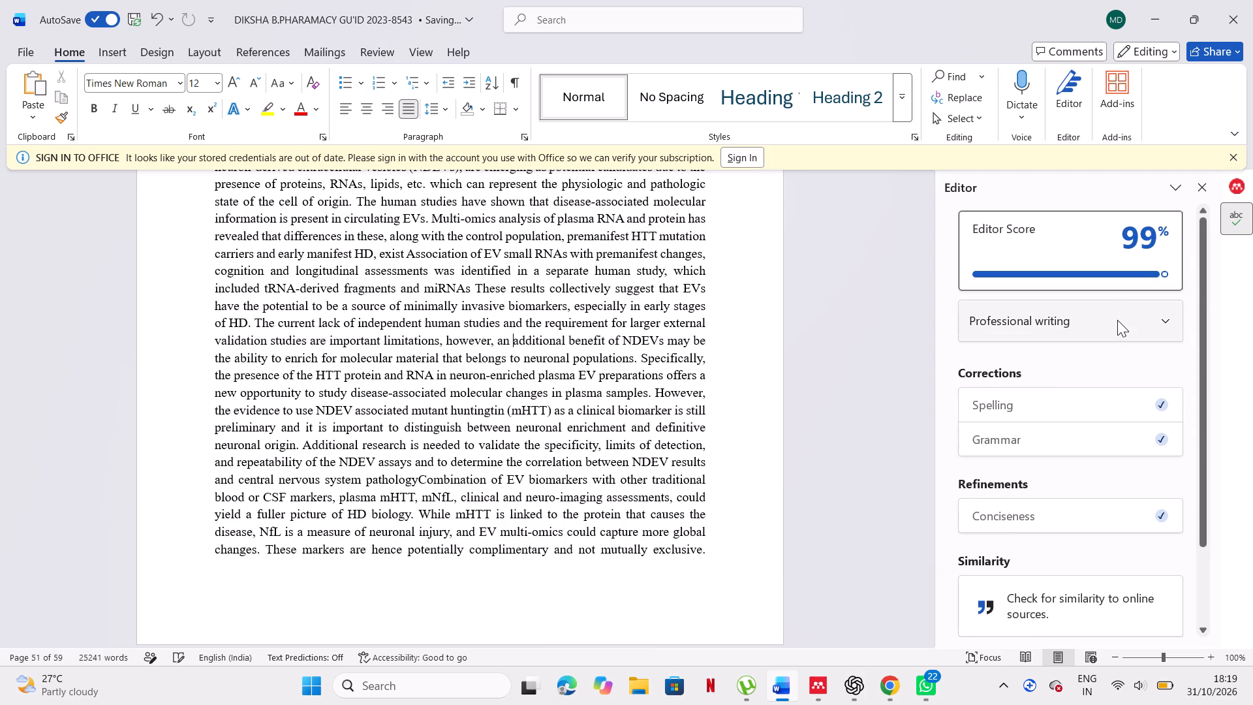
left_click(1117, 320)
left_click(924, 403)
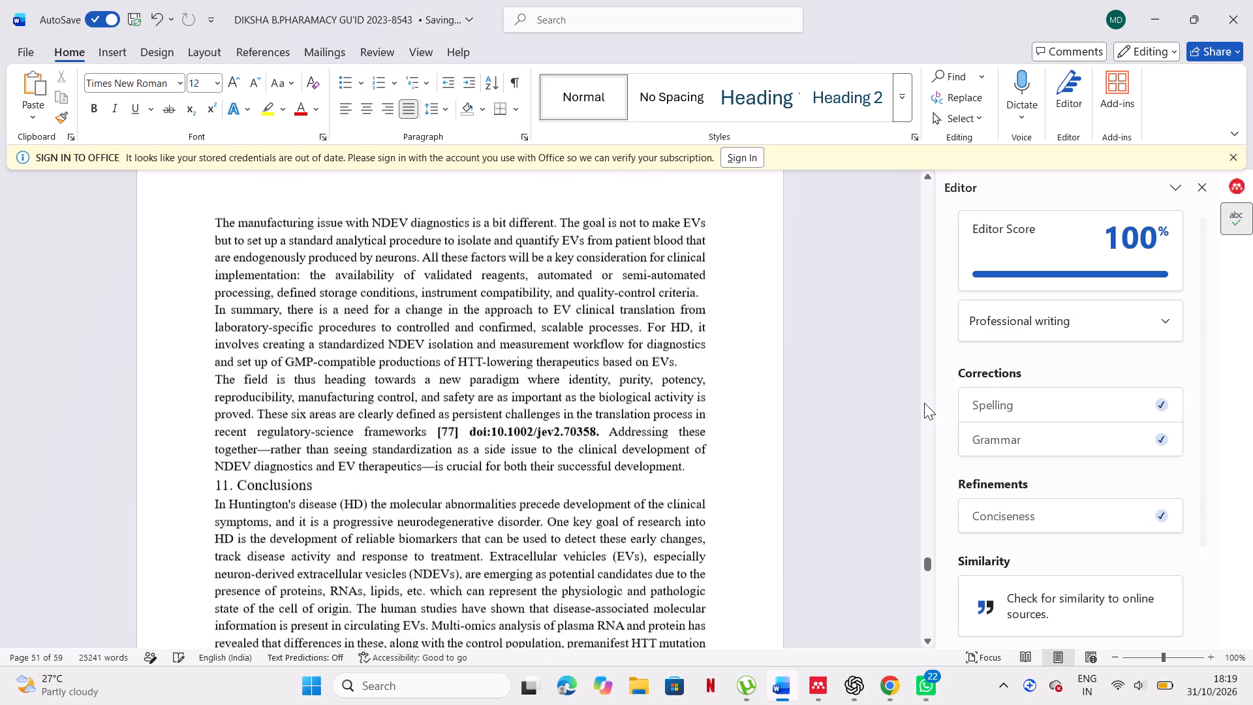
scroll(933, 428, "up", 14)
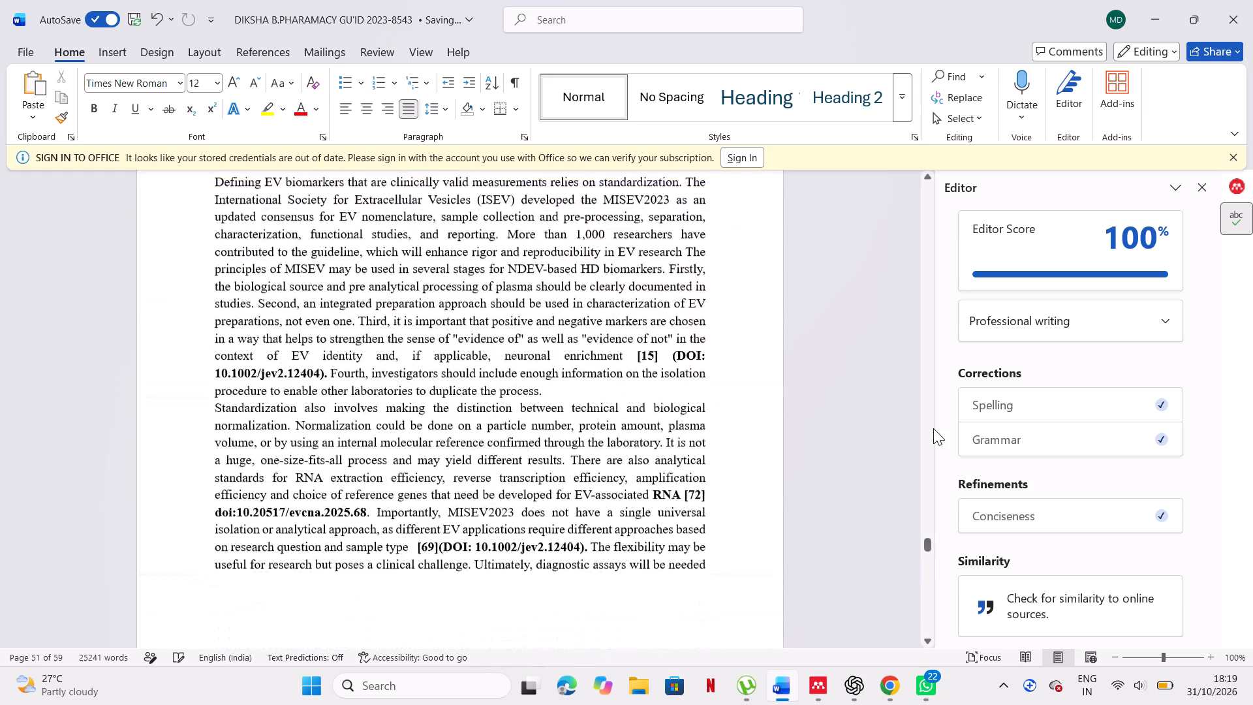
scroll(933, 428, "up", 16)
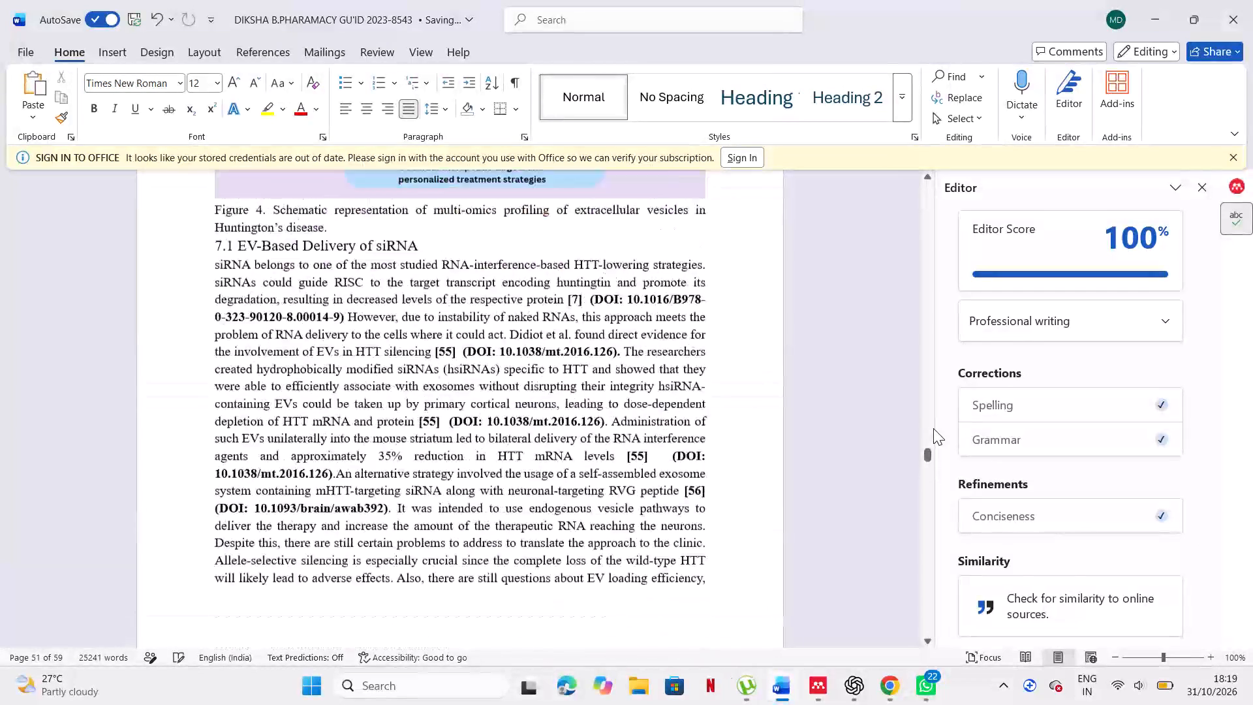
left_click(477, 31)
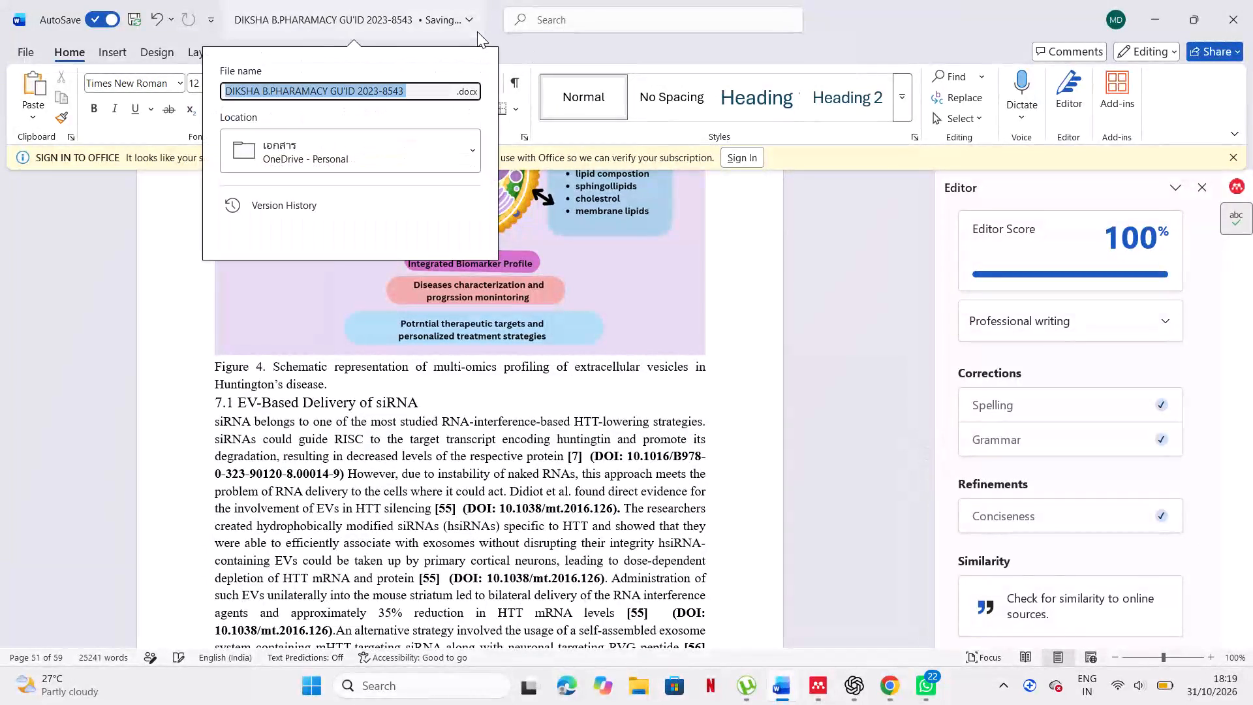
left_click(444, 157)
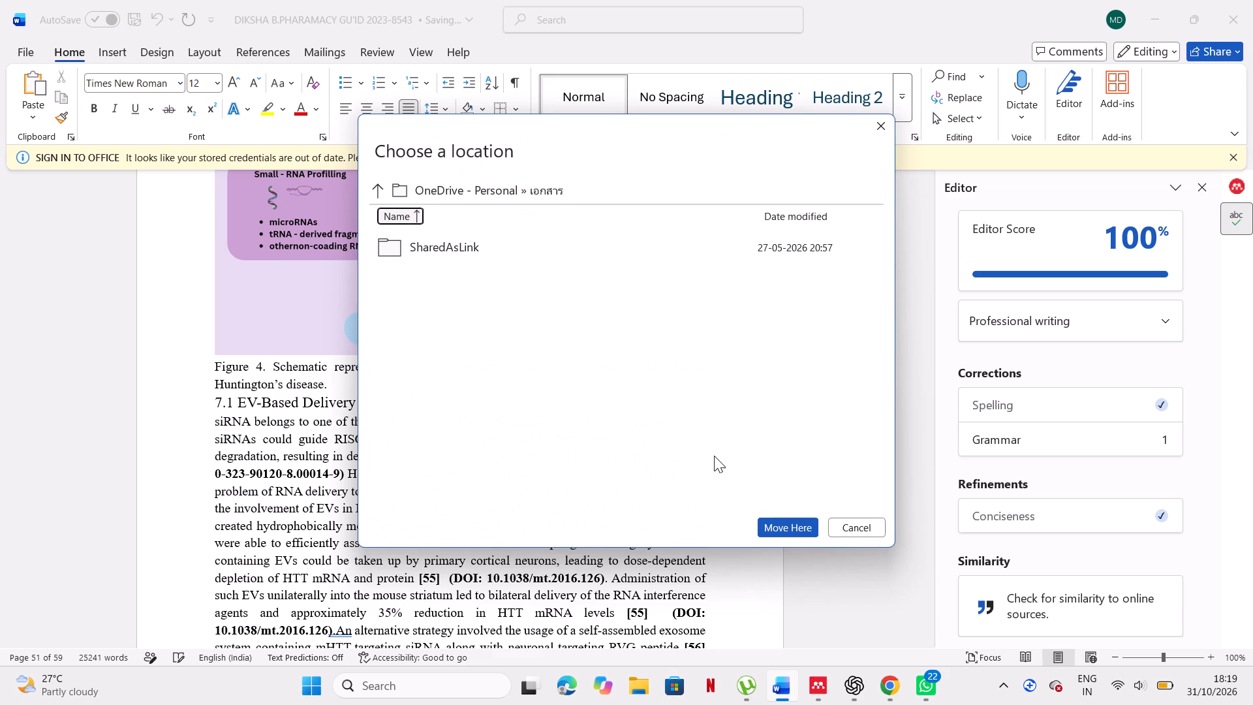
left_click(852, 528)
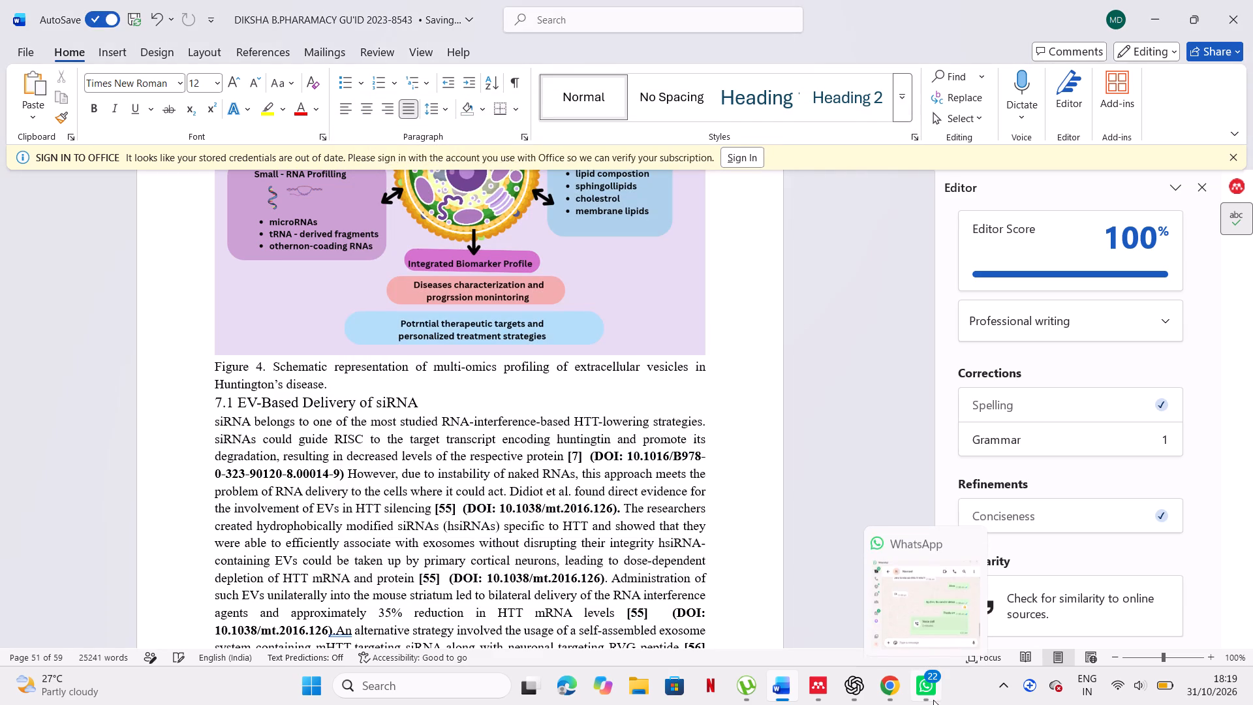
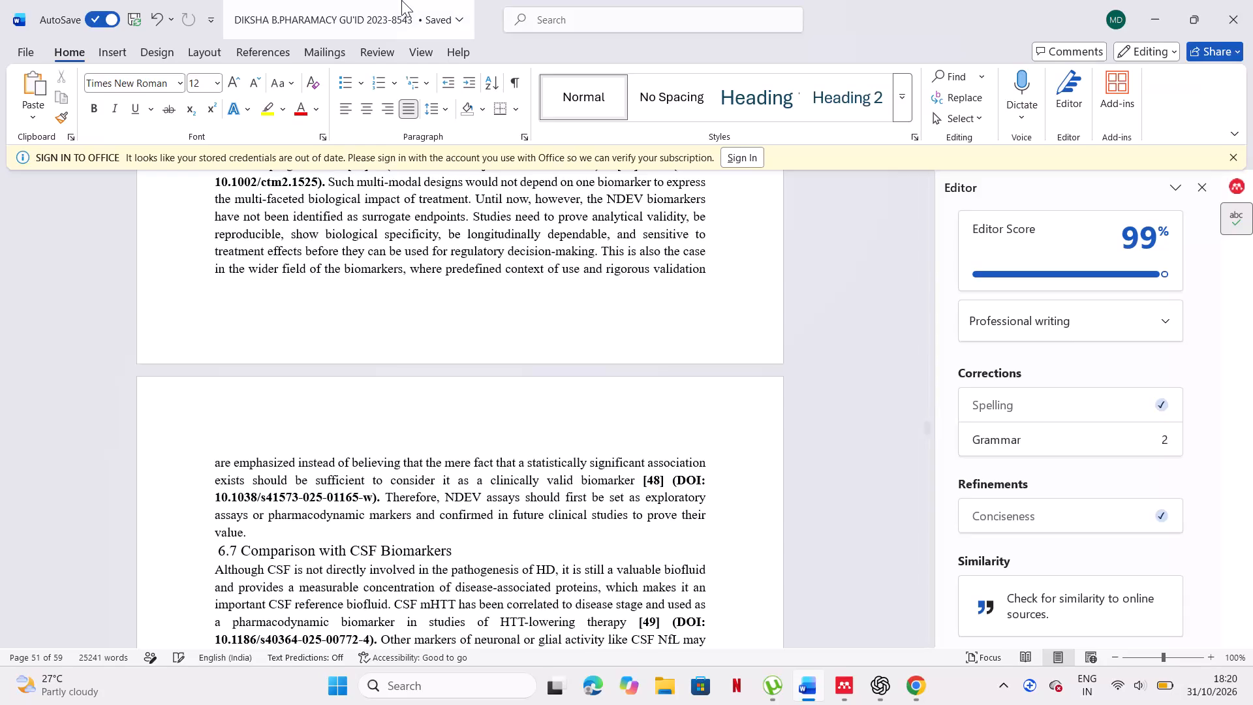
Open the document's file name and save location details.
left_click(425, 17)
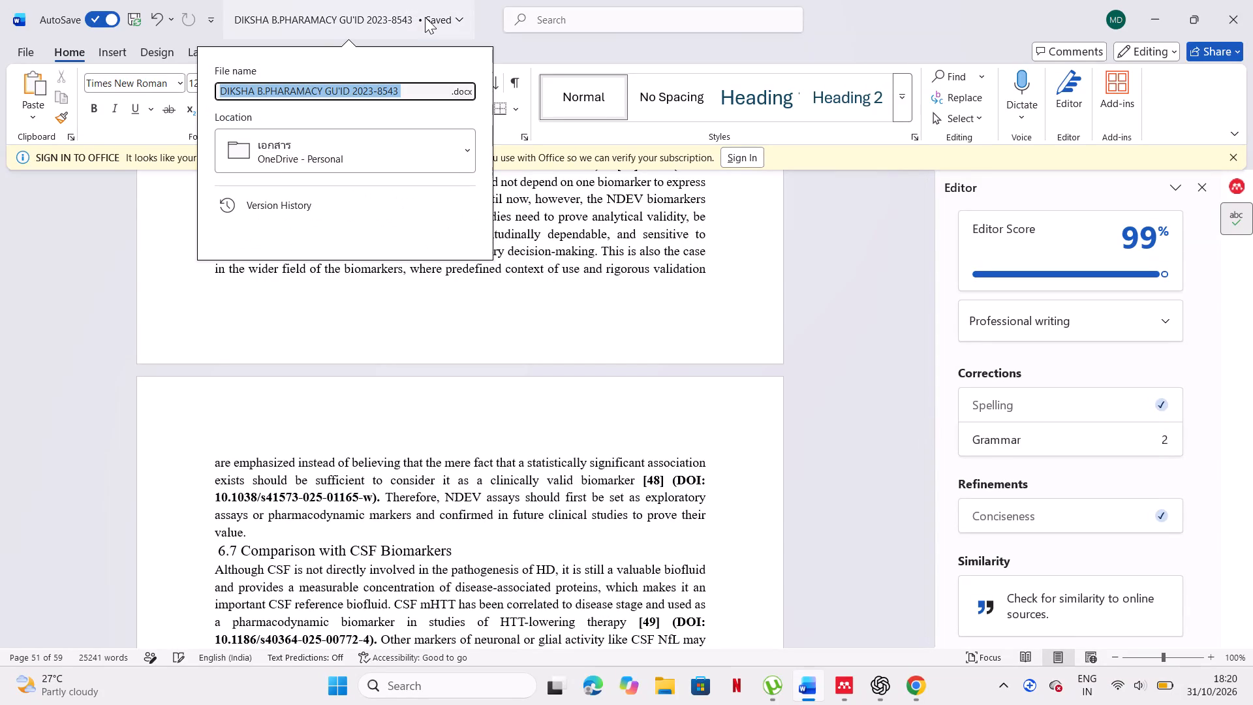
Set the document's save location to the เอกสาร folder in OneDrive - Personal.
left_click(397, 146)
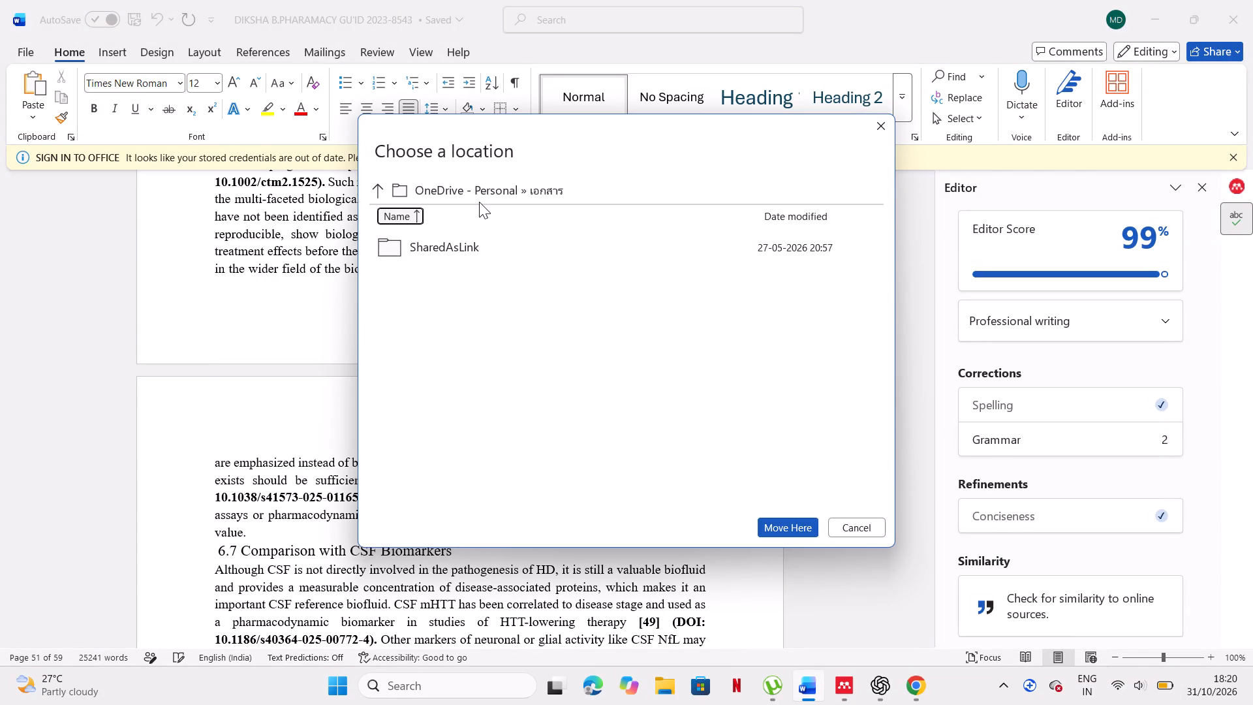
left_click(801, 533)
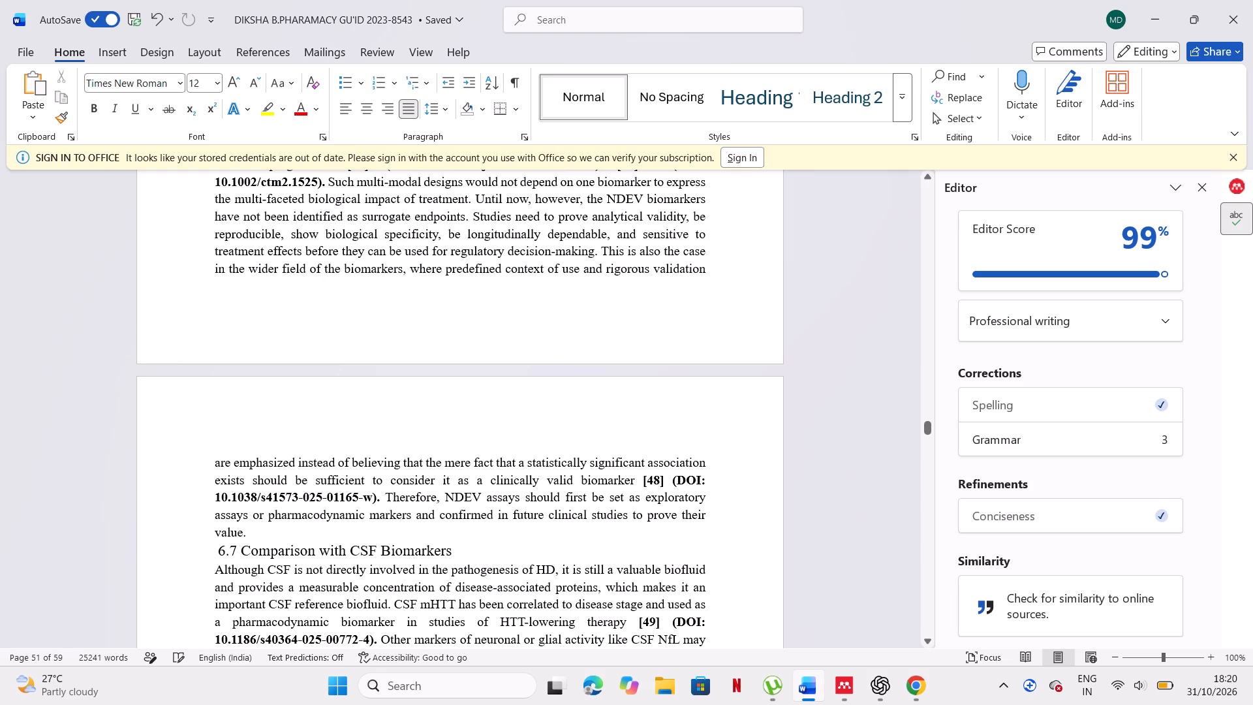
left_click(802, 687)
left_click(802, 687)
Open WhatsApp from the recent Windows searches.
left_click(521, 685)
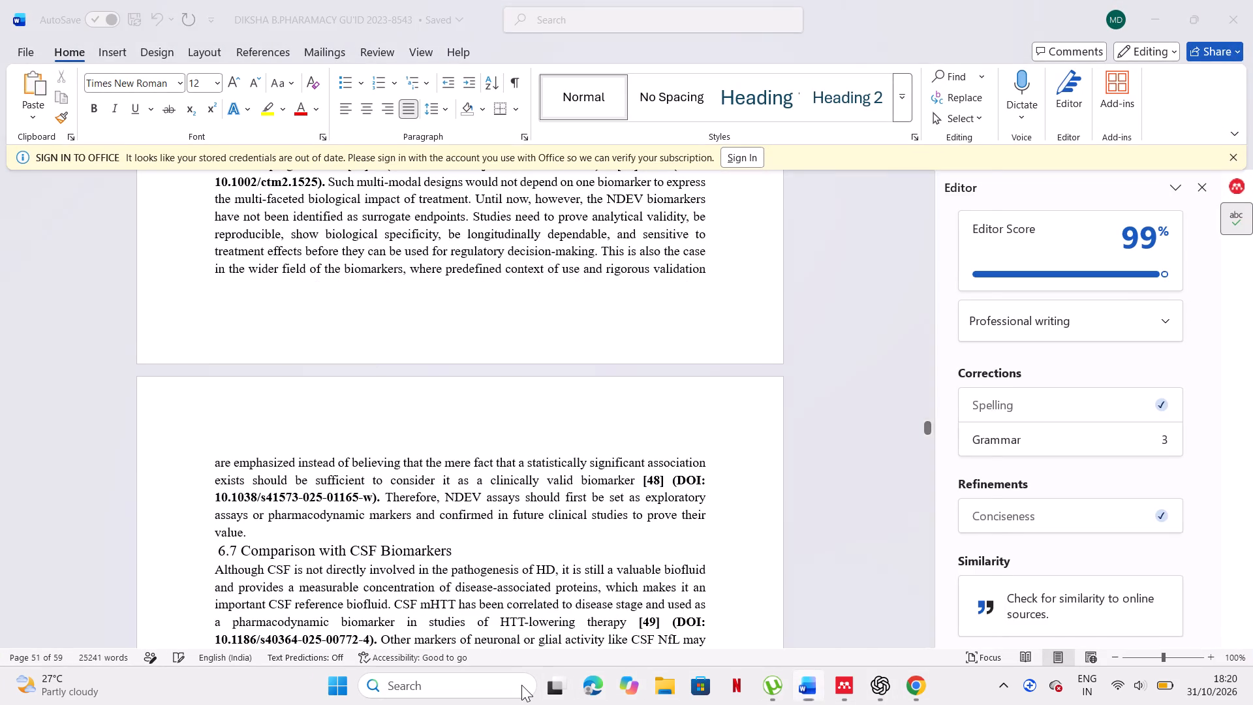
left_click(520, 321)
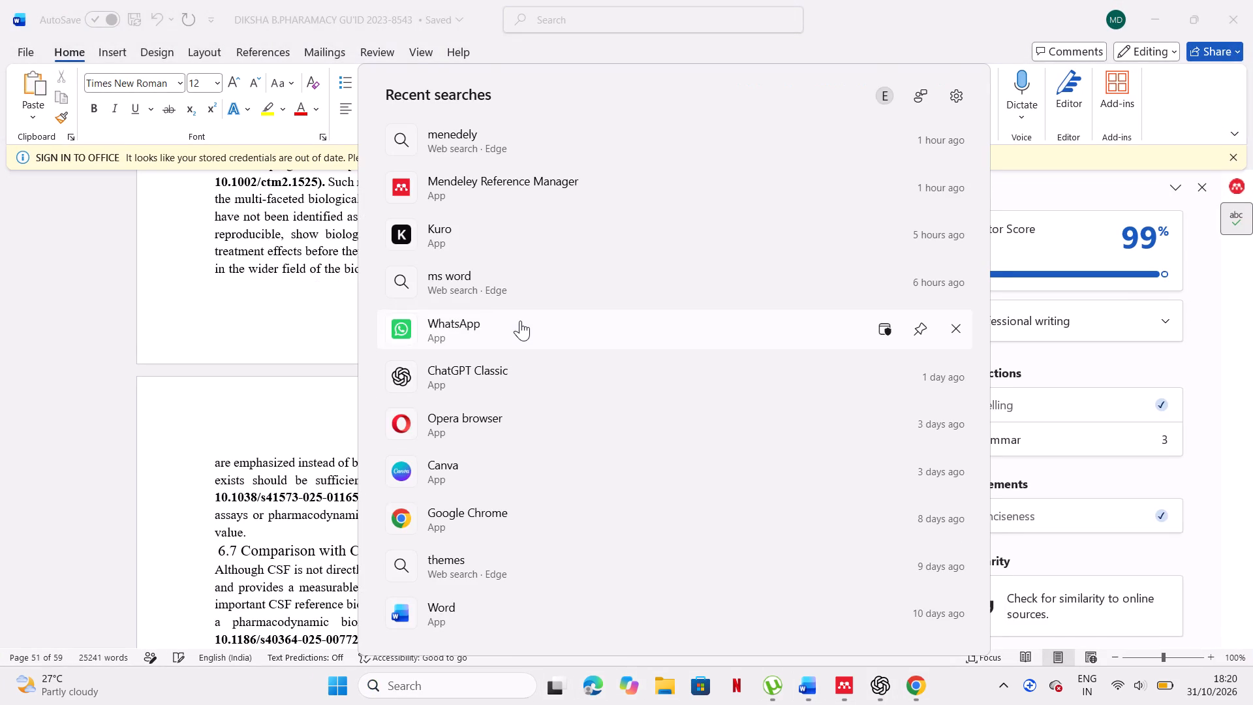
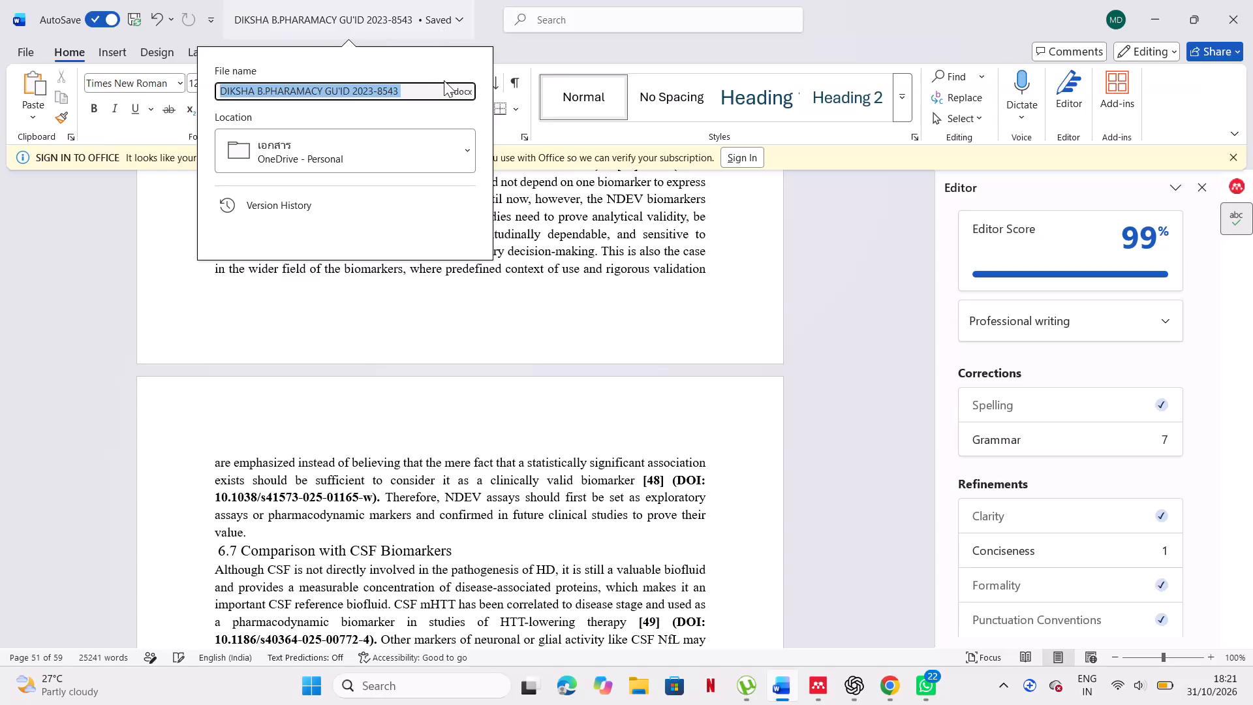
Open the location chooser for moving the document from its current OneDrive - Personal folder.
left_click_drag(427, 82, 380, 95)
left_click_drag(380, 95, 231, 92)
left_click(217, 89)
left_click_drag(219, 86, 317, 119)
left_click_drag(317, 119, 317, 133)
left_click(360, 132)
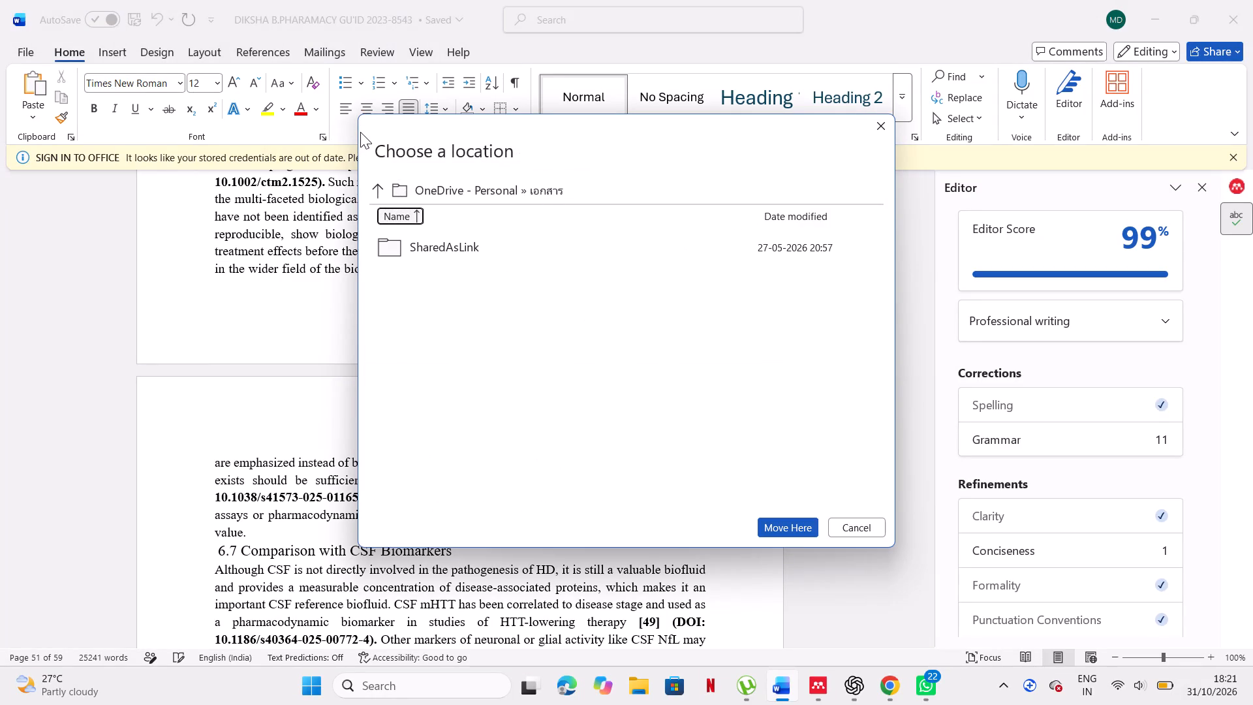
Move the document to the เอกสาร folder in OneDrive - Personal.
left_click(468, 189)
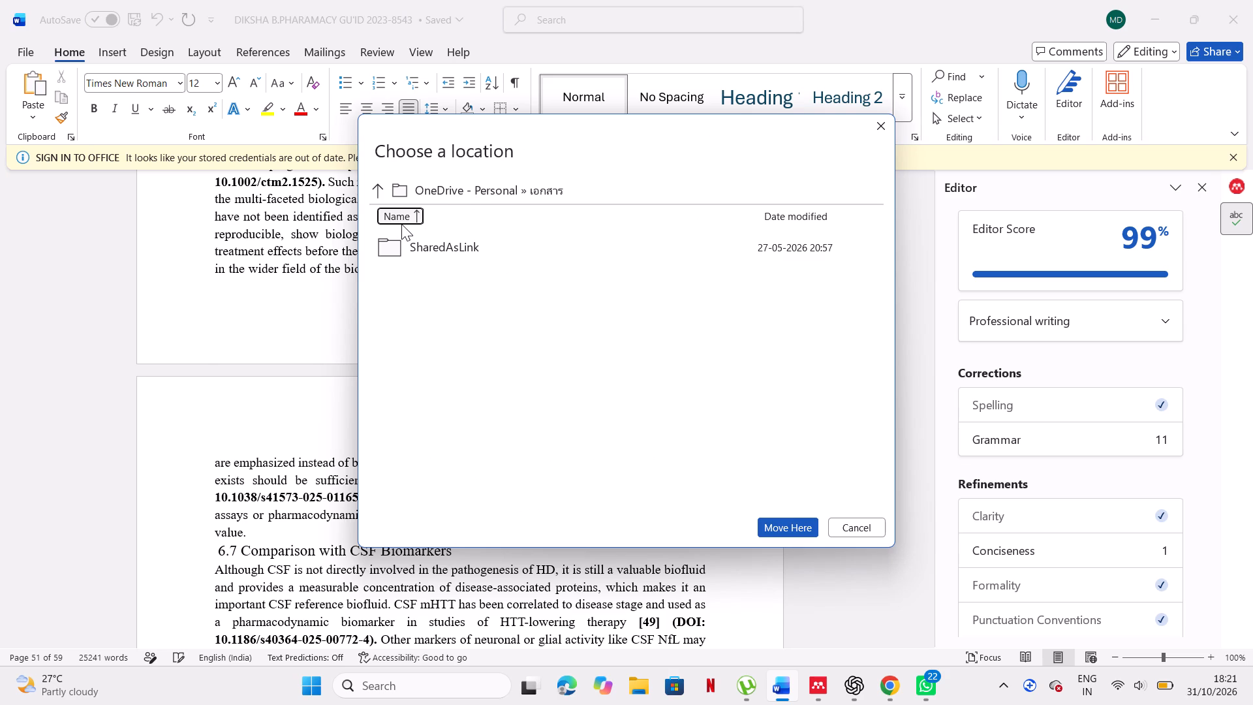
left_click(401, 224)
left_click(401, 217)
left_click(807, 527)
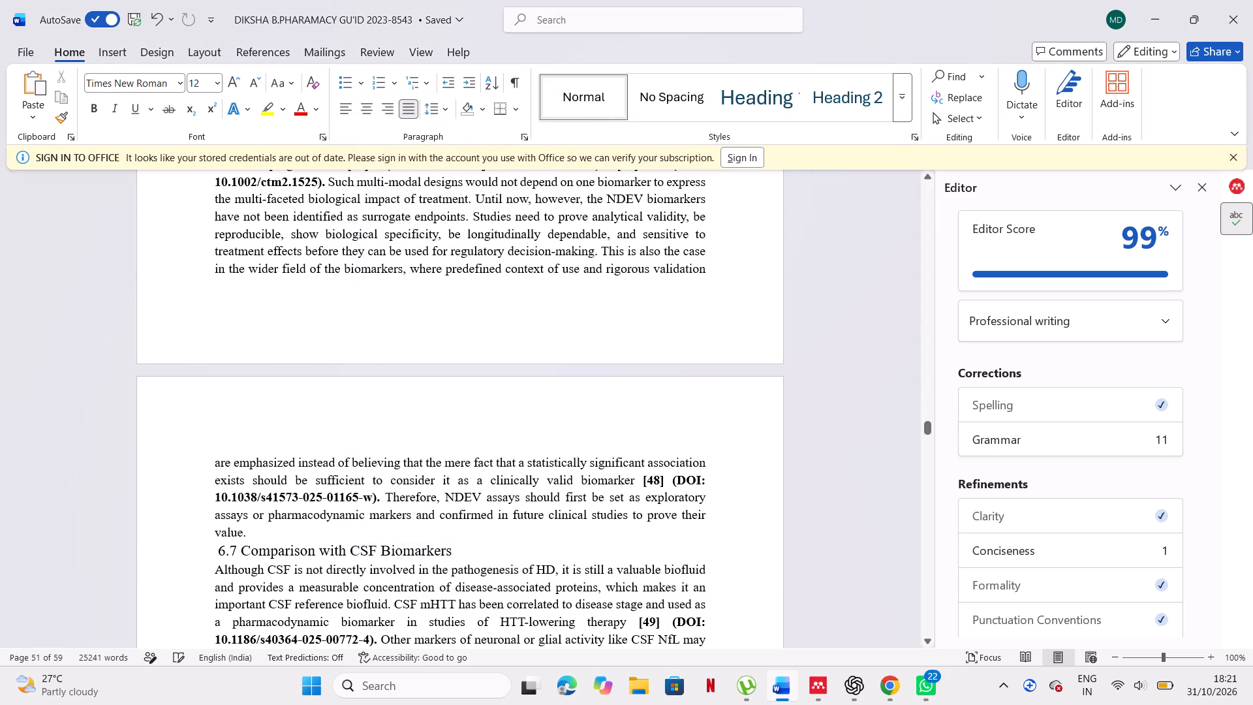
double_click(377, 10)
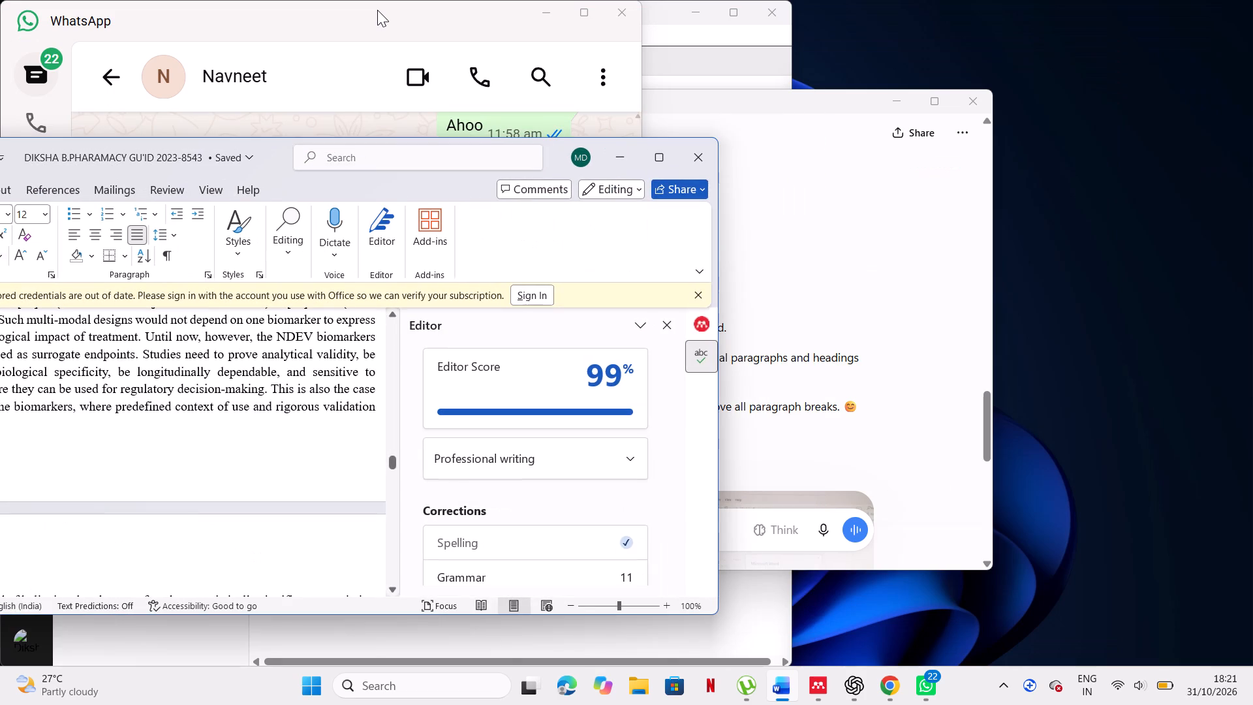
left_click(666, 163)
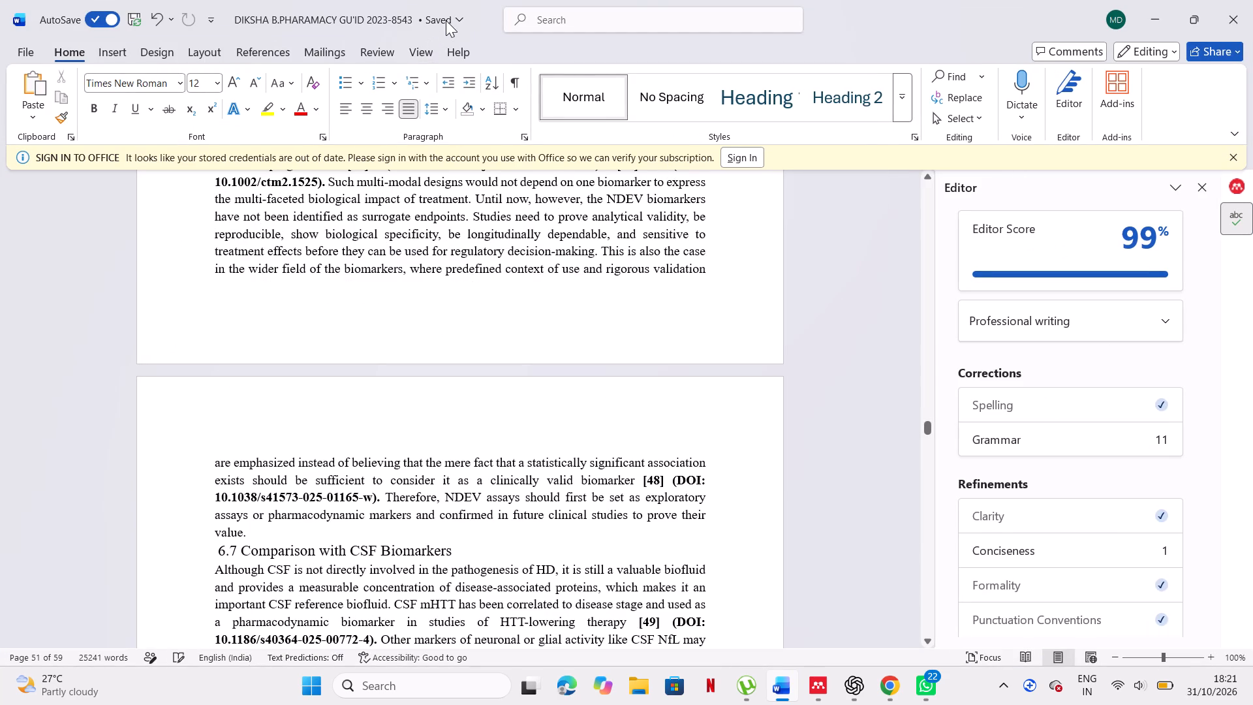
Copy the document's file name and search for it from Home in File Explorer.
left_click(446, 20)
left_click_drag(220, 93, 433, 70)
key("ctrl+c")
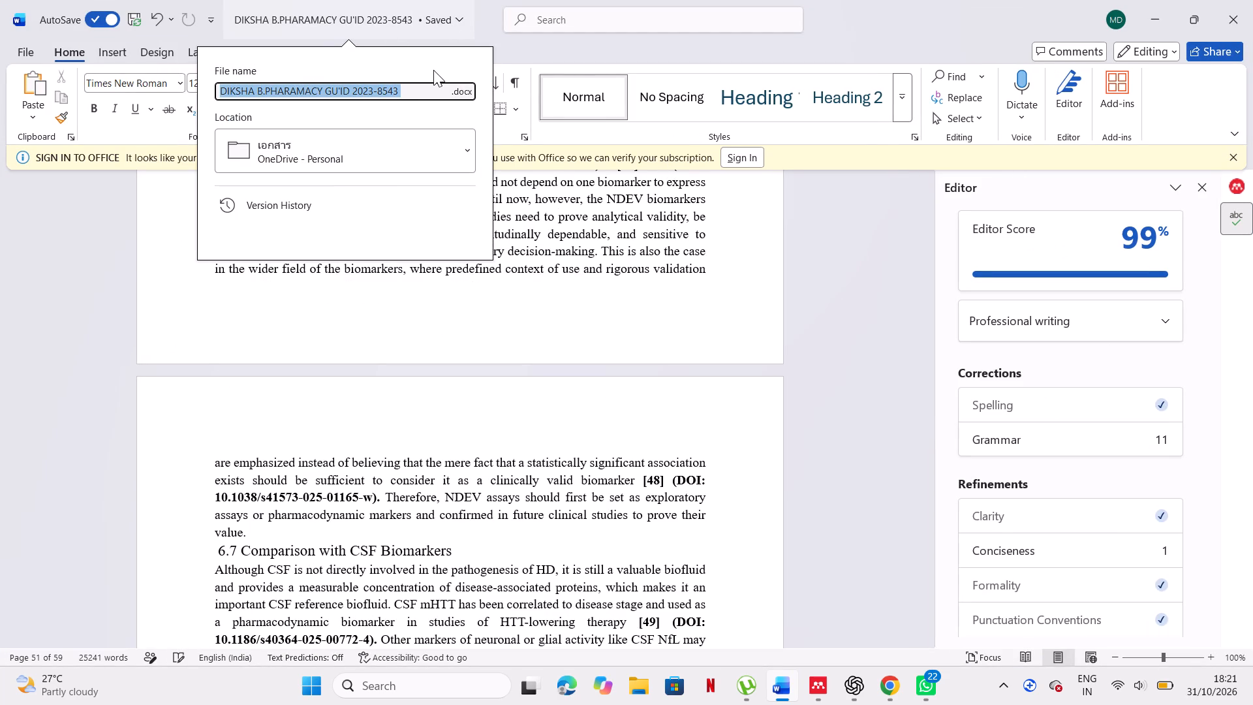
left_click(630, 678)
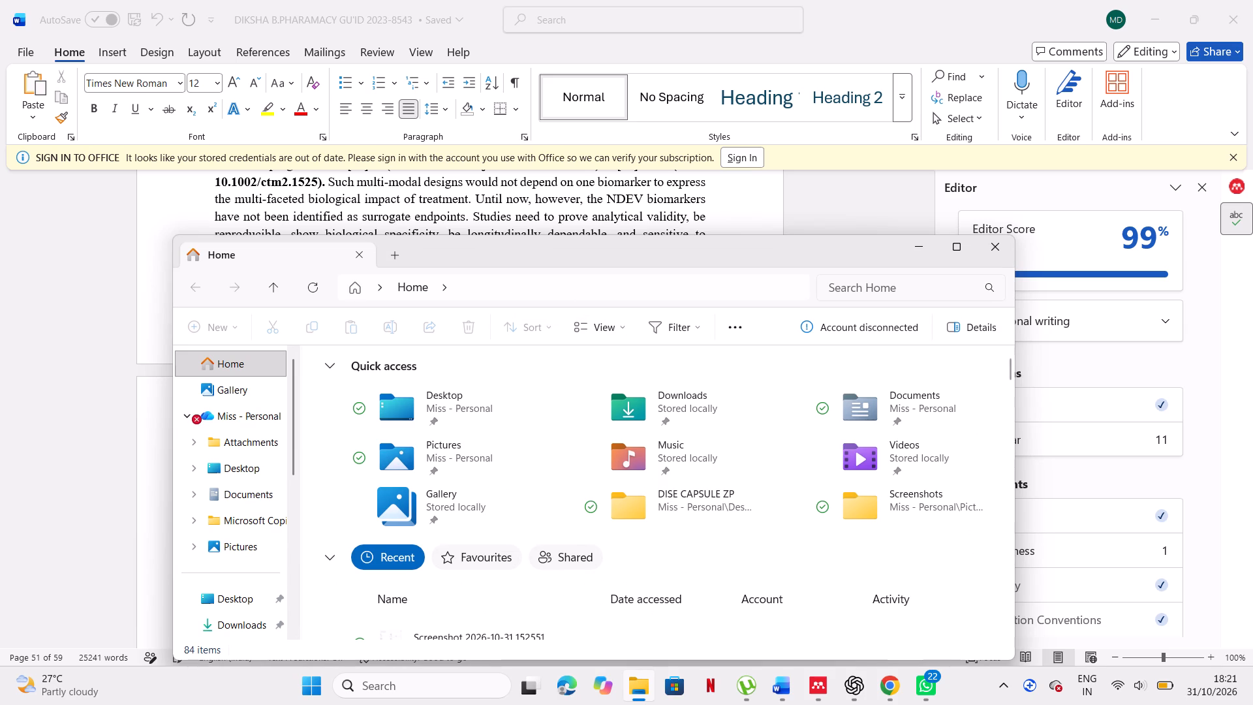
left_click(879, 291)
key("ctrl+v")
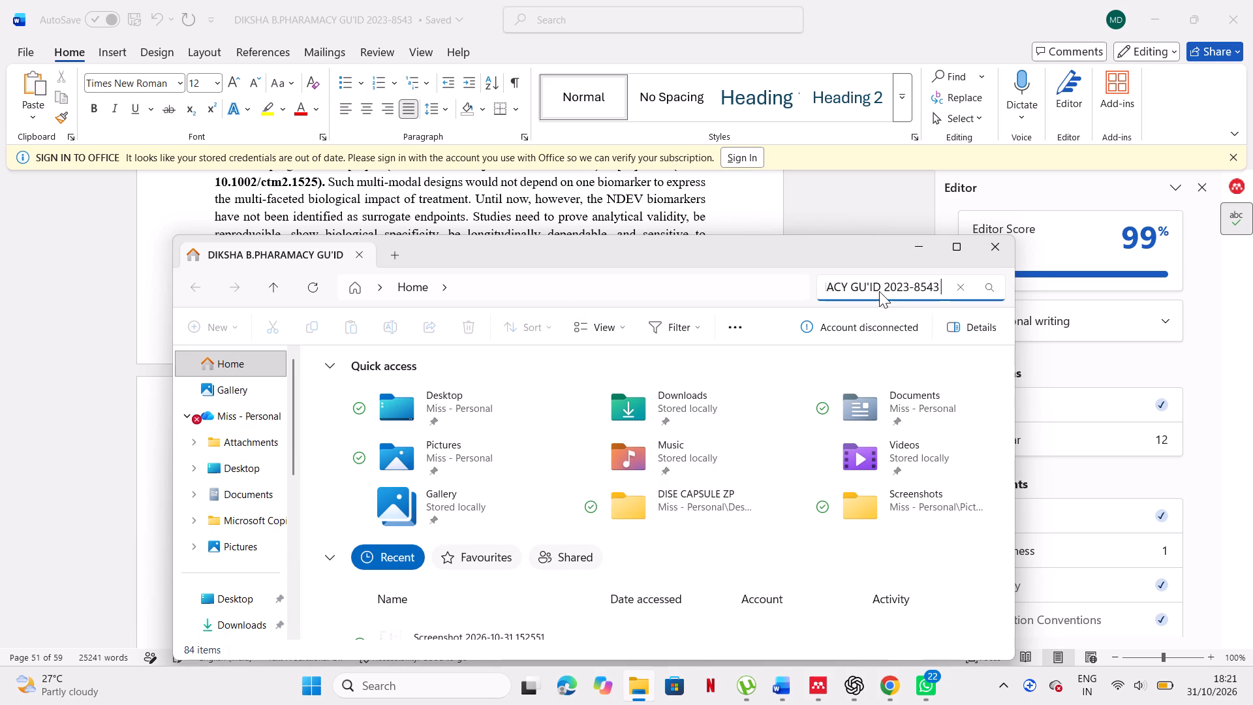
key("Return")
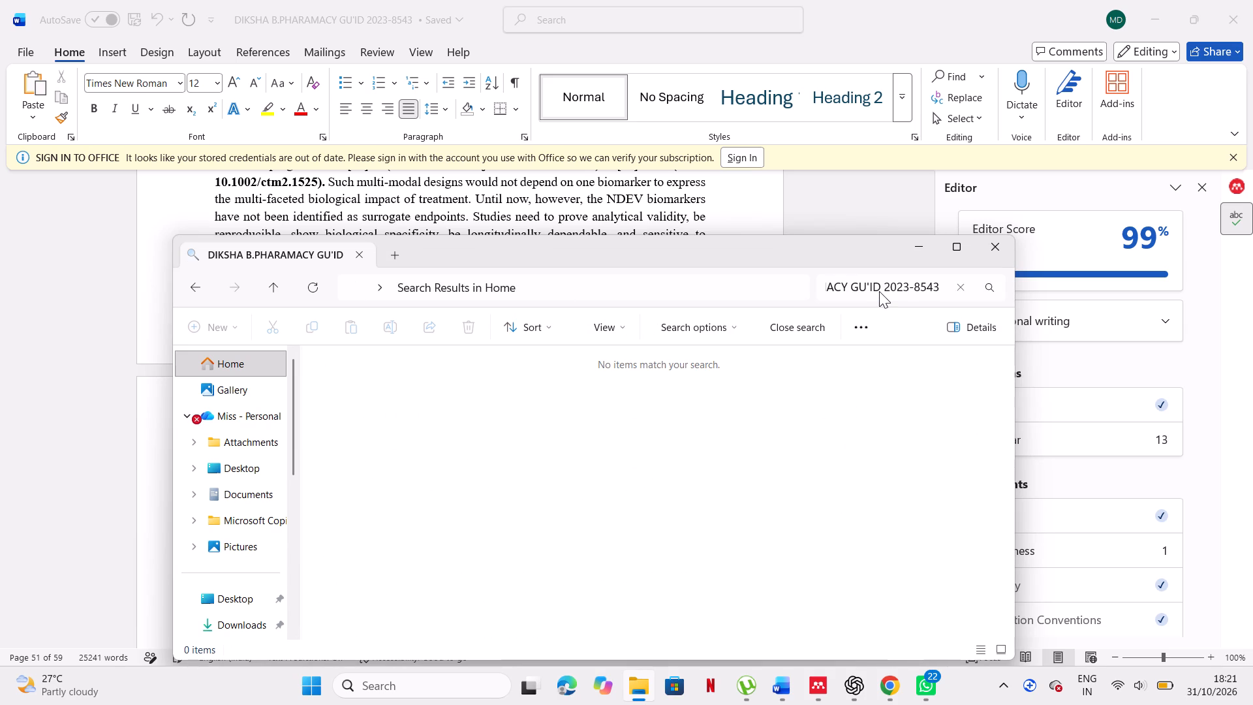
Switch back to Word, return to the manuscript's title page and save the document.
left_click(1028, 367)
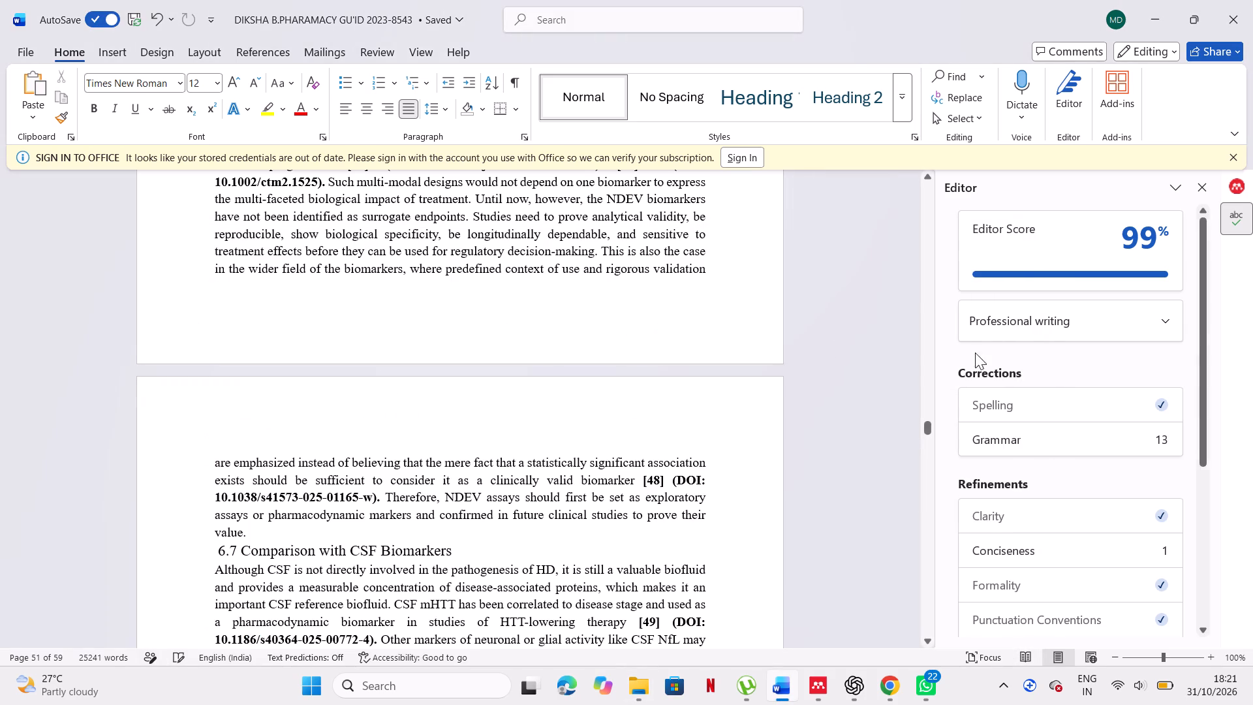
scroll(788, 348, "up", 12)
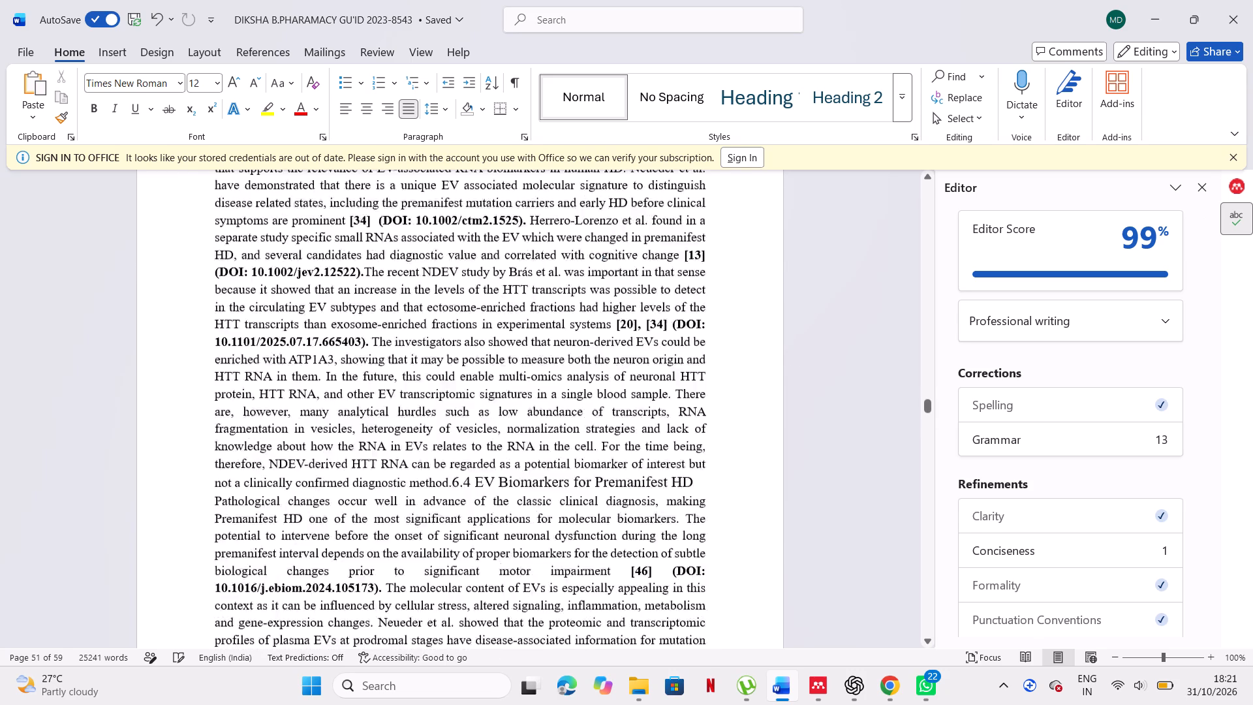
scroll(788, 348, "up", 15)
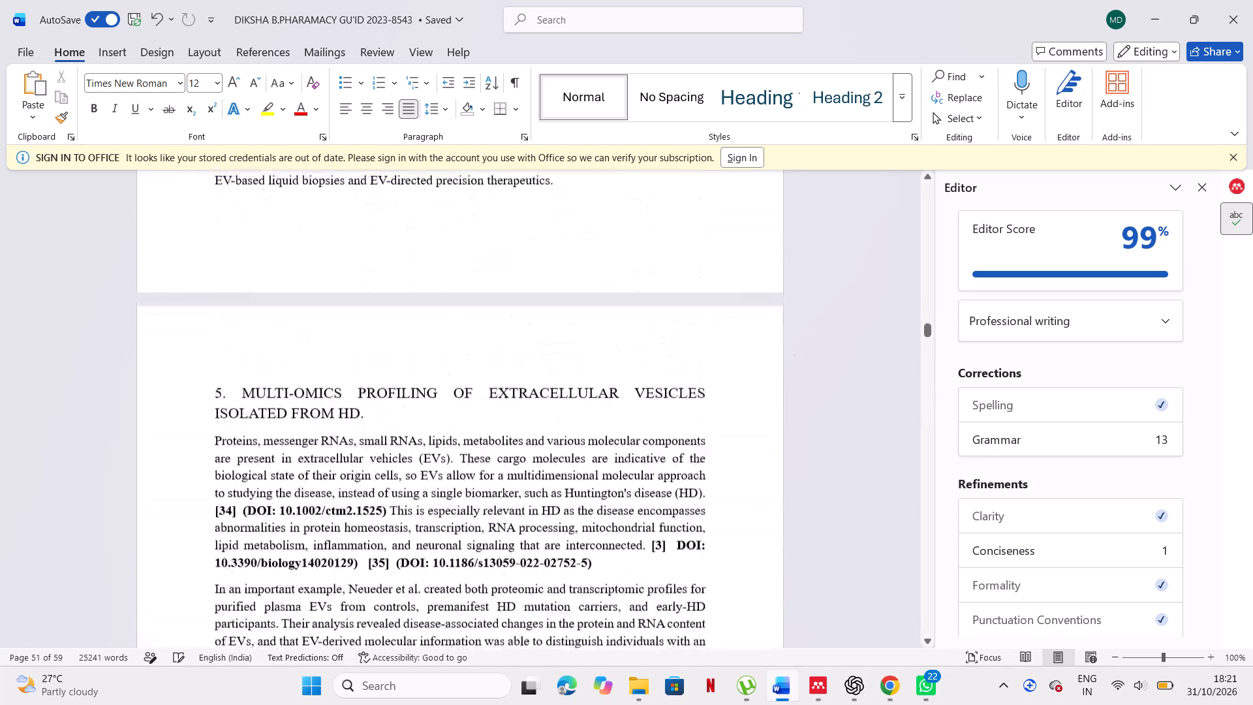
scroll(788, 348, "up", 11)
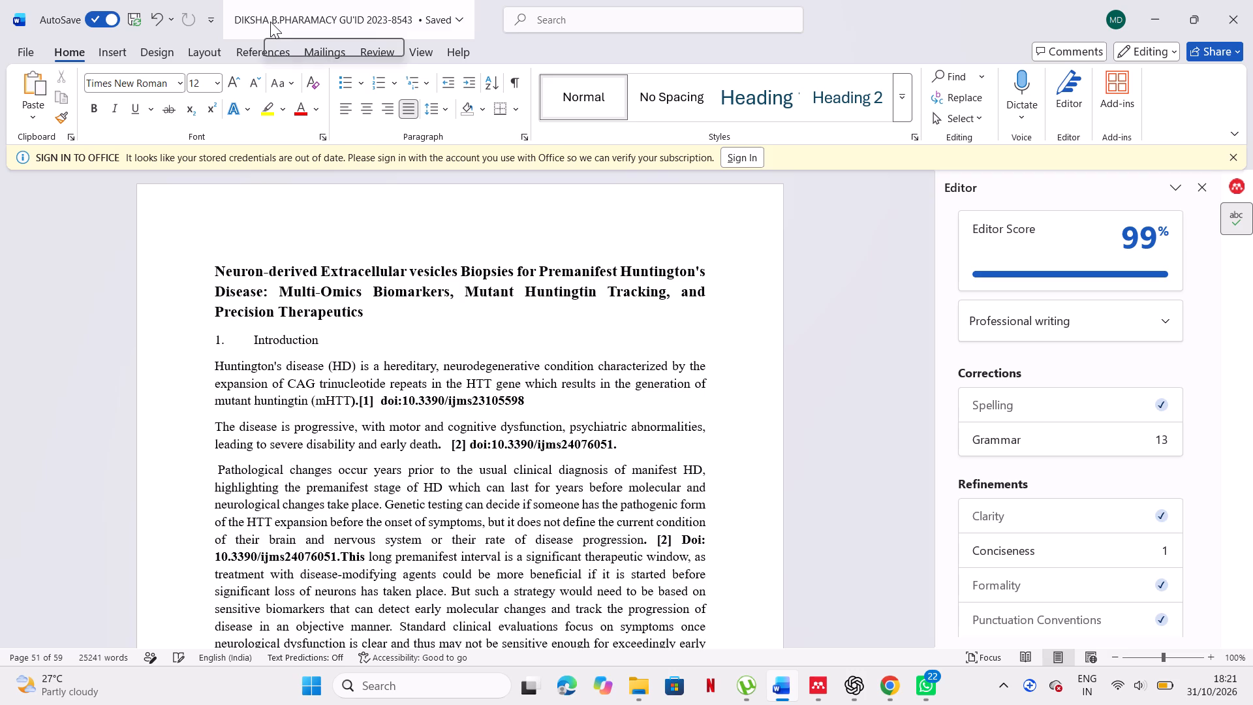
left_click(136, 25)
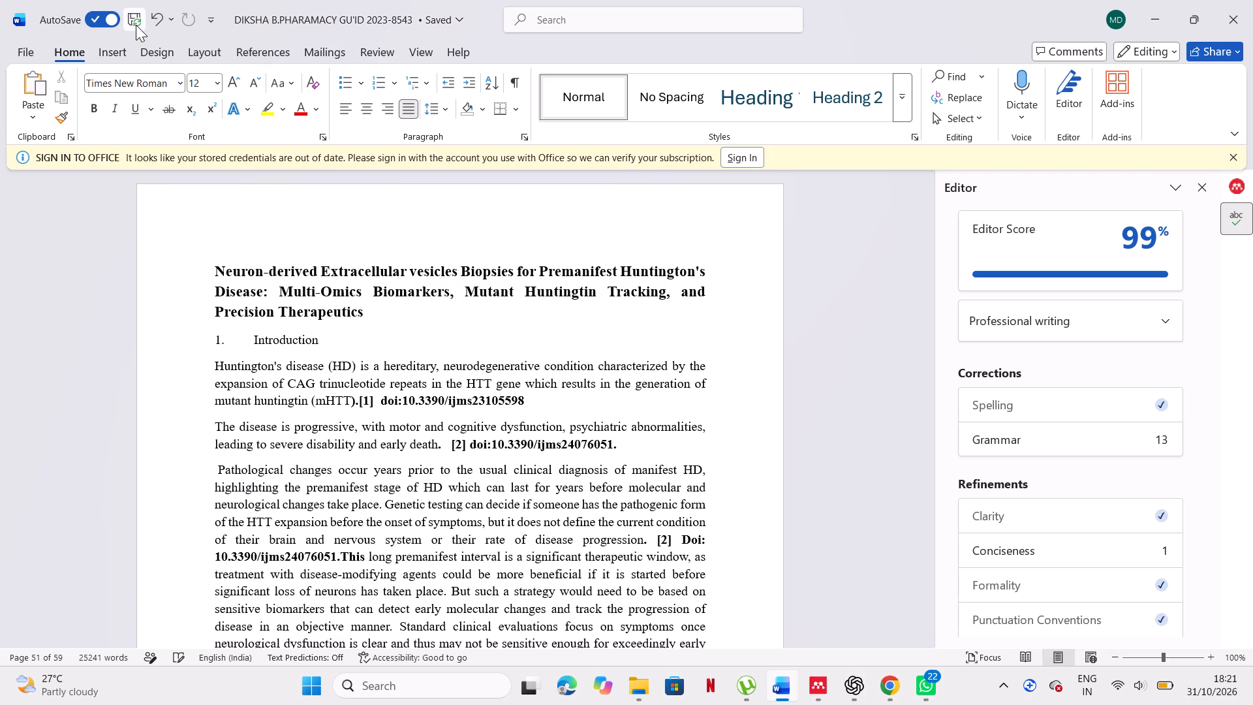
Check the document's file name and save location details.
left_click(313, 22)
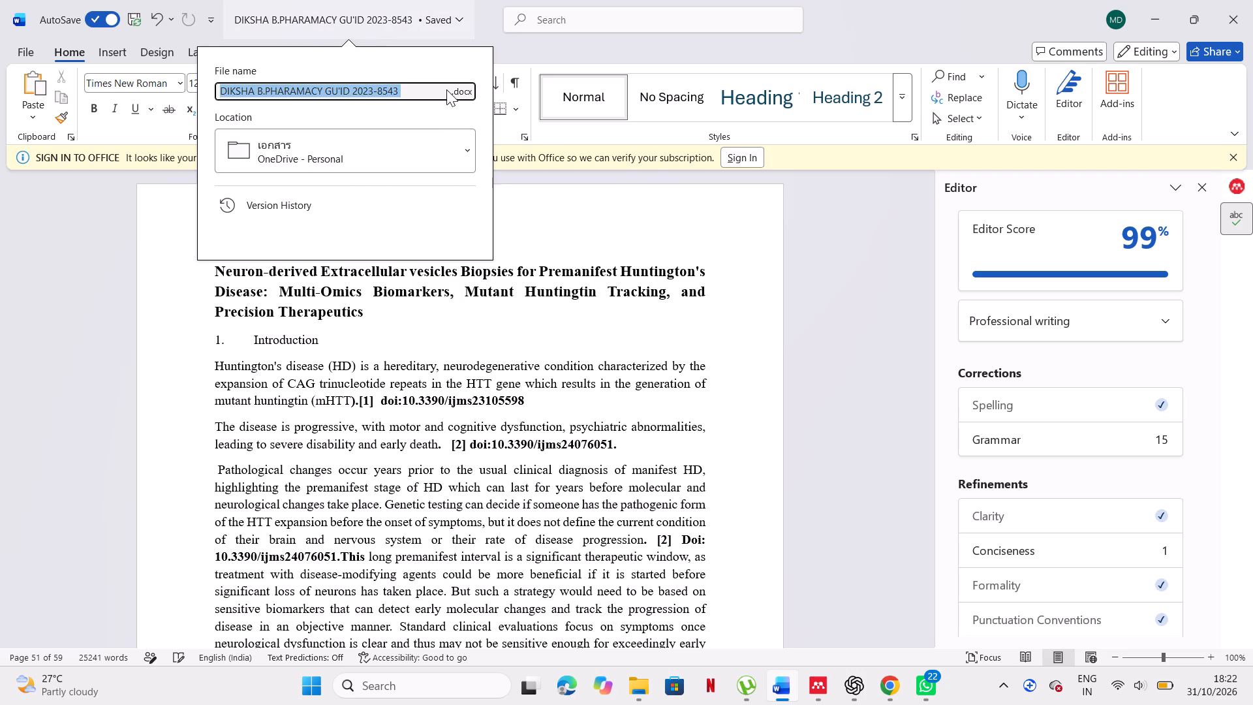
left_click(461, 90)
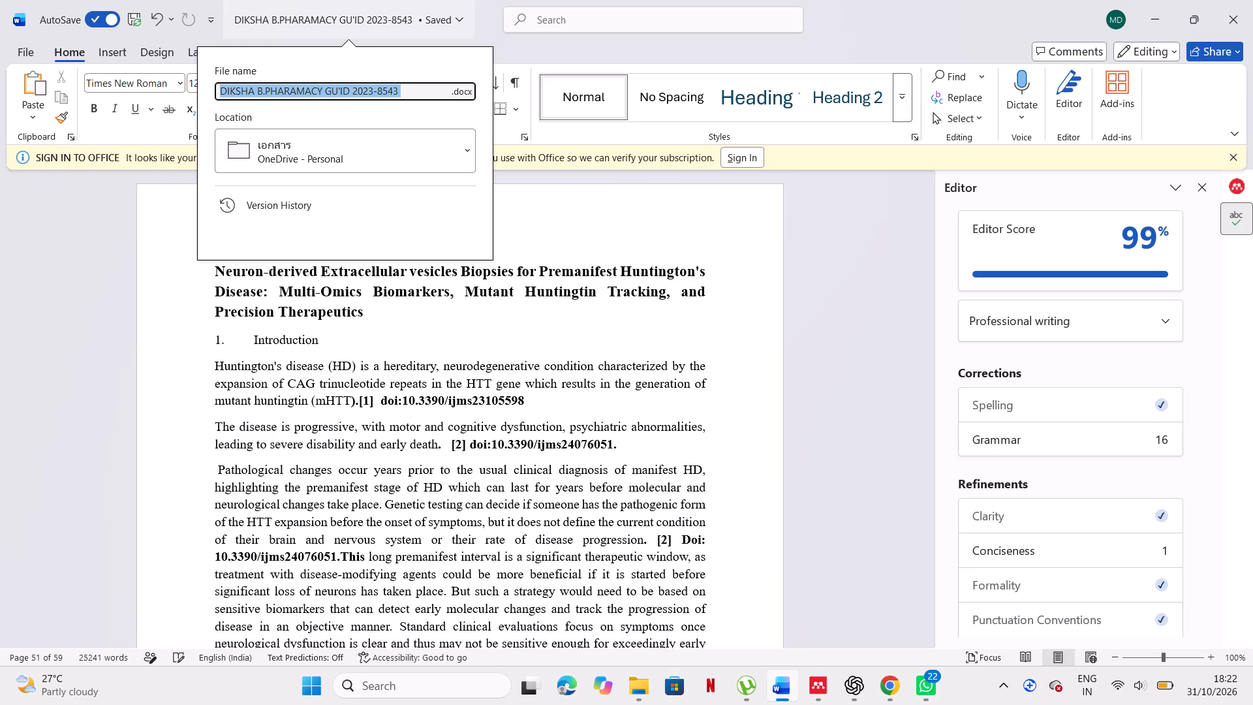
double_click(424, 91)
left_click(583, 187)
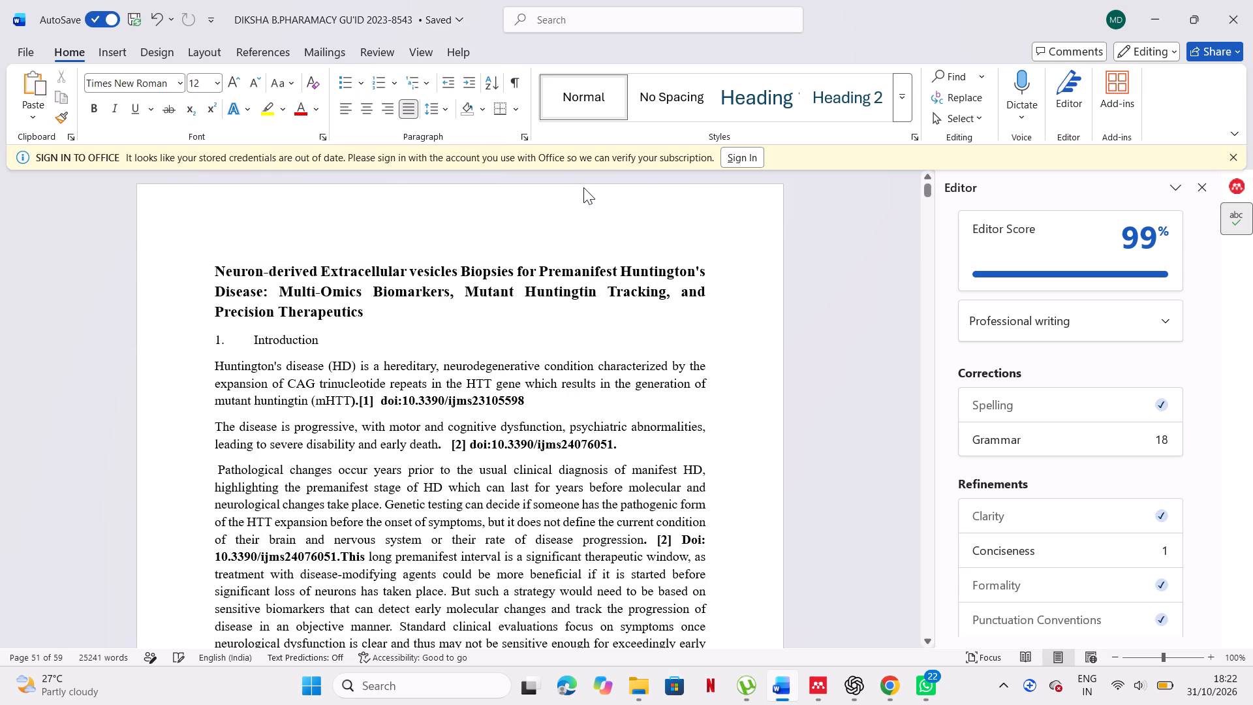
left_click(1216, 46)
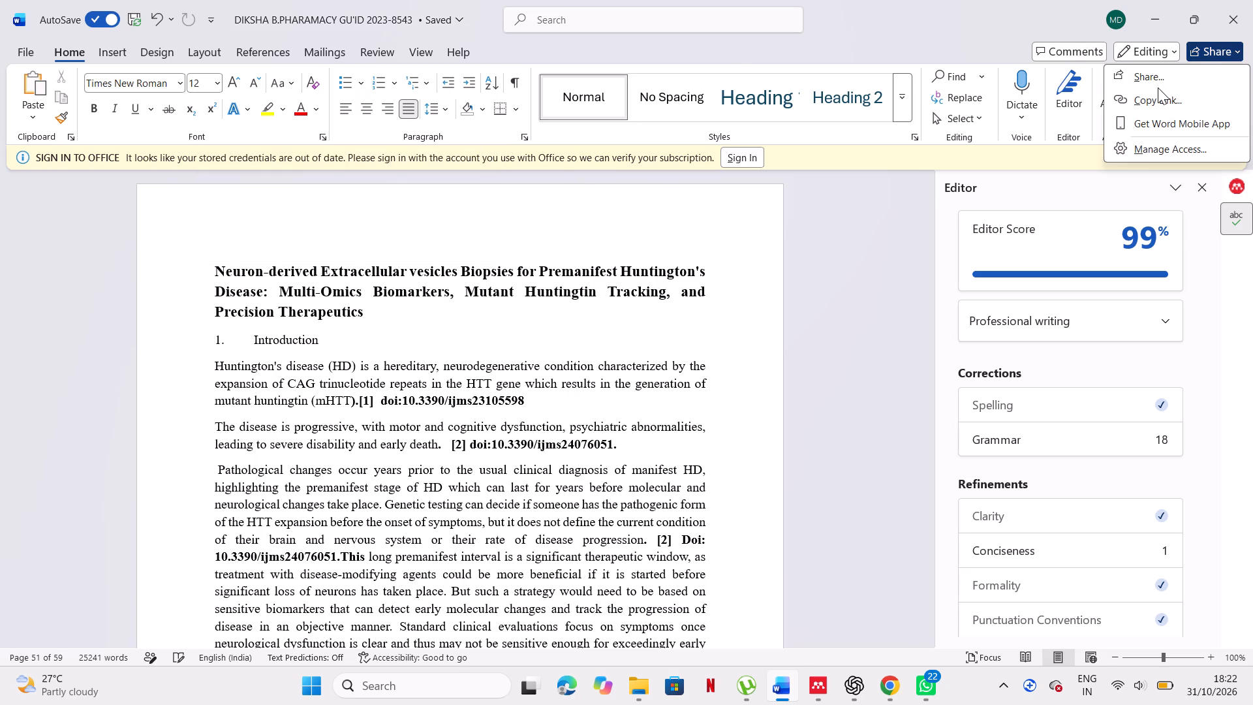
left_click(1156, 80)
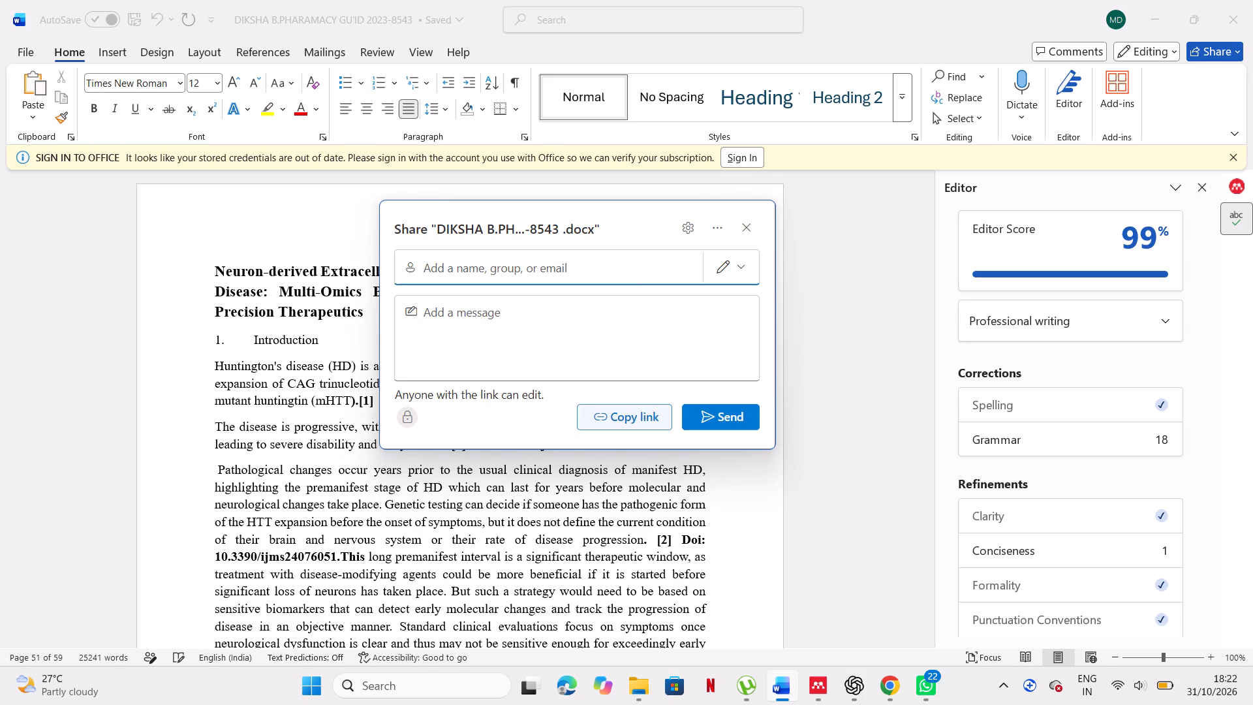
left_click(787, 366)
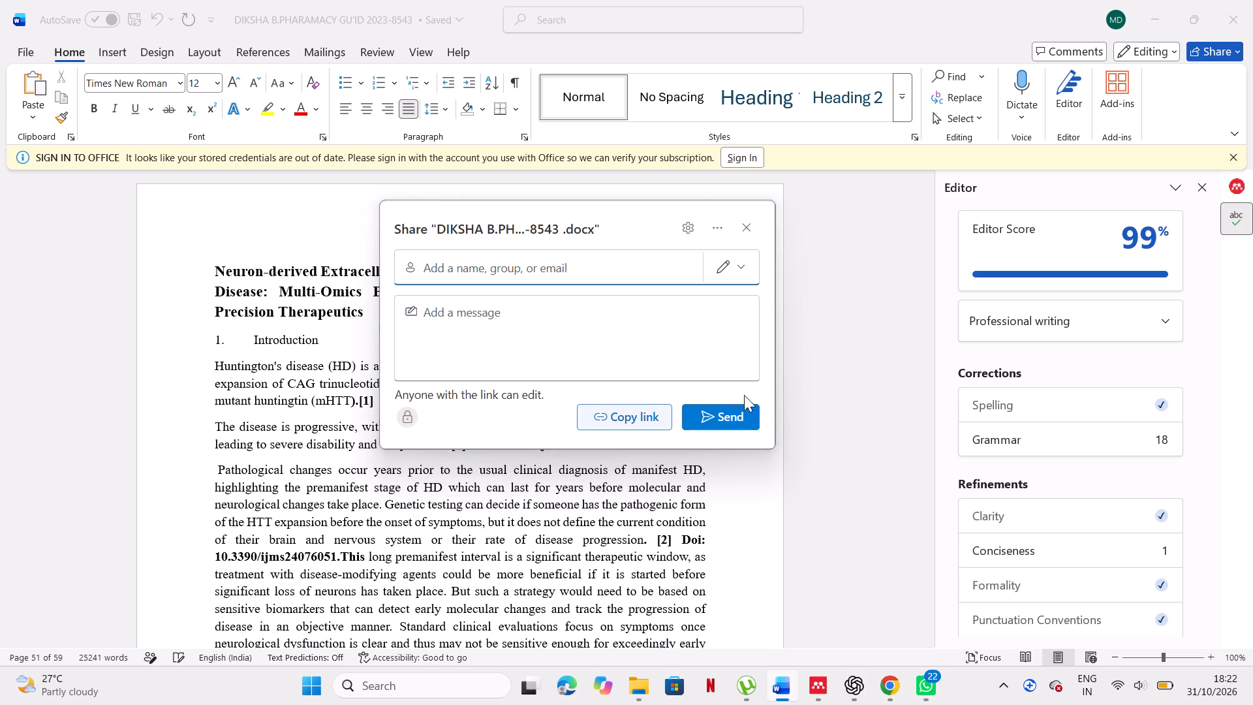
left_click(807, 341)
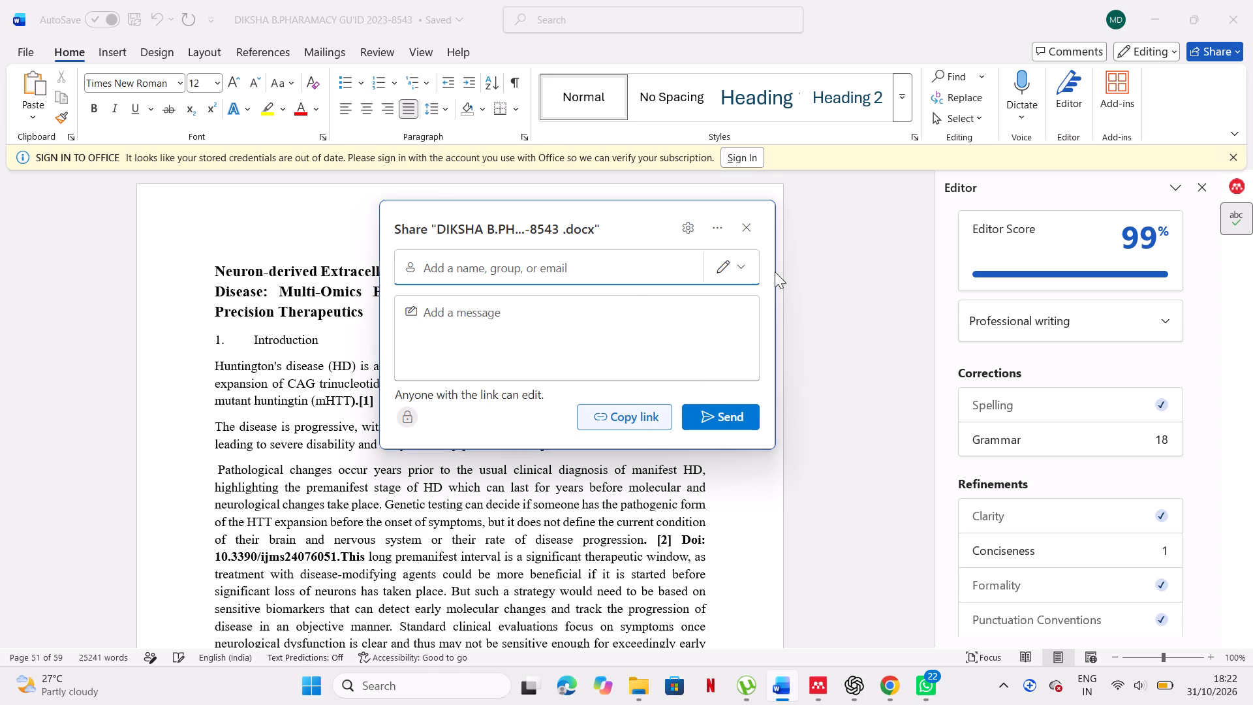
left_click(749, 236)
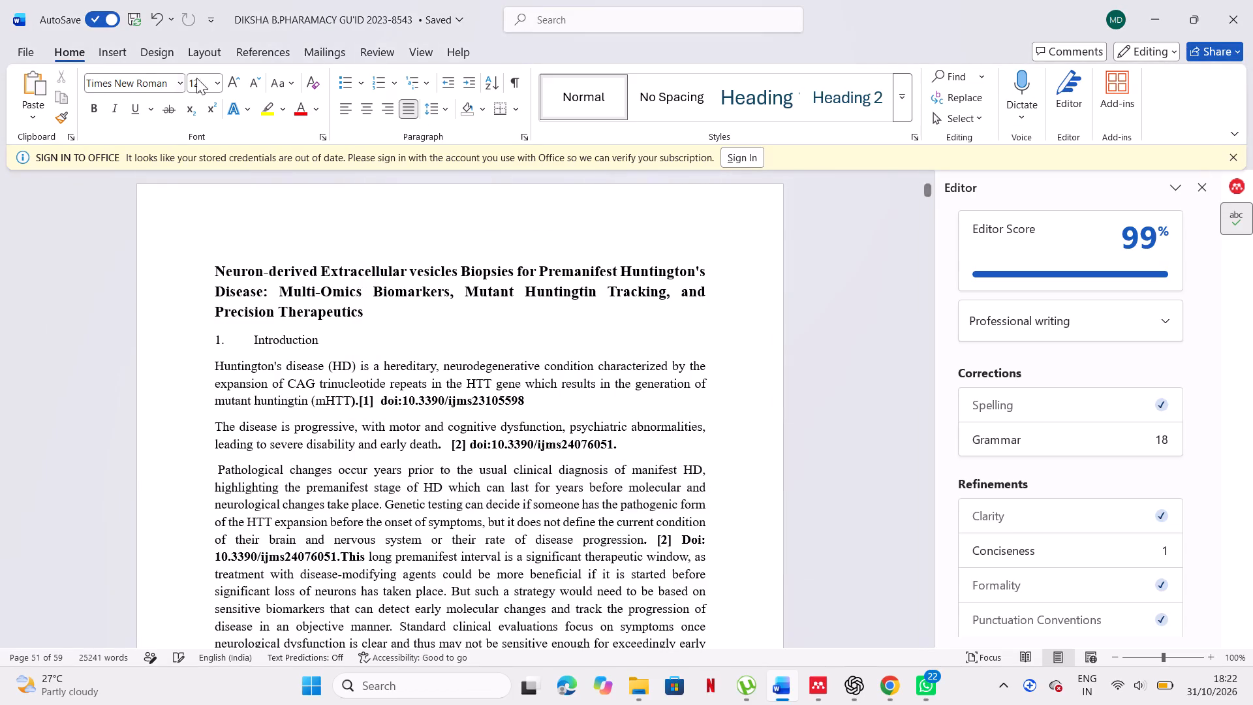
Save a copy as a Word Document in the OneDrive เอกสาร folder, choosing the existing file with the manuscript's current name.
left_click(29, 49)
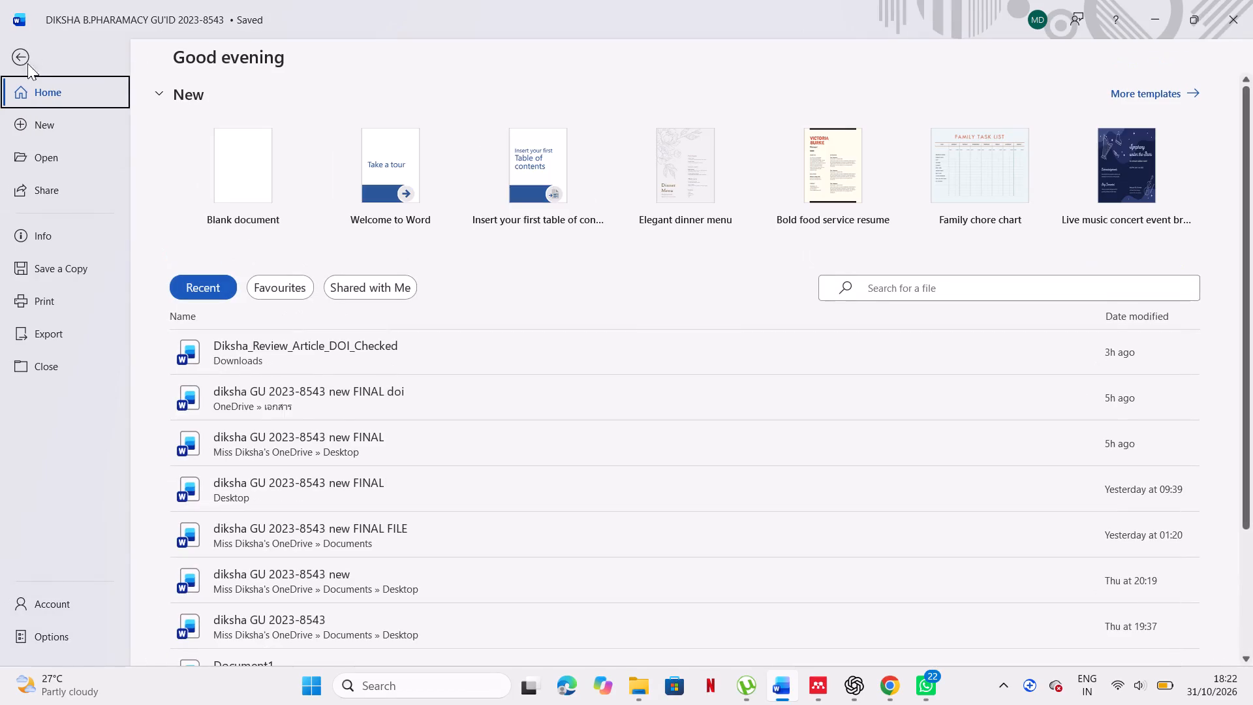
left_click(38, 269)
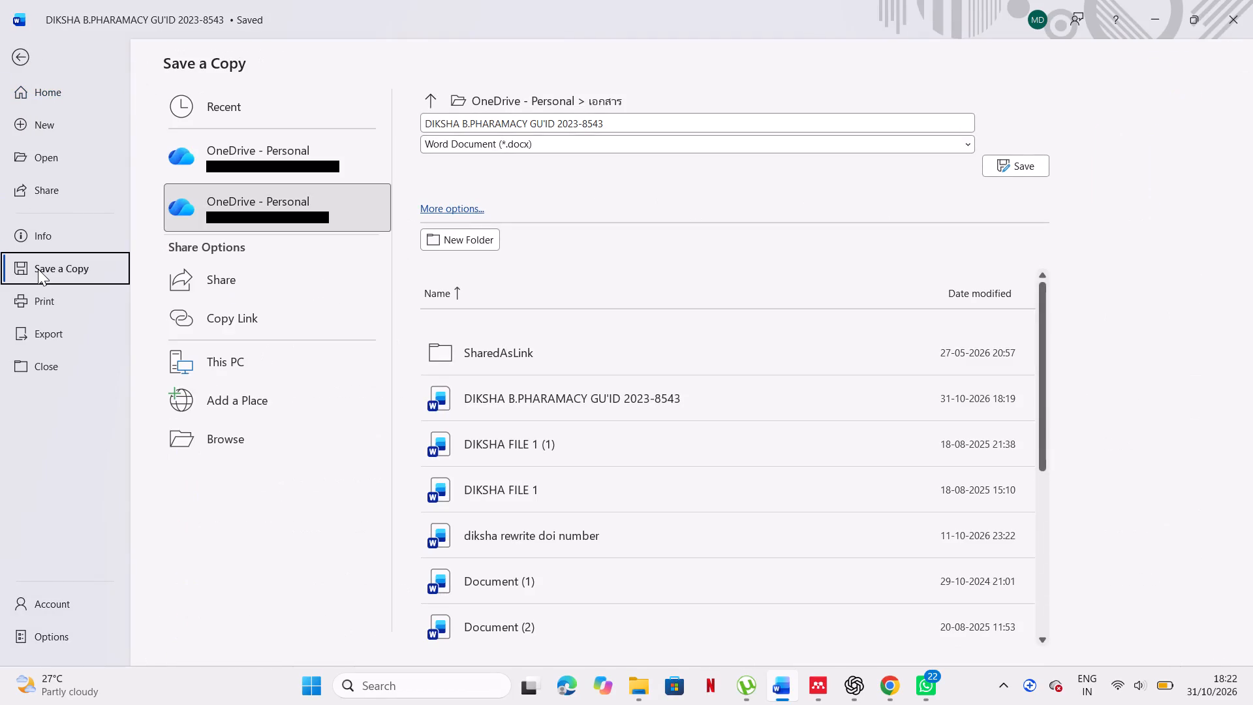
left_click(495, 402)
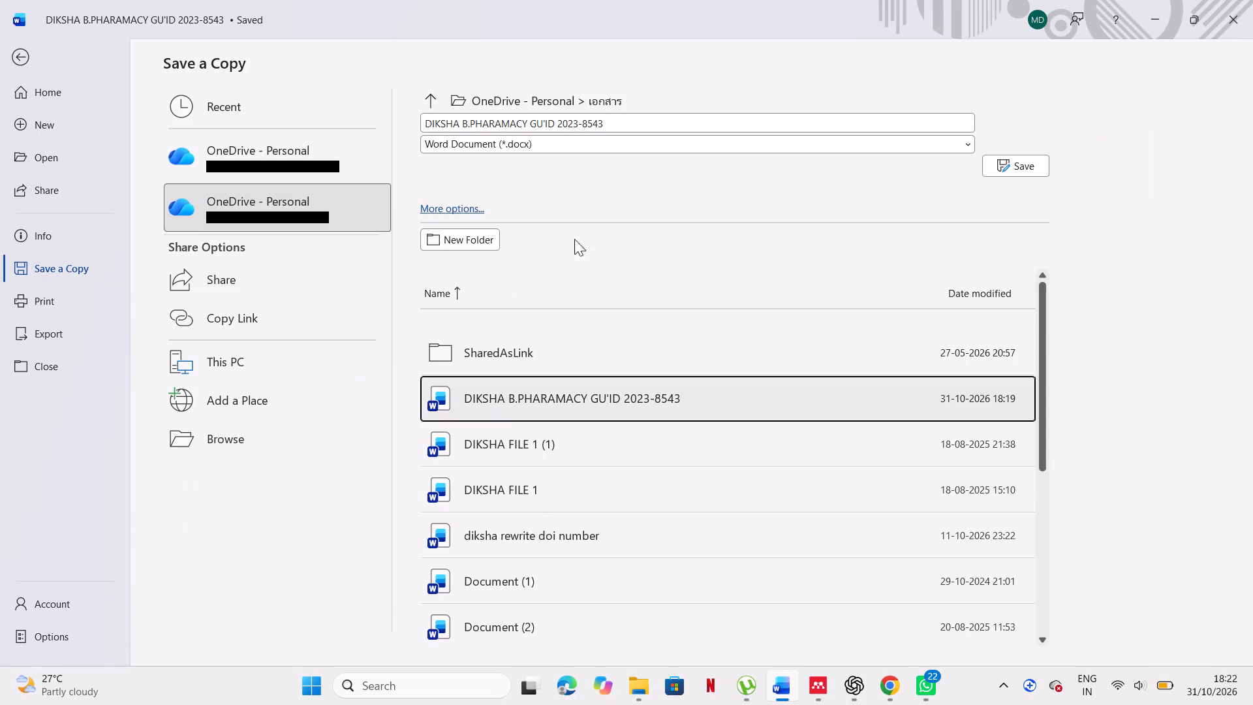
left_click(441, 211)
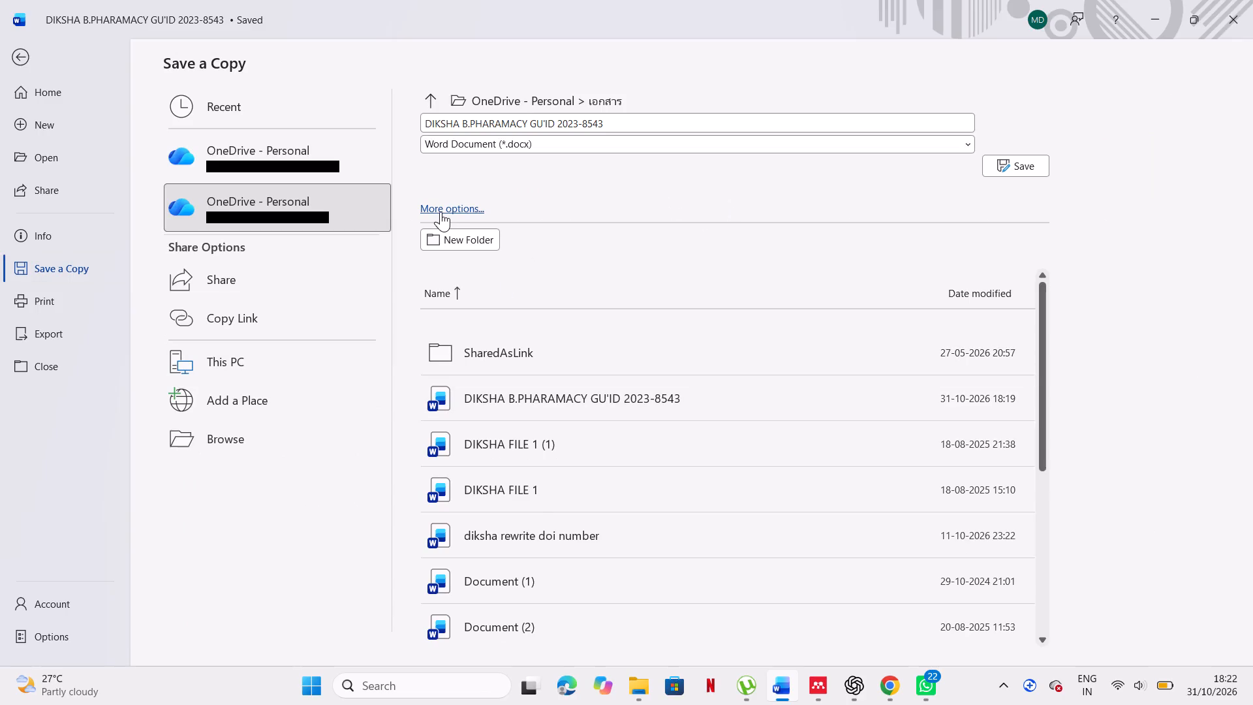
left_click(441, 211)
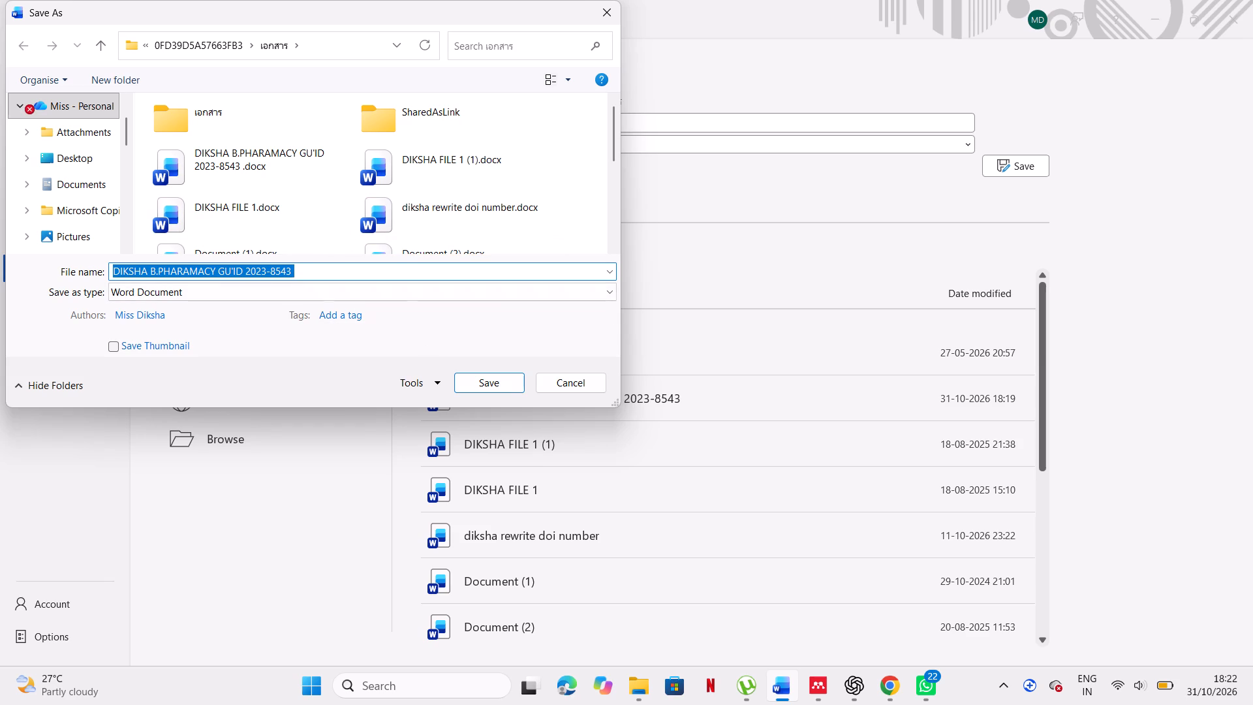
left_click(224, 145)
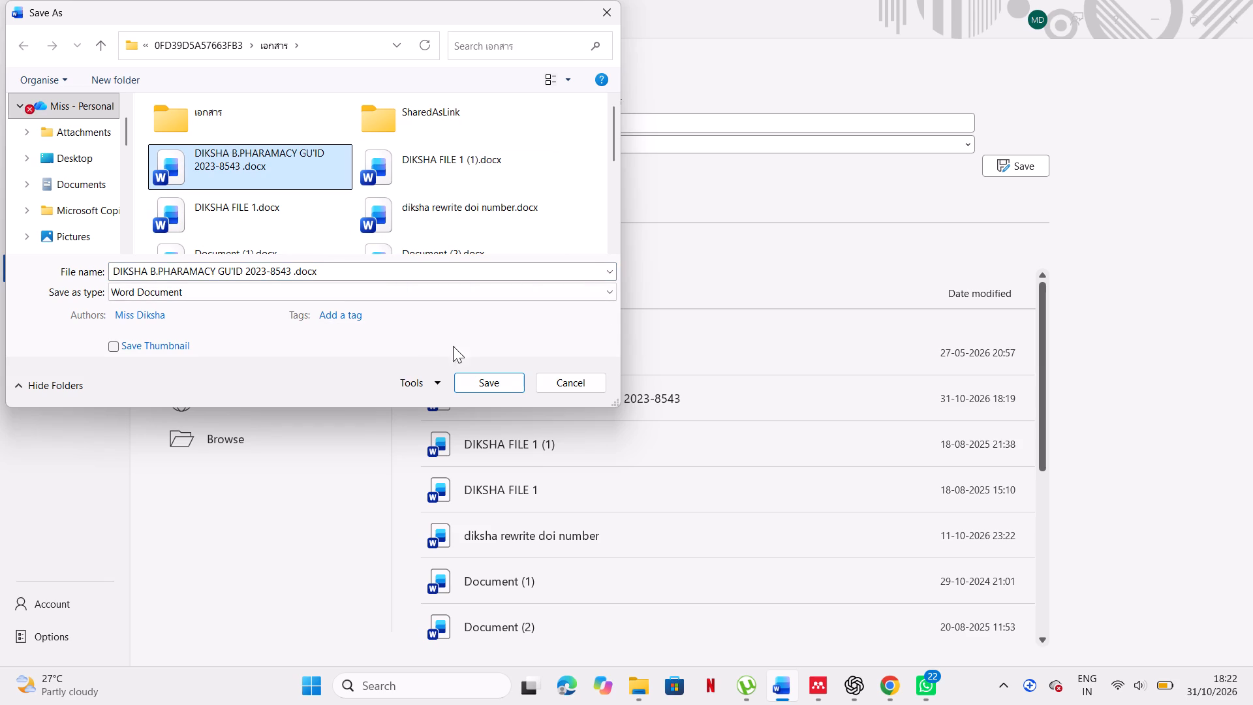
left_click(476, 379)
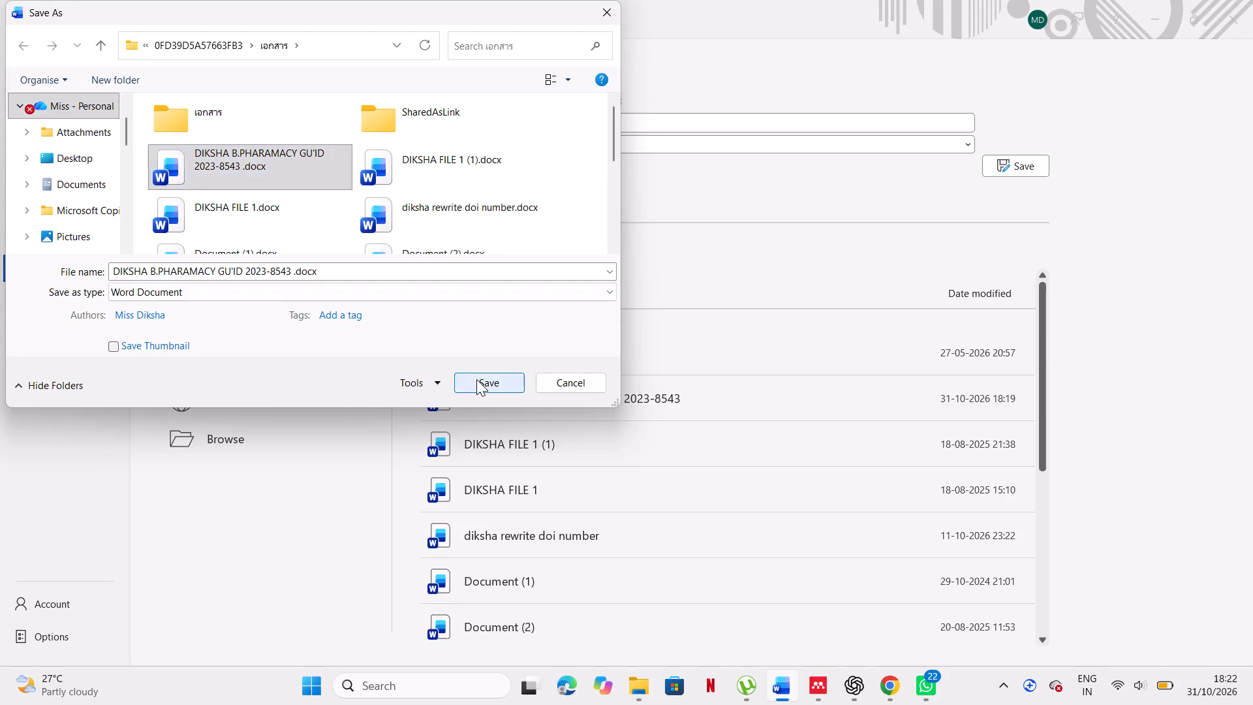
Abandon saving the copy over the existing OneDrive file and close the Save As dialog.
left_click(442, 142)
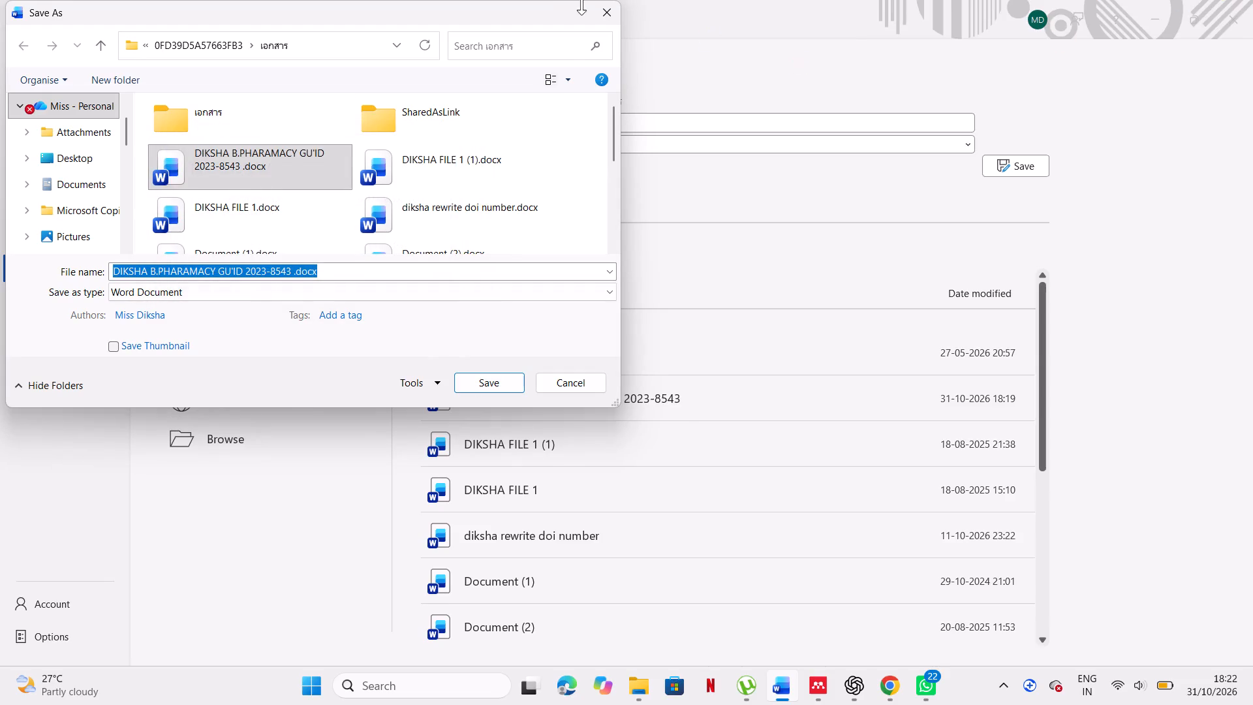
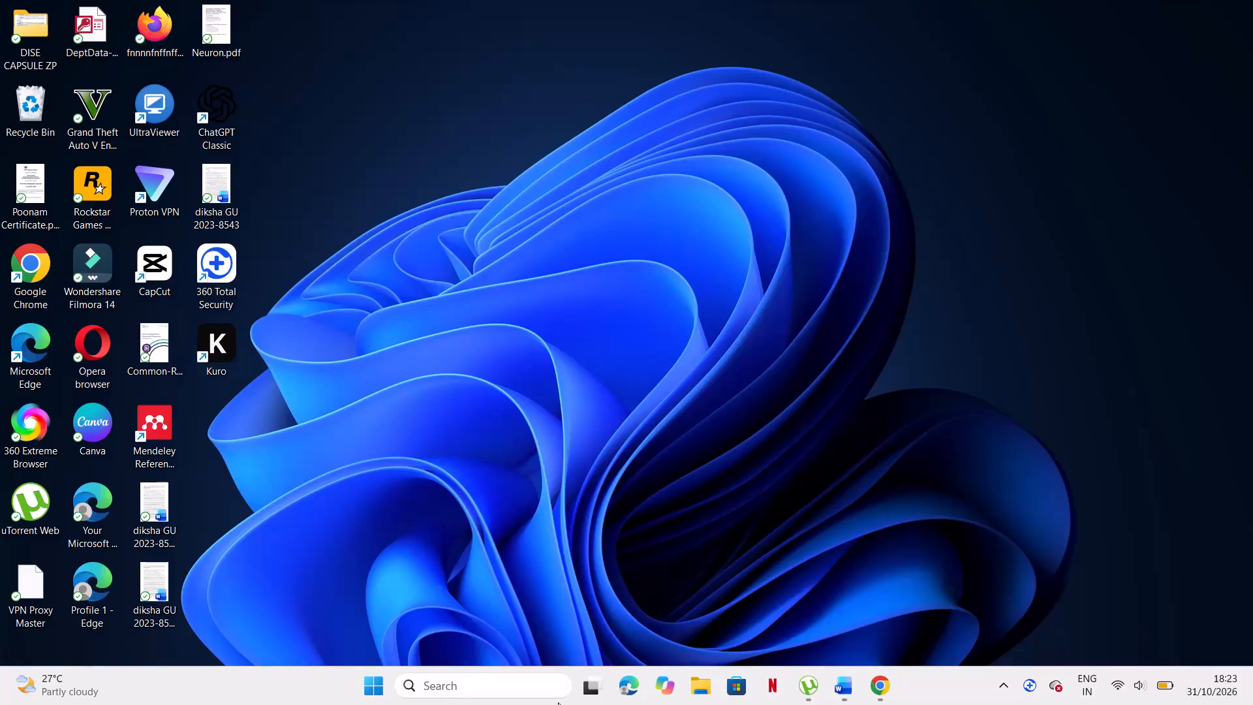
Open File Explorer, look through the recent files in Home, and check the OneDrive Attachments folder, selecting the Mendeley-Cite document.
left_click(692, 699)
scroll(587, 535, "down", 2)
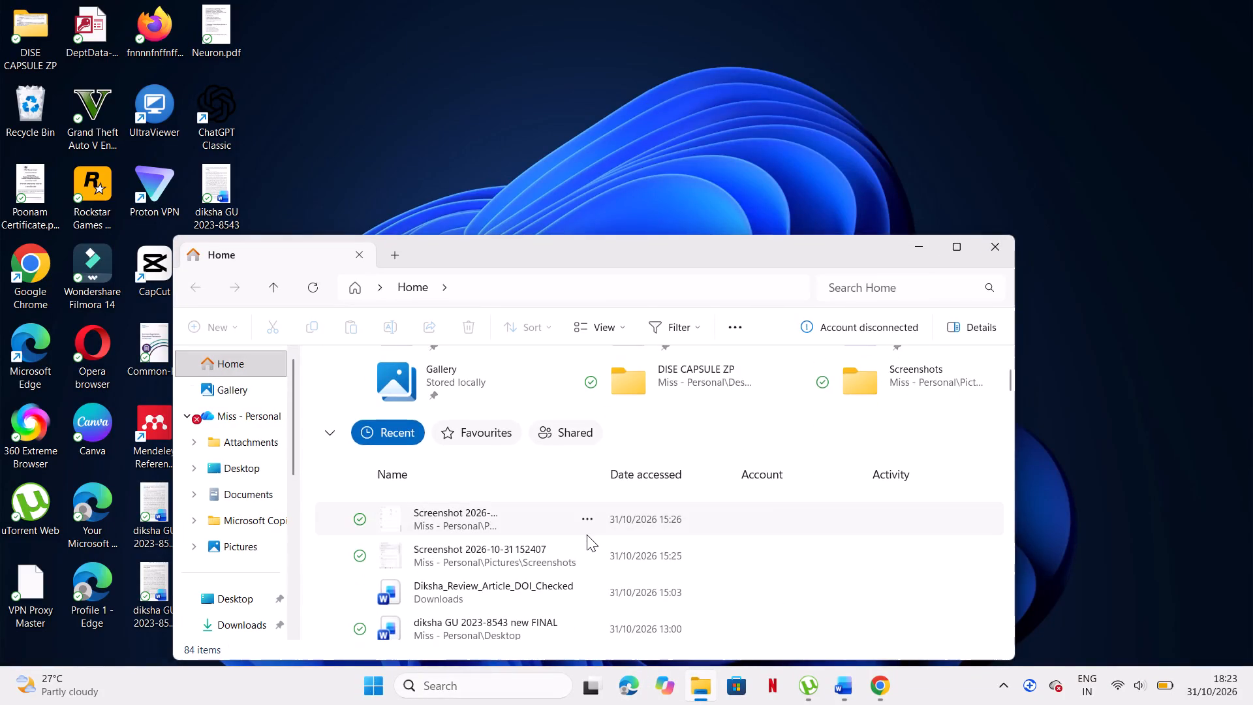
scroll(587, 535, "down", 1)
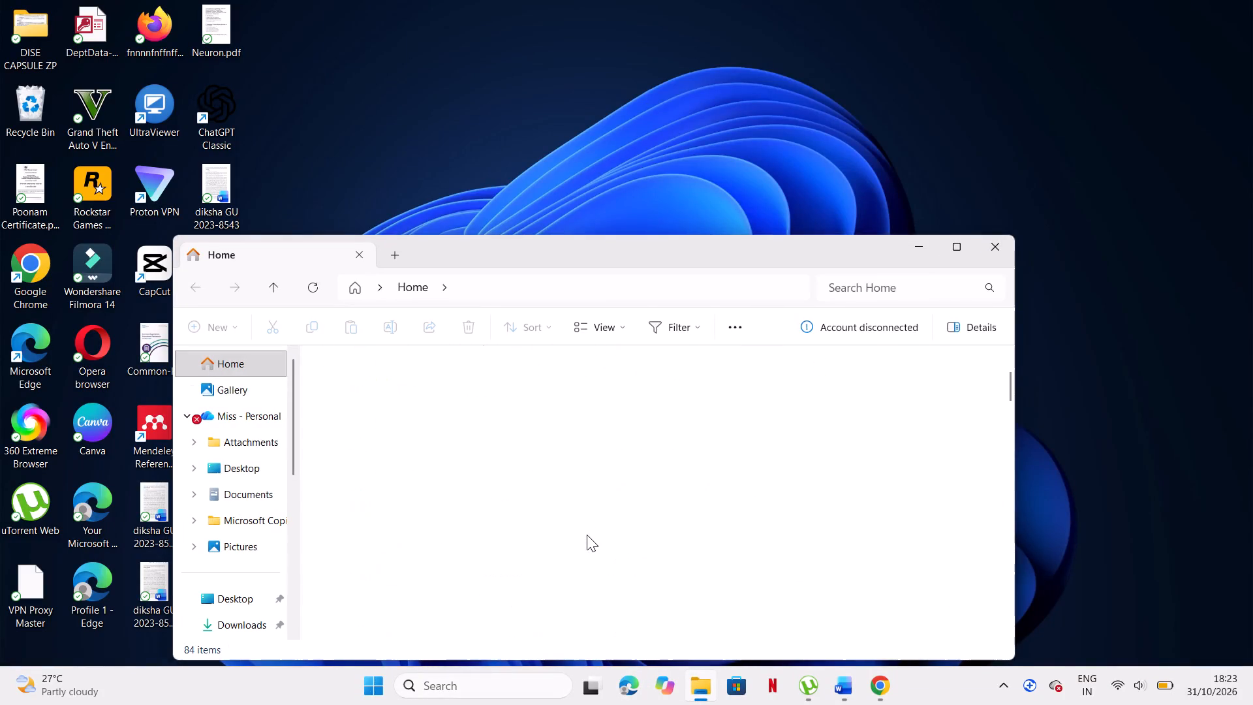
scroll(587, 535, "down", 1)
scroll(587, 535, "up", 13)
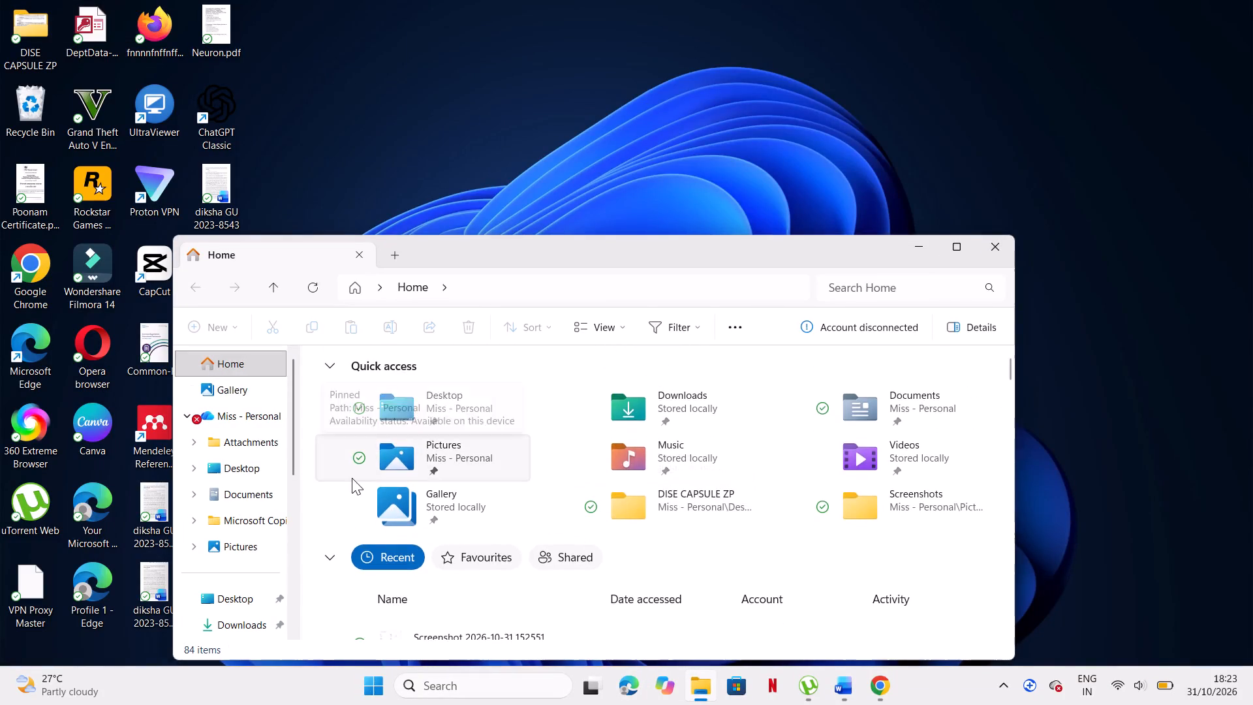
left_click(260, 435)
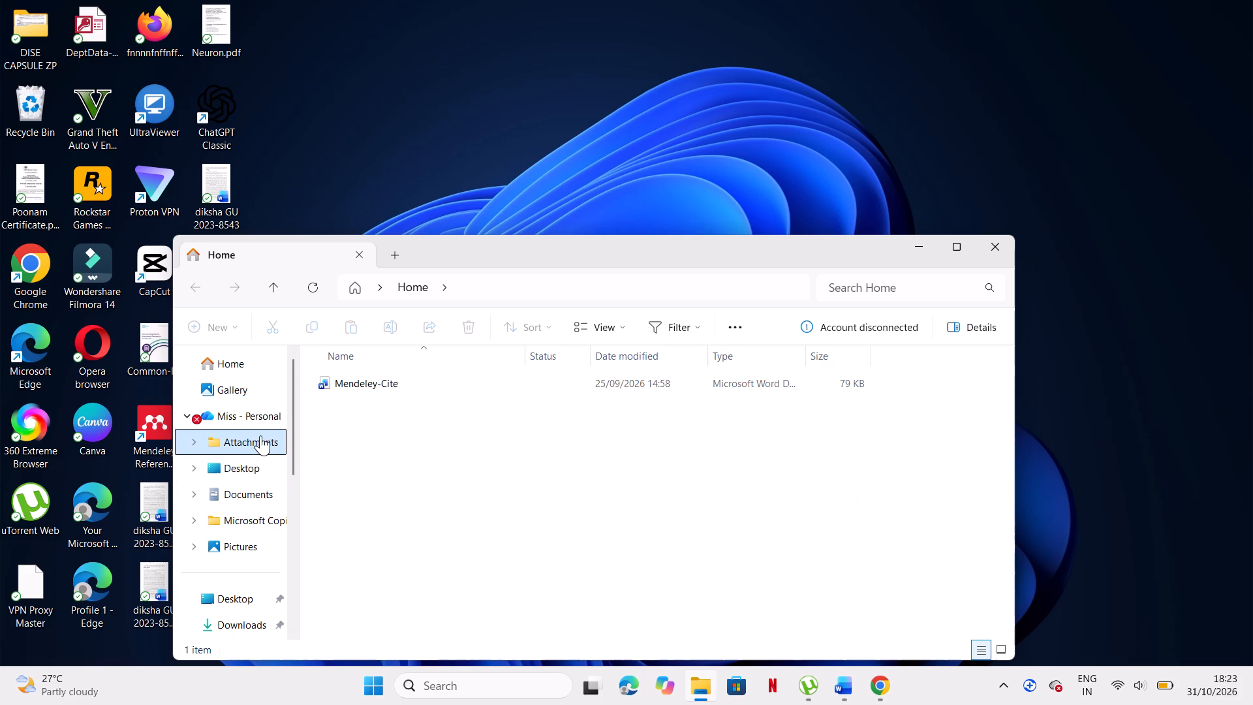
left_click(365, 384)
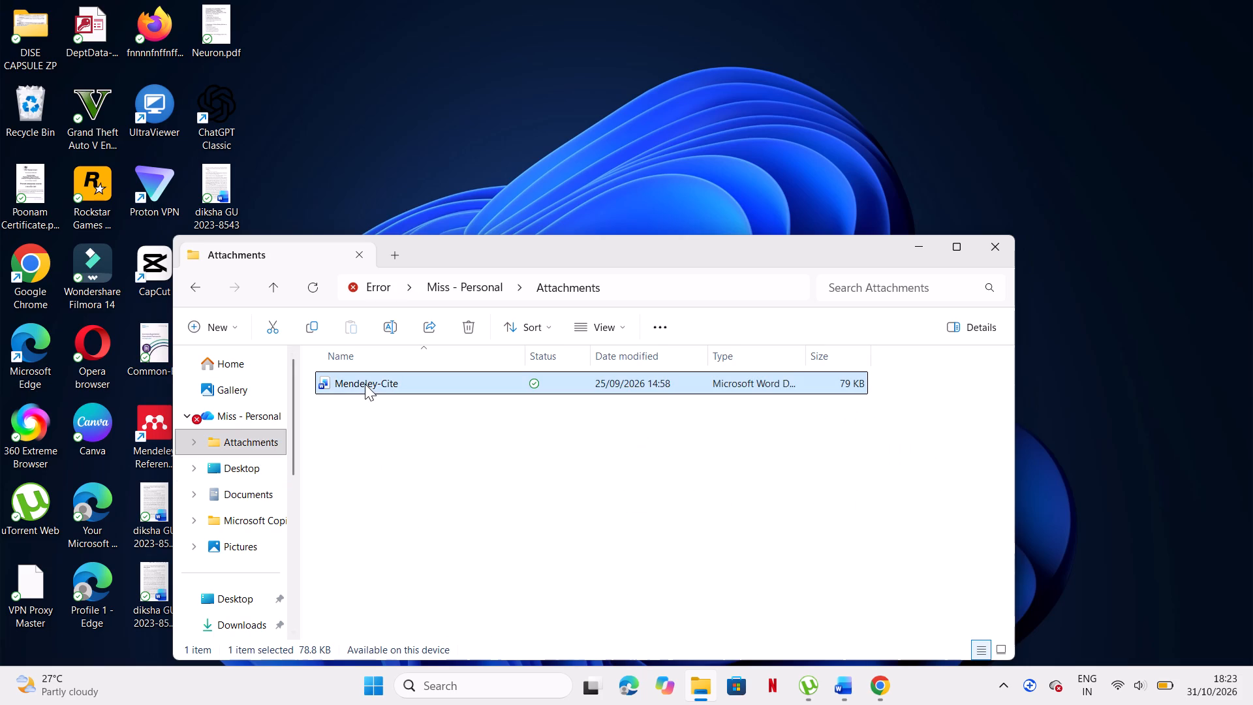
Look for the manuscript file in the personal OneDrive folder, Gallery and Home's recent files, then minimize File Explorer.
left_click(243, 421)
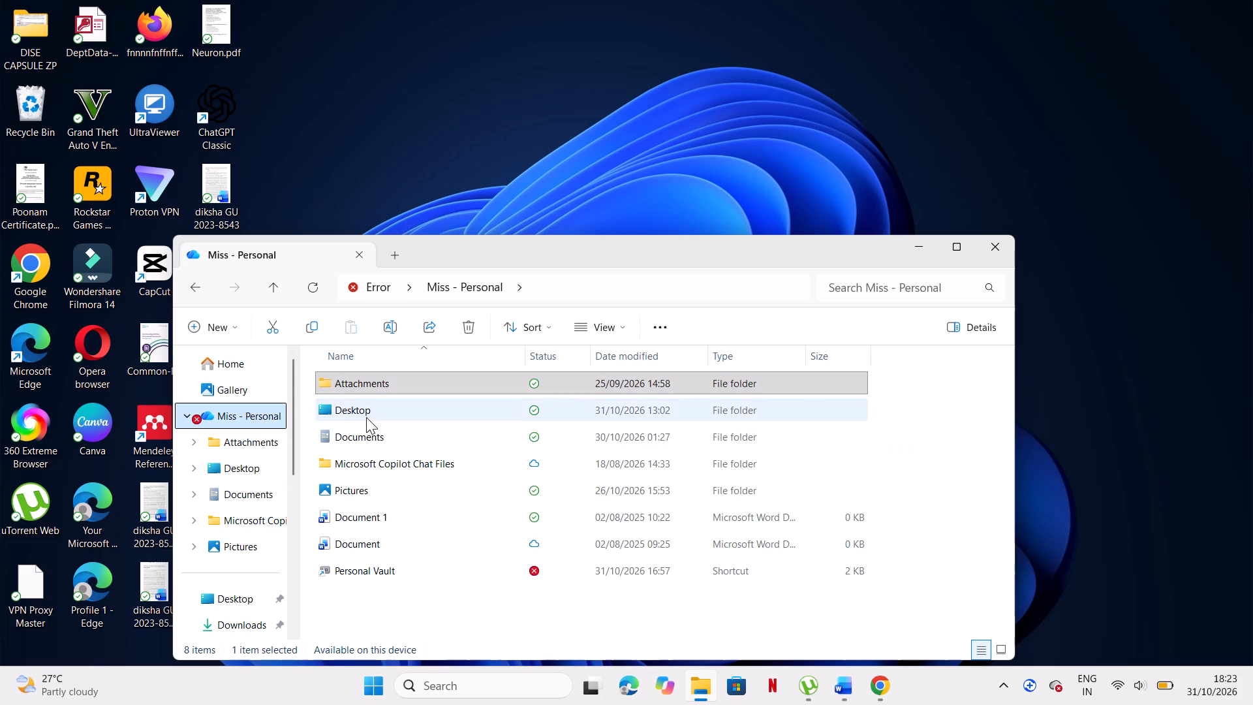
left_click(224, 385)
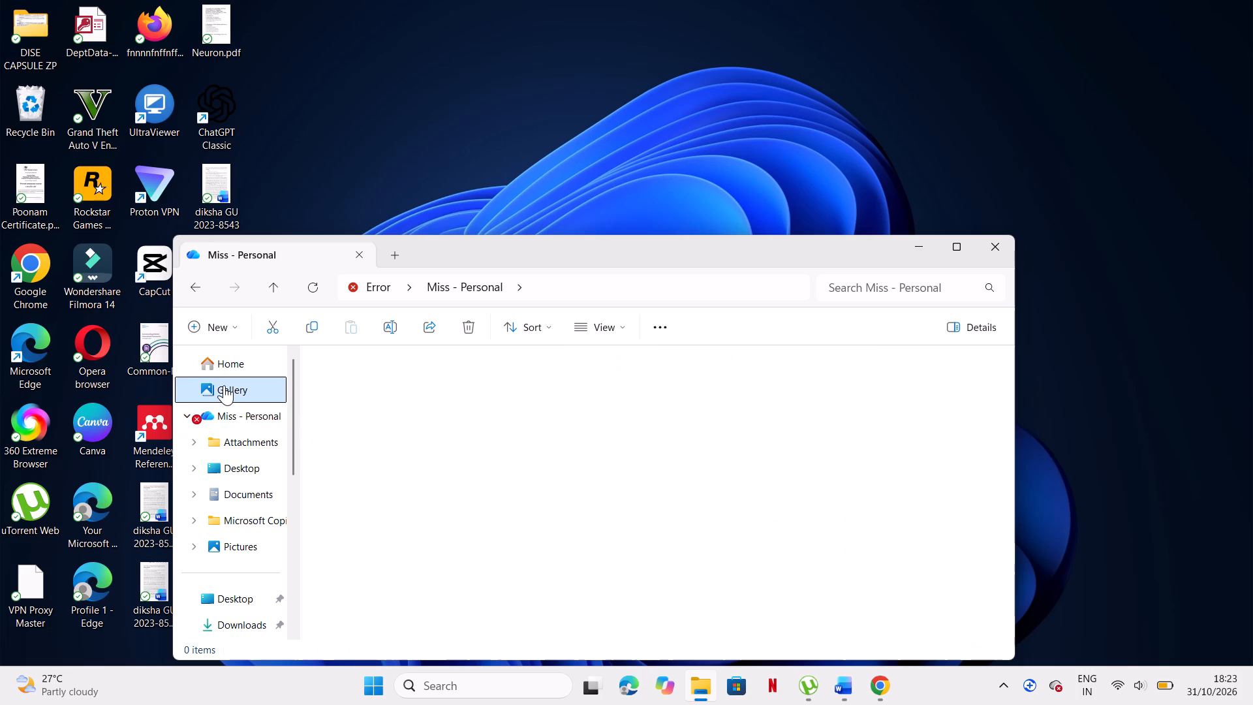
left_click(221, 363)
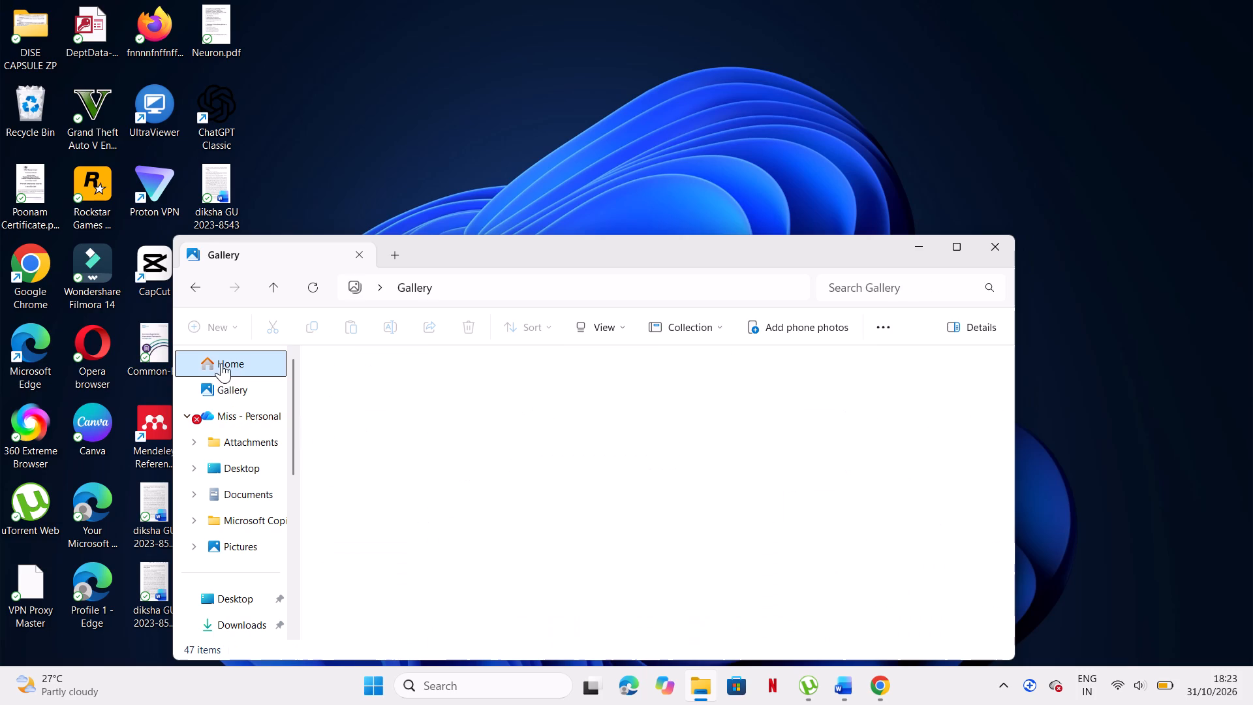
scroll(448, 482, "down", 1)
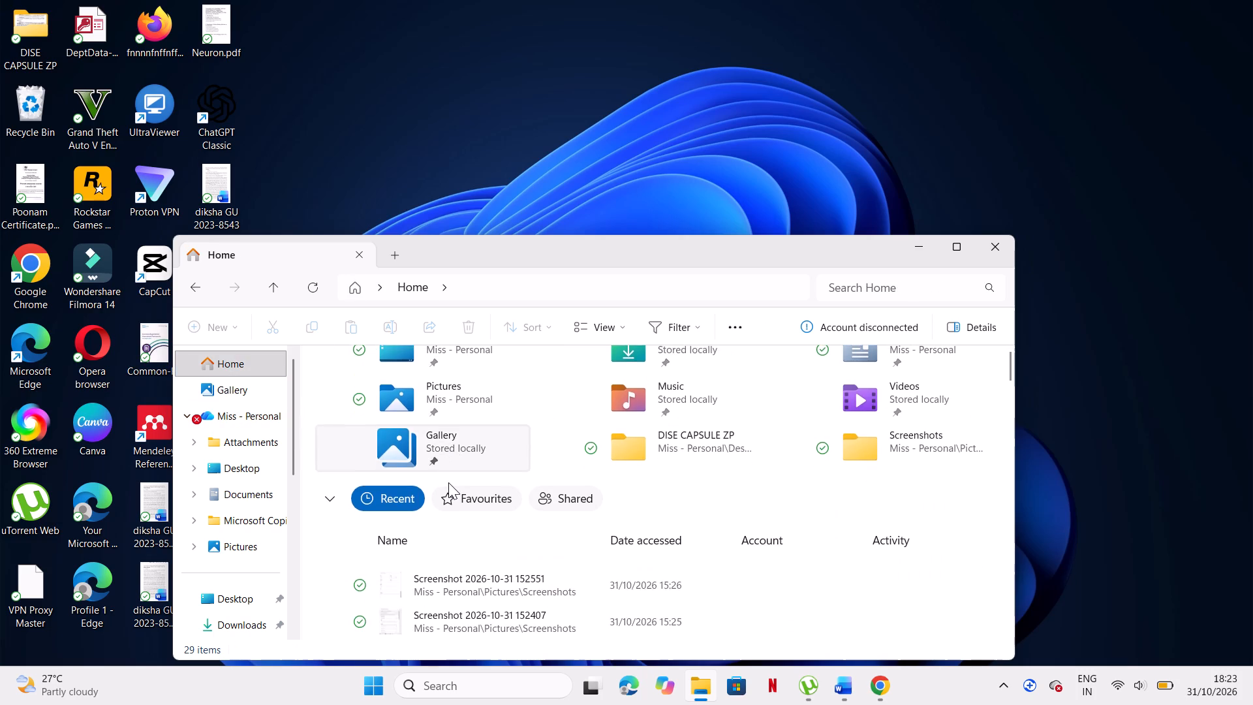
scroll(448, 482, "down", 2)
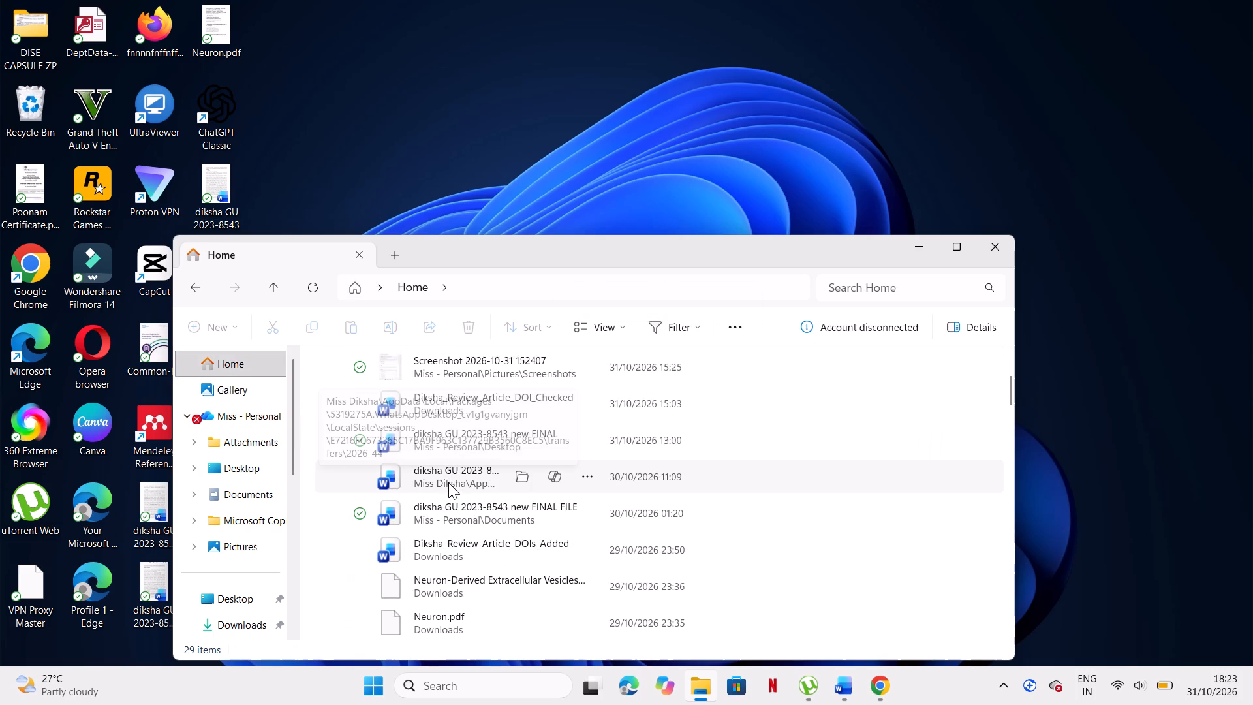
left_click(1059, 550)
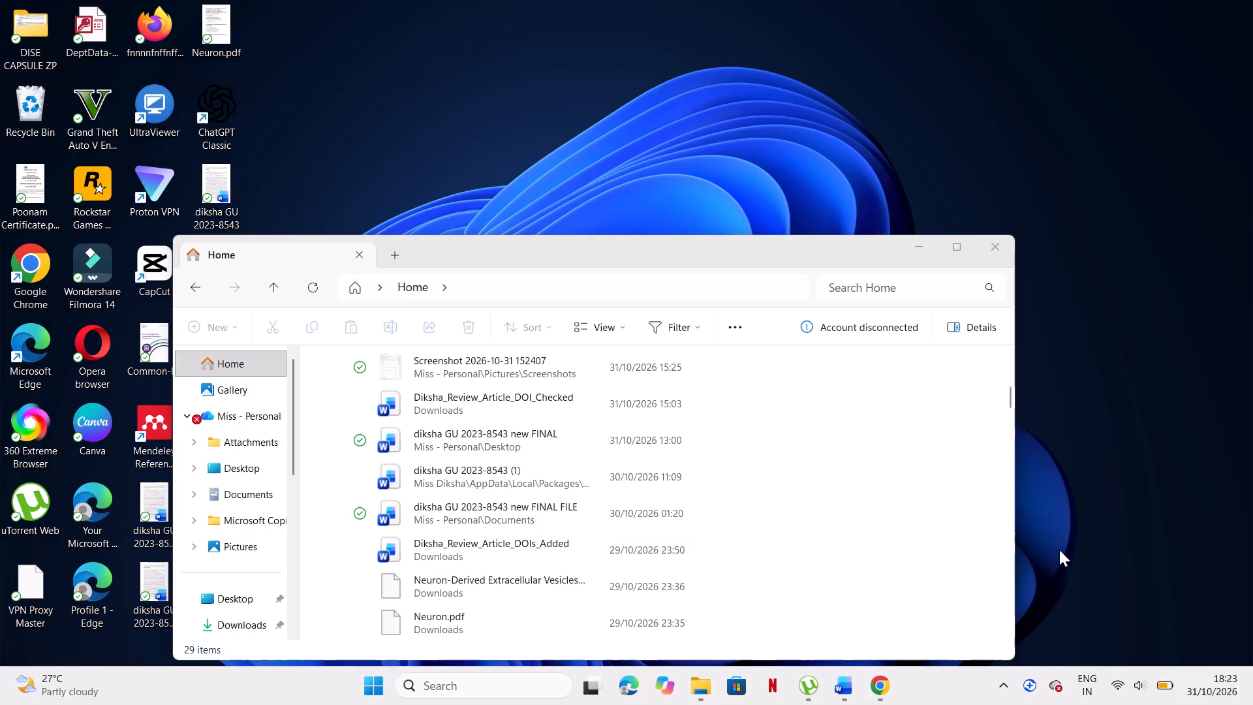
left_click(923, 245)
Return to Word and save the copy in the OneDrive เอกสาร folder as a Word Document, replacing the existing file of the same name.
left_click(856, 693)
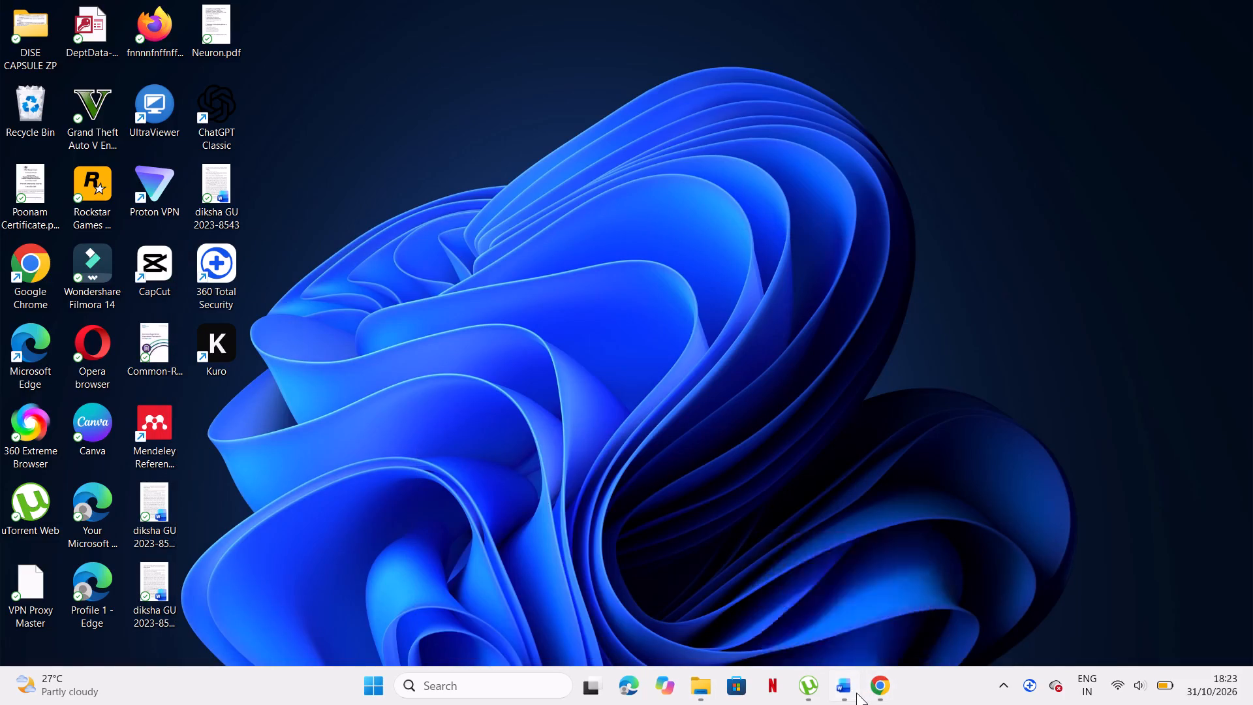
left_click(737, 415)
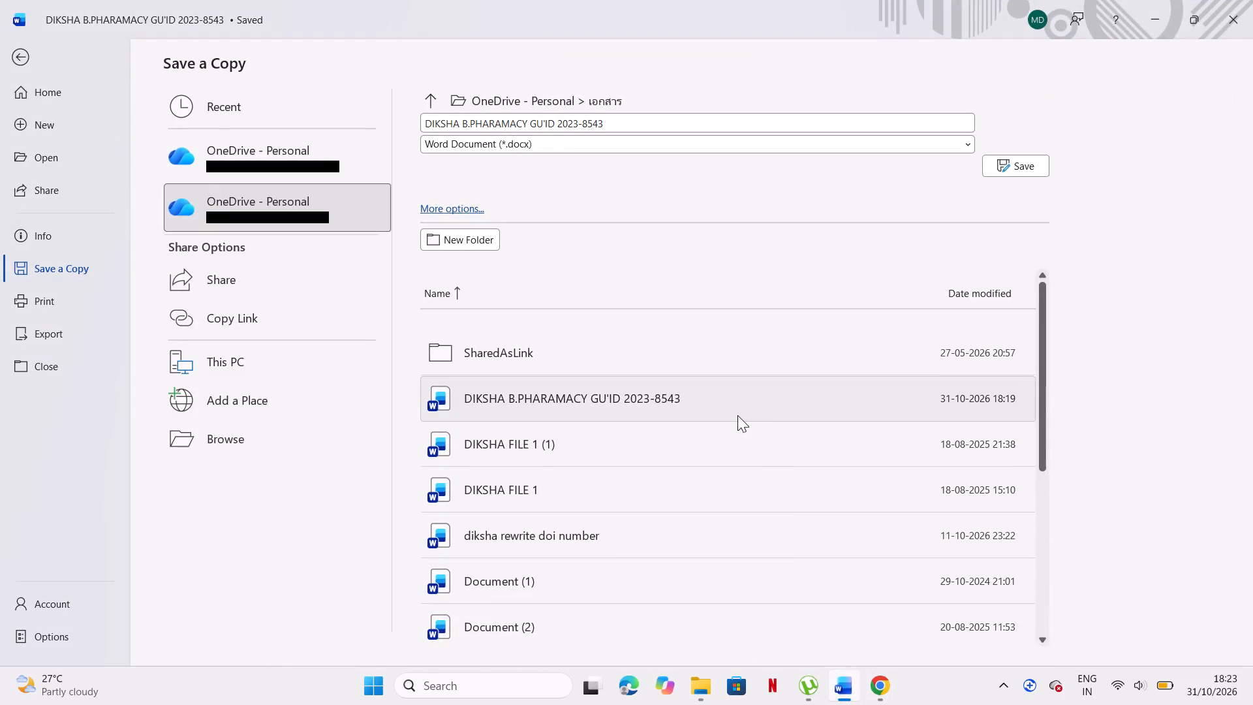
left_click(737, 415)
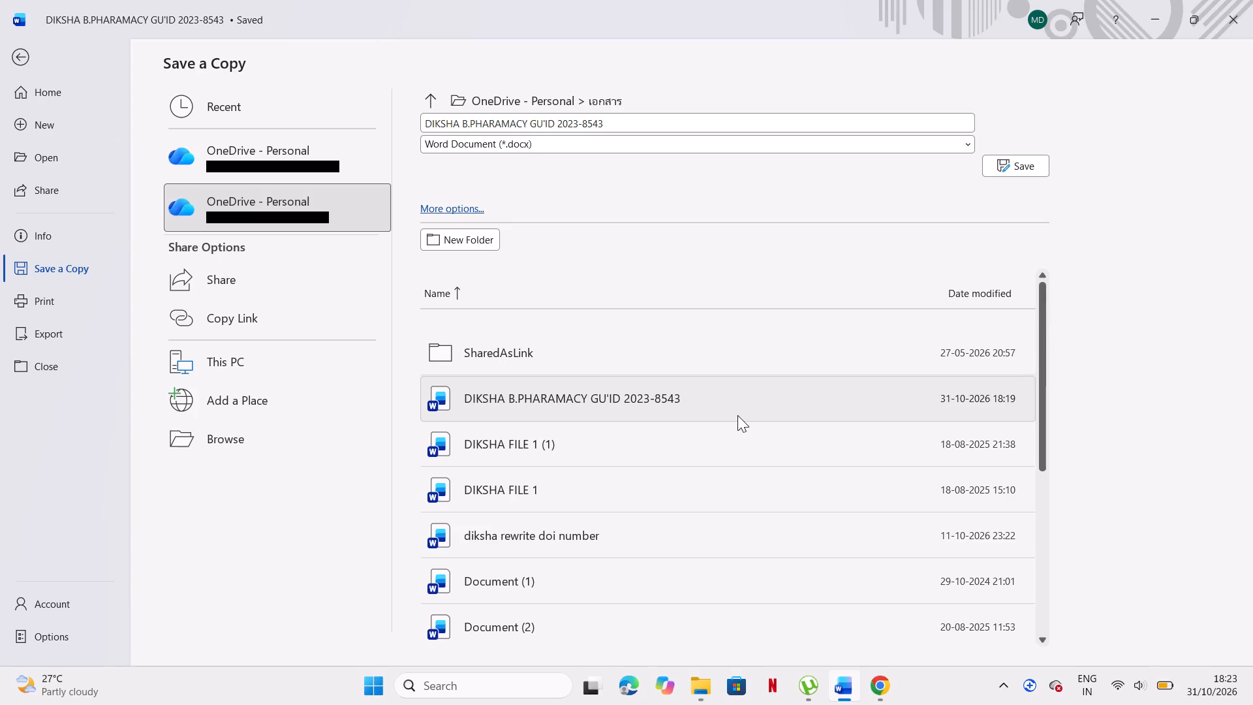
double_click(737, 415)
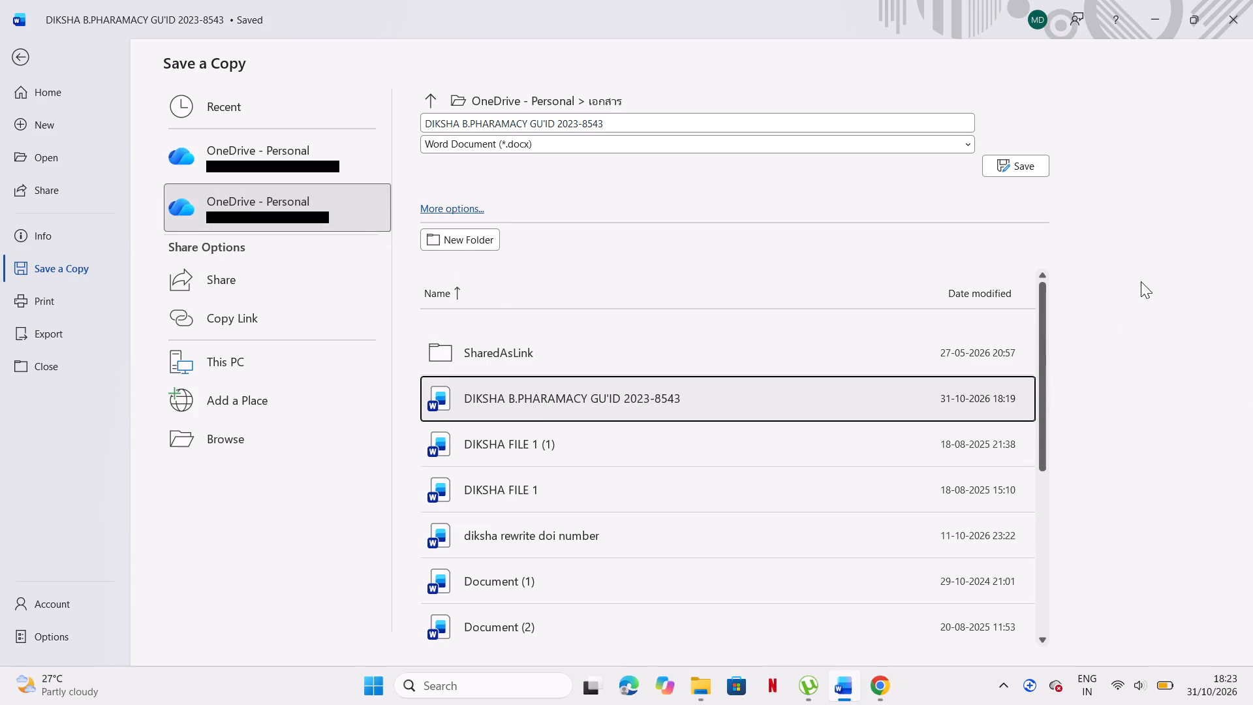
left_click(1040, 163)
left_click(1040, 163)
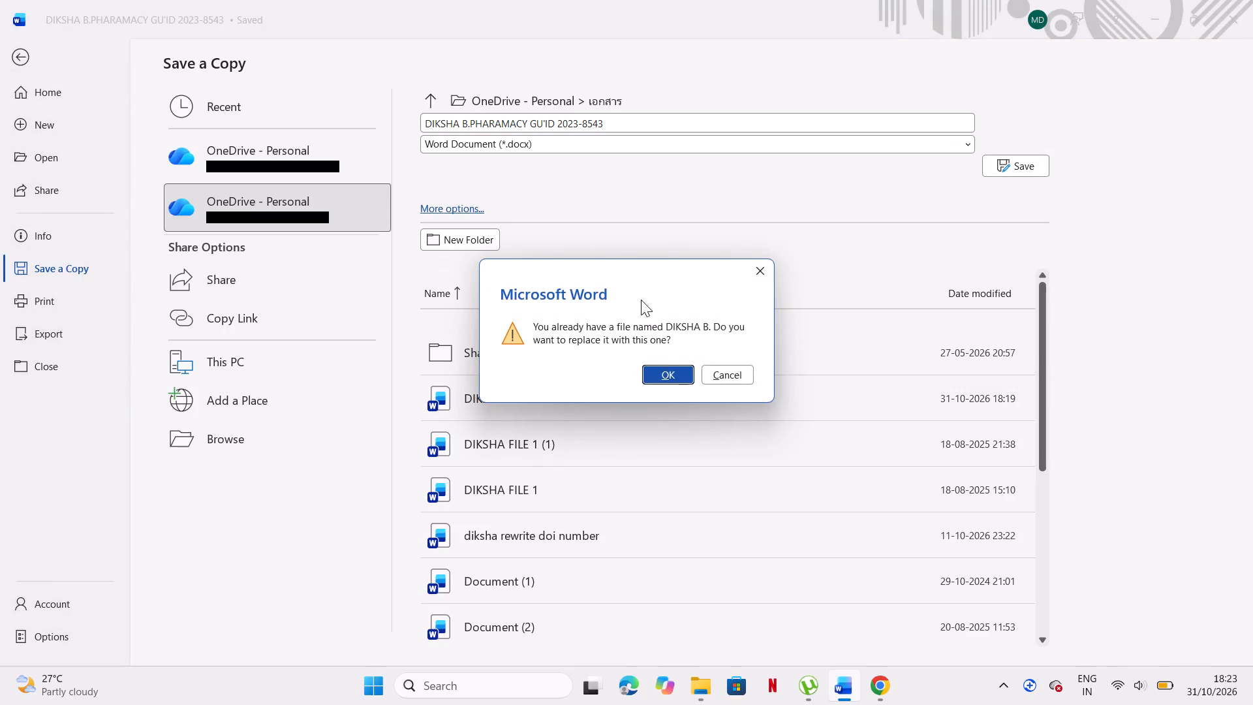
left_click(662, 374)
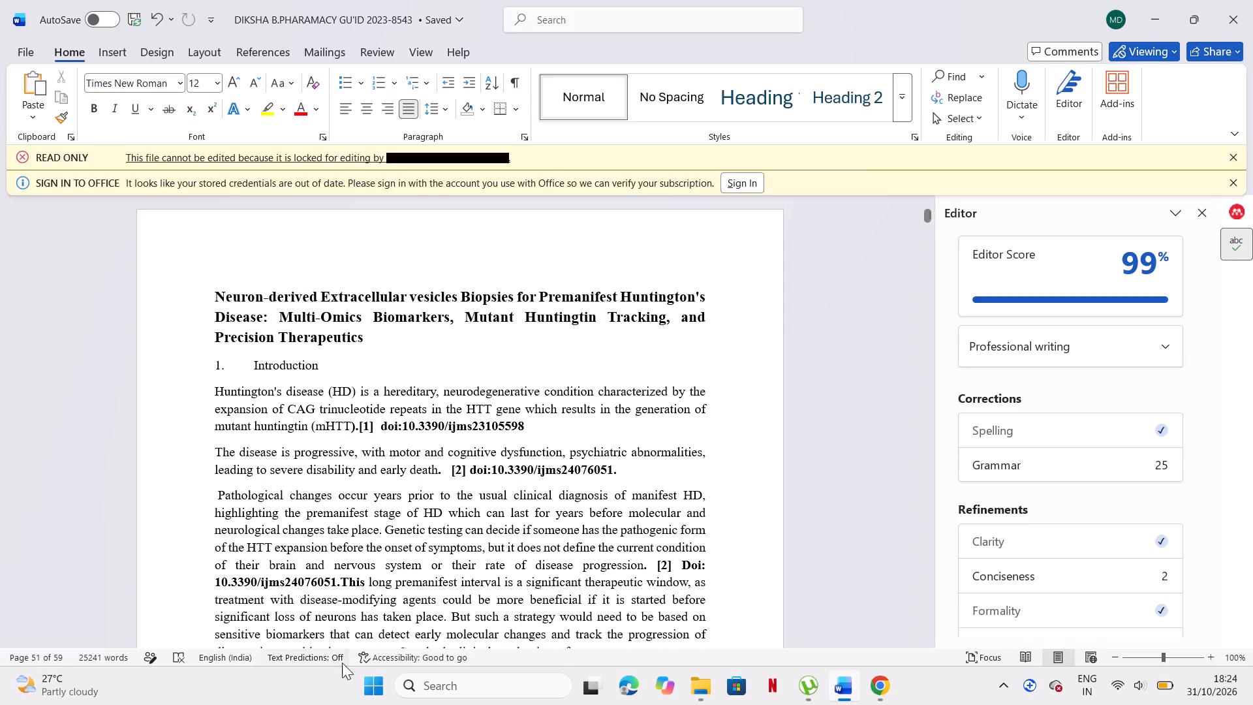
Open WhatsApp from the recent Windows searches.
left_click(418, 686)
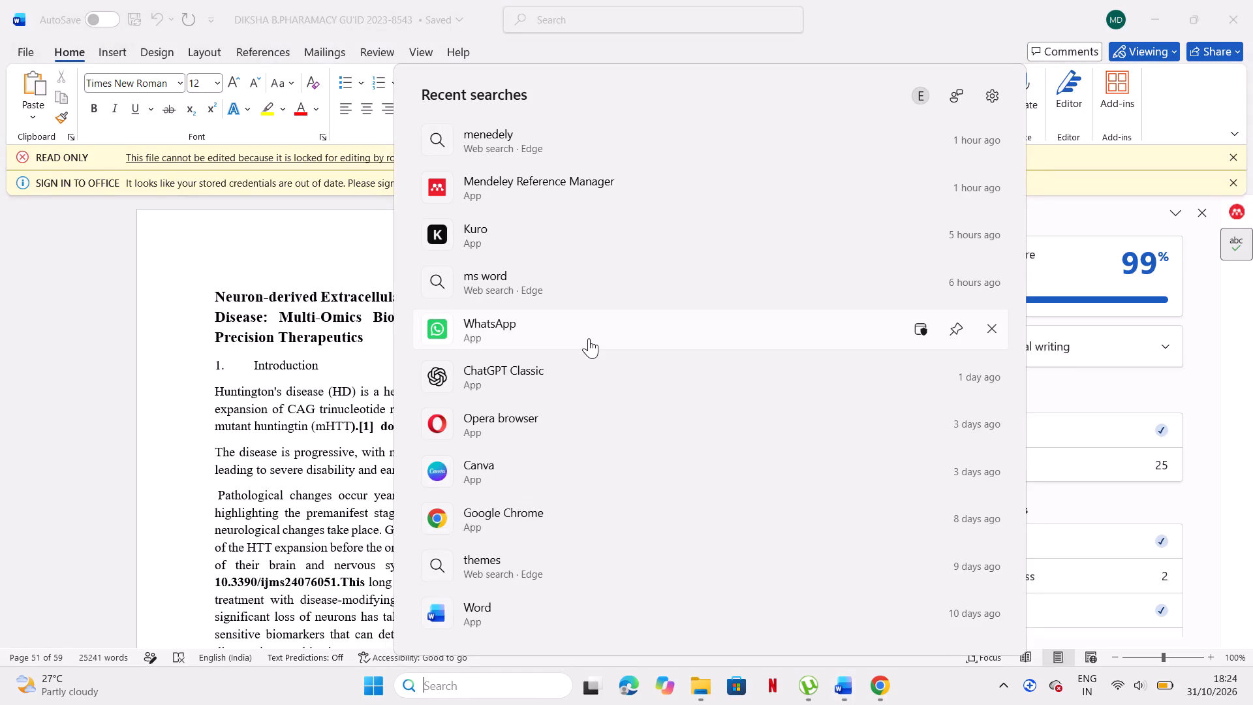
left_click(589, 338)
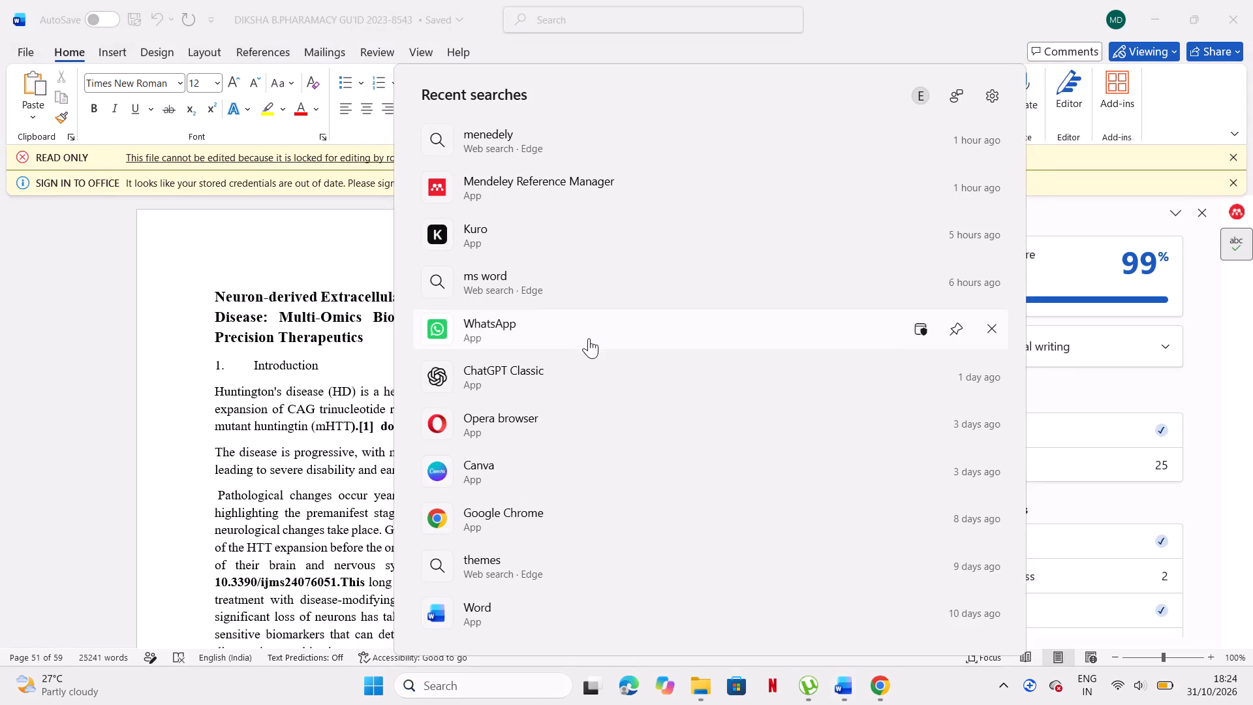
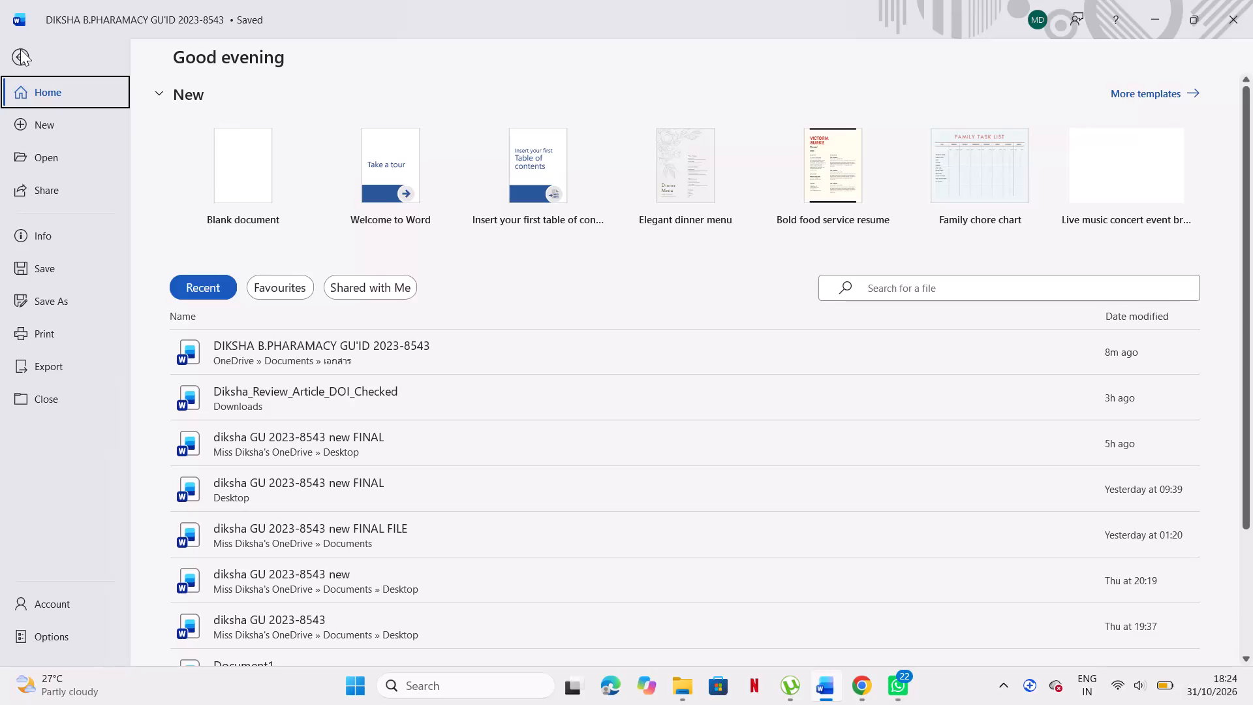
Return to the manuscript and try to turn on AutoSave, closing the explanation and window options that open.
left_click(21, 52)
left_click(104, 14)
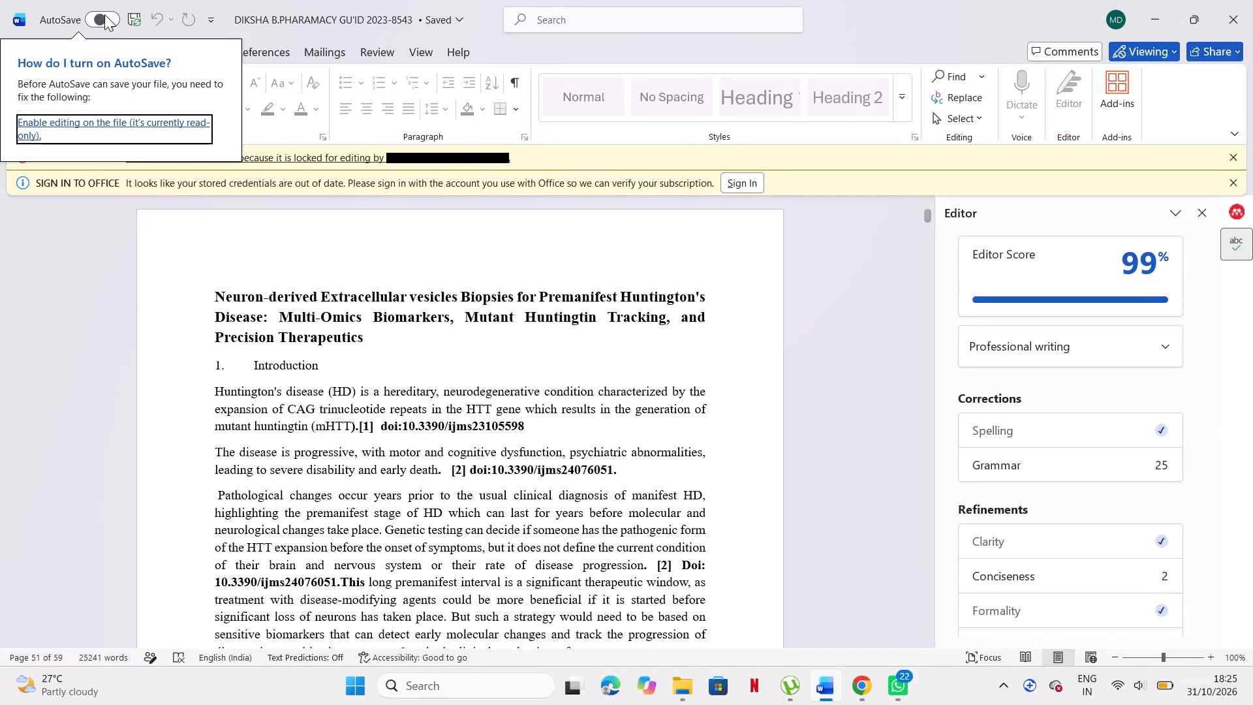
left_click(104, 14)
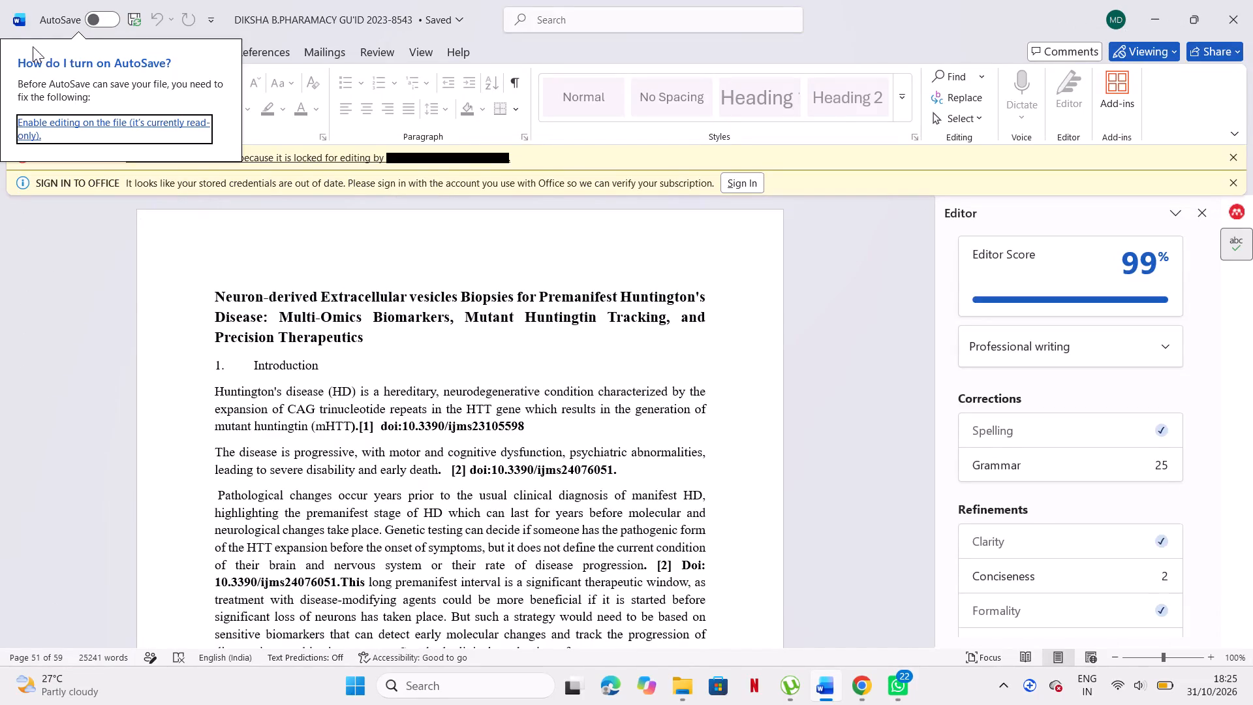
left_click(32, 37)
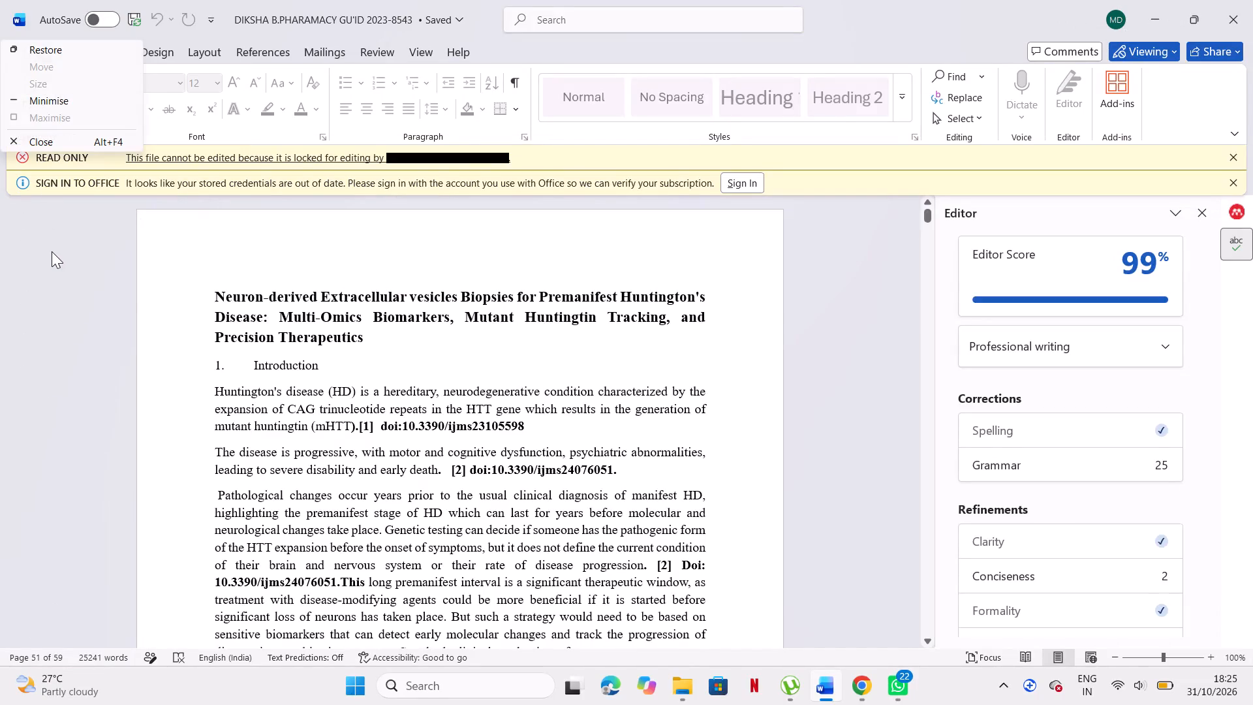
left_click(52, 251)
Save a copy as a Word Document in the OneDrive เอกสาร folder, inserting 7THSEM between B.PHARAMACY and GU'ID in the file name.
left_click(27, 55)
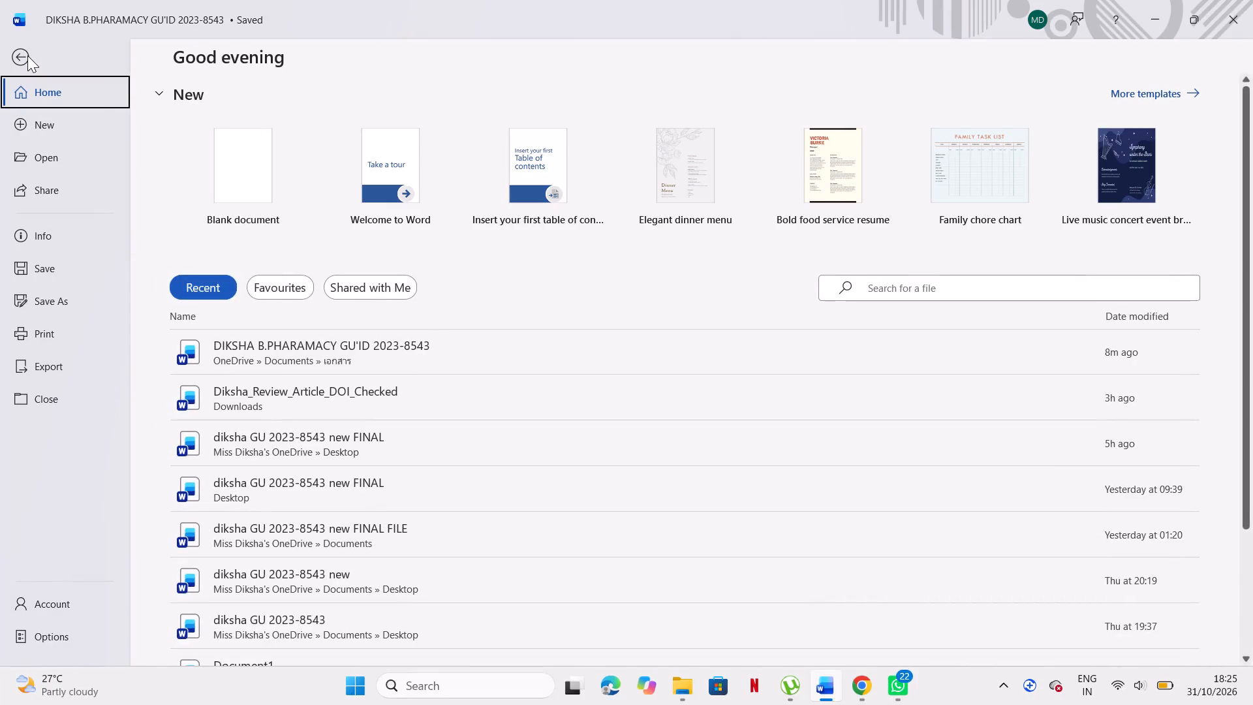
left_click(70, 302)
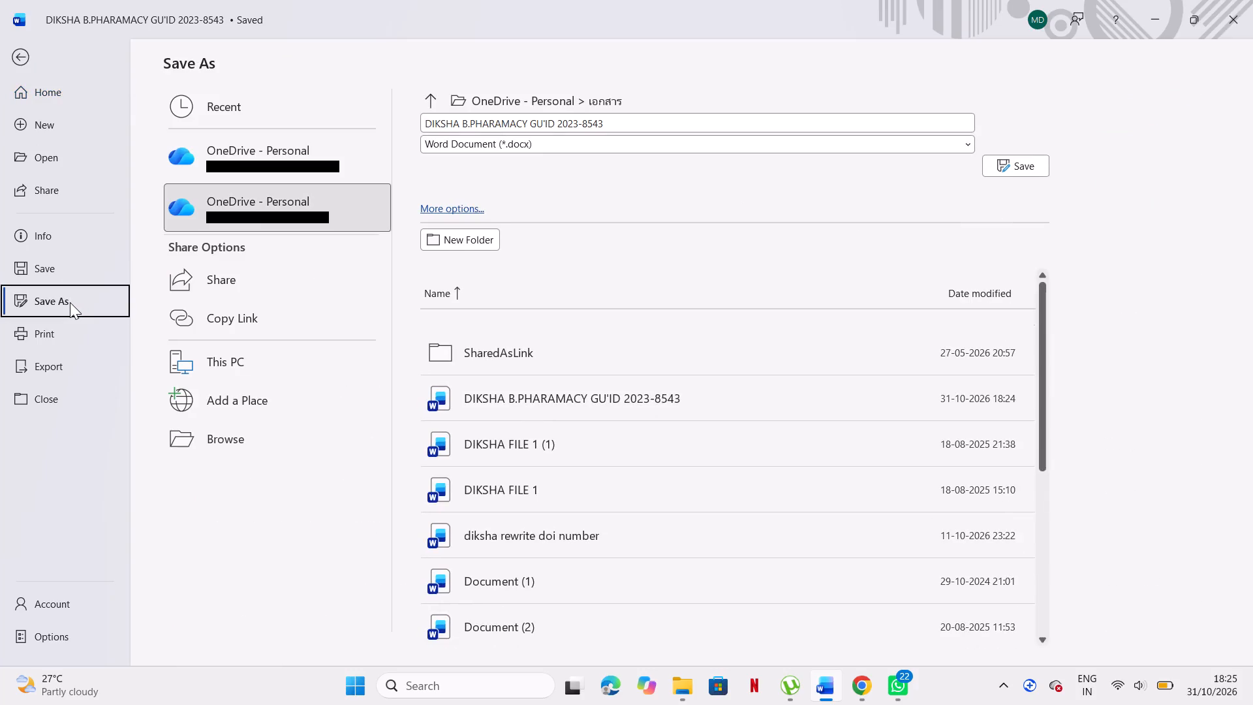
left_click(203, 443)
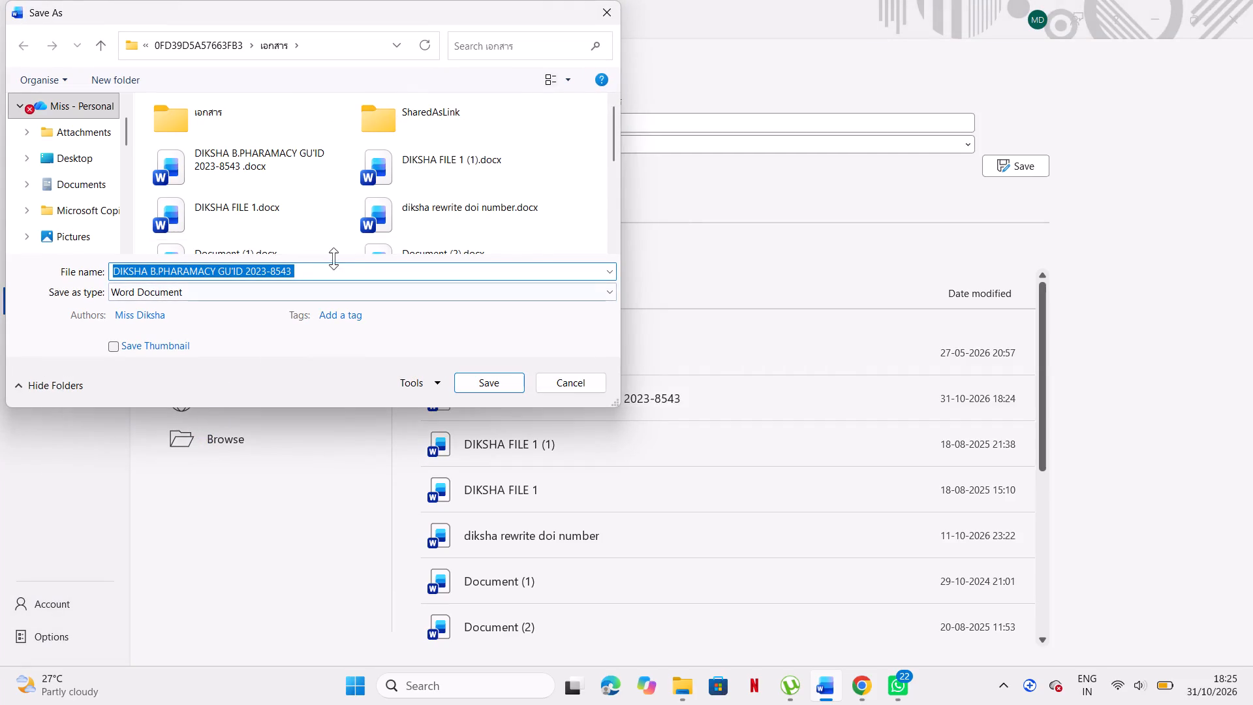
left_click(328, 275)
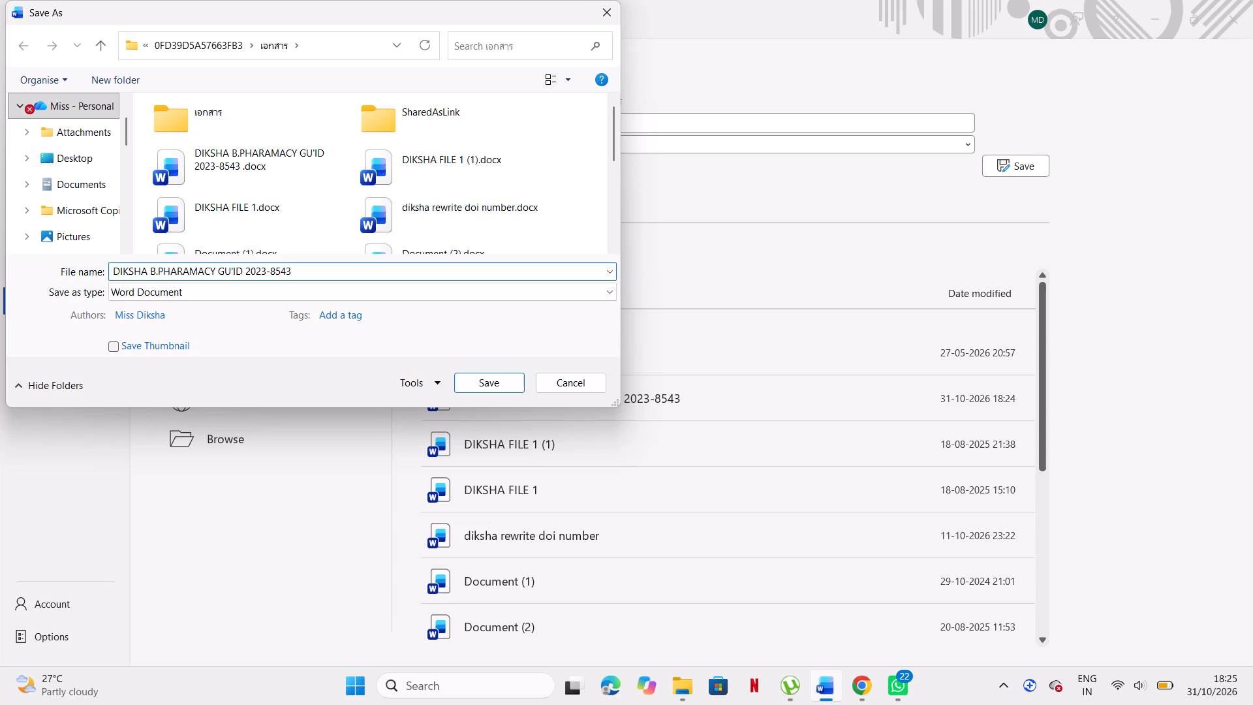
left_click(219, 272)
key("7")
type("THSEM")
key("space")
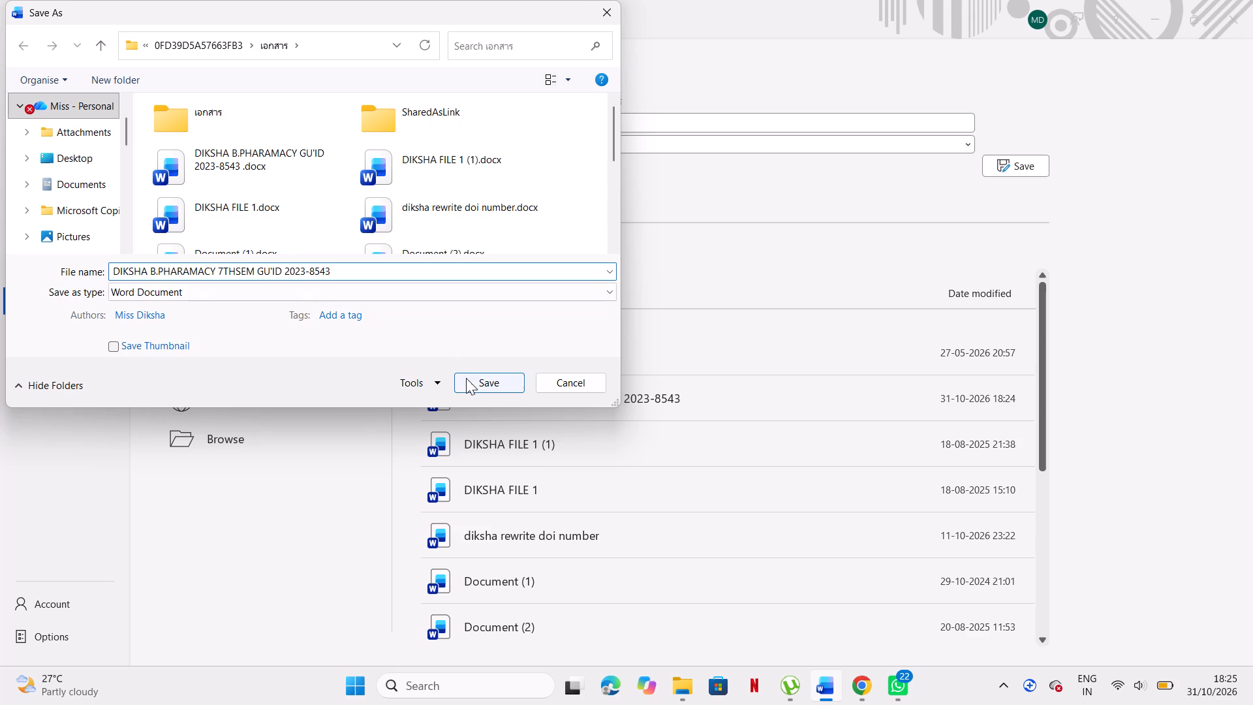
Save the copy with 7THSEM in its file name as a Word Document in the OneDrive เอกสาร folder.
left_click(472, 379)
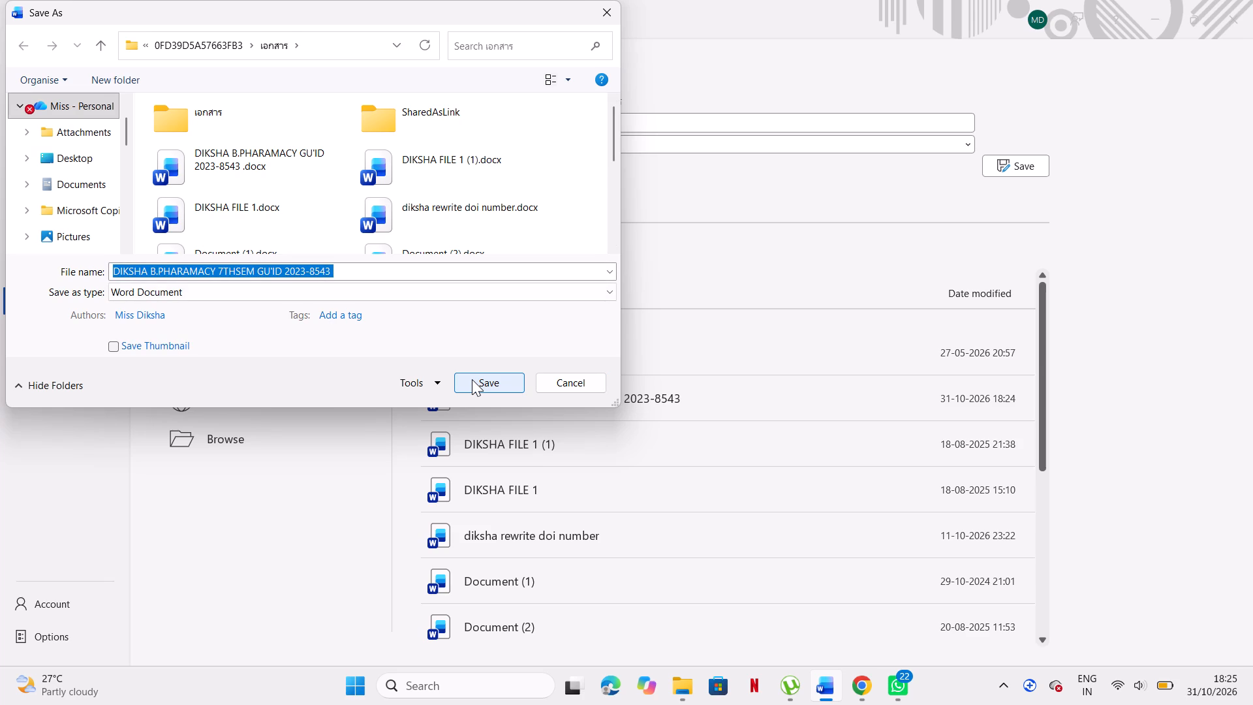
left_click(472, 379)
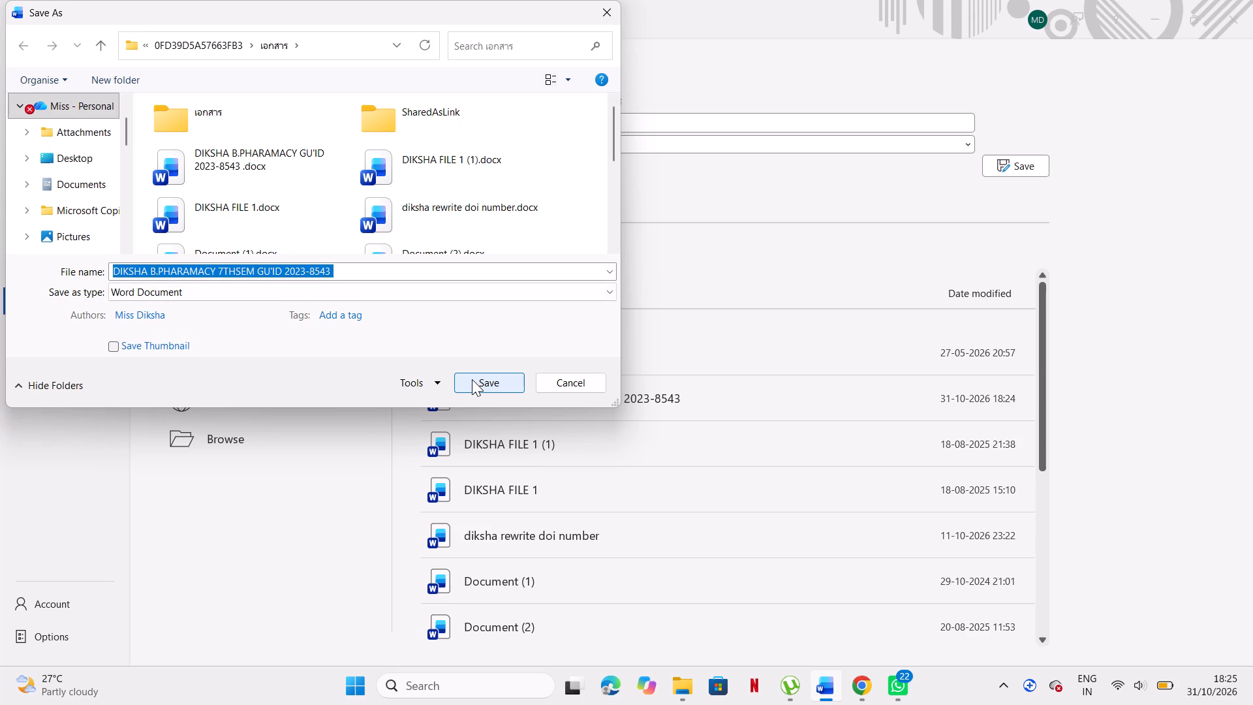
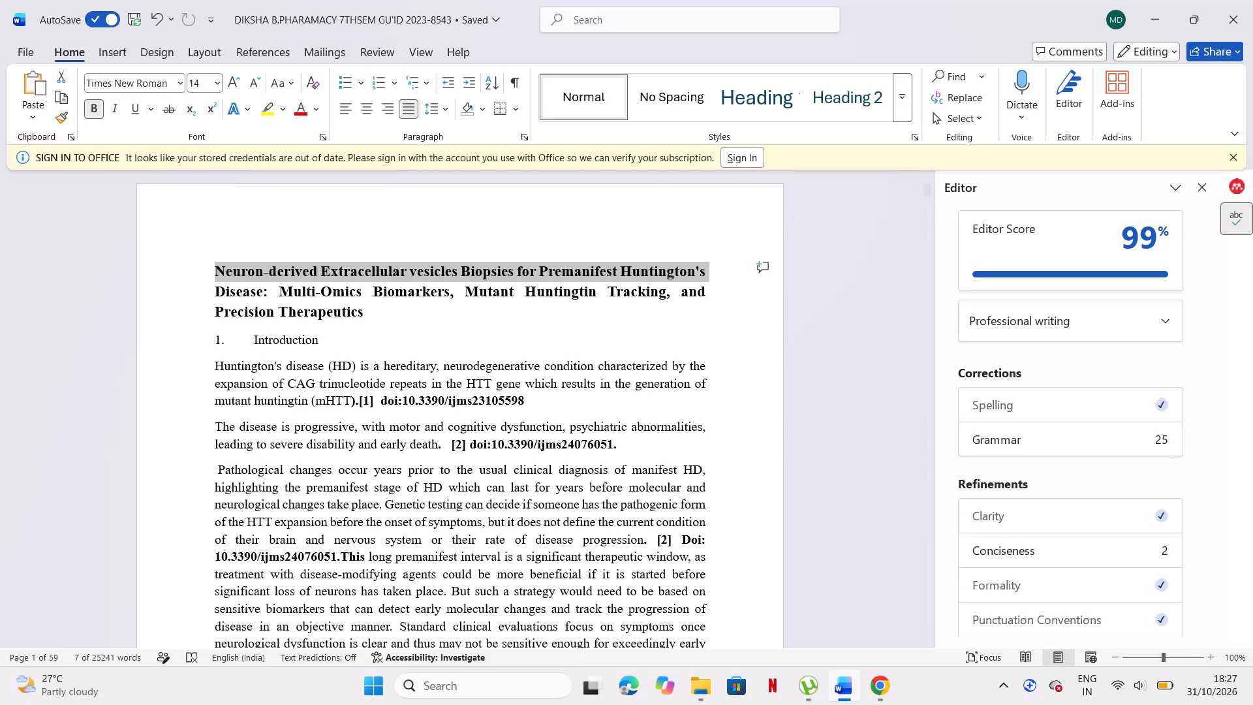
Open the saved document's file details to check its name and OneDrive location.
left_click(442, 18)
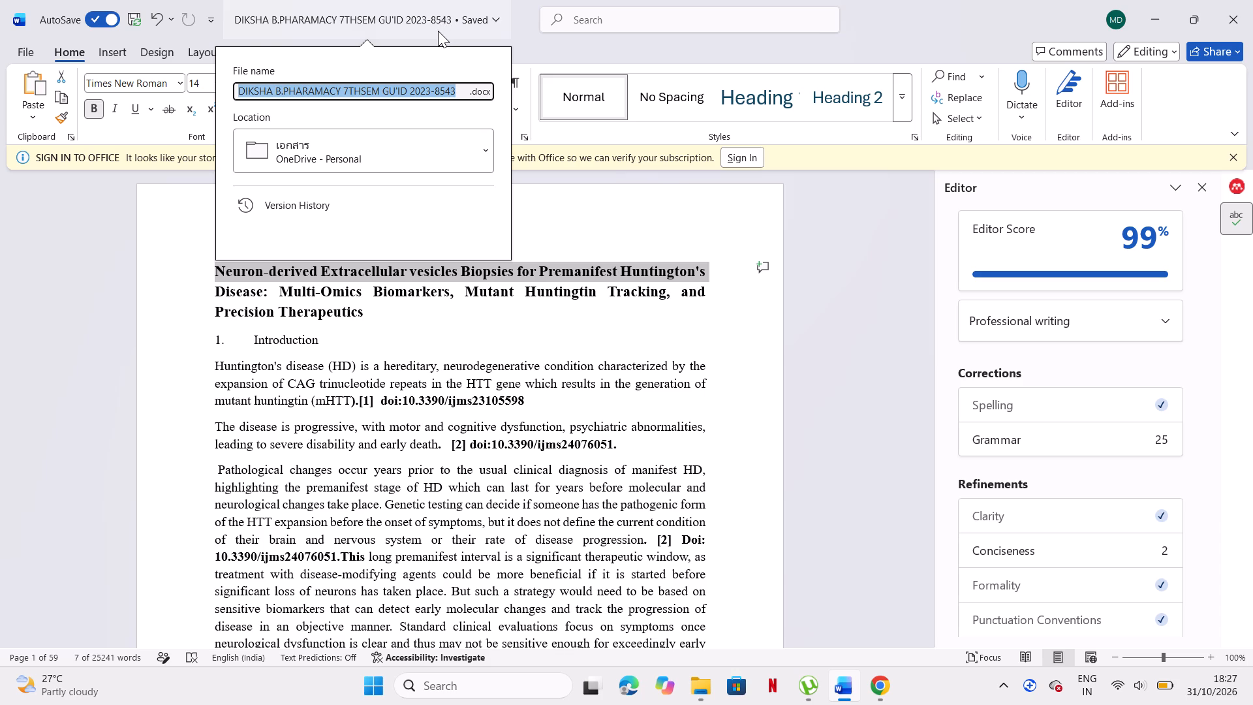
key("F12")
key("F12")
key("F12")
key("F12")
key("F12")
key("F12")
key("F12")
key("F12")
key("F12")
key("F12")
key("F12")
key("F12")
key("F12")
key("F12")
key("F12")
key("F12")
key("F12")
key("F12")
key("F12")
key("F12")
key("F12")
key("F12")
Start saving a copy of the manuscript and open the full Save As dialog to browse for a location.
left_click(27, 54)
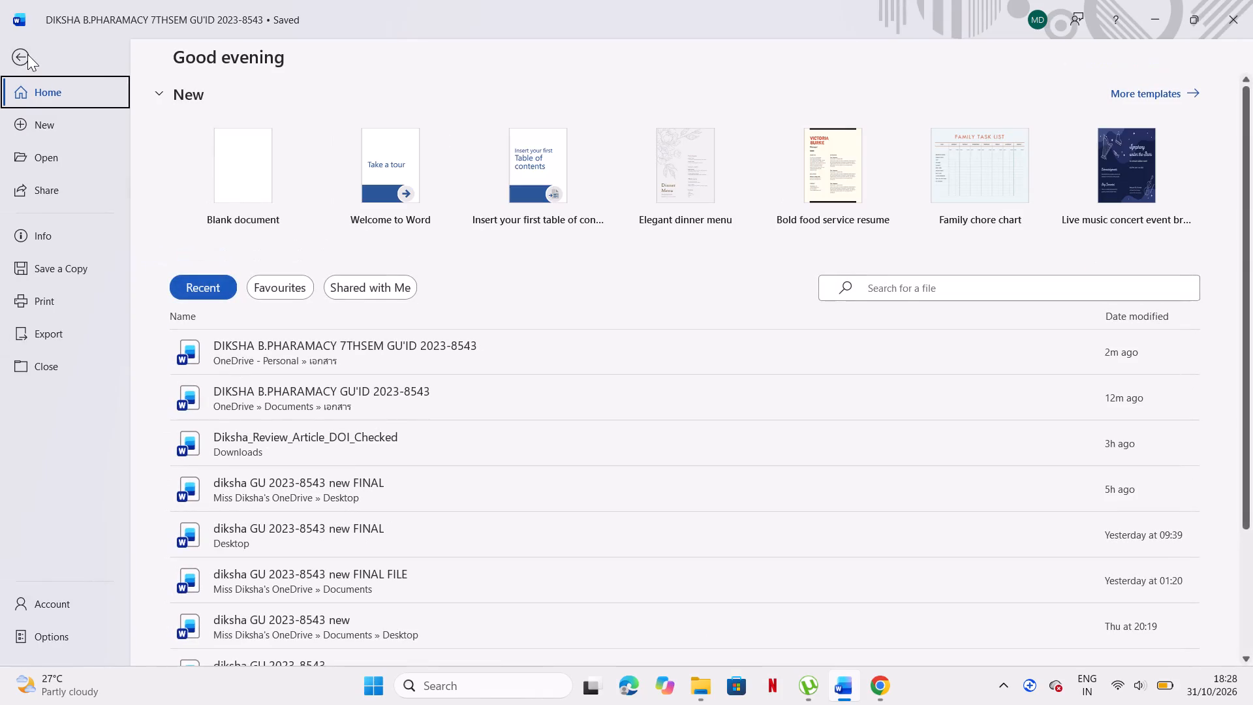
left_click(55, 266)
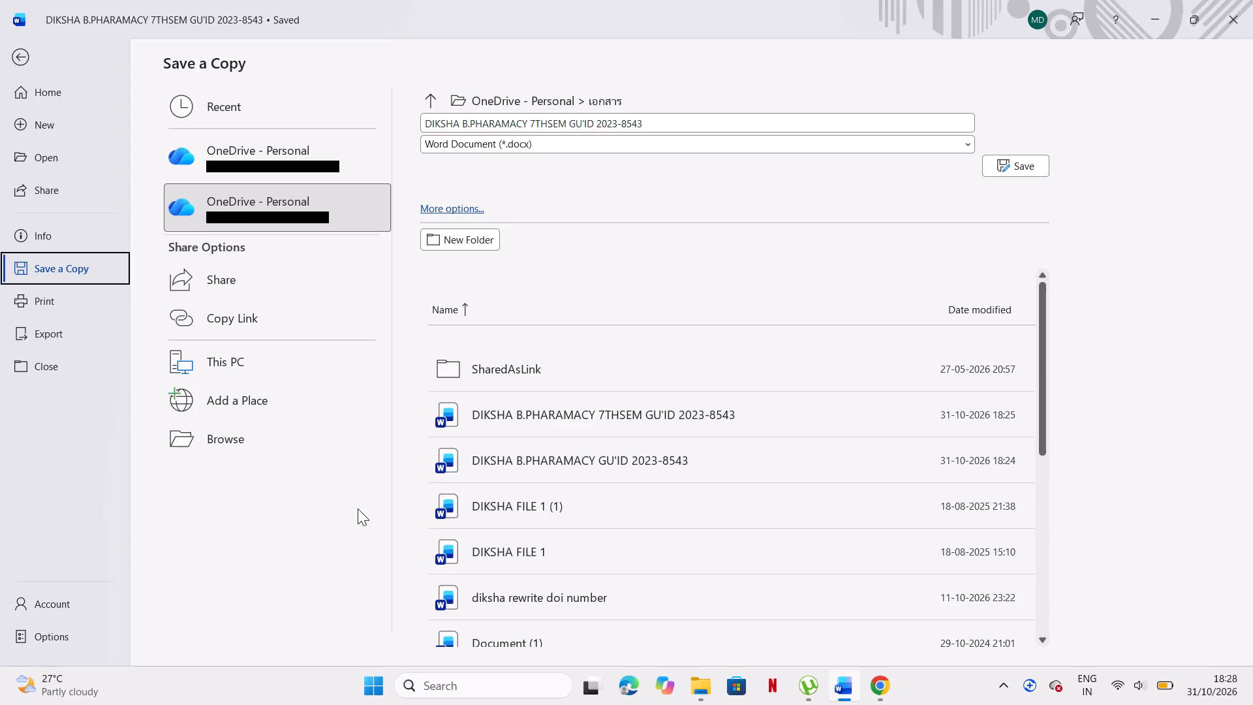
key("F12")
key("F12")
key("F12")
left_click(288, 446)
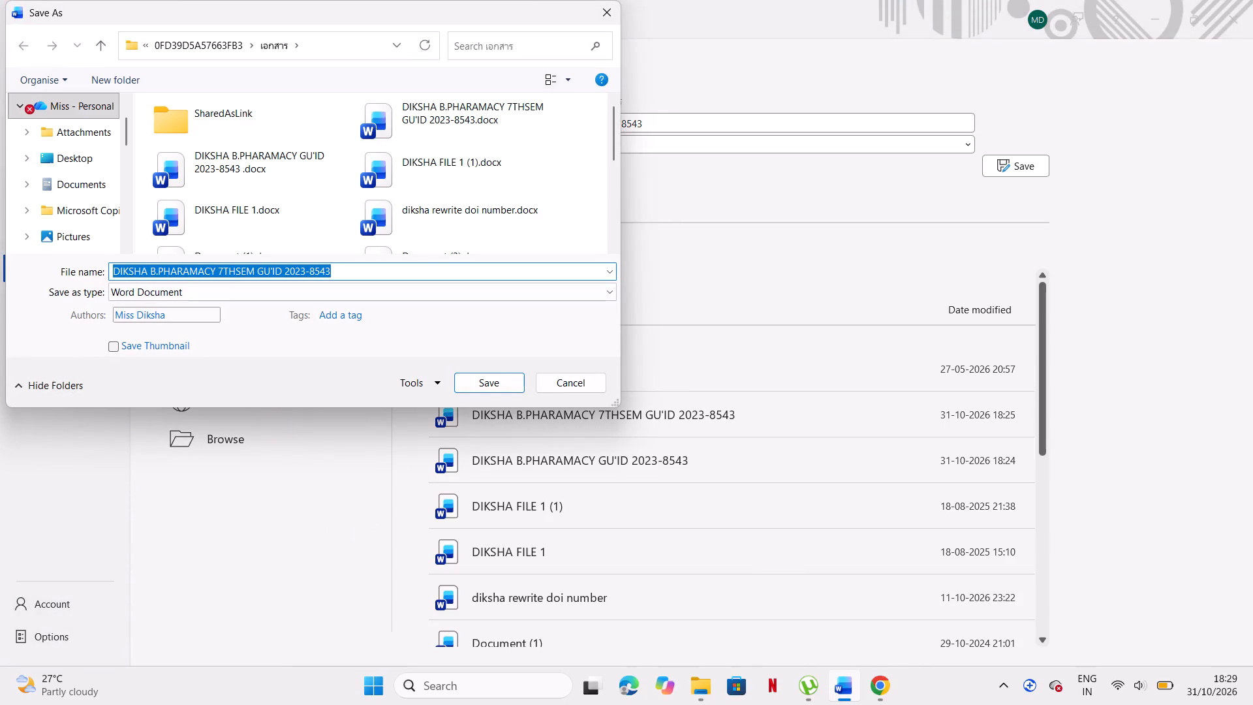
Look through the OneDrive เอกสาร folder and the Users and Windows folders on Local Disk (C:) for a save location.
scroll(234, 307, "down", 2)
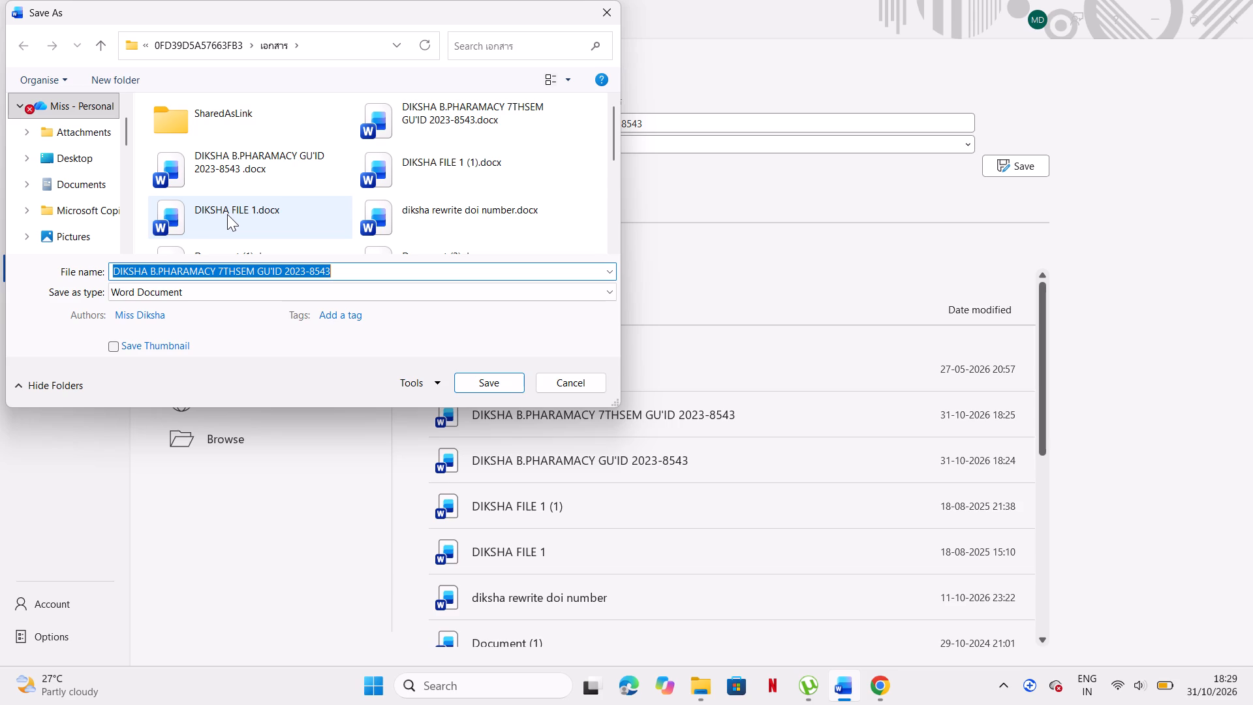
scroll(75, 169, "down", 7)
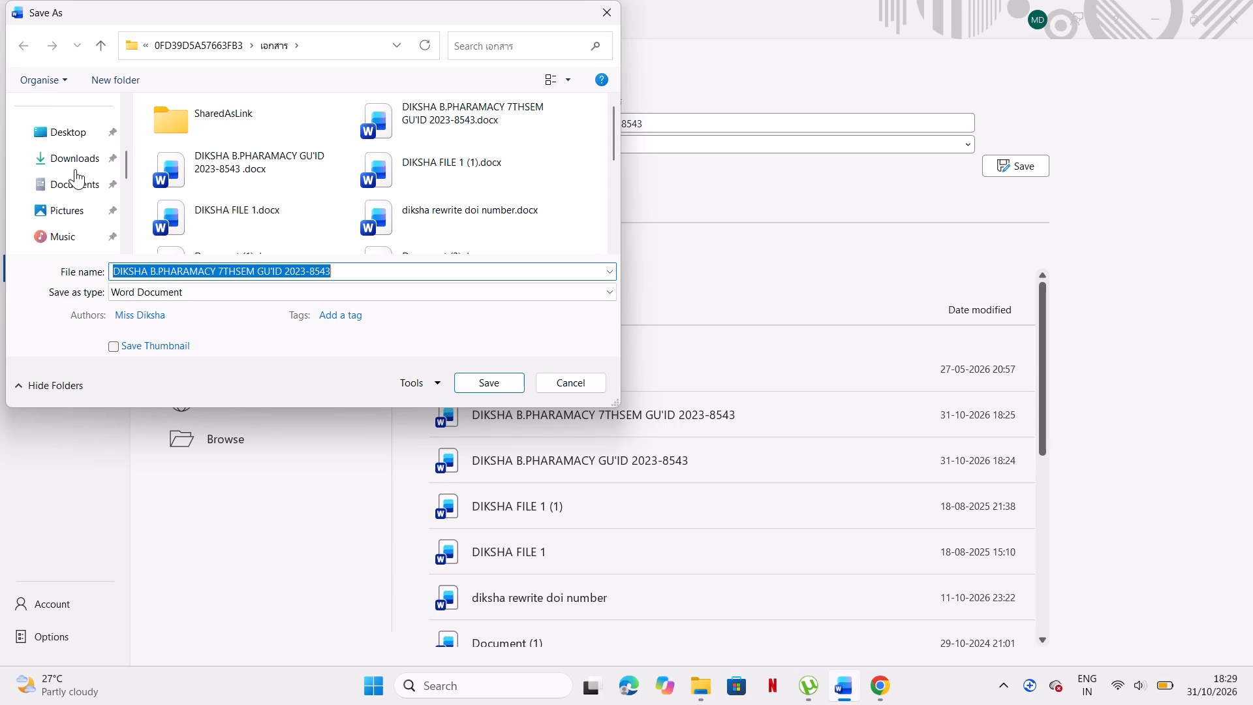
scroll(75, 169, "down", 1)
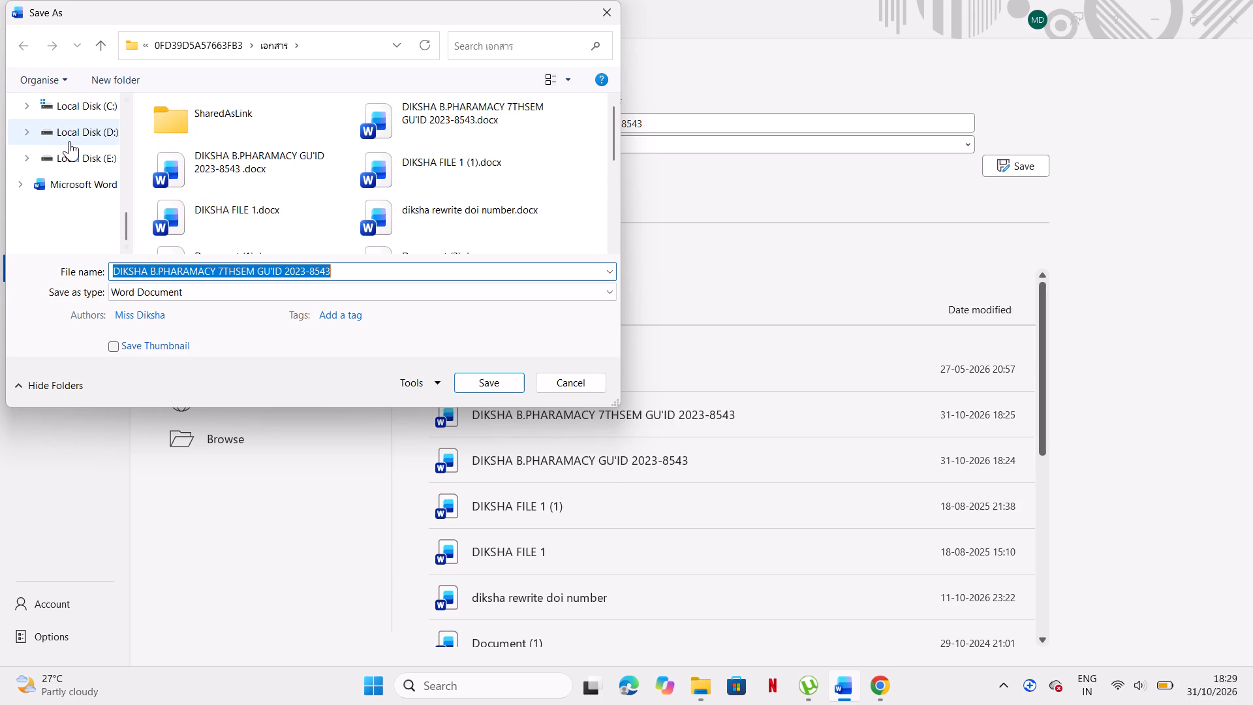
scroll(239, 167, "down", 4)
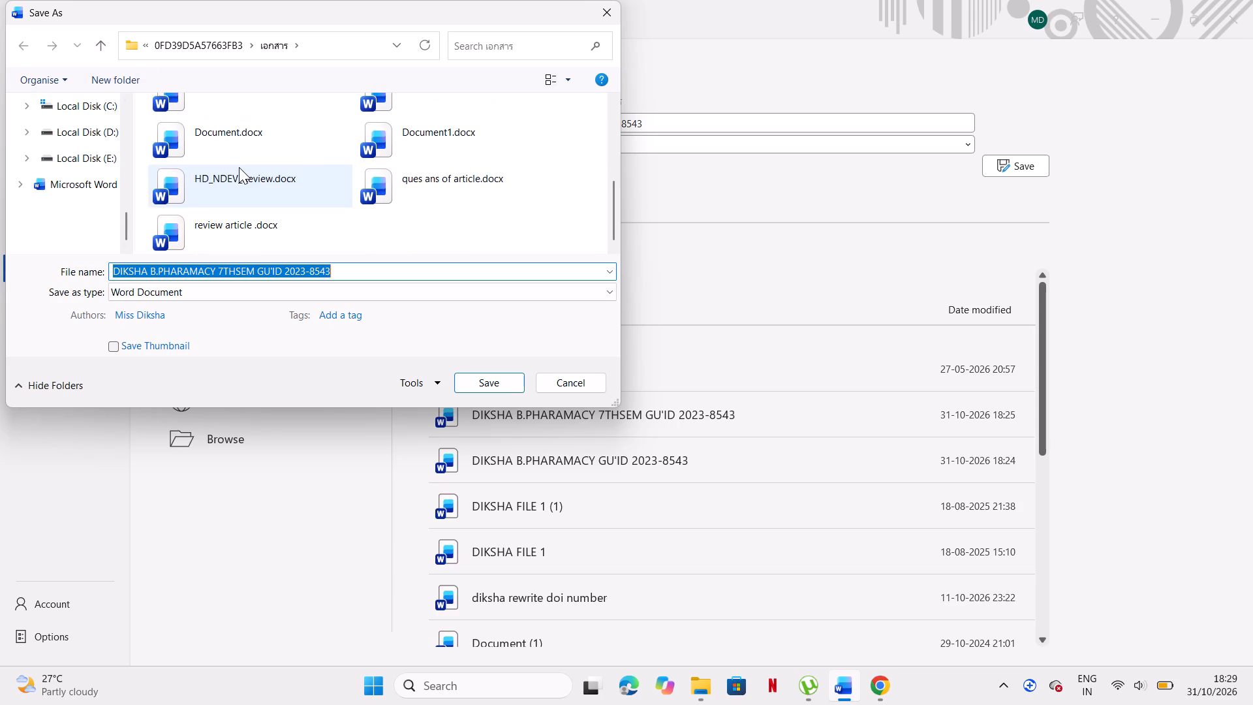
scroll(347, 181, "up", 5)
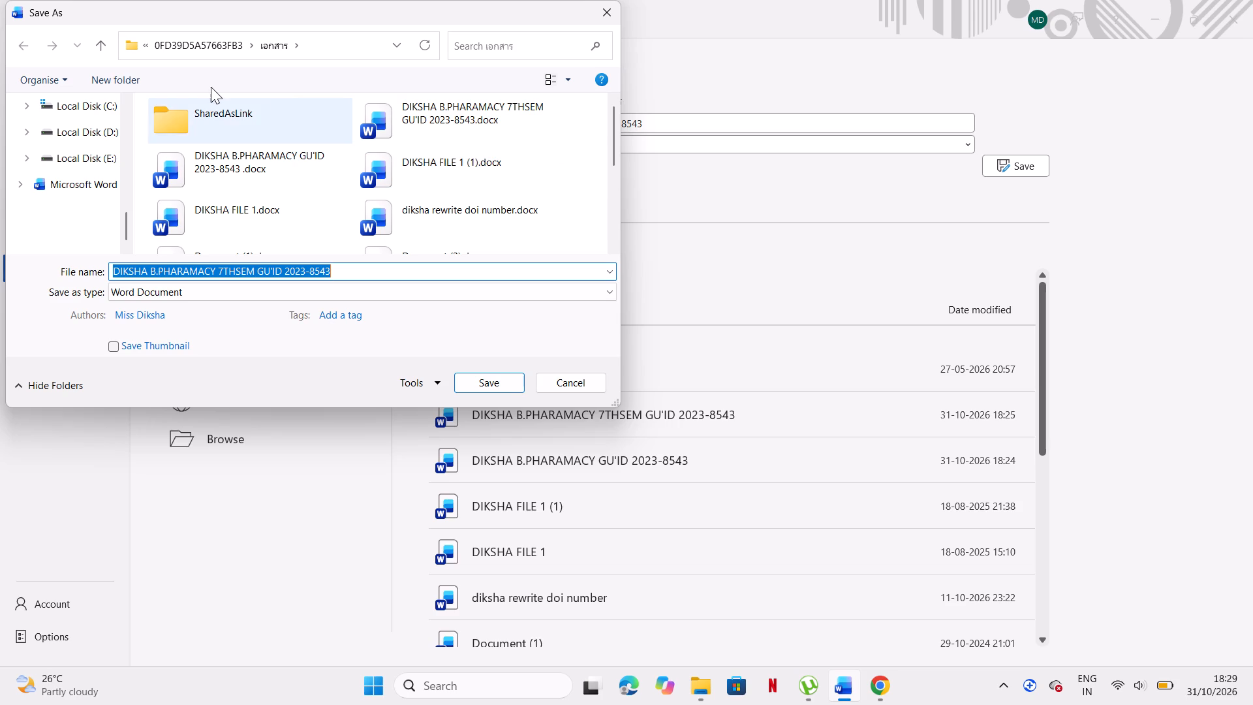
left_click(112, 114)
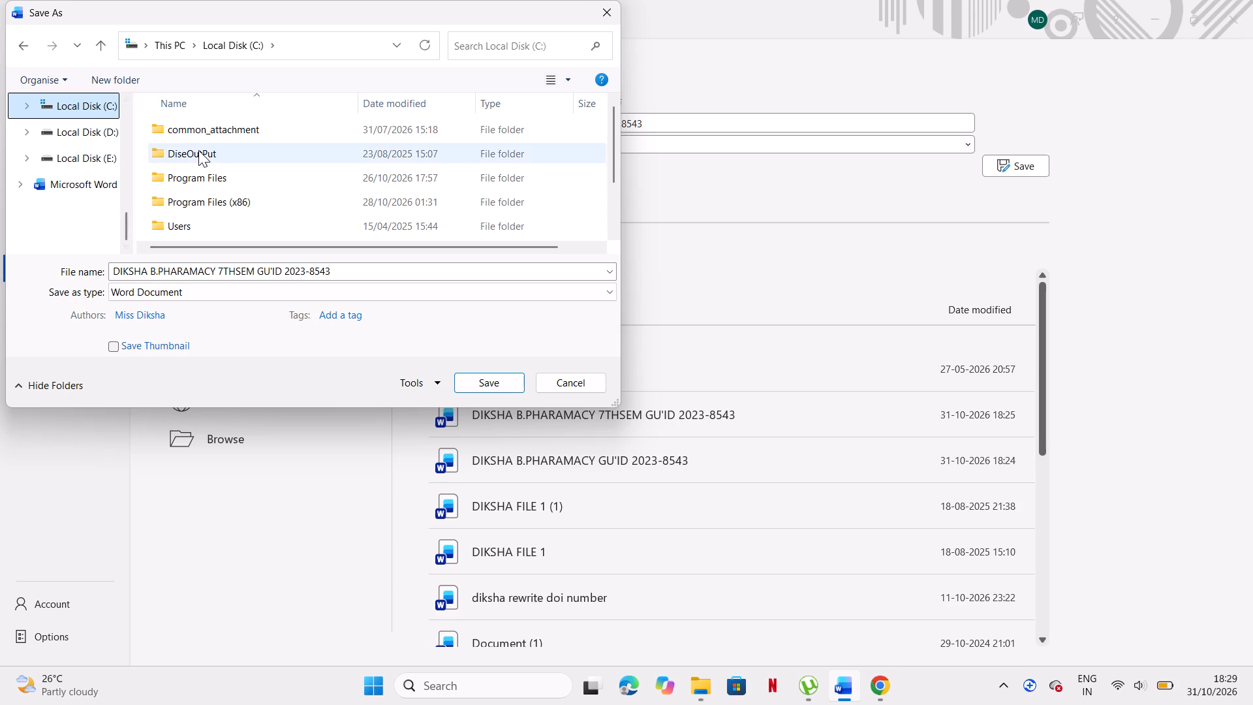
left_click(209, 225)
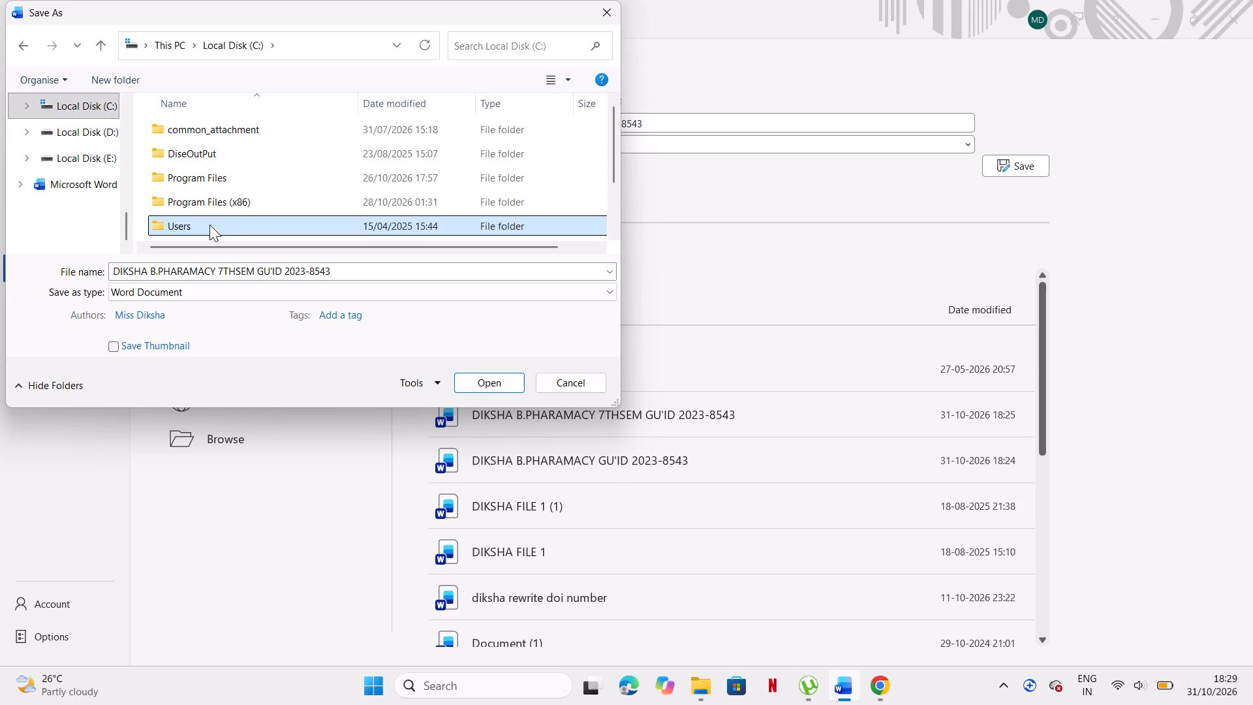
left_click(209, 225)
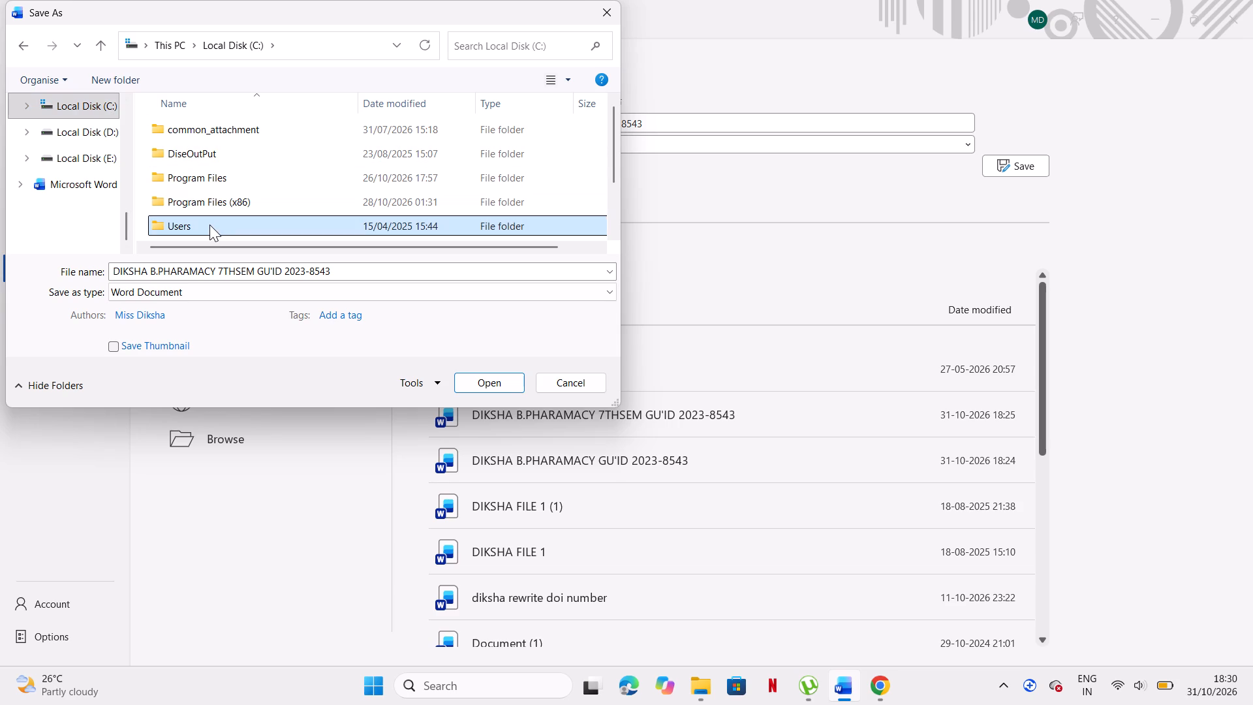
double_click(209, 225)
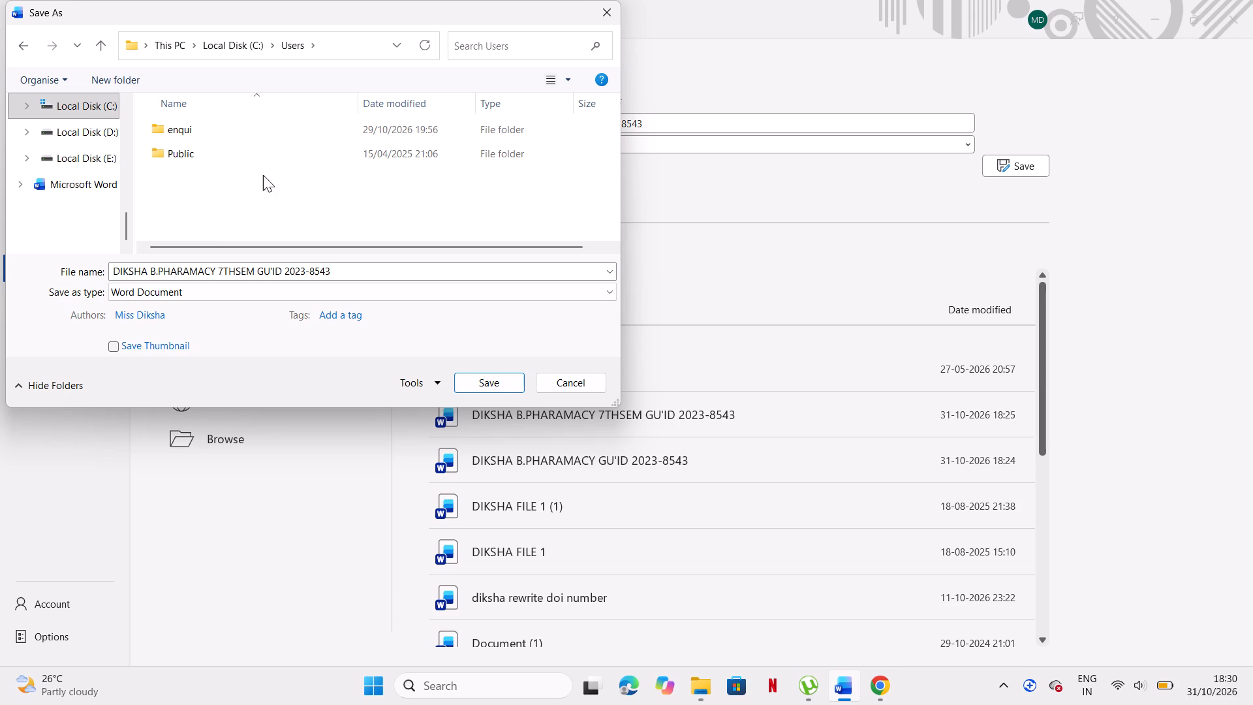
left_click(30, 48)
scroll(200, 170, "down", 1)
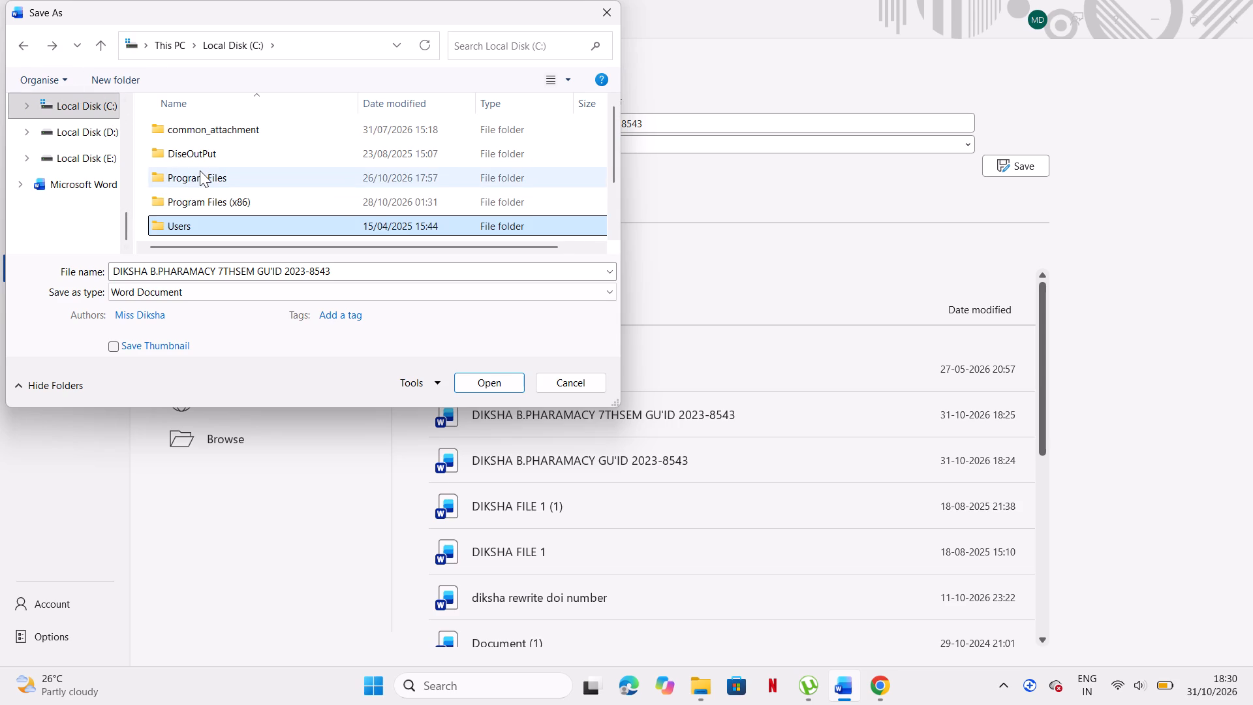
scroll(200, 170, "down", 1)
double_click(206, 213)
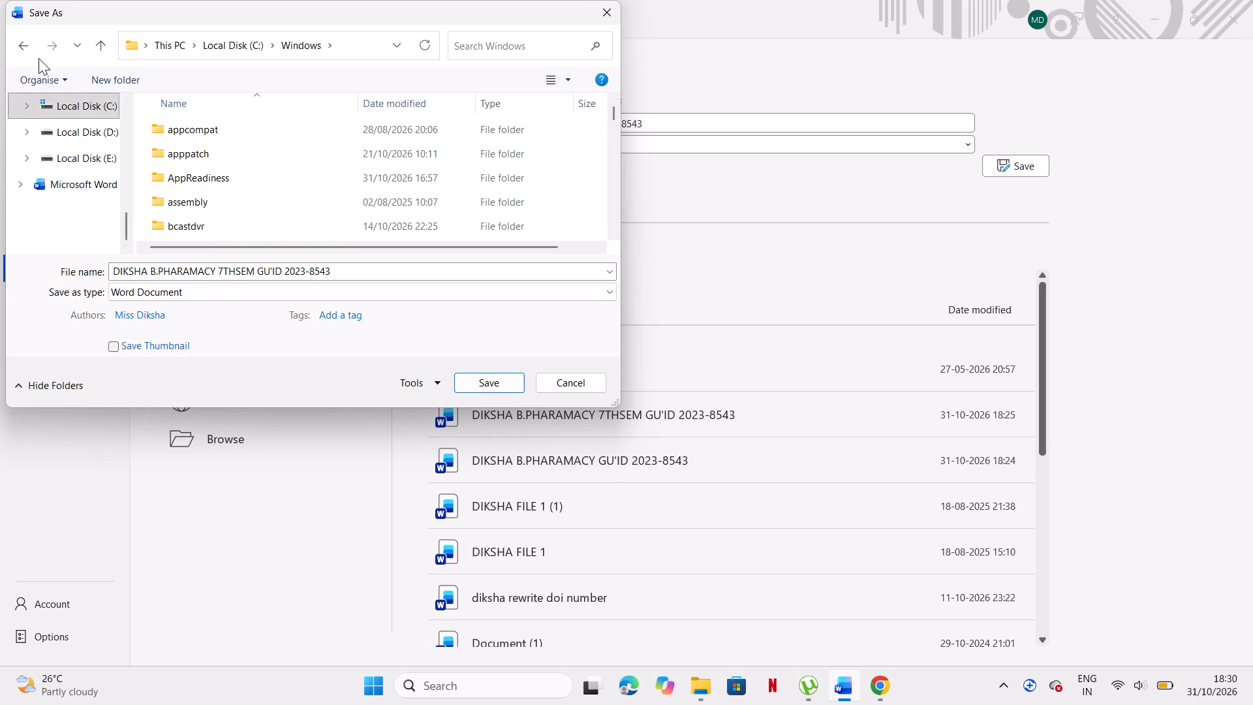
left_click(24, 40)
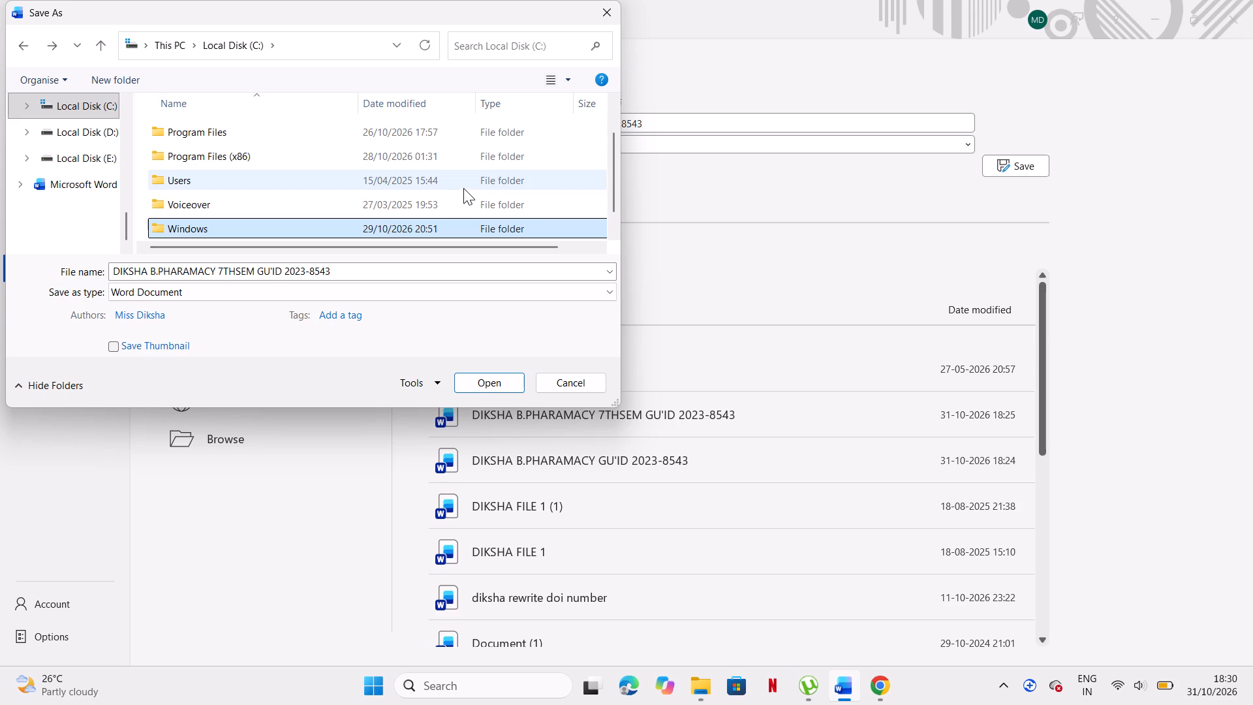
Open the enqui folder under Users on Local Disk (C:) and look through its contents for a save location.
double_click(463, 188)
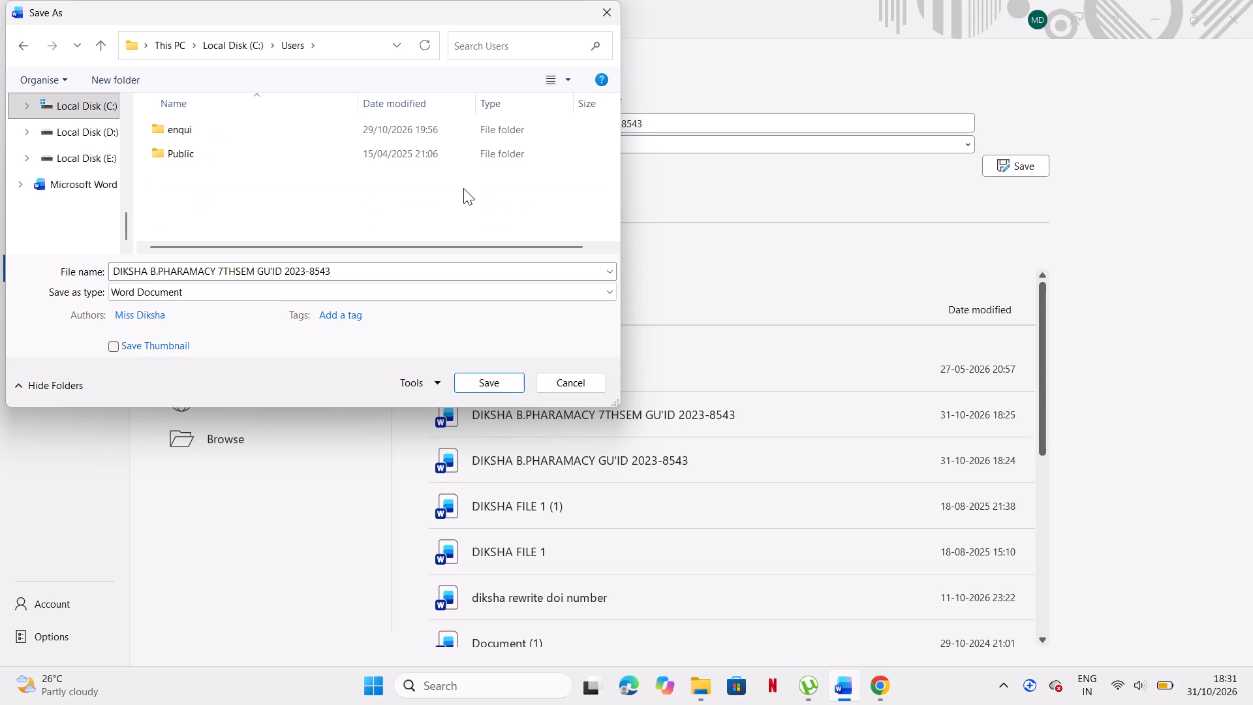
double_click(438, 139)
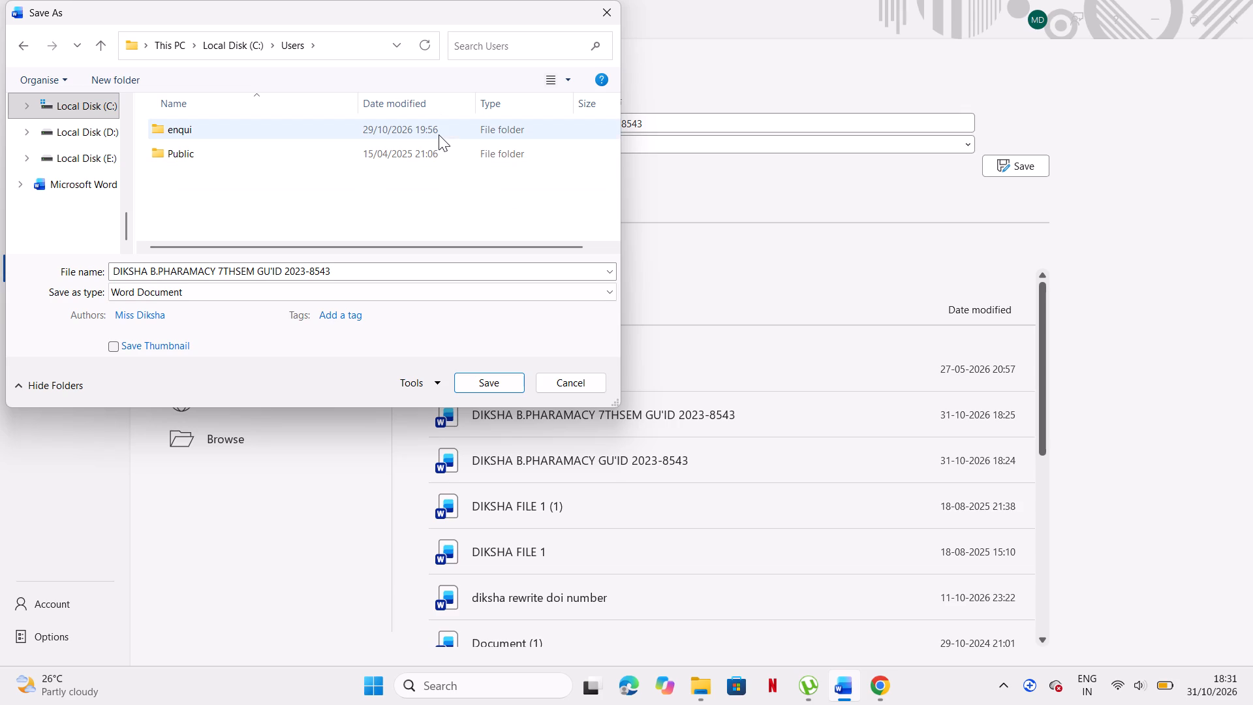
double_click(439, 132)
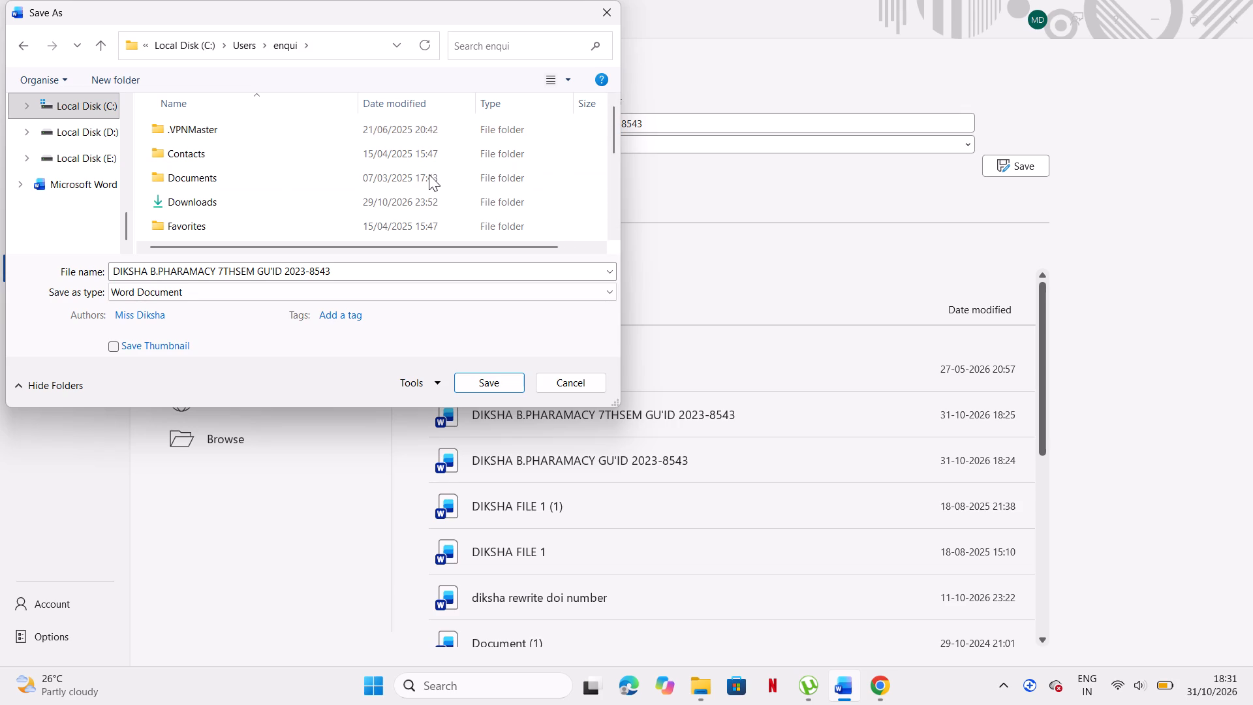
scroll(429, 174, "down", 3)
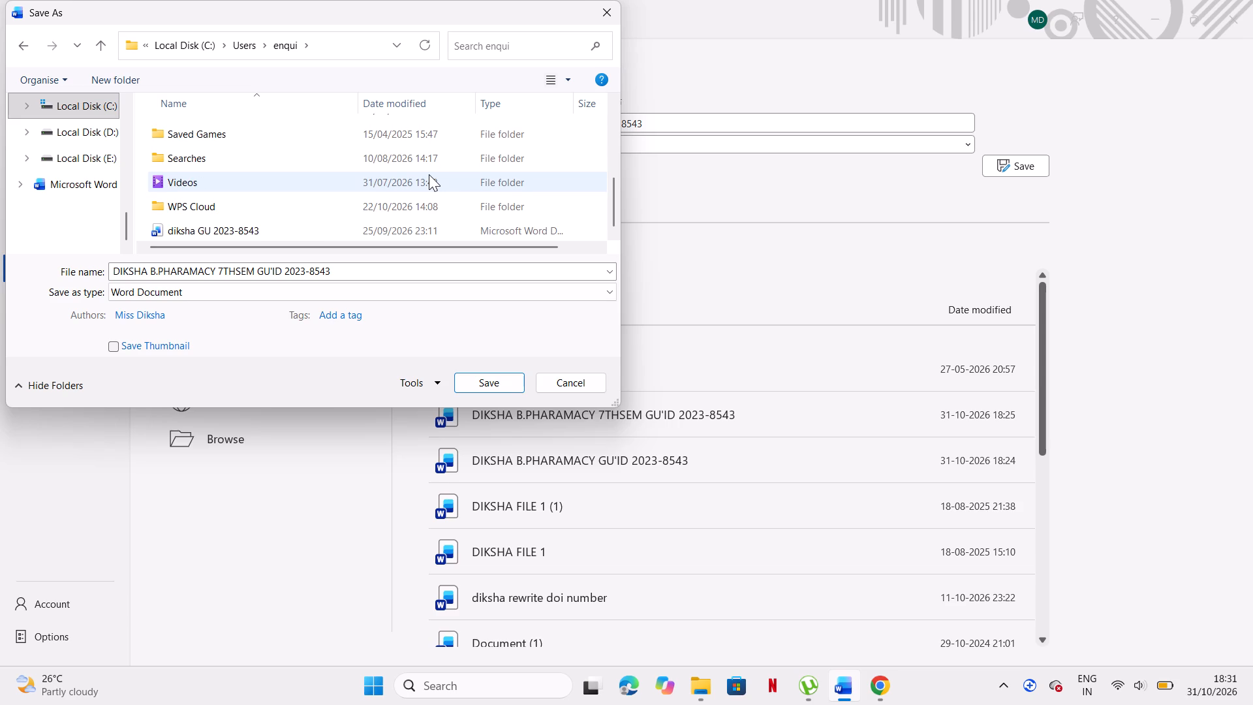
scroll(429, 174, "down", 1)
scroll(429, 174, "up", 2)
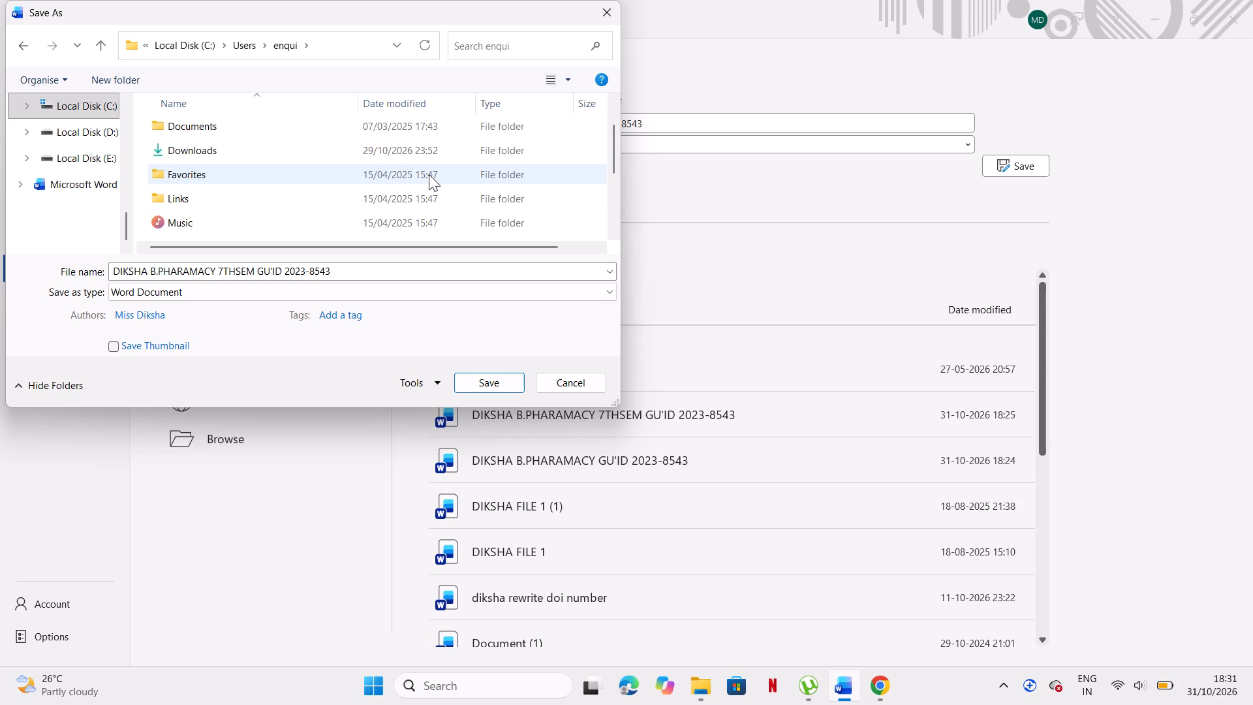
scroll(429, 174, "up", 1)
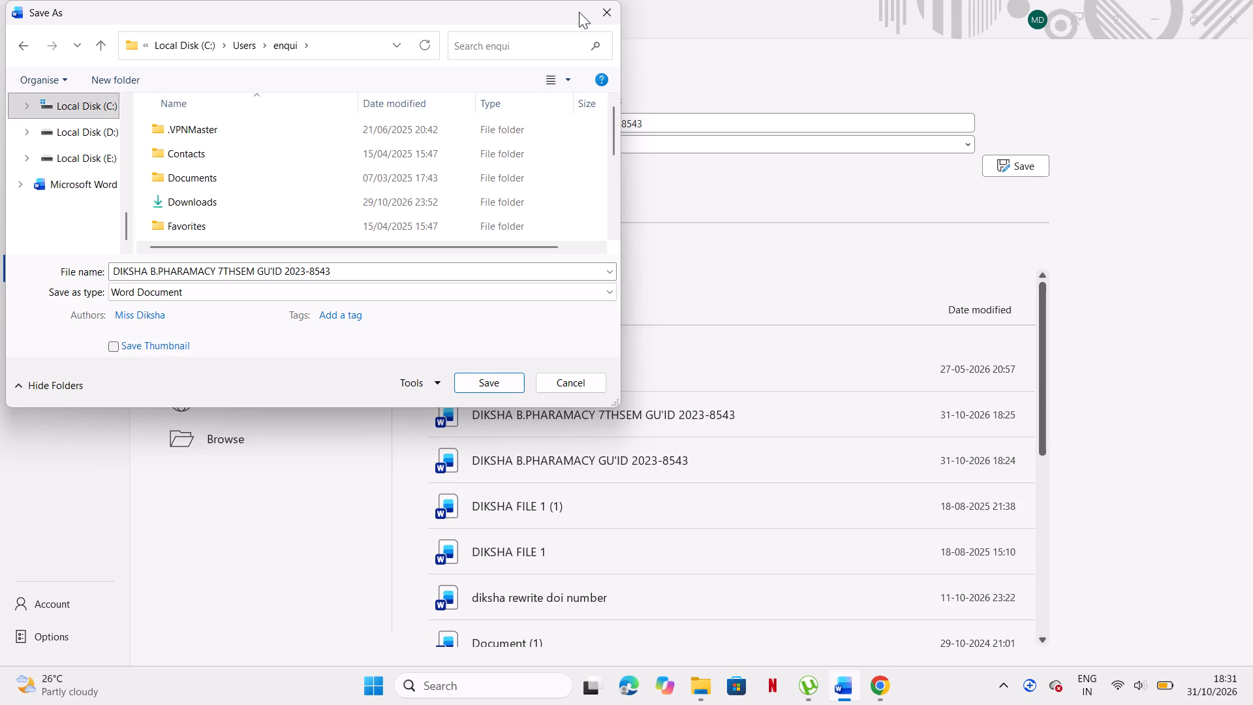
left_click(579, 12)
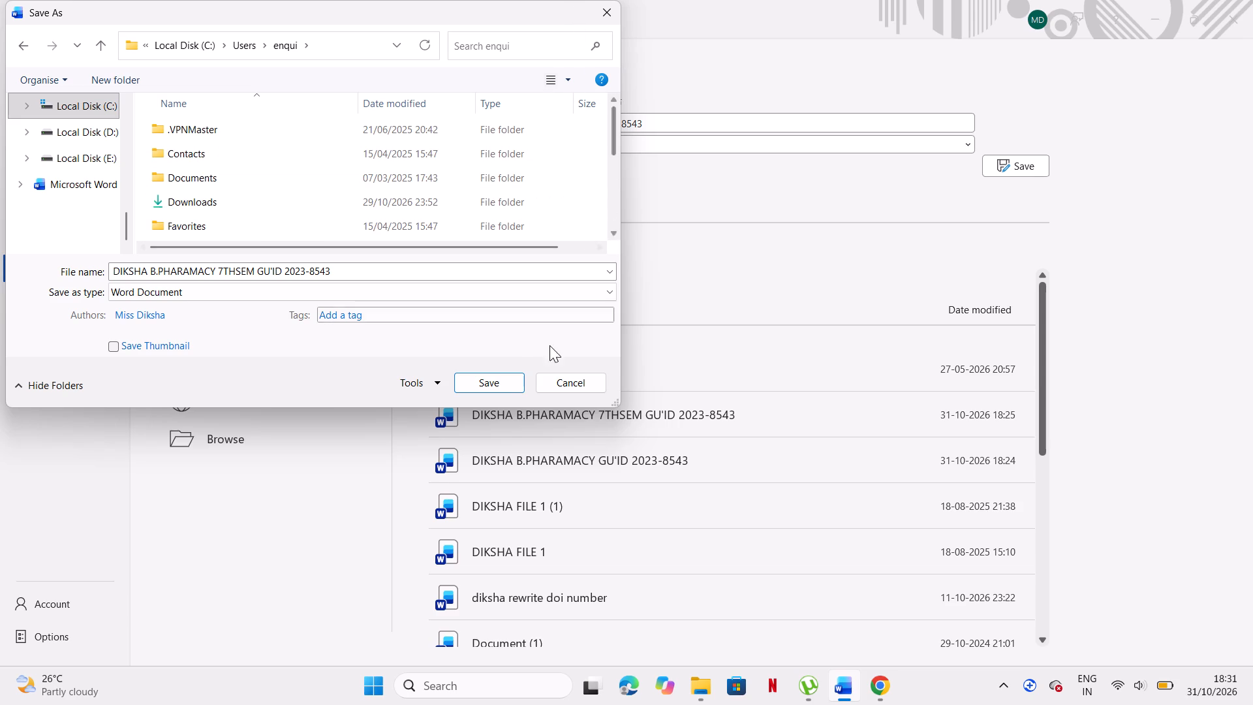
scroll(492, 215, "down", 1)
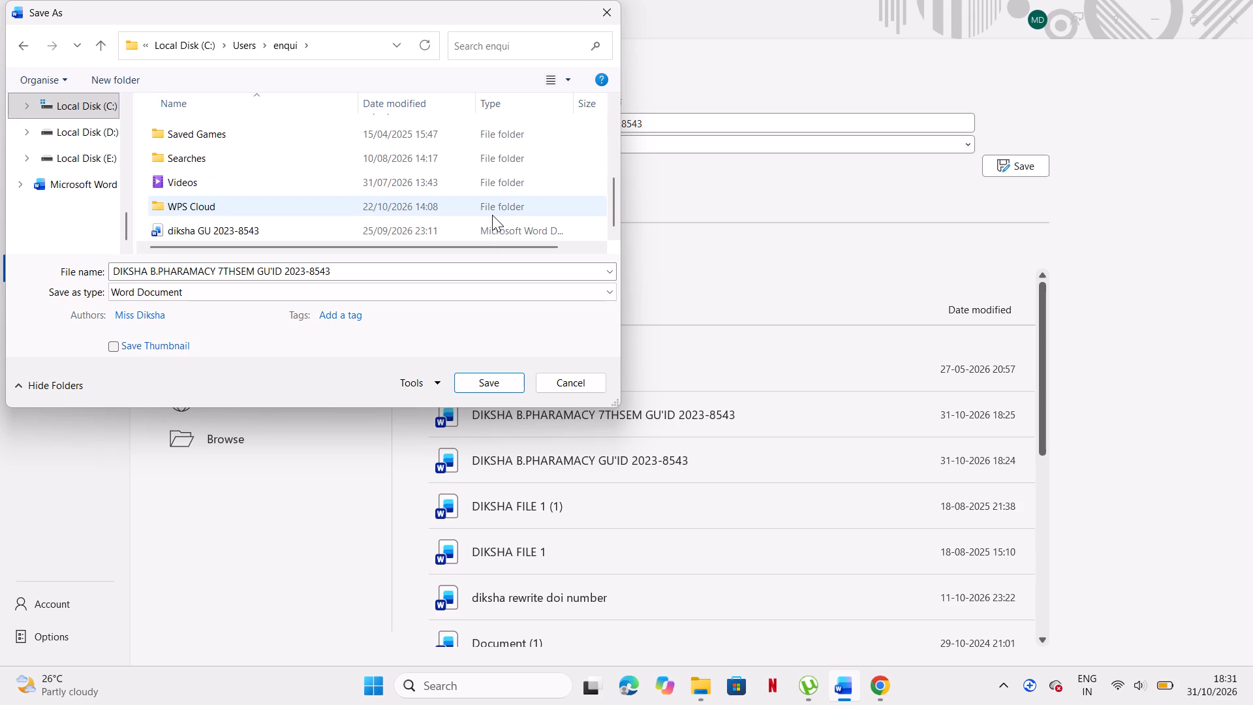
scroll(492, 215, "down", 1)
scroll(492, 215, "up", 2)
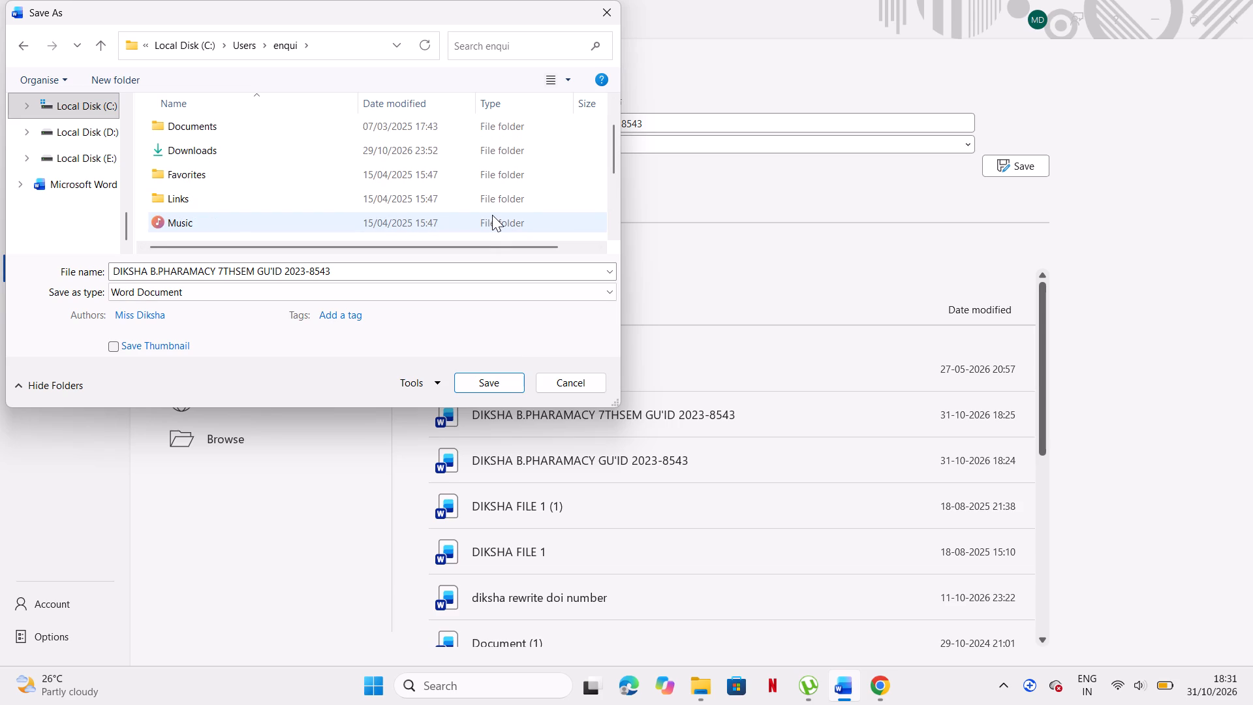
scroll(492, 215, "up", 1)
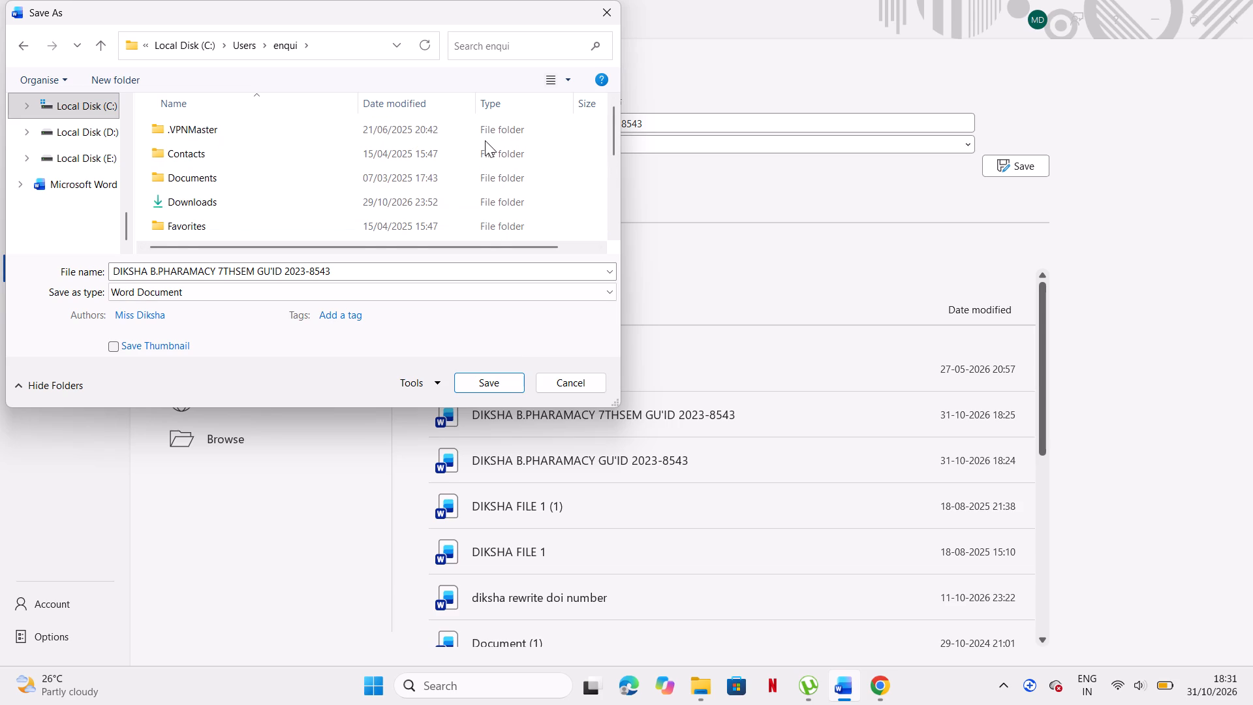
scroll(485, 140, "up", 2)
key("ctrl+s")
key("ctrl+a")
scroll(474, 151, "up", 1)
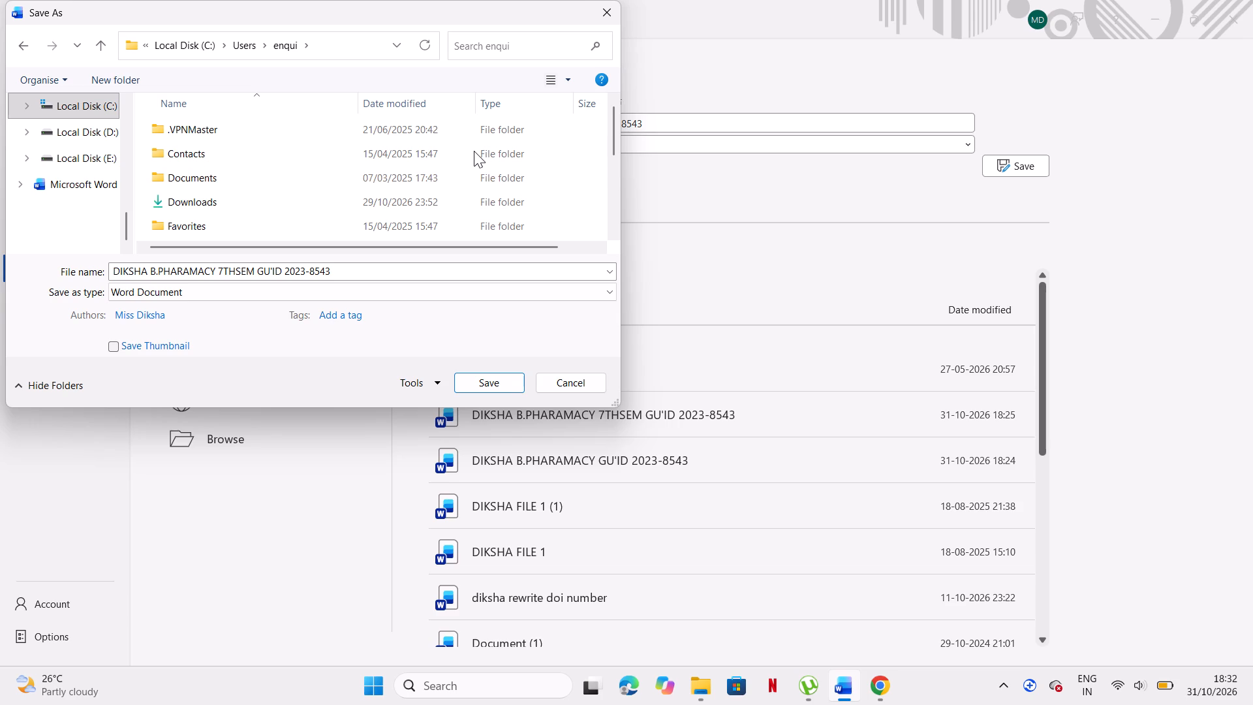
scroll(474, 151, "down", 3)
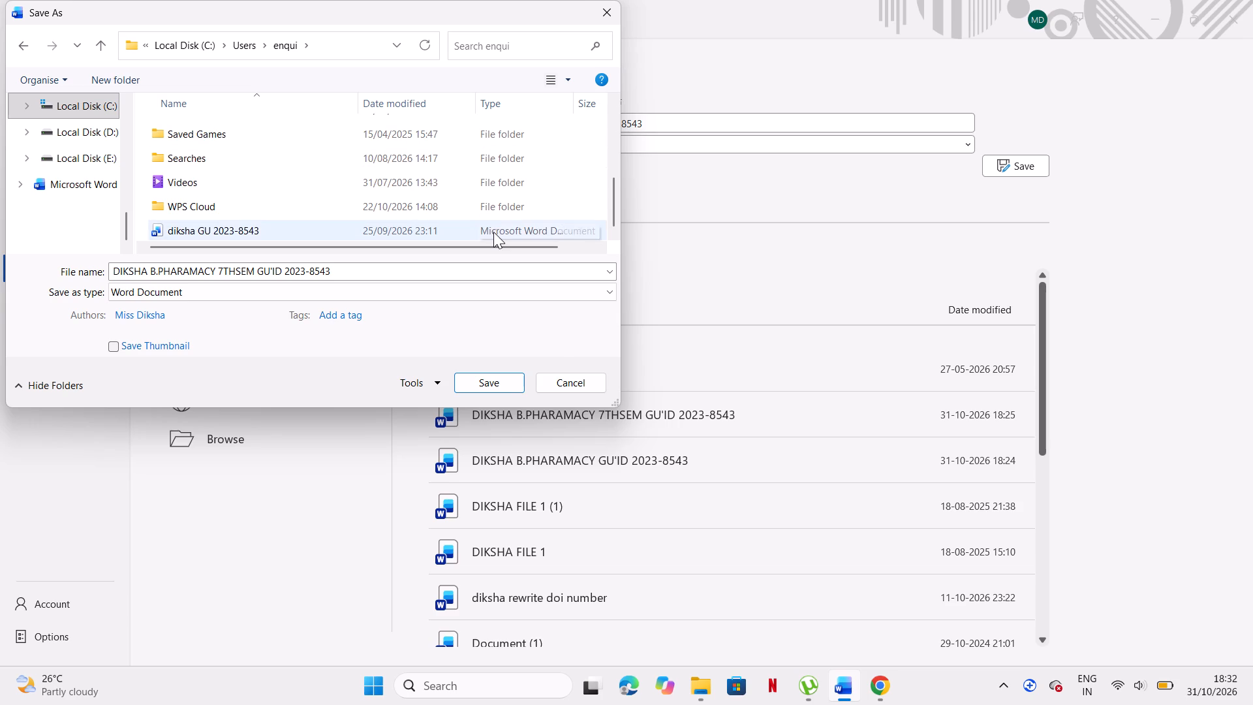
scroll(439, 146, "up", 3)
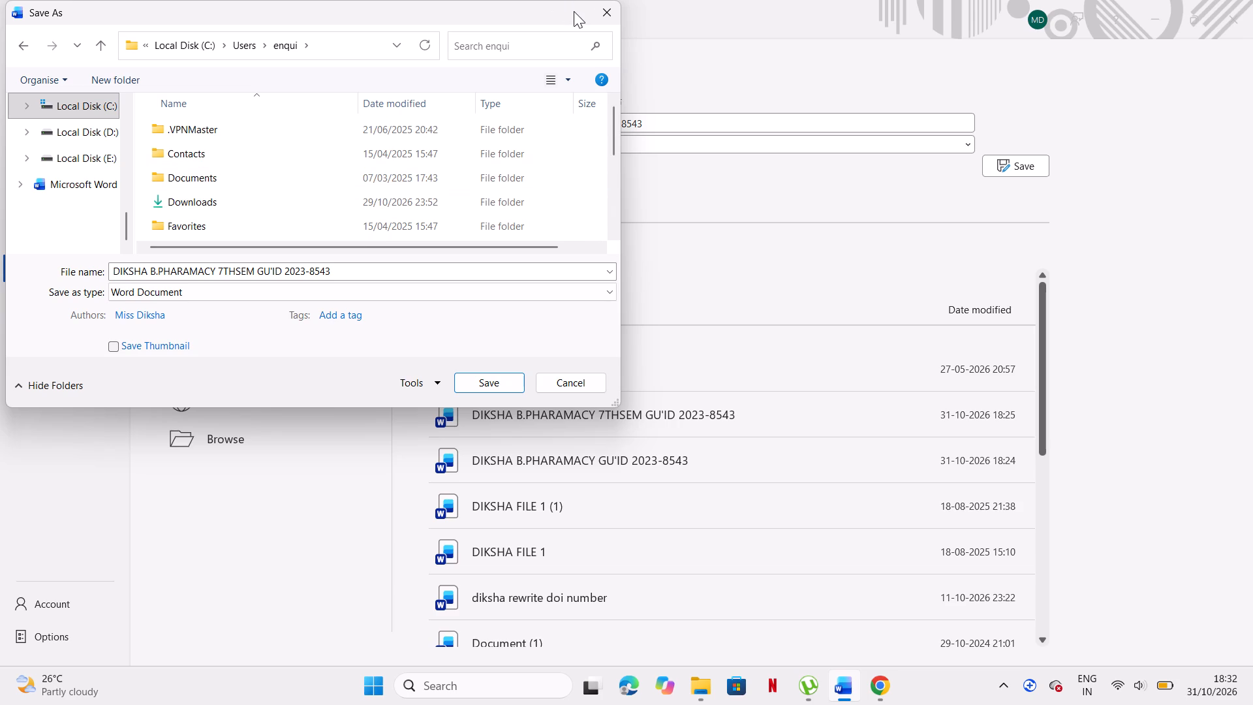
Enlarge the Save As dialog in width and height to show more of the folder's contents.
left_click_drag(624, 97, 699, 118)
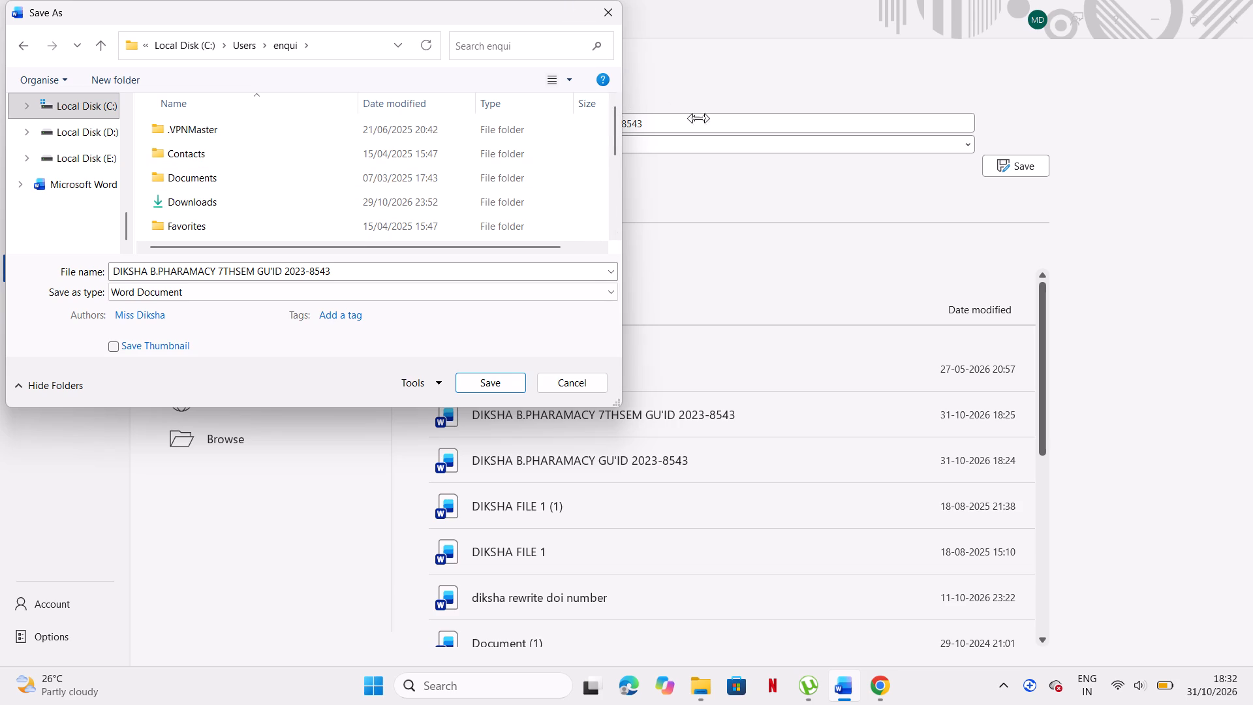
left_click_drag(699, 118, 746, 129)
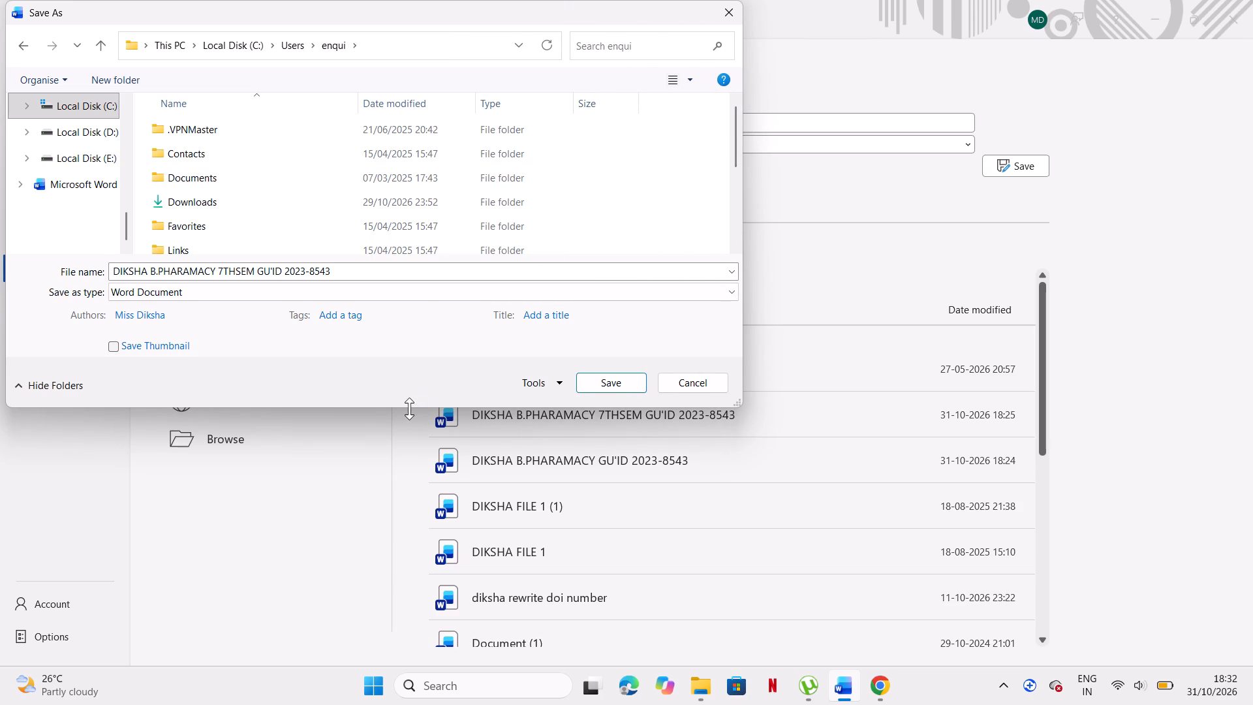
left_click_drag(409, 409, 465, 619)
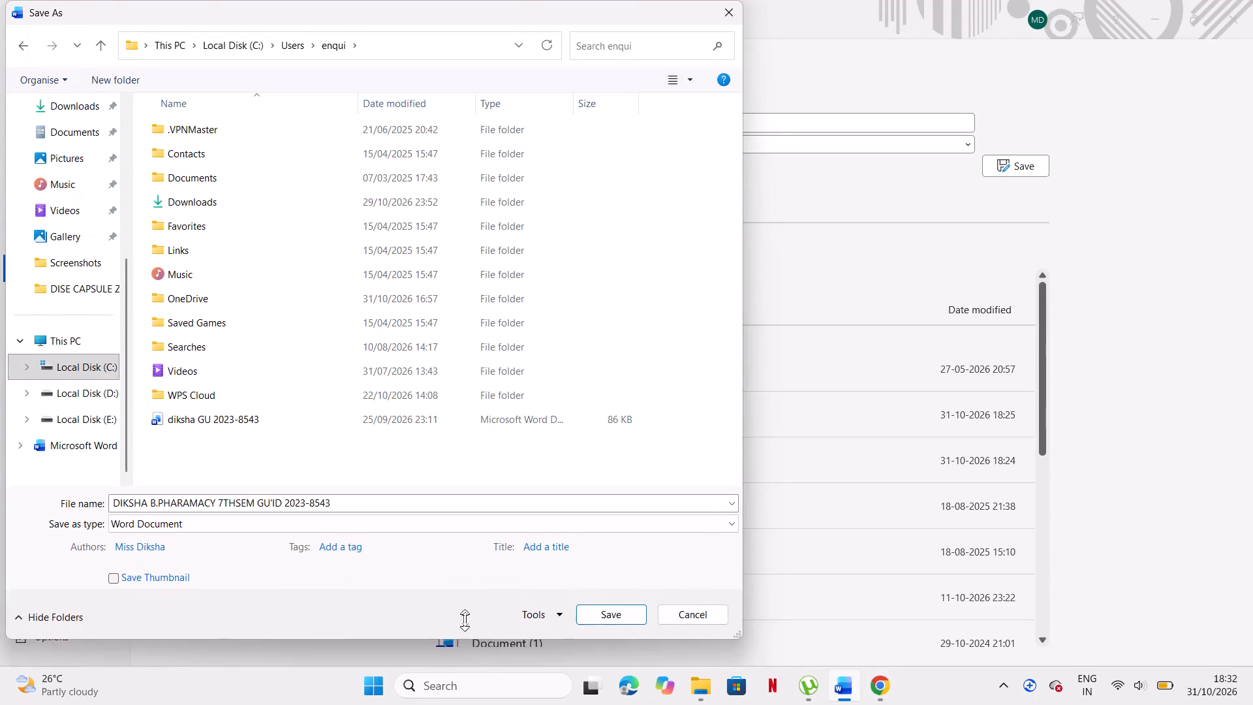
left_click_drag(465, 619, 465, 612)
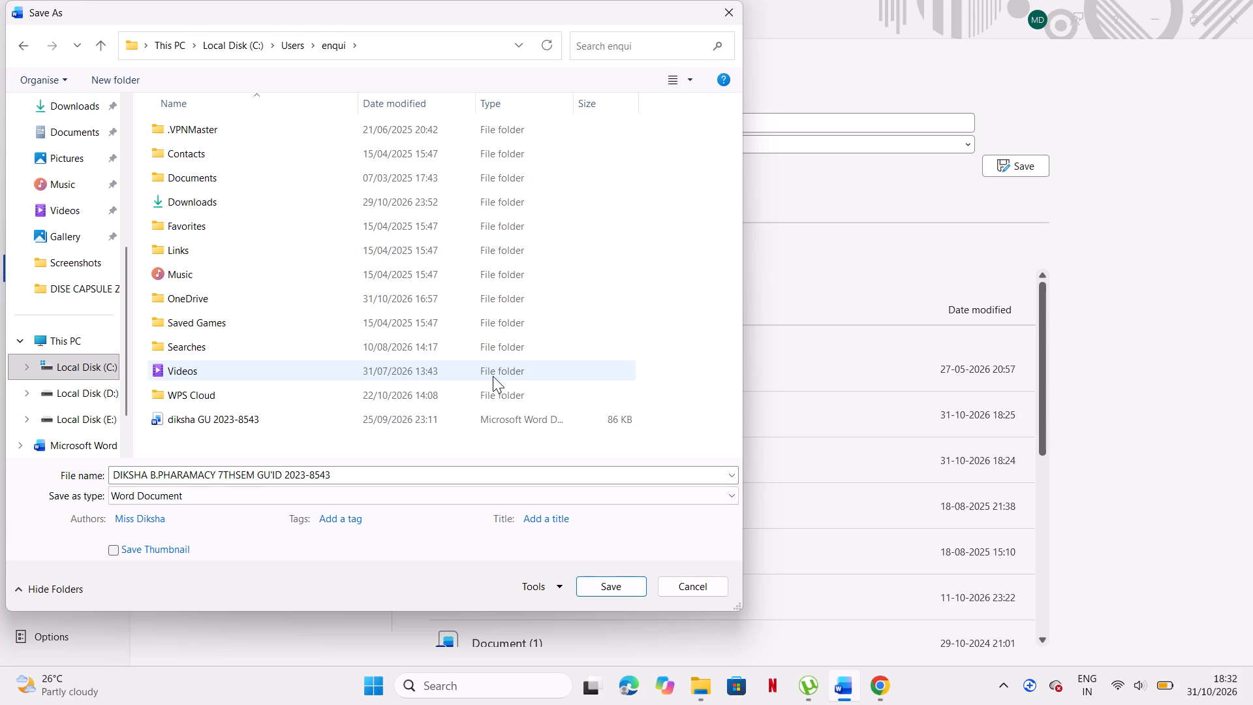
Open the Downloads folder inside enqui as the location for the manuscript copy and look through its files.
double_click(504, 200)
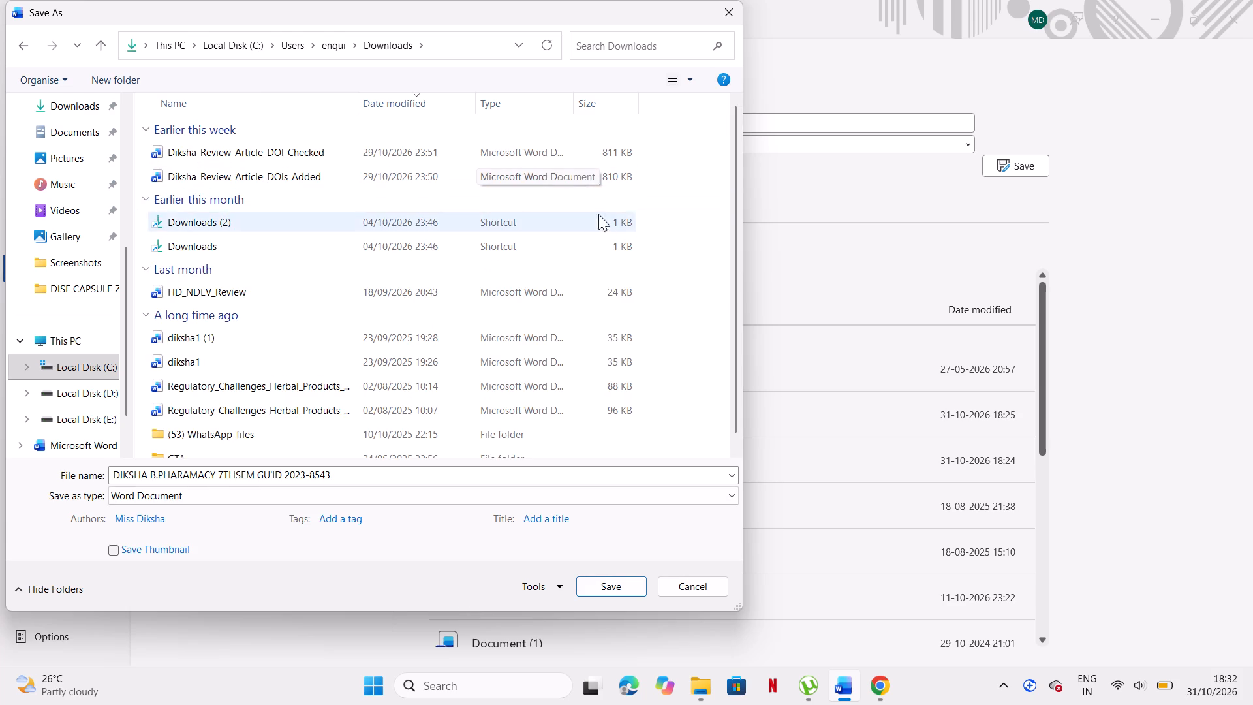
scroll(611, 253, "down", 1)
scroll(611, 253, "up", 1)
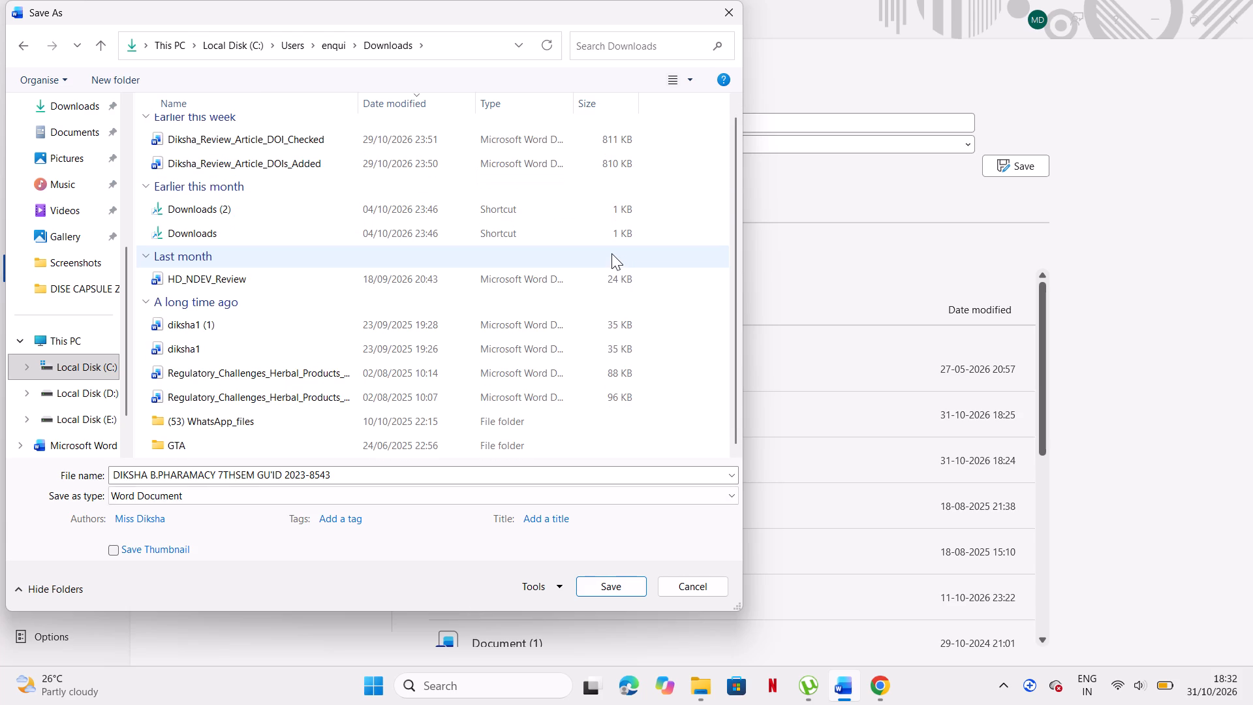
scroll(611, 253, "up", 1)
scroll(720, 207, "down", 2)
Replace the file name with Diksha review article followed by the student ID number, and save the Word Document in the Downloads folder.
left_click(414, 477)
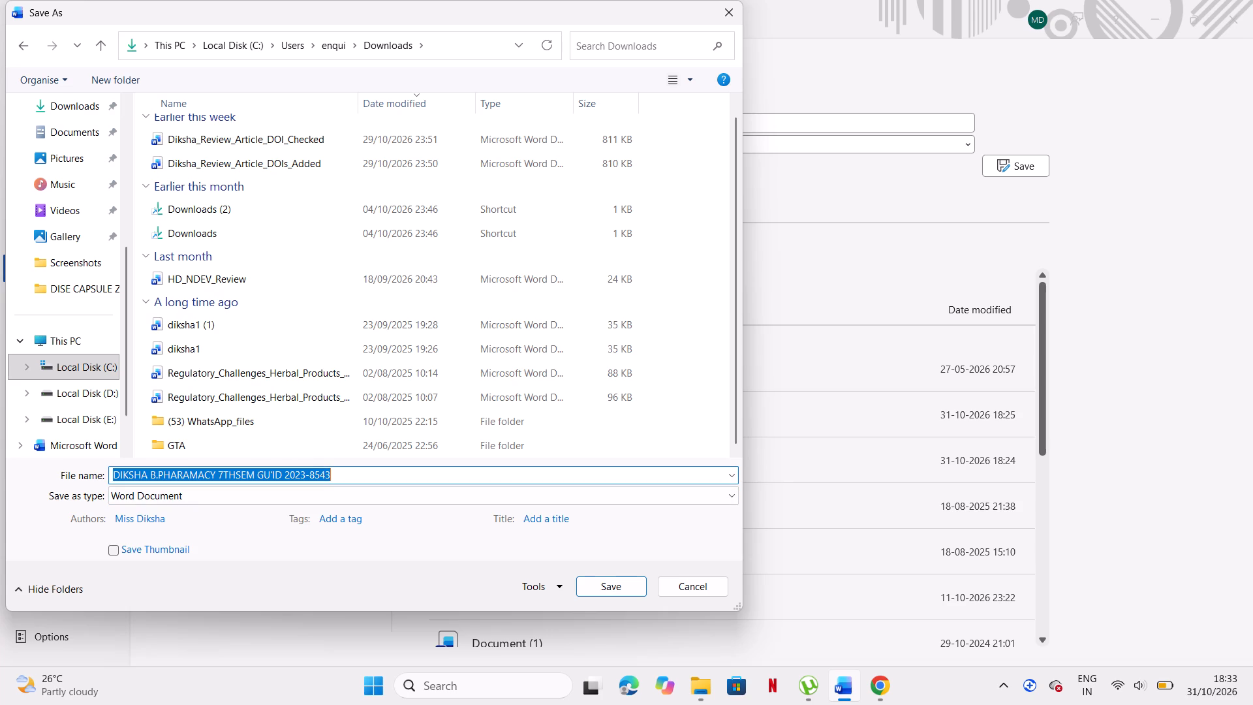
key("ctrl+a")
scroll(427, 374, "down", 1)
left_click(465, 460)
scroll(561, 427, "up", 1)
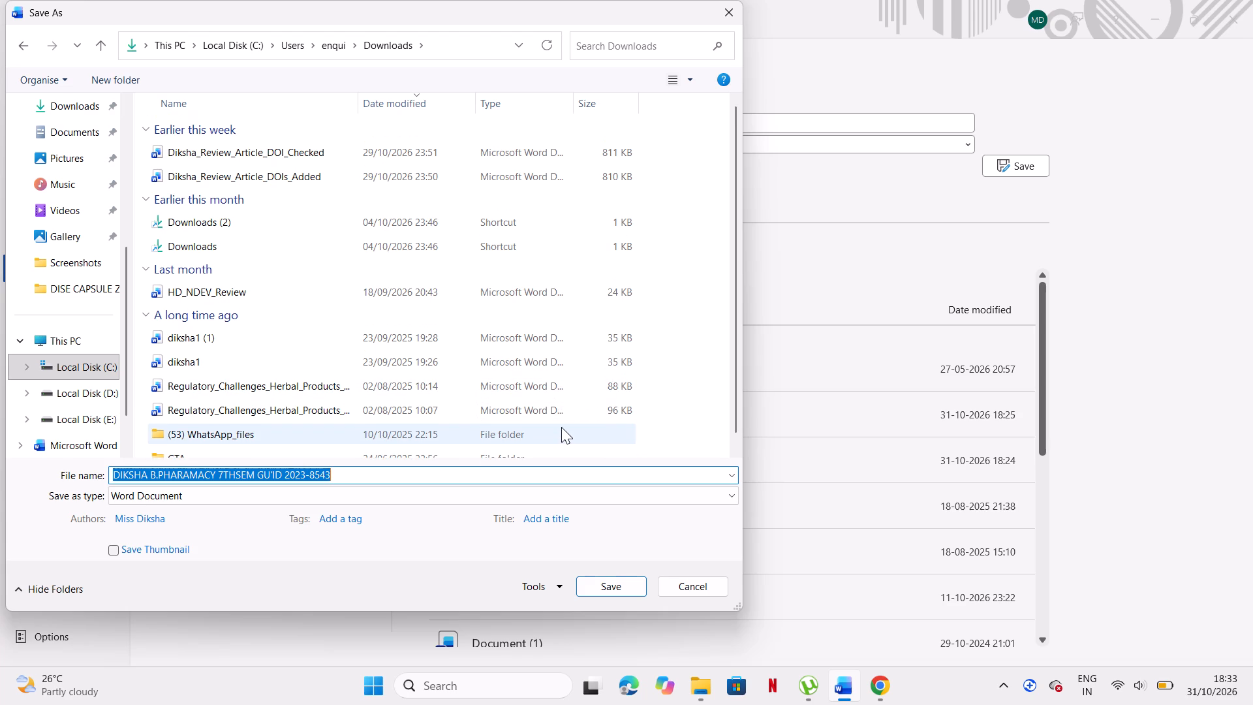
scroll(561, 427, "down", 1)
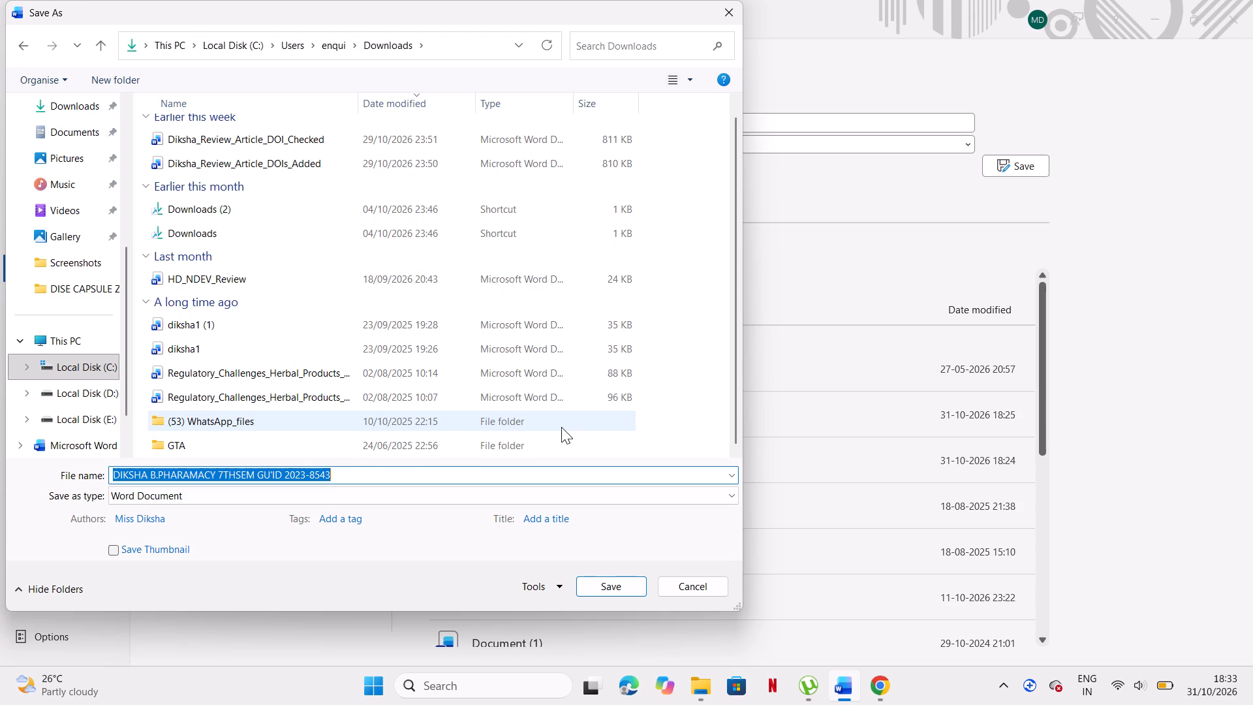
left_click(555, 483)
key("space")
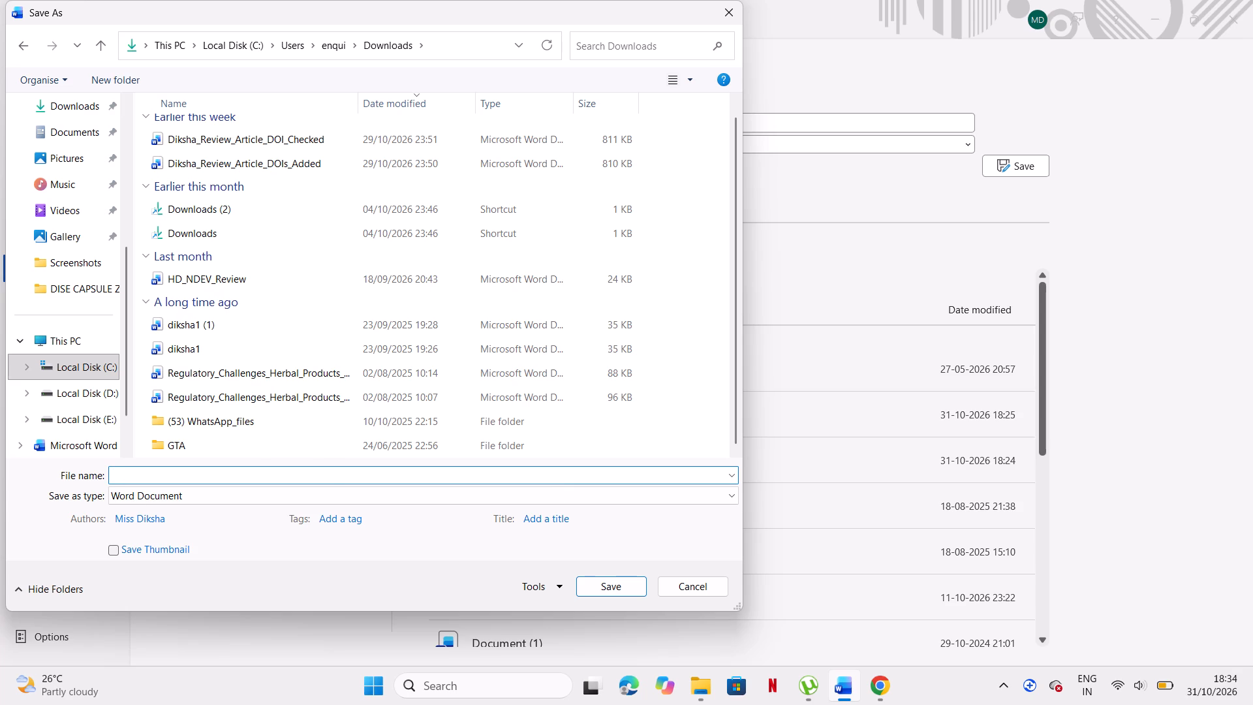
key("ctrl+a")
key("BackSpace")
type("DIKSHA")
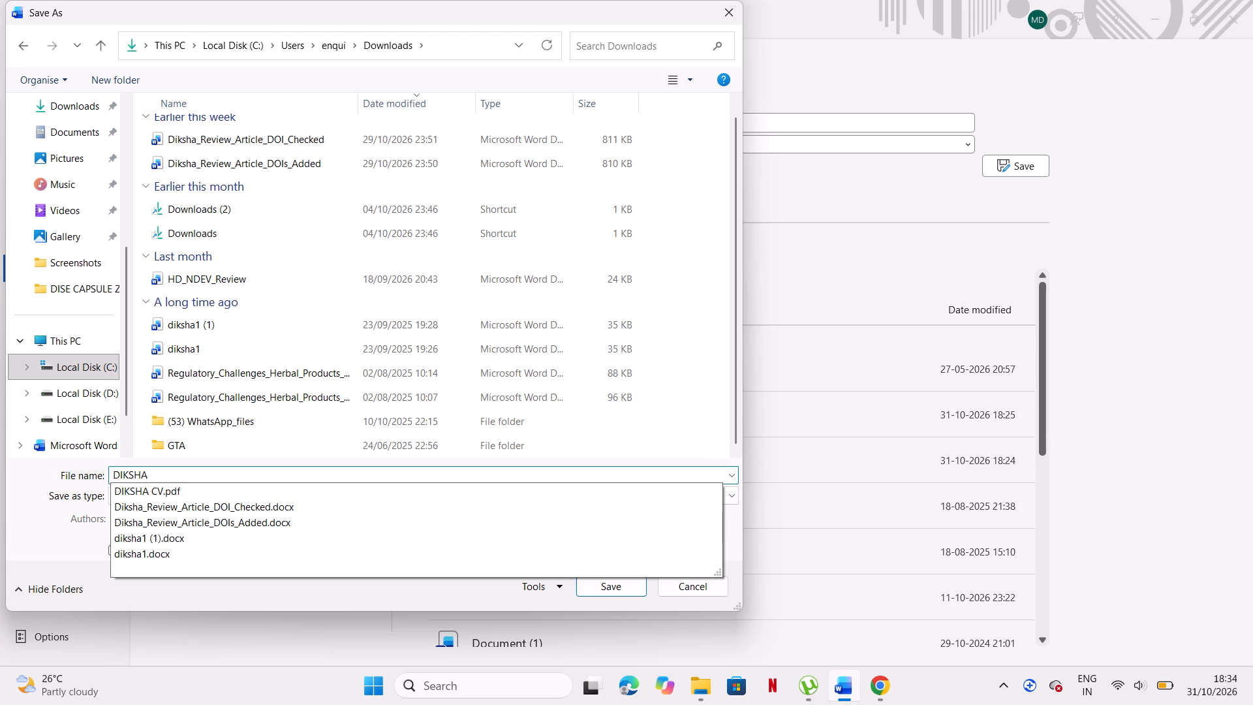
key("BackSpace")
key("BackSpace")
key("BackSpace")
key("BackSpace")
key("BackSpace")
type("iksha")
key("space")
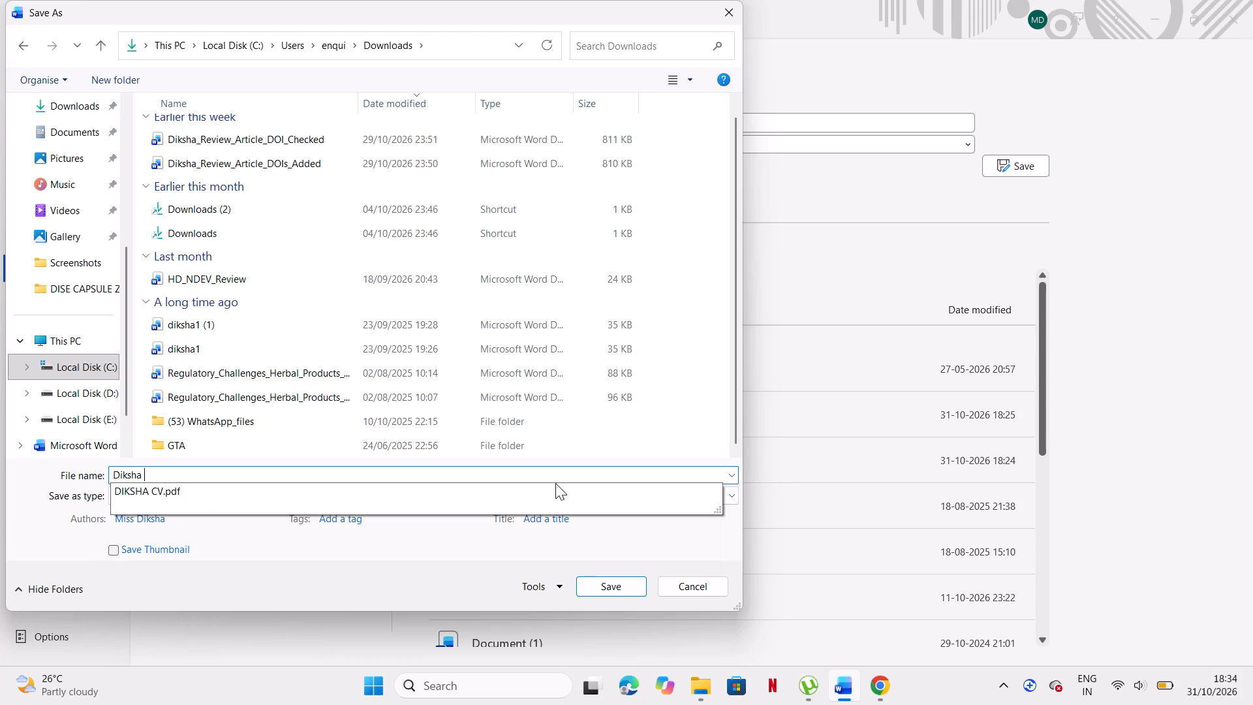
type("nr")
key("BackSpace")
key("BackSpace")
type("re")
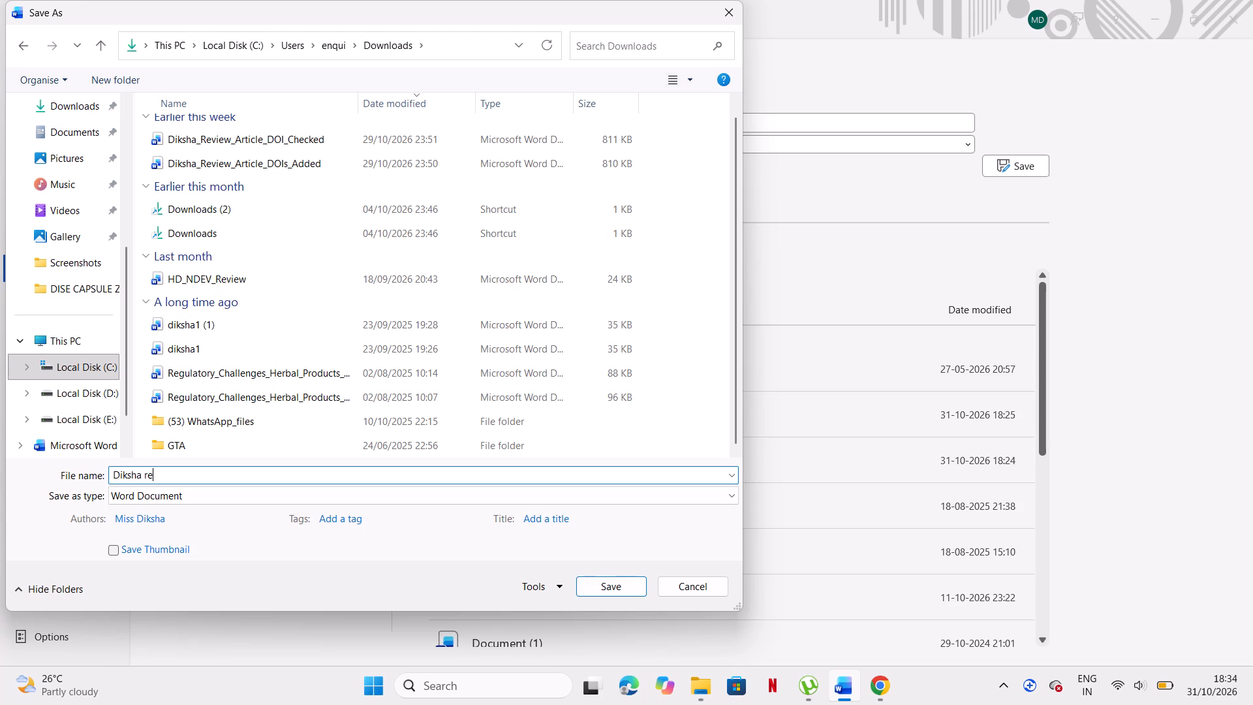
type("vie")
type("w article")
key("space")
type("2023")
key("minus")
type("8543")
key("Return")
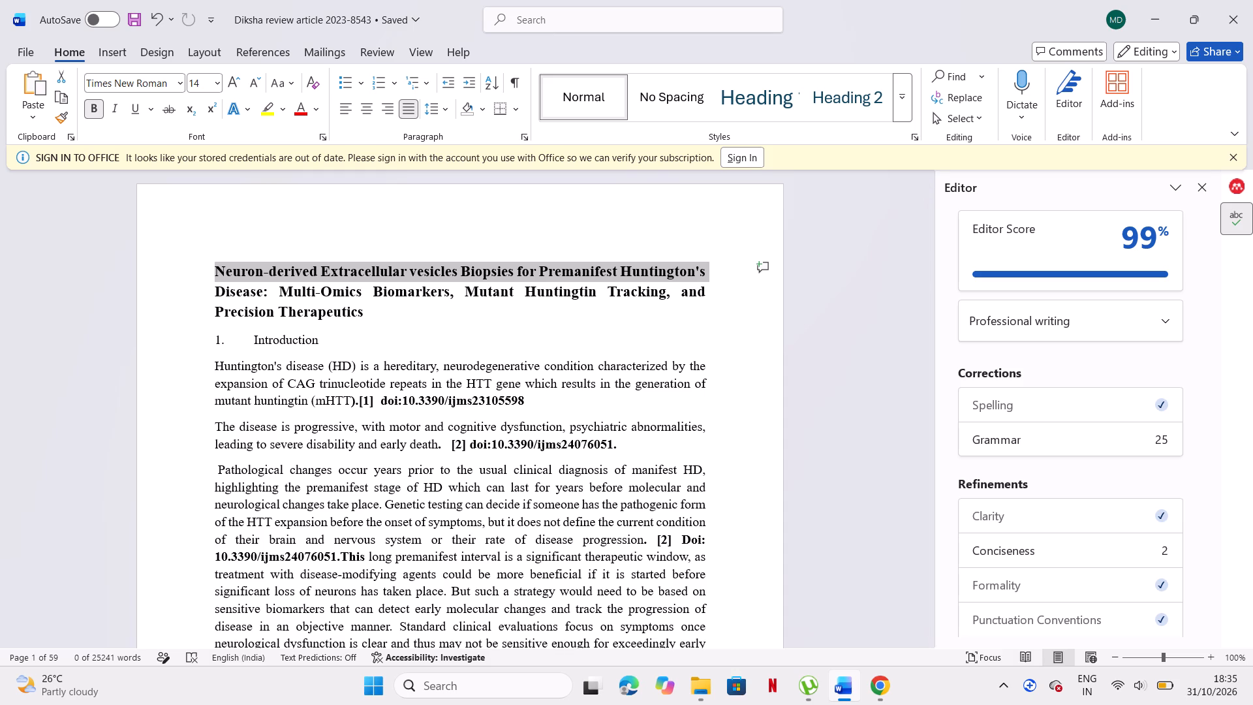
Open File Explorer and launch WhatsApp from the recent searches.
left_click(693, 677)
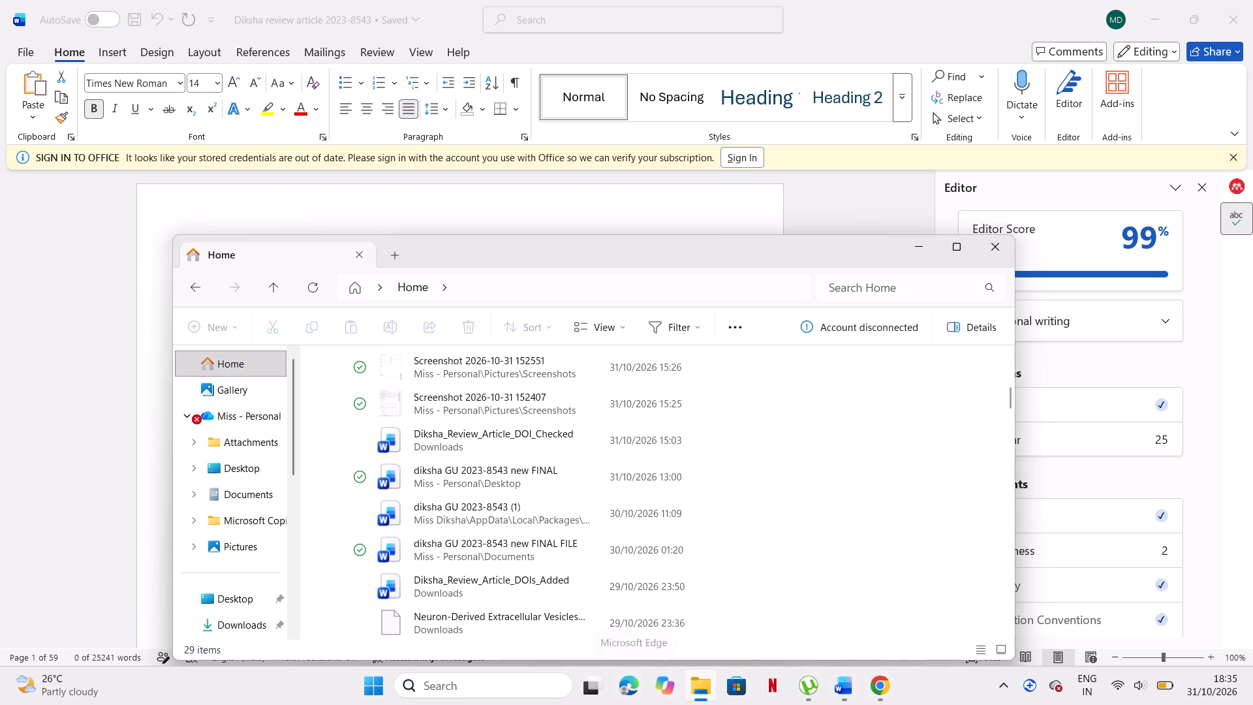
left_click(502, 687)
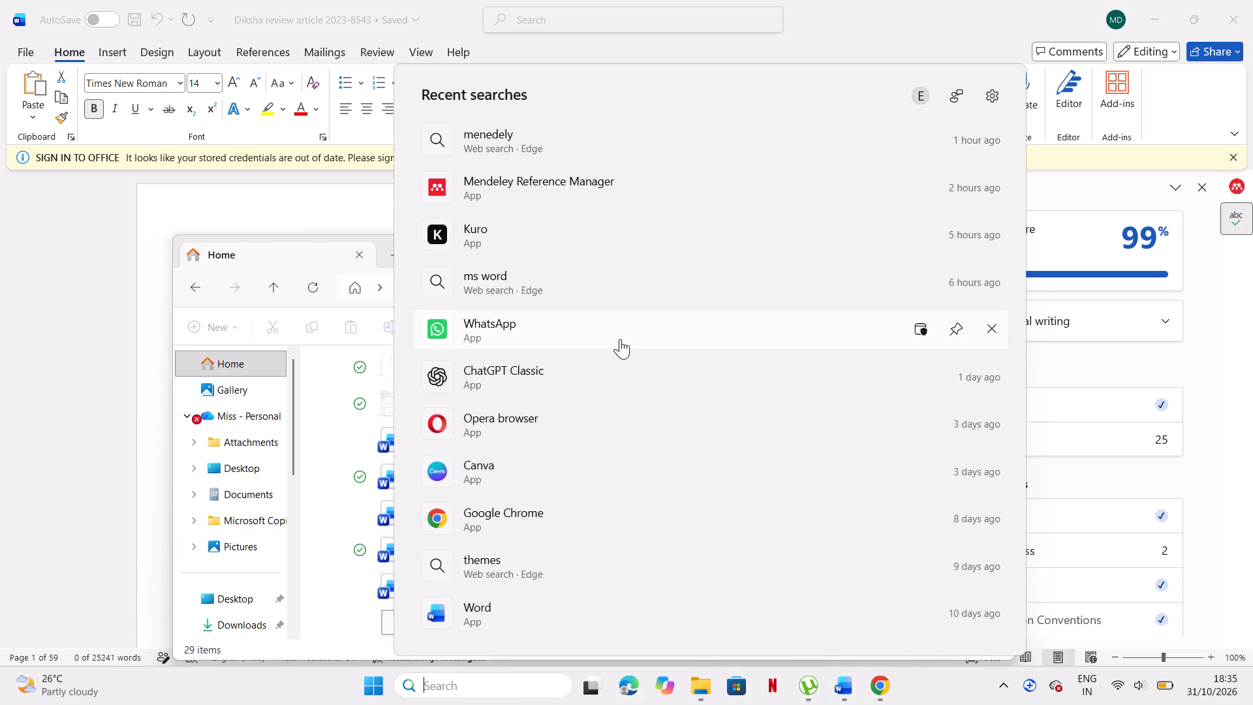
left_click(620, 344)
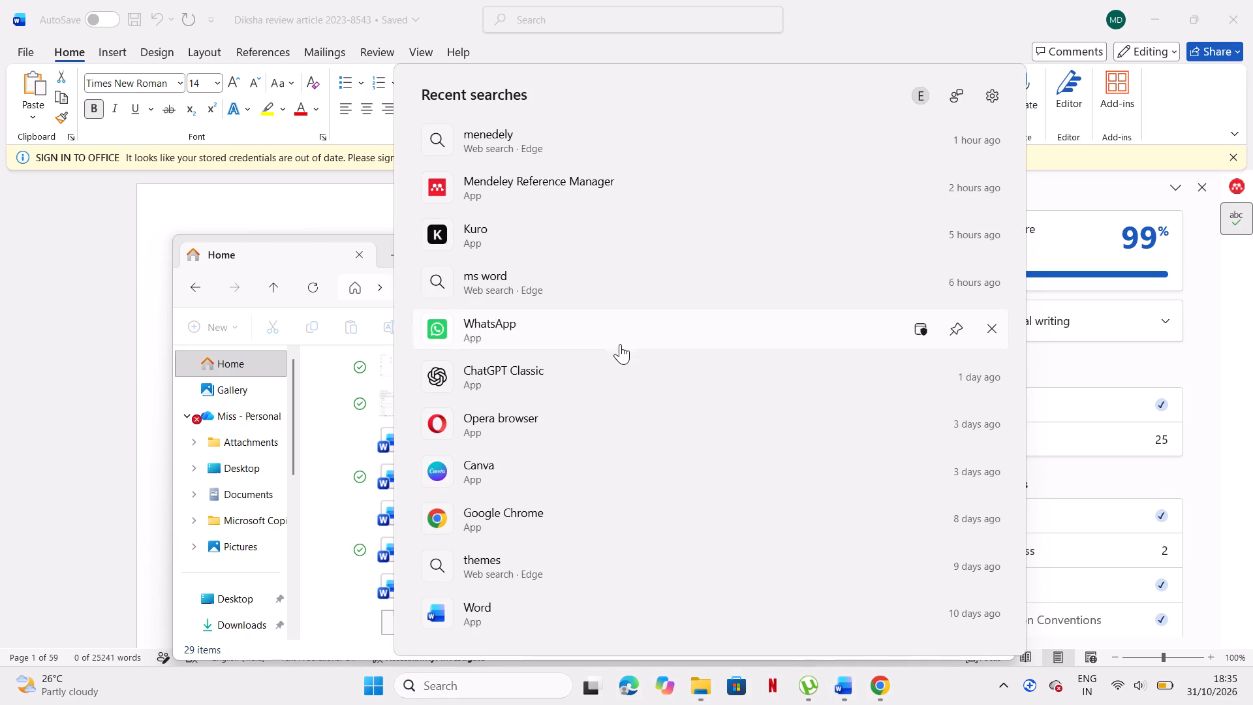
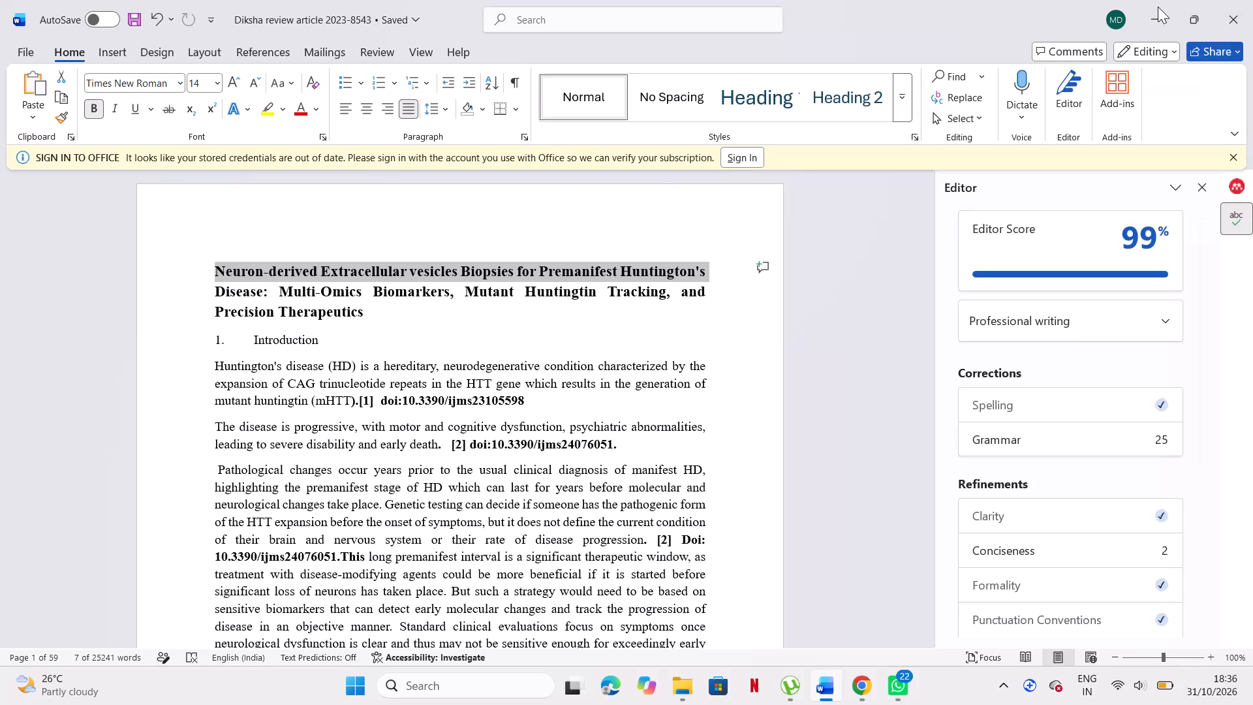
Minimize the Word window containing the saved review article.
left_click(1158, 7)
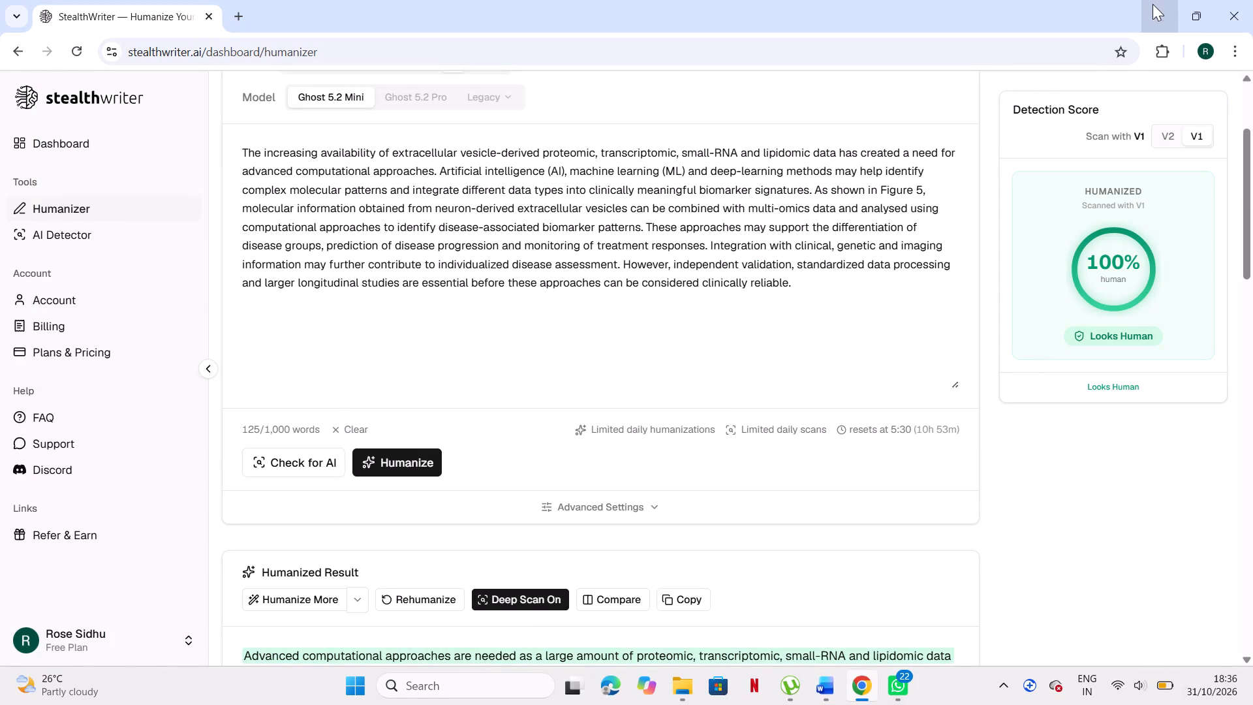
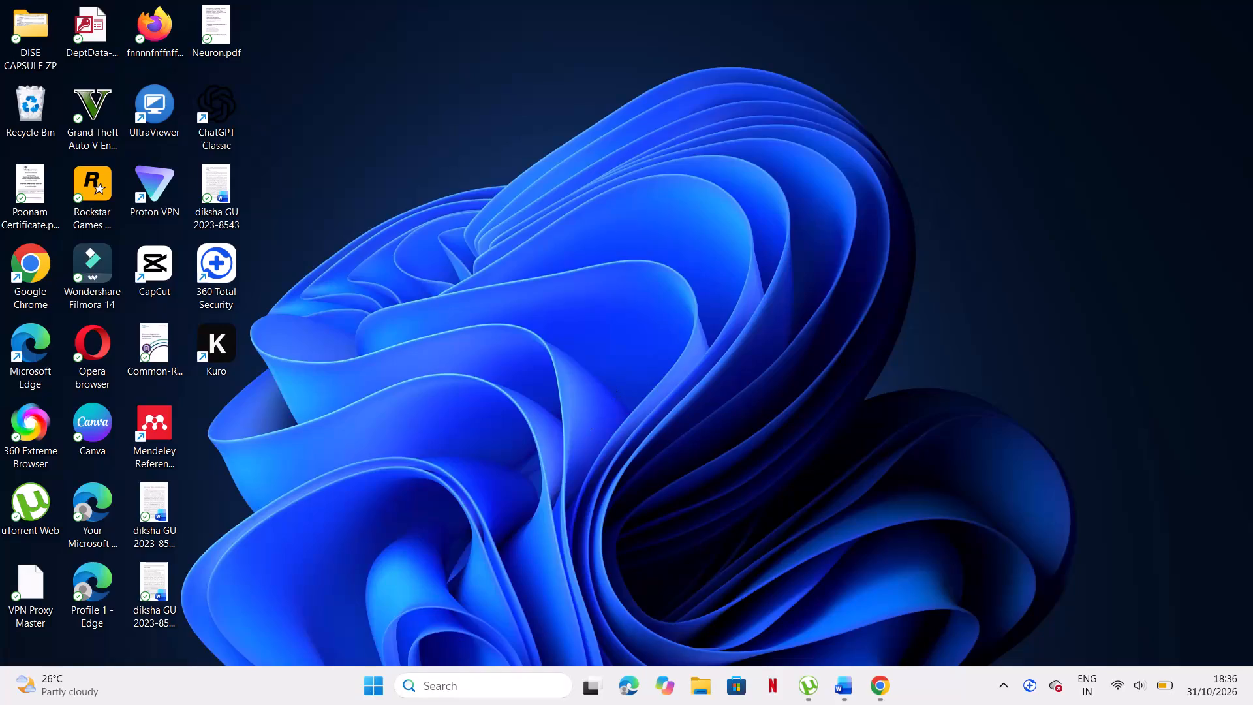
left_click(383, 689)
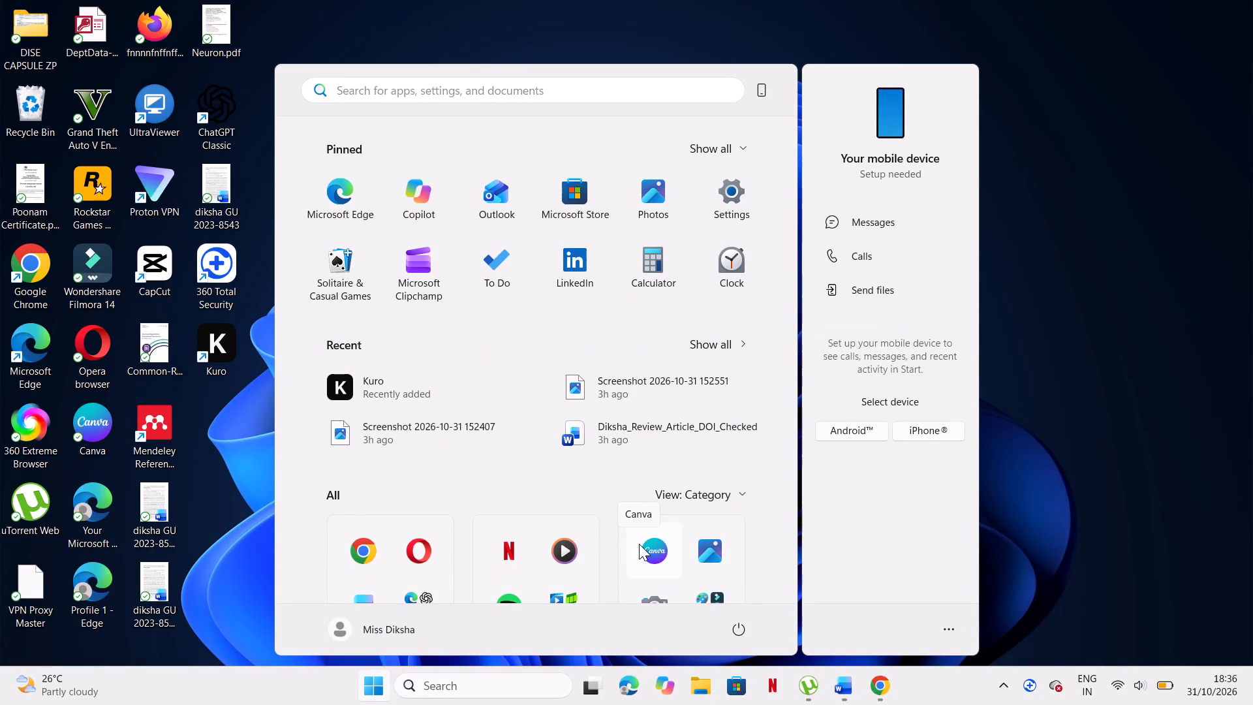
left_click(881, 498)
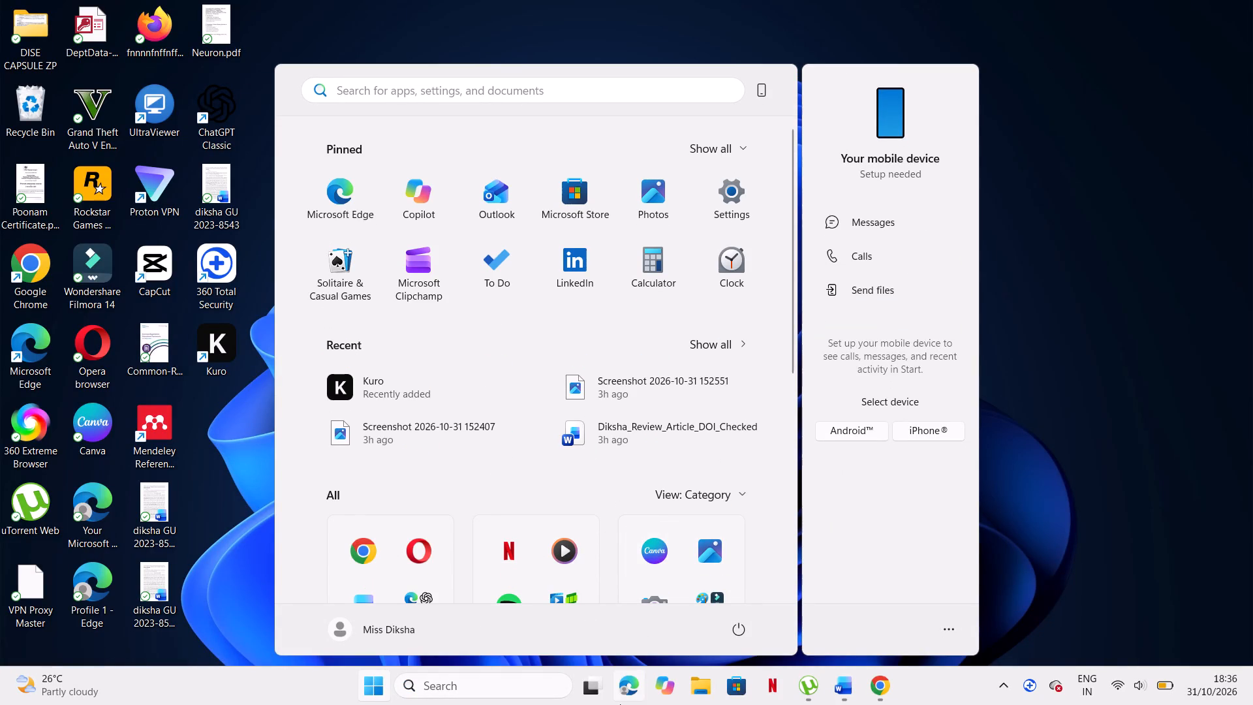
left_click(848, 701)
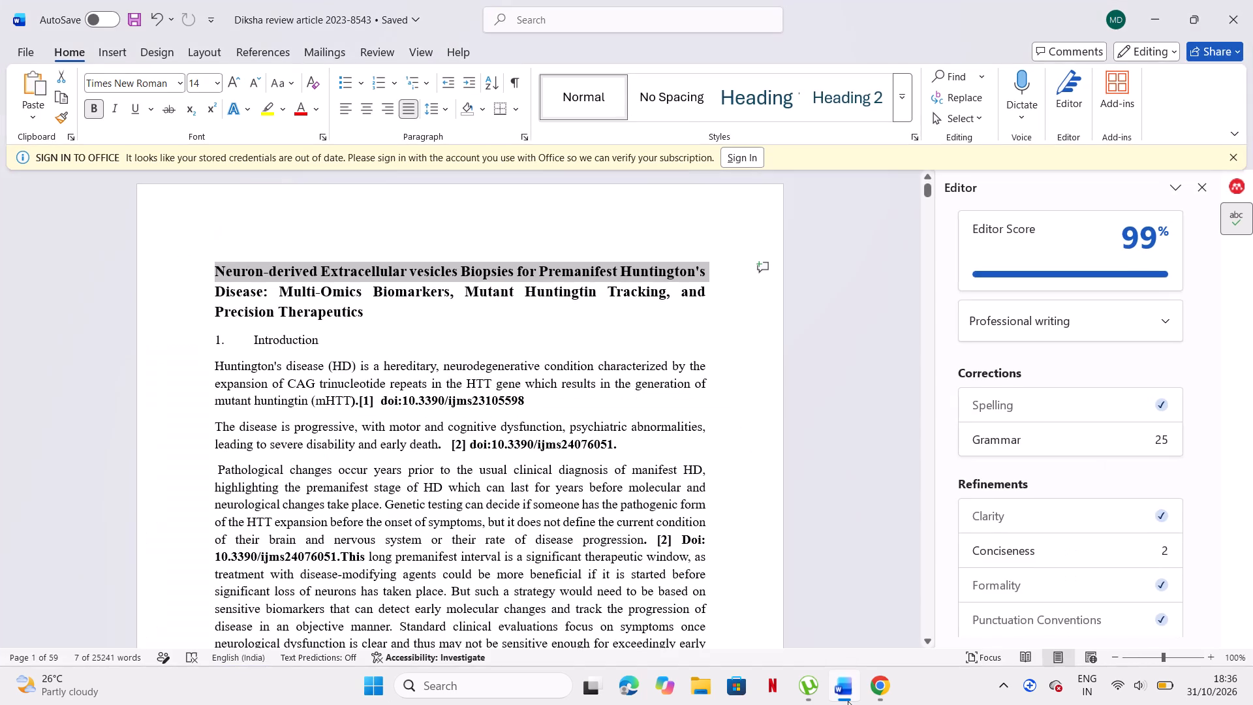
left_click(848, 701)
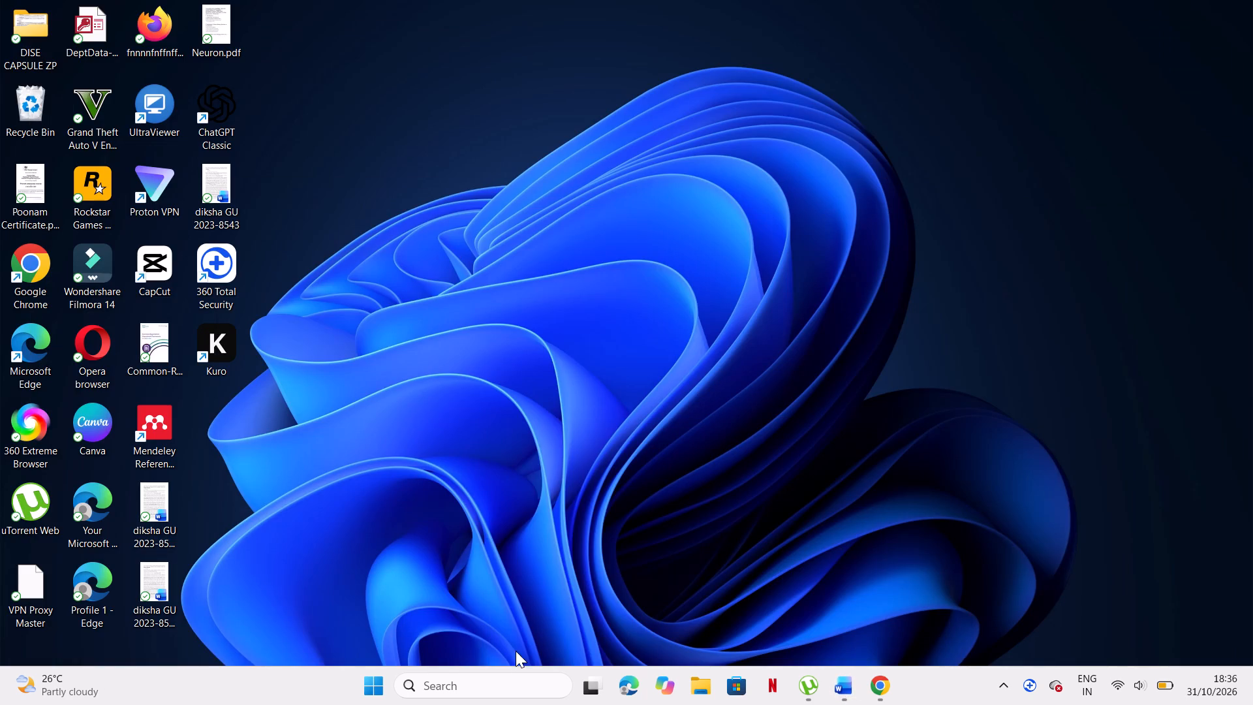
Bring up the installed apps to launch WhatsApp for sharing the saved review article.
left_click(377, 691)
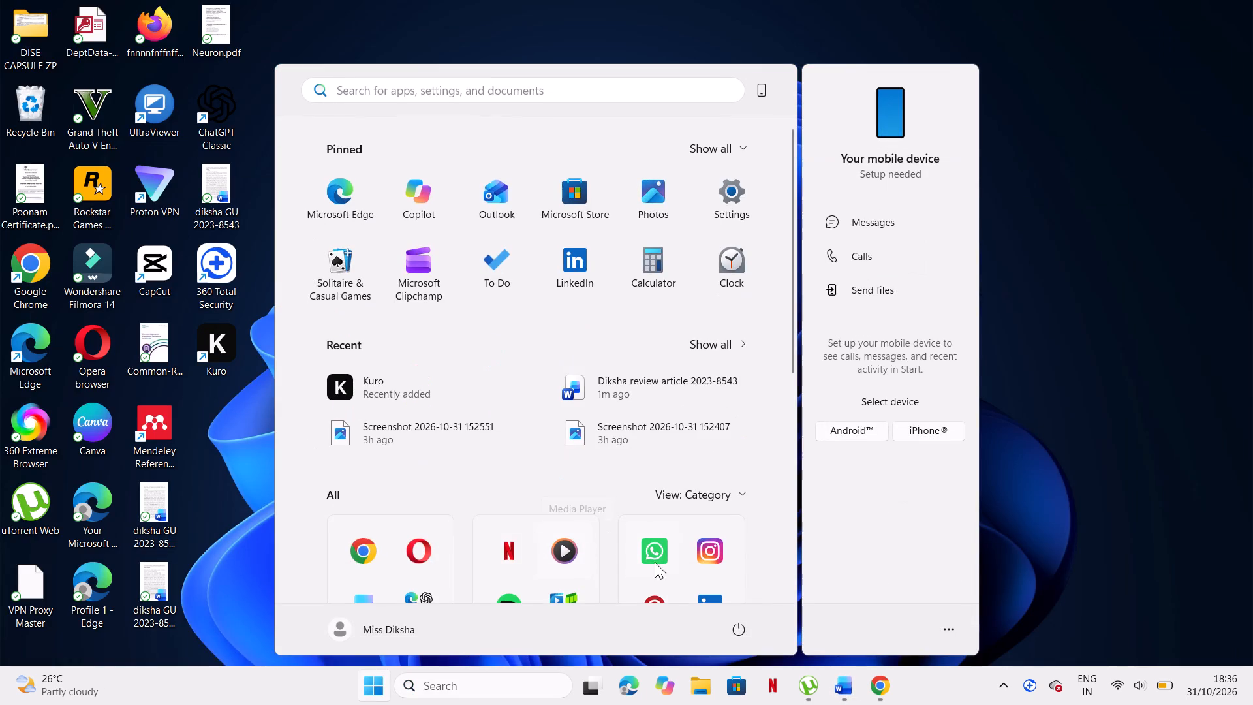